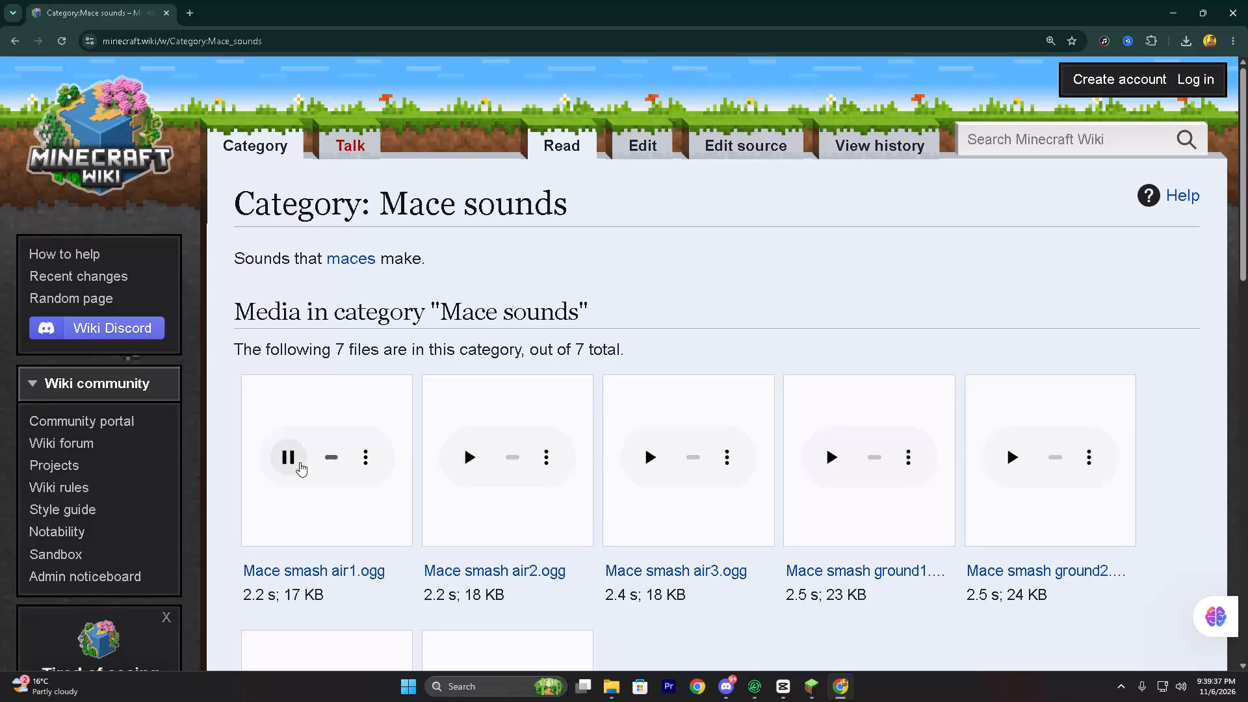
# Download the Mace smash air1.ogg sound from the Mace sounds category page.
pyautogui.click(371, 461)
pyautogui.click(274, 344)
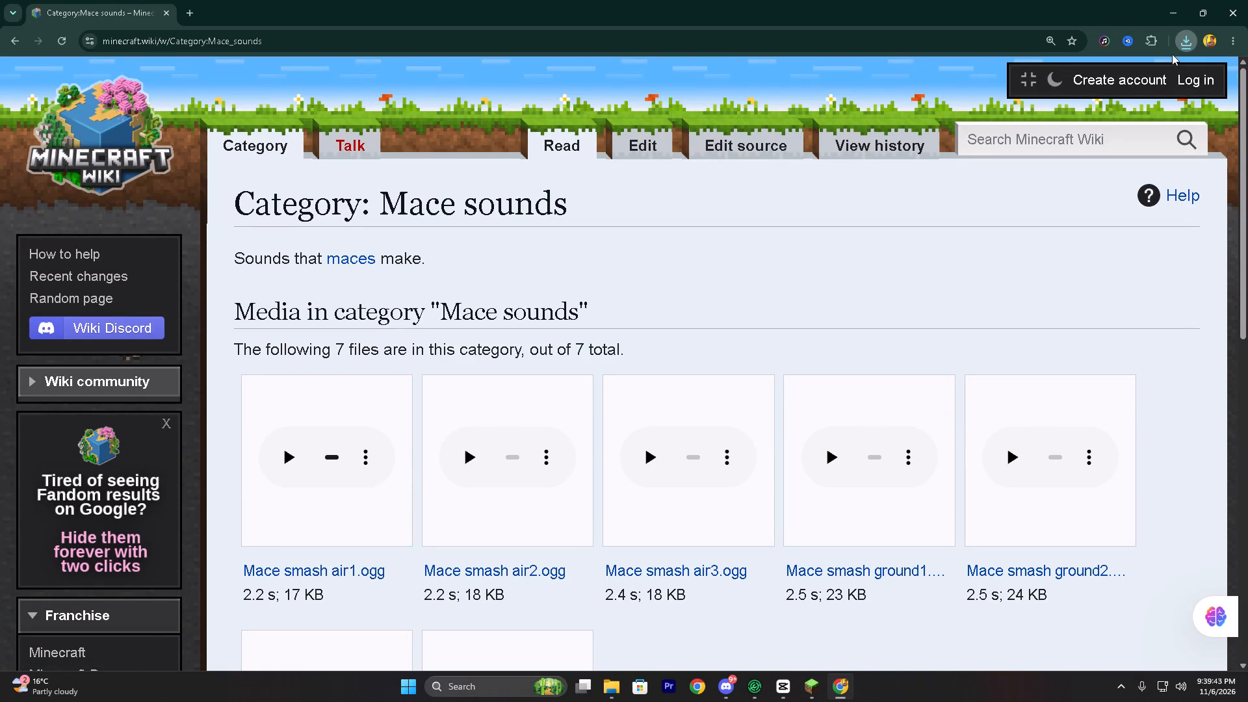
# Bring the downloaded Mace_smash_air1.ogg into the CapCut timeline, placing it after Breast Twitch.mp3 on the sound effects track at about 11:28.
pyautogui.moveTo(1084, 74); pyautogui.dragTo(751, 634)
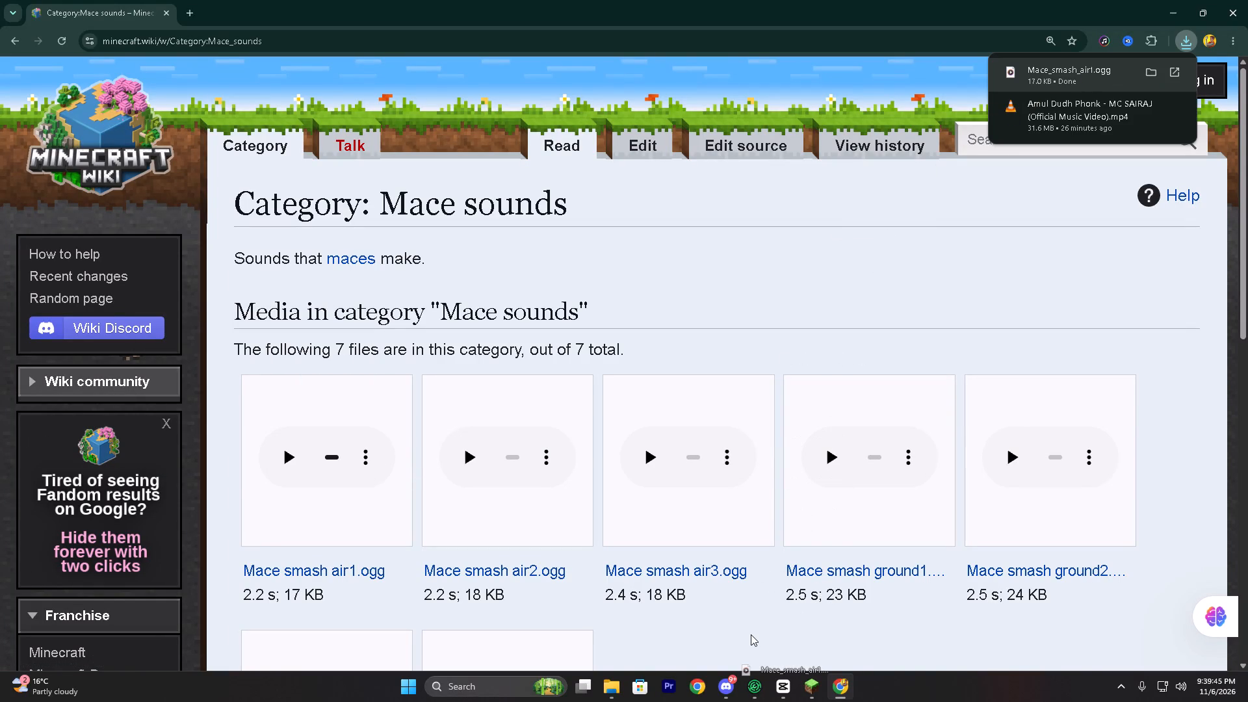
pyautogui.moveTo(751, 634); pyautogui.dragTo(651, 555)
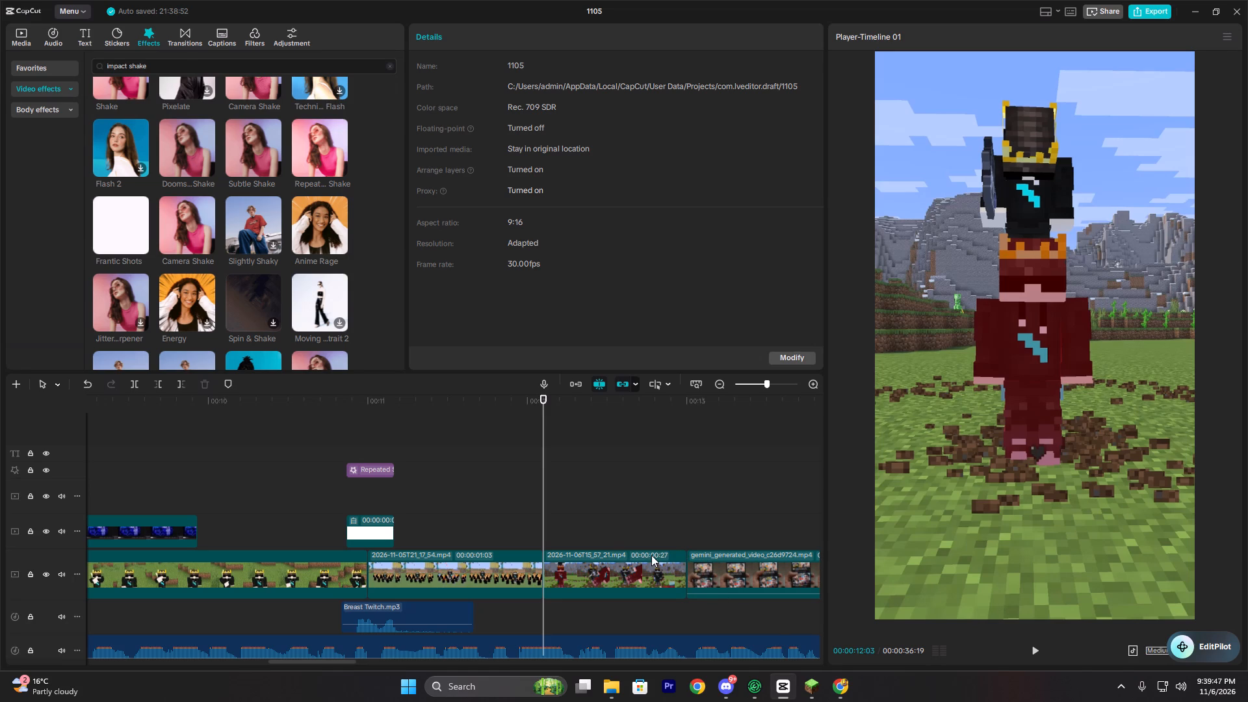
pyautogui.moveTo(608, 613); pyautogui.dragTo(584, 619)
# Preview the mace hit and shift Mace_smash_air1.ogg slightly so it starts at about 00:00:12:00.
pyautogui.click(511, 508)
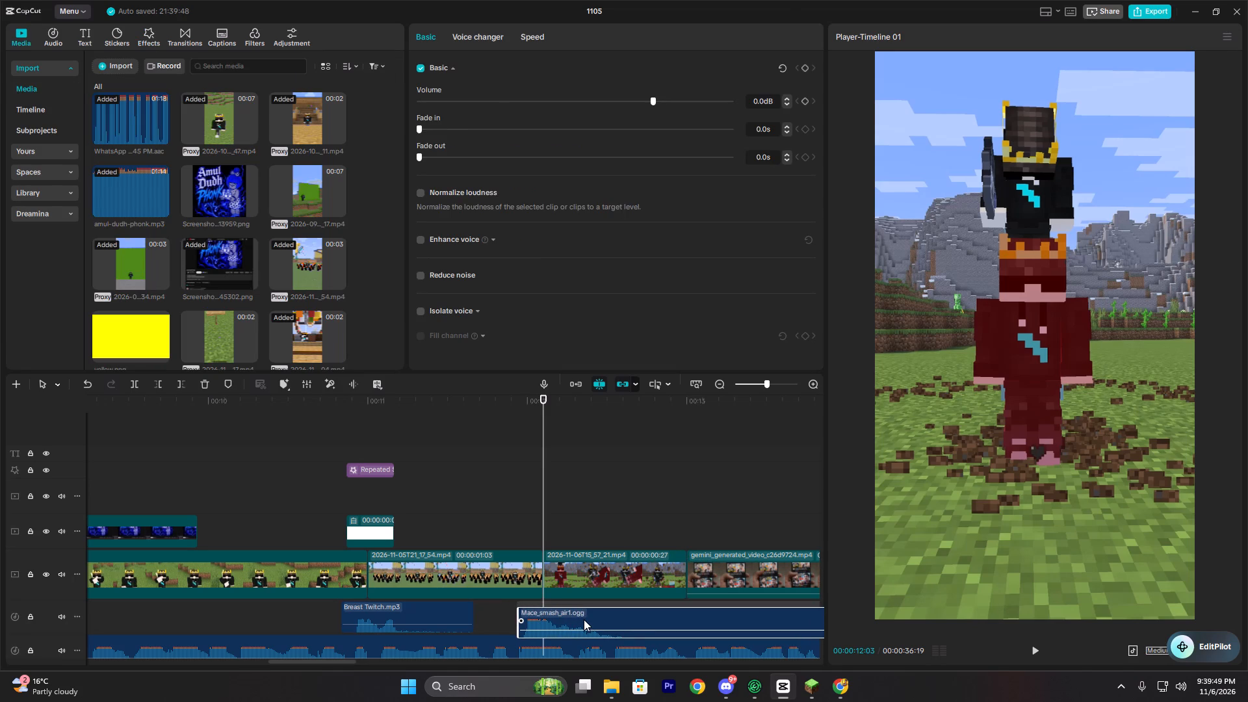
pyautogui.press('space')
pyautogui.press('space')
pyautogui.click(511, 508)
pyautogui.press('space')
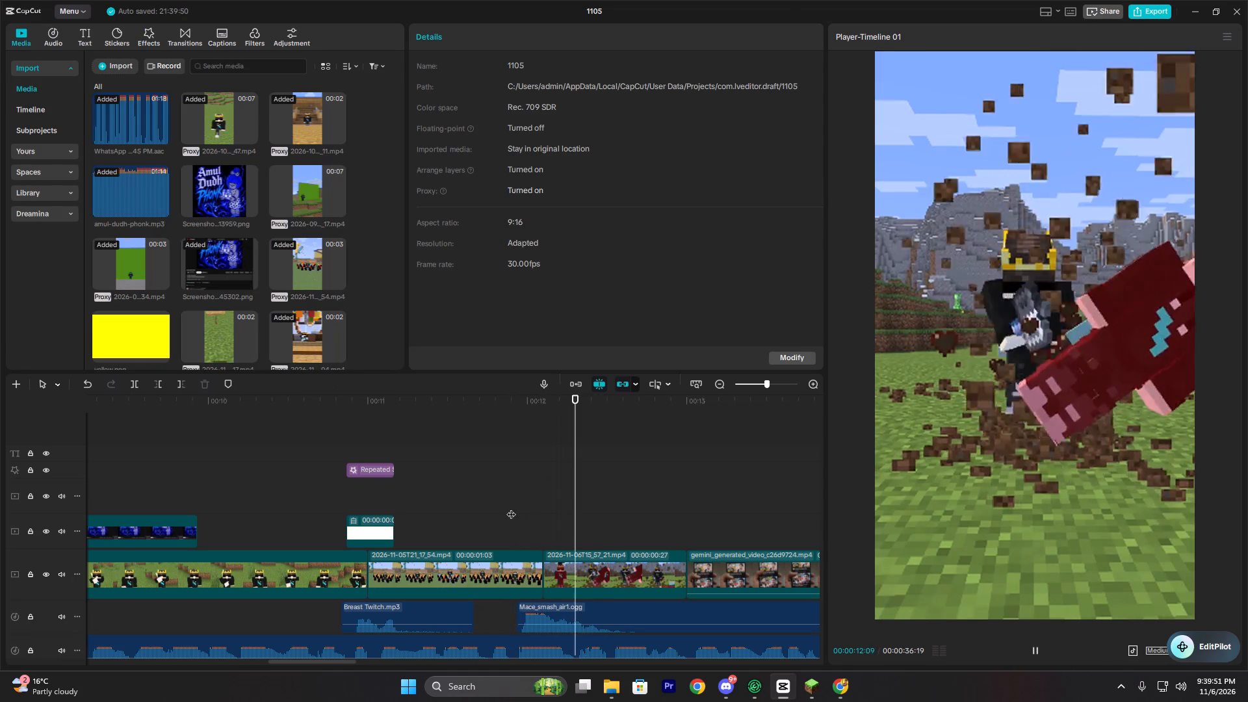
pyautogui.press('space')
pyautogui.click(511, 508)
pyautogui.click(569, 601)
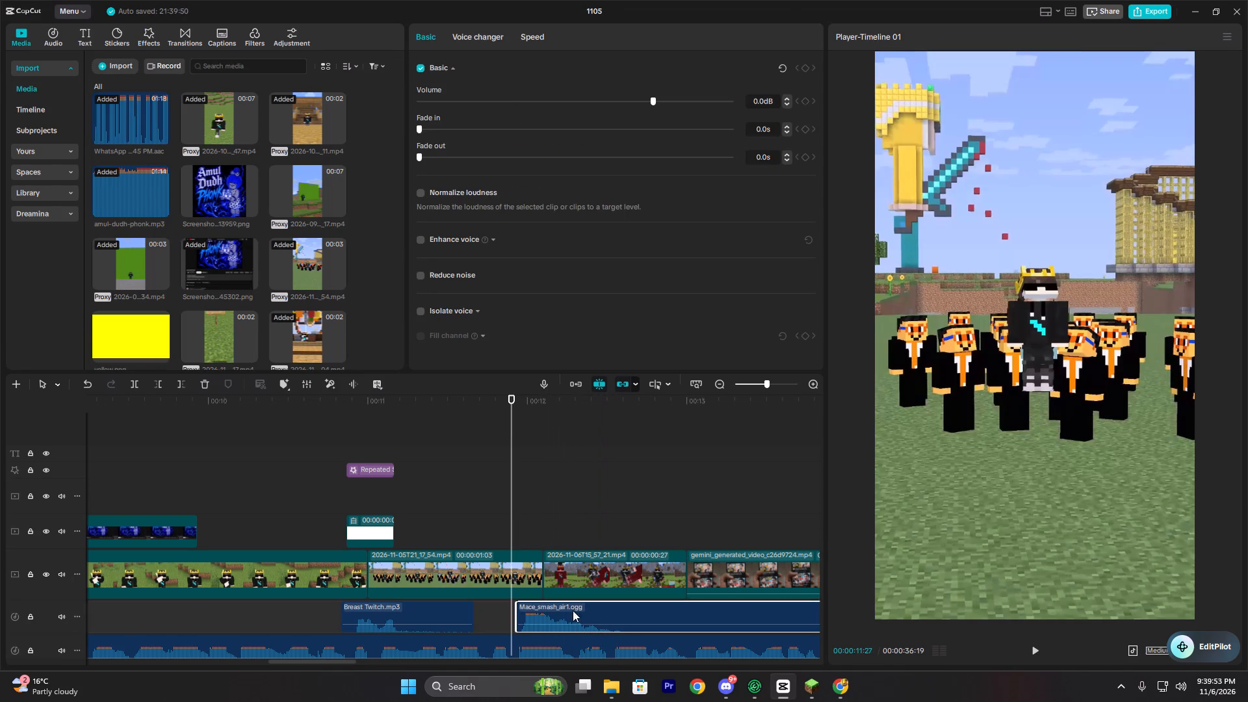
pyautogui.moveTo(574, 610); pyautogui.dragTo(585, 614)
pyautogui.press('space')
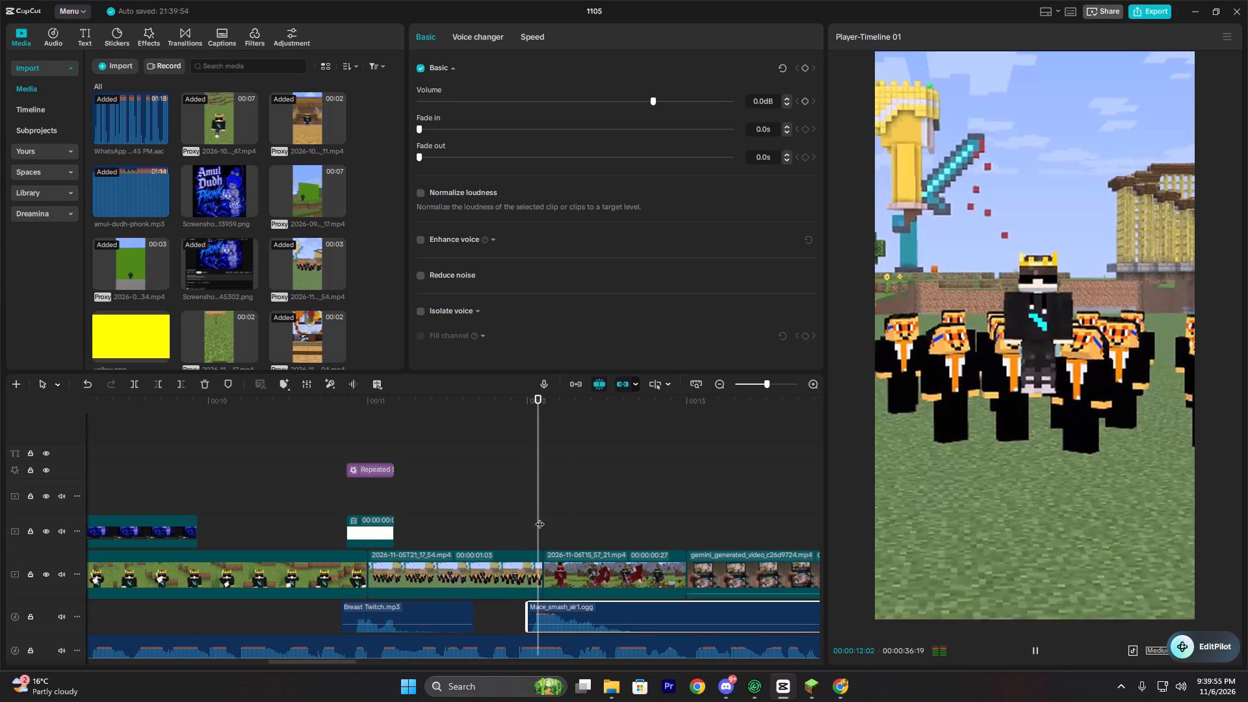
pyautogui.press('space')
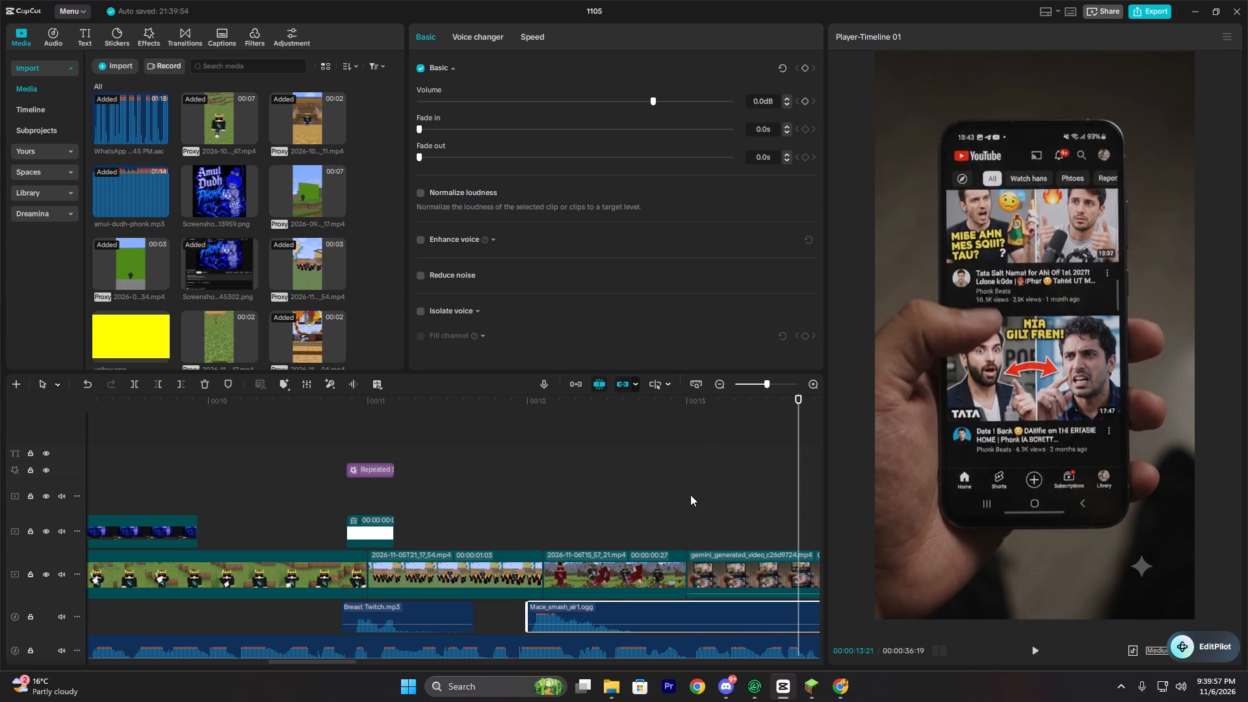
# Play back the 0.7X-speed wooden-building clip and its neighbouring phone clips repeatedly to examine the timing against the audio.
pyautogui.click(691, 499)
pyautogui.press('space')
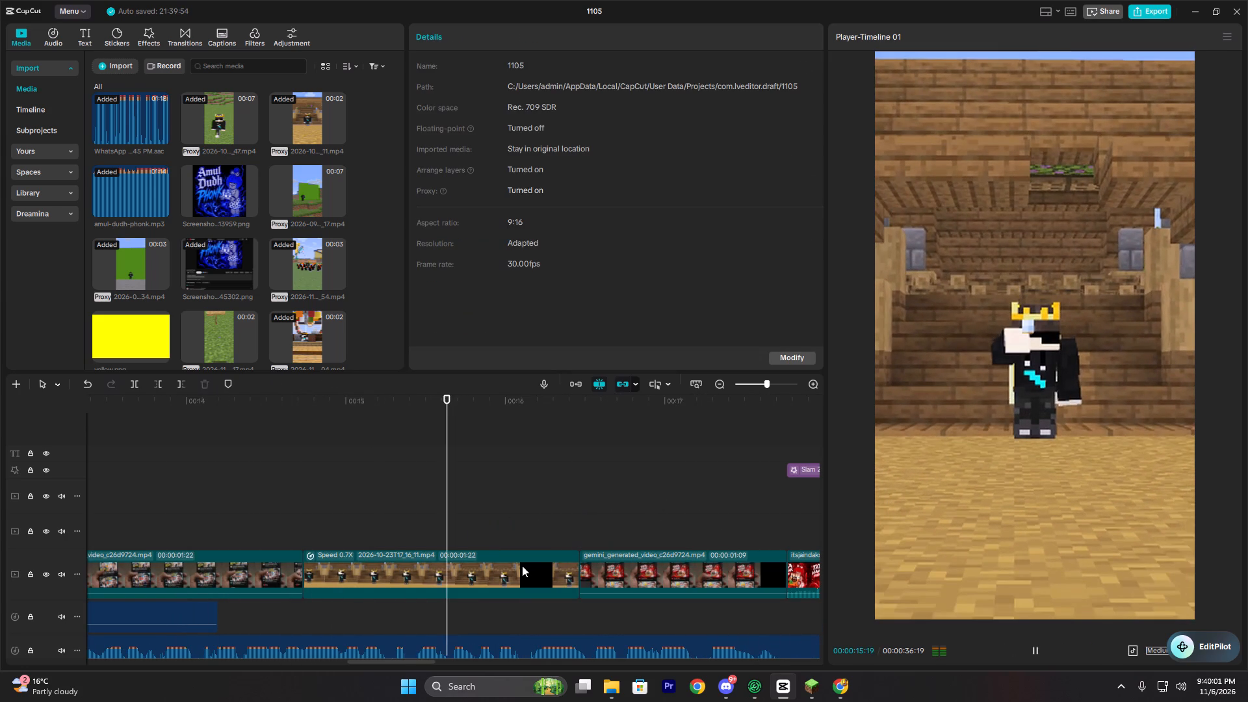
pyautogui.press('space')
pyautogui.click(403, 503)
pyautogui.click(347, 508)
pyautogui.click(328, 508)
pyautogui.press('space')
pyautogui.press('space')
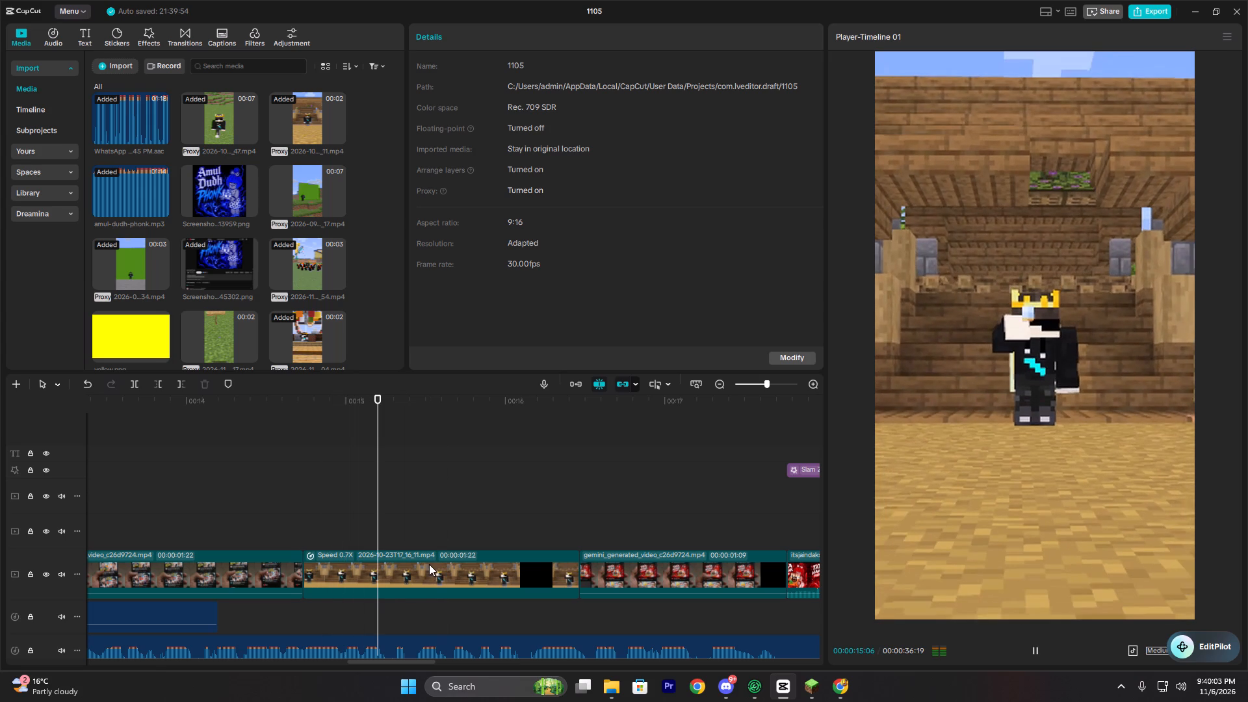
pyautogui.click(483, 583)
pyautogui.click(306, 508)
pyautogui.press('space')
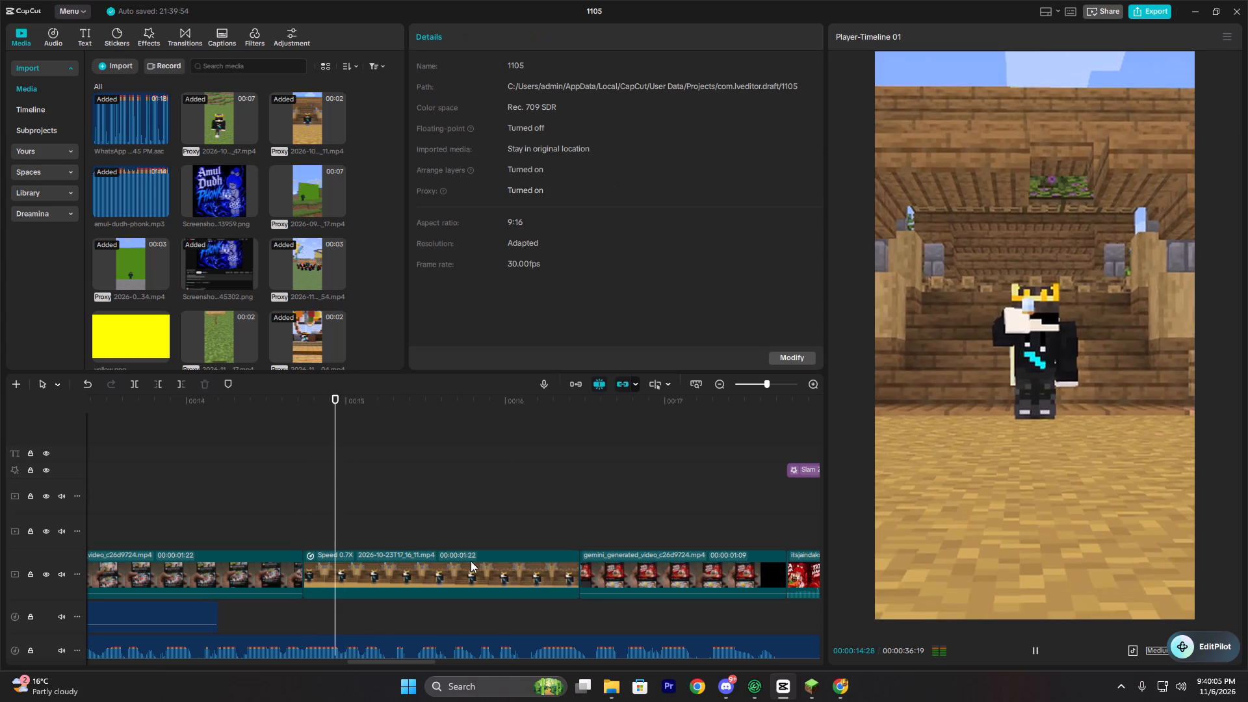
pyautogui.click(476, 505)
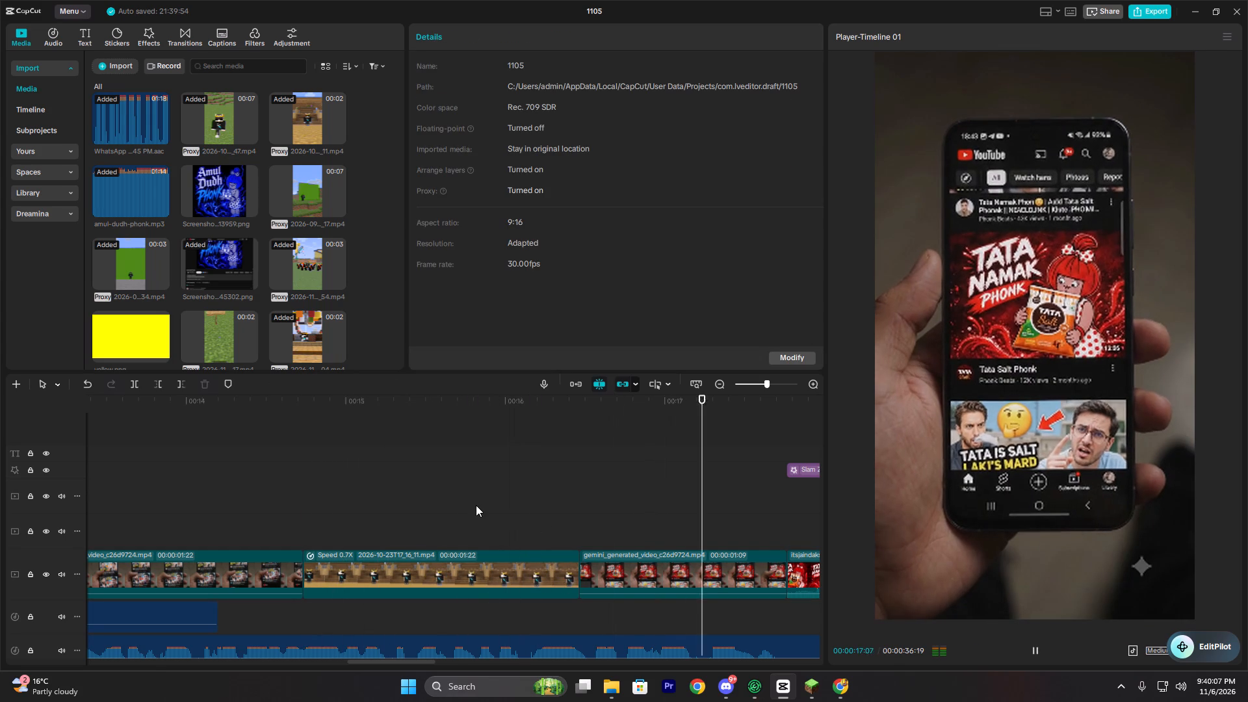
pyautogui.click(421, 496)
pyautogui.press('space')
pyautogui.press('space')
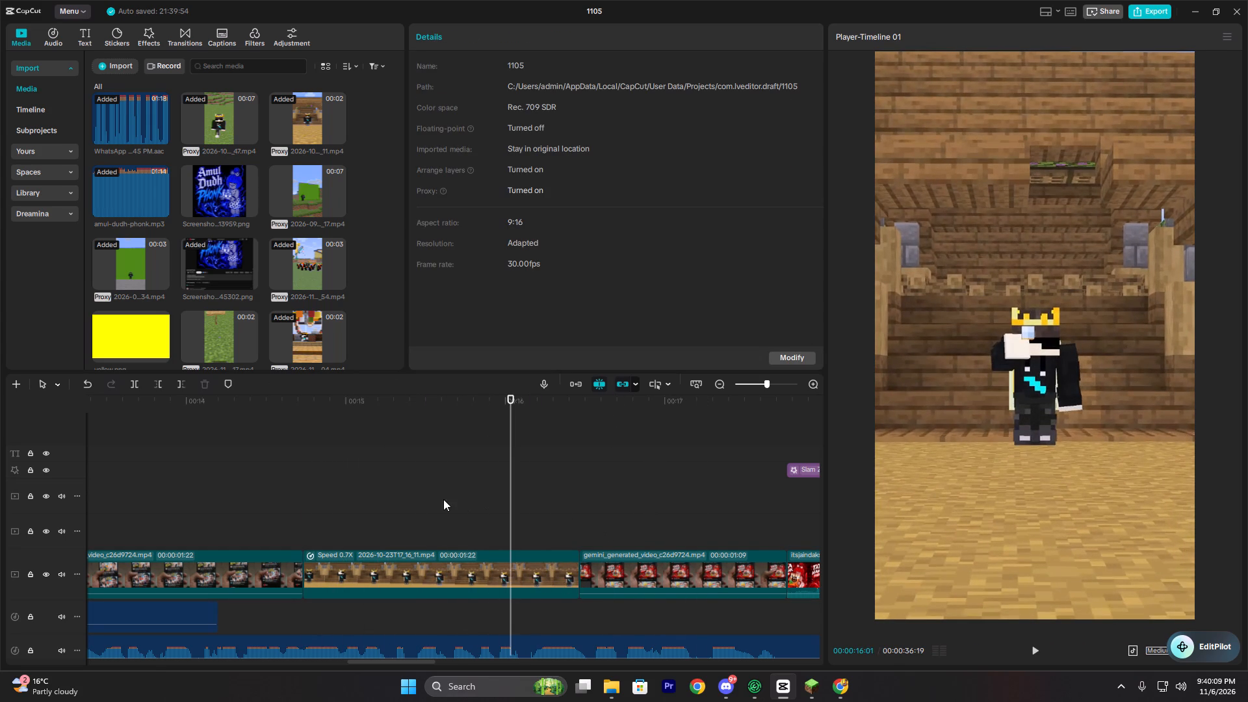
pyautogui.click(375, 488)
pyautogui.press('space')
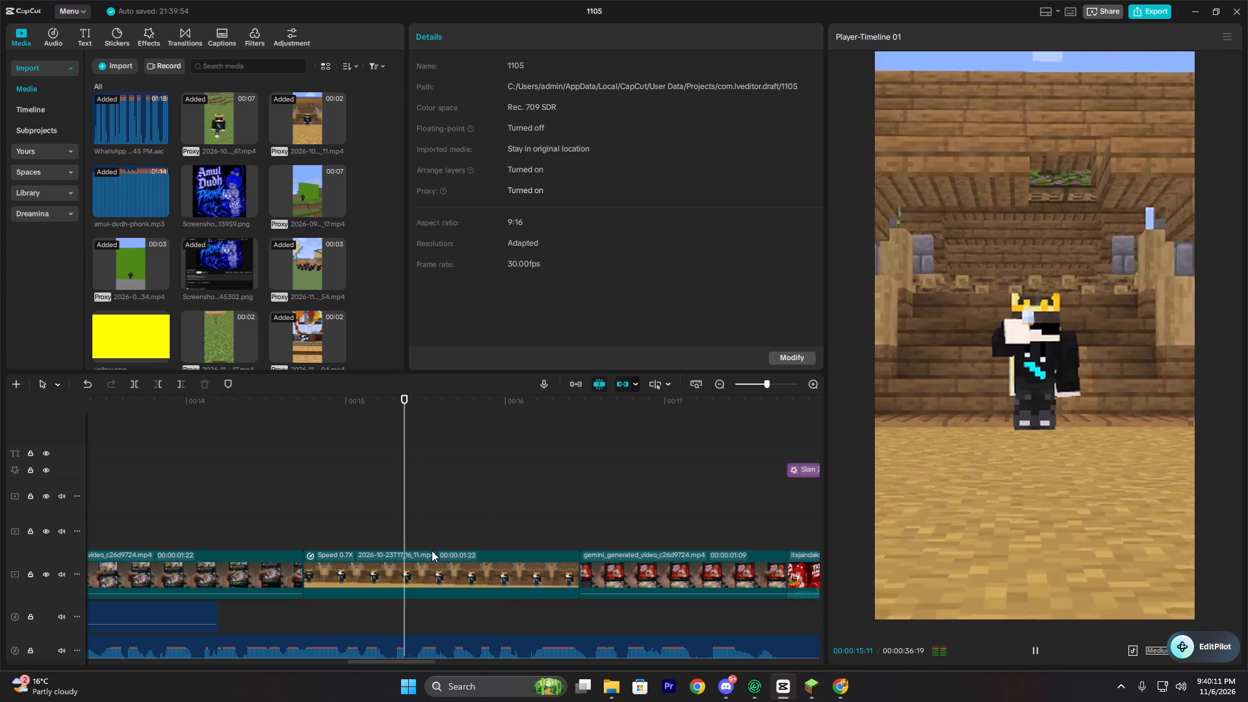
pyautogui.press('space')
pyautogui.click(457, 571)
pyautogui.click(357, 503)
pyautogui.press('space')
pyautogui.press('space')
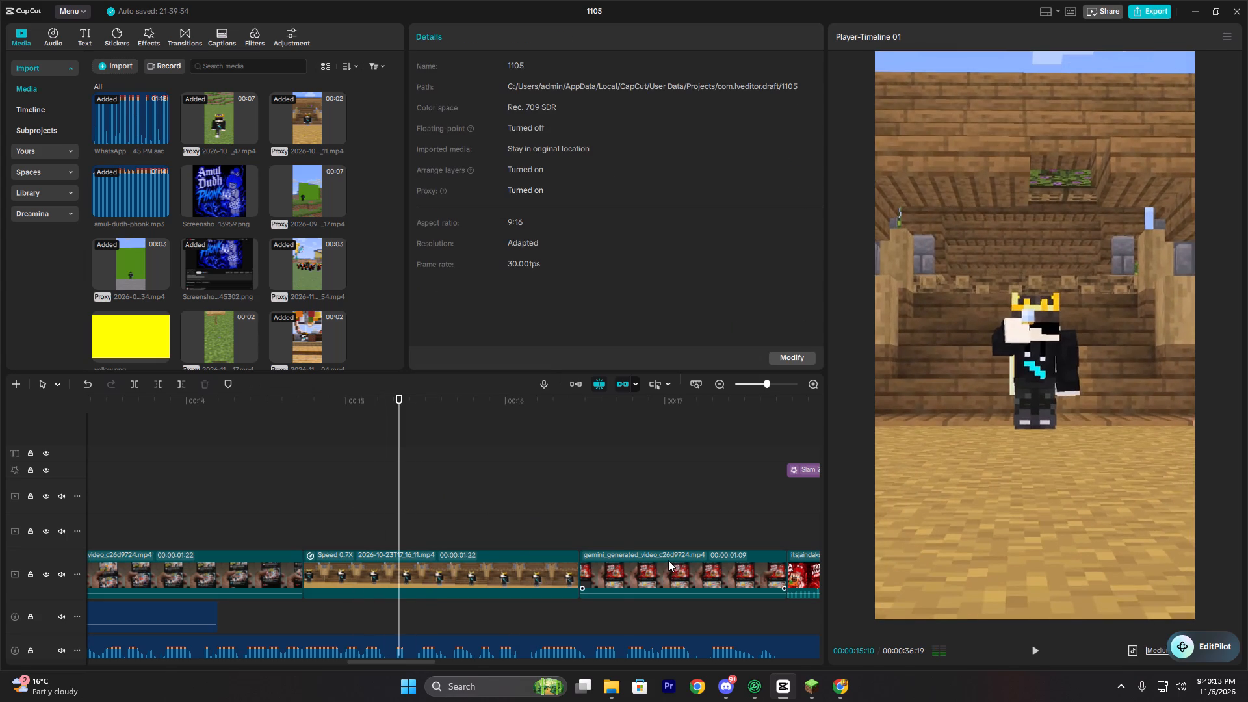
# Copy the Tata Namak Phonk phone clip and paste it on the overlay track above the 0.7X-speed clip at 00:00:15:15.
pyautogui.click(620, 521)
pyautogui.click(633, 571)
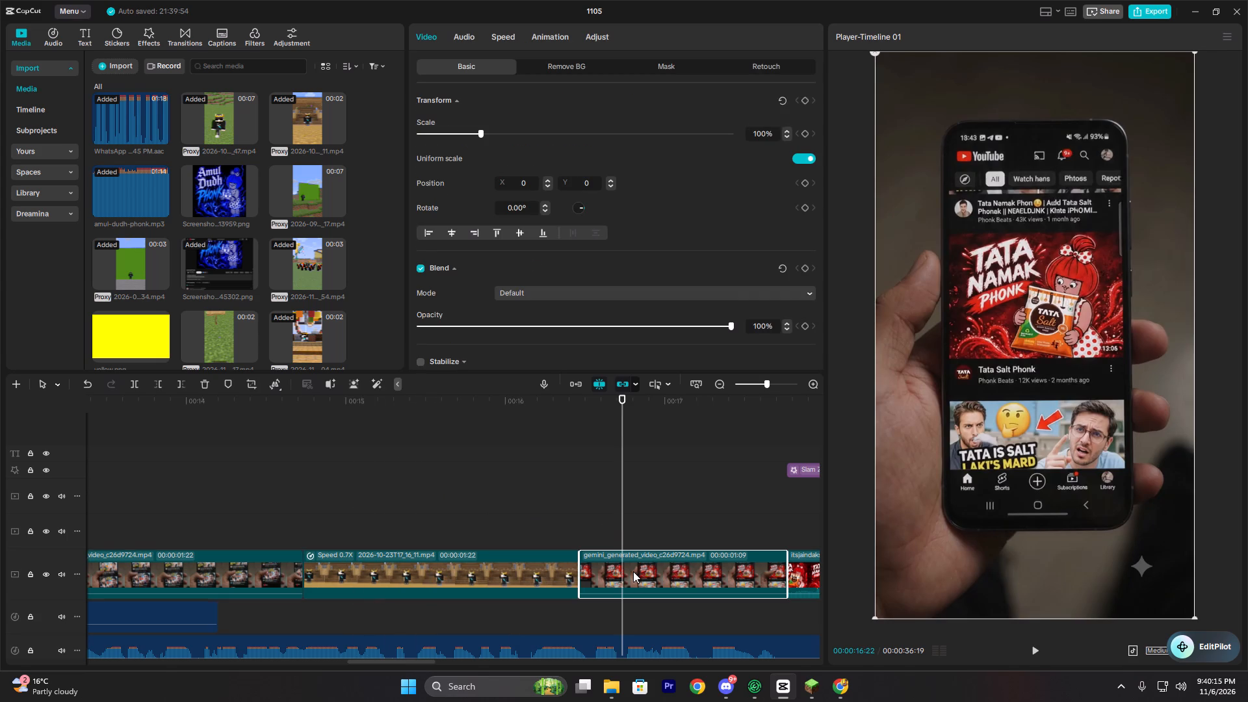
pyautogui.hotkey('ctrl', 'c')
pyautogui.click(426, 515)
pyautogui.hotkey('ctrl', 'v')
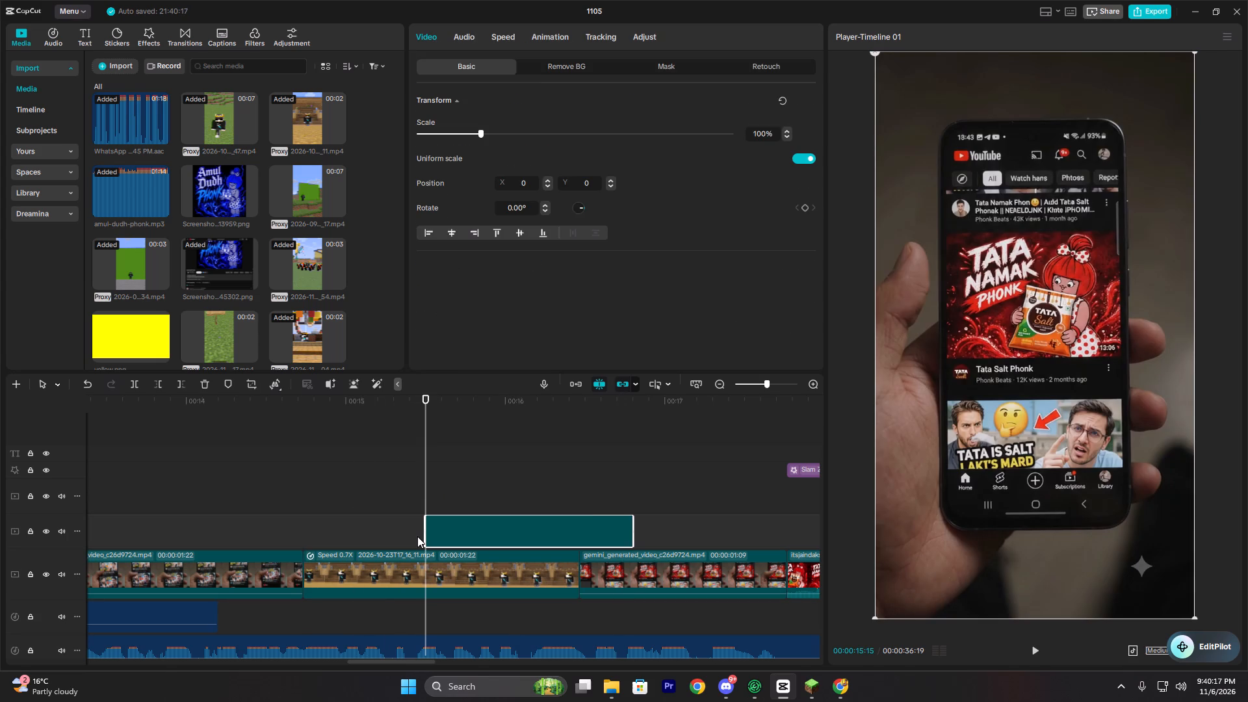
# Preview the pasted overlay clip and trim its end to 00:00:16:14, where the original phone clip begins.
pyautogui.click(391, 522)
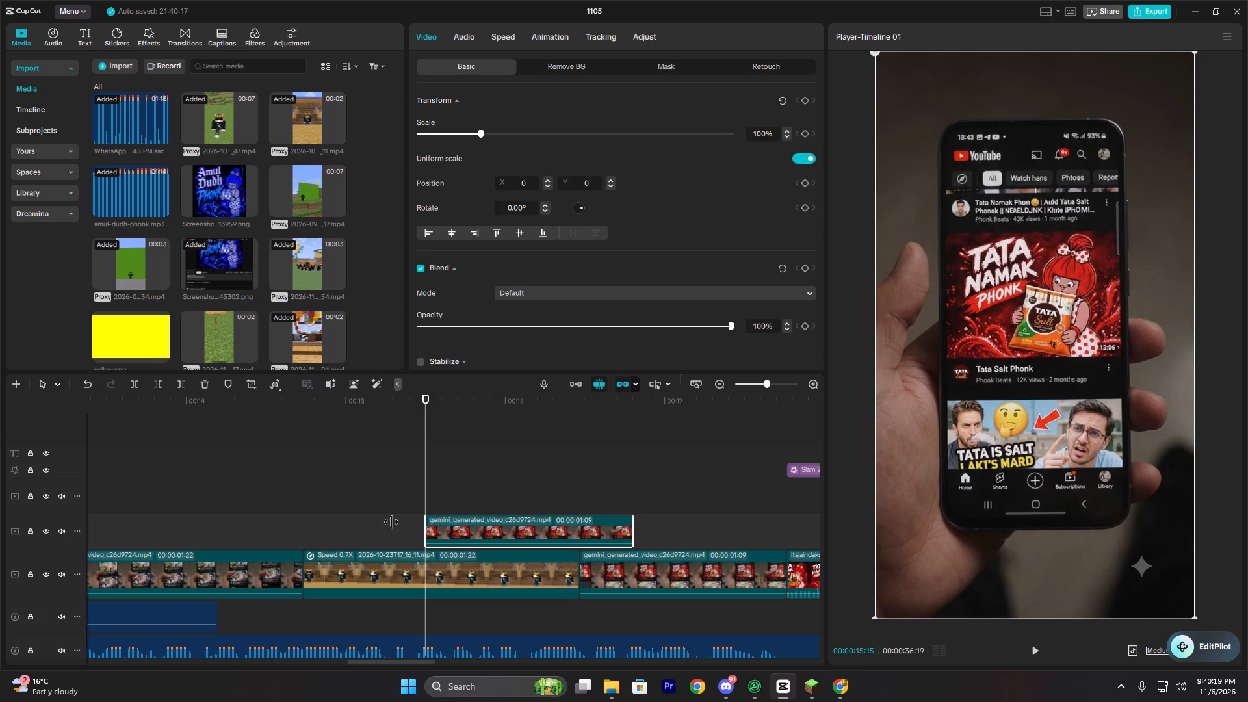
pyautogui.press('space')
pyautogui.press('space')
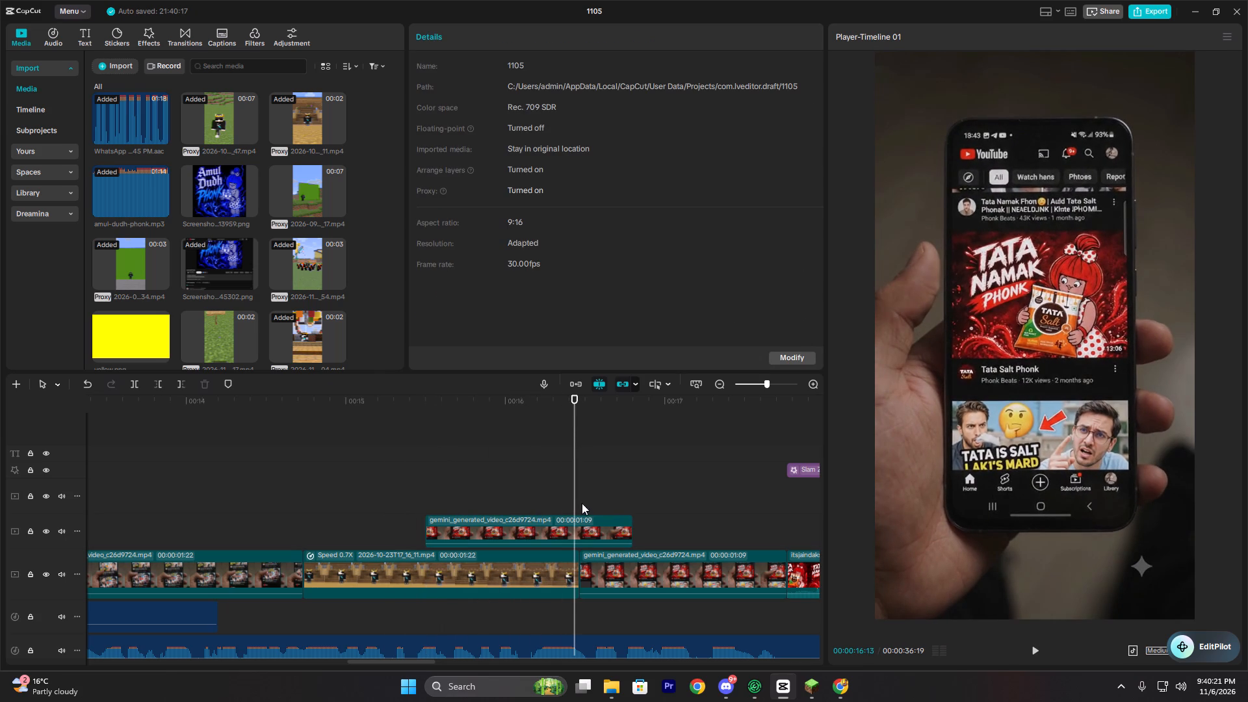
pyautogui.click(577, 497)
pyautogui.click(589, 532)
pyautogui.press('w')
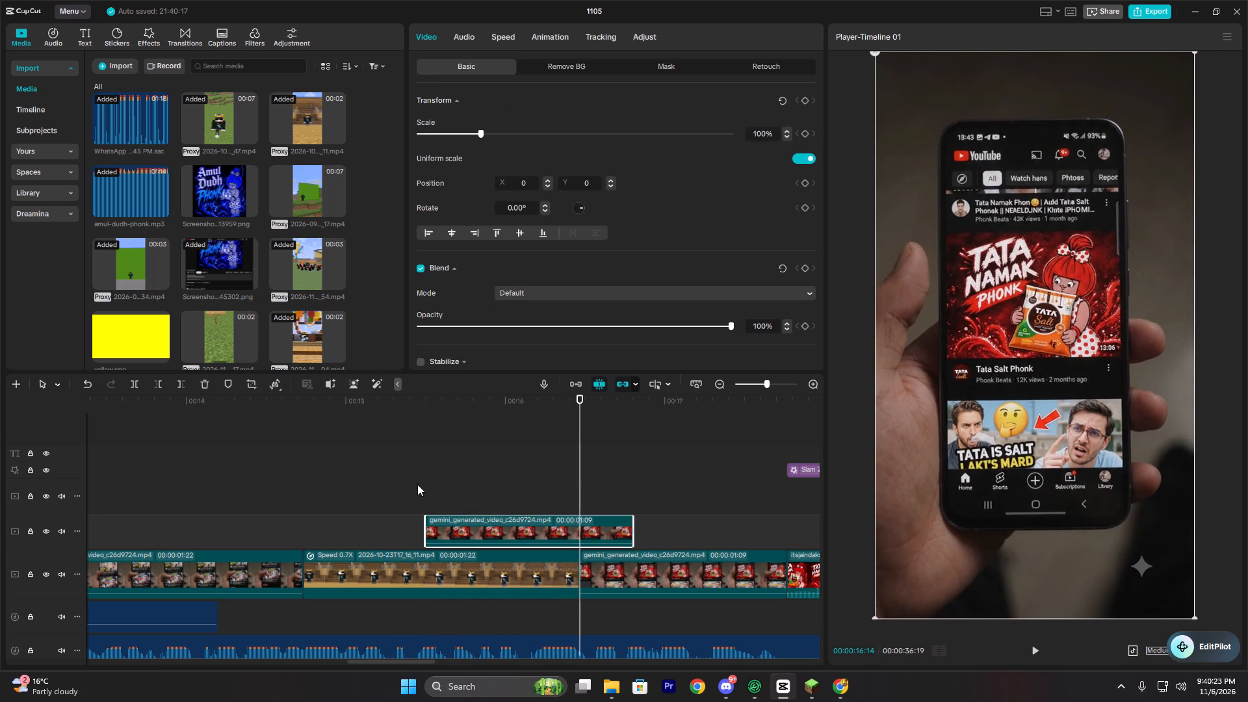
pyautogui.click(411, 480)
pyautogui.click(482, 541)
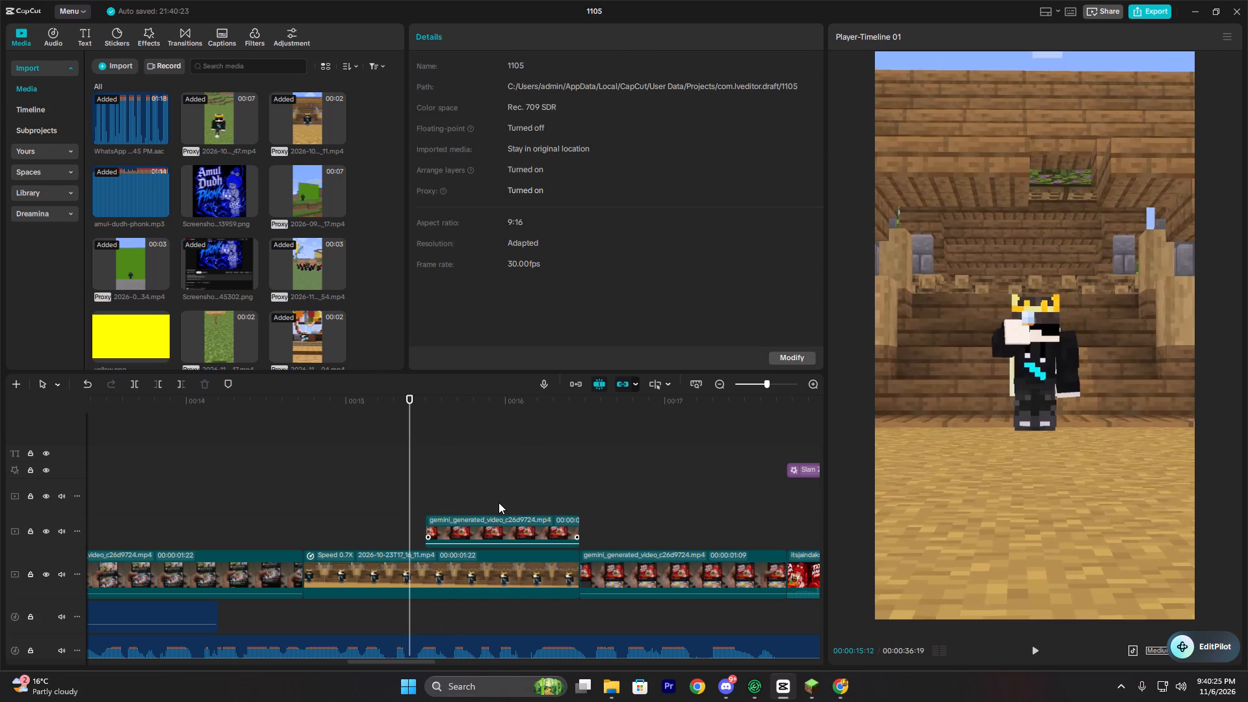
# Switch to Discord.
pyautogui.click(731, 676)
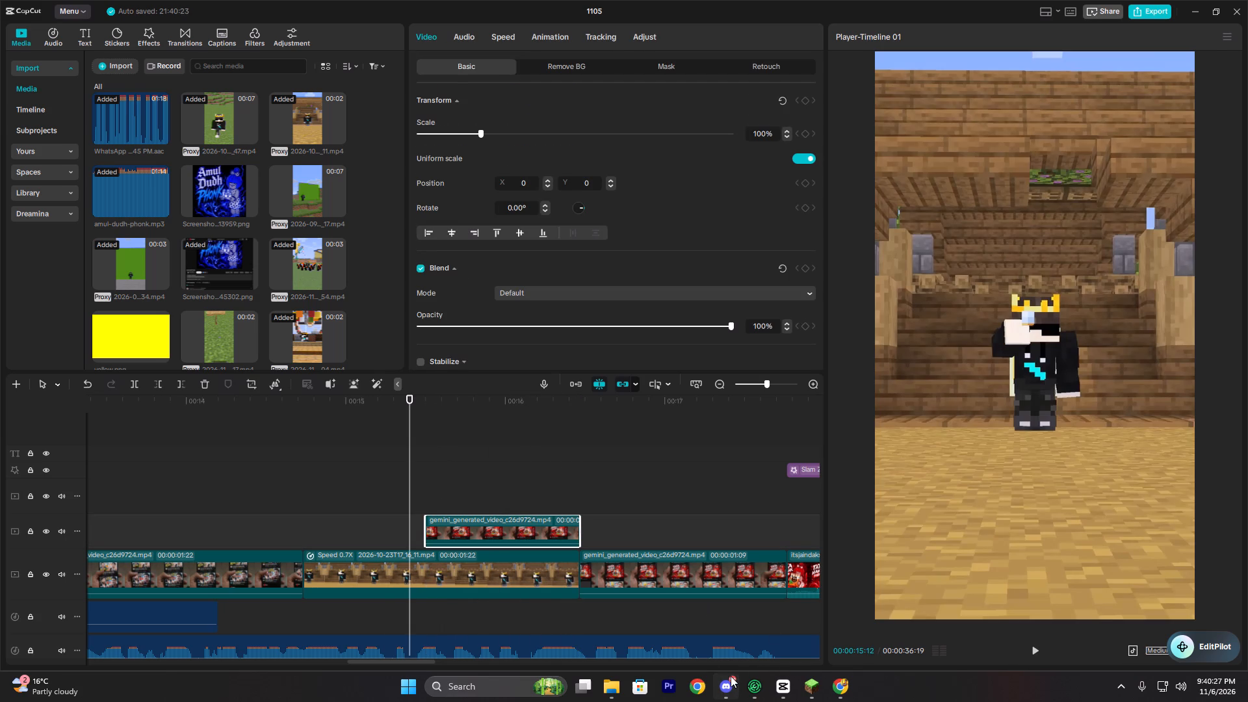
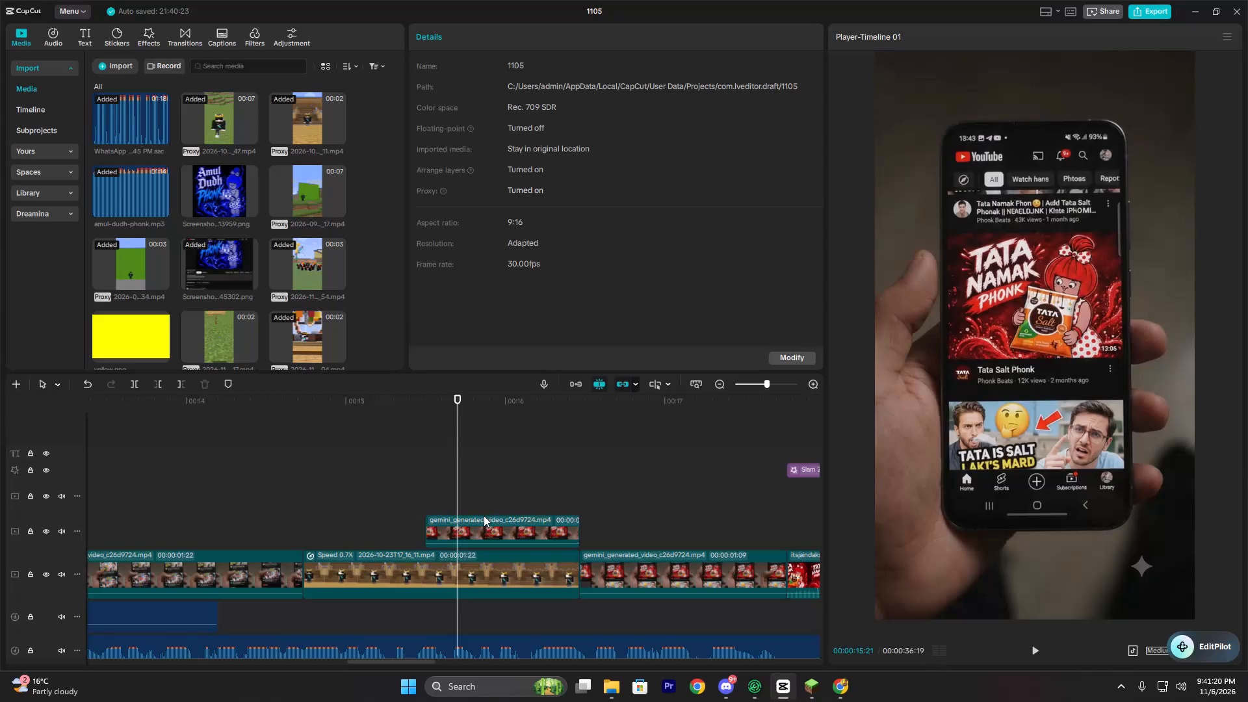
# Close the Minecraft window and the Modrinth app window.
pyautogui.click(816, 684)
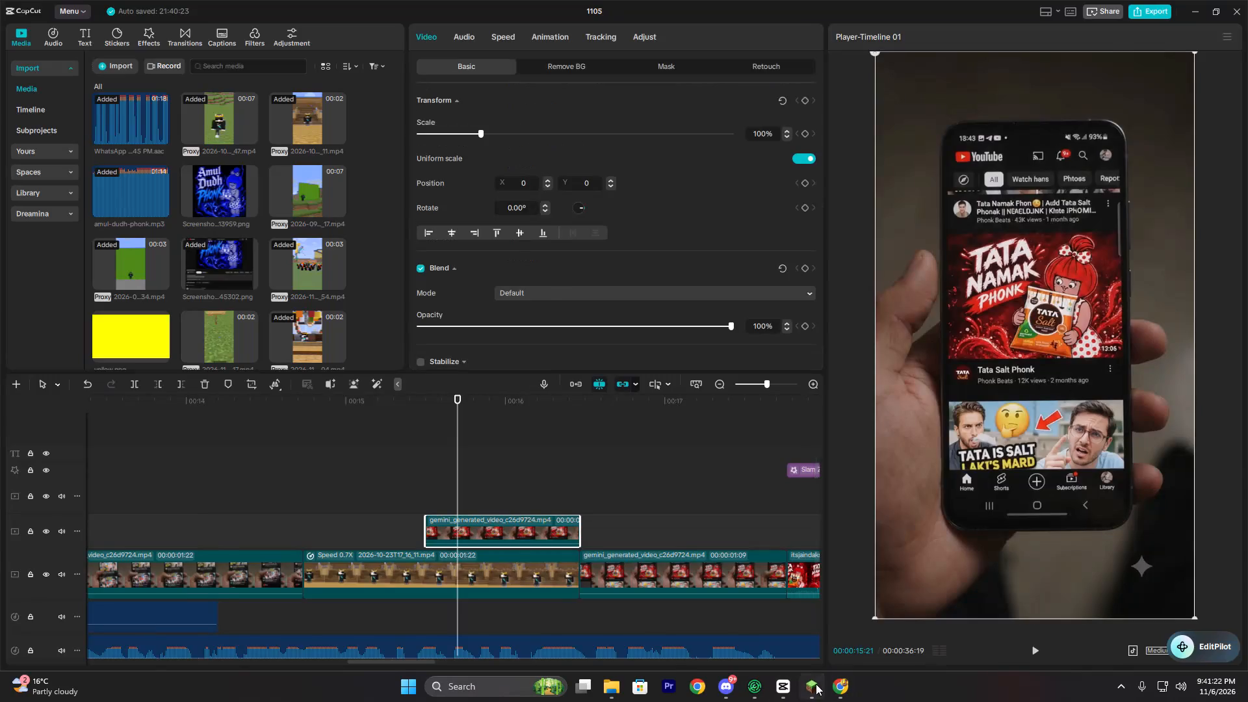
pyautogui.click(1242, 0)
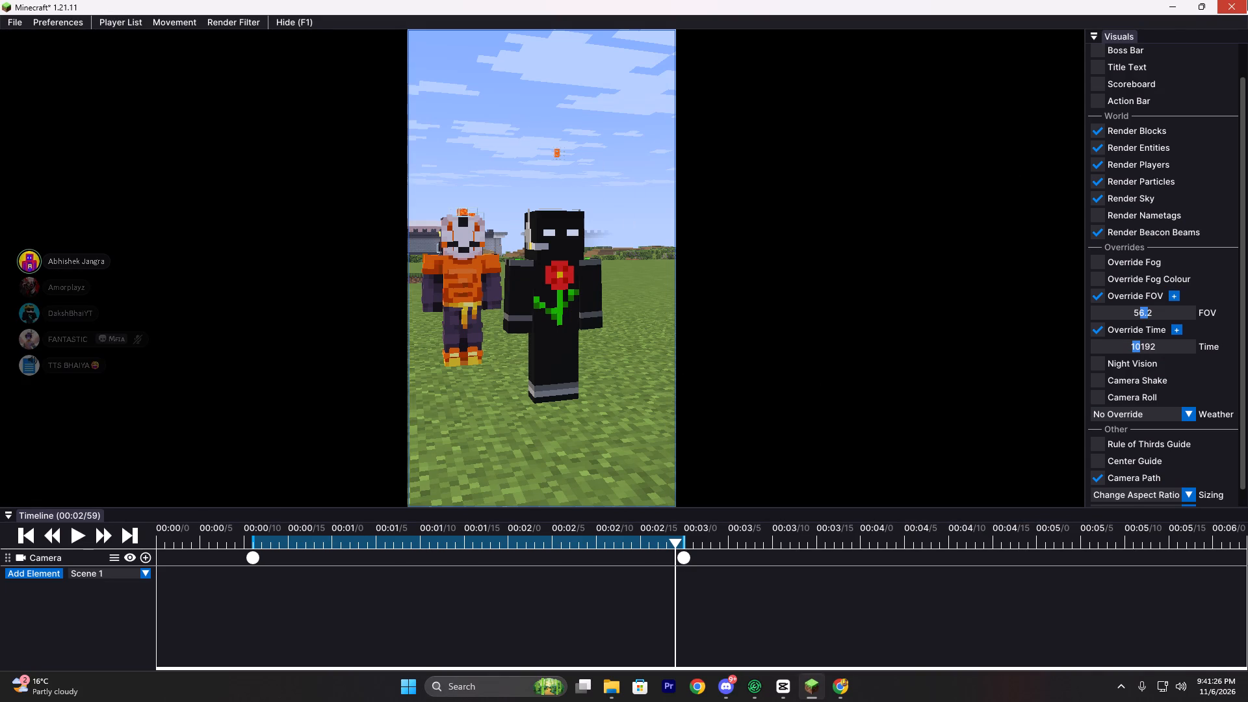
pyautogui.click(756, 685)
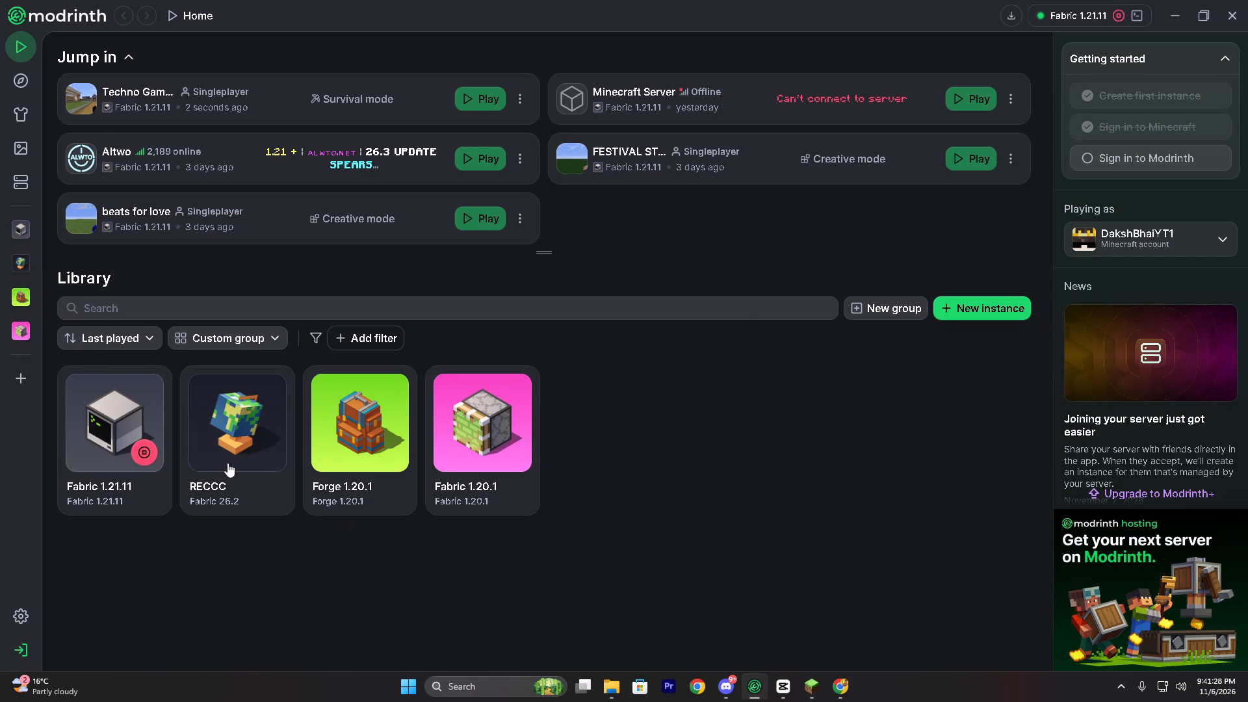
pyautogui.click(140, 454)
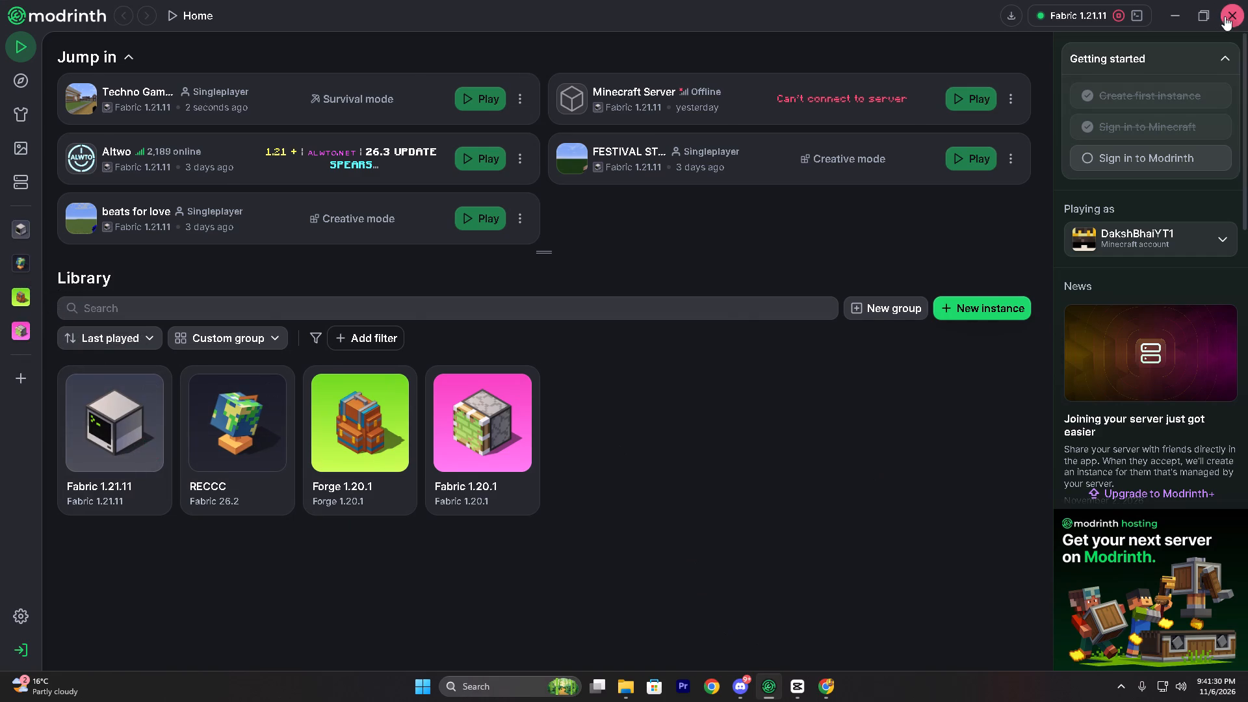
pyautogui.click(1226, 16)
# In CapCut, add a Pen mask to the overlay phone clip with the playhead at 00:00:15:27.
pyautogui.click(428, 484)
pyautogui.click(474, 528)
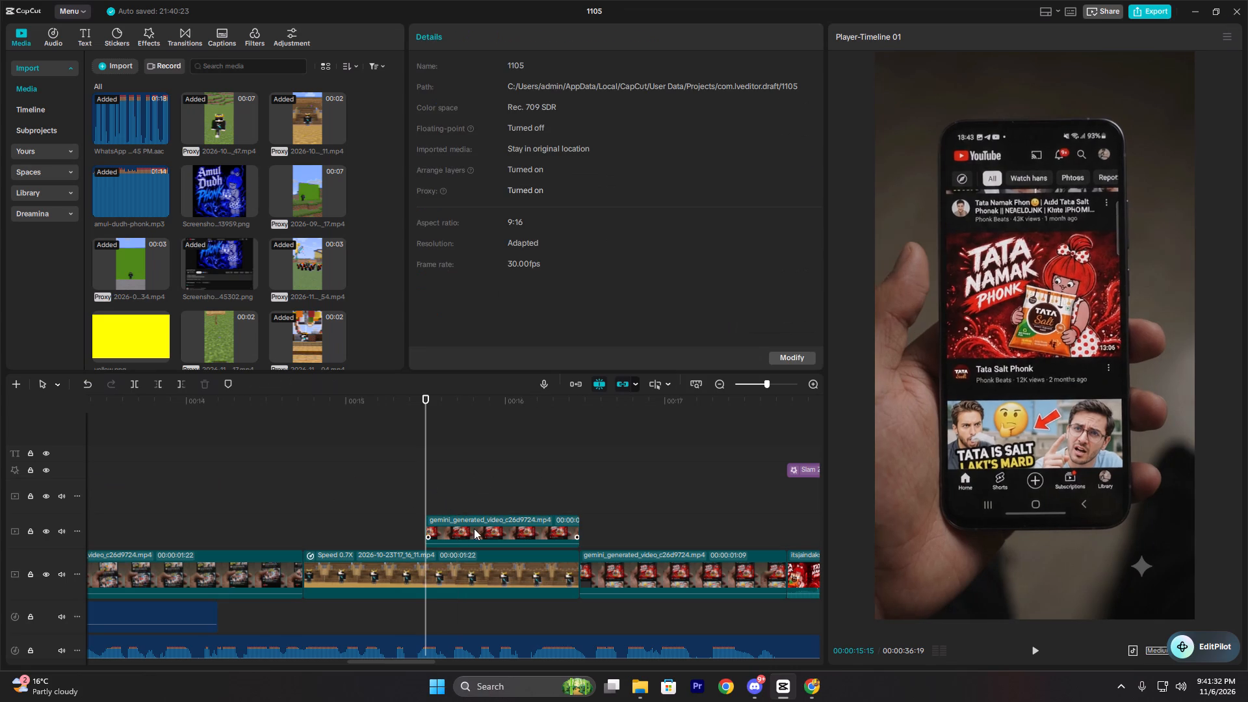
pyautogui.moveTo(424, 490); pyautogui.dragTo(450, 488)
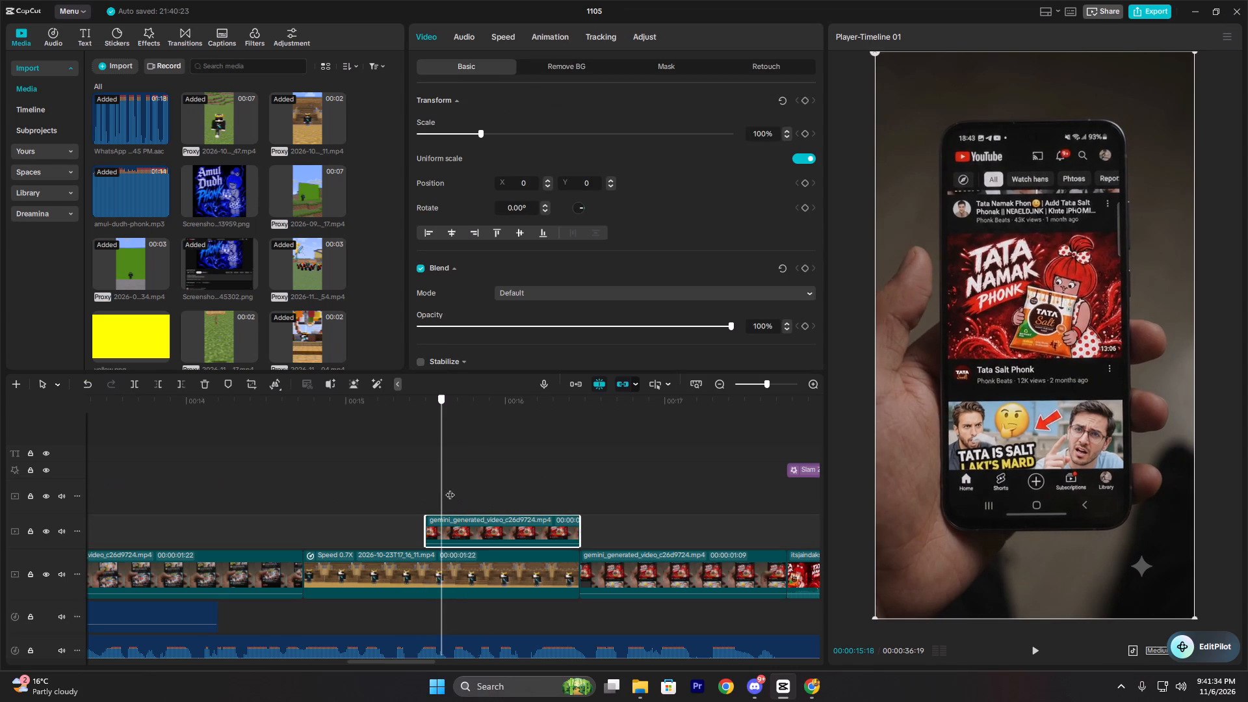
pyautogui.moveTo(450, 488); pyautogui.dragTo(491, 497)
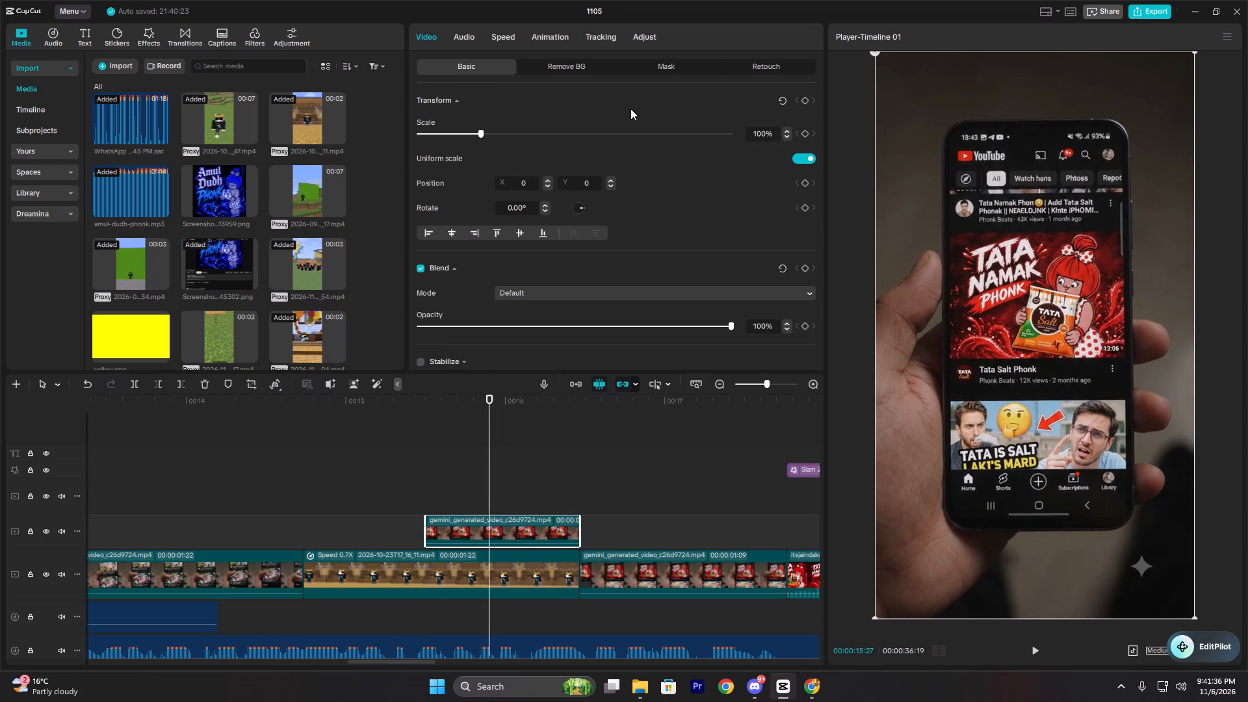
pyautogui.click(645, 62)
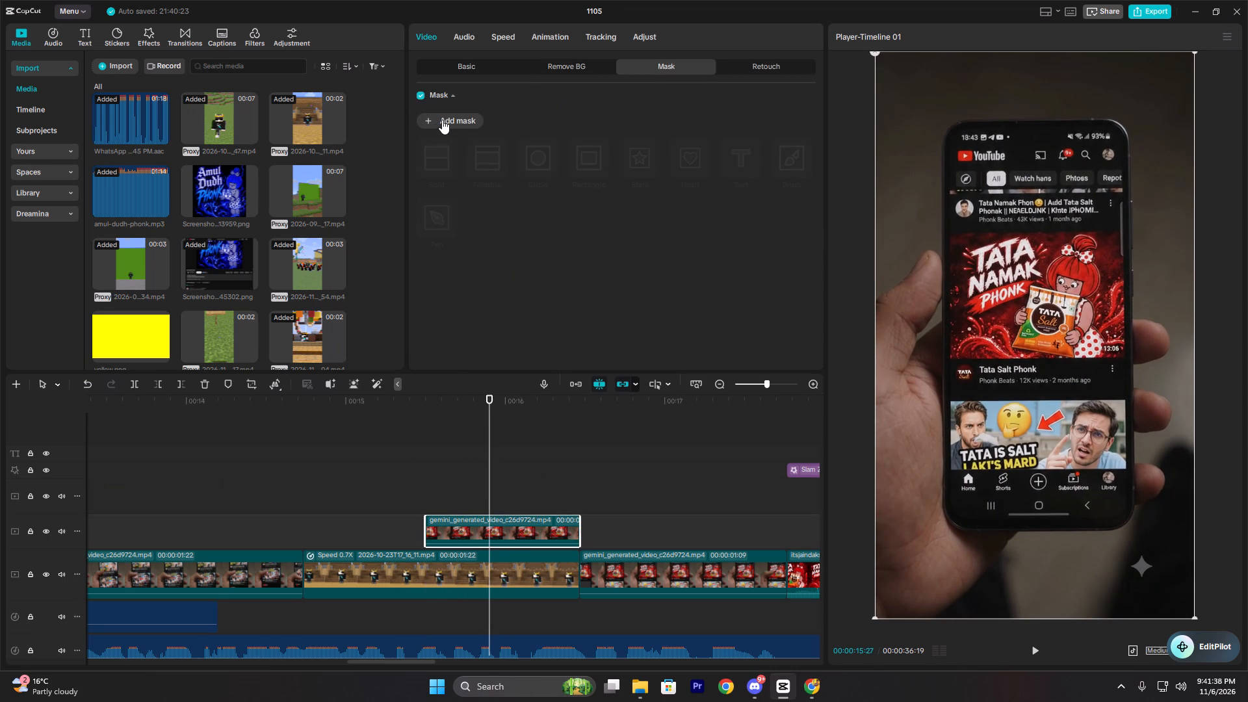
pyautogui.click(450, 125)
pyautogui.click(440, 226)
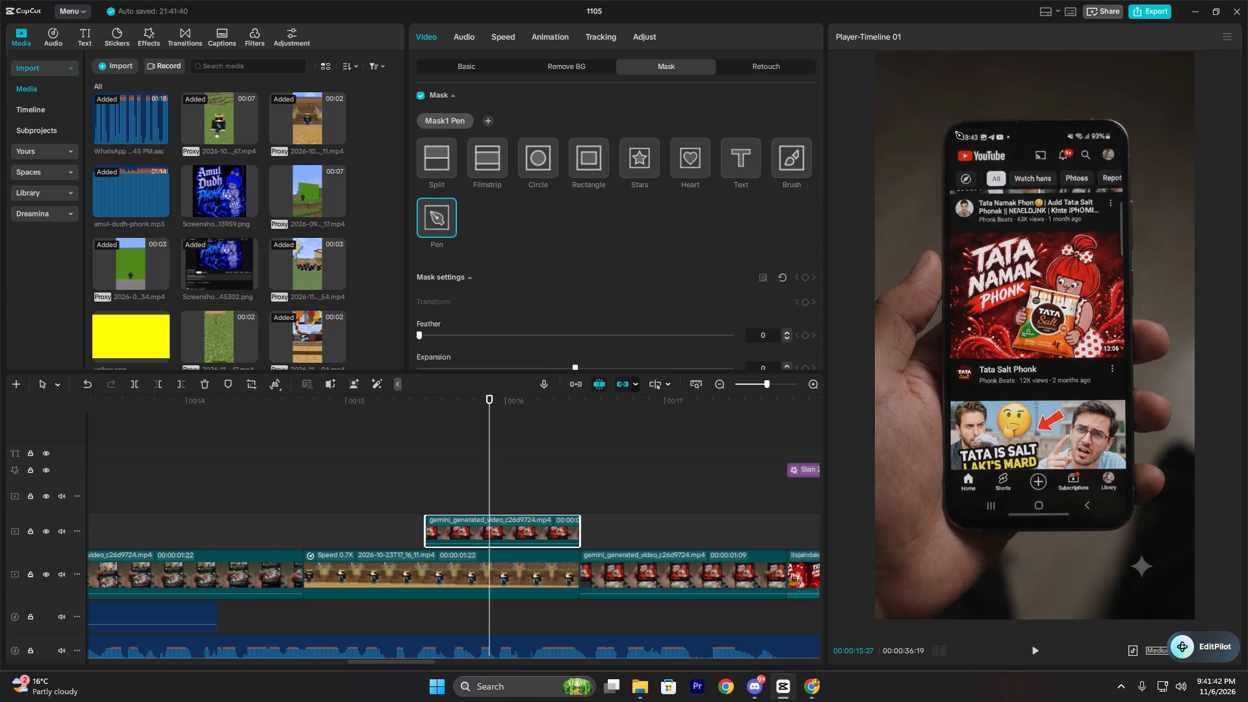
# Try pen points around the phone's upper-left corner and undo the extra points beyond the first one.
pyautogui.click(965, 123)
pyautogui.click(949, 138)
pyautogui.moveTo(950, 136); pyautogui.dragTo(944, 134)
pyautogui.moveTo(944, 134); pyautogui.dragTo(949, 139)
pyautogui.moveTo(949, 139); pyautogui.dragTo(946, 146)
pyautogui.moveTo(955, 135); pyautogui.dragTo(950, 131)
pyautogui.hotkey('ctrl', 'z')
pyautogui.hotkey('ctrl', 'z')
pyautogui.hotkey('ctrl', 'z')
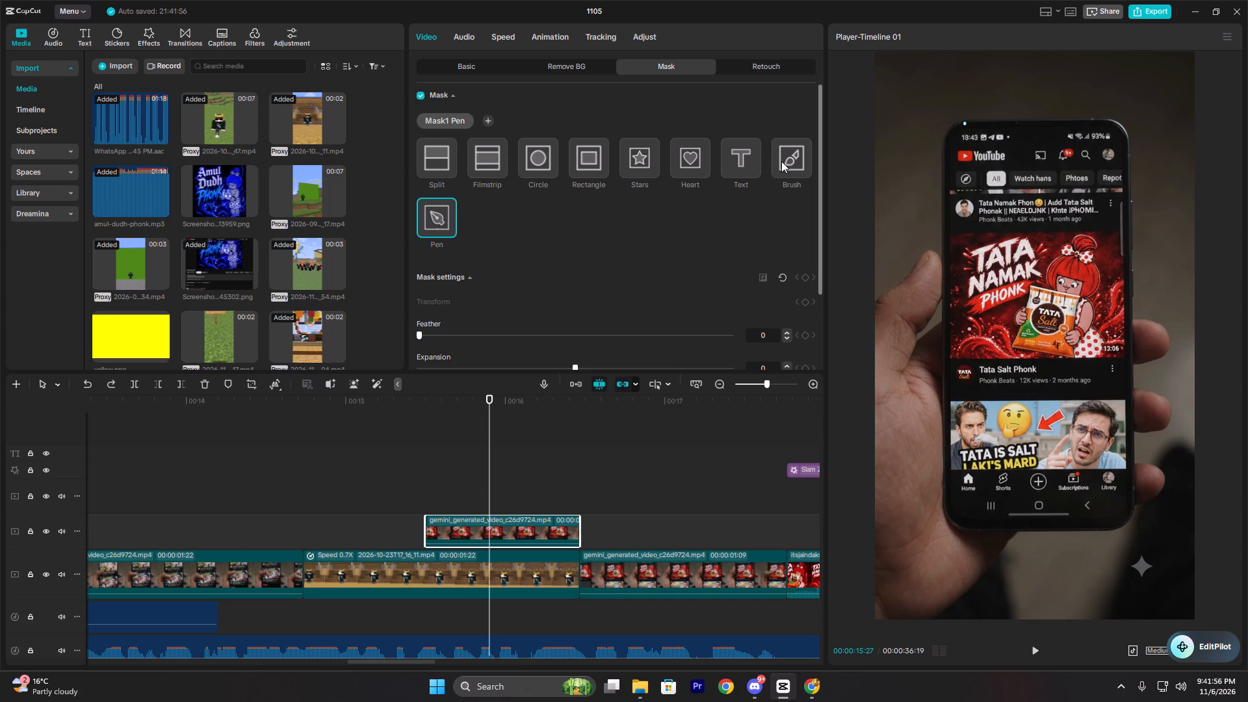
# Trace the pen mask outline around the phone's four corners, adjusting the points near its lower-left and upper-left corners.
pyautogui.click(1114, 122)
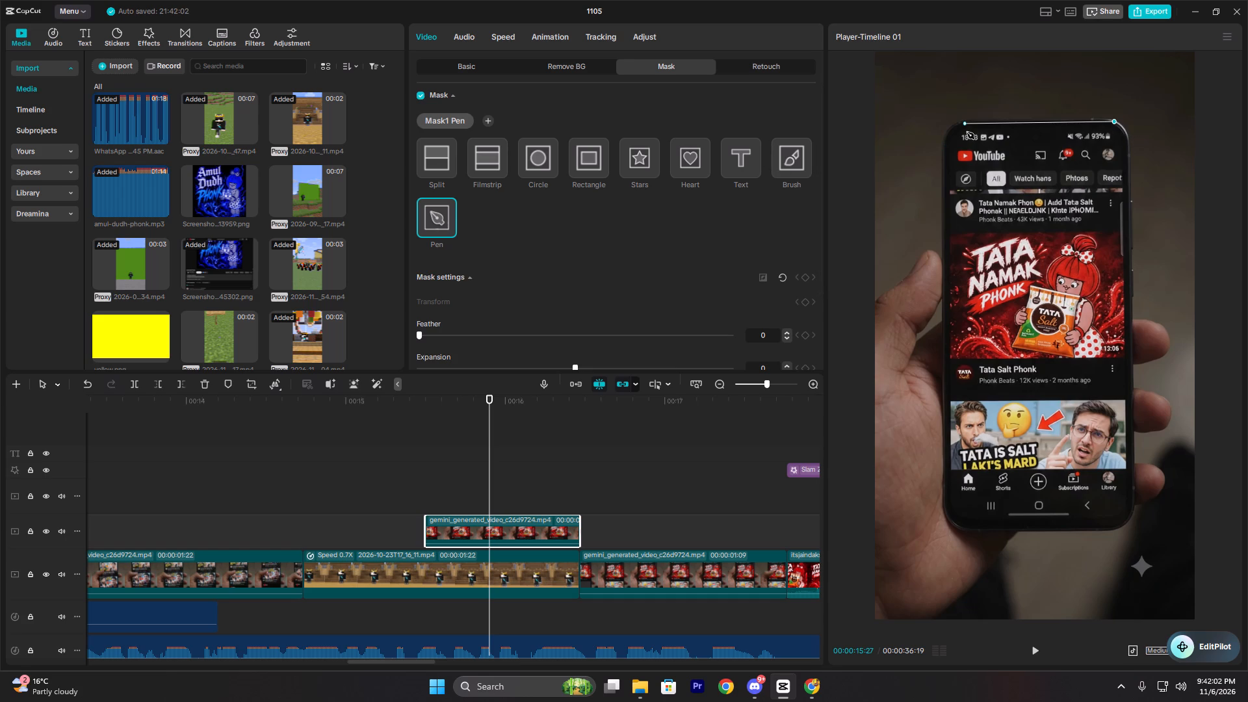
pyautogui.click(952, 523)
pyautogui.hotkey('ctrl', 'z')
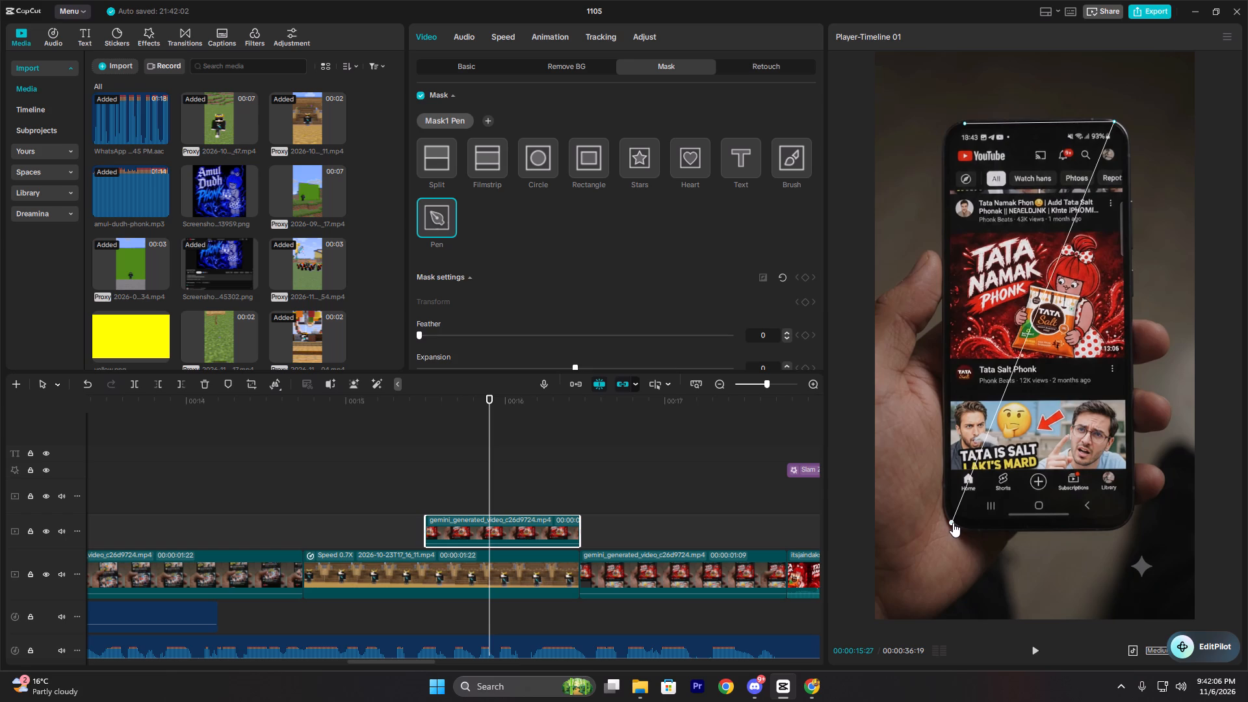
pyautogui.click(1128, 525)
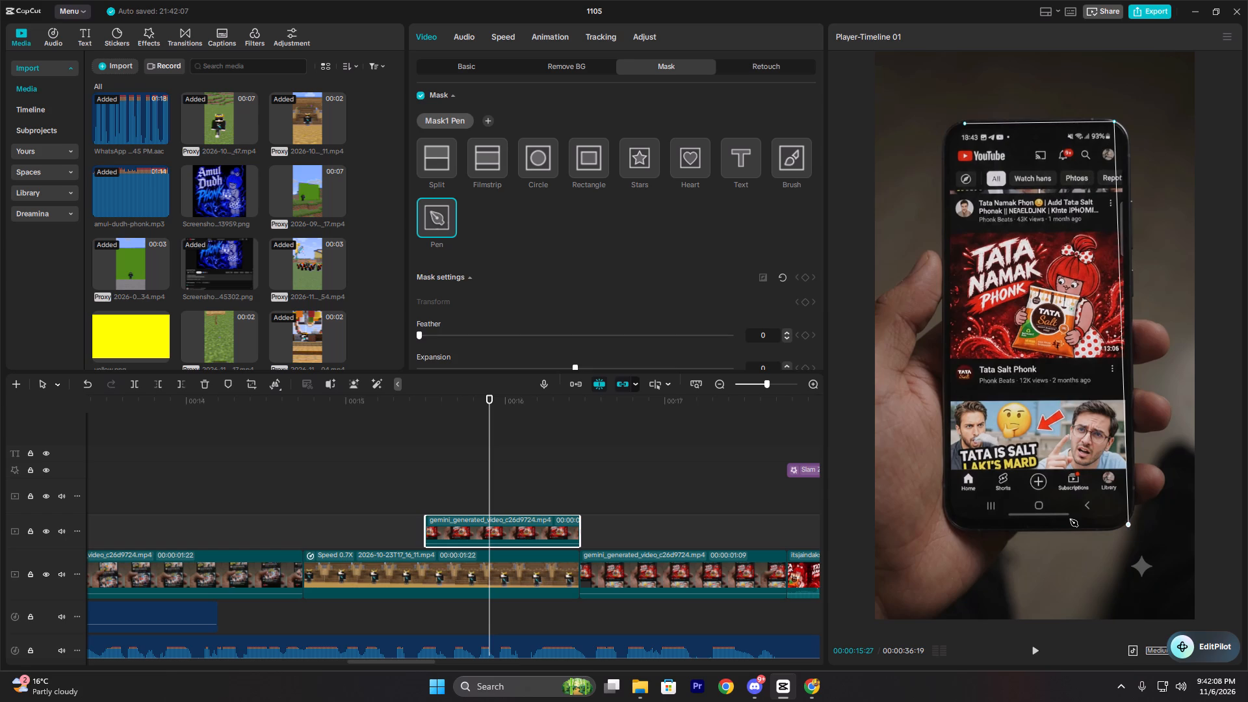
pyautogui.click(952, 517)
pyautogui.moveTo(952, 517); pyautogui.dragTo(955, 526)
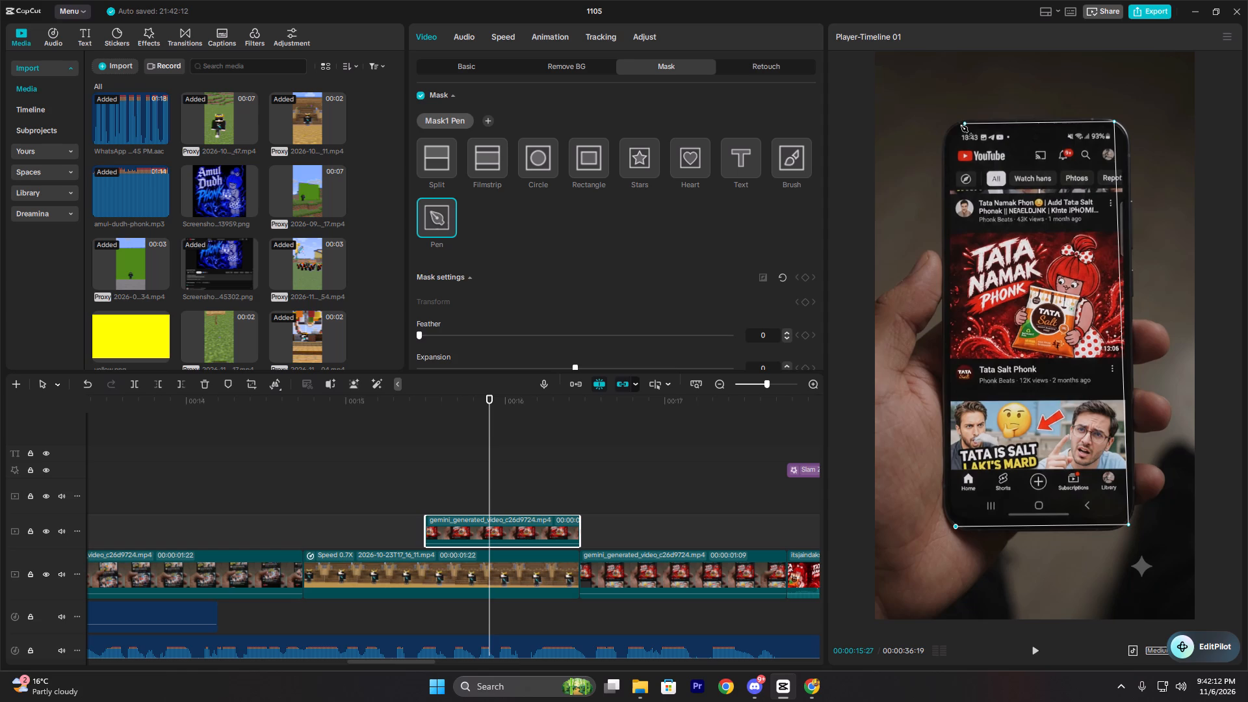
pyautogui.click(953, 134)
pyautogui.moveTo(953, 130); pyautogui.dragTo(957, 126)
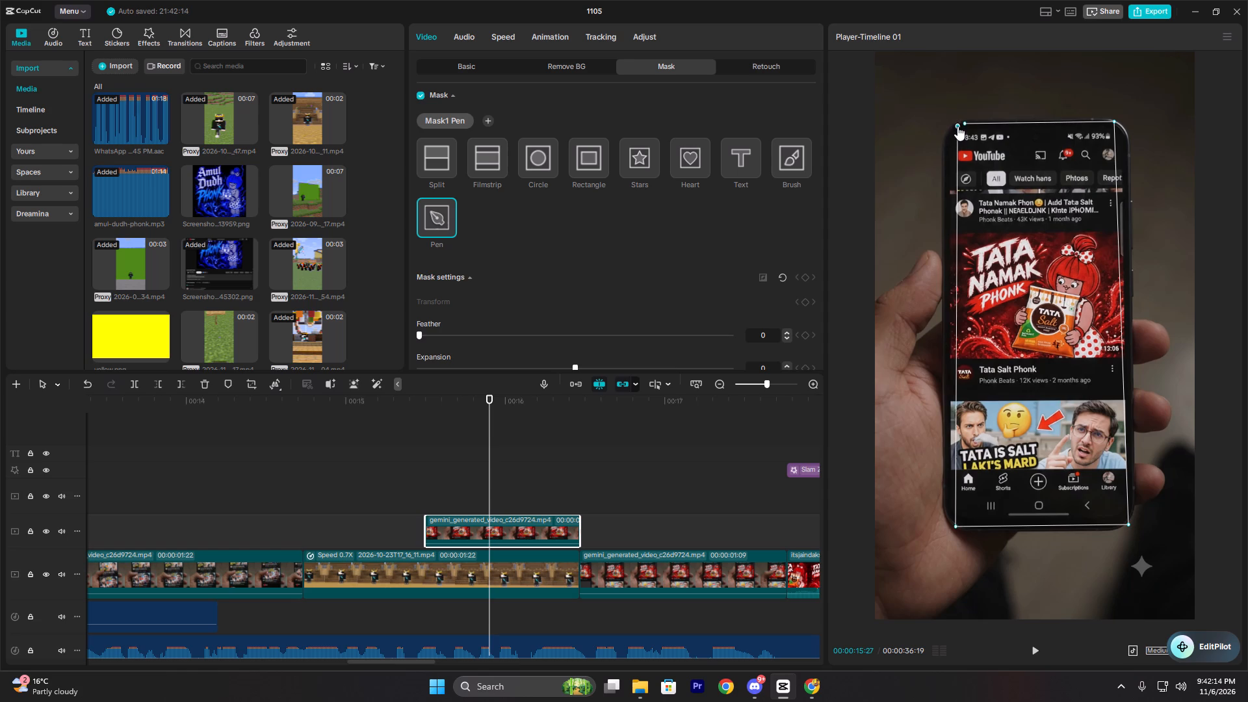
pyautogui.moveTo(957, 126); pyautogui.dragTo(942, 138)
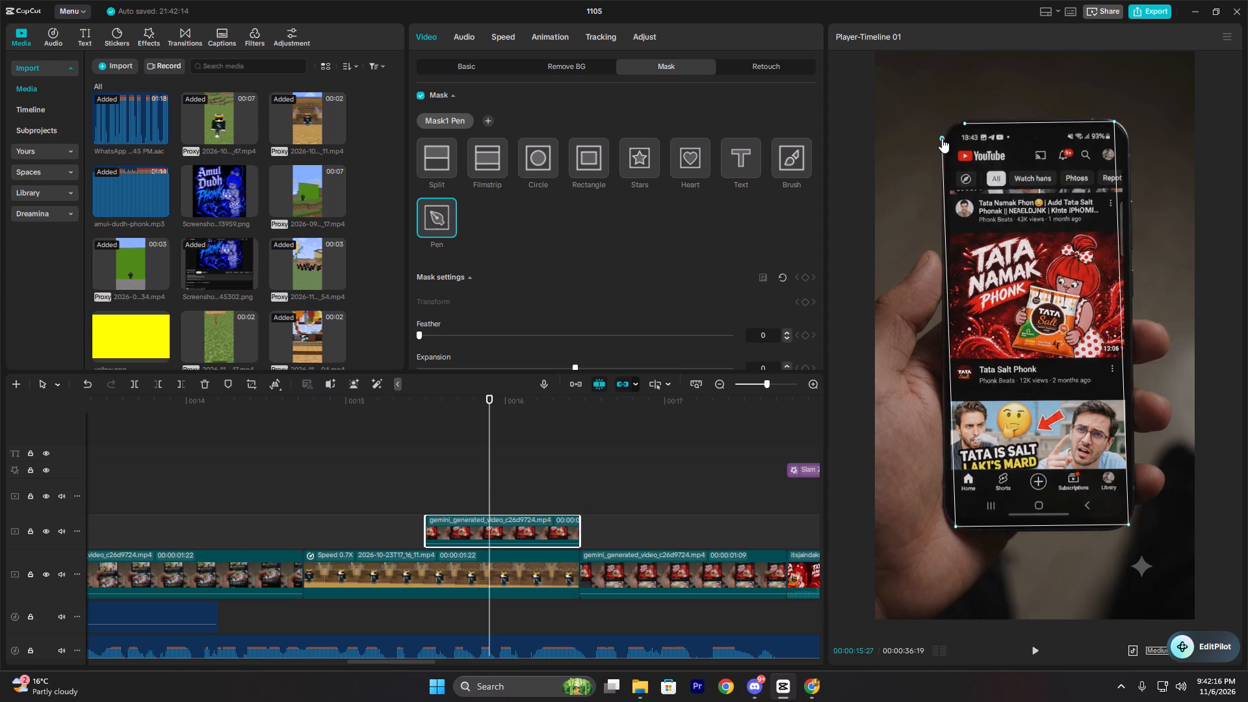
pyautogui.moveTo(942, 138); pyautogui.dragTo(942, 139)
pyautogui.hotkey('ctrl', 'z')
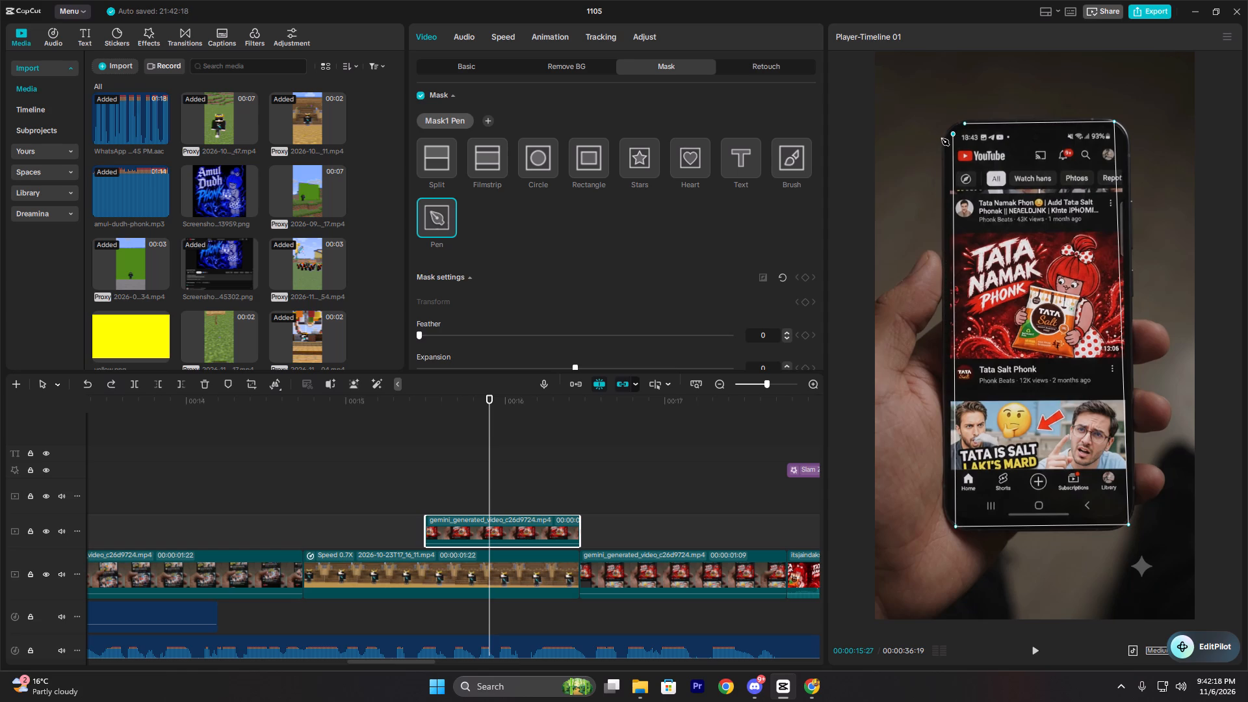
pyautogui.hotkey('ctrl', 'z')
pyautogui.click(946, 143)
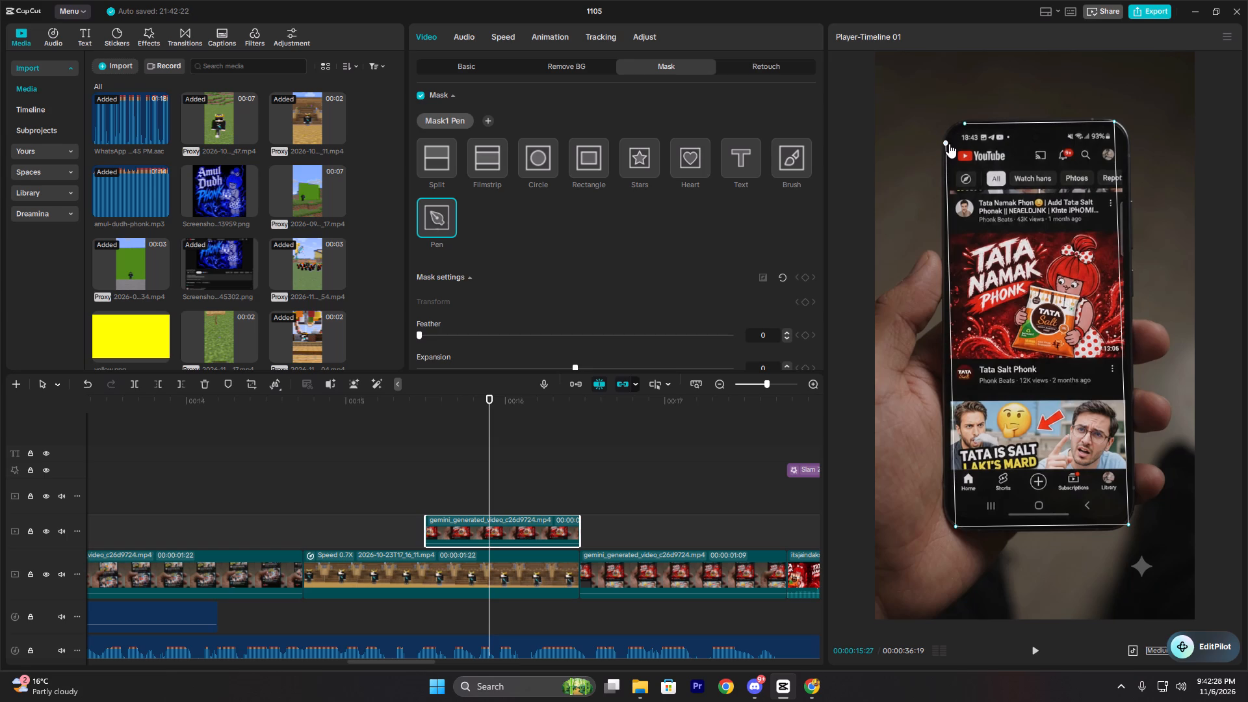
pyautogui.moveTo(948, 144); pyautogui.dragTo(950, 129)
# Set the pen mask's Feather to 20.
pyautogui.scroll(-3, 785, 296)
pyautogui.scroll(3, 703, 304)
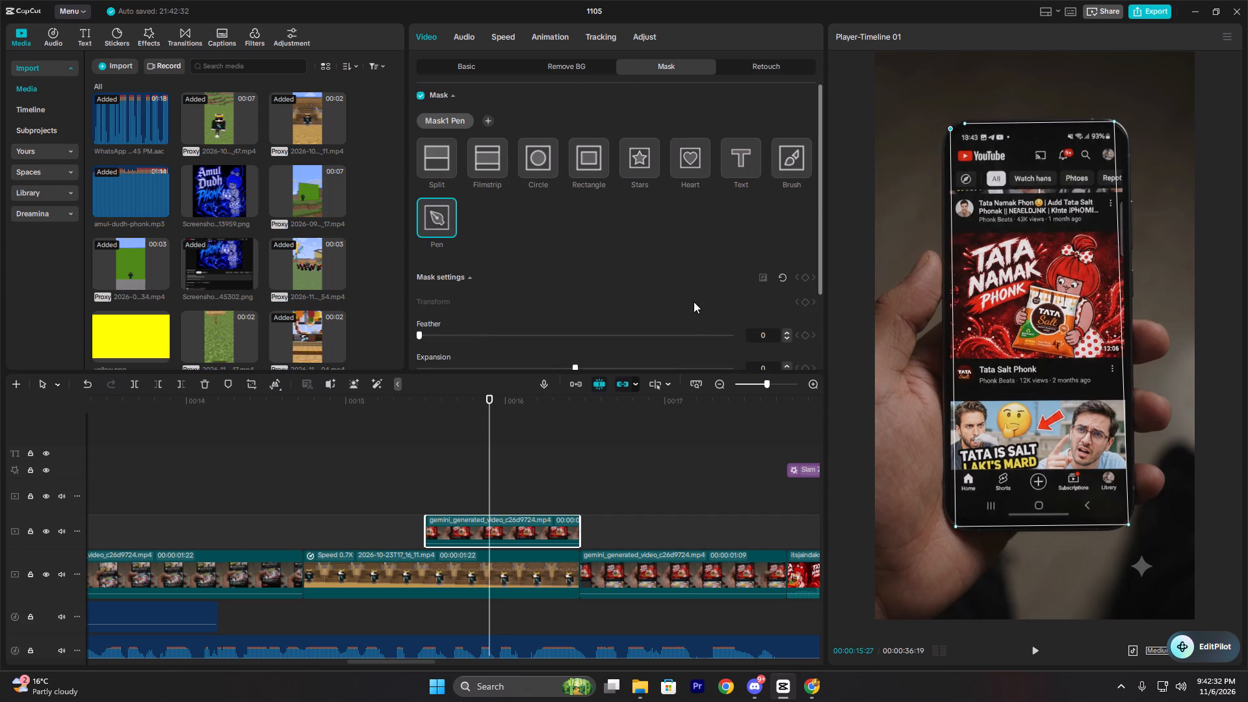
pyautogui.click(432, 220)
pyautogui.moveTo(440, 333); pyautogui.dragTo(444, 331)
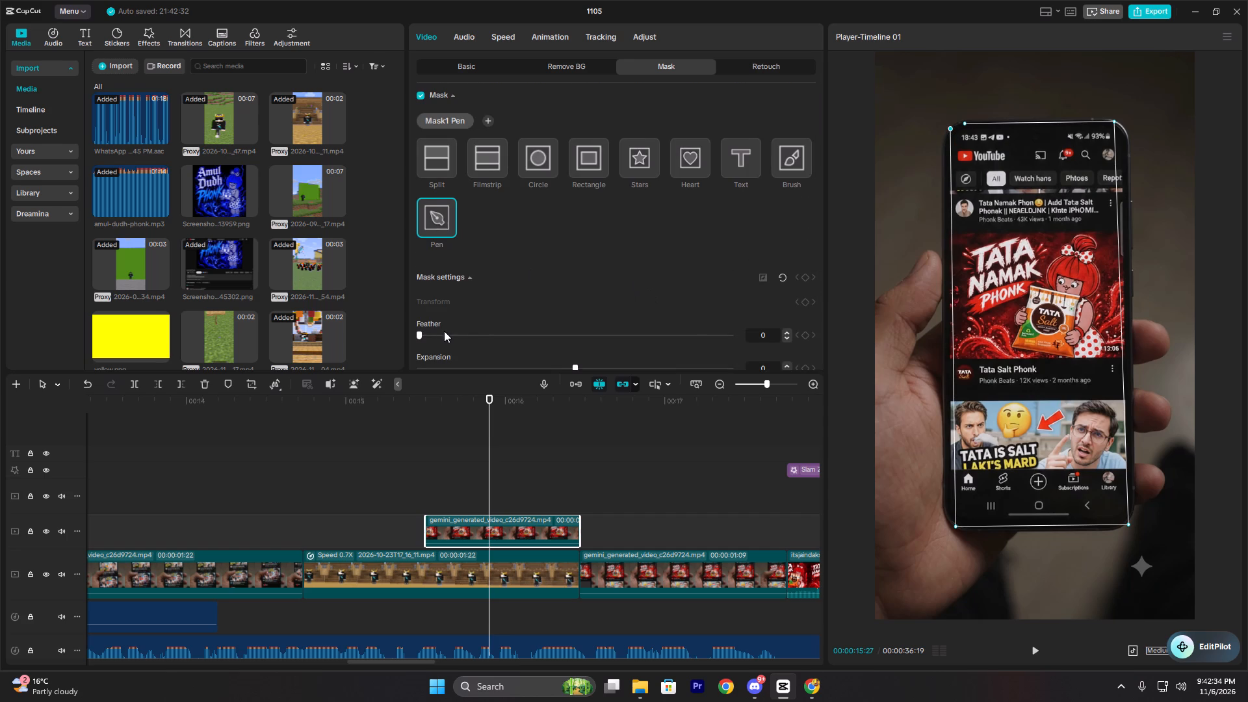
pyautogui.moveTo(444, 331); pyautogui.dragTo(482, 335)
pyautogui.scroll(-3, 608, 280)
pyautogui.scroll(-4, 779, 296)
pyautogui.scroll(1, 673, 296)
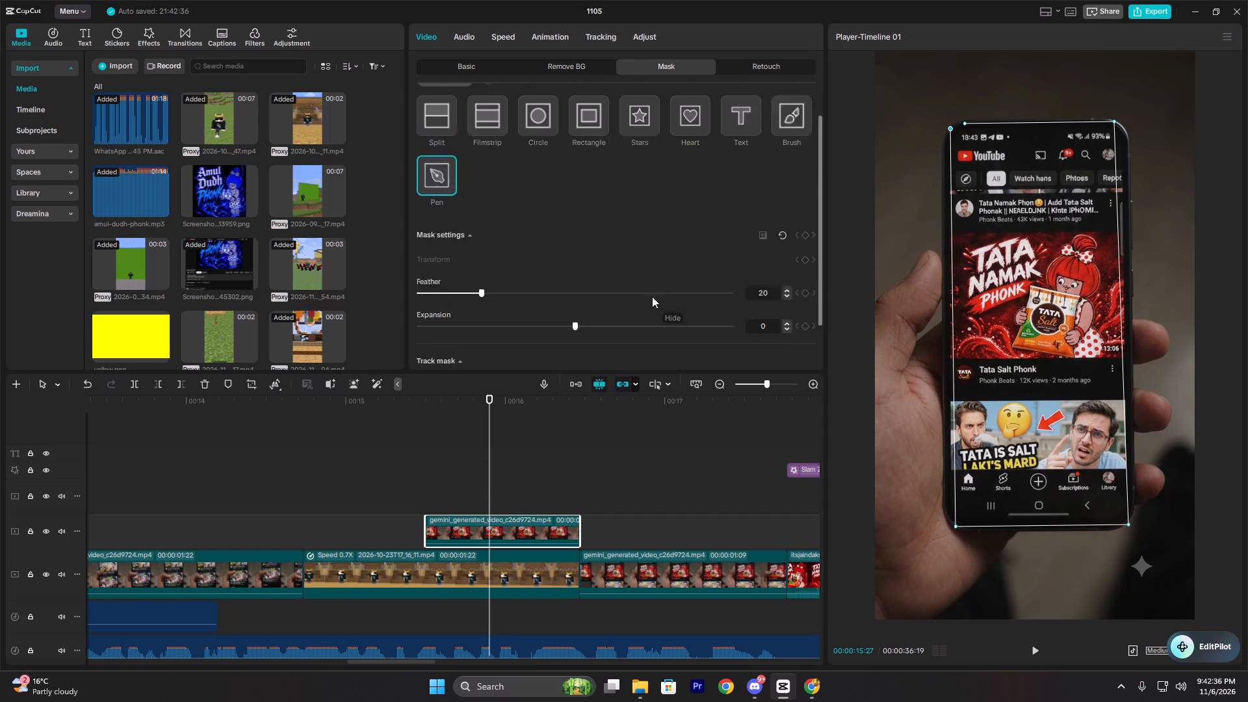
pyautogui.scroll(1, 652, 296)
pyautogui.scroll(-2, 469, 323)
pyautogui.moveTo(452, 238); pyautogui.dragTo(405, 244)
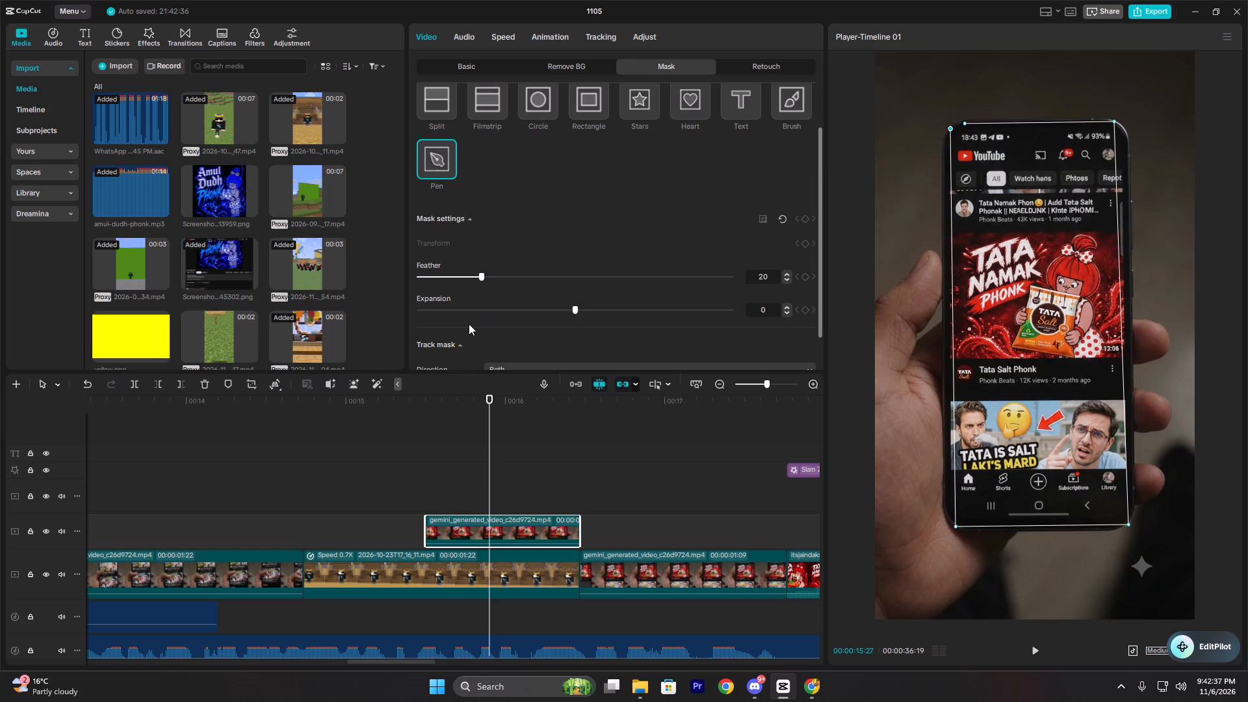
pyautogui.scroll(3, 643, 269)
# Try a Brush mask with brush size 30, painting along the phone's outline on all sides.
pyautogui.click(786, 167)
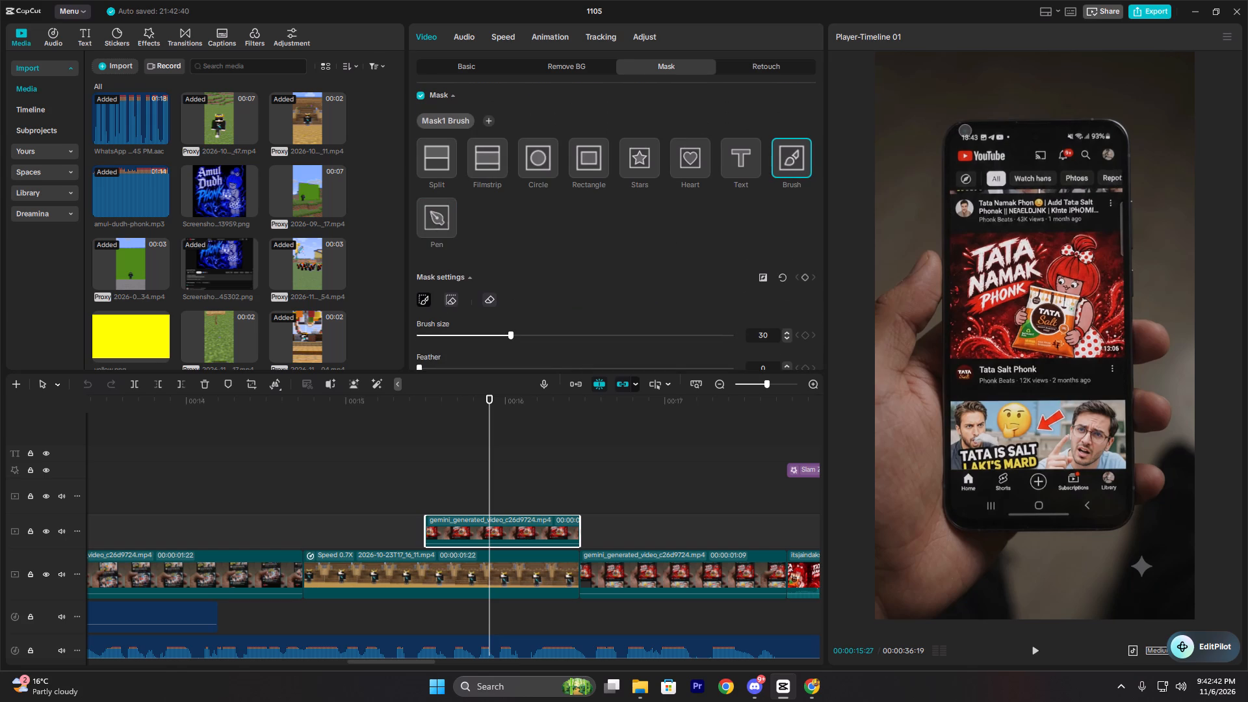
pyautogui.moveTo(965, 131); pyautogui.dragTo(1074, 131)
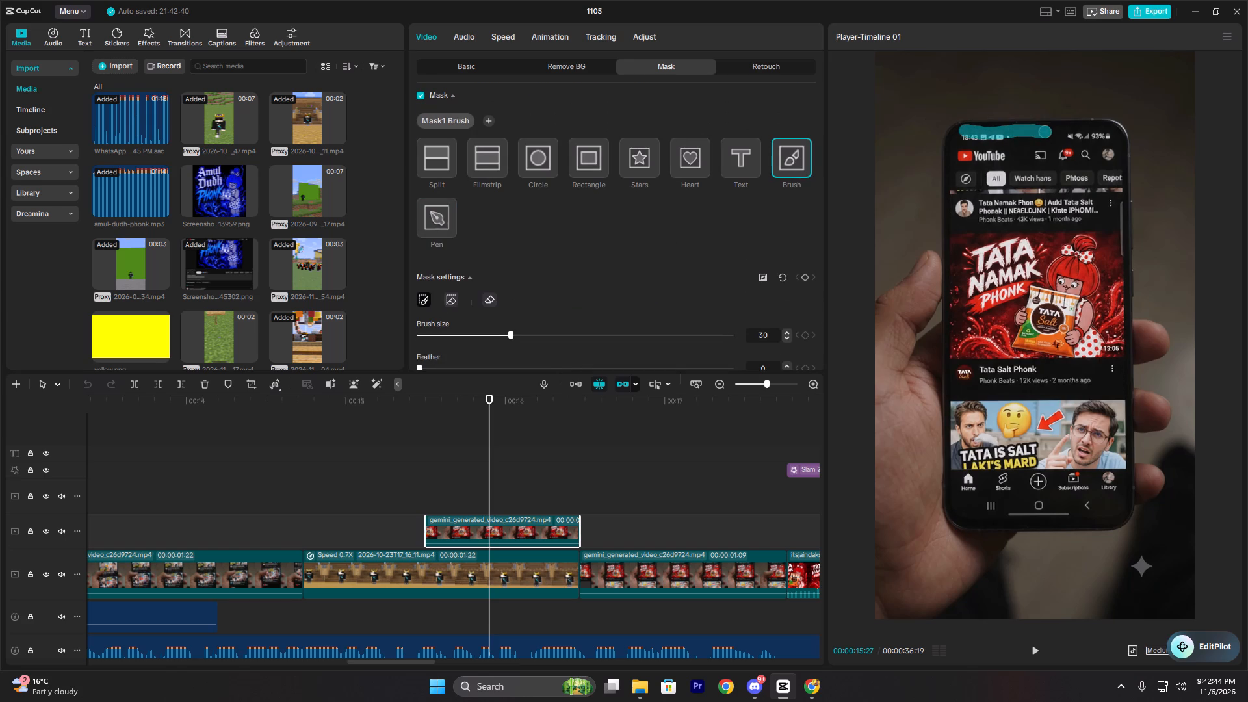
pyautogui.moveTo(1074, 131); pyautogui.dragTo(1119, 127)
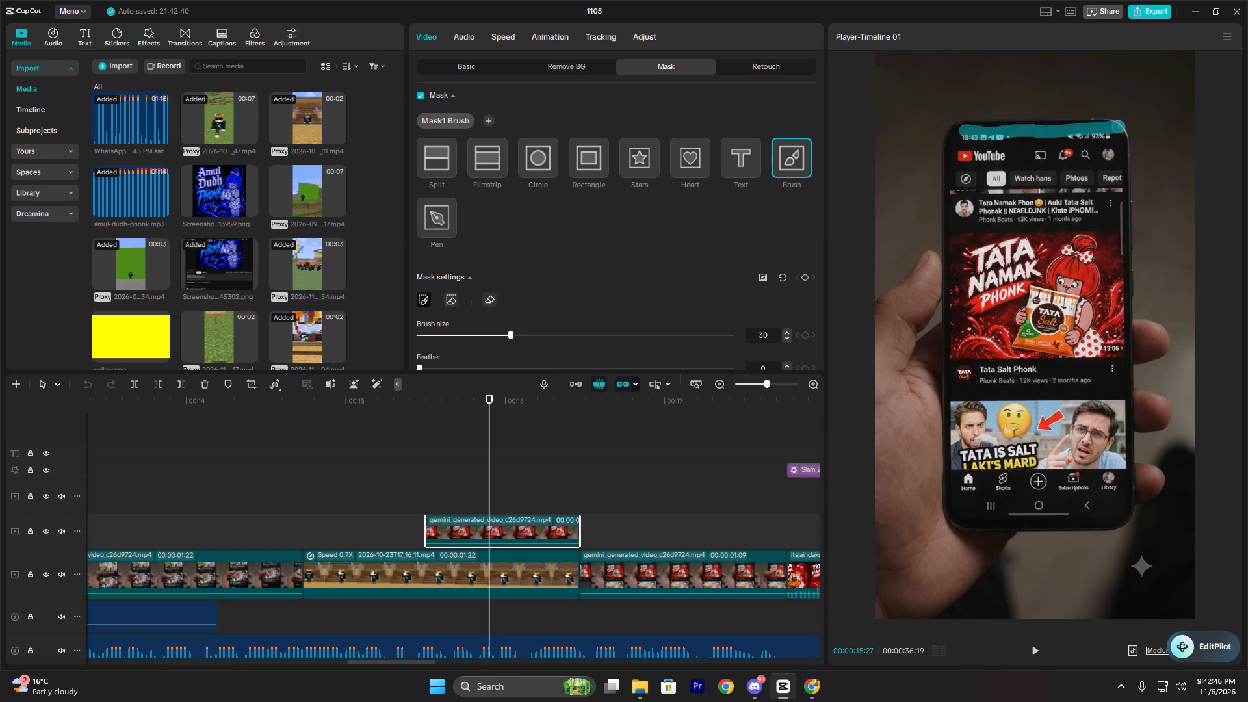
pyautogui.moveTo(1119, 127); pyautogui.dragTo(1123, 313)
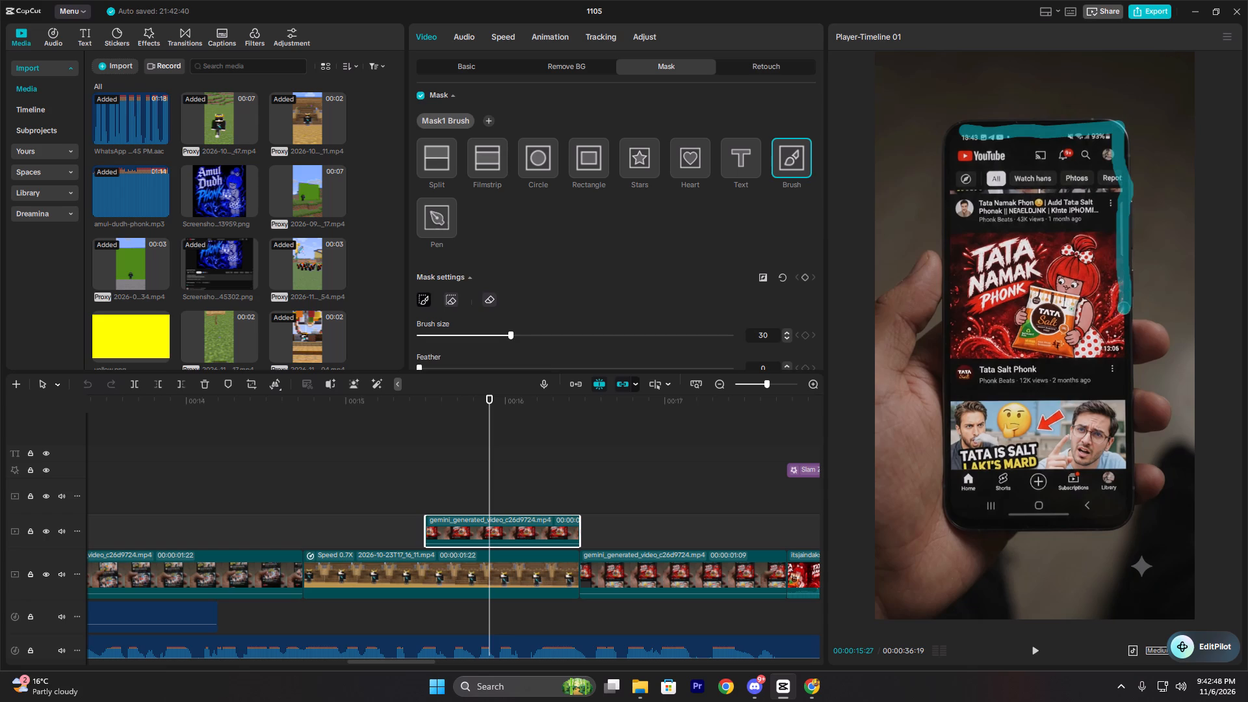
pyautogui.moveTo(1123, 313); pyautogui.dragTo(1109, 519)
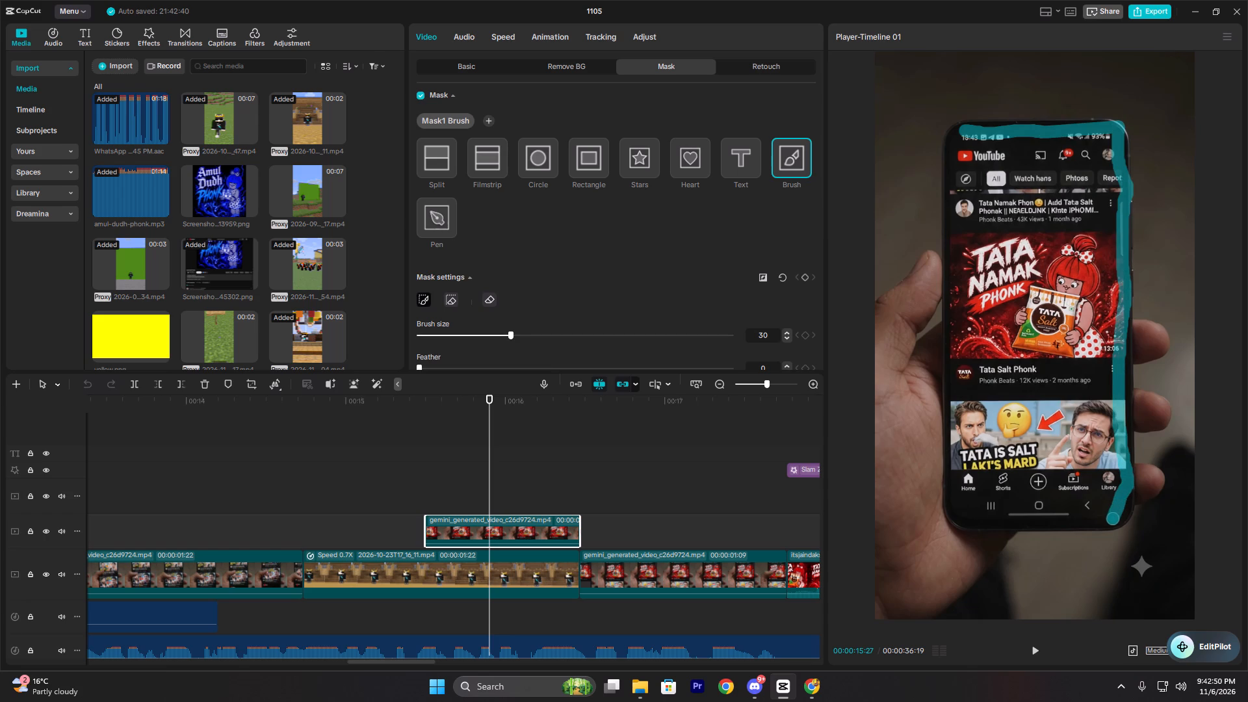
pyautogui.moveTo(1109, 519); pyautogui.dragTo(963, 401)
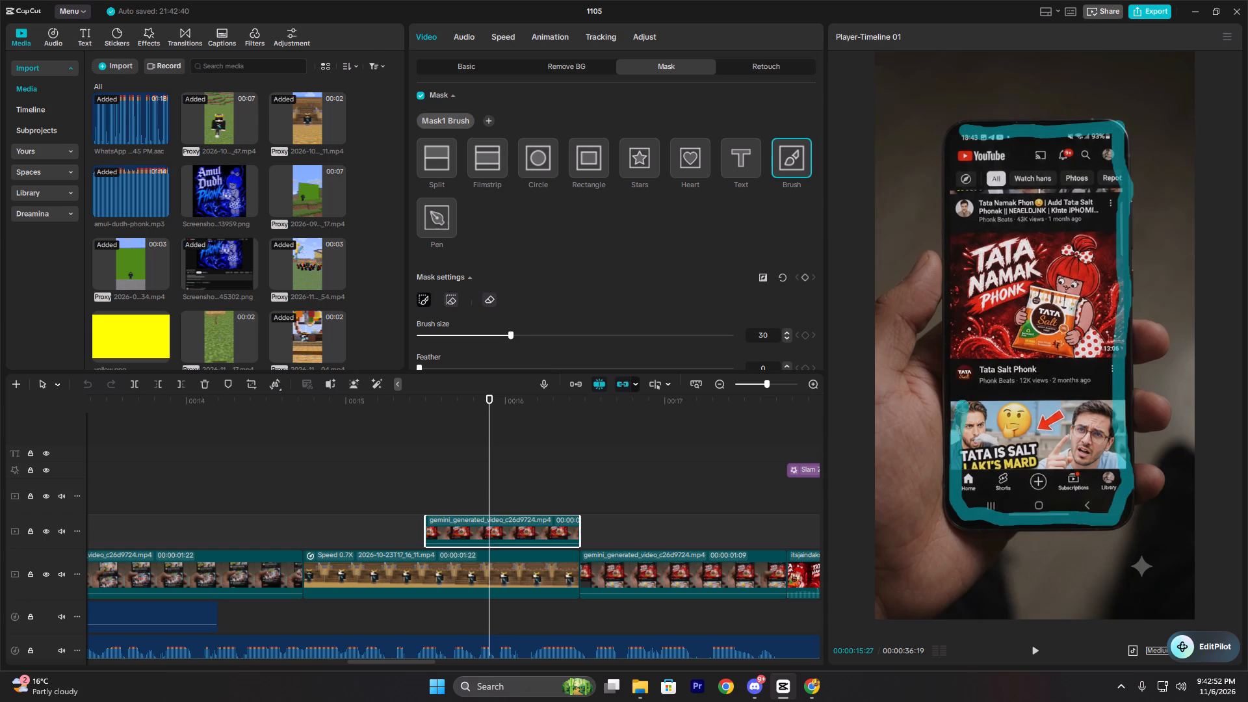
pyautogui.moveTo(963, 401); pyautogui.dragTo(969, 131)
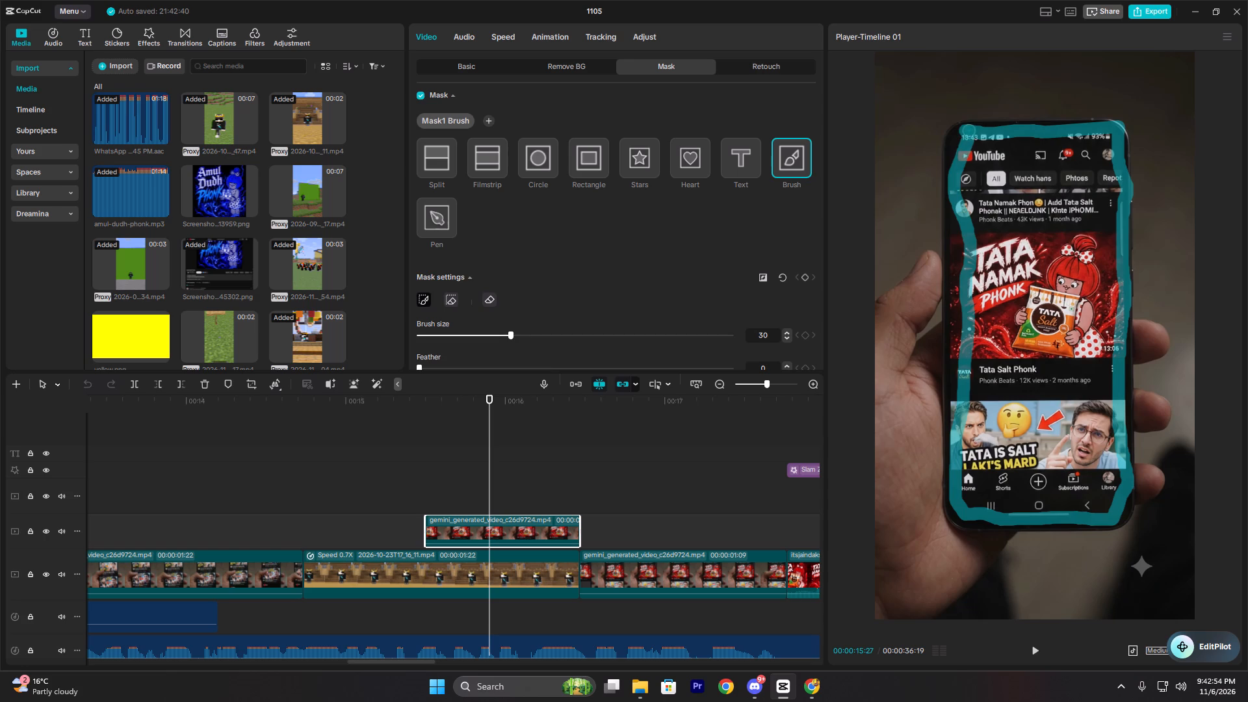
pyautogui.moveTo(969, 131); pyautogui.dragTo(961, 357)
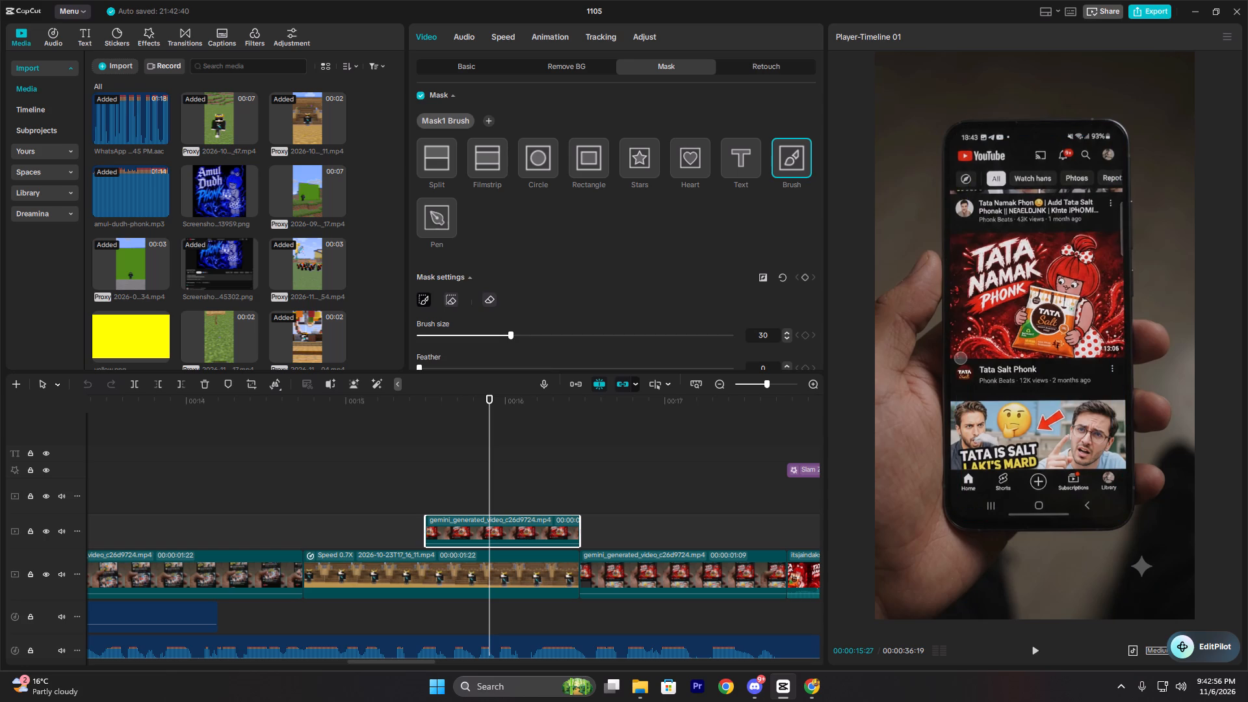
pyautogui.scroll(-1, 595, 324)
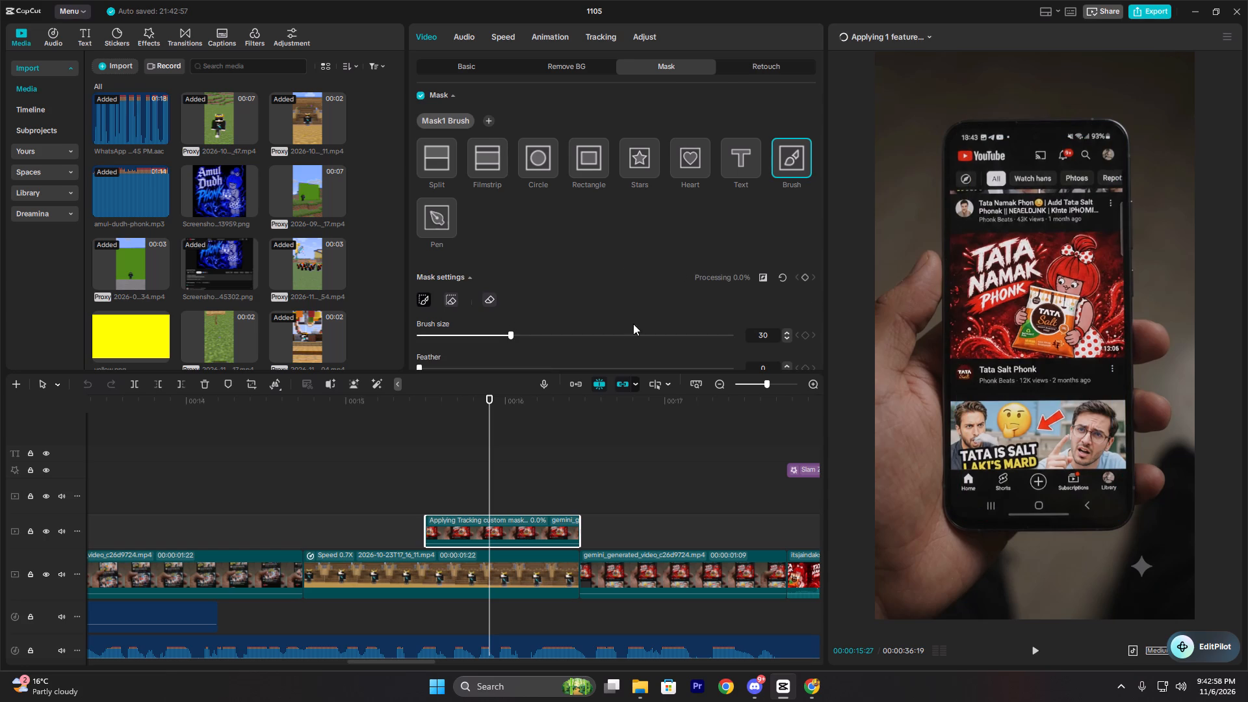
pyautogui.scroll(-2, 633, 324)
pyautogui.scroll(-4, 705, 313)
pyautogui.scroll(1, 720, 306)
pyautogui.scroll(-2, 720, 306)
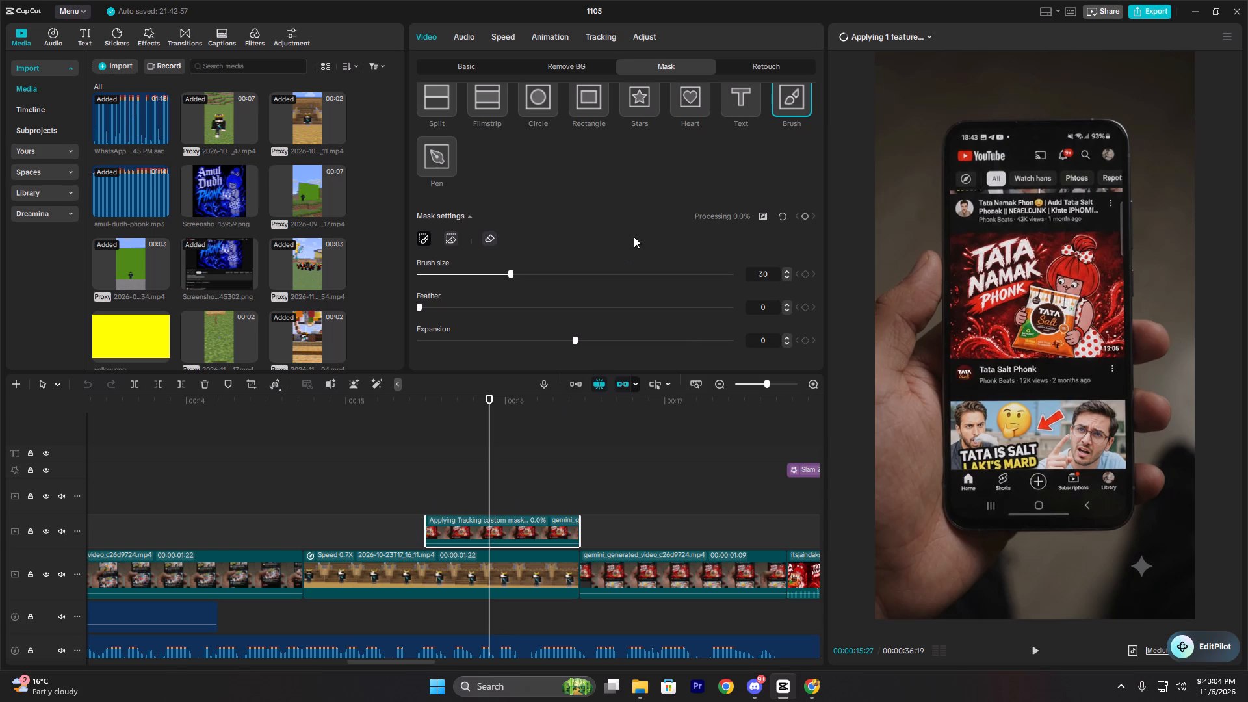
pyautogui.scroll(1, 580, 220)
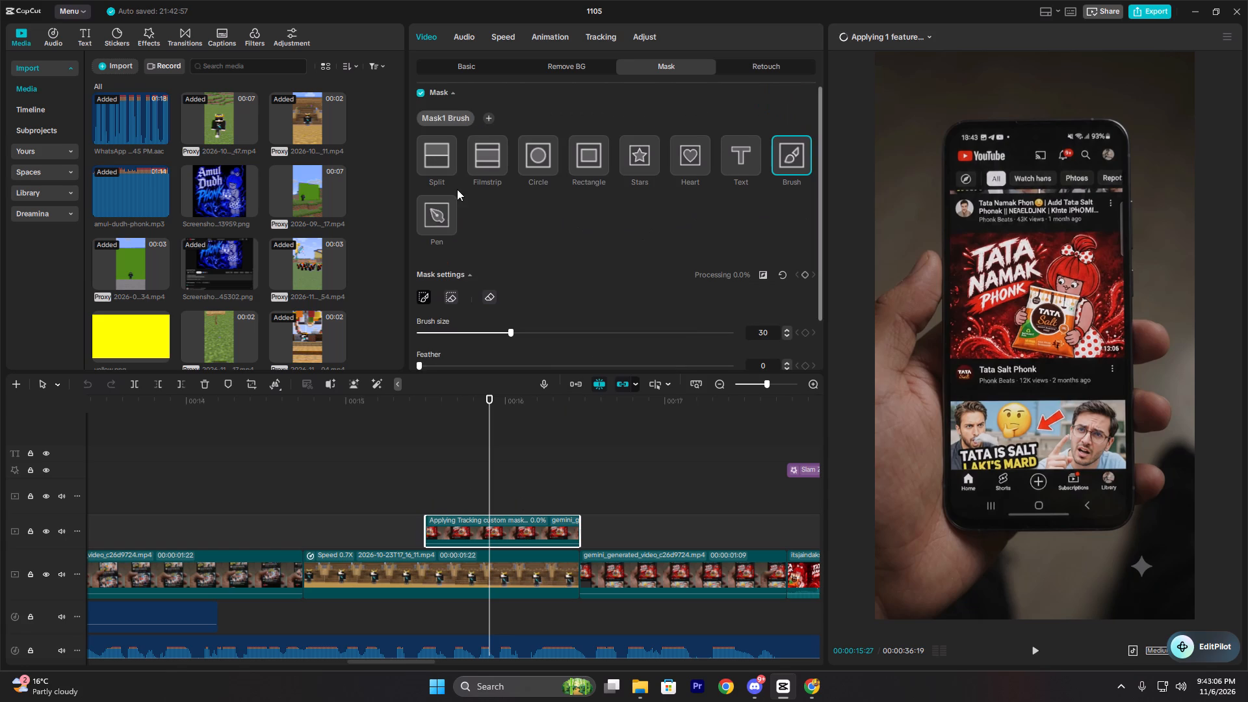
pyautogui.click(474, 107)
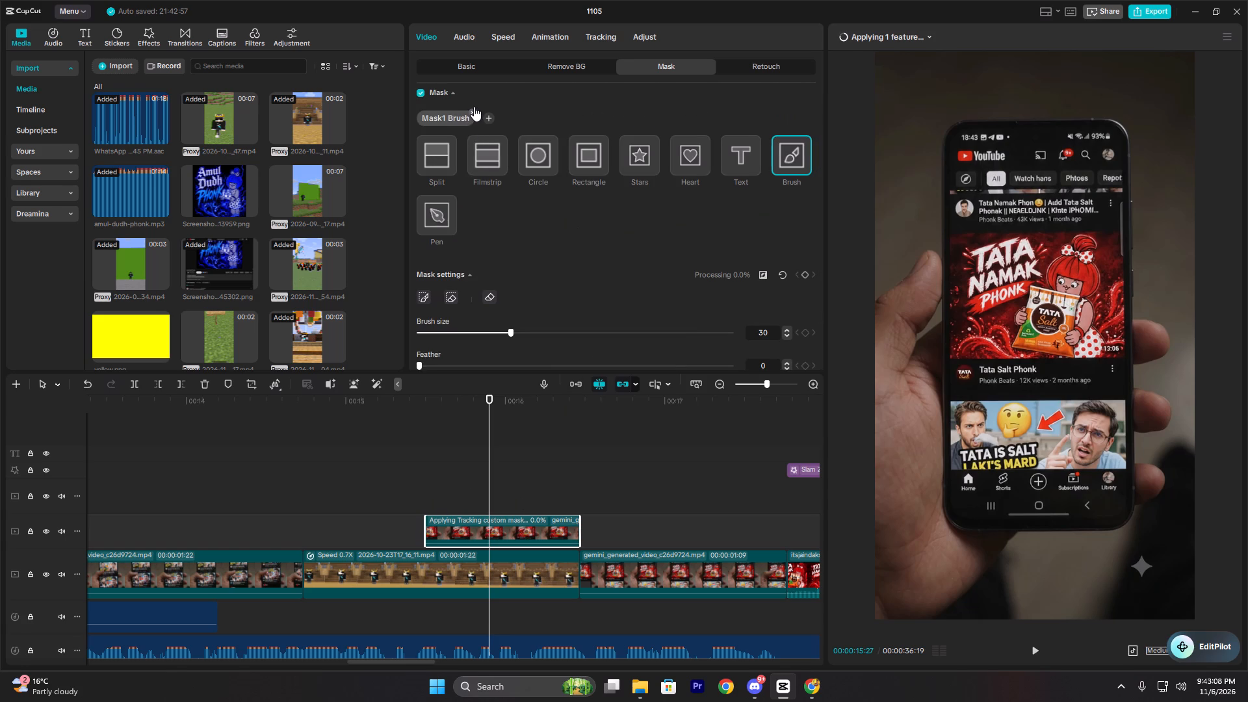
# Apply a Rectangle mask to the overlay phone clip, sized about 506 by 868 and moved up to about Y 58.
pyautogui.click(583, 150)
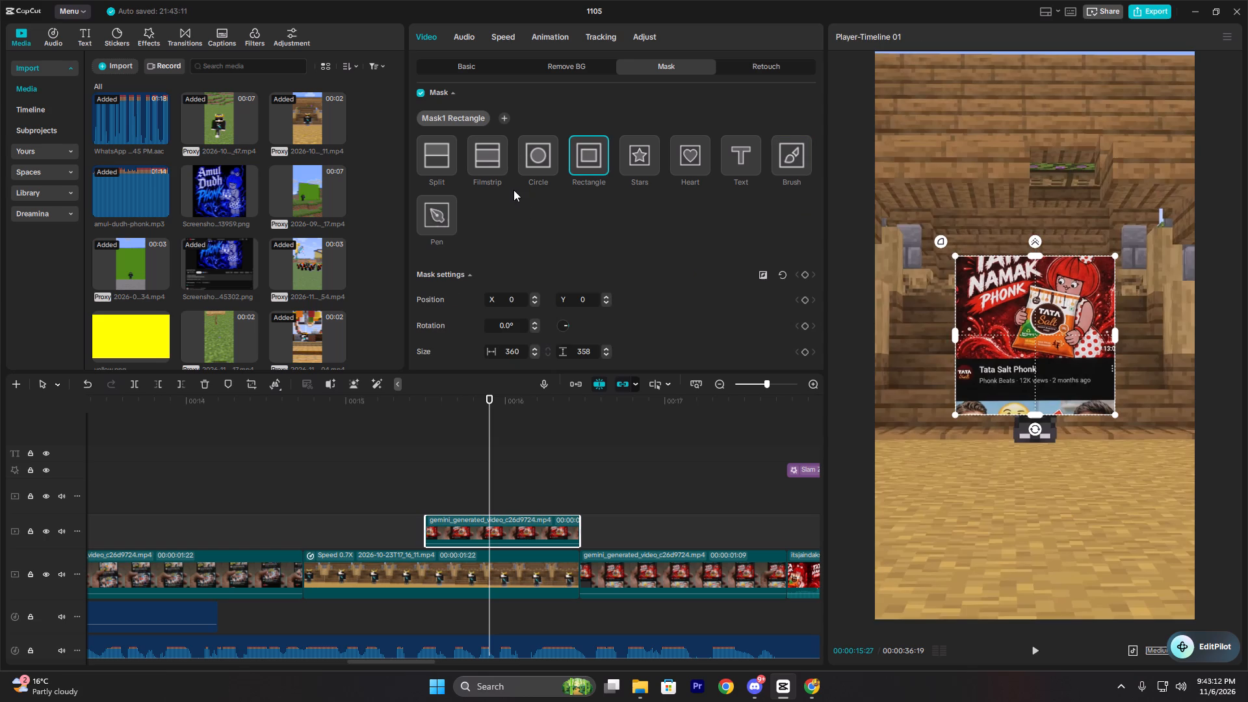
pyautogui.moveTo(1037, 414); pyautogui.dragTo(1052, 435)
pyautogui.moveTo(1052, 435); pyautogui.dragTo(1063, 595)
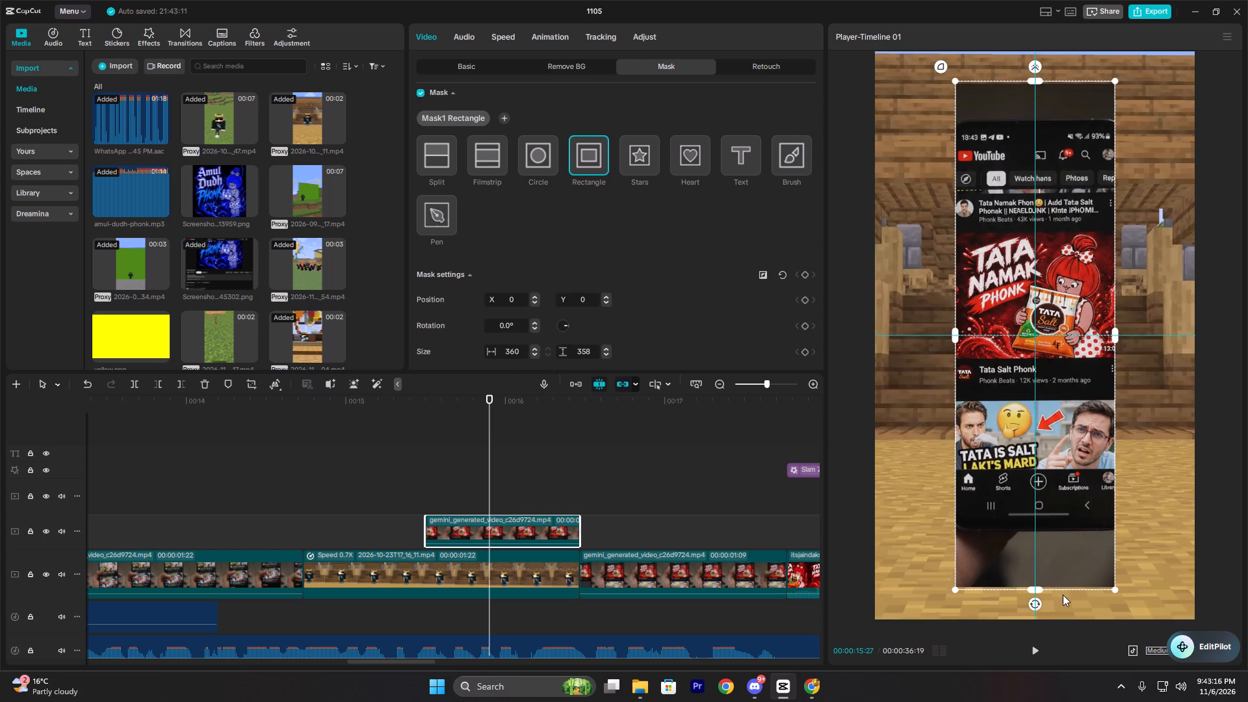
pyautogui.moveTo(1063, 595); pyautogui.dragTo(1061, 527)
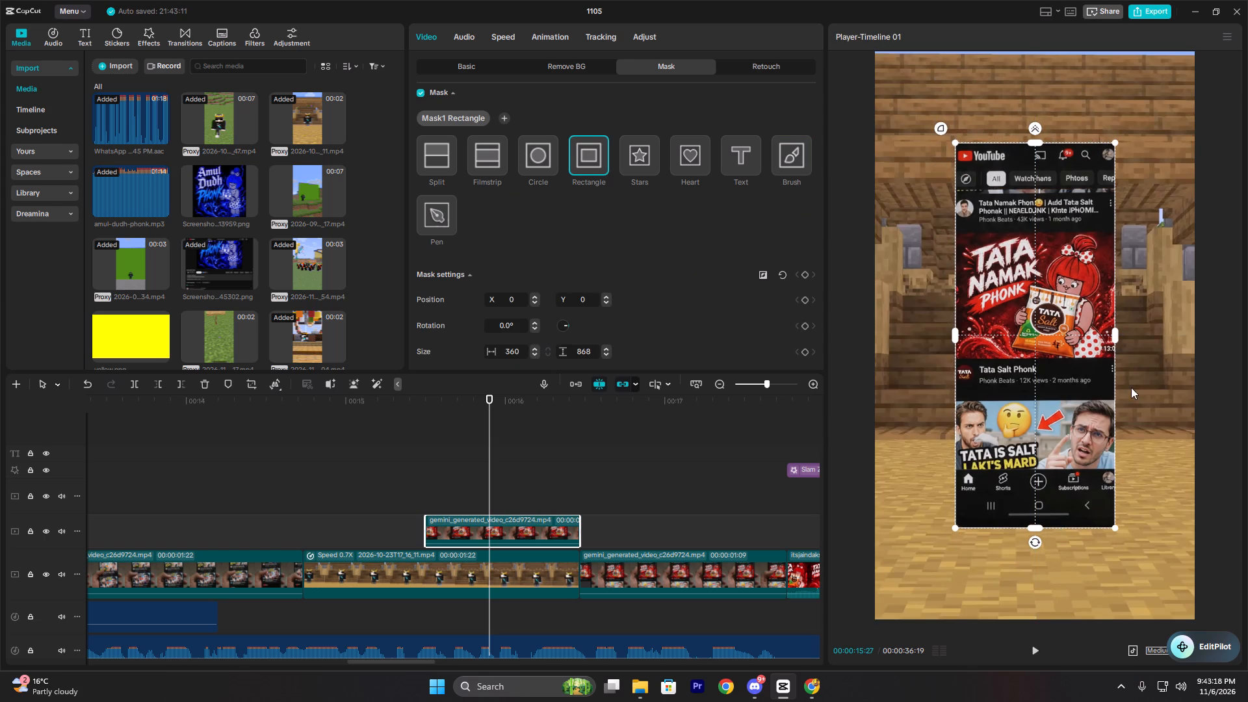
pyautogui.moveTo(1113, 330); pyautogui.dragTo(1156, 350)
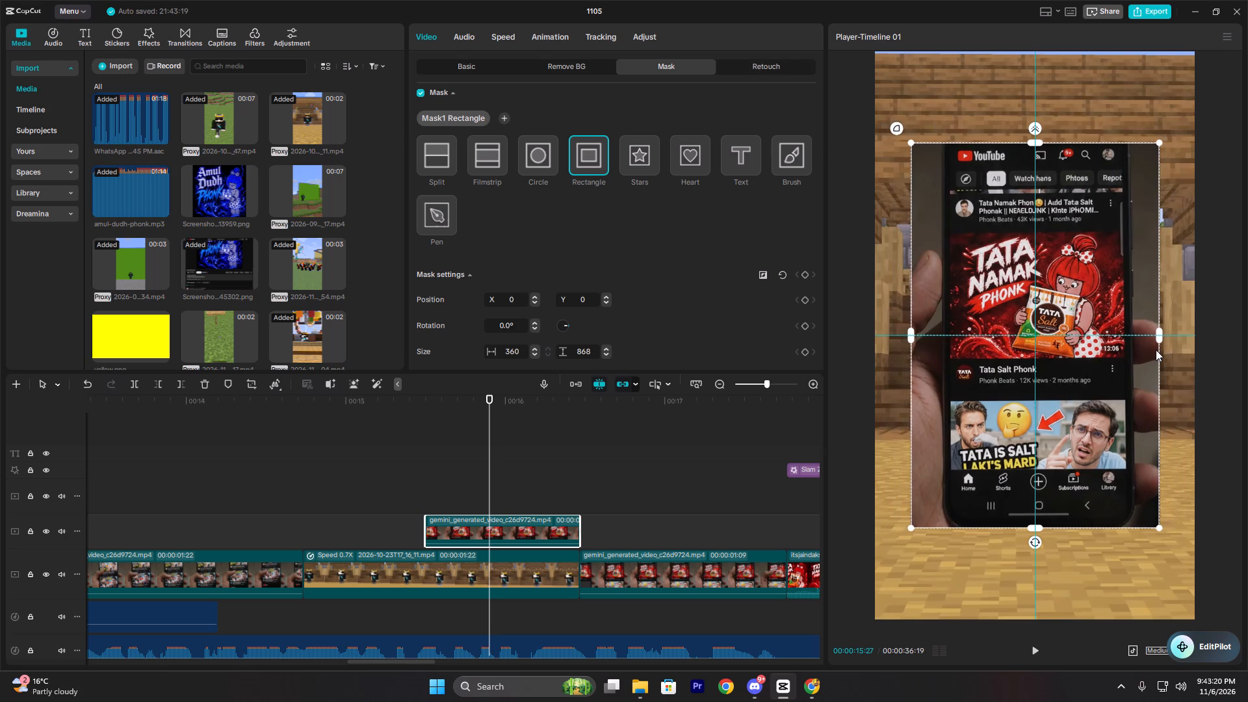
pyautogui.moveTo(1156, 350); pyautogui.dragTo(1145, 350)
pyautogui.moveTo(1036, 138); pyautogui.dragTo(1045, 115)
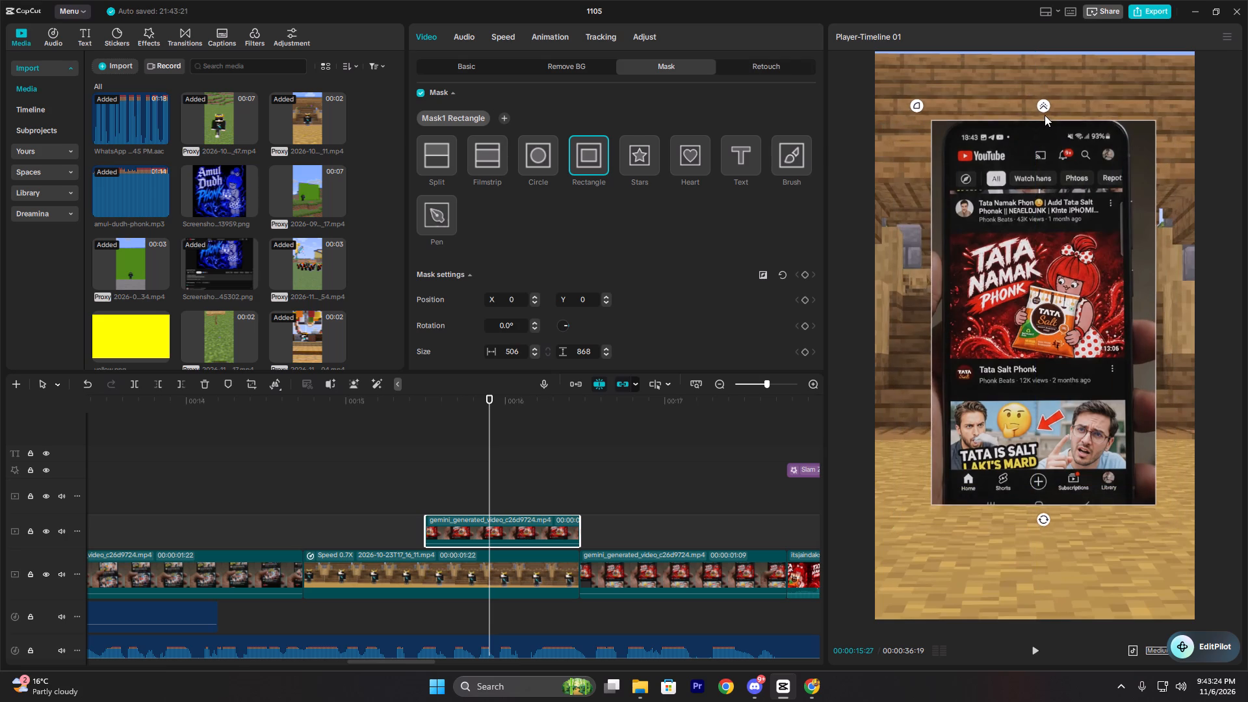
pyautogui.moveTo(1045, 115); pyautogui.dragTo(1039, 112)
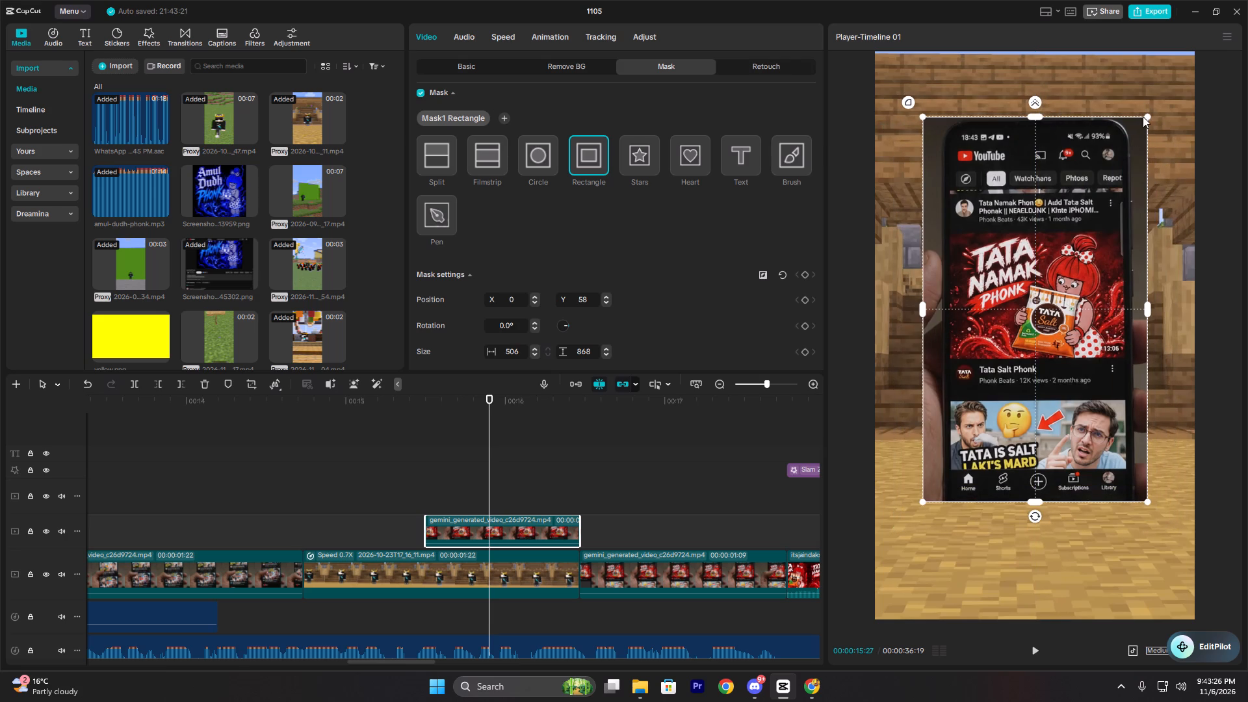
# Round the rectangle mask's corners slightly, trying larger radii first, and shift the mask to about Y 52.
pyautogui.moveTo(909, 101); pyautogui.dragTo(911, 97)
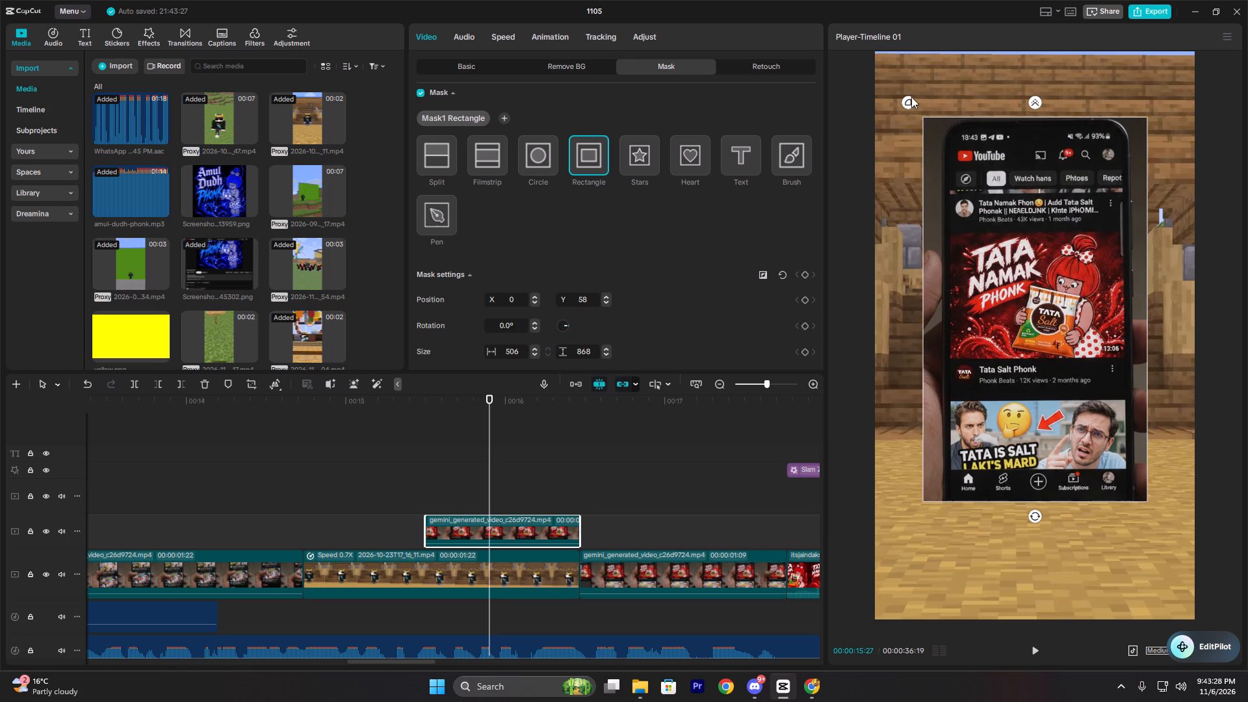
pyautogui.moveTo(911, 97); pyautogui.dragTo(890, 94)
pyautogui.click(971, 159)
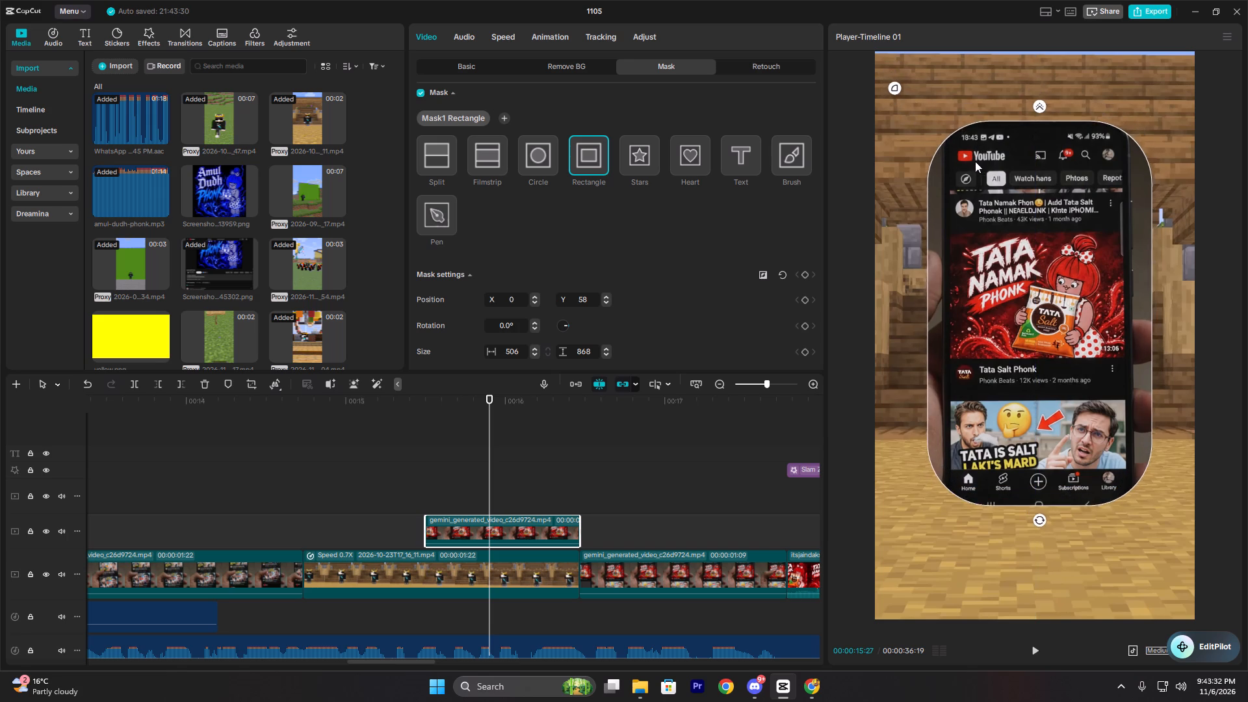
pyautogui.moveTo(895, 89); pyautogui.dragTo(884, 85)
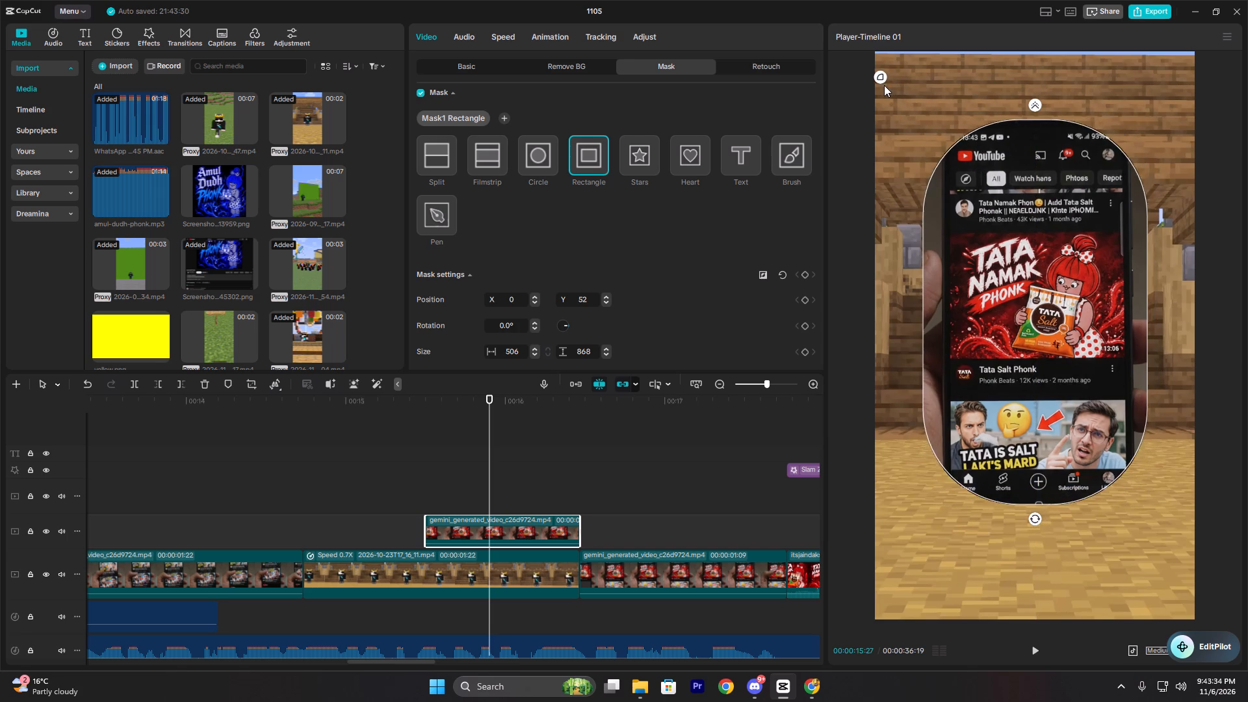
pyautogui.moveTo(884, 85); pyautogui.dragTo(909, 110)
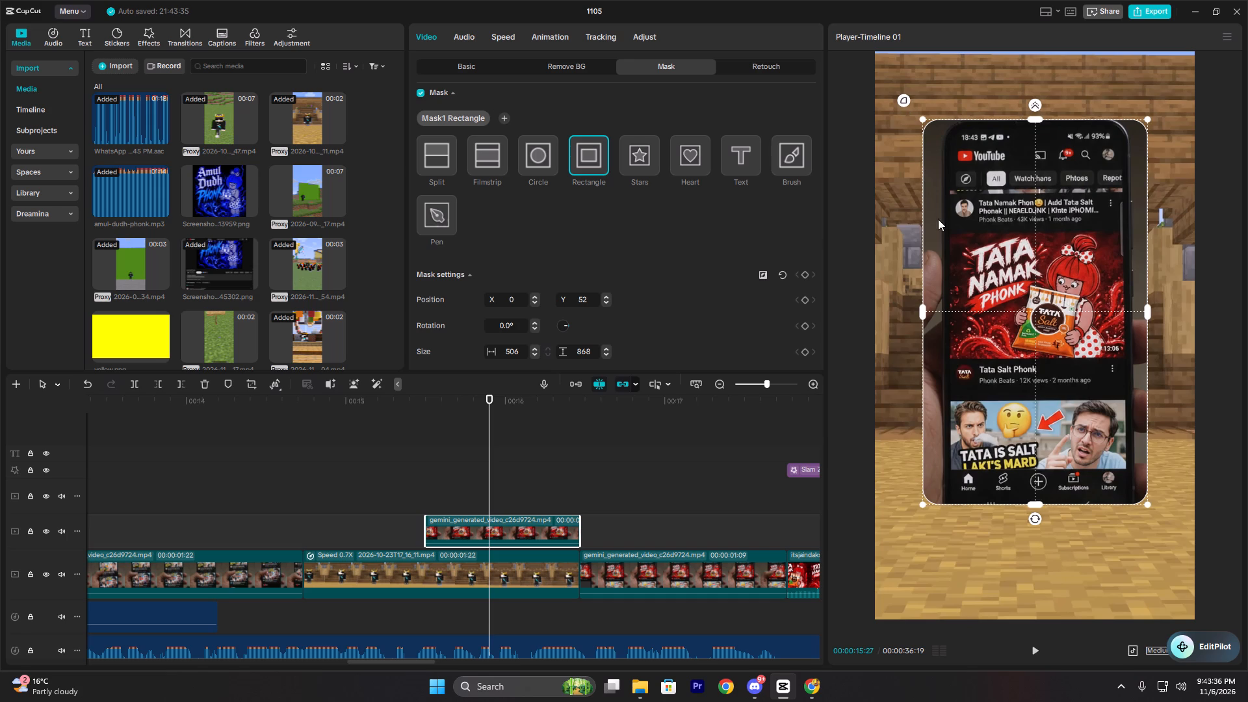
# Fit the rounded rectangle mask to the phone's edges at about 410 by 924, centred at about Y 24.
pyautogui.moveTo(922, 306); pyautogui.dragTo(944, 311)
pyautogui.click(922, 95)
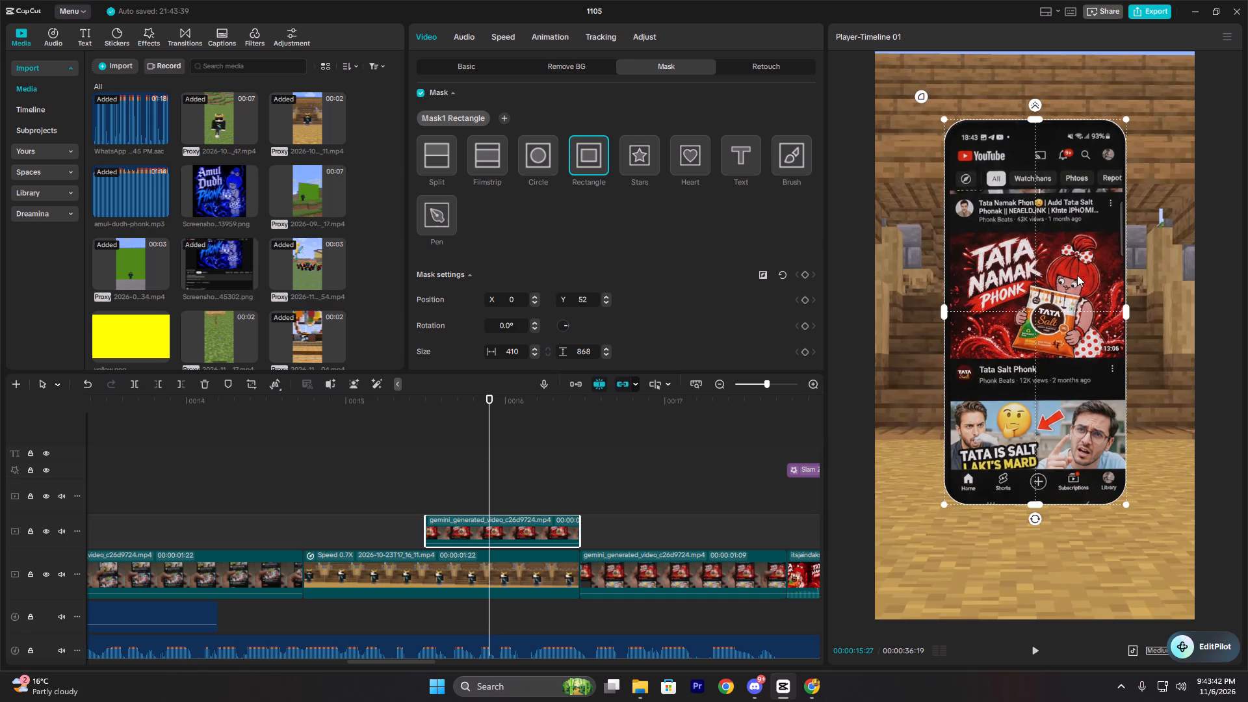
pyautogui.moveTo(1037, 503); pyautogui.dragTo(1038, 506)
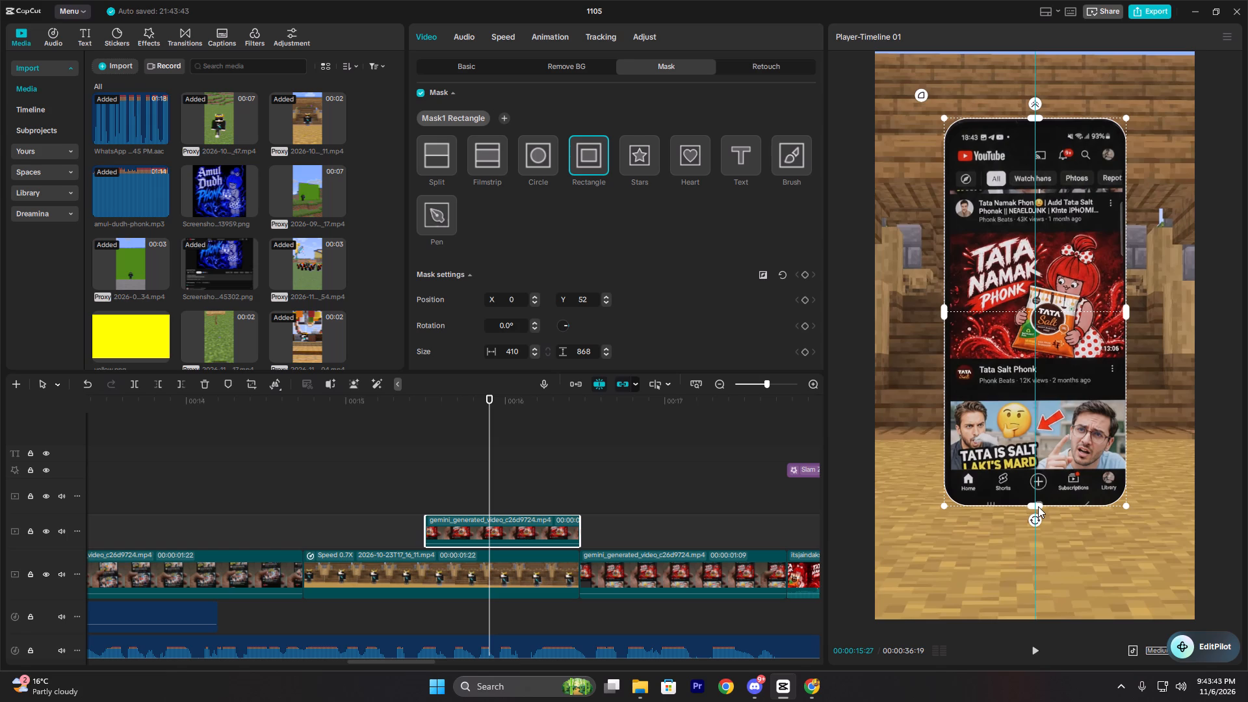
pyautogui.moveTo(1038, 506); pyautogui.dragTo(1046, 528)
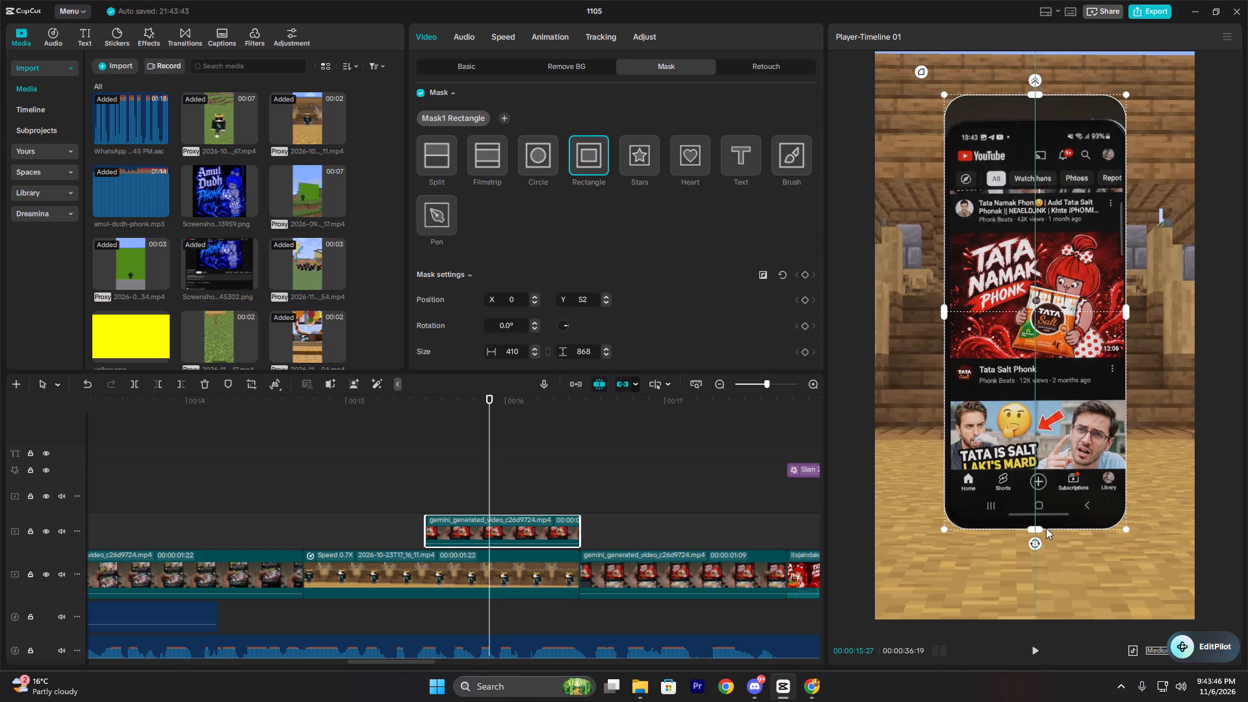
pyautogui.moveTo(1076, 406); pyautogui.dragTo(1077, 419)
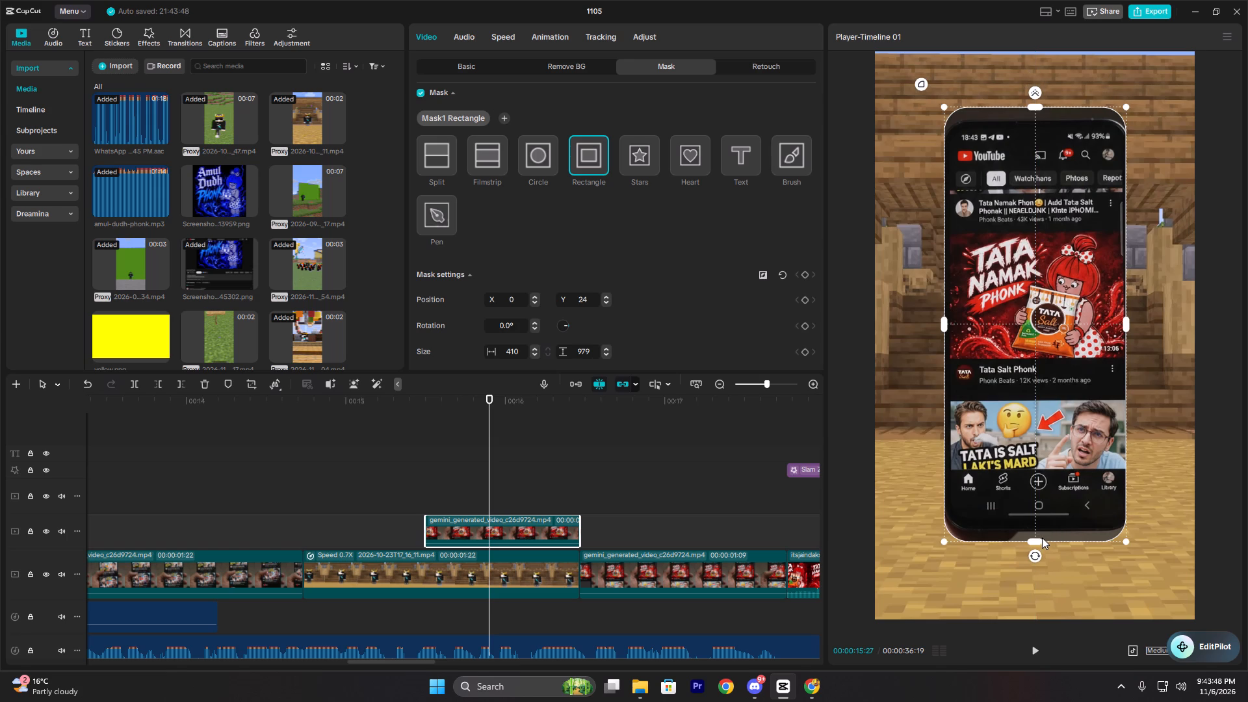
pyautogui.moveTo(1041, 540); pyautogui.dragTo(1041, 528)
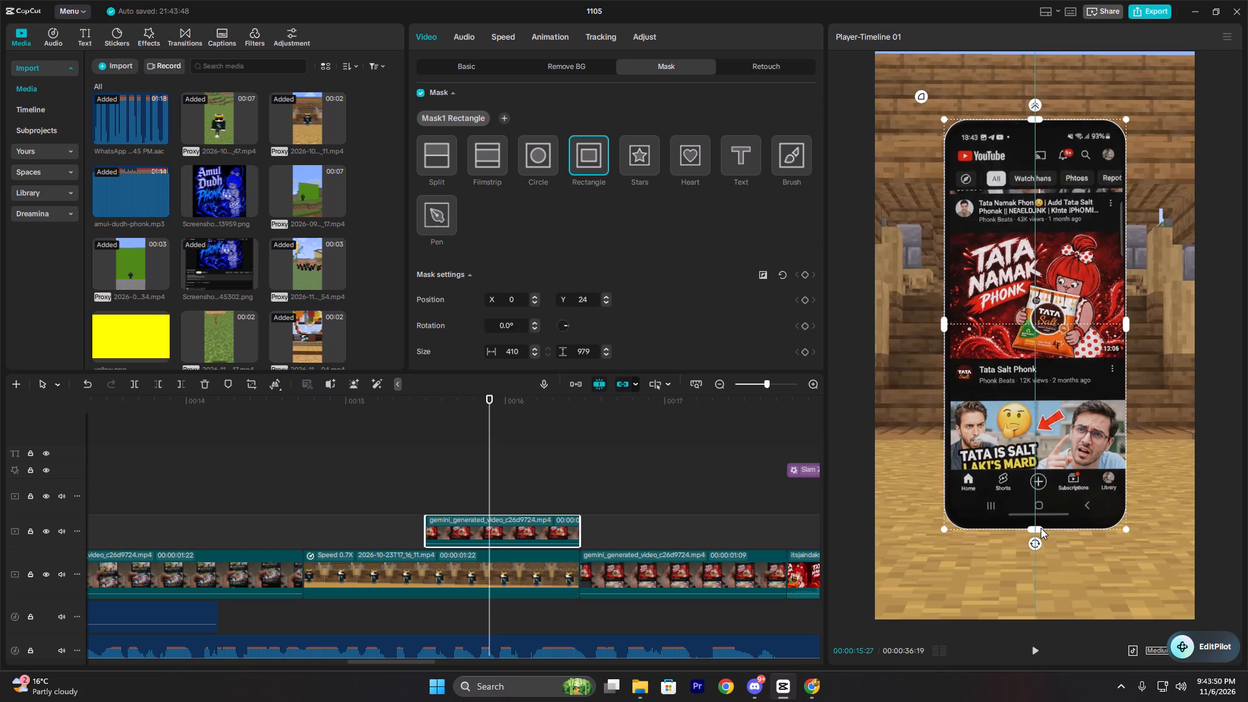
pyautogui.moveTo(1041, 528); pyautogui.dragTo(1042, 536)
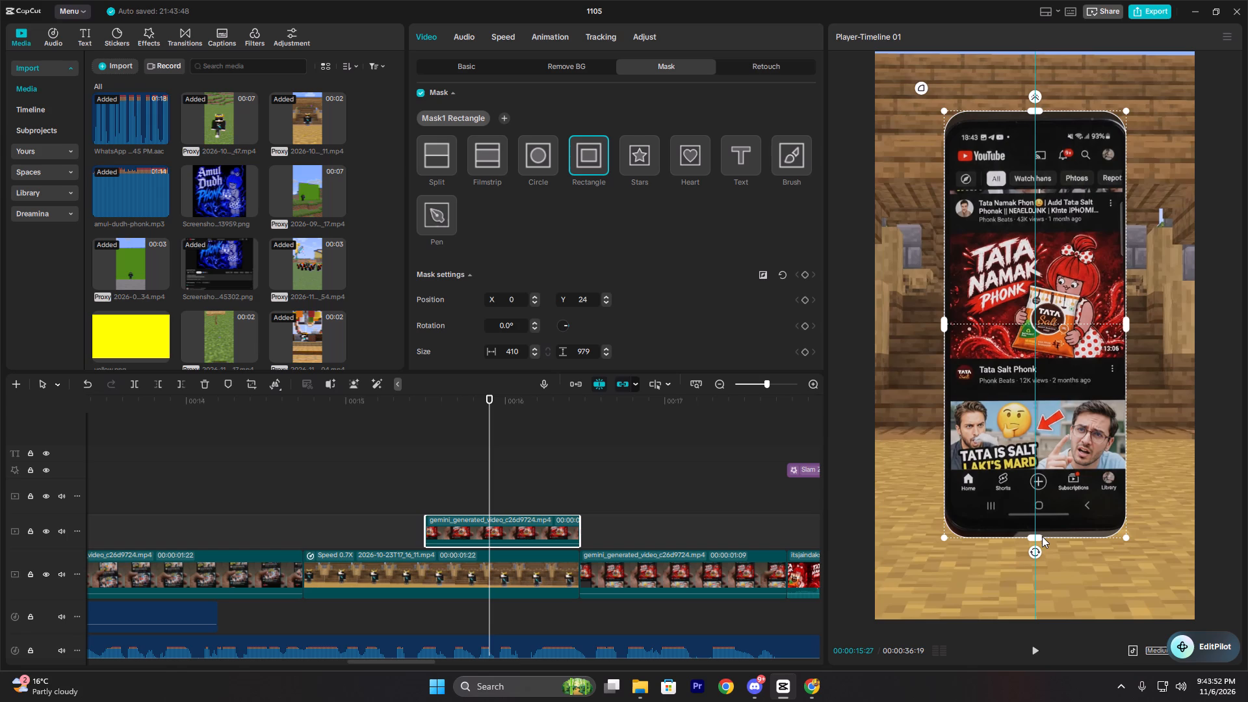
pyautogui.moveTo(1042, 536); pyautogui.dragTo(1043, 528)
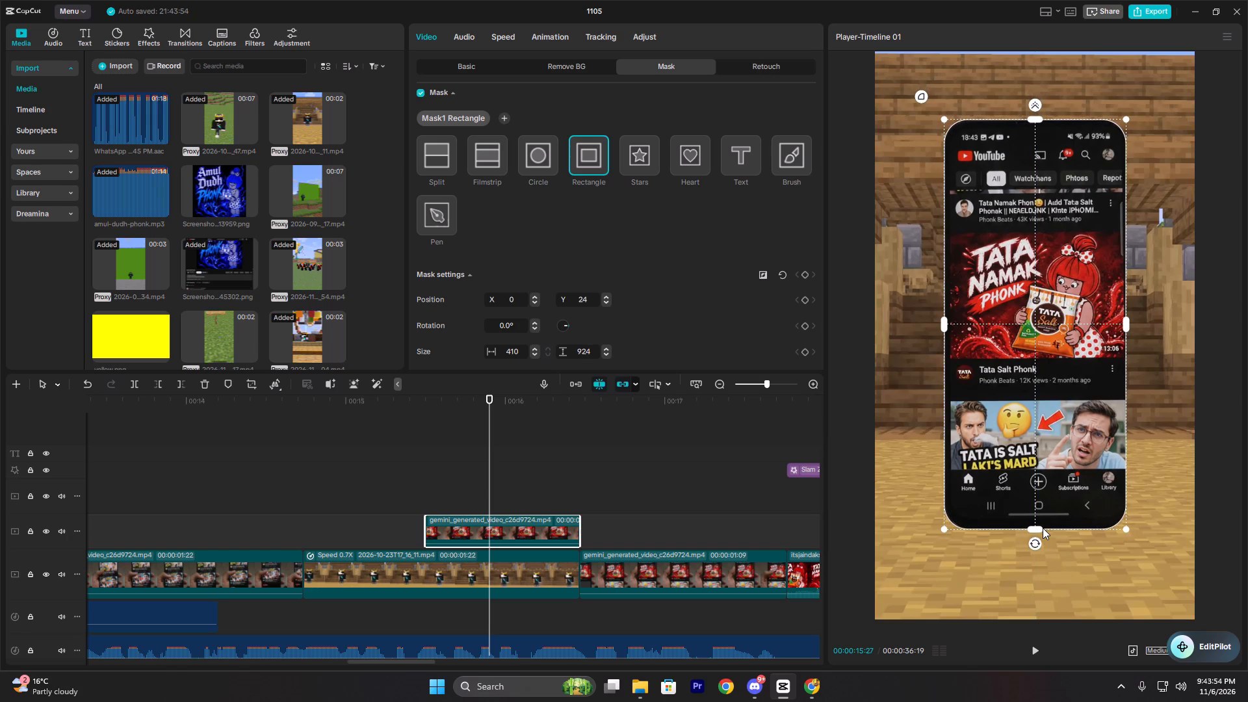
# Play back the masked phone overlay against the Minecraft footage to check the mask's fit.
pyautogui.click(416, 503)
pyautogui.press('space')
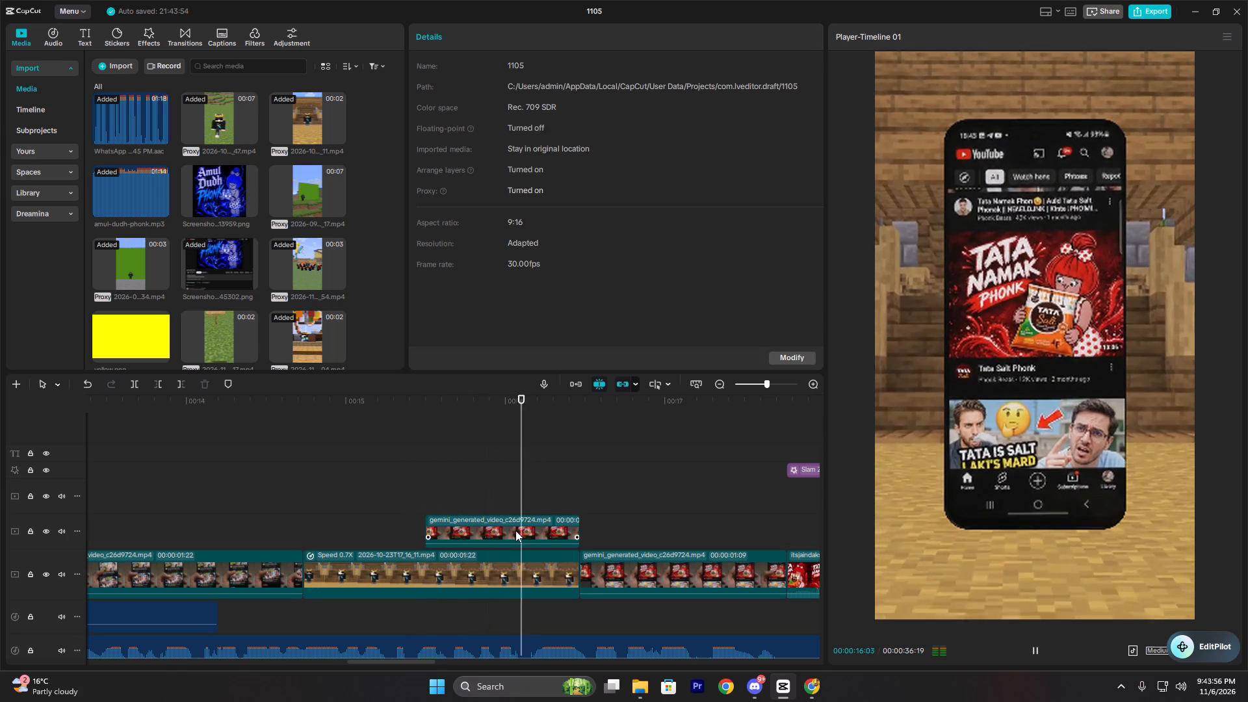
pyautogui.press('space')
pyautogui.click(478, 504)
pyautogui.click(428, 499)
pyautogui.press('space')
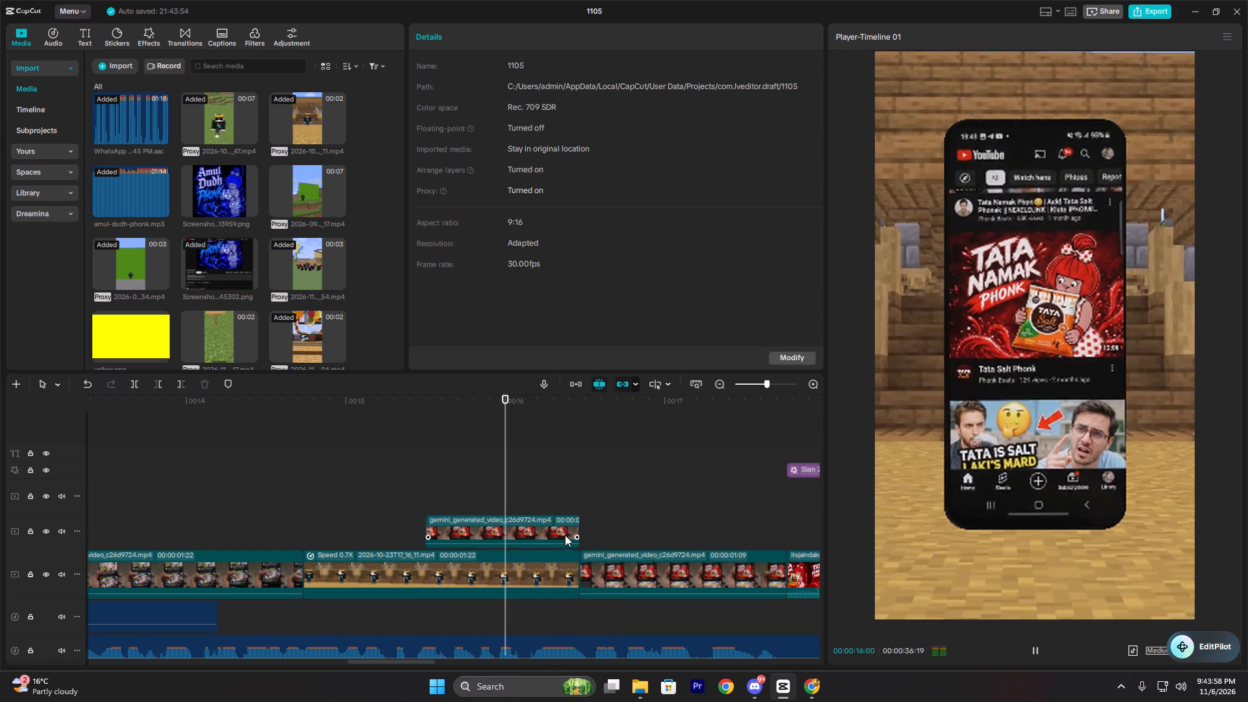
pyautogui.press('space')
pyautogui.click(437, 499)
# Set the overlay phone clip's Scale to 64% and play back the section where it appears.
pyautogui.click(466, 536)
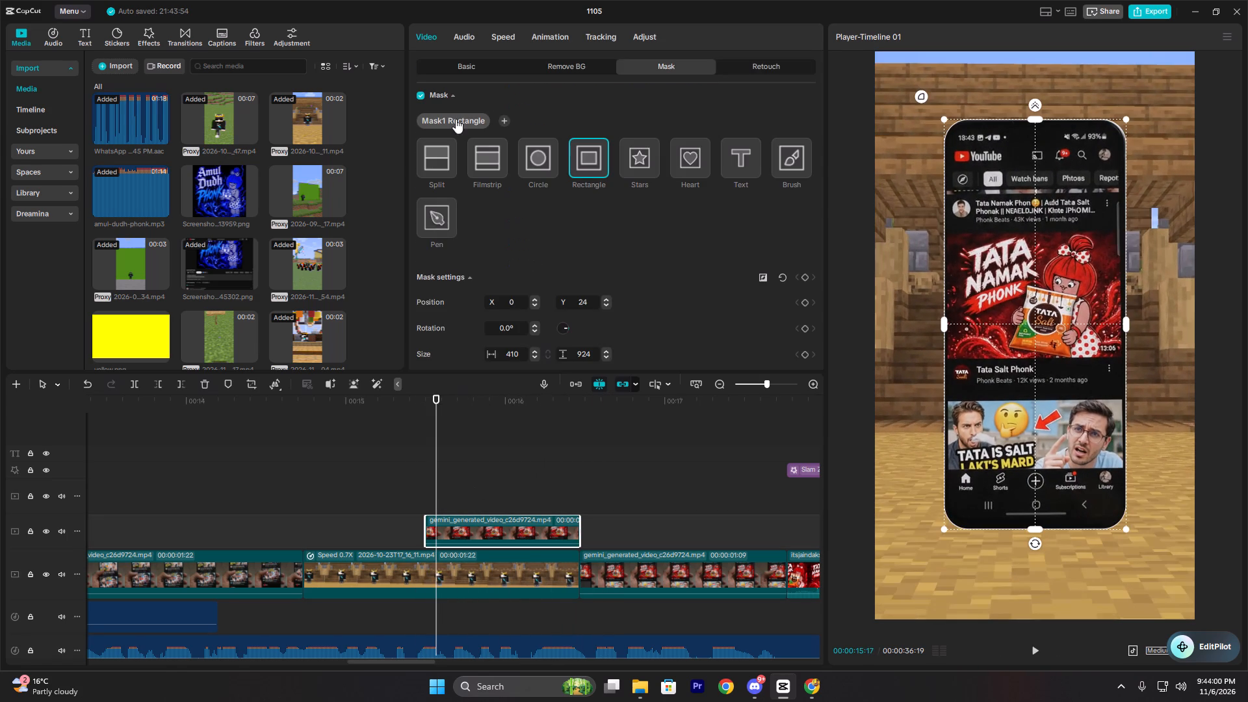
pyautogui.click(474, 73)
pyautogui.moveTo(475, 133); pyautogui.dragTo(459, 136)
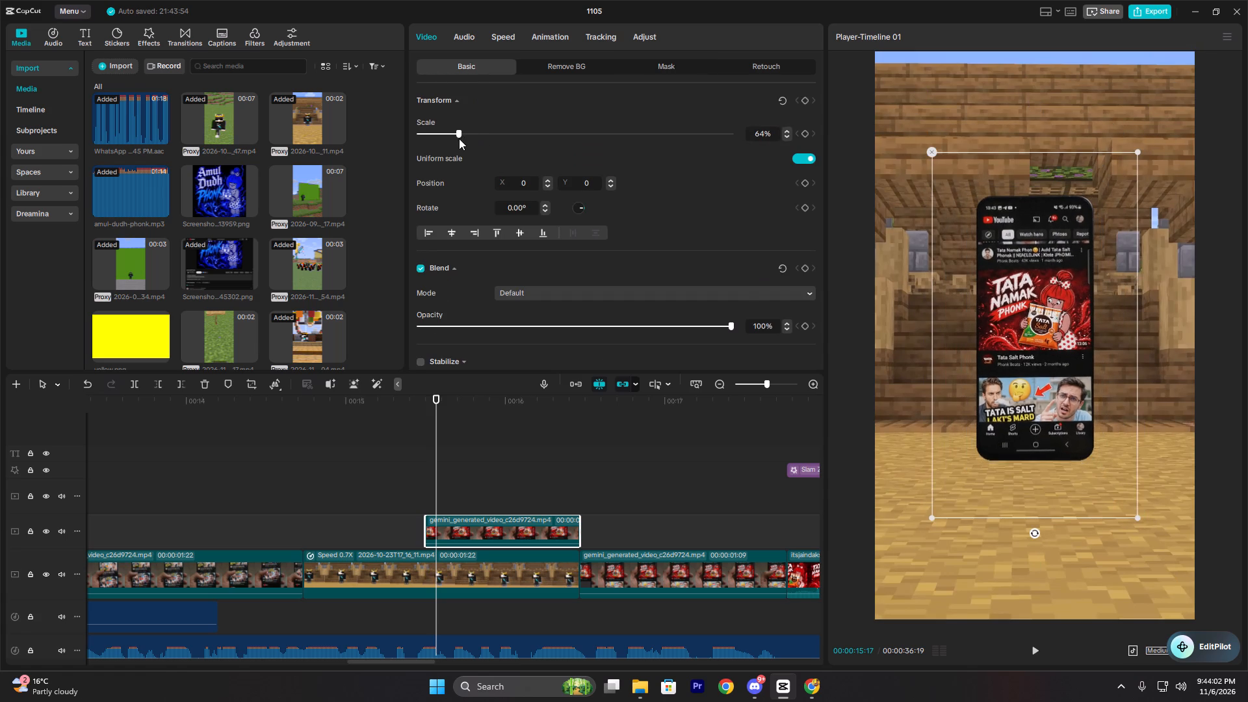
pyautogui.click(381, 506)
pyautogui.press('space')
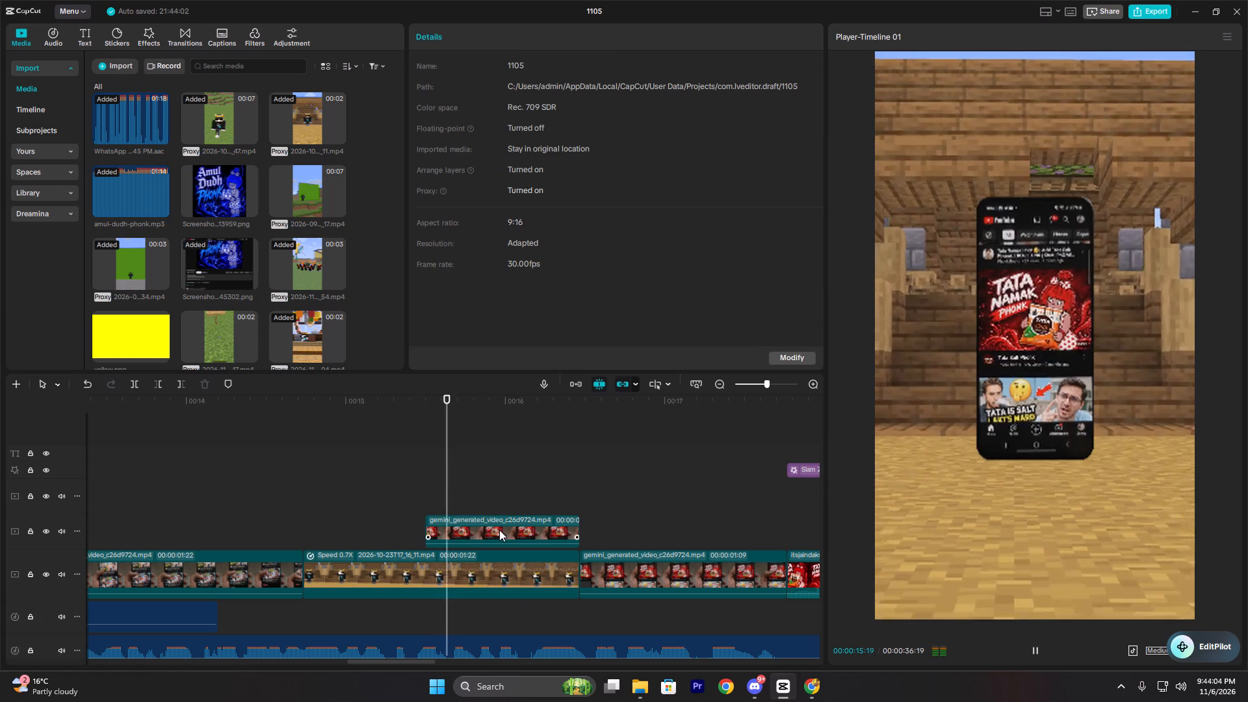
# Reposition the overlay phone to X 0, Y -46 over the character, trying lower placements first, and shrink its Scale to 59%.
pyautogui.press('space')
pyautogui.click(435, 493)
pyautogui.click(461, 530)
pyautogui.moveTo(1040, 357); pyautogui.dragTo(1045, 434)
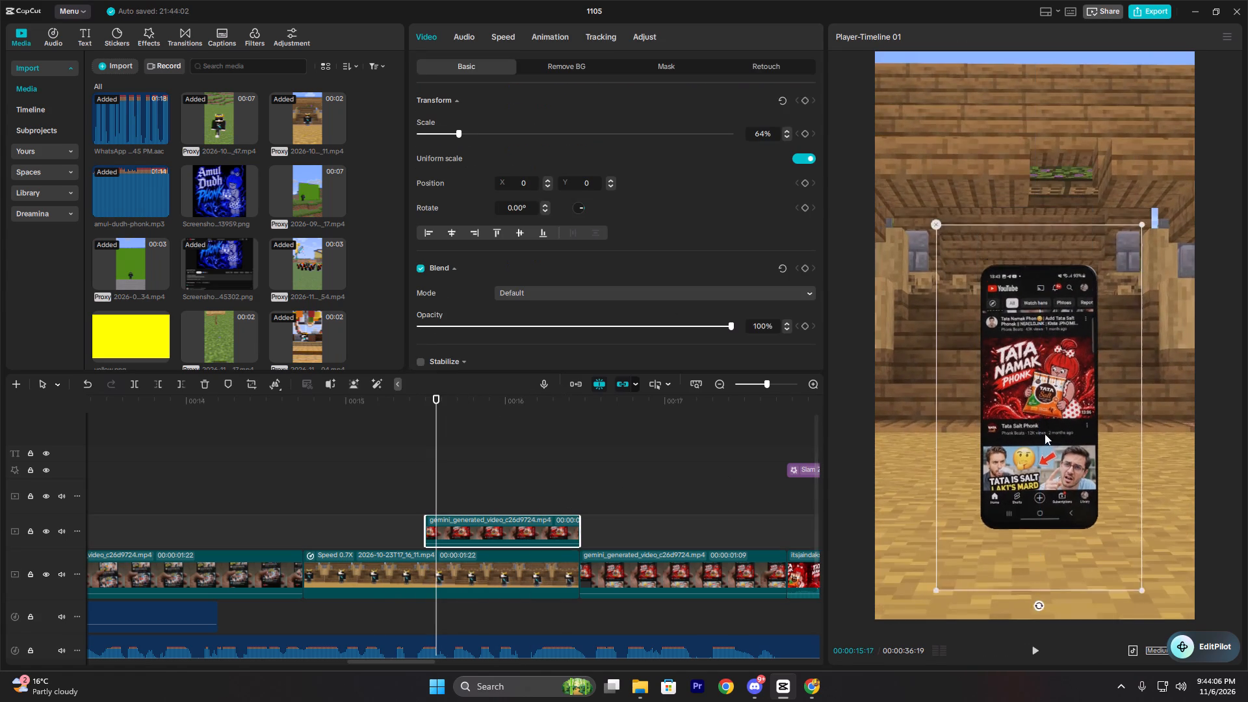
pyautogui.moveTo(1045, 434); pyautogui.dragTo(1039, 484)
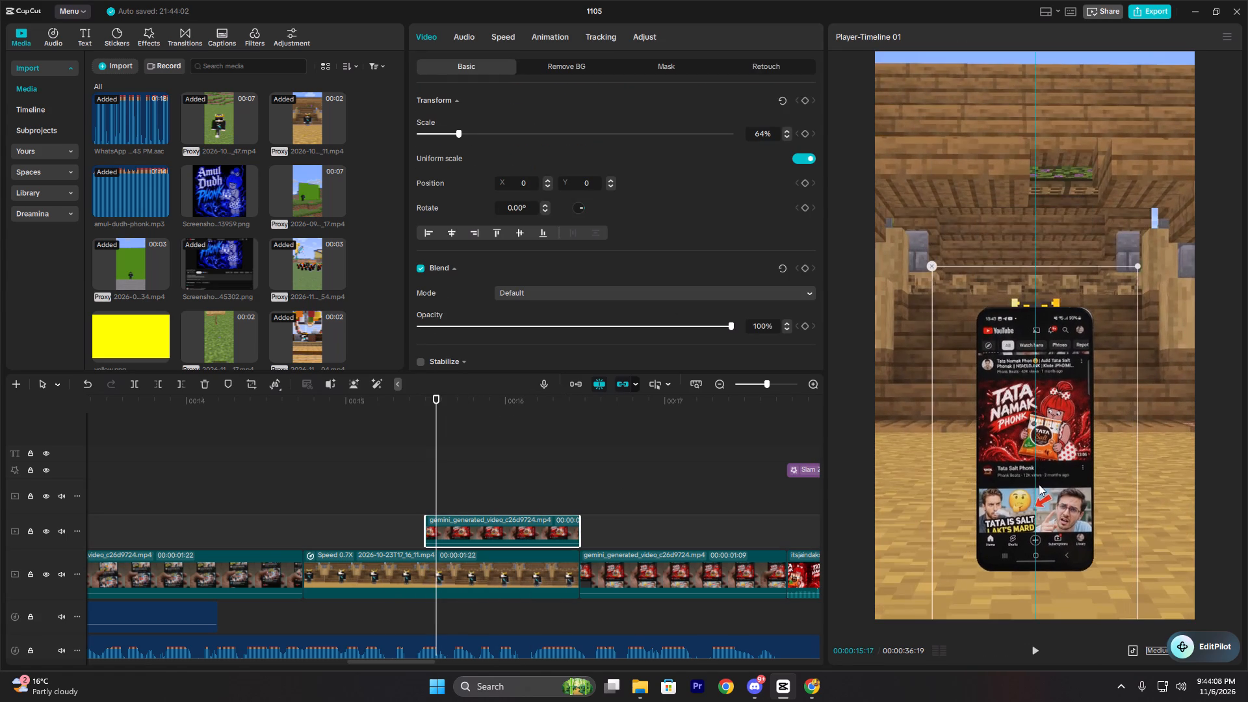
pyautogui.moveTo(1039, 484); pyautogui.dragTo(1046, 668)
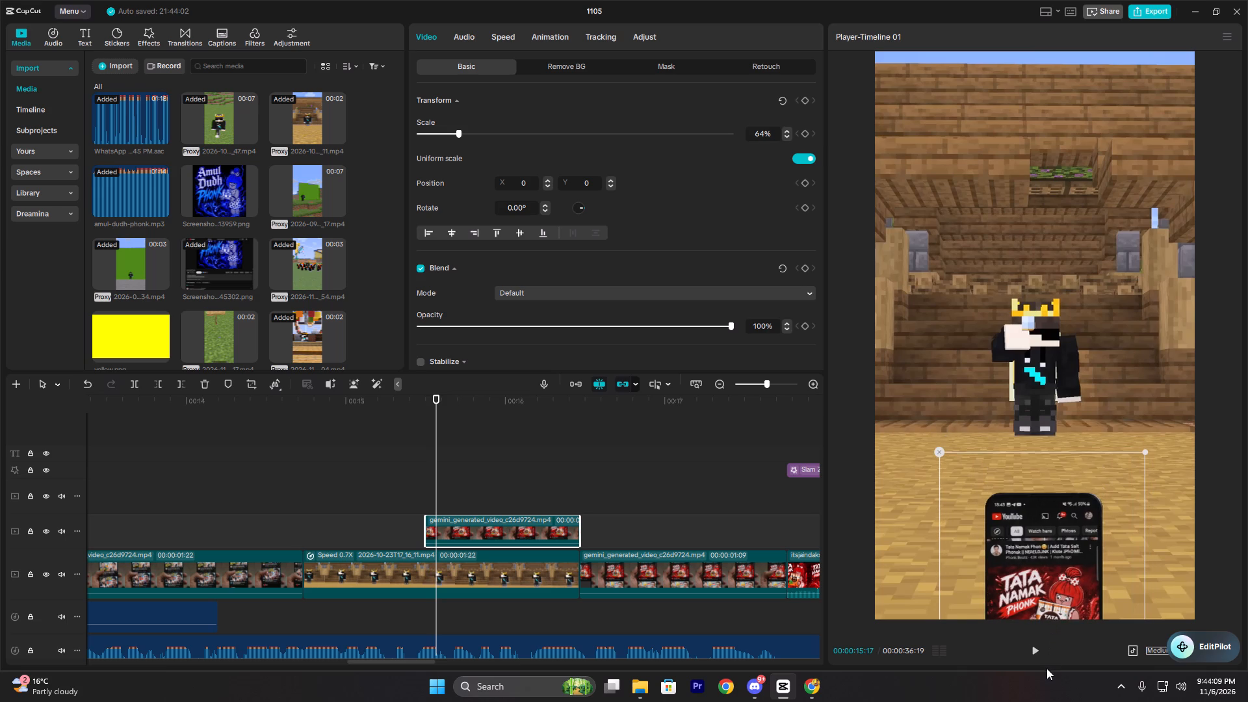
pyautogui.moveTo(1046, 668); pyautogui.dragTo(1042, 365)
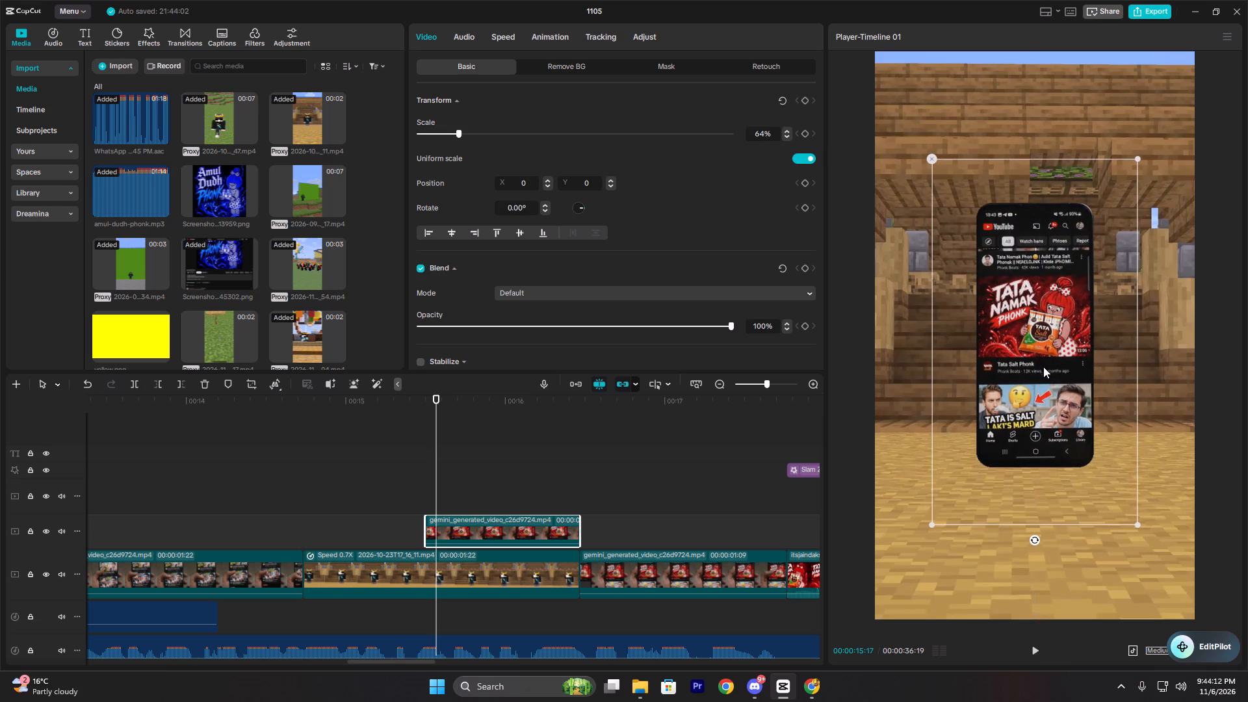
pyautogui.moveTo(1138, 525); pyautogui.dragTo(1124, 504)
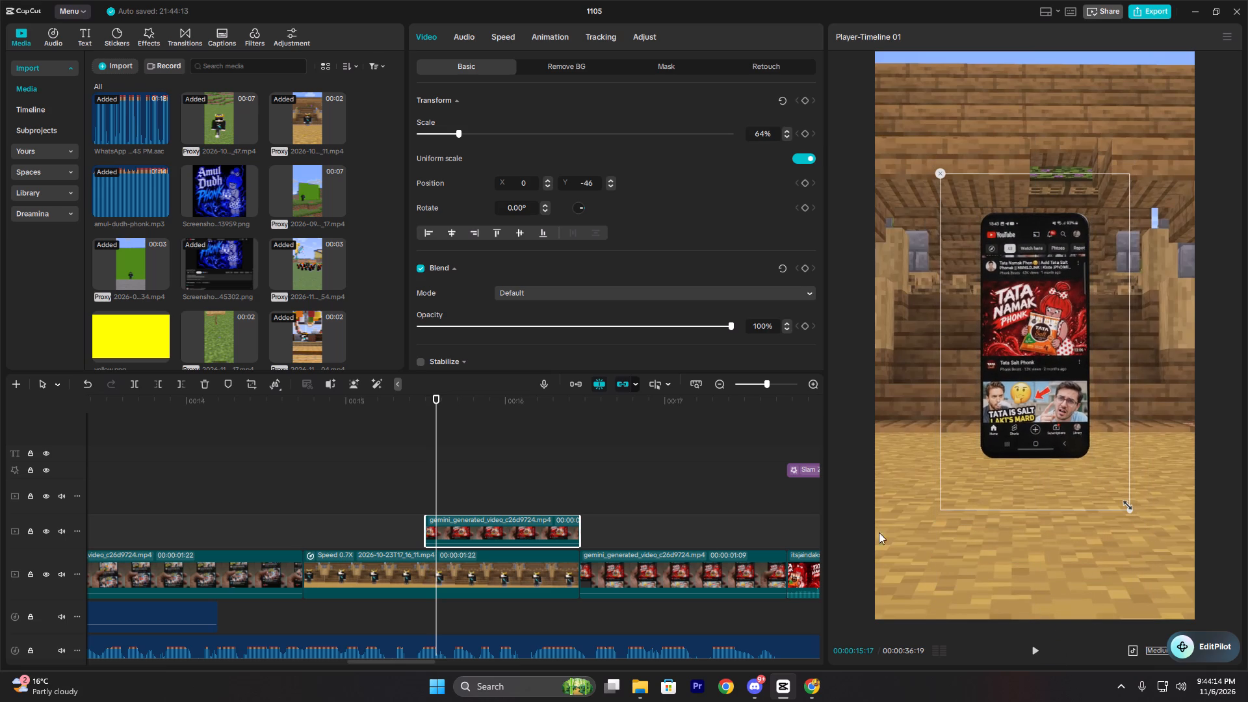
# Play back the start of the phone overlay to find its landing moment, and add a Transform keyframe there at 00:00:15:23.
pyautogui.press('space')
pyautogui.press('space')
pyautogui.press('space')
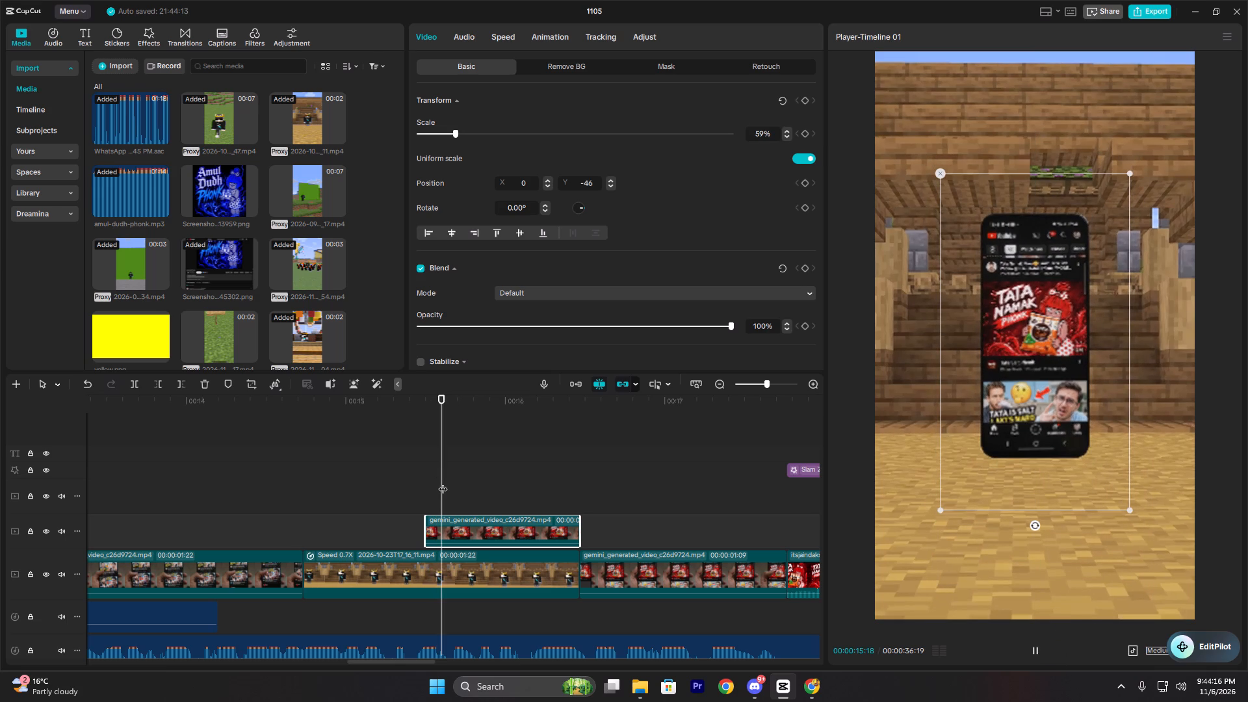
pyautogui.click(399, 460)
pyautogui.press('space')
pyautogui.press('space')
pyautogui.click(476, 525)
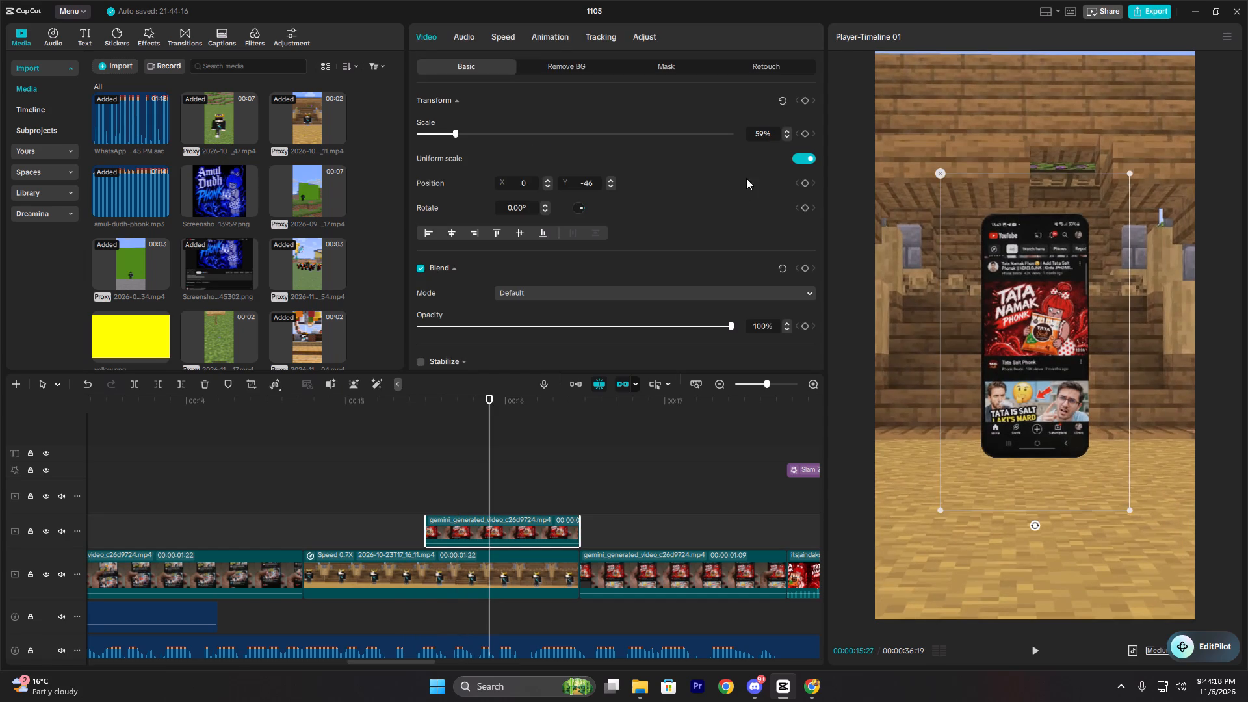
pyautogui.click(429, 480)
pyautogui.press('space')
pyautogui.press('space')
pyautogui.click(470, 535)
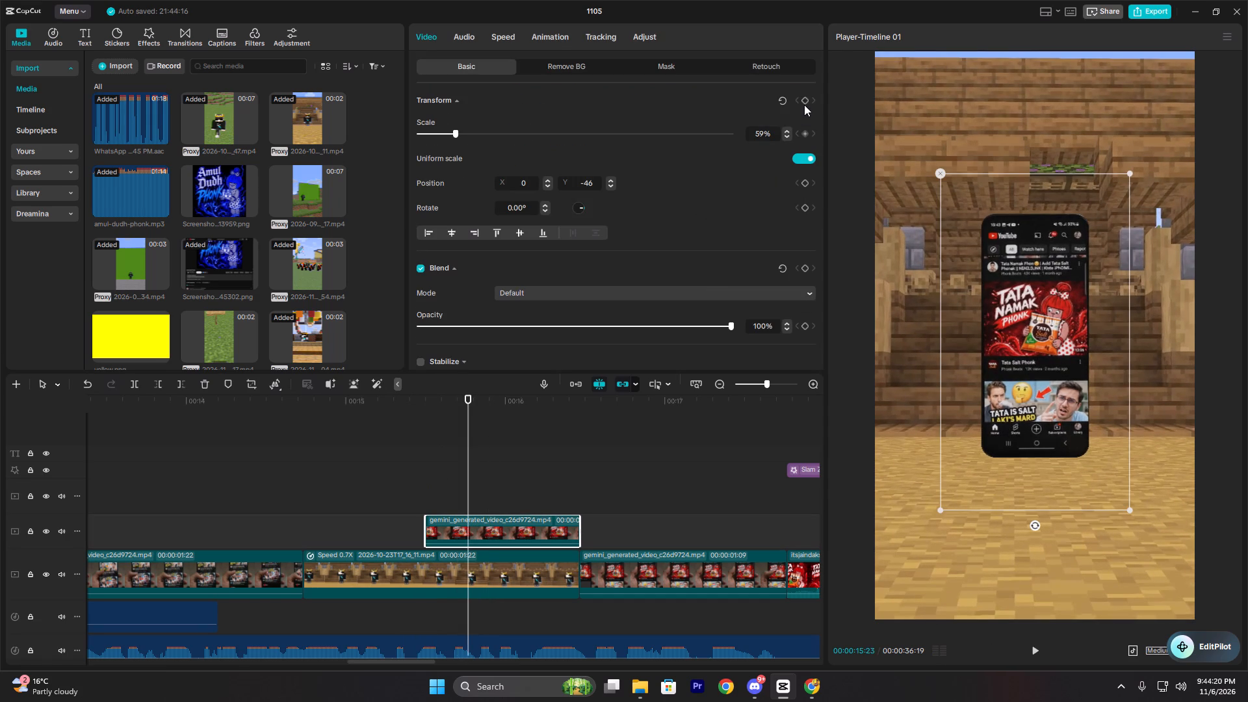
pyautogui.click(805, 100)
# Seven frames earlier, at 00:00:15:16, move the overlay phone straight down out of the frame to about Y -2803.
pyautogui.press('Left')
pyautogui.press('Left')
pyautogui.press('Left')
pyautogui.press('Left')
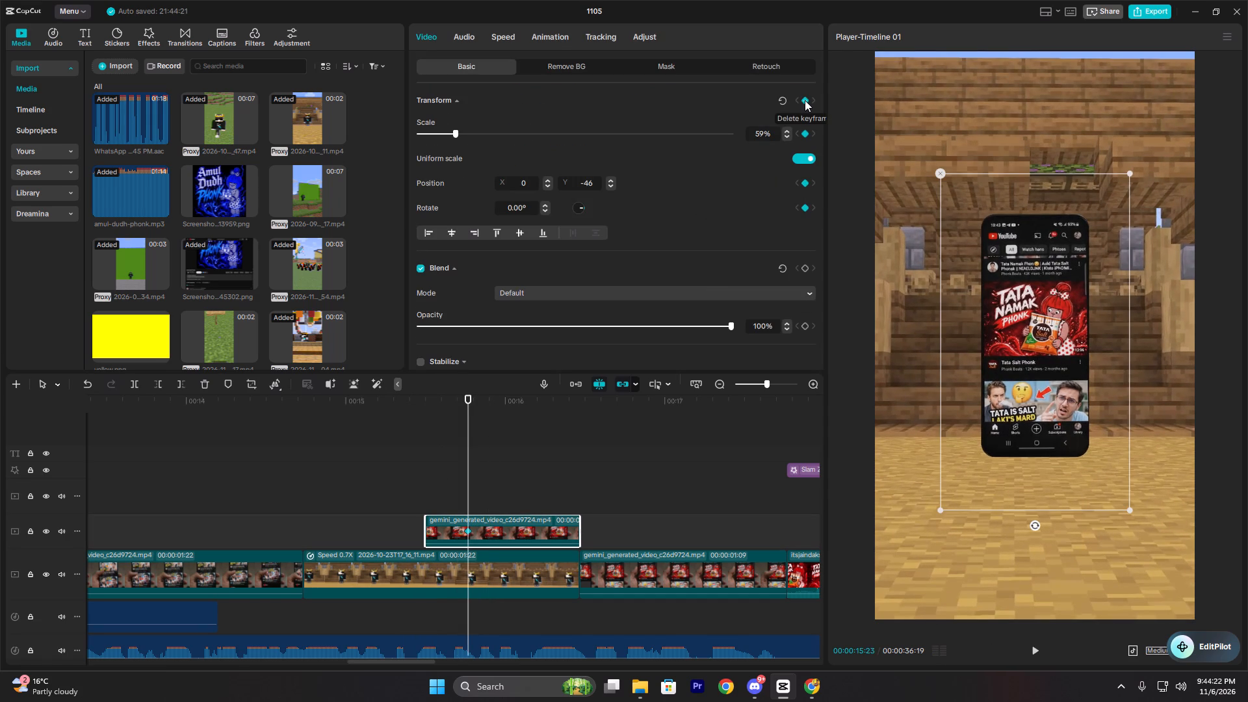
pyautogui.press('Left')
pyautogui.press('Left')
pyautogui.press('Left')
pyautogui.moveTo(1063, 242); pyautogui.dragTo(1057, 272)
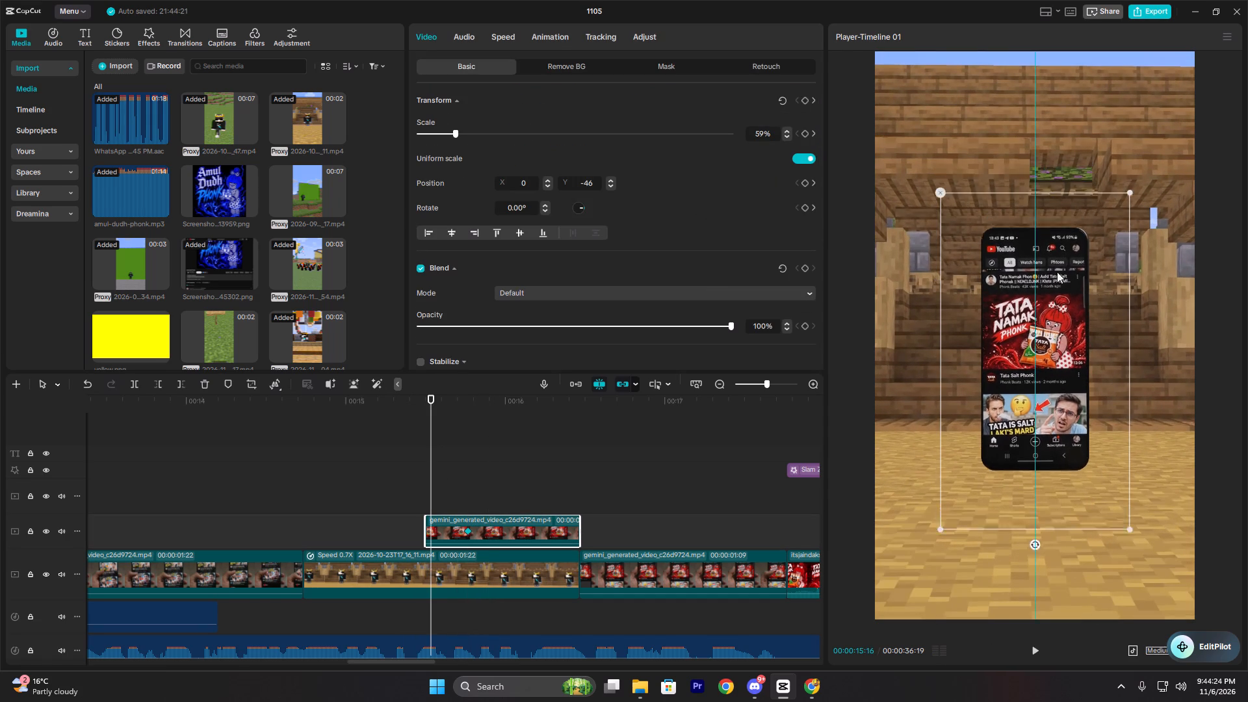
pyautogui.moveTo(1057, 272); pyautogui.dragTo(1059, 652)
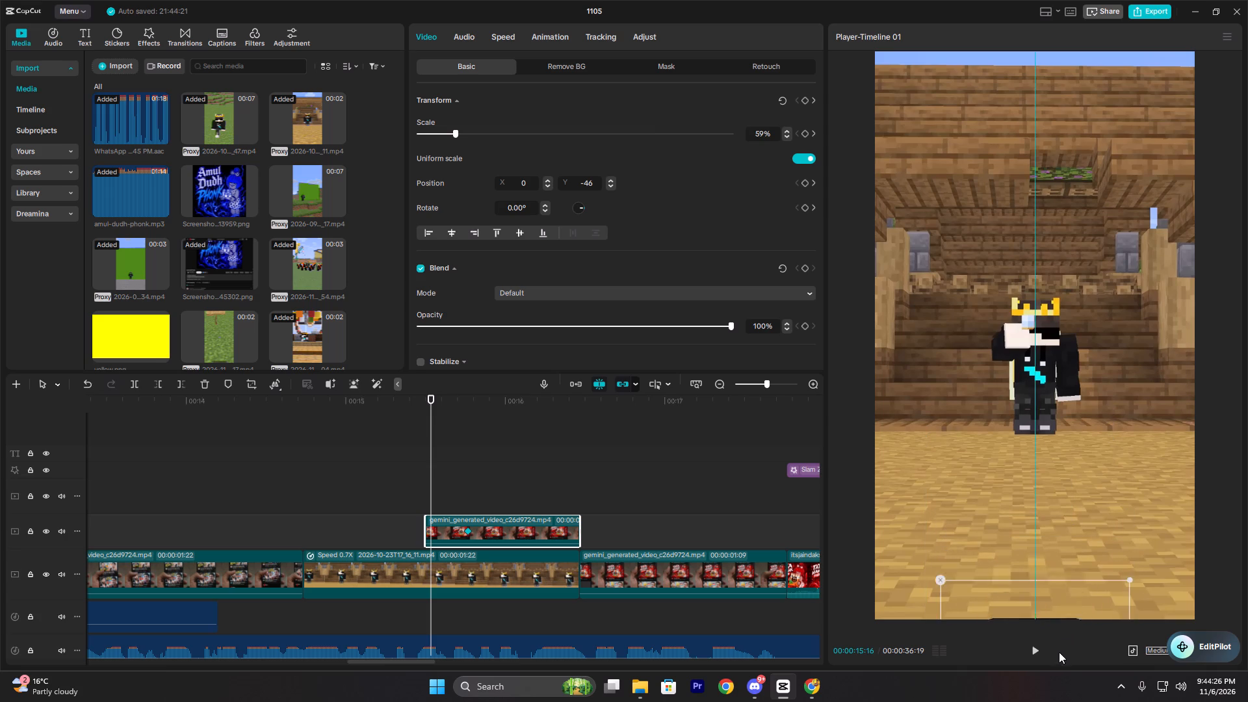
pyautogui.moveTo(1059, 652); pyautogui.dragTo(1065, 650)
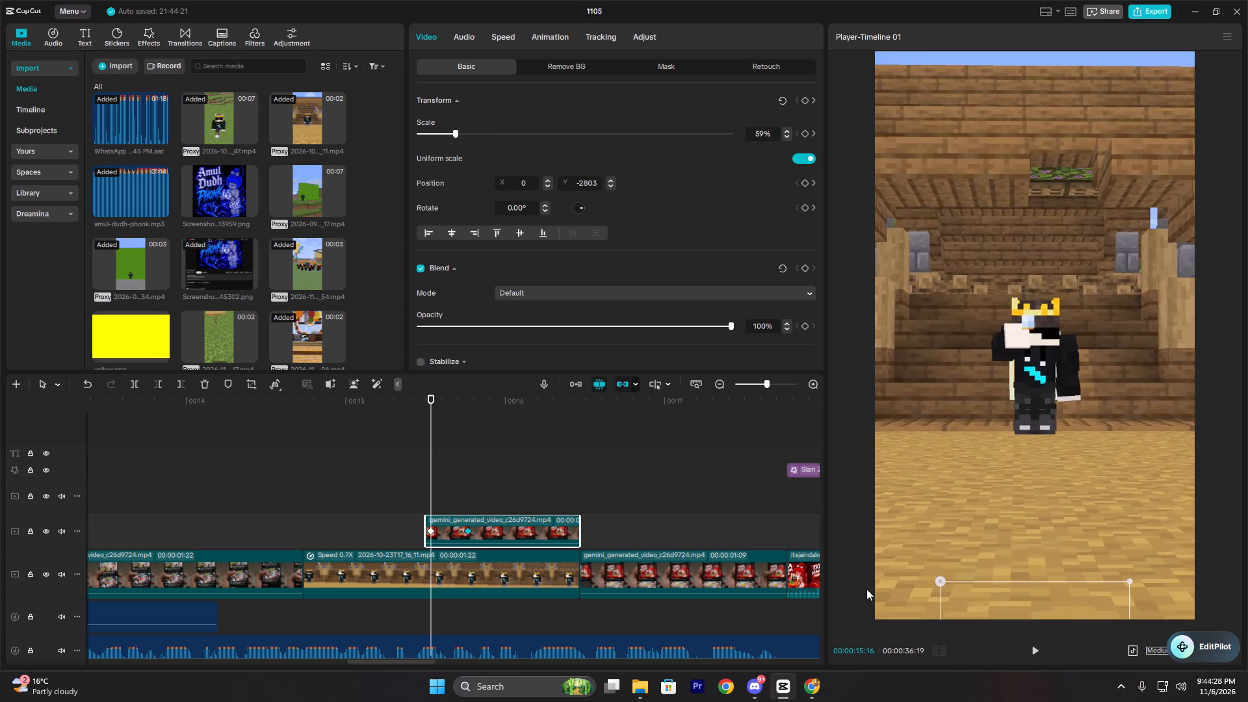
# Apply the Cubic Out preset curve to the phone overlay's slide-in keyframes and play back the animation.
pyautogui.rightClick(465, 531)
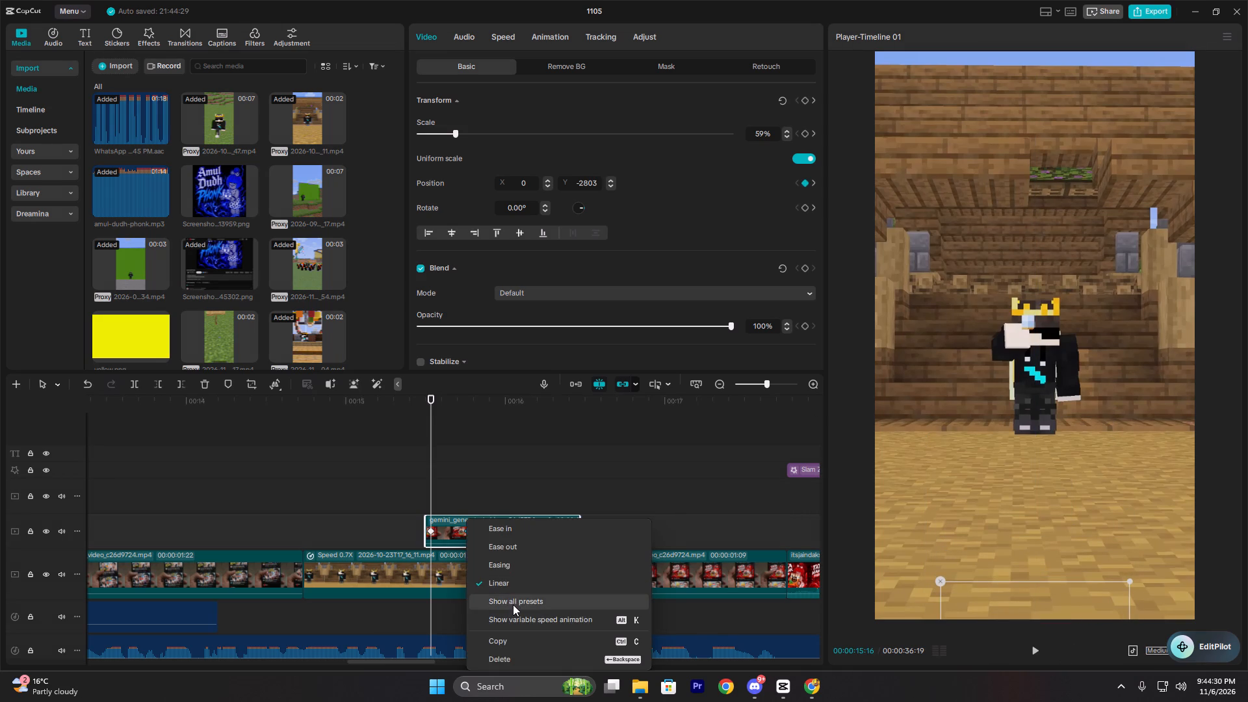
pyautogui.click(513, 604)
pyautogui.click(638, 566)
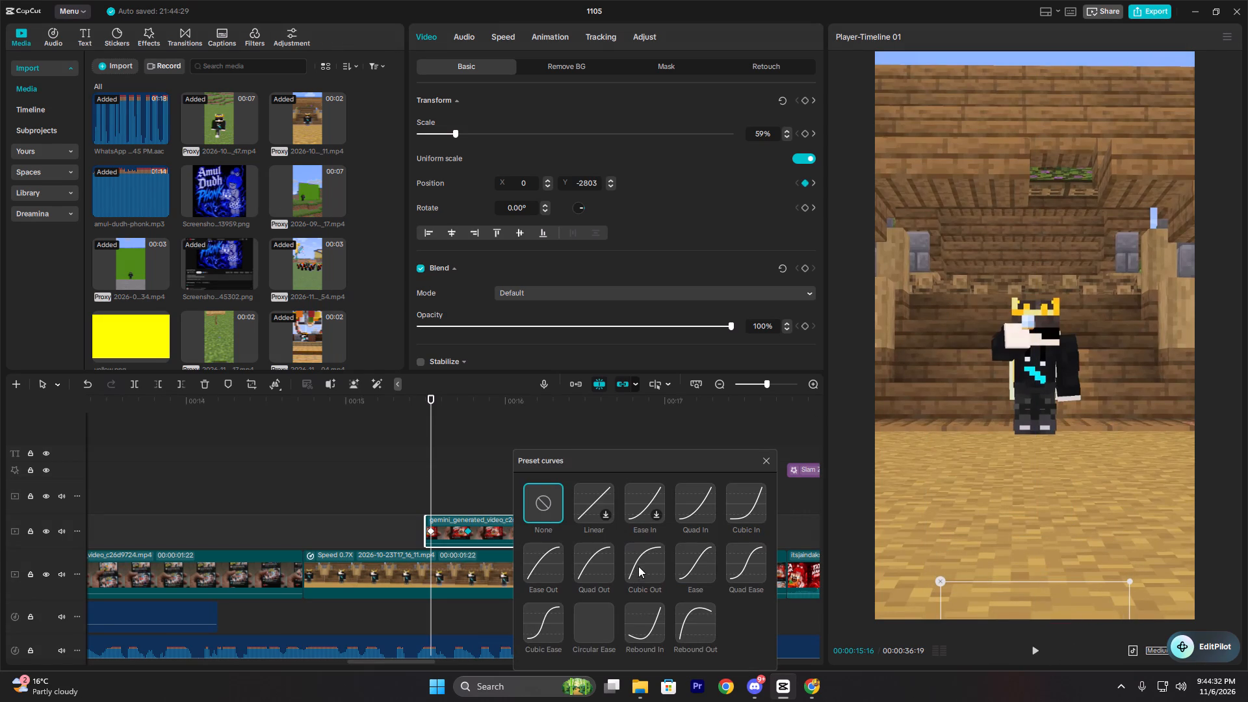
pyautogui.click(764, 455)
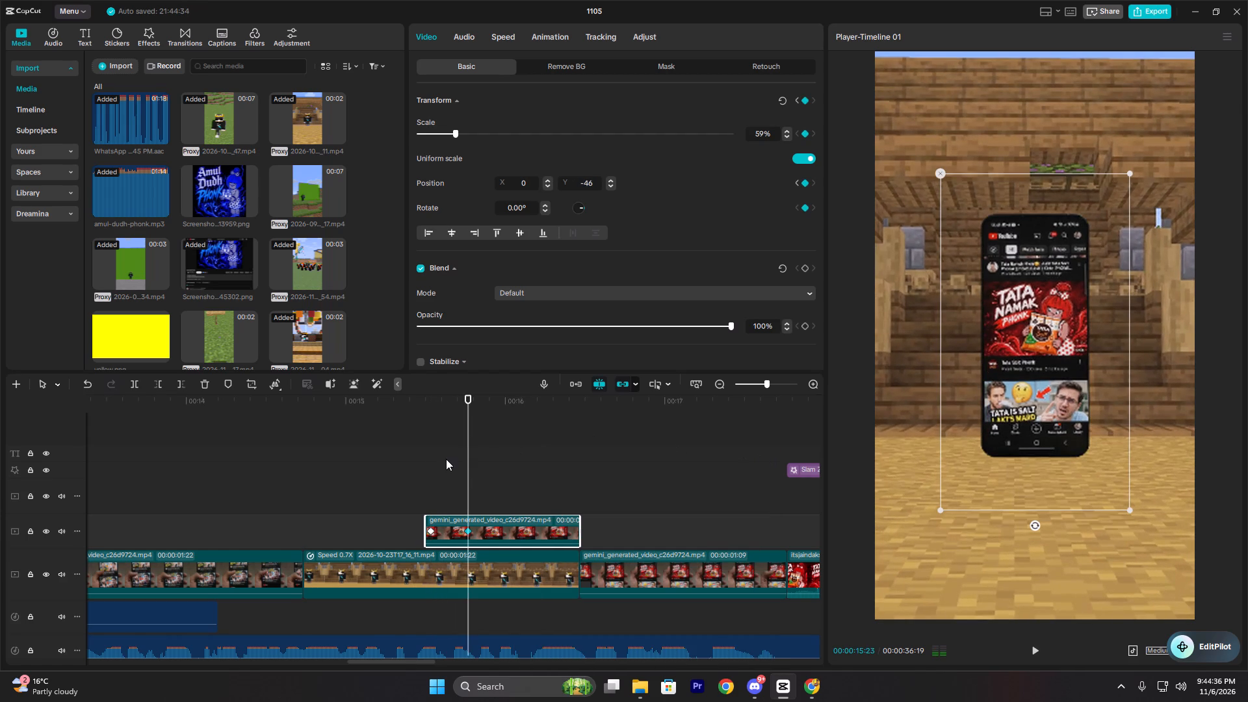
pyautogui.click(429, 486)
pyautogui.press('space')
pyautogui.press('space')
pyautogui.moveTo(366, 461); pyautogui.dragTo(378, 464)
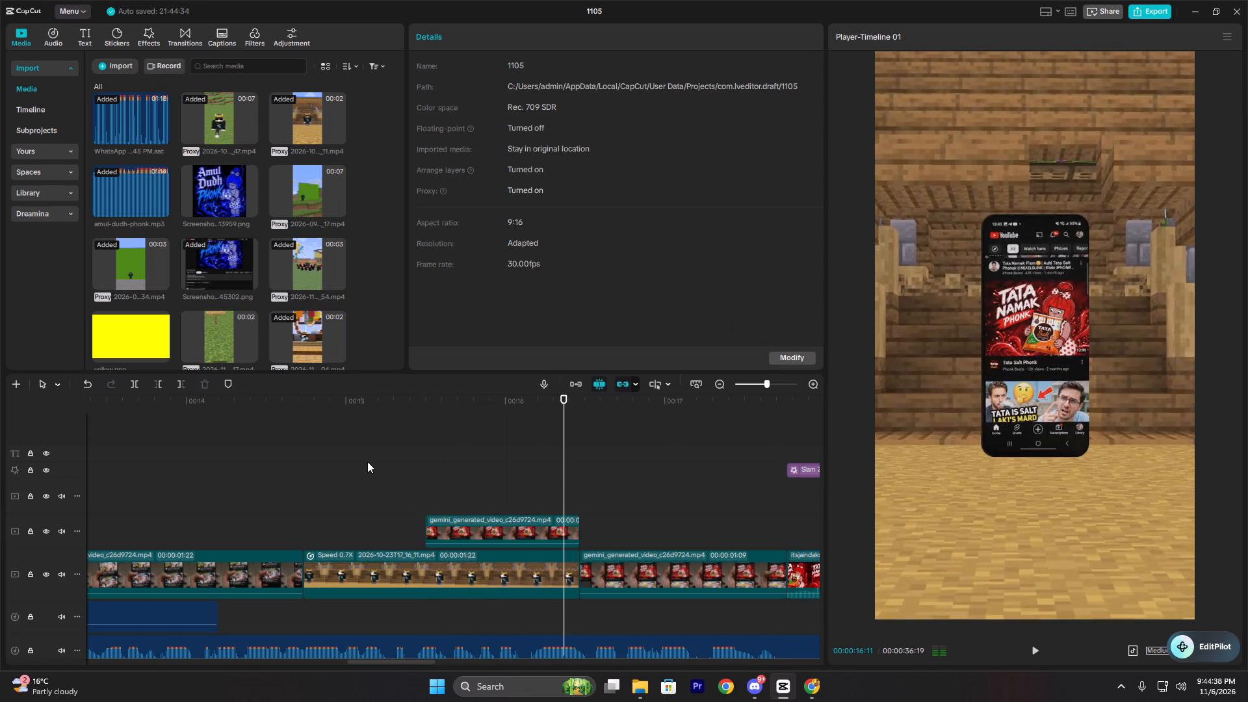
# With the phone overlay selected at its start, search the video effects for "blur".
pyautogui.click(422, 471)
pyautogui.click(457, 520)
pyautogui.click(152, 37)
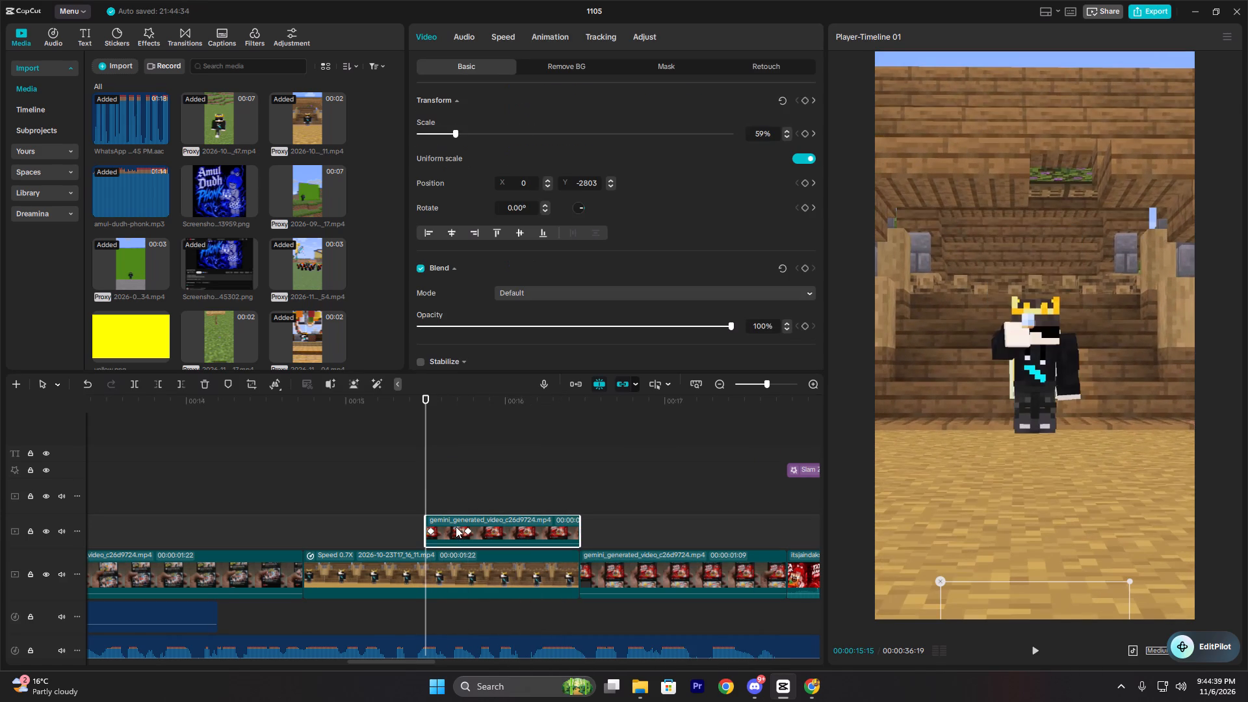
pyautogui.moveTo(164, 67); pyautogui.dragTo(81, 53)
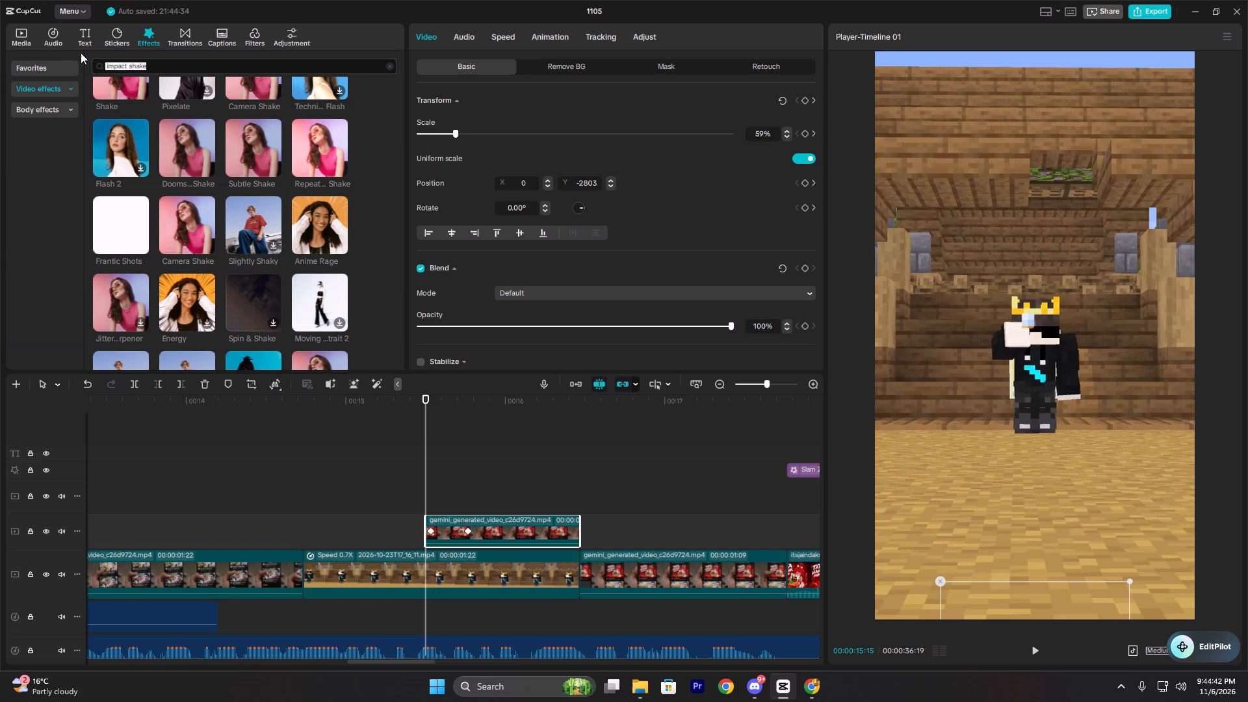
pyautogui.write('bly')
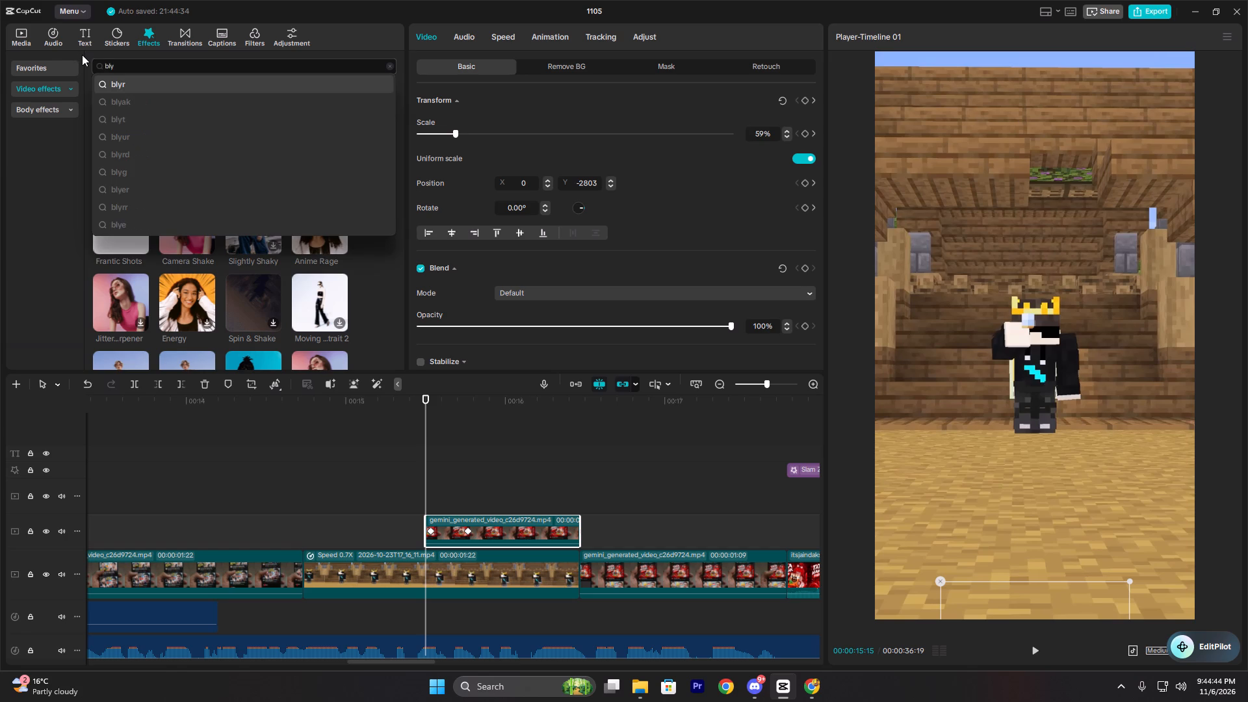
pyautogui.press('BackSpace')
pyautogui.write('ur')
pyautogui.press('Return')
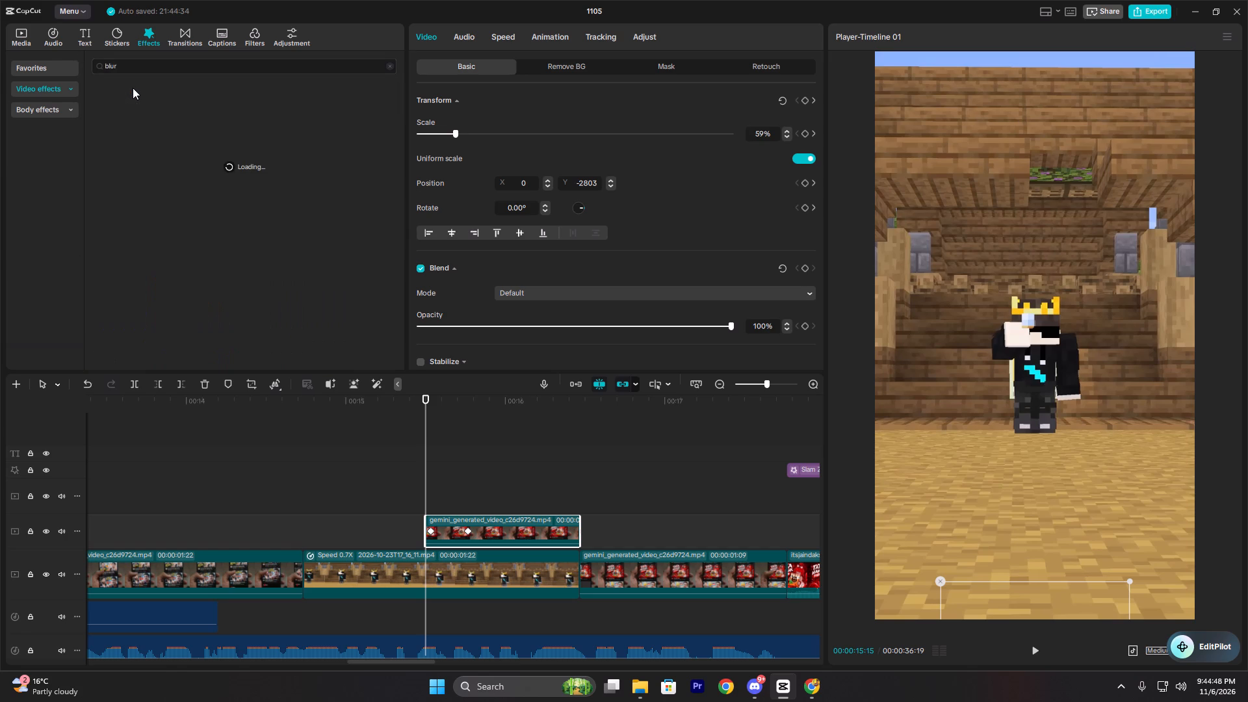
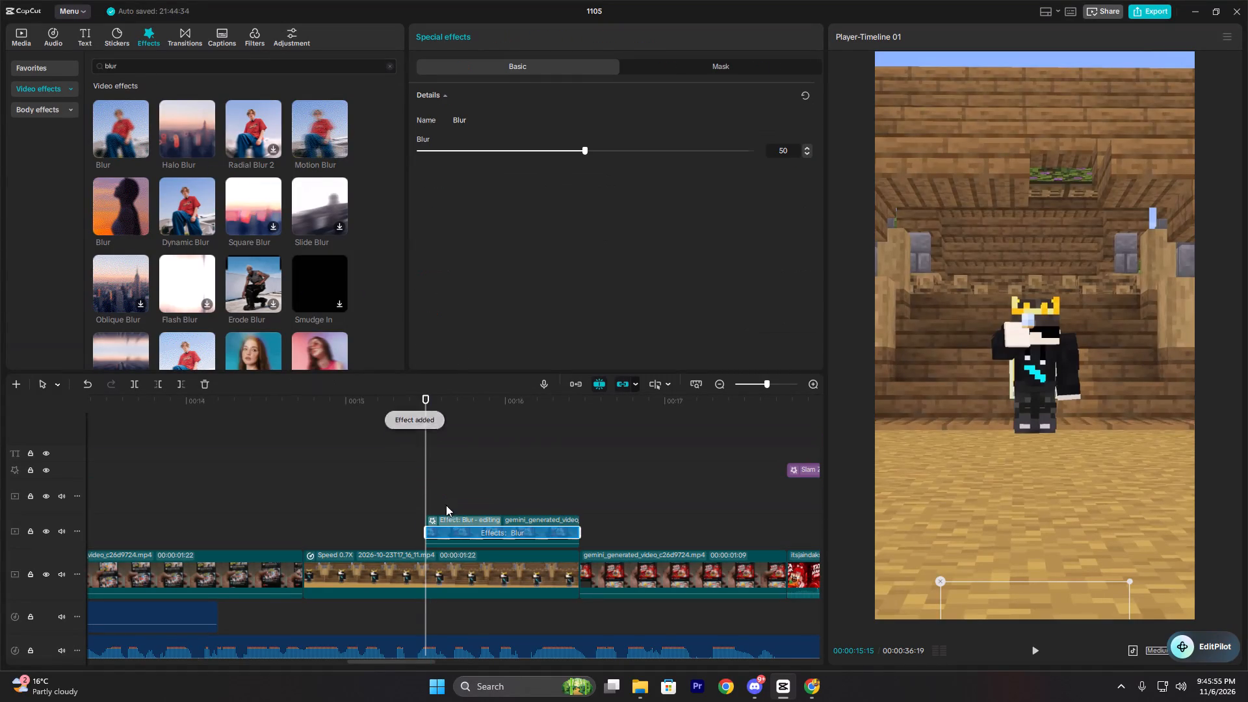
# Play back the blurred phone overlay's slide-in from its start and from the beginning of the background clip.
pyautogui.click(424, 481)
pyautogui.press('space')
pyautogui.press('space')
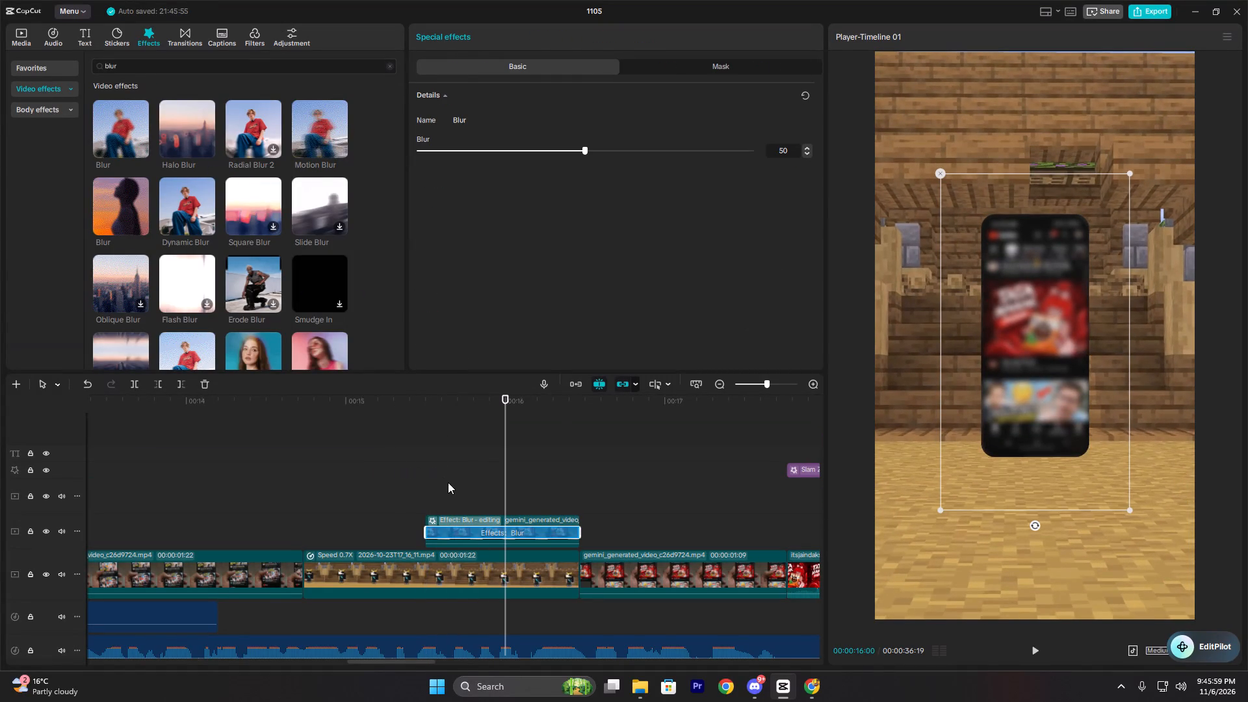
pyautogui.click(448, 482)
pyautogui.click(473, 534)
pyautogui.moveTo(467, 529); pyautogui.dragTo(482, 530)
pyautogui.click(433, 493)
pyautogui.press('space')
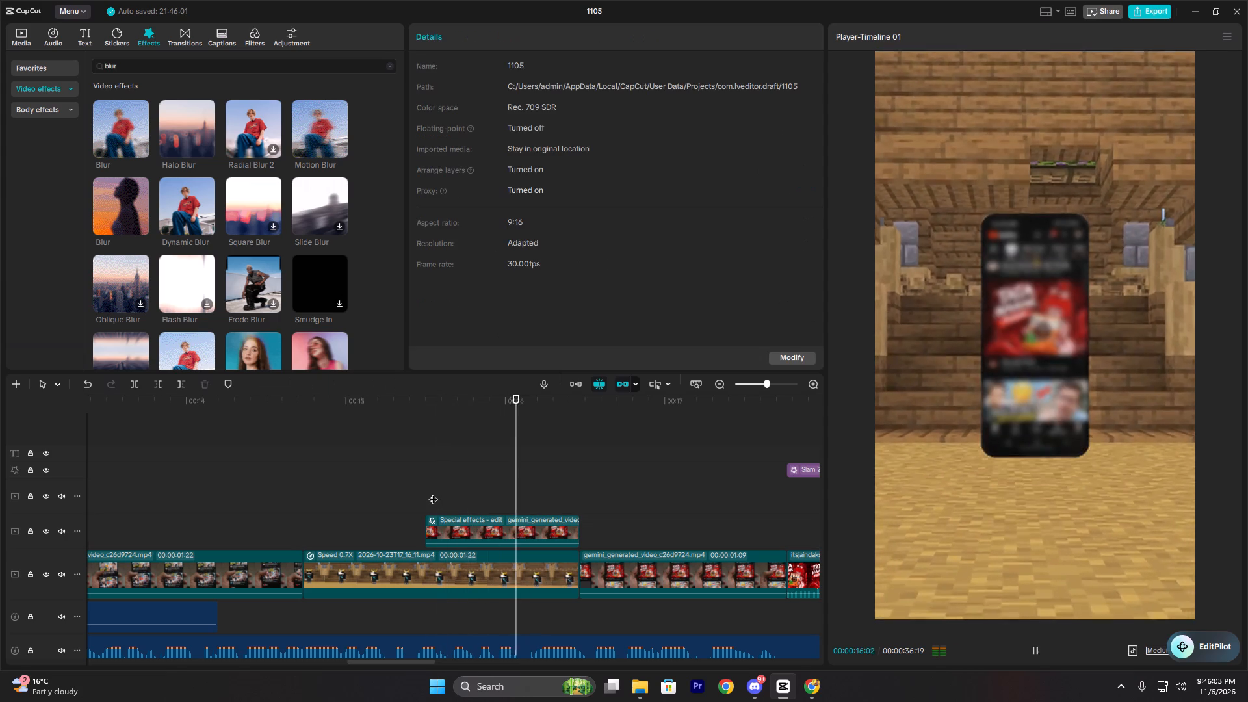
pyautogui.press('space')
pyautogui.click(433, 493)
pyautogui.click(429, 490)
pyautogui.click(424, 489)
pyautogui.press('space')
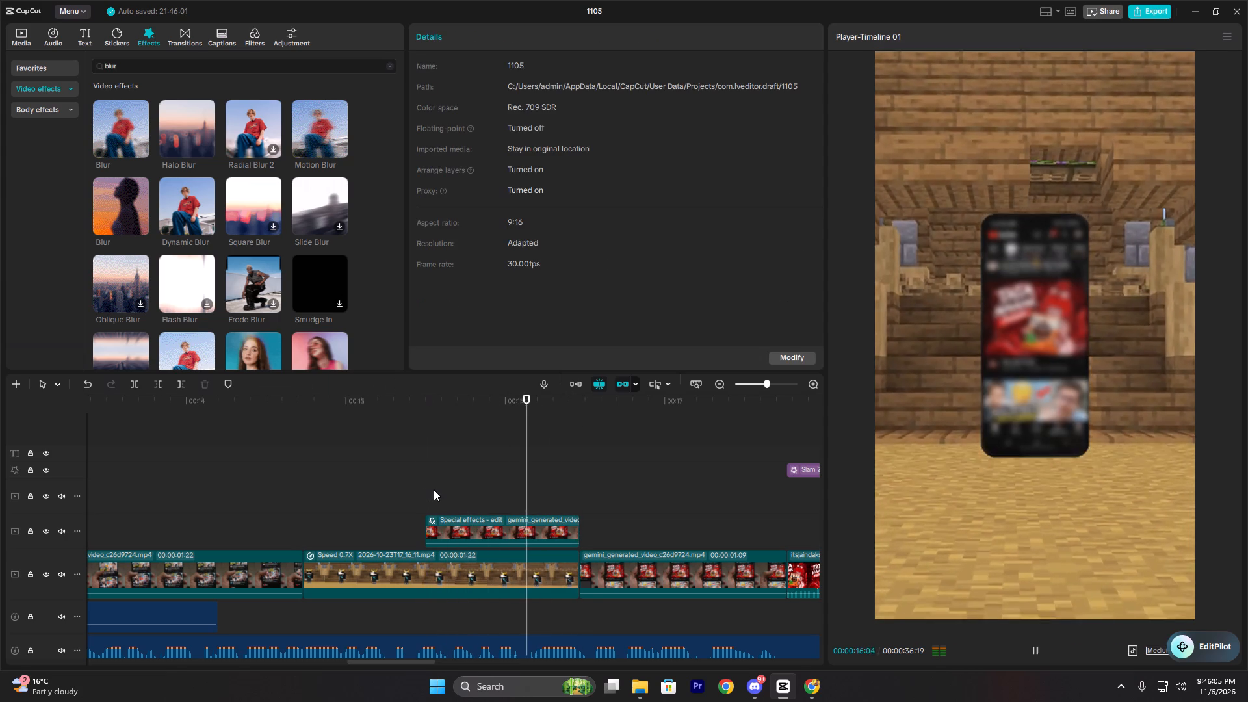
pyautogui.press('space')
pyautogui.click(426, 480)
pyautogui.press('space')
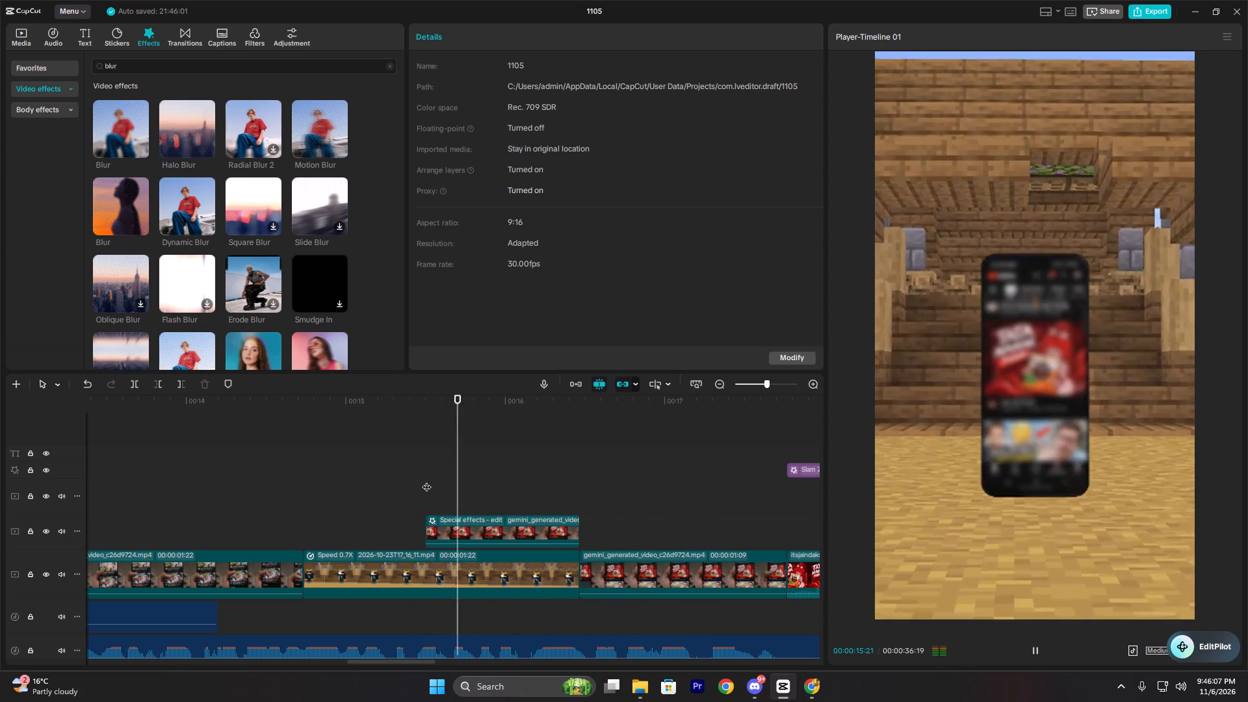
pyautogui.press('space')
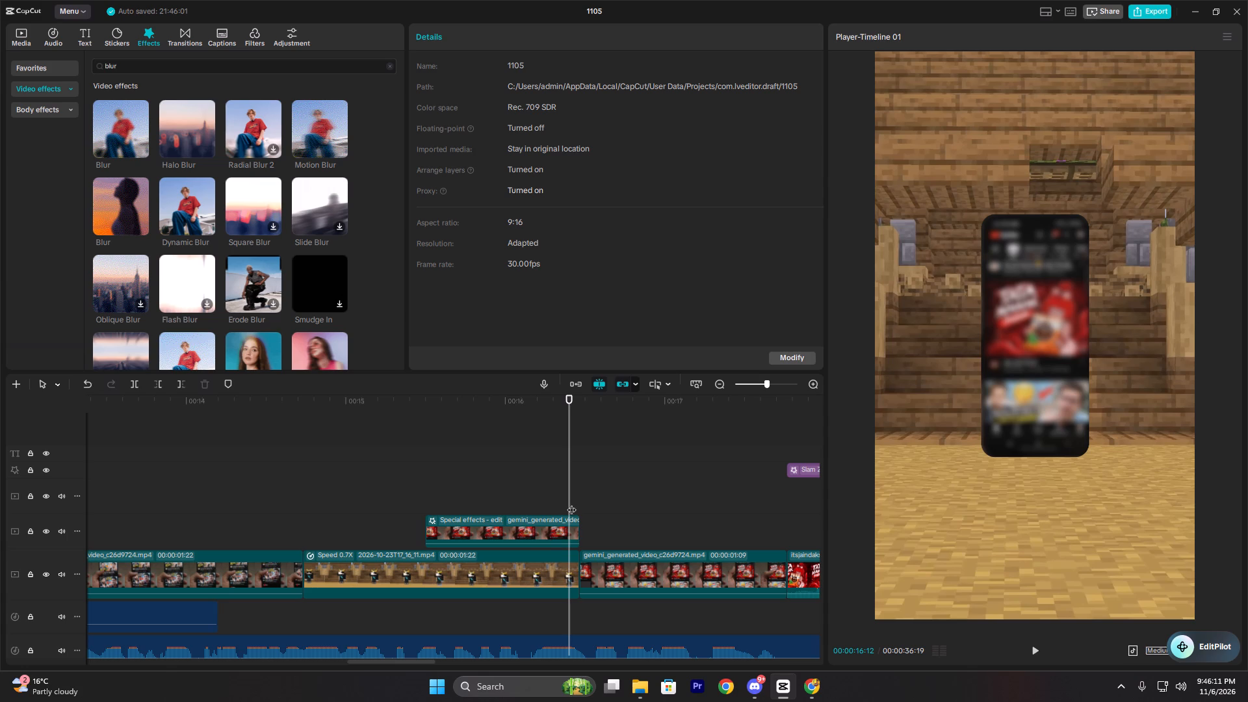
pyautogui.click(387, 498)
pyautogui.click(308, 508)
pyautogui.press('space')
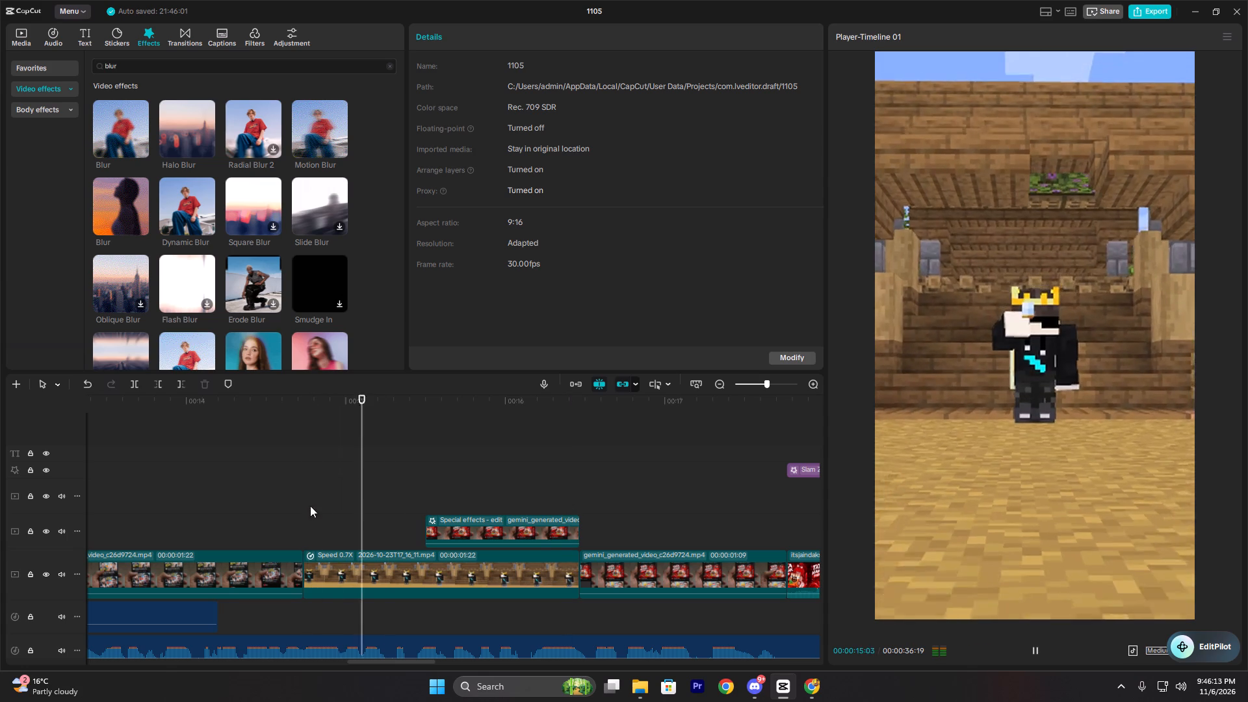
pyautogui.press('space')
# Add Breast Twitch.mp3 from the Gaming Vid.. SFX folder at about 00:00:15:13, under the phone's slide-in, and play it back.
pyautogui.click(412, 493)
pyautogui.moveTo(412, 493); pyautogui.dragTo(423, 499)
pyautogui.click(636, 697)
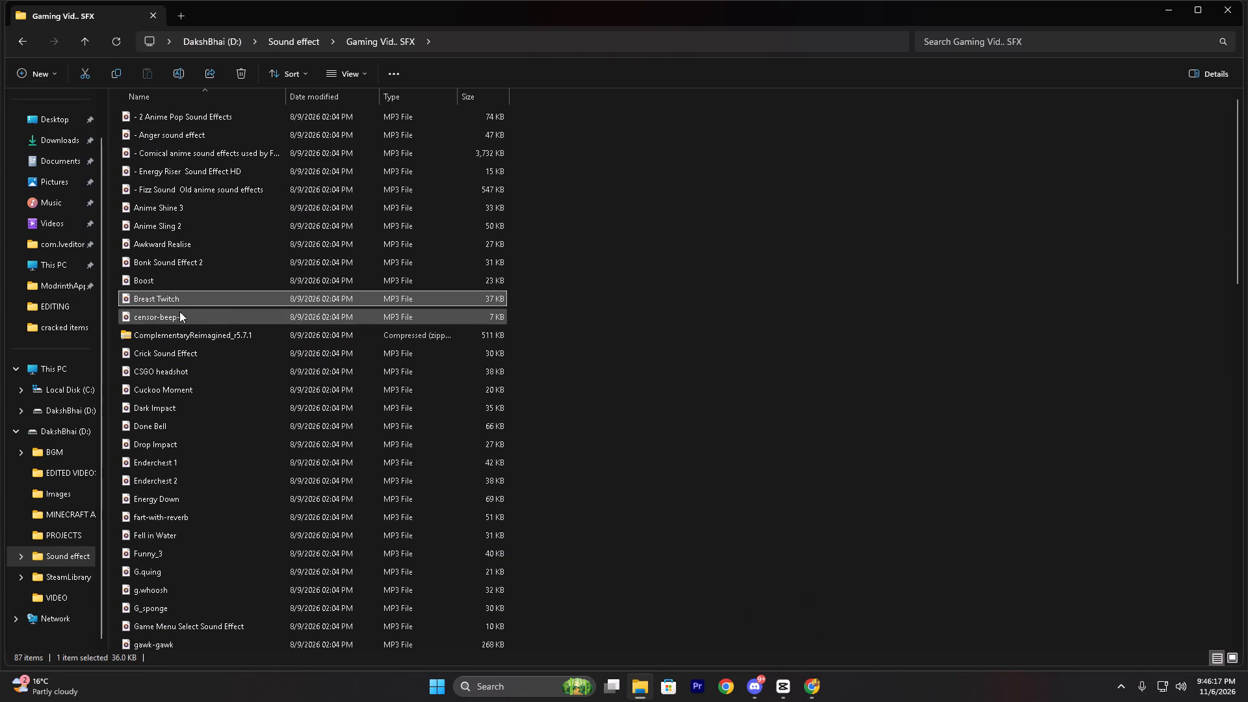
pyautogui.moveTo(175, 300); pyautogui.dragTo(777, 690, button='right')
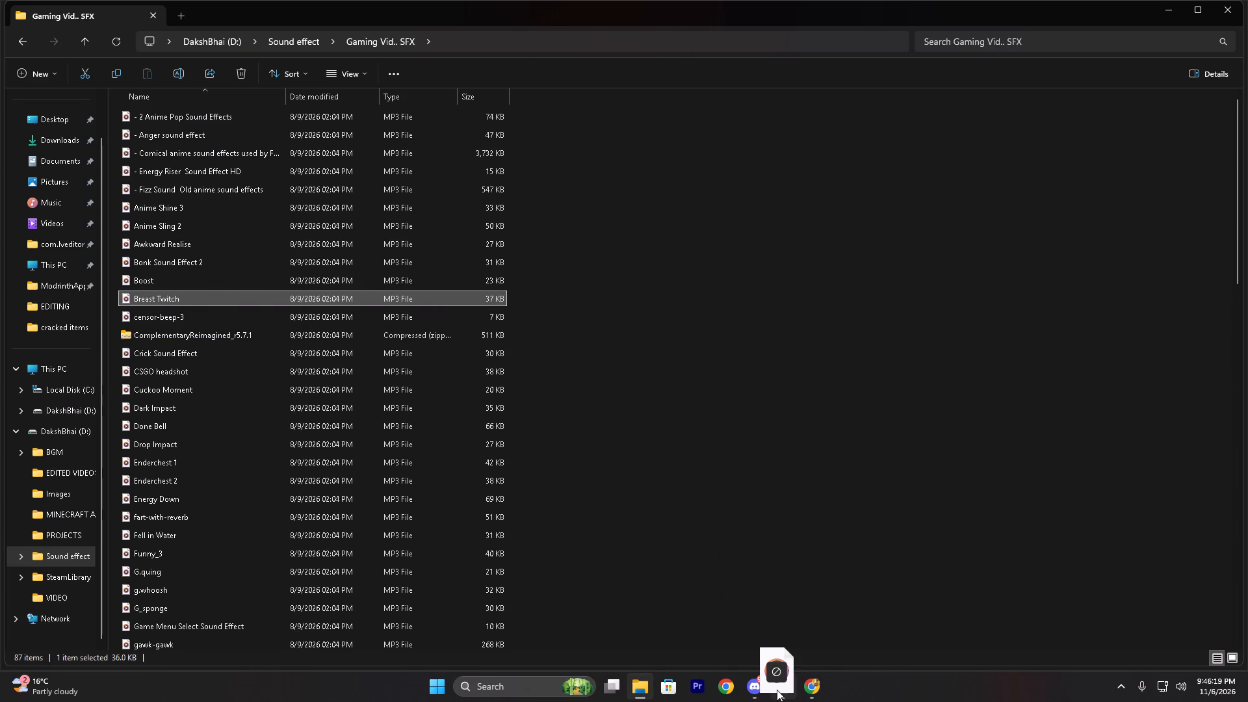
pyautogui.moveTo(777, 690); pyautogui.dragTo(685, 617, button='right')
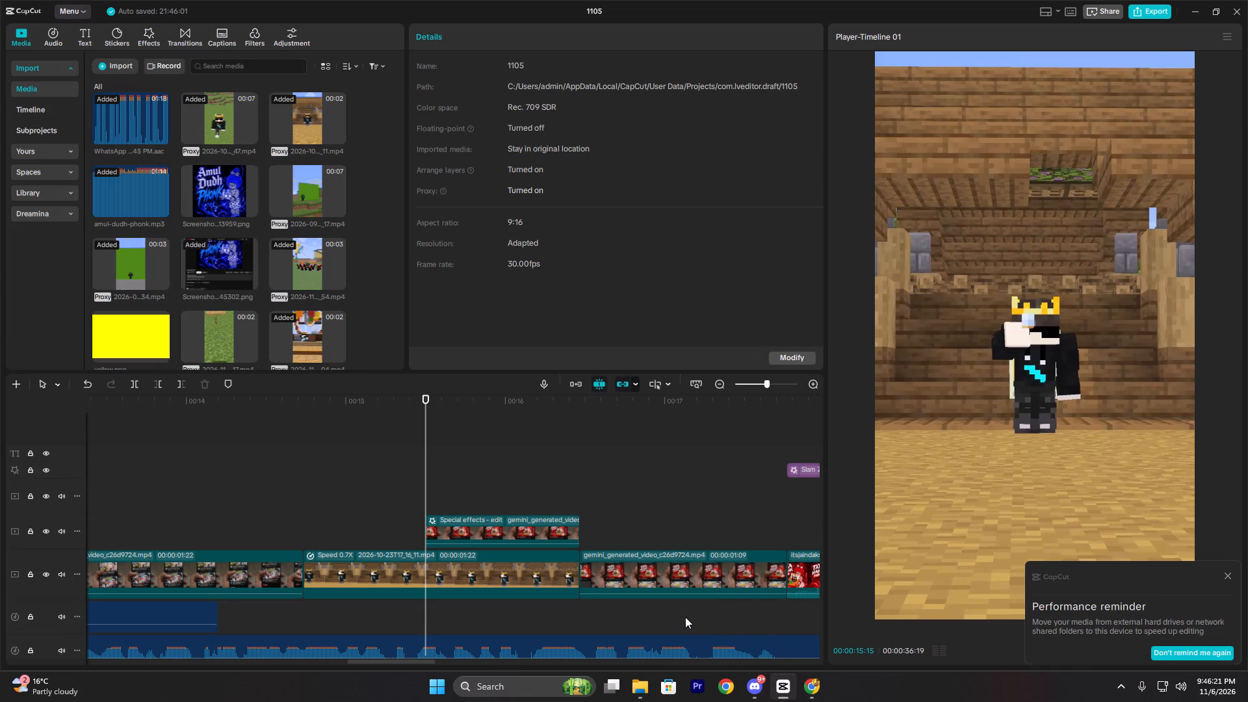
pyautogui.moveTo(476, 619); pyautogui.dragTo(466, 619)
pyautogui.press('space')
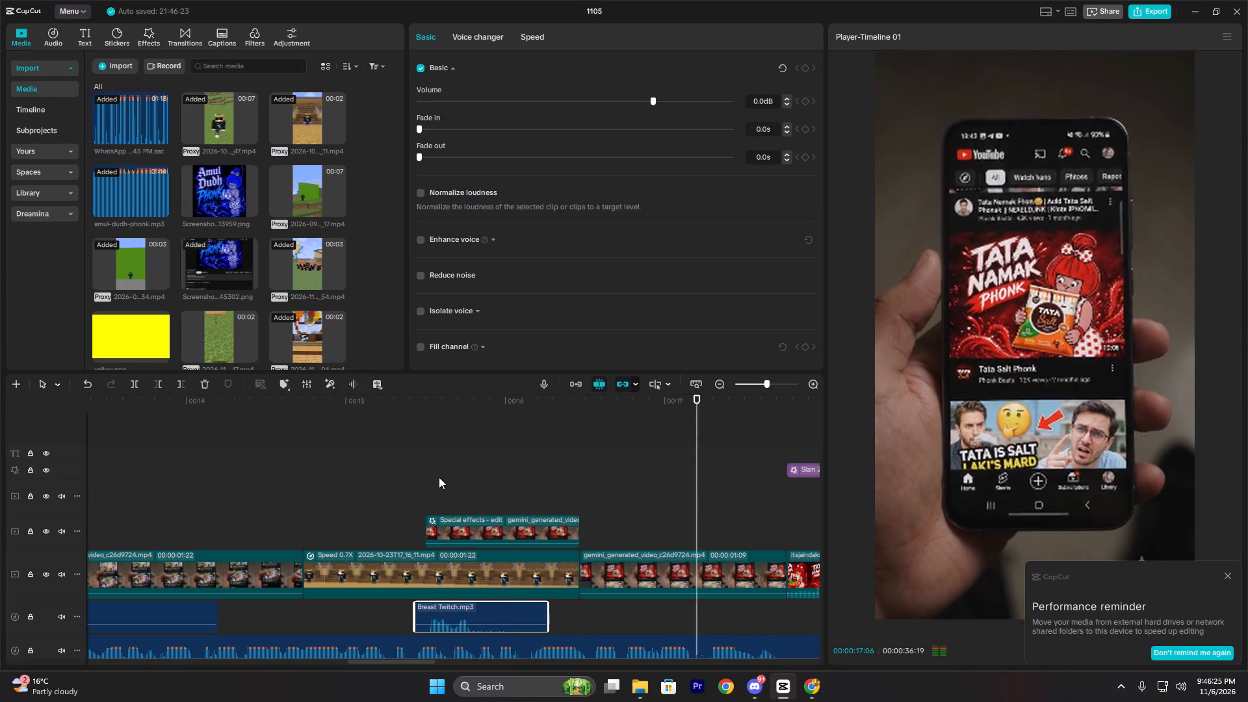
pyautogui.press('space')
pyautogui.click(454, 476)
pyautogui.press('space')
pyautogui.press('space')
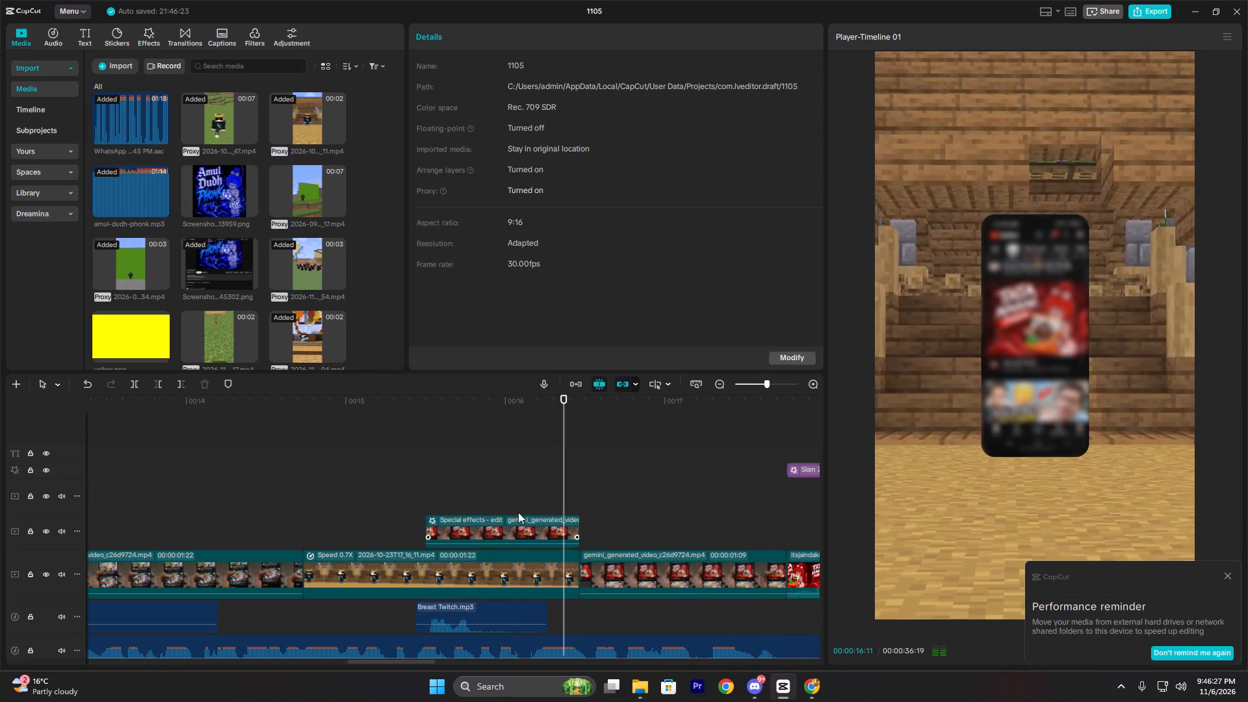
# Combine the phone overlay and the Minecraft background clip beneath it into one compound clip.
pyautogui.moveTo(452, 497); pyautogui.dragTo(468, 568)
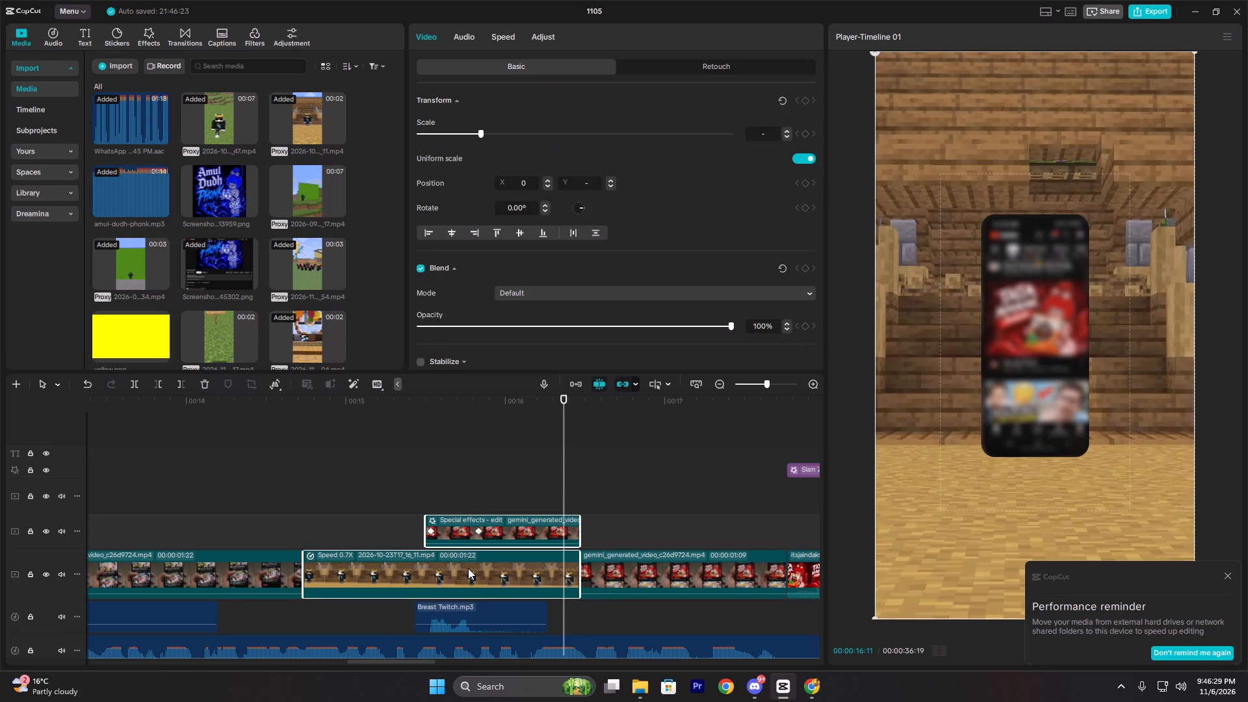
pyautogui.hotkey('alt', 'g')
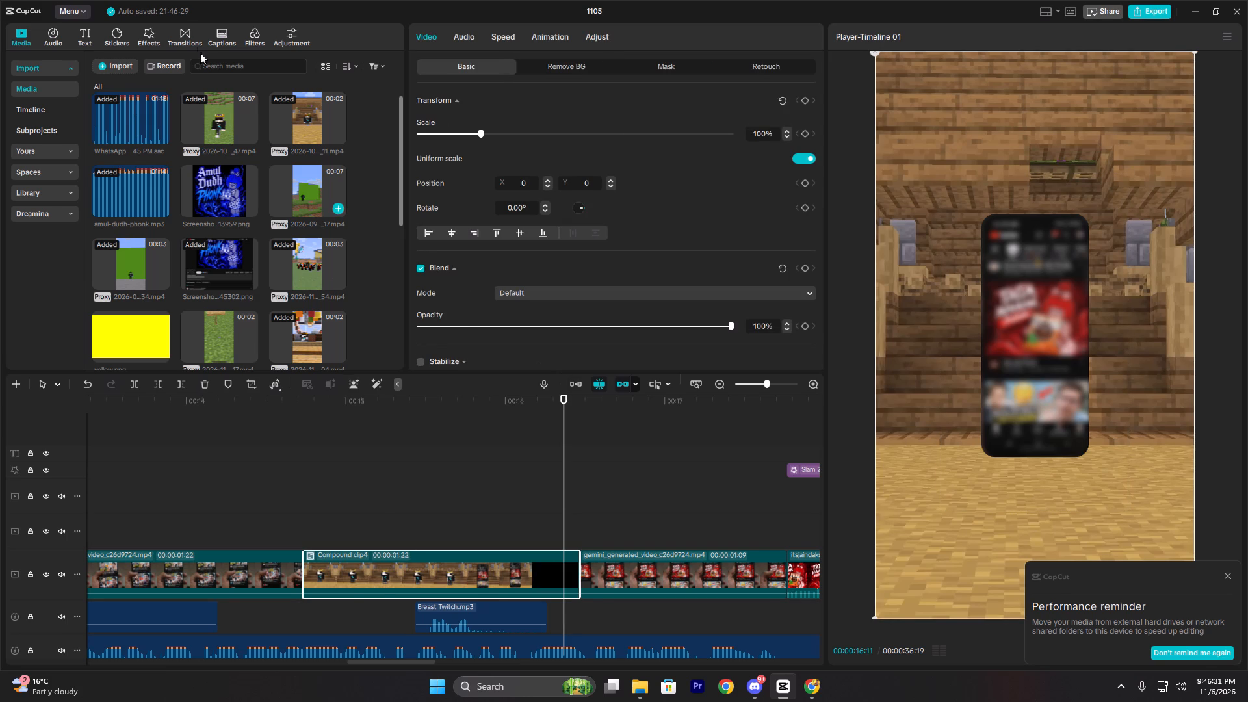
# Find glitch transitions and apply Twisted Pixels between the compound clip and the phone clip that follows it.
pyautogui.click(183, 34)
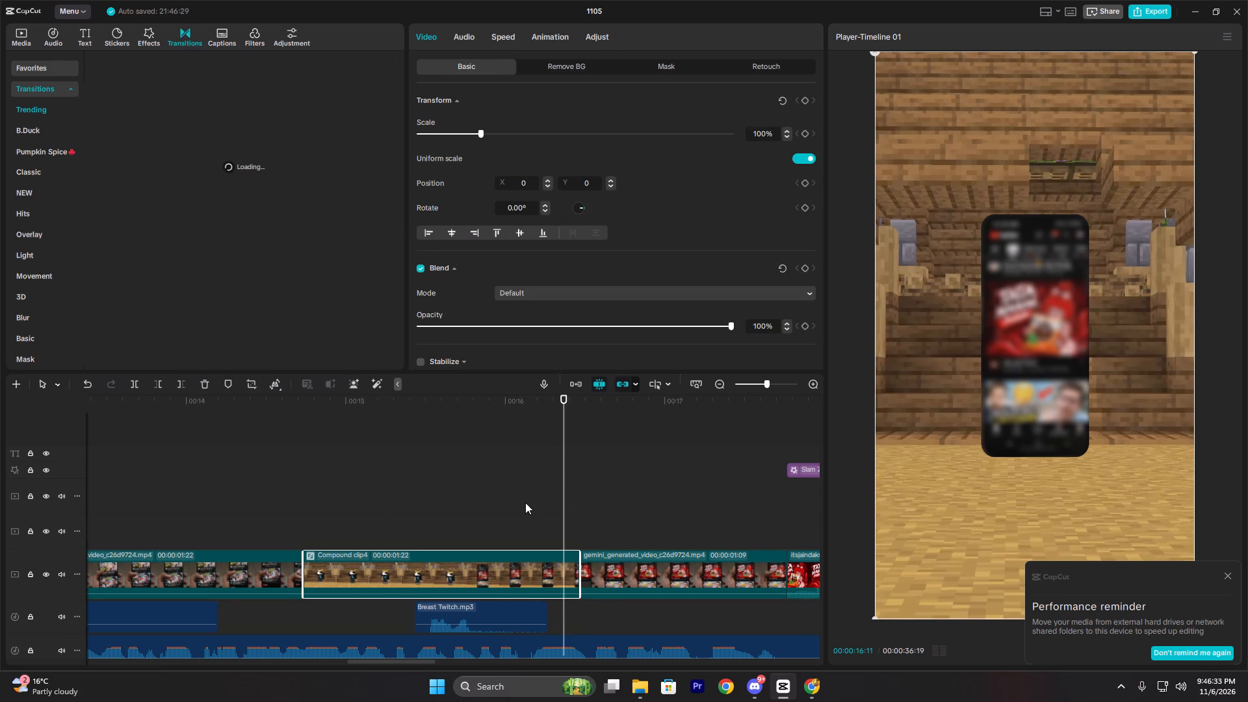
pyautogui.click(155, 63)
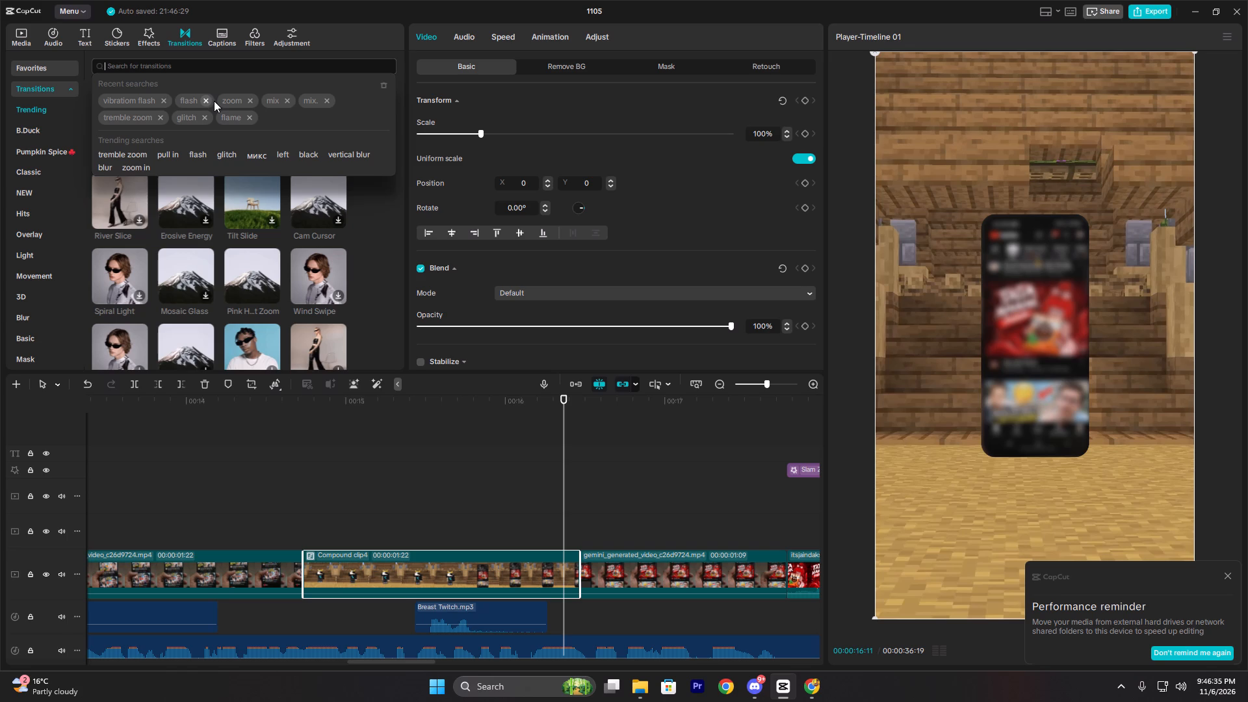
pyautogui.click(187, 119)
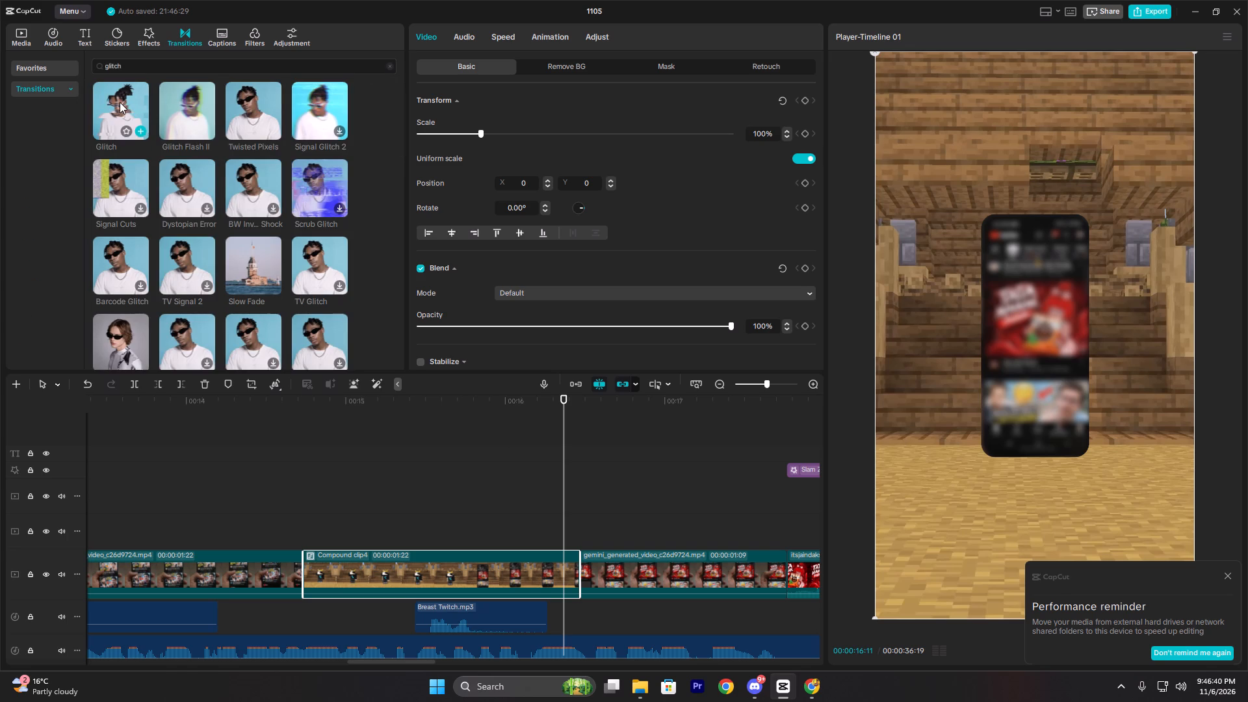
pyautogui.click(120, 102)
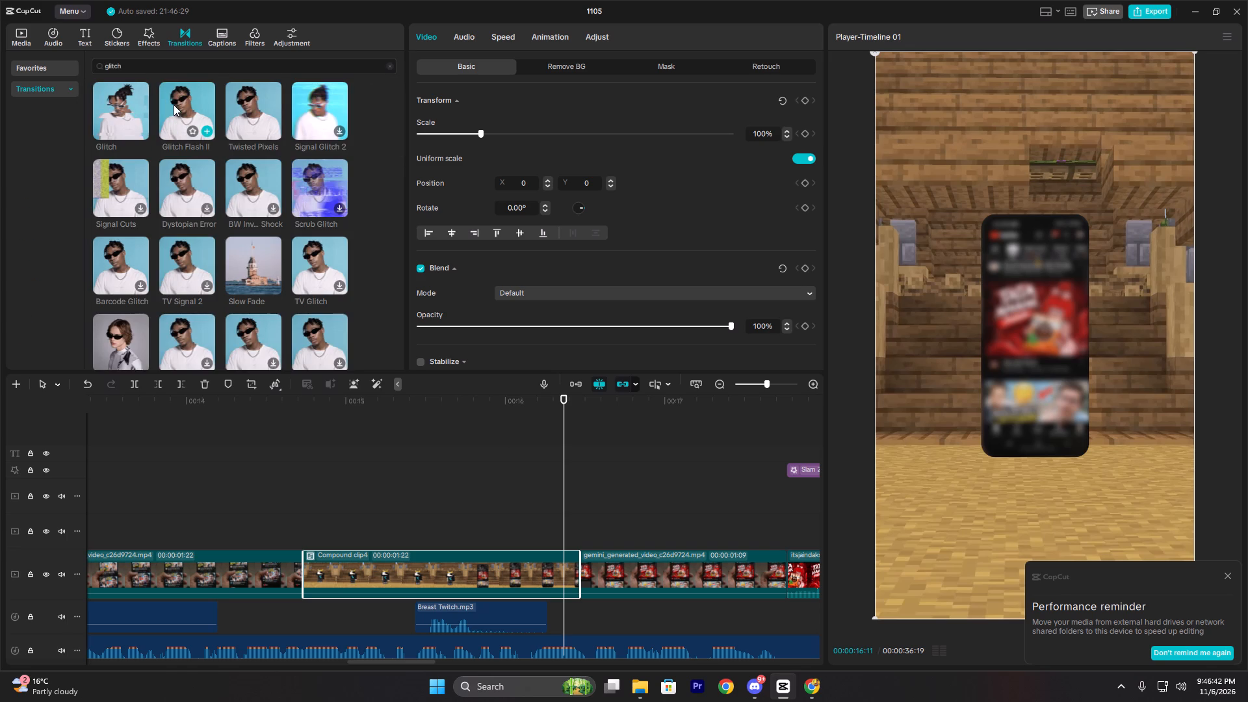
pyautogui.moveTo(174, 105); pyautogui.dragTo(183, 140)
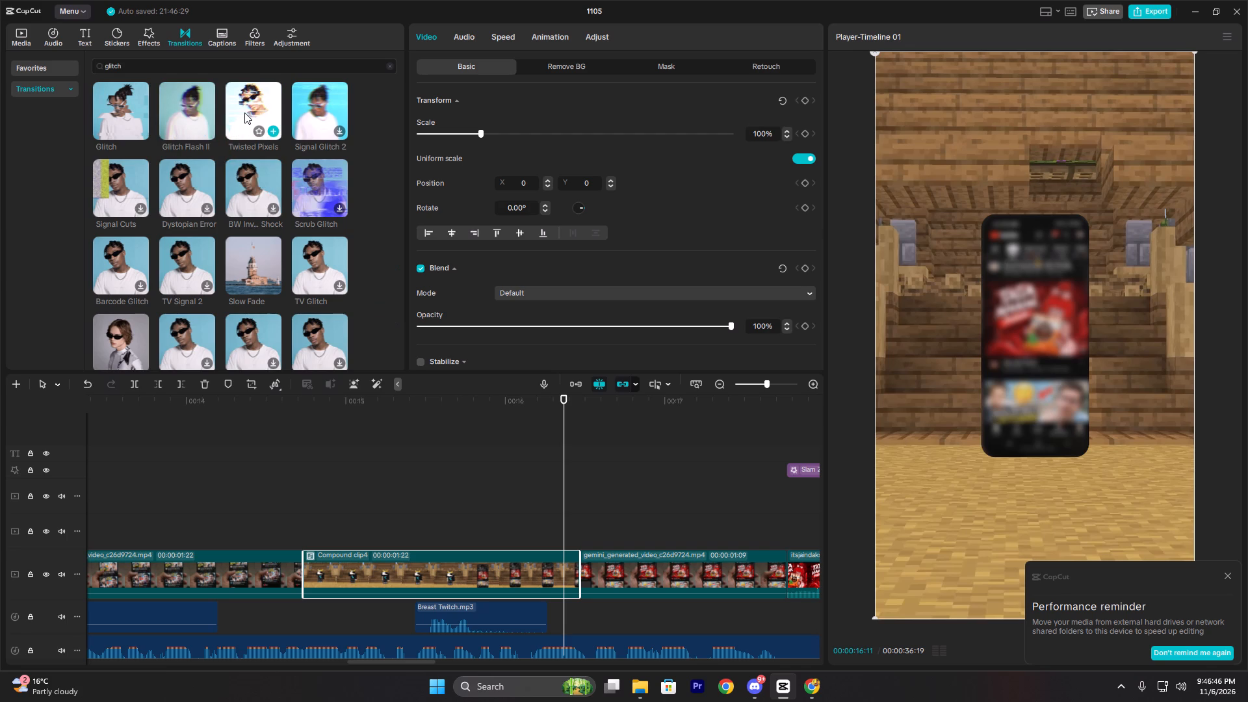
pyautogui.moveTo(248, 103); pyautogui.dragTo(561, 570)
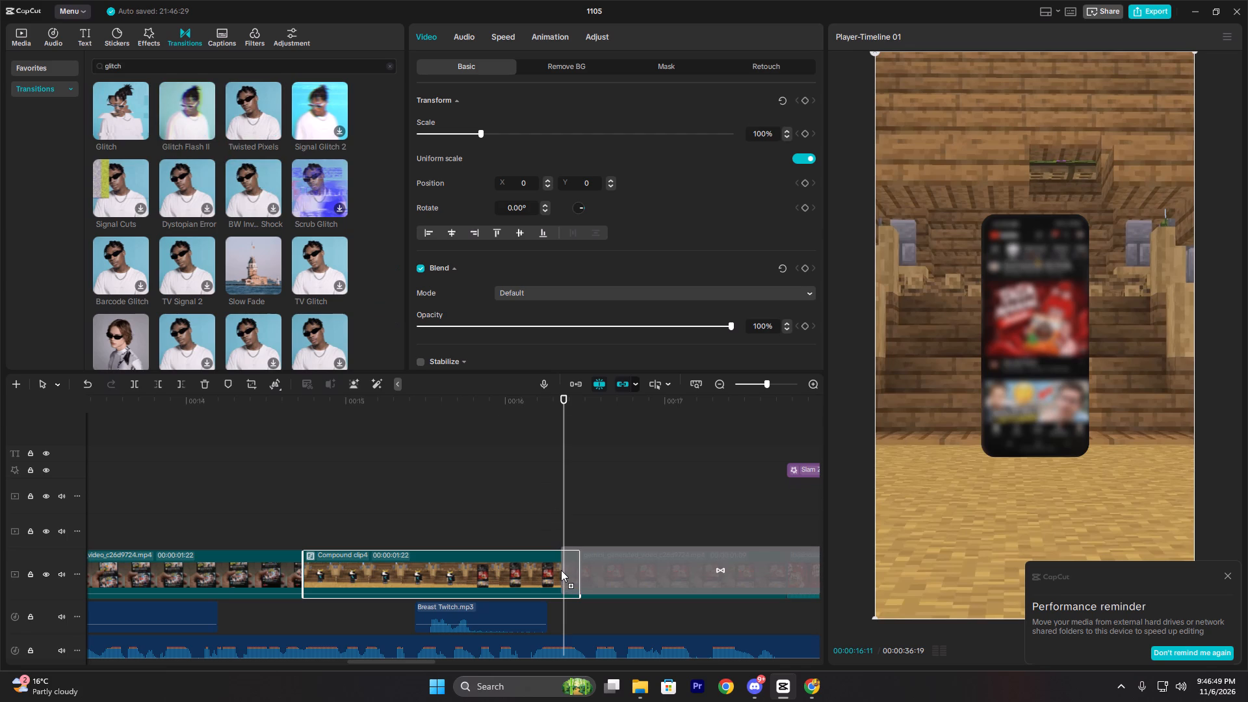
# Play back the Twisted Pixels transition from just before the cut.
pyautogui.click(551, 514)
pyautogui.click(527, 506)
pyautogui.press('space')
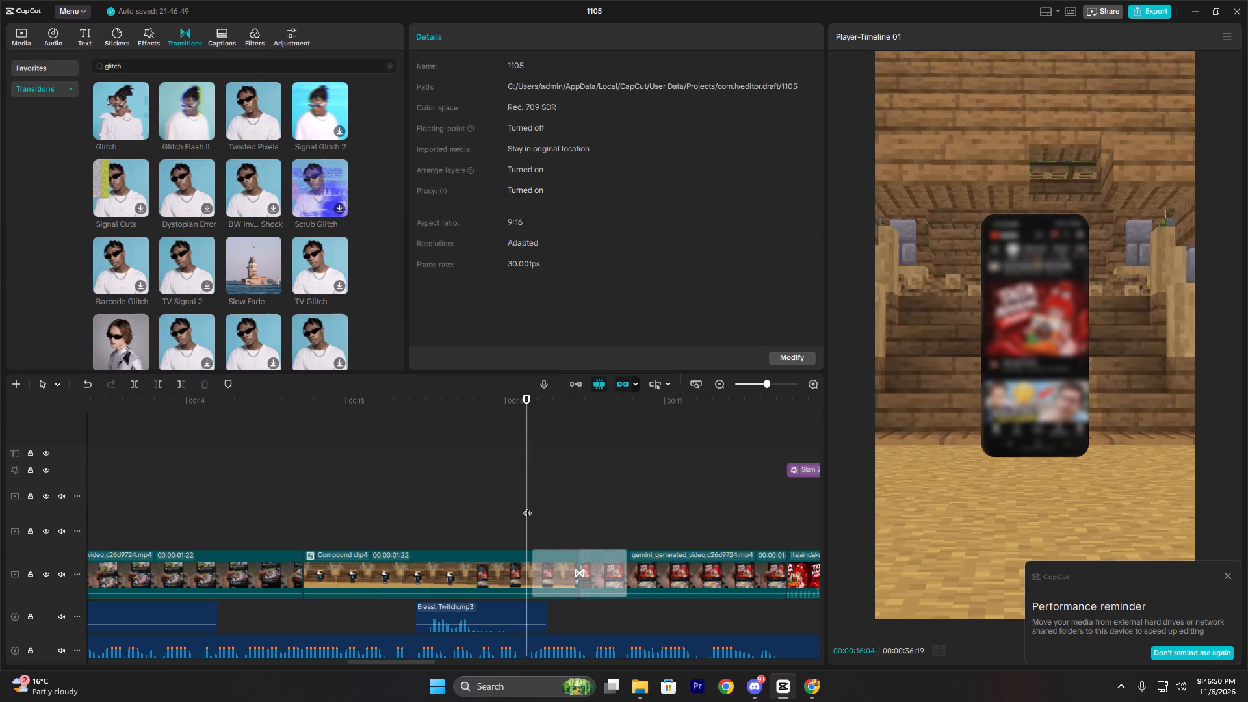
pyautogui.click(528, 506)
pyautogui.press('space')
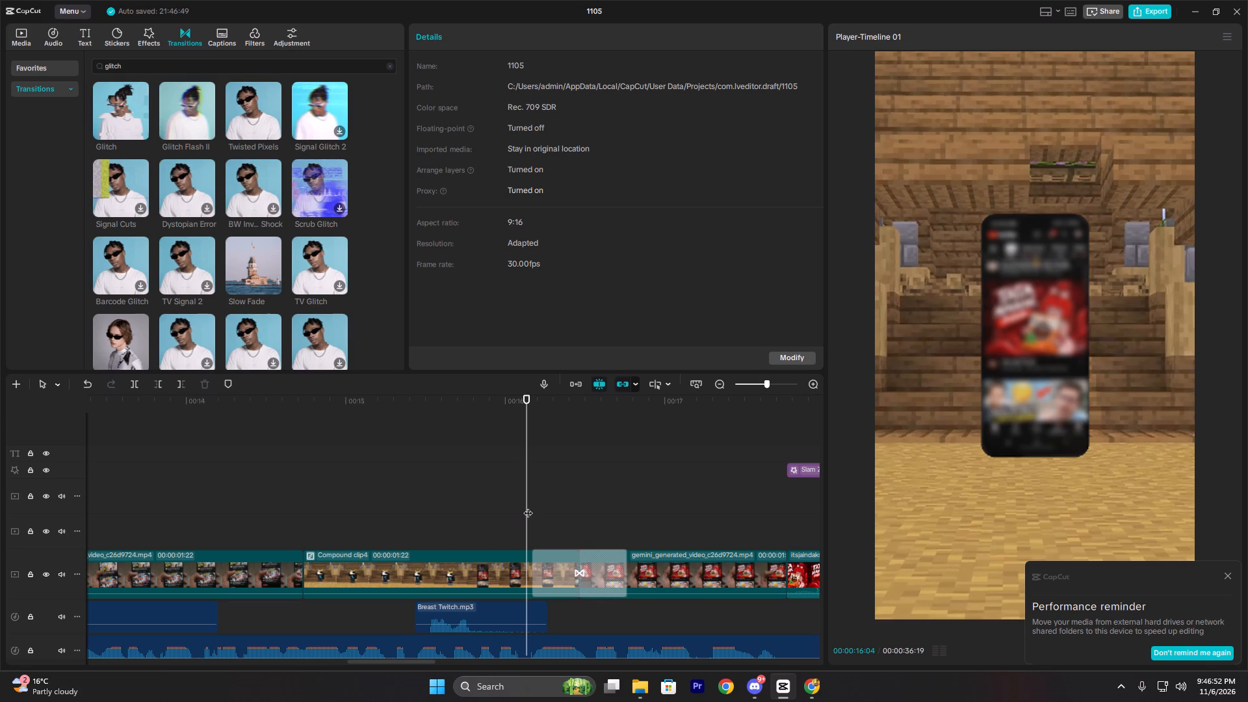
pyautogui.press('space')
pyautogui.click(538, 504)
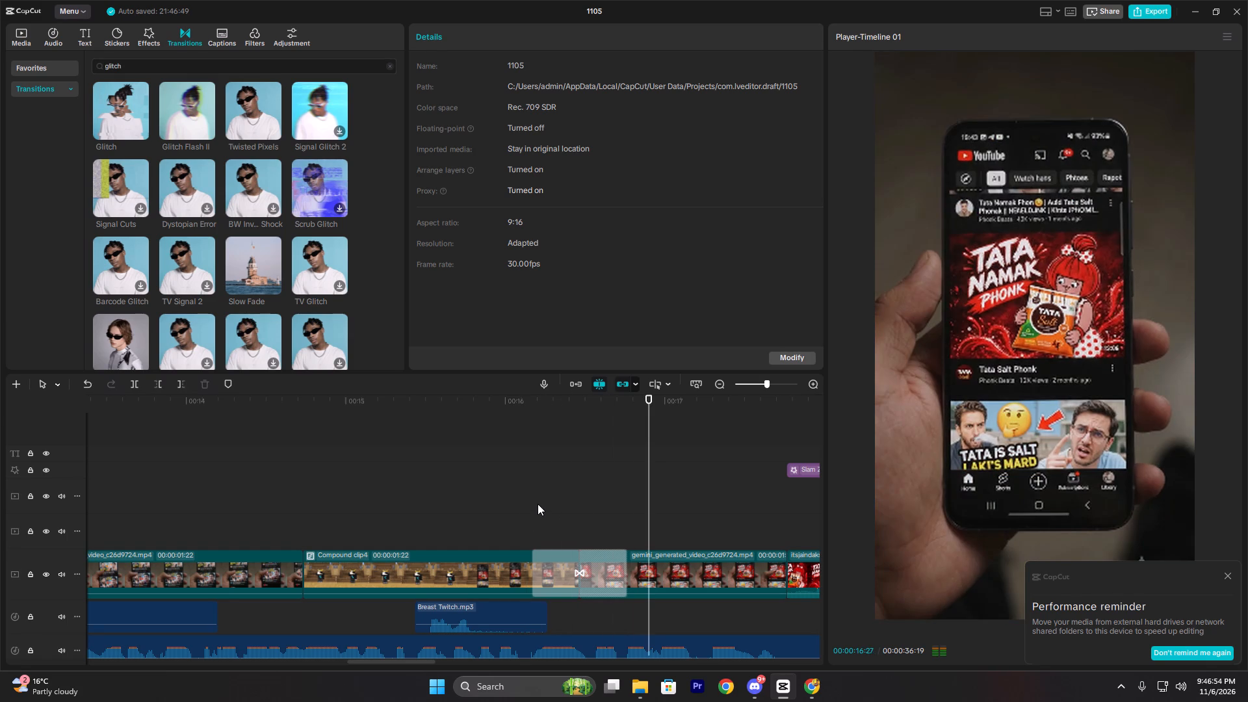
pyautogui.press('space')
pyautogui.press('space')
# Add Enderchest 1.mp3 from the sound effects folder beneath the glitch transition, on the lower audio track at about 00:00:16:03.
pyautogui.click(546, 504)
pyautogui.moveTo(546, 504); pyautogui.dragTo(575, 517)
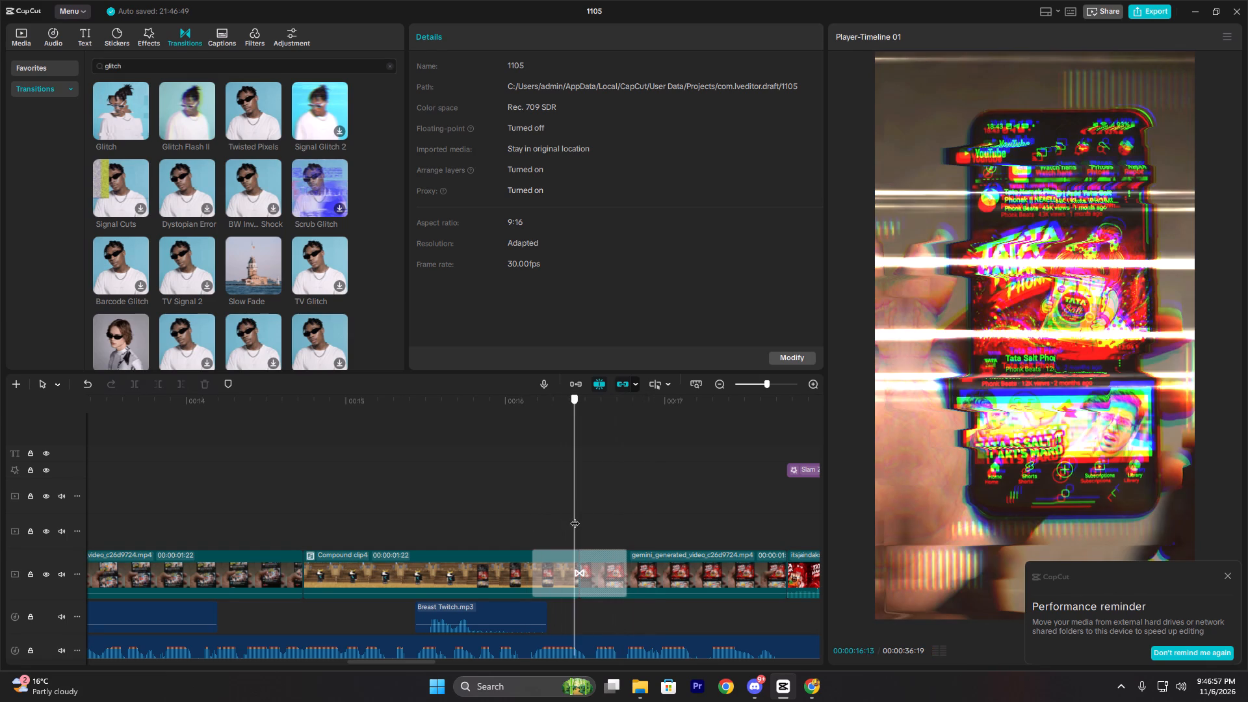
pyautogui.moveTo(575, 517); pyautogui.dragTo(577, 517)
pyautogui.click(632, 687)
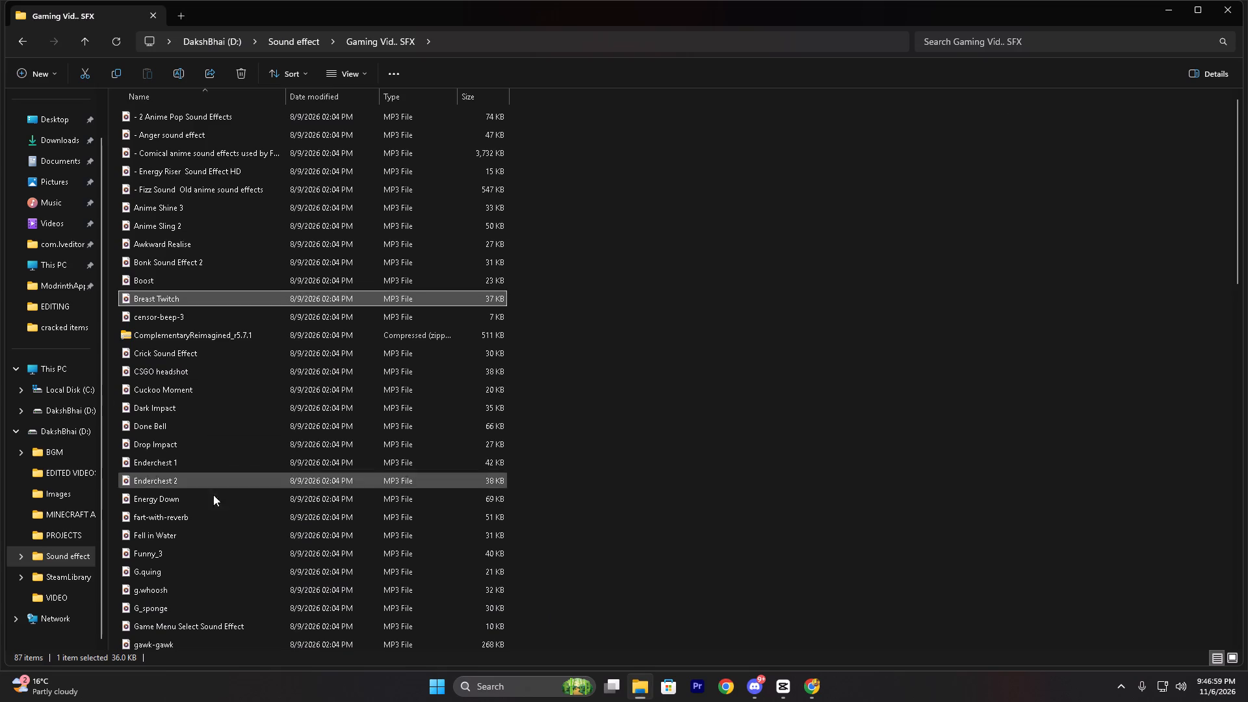
pyautogui.scroll(-1, 237, 591)
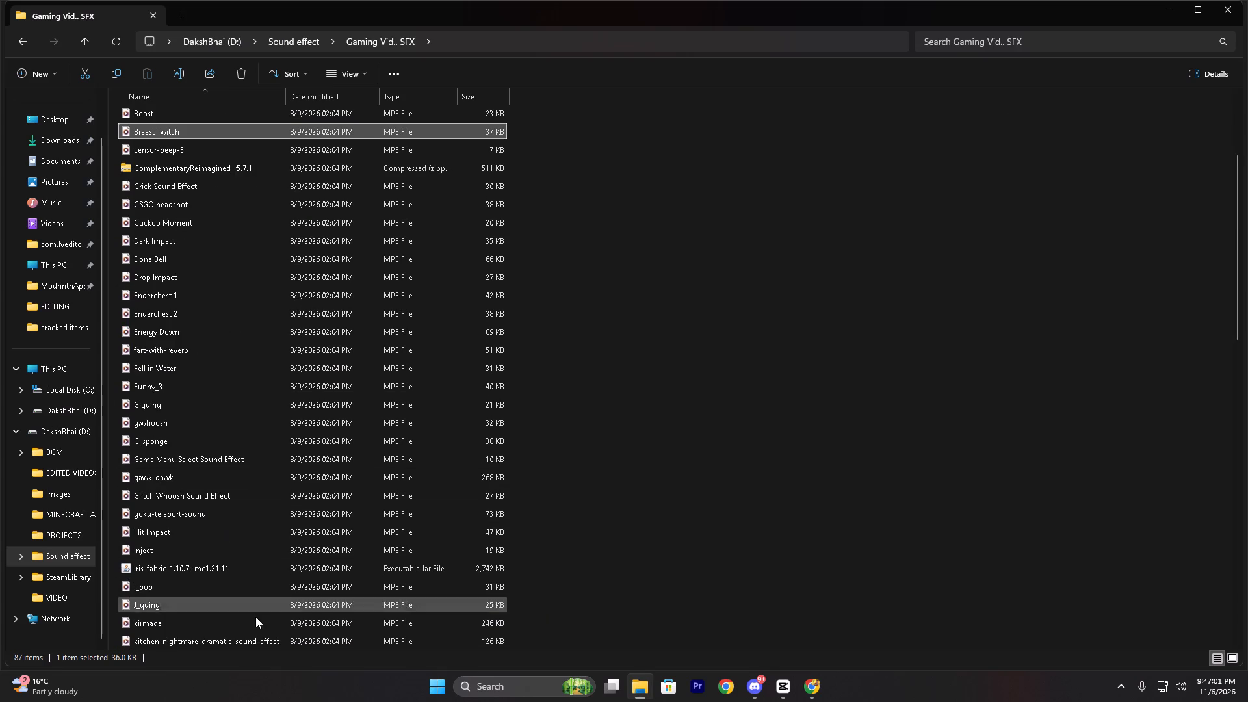
pyautogui.moveTo(162, 290); pyautogui.dragTo(309, 312, button='right')
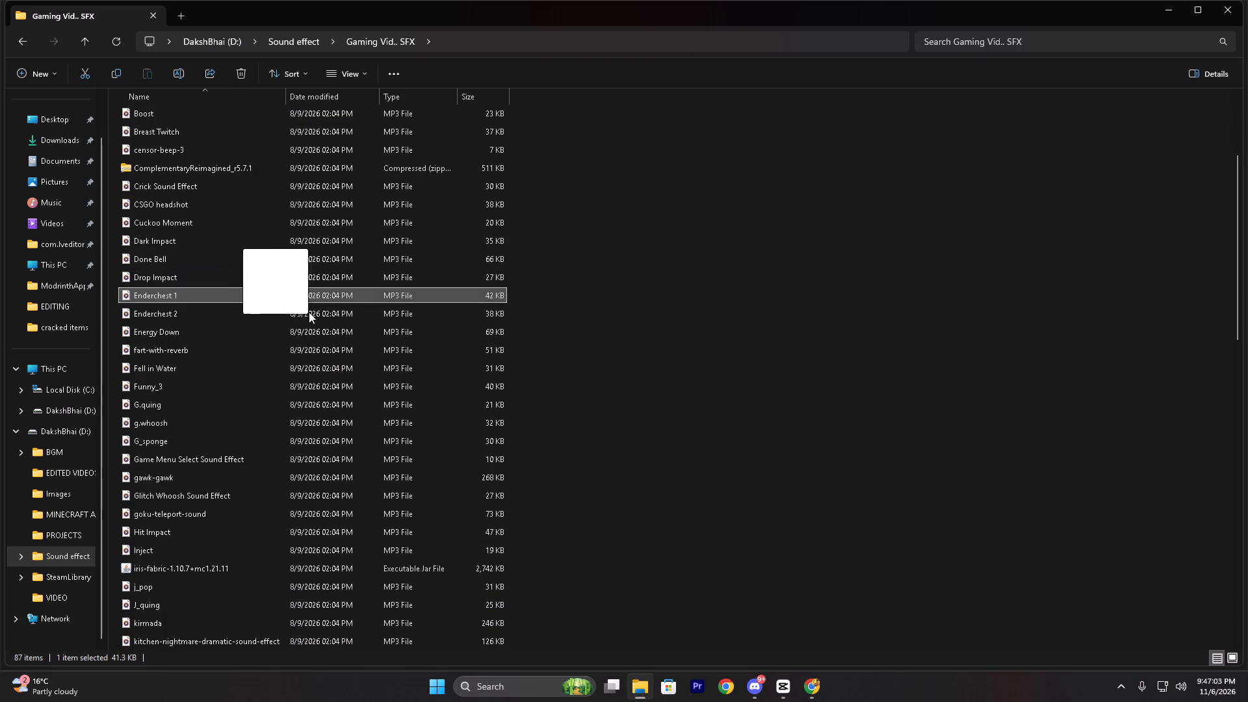
pyautogui.moveTo(309, 312); pyautogui.dragTo(606, 593, button='right')
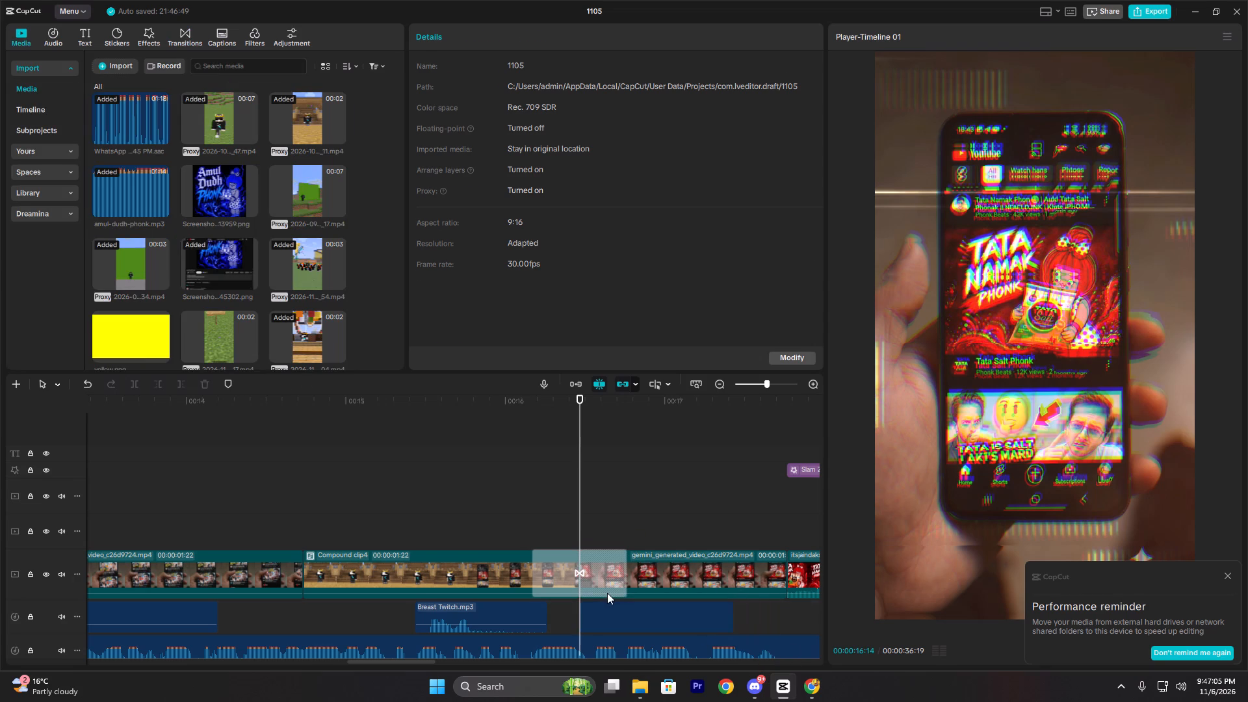
pyautogui.scroll(-1, 625, 603)
pyautogui.moveTo(653, 597); pyautogui.dragTo(603, 604)
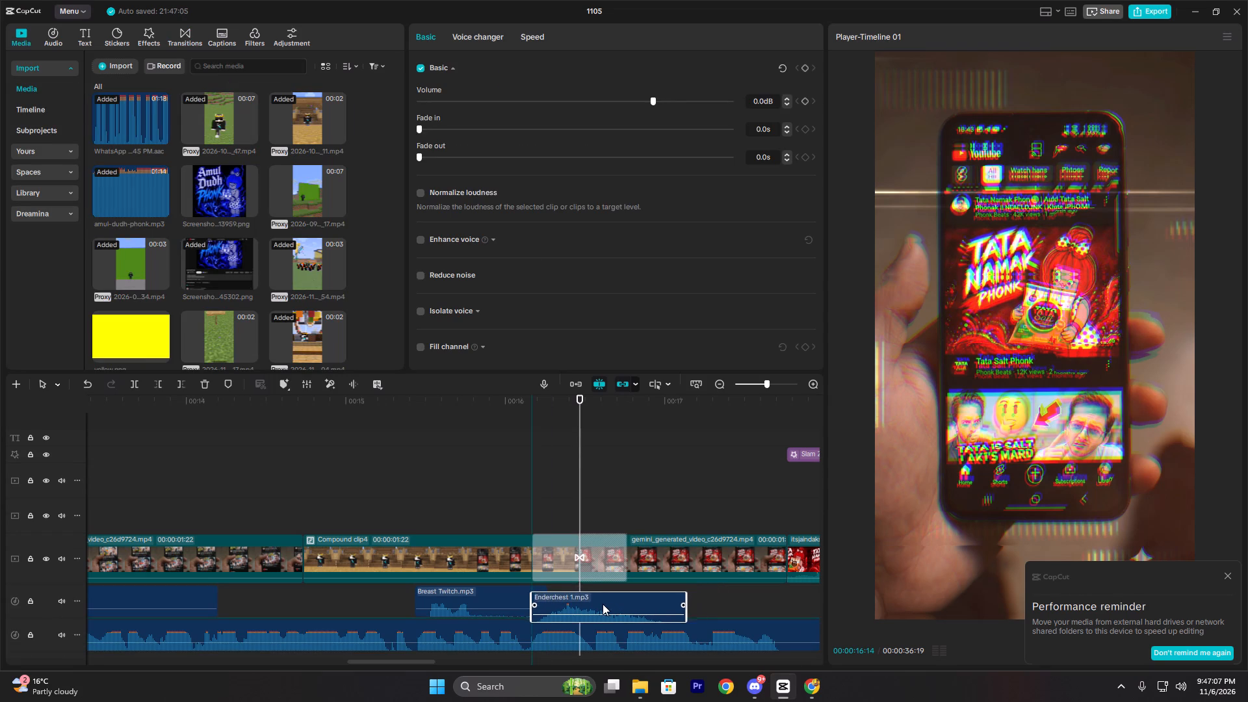
pyautogui.moveTo(603, 604); pyautogui.dragTo(594, 606)
# Play back the transition with its sound and shift Enderchest 1.mp3 to start at about 00:00:16:06.
pyautogui.click(524, 488)
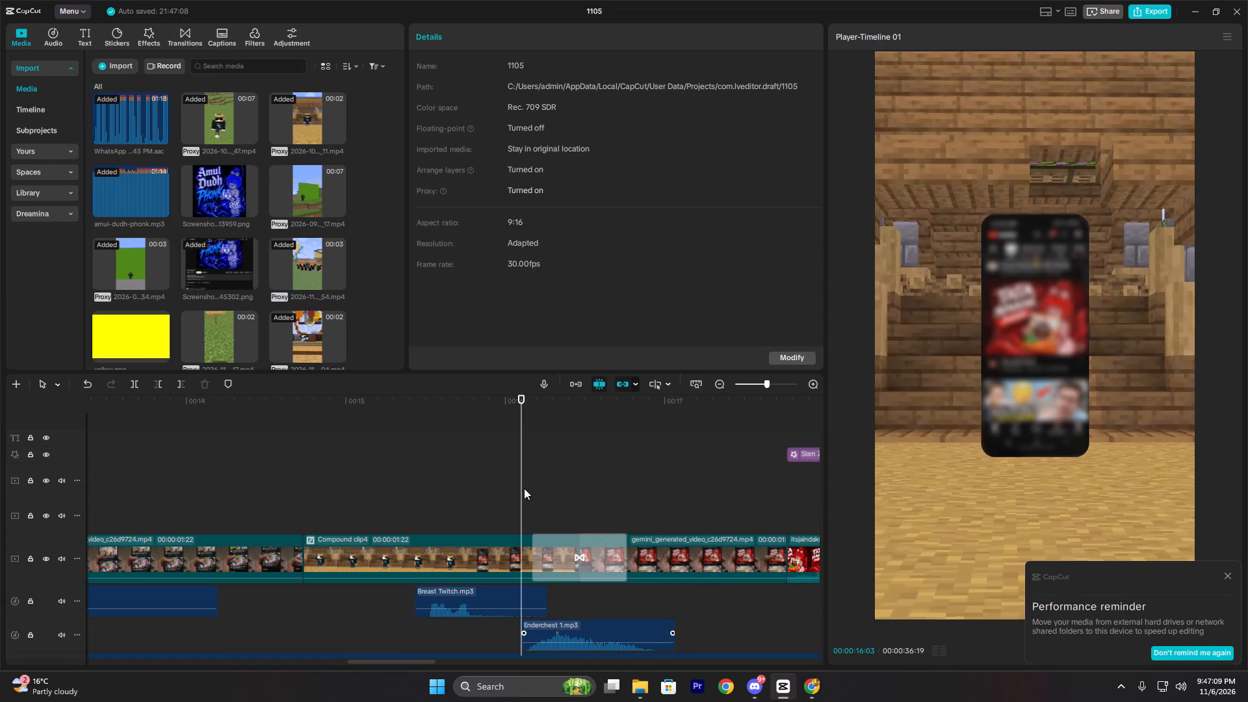
pyautogui.press('space')
pyautogui.press('space')
pyautogui.click(616, 632)
pyautogui.moveTo(603, 622); pyautogui.dragTo(625, 621)
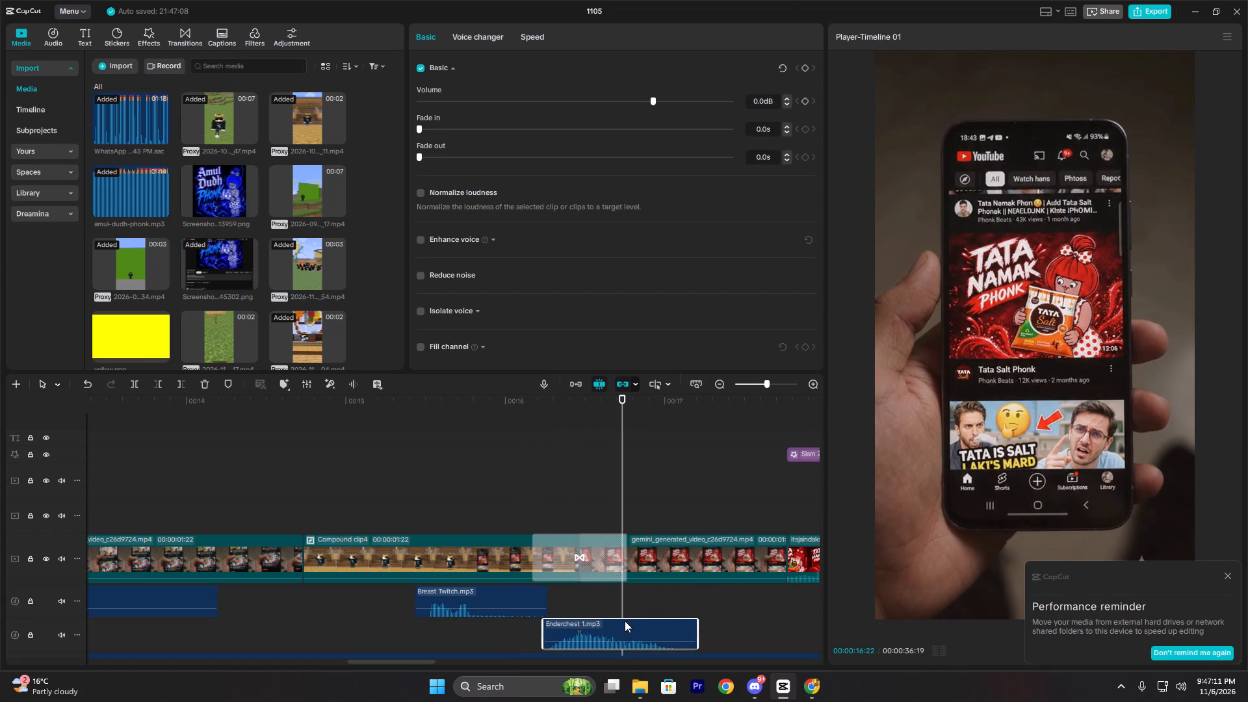
pyautogui.moveTo(625, 621); pyautogui.dragTo(625, 621)
pyautogui.click(603, 624)
pyautogui.click(499, 479)
pyautogui.press('space')
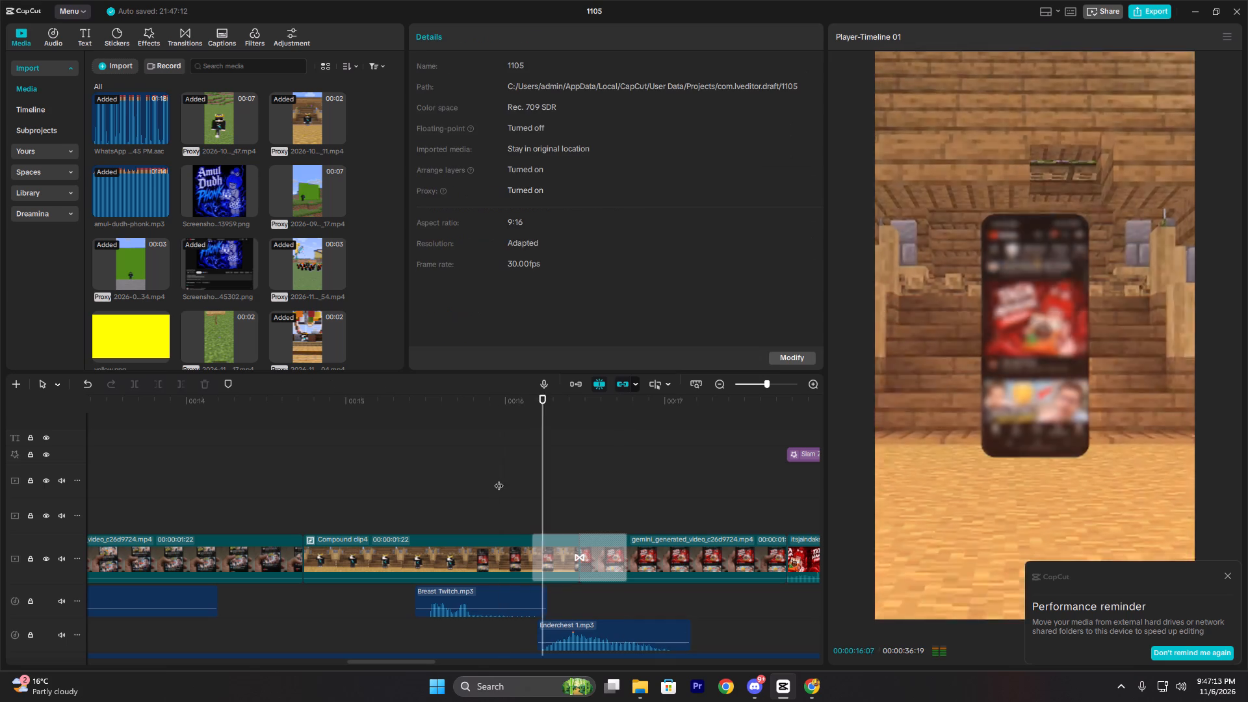
pyautogui.press('space')
# Play back the timeline from after the glitch transition, skimming through the Tata Namak Phonk clip to the gameplay clip above its end.
pyautogui.click(584, 477)
pyautogui.press('space')
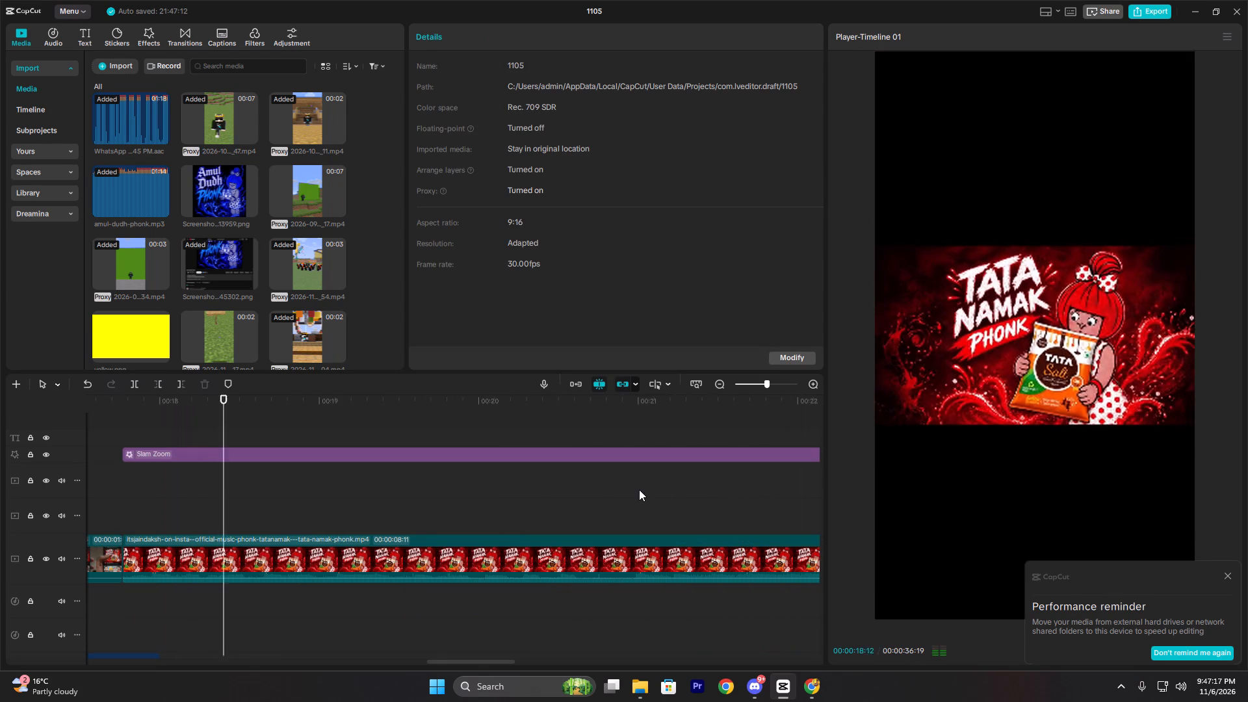
pyautogui.keyDown('ctrl'); pyautogui.scroll(-20, 541, 489); pyautogui.keyUp('ctrl')
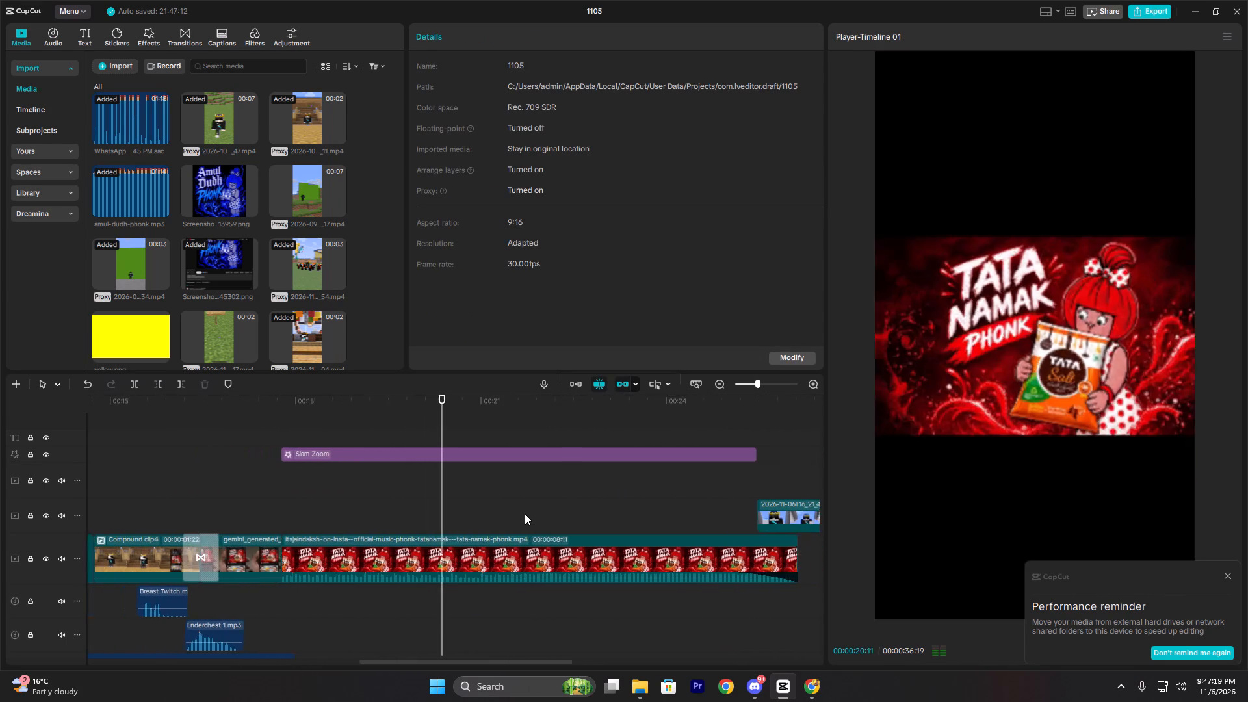
pyautogui.keyDown('ctrl'); pyautogui.scroll(-5, 525, 513); pyautogui.keyUp('ctrl')
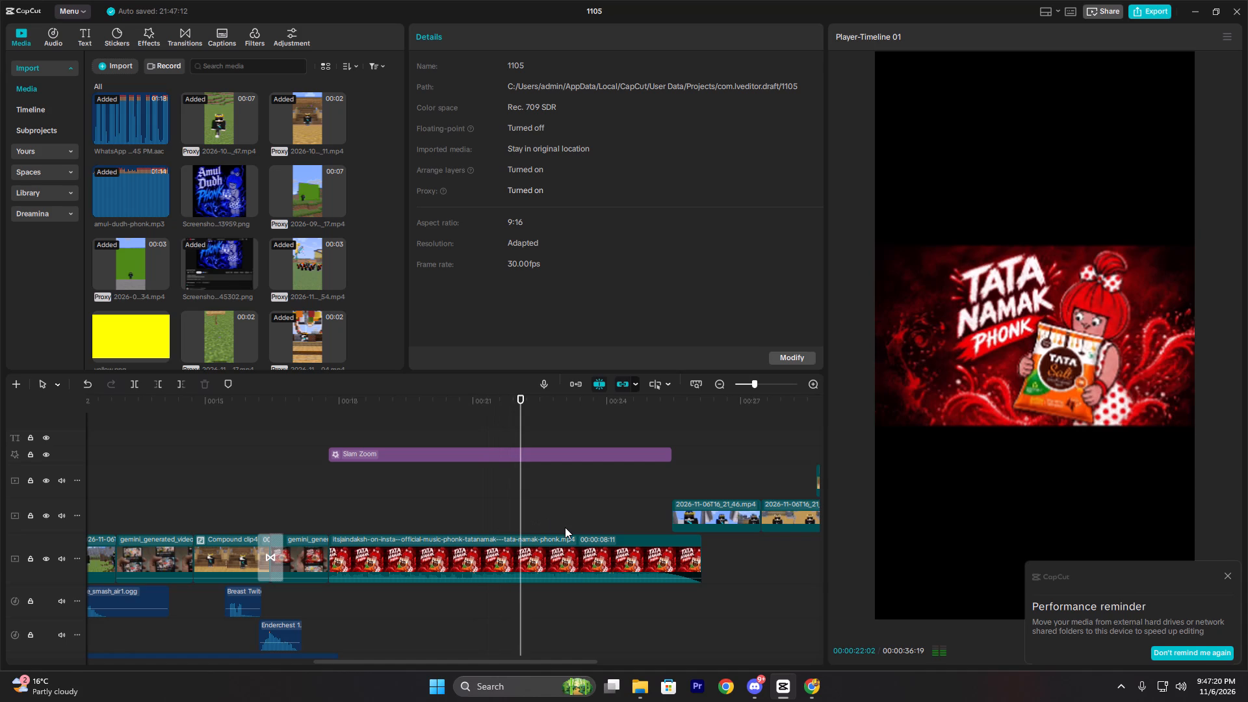
pyautogui.keyDown('ctrl'); pyautogui.scroll(3, 583, 525); pyautogui.keyUp('ctrl')
pyautogui.keyDown('ctrl'); pyautogui.scroll(-3, 592, 523); pyautogui.keyUp('ctrl')
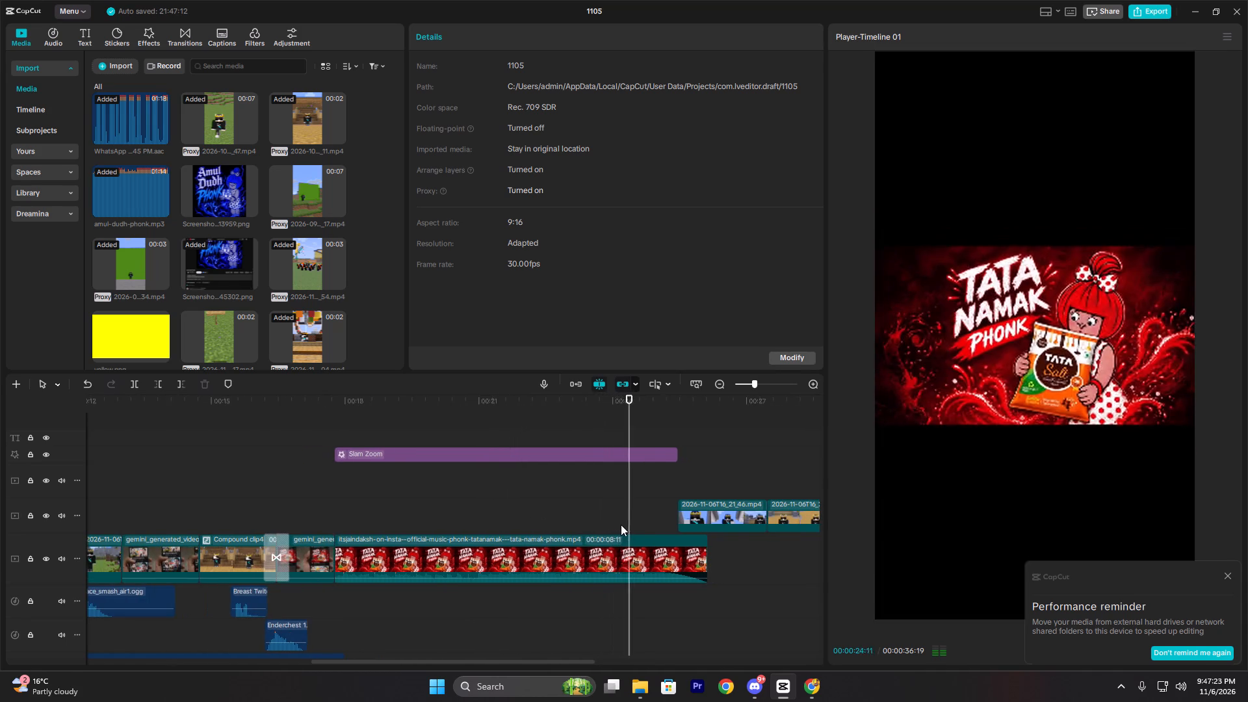
pyautogui.keyDown('ctrl'); pyautogui.scroll(-5, 622, 525); pyautogui.keyUp('ctrl')
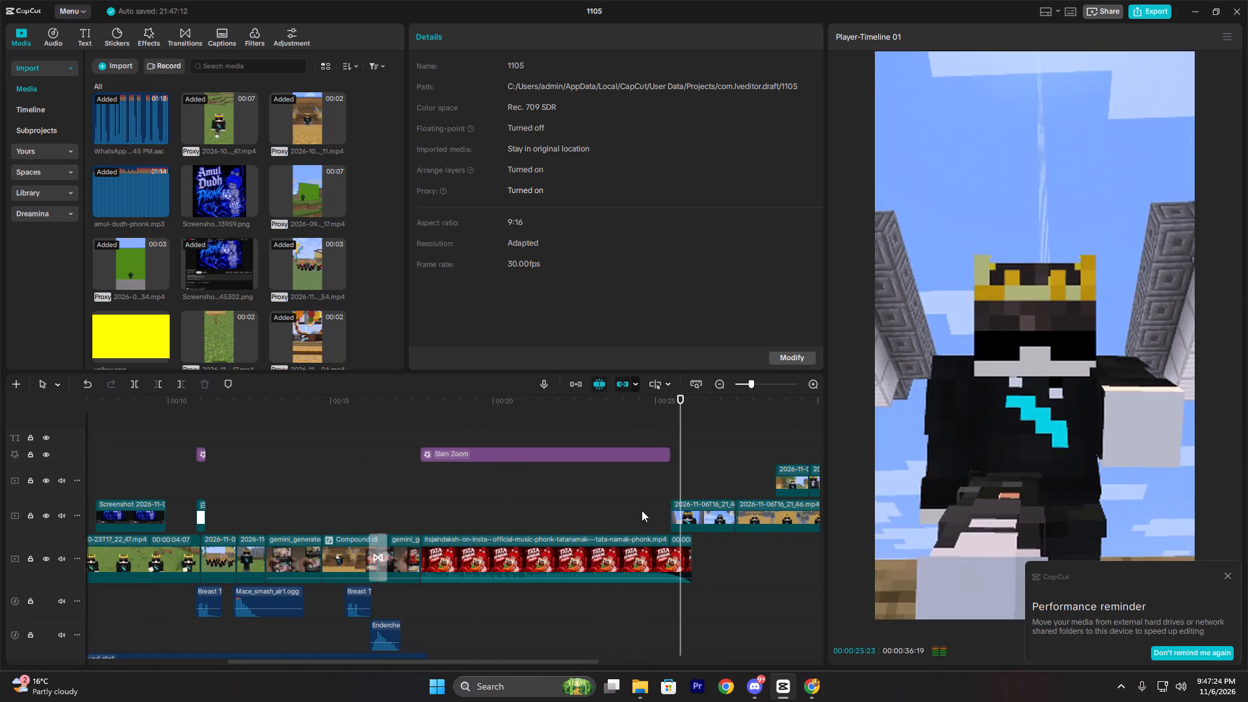
pyautogui.press('space')
# Duplicate the Tata Namak Phonk clip onto the overlay track directly beneath the Slam Zoom effect, aligned with the original.
pyautogui.click(526, 486)
pyautogui.click(532, 554)
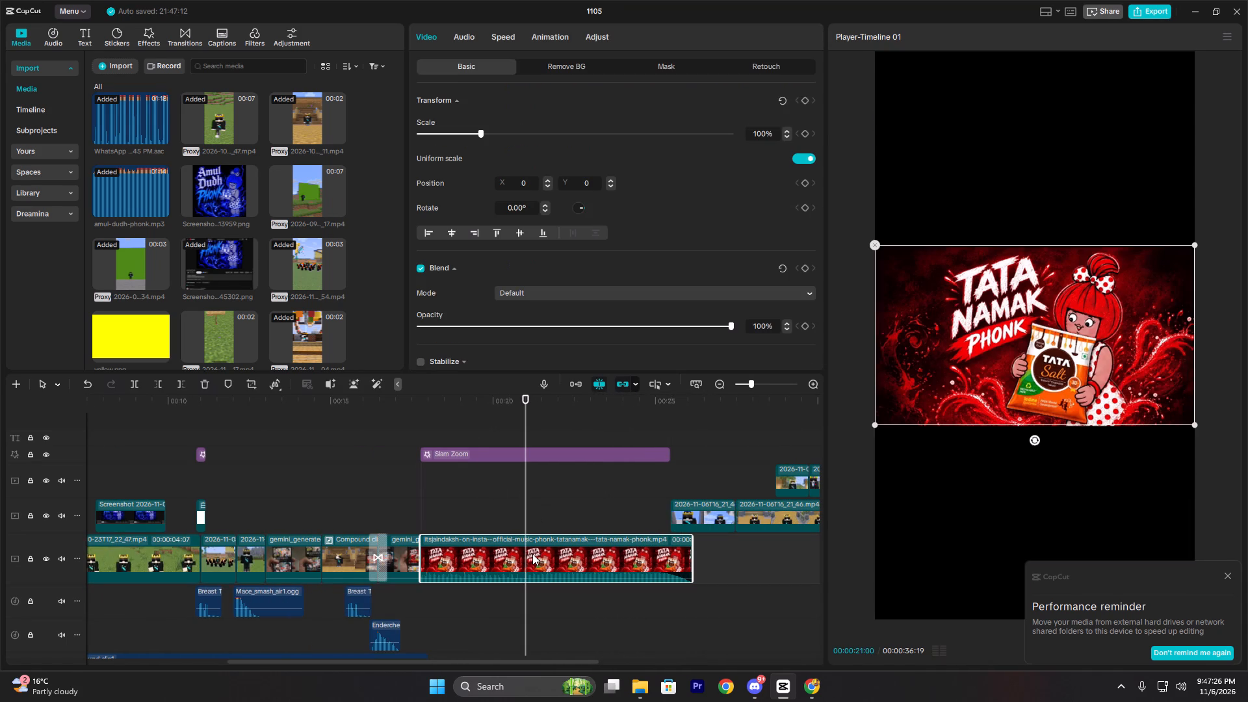
pyautogui.keyDown('alt'); pyautogui.moveTo(532, 560); pyautogui.dragTo(532, 554); pyautogui.keyUp('alt')
pyautogui.keyDown('alt'); pyautogui.moveTo(532, 554); pyautogui.dragTo(534, 494); pyautogui.keyUp('alt')
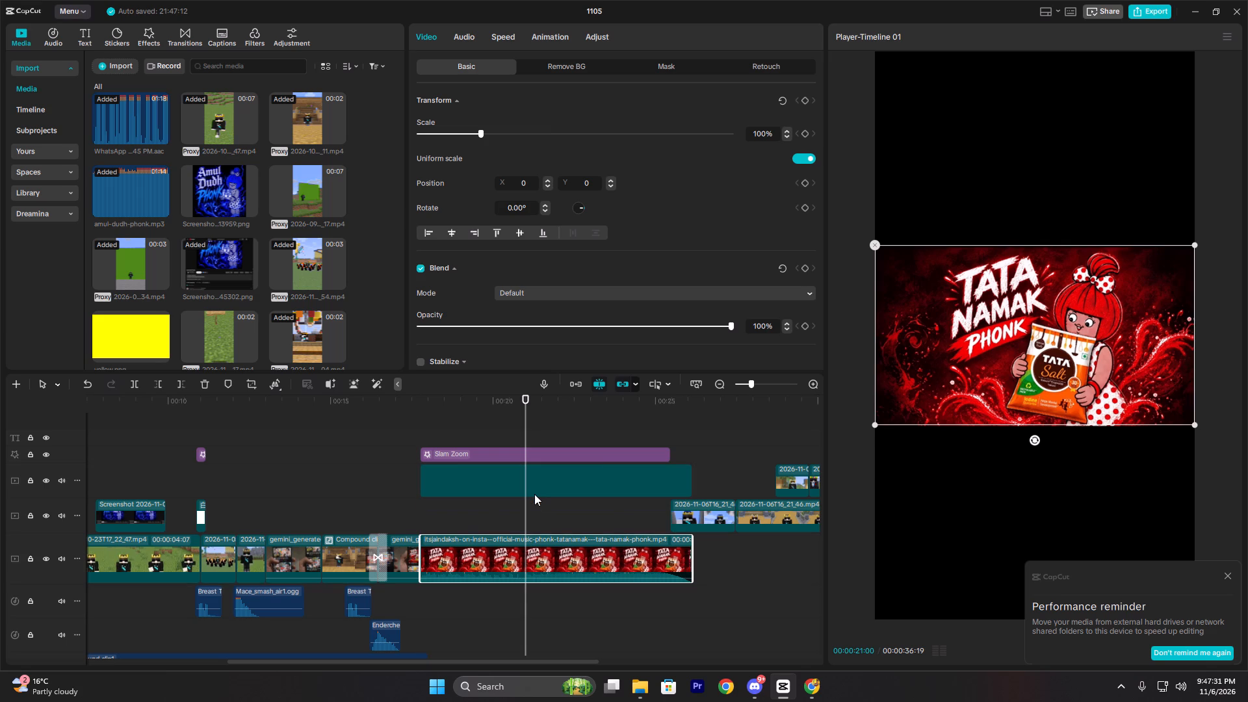
pyautogui.moveTo(547, 493); pyautogui.dragTo(551, 528)
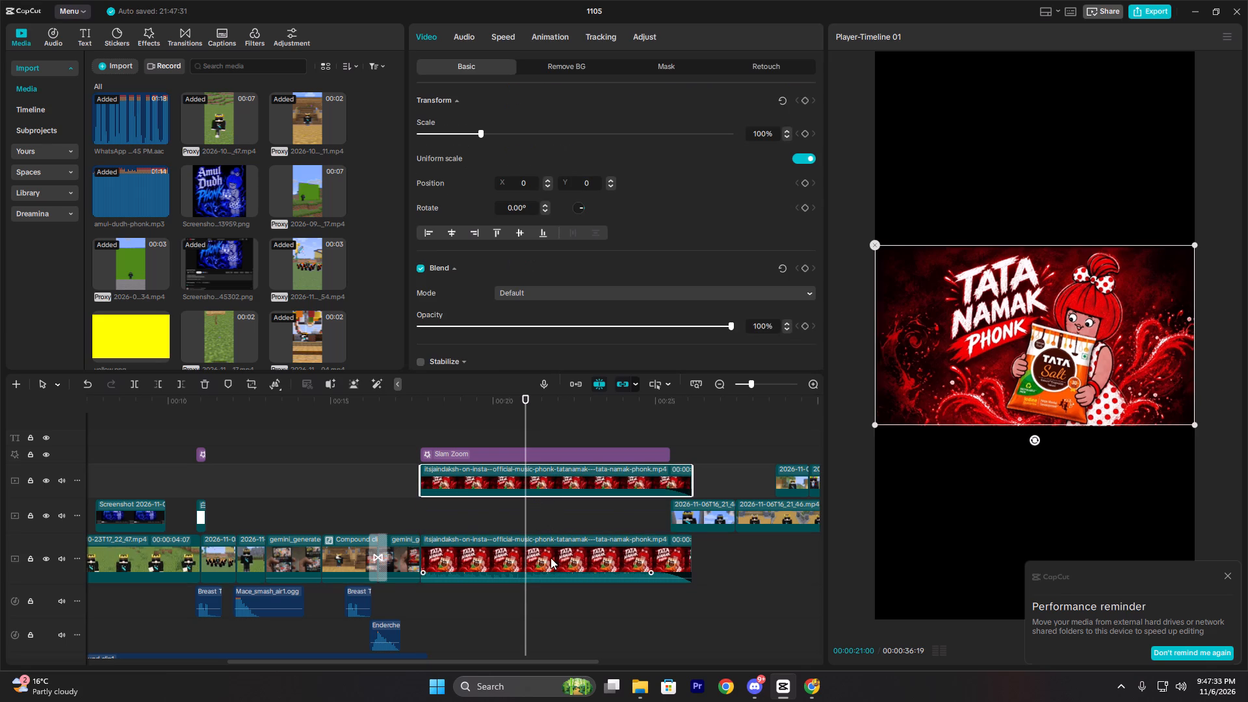
# Scale the main-track Tata Namak Phonk clip to 328% as a frame-filling background.
pyautogui.click(551, 558)
pyautogui.moveTo(484, 130); pyautogui.dragTo(603, 207)
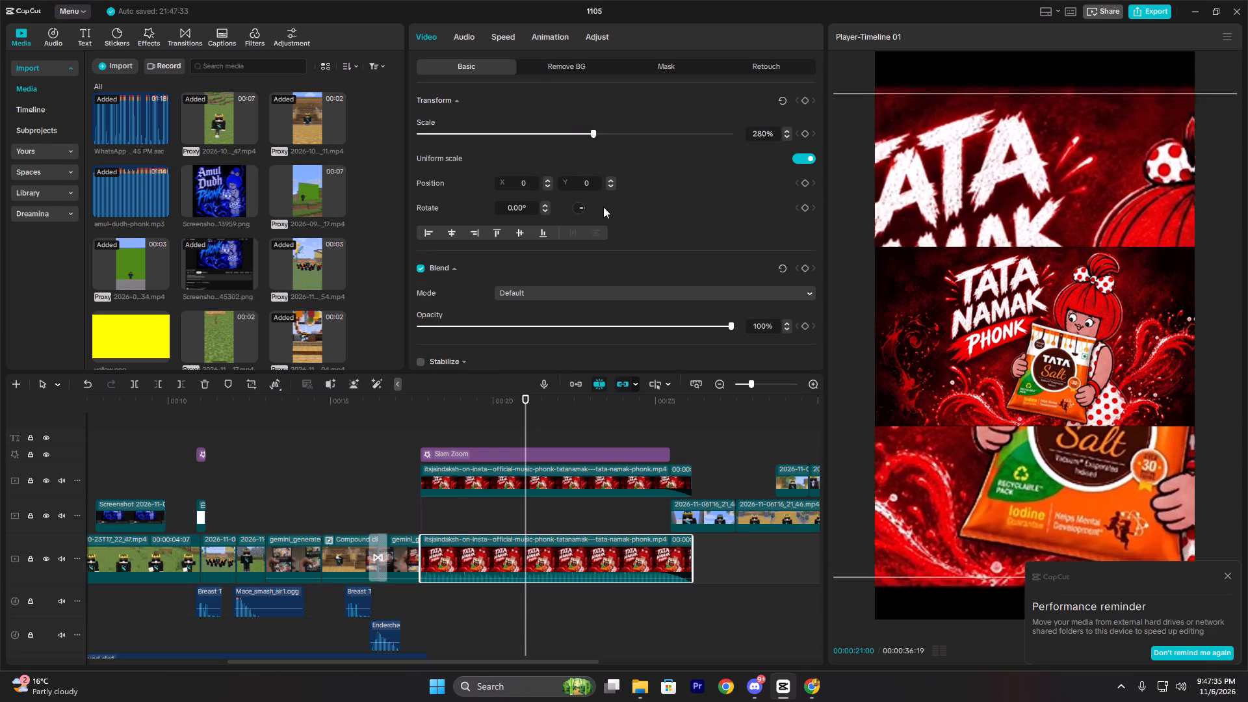
pyautogui.moveTo(603, 207); pyautogui.dragTo(624, 237)
# Apply the Blur video effect to the enlarged Tata Namak Phonk clip on the main track.
pyautogui.click(155, 32)
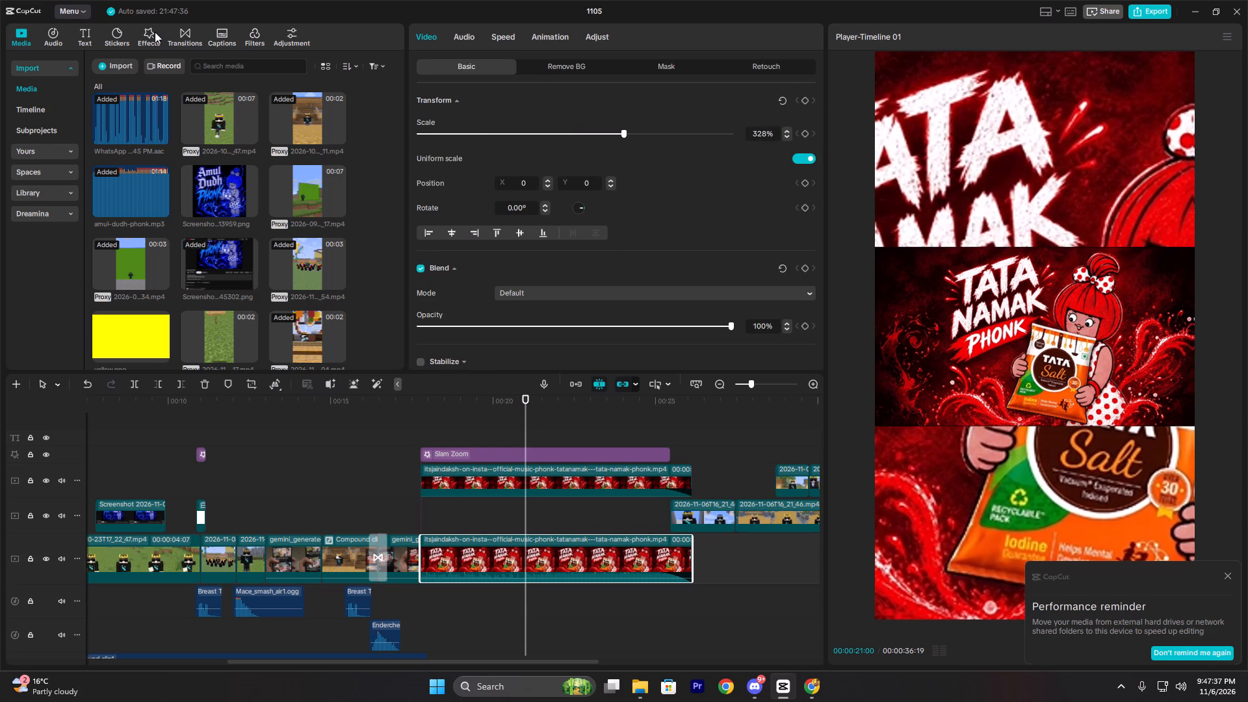
pyautogui.moveTo(115, 120); pyautogui.dragTo(400, 461)
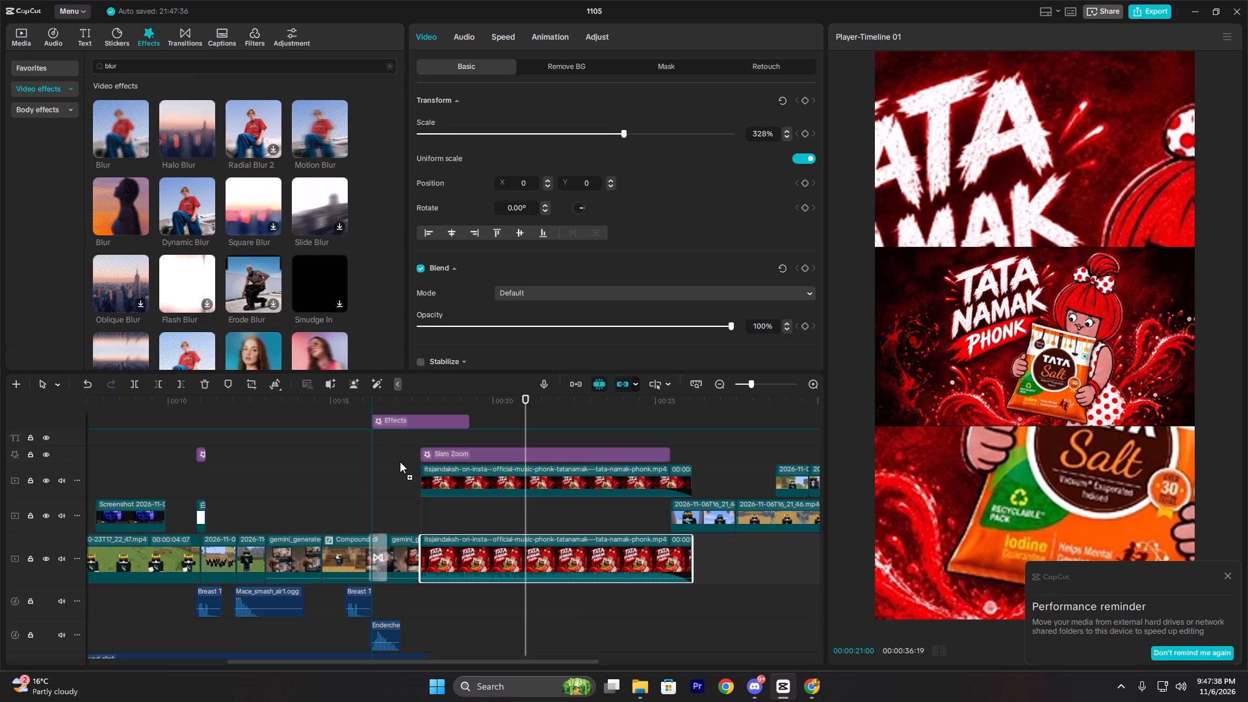
pyautogui.moveTo(400, 461); pyautogui.dragTo(445, 538)
# Play back the Tata Namak Phonk section with its blurred background and the walking gameplay footage that follows.
pyautogui.click(415, 422)
pyautogui.press('space')
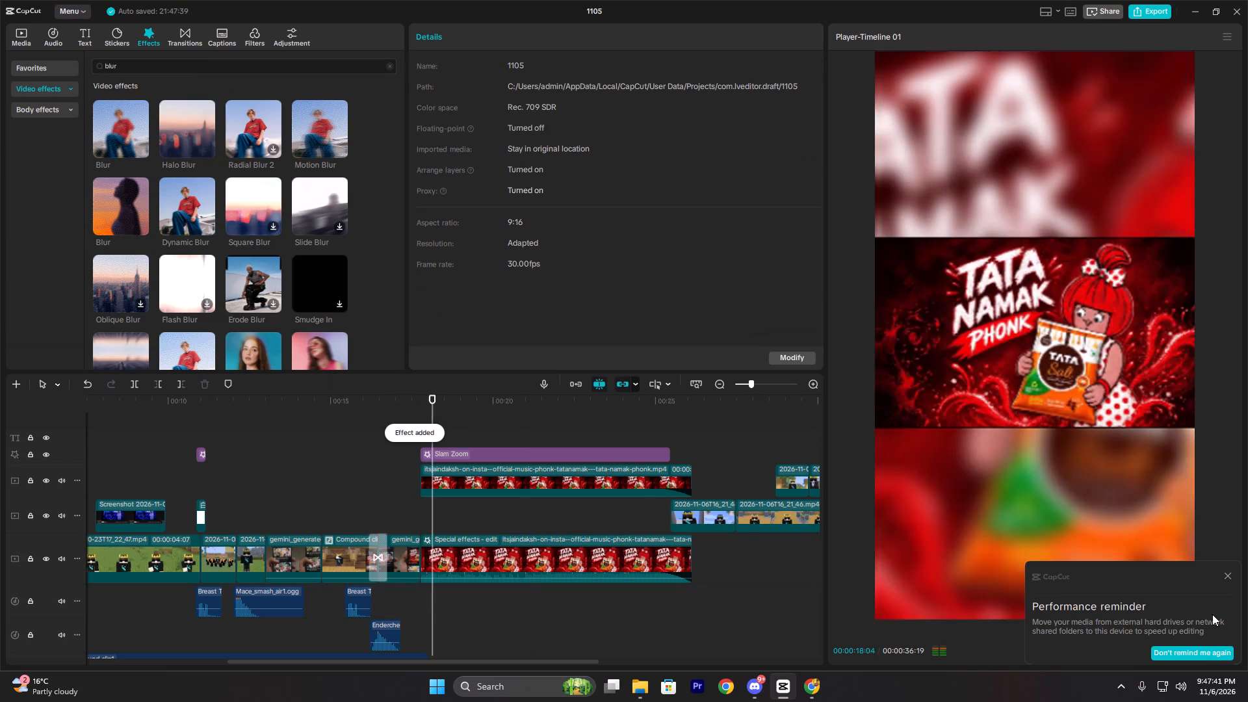
pyautogui.click(1227, 574)
pyautogui.keyDown('ctrl'); pyautogui.scroll(-5, 617, 439); pyautogui.keyUp('ctrl')
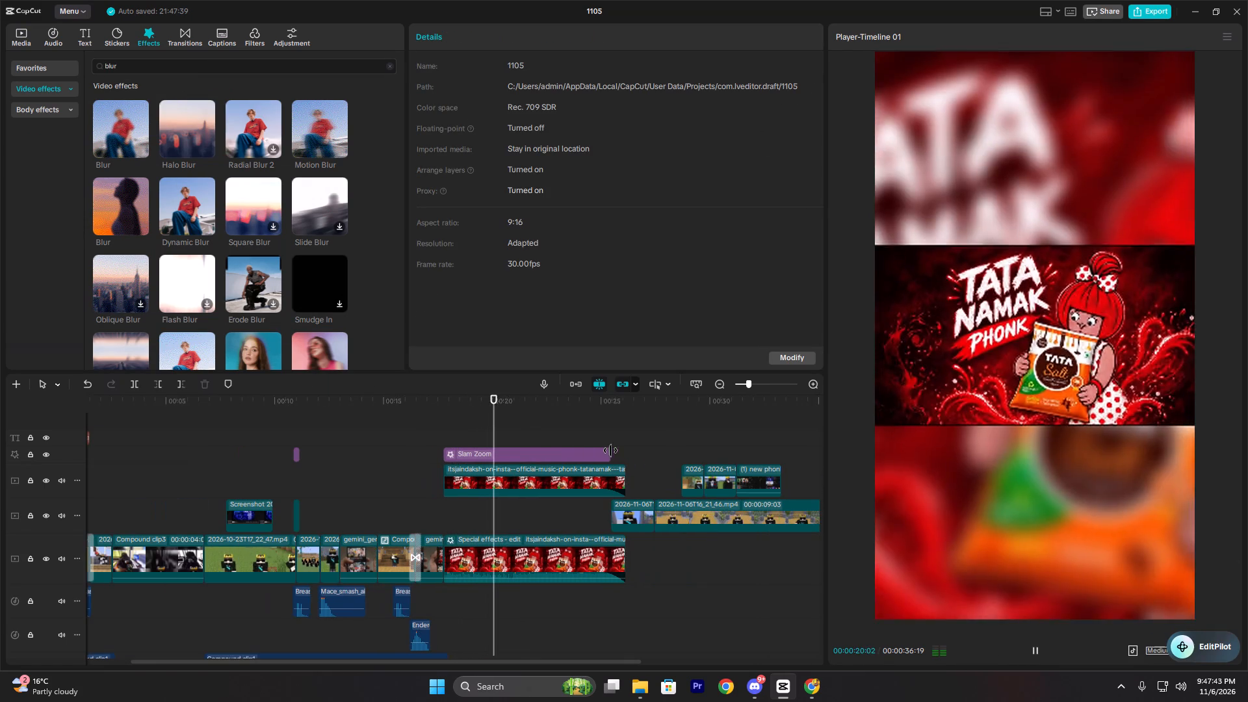
pyautogui.keyDown('ctrl'); pyautogui.scroll(-4, 610, 450); pyautogui.keyUp('ctrl')
pyautogui.keyDown('ctrl'); pyautogui.scroll(11, 973, 592); pyautogui.keyUp('ctrl')
pyautogui.keyDown('ctrl'); pyautogui.scroll(3, 627, 520); pyautogui.keyUp('ctrl')
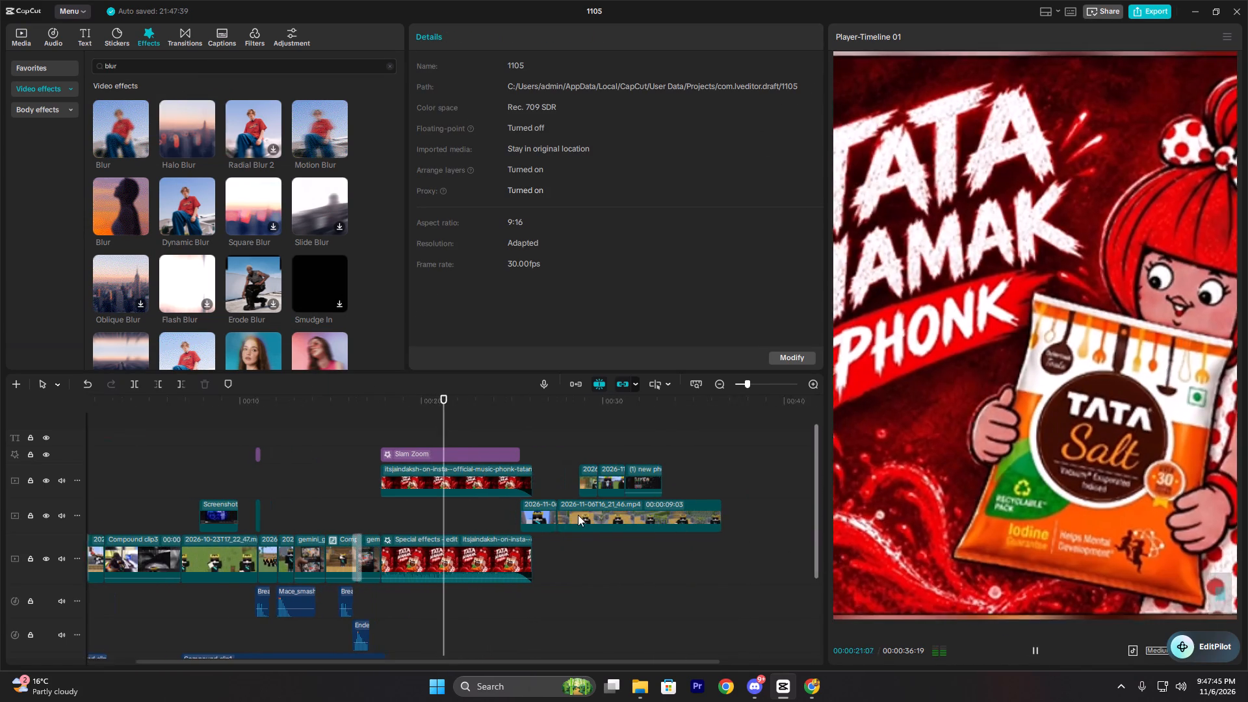
pyautogui.keyDown('ctrl'); pyautogui.scroll(1, 578, 515); pyautogui.keyUp('ctrl')
pyautogui.keyDown('ctrl'); pyautogui.scroll(-4, 1247, 462); pyautogui.keyUp('ctrl')
pyautogui.keyDown('ctrl'); pyautogui.scroll(-6, 1158, 445); pyautogui.keyUp('ctrl')
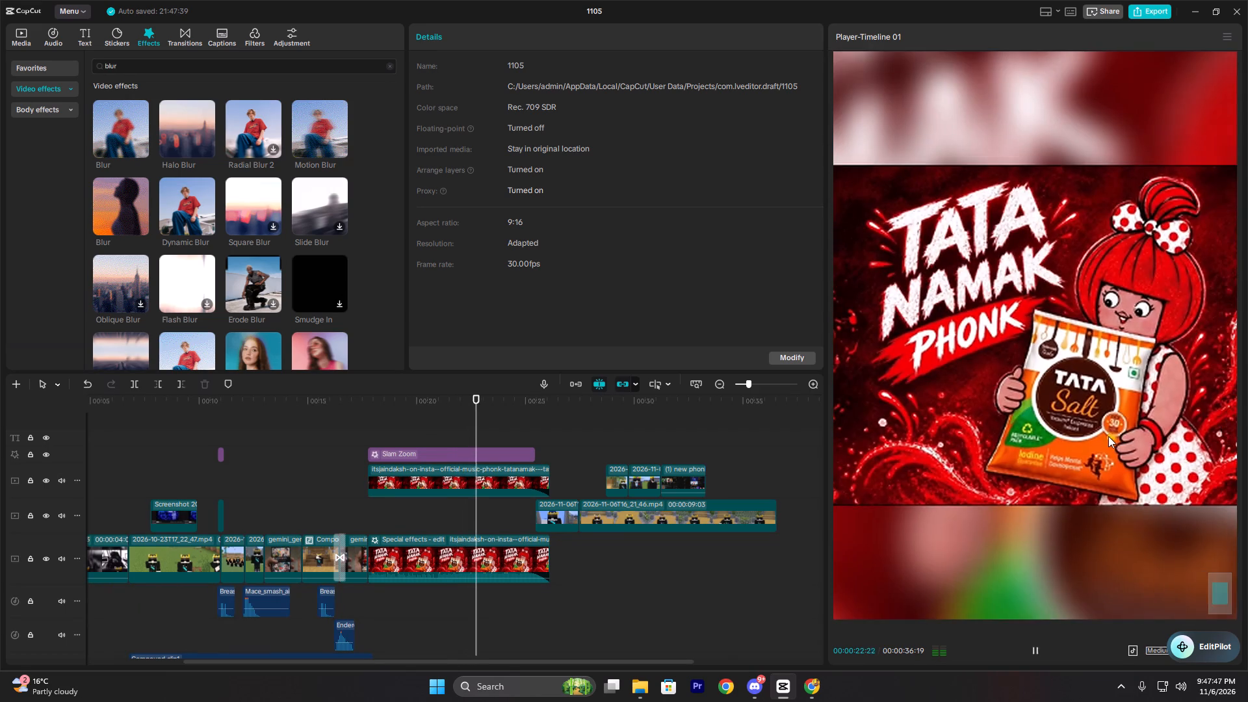
pyautogui.keyDown('ctrl'); pyautogui.scroll(-6, 1108, 436); pyautogui.keyUp('ctrl')
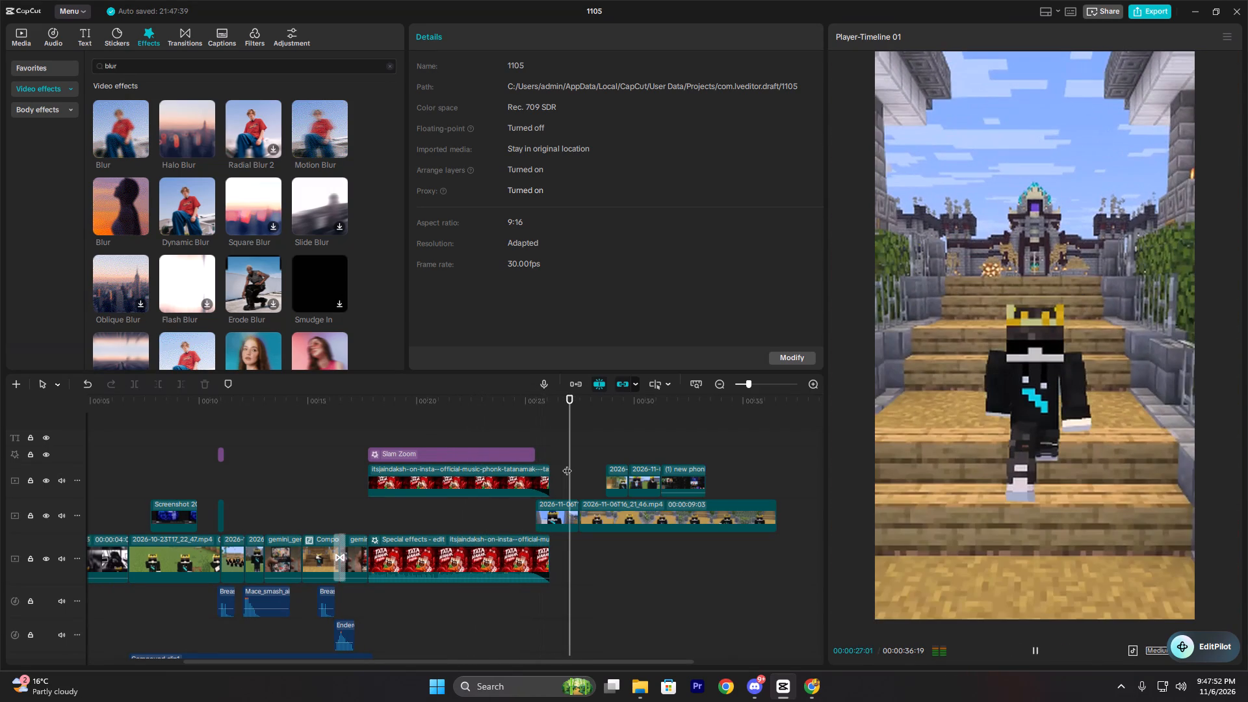
pyautogui.keyDown('ctrl'); pyautogui.scroll(-4, 884, 523); pyautogui.keyUp('ctrl')
pyautogui.keyDown('ctrl'); pyautogui.scroll(1, 707, 515); pyautogui.keyUp('ctrl')
pyautogui.keyDown('ctrl'); pyautogui.scroll(1, 1003, 477); pyautogui.keyUp('ctrl')
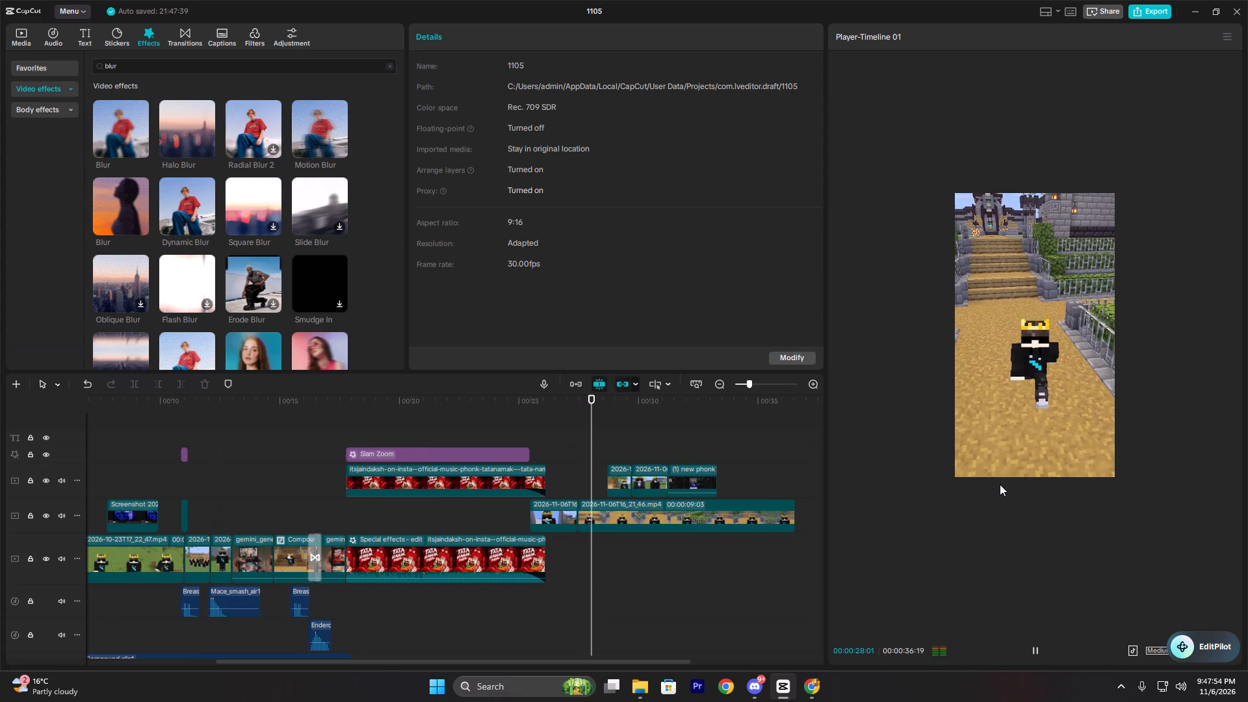
# Play back the short overlay clips above the walking footage, through to the new phonk screen recording.
pyautogui.click(614, 461)
pyautogui.keyDown('ctrl'); pyautogui.scroll(1, 895, 463); pyautogui.keyUp('ctrl')
pyautogui.keyDown('ctrl'); pyautogui.scroll(2, 1050, 438); pyautogui.keyUp('ctrl')
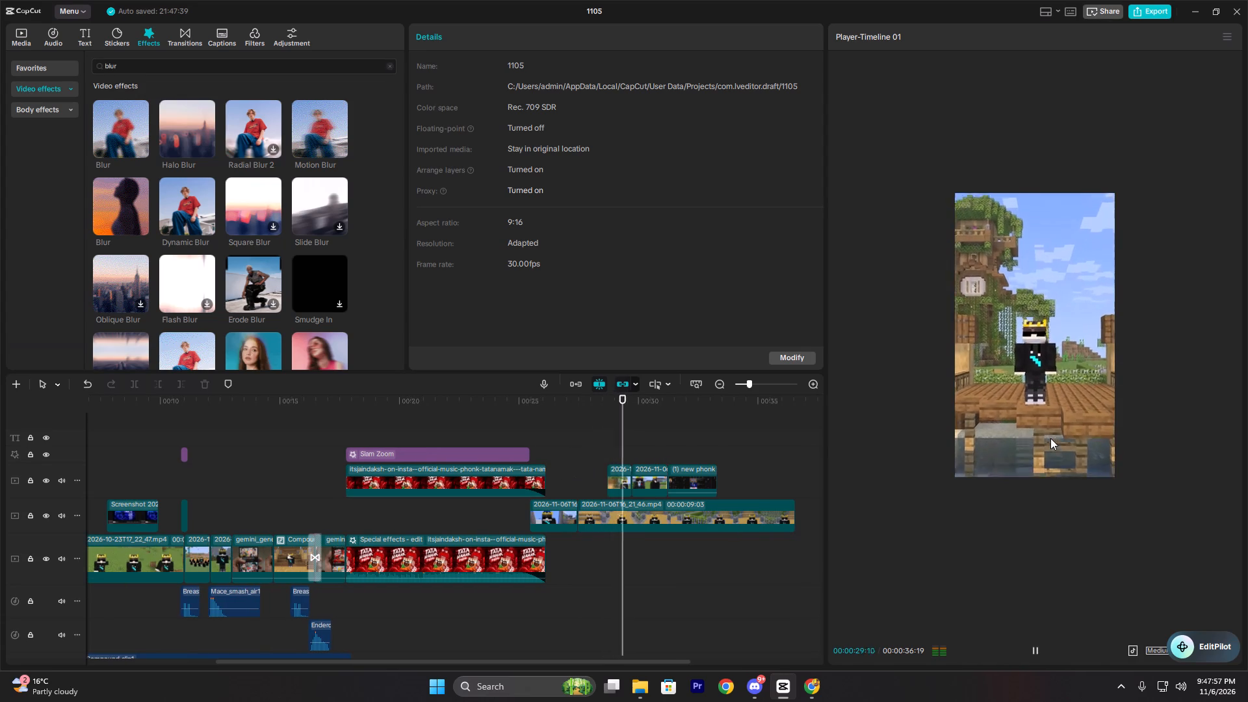
pyautogui.keyDown('ctrl'); pyautogui.scroll(3, 1050, 438); pyautogui.keyUp('ctrl')
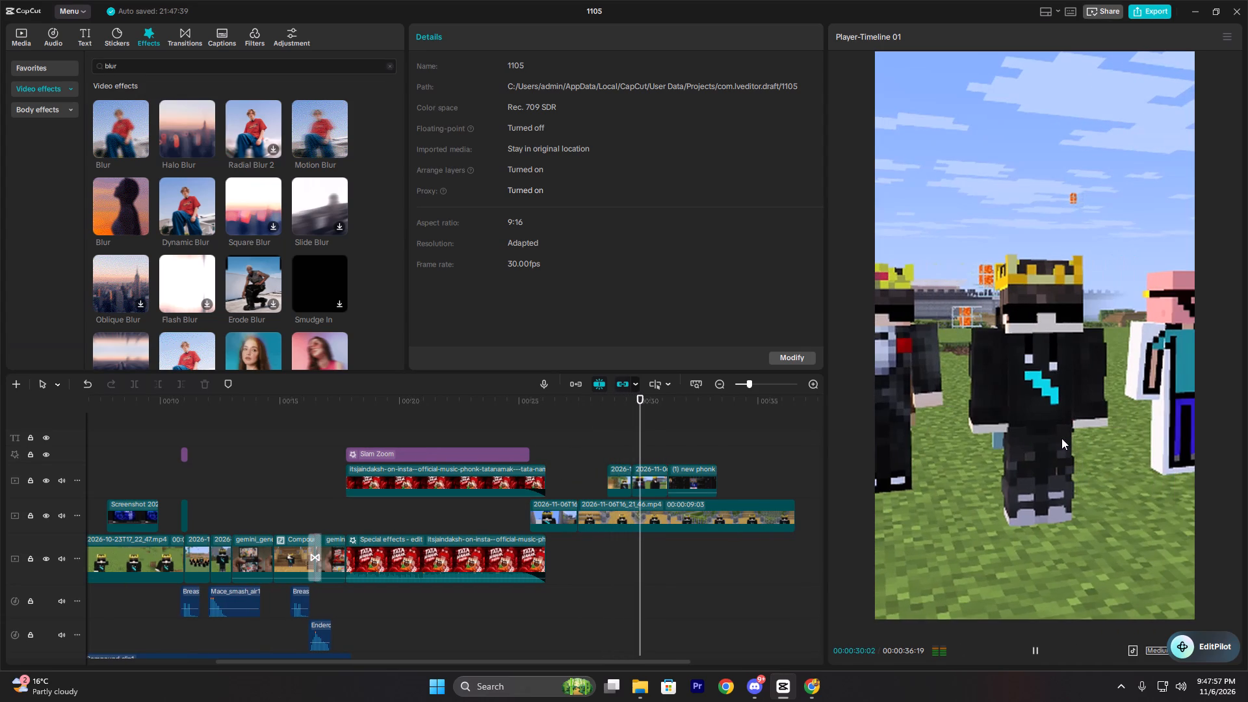
pyautogui.click(625, 447)
pyautogui.click(604, 451)
pyautogui.press('space')
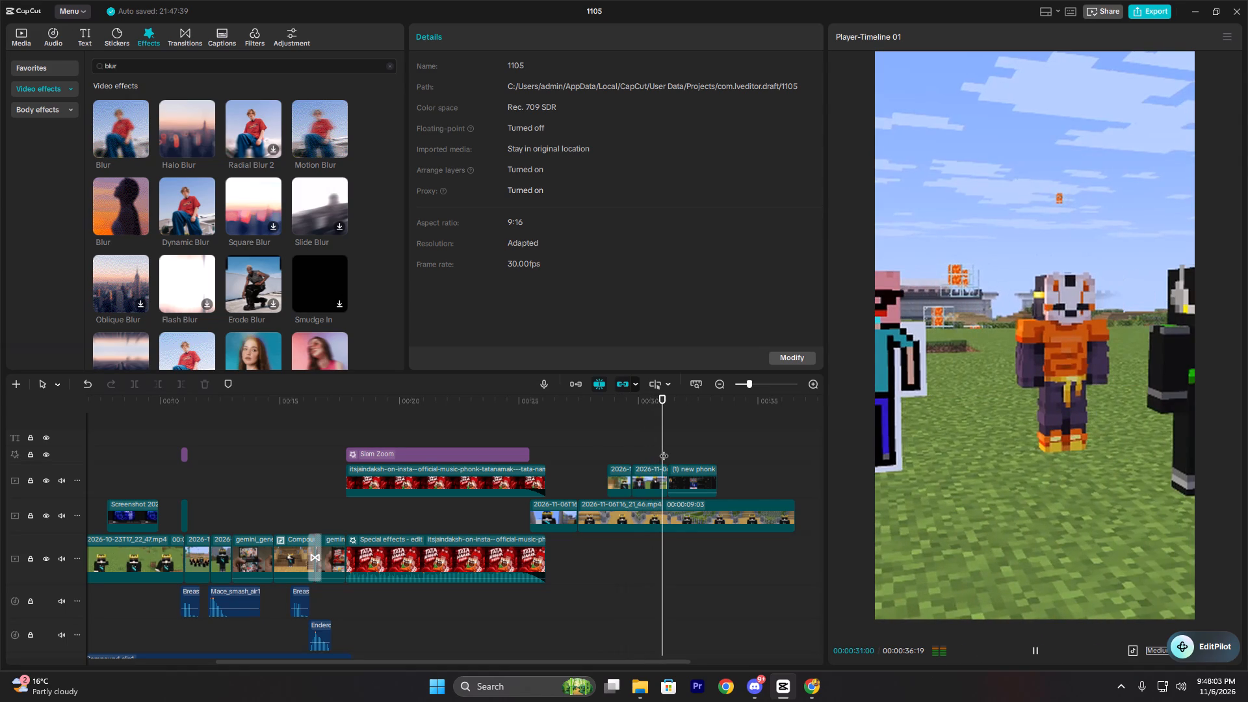
pyautogui.press('space')
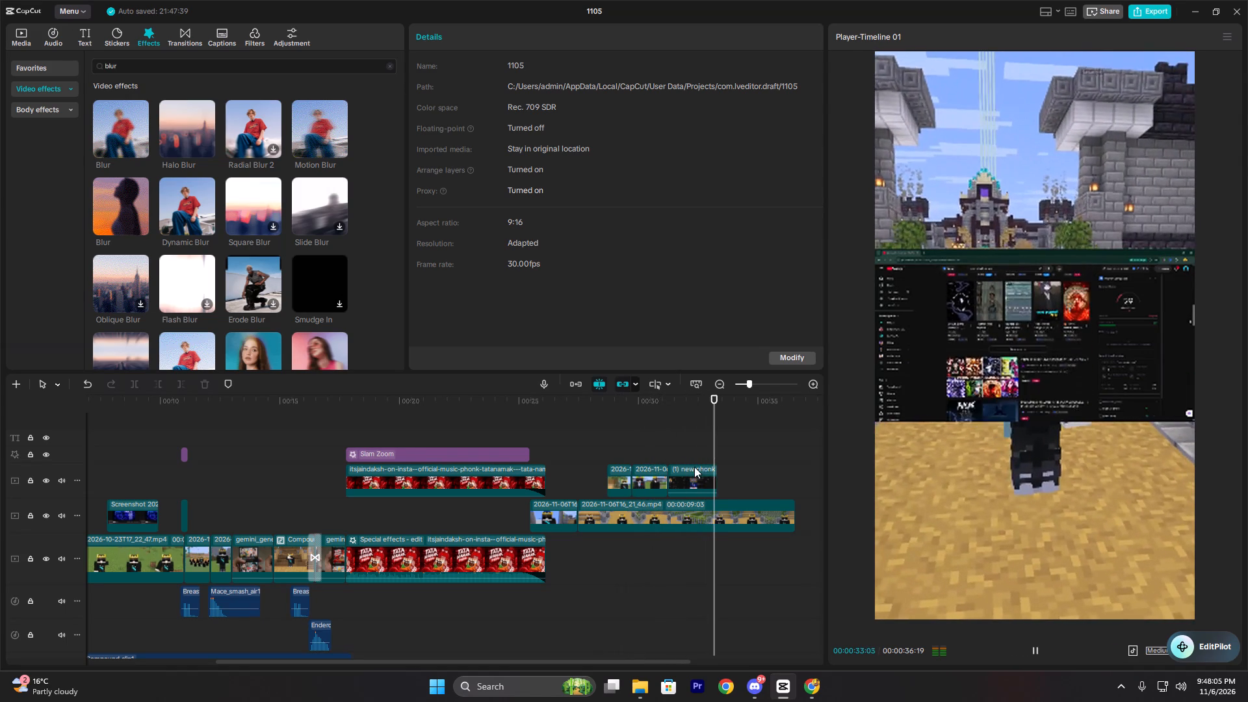
# Scale the new phonk screen recording overlay to 370% and reposition it so the column of video thumbnails fills the frame.
pyautogui.click(677, 446)
pyautogui.click(681, 477)
pyautogui.moveTo(480, 131); pyautogui.dragTo(481, 131)
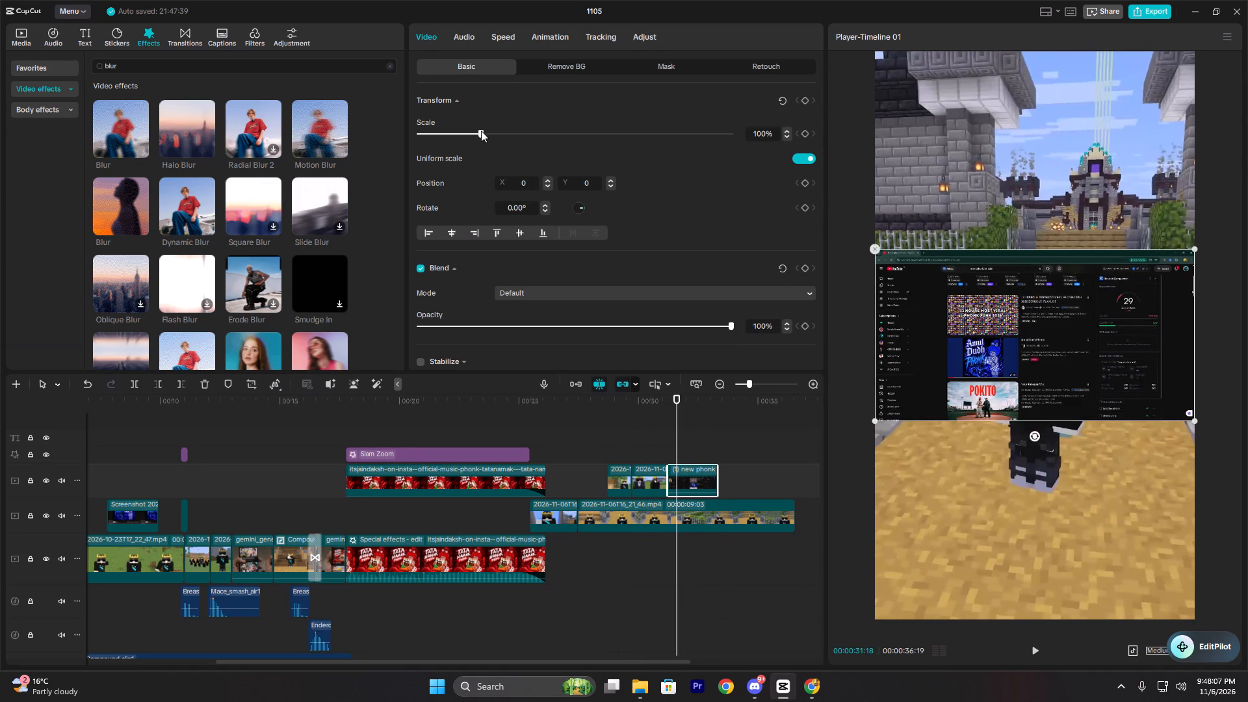
pyautogui.moveTo(481, 131); pyautogui.dragTo(637, 185)
pyautogui.moveTo(1009, 340); pyautogui.dragTo(1170, 268)
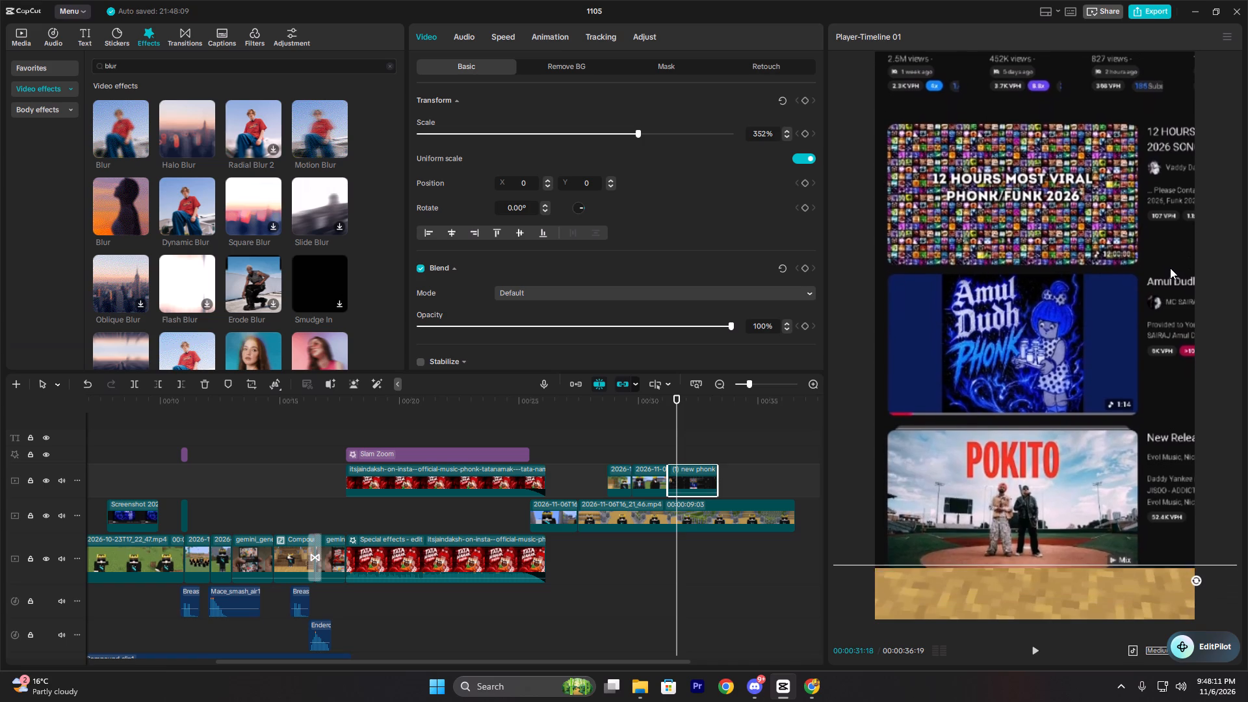
pyautogui.moveTo(1170, 268); pyautogui.dragTo(1173, 333)
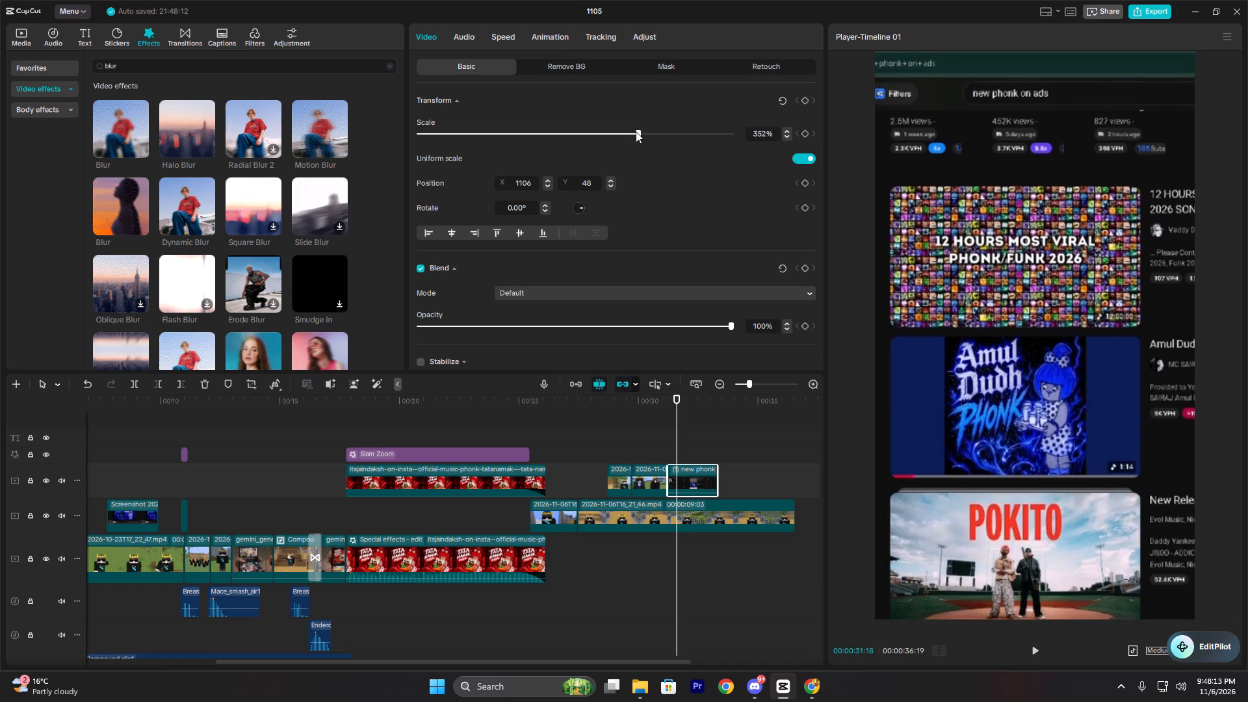
pyautogui.moveTo(641, 133); pyautogui.dragTo(653, 141)
pyautogui.moveTo(964, 324); pyautogui.dragTo(980, 307)
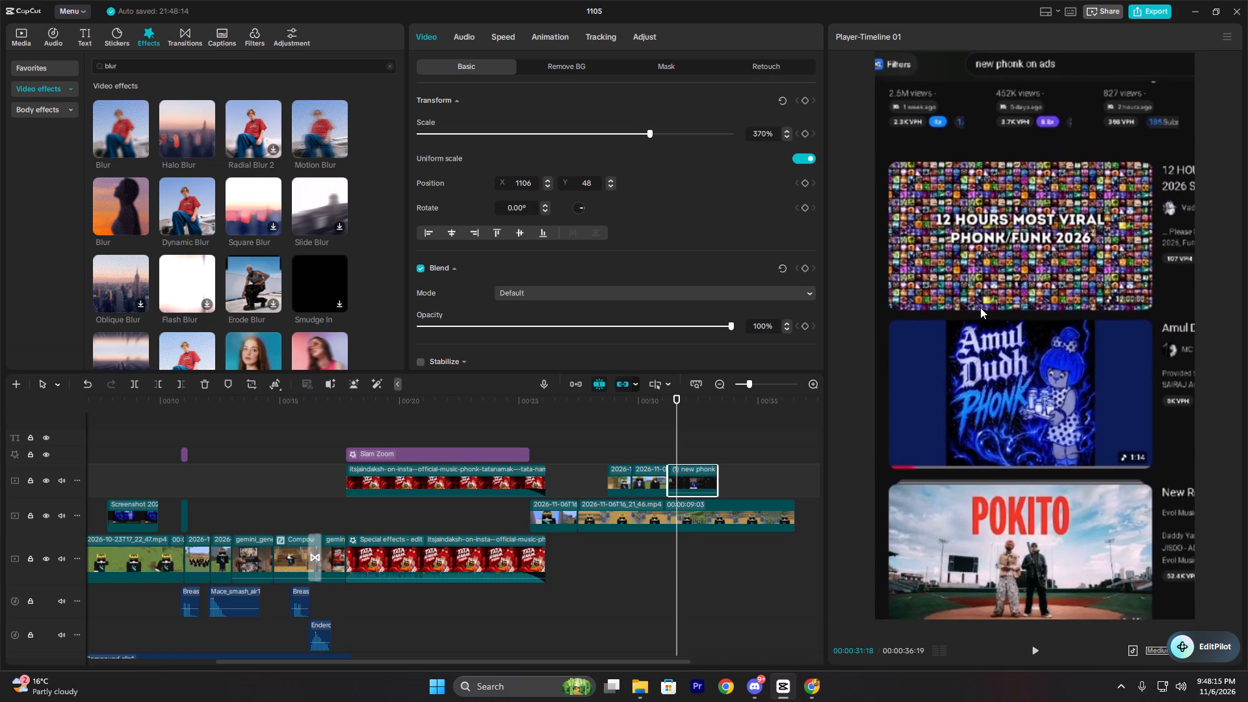
pyautogui.moveTo(980, 307); pyautogui.dragTo(979, 300)
# Play back the enlarged new phonk screen recording and go to its end at about 00:00:33:09.
pyautogui.click(672, 445)
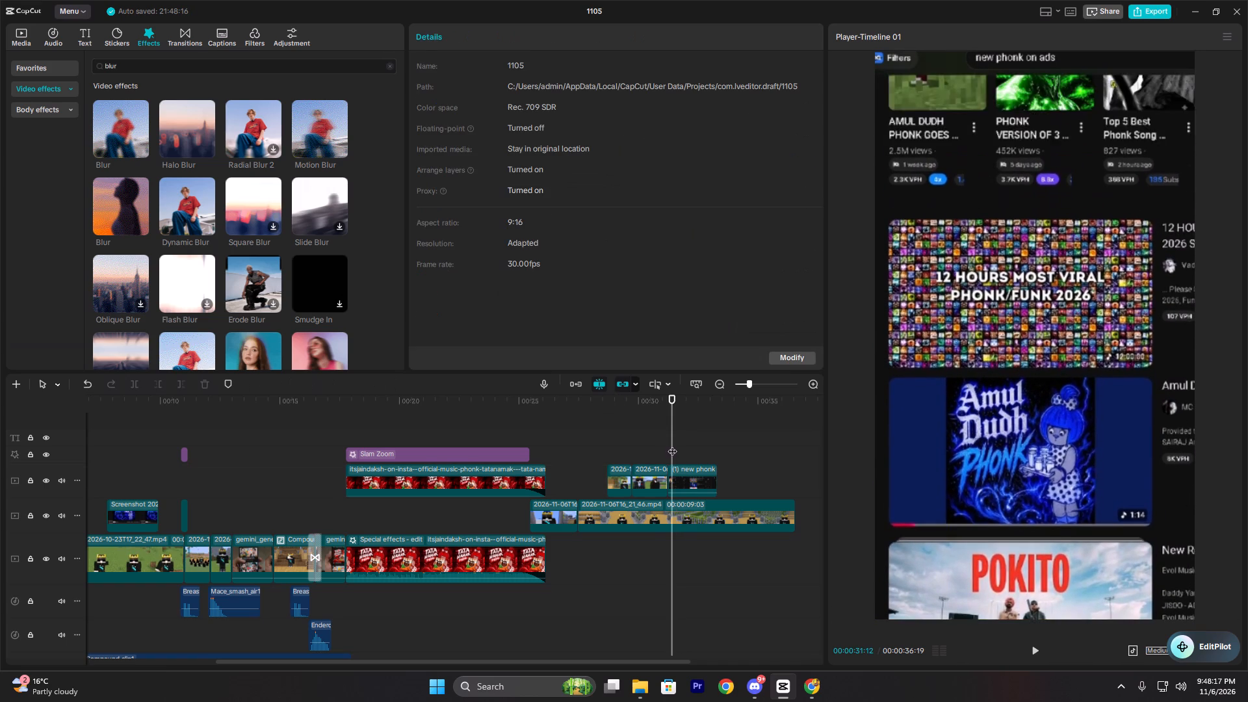
pyautogui.press('space')
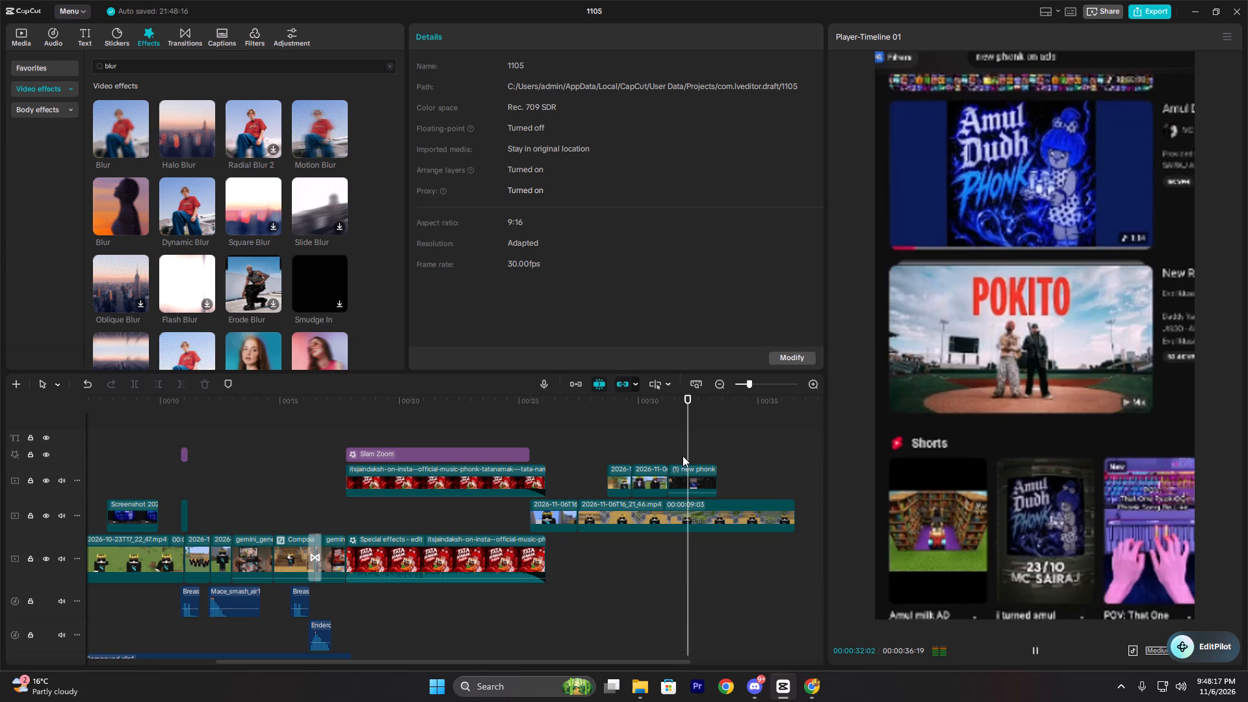
pyautogui.click(720, 448)
pyautogui.press('space')
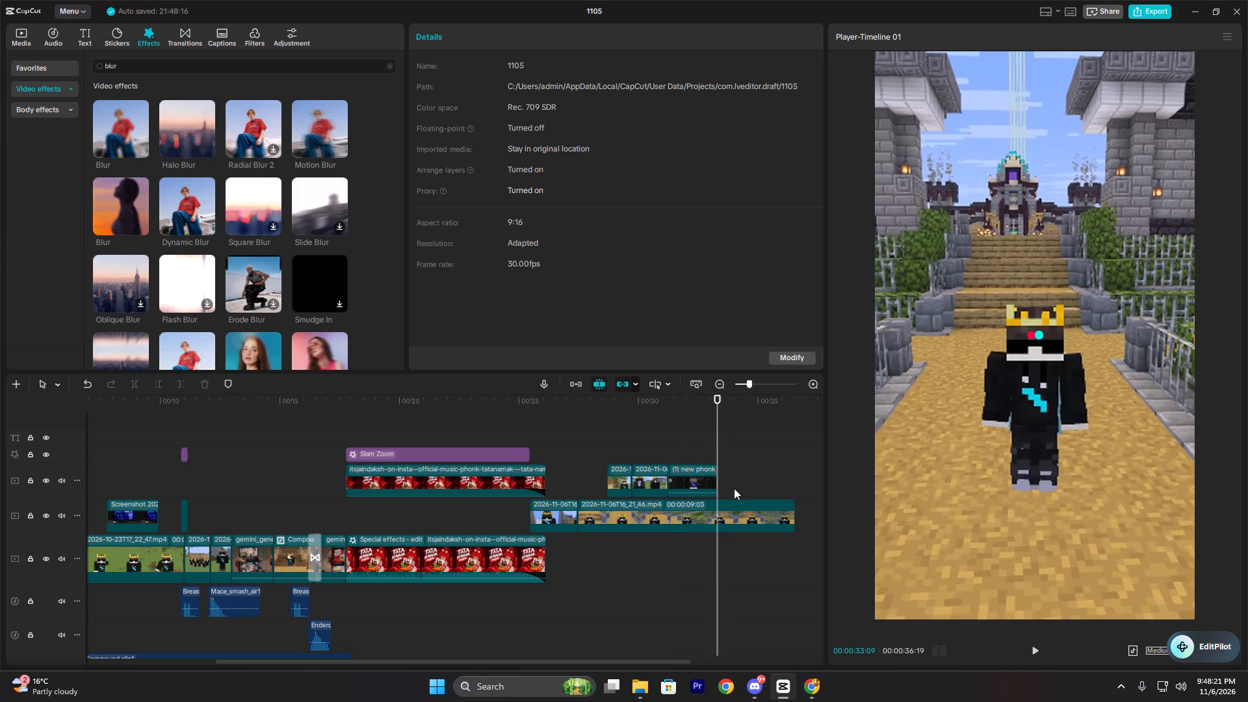
# Keyframe a zoom on the longer walking gameplay clip from 100% at 00:00:33:09 to 117% at 00:00:33:20.
pyautogui.click(717, 447)
pyautogui.click(729, 510)
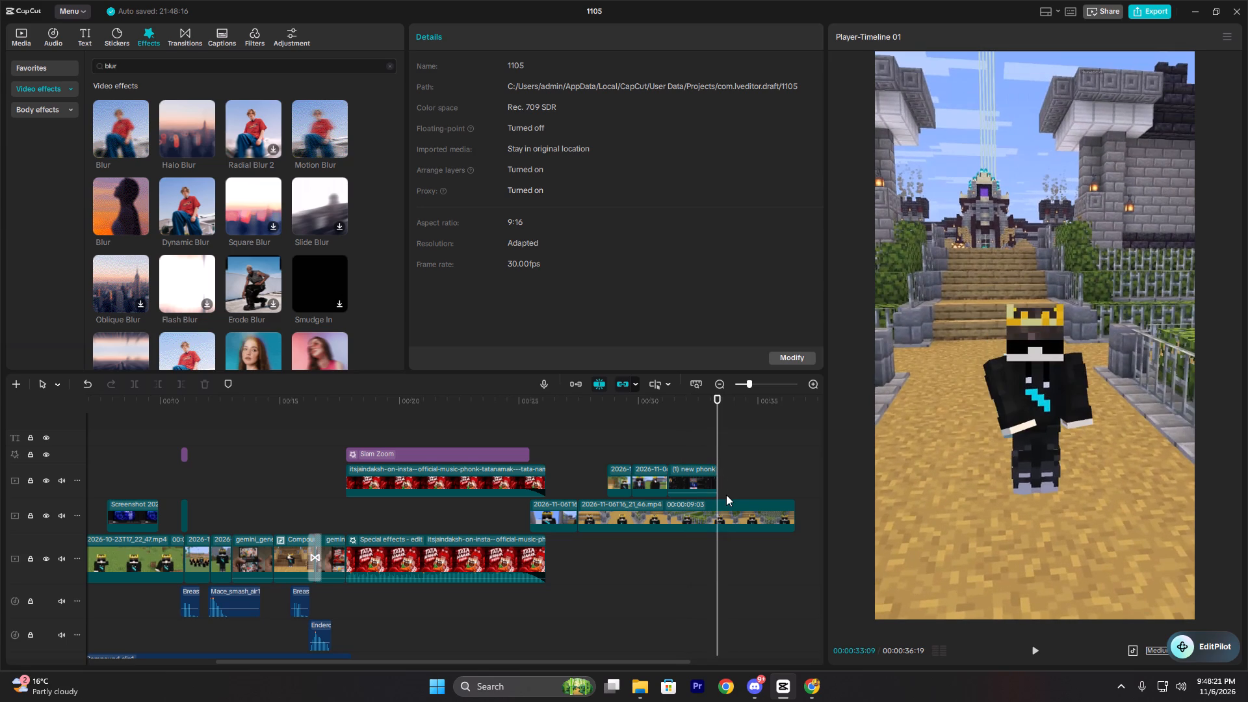
pyautogui.click(805, 99)
pyautogui.press('space')
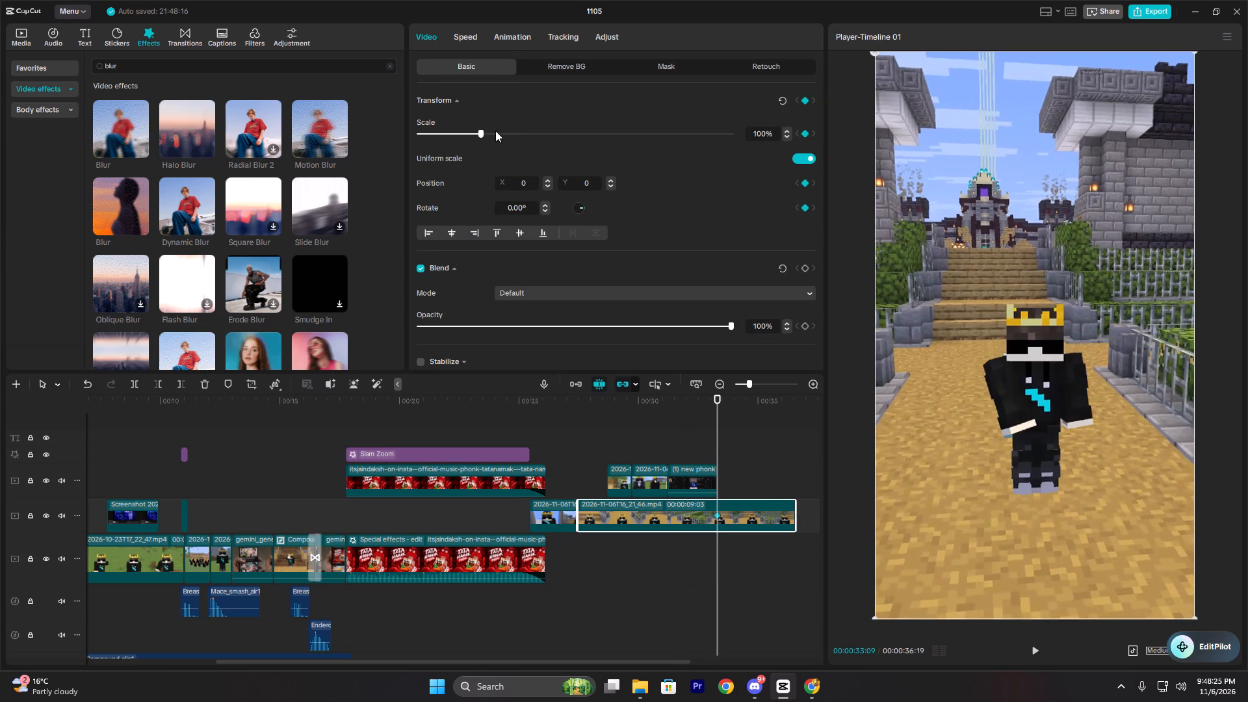
pyautogui.press('space')
pyautogui.moveTo(482, 134); pyautogui.dragTo(491, 142)
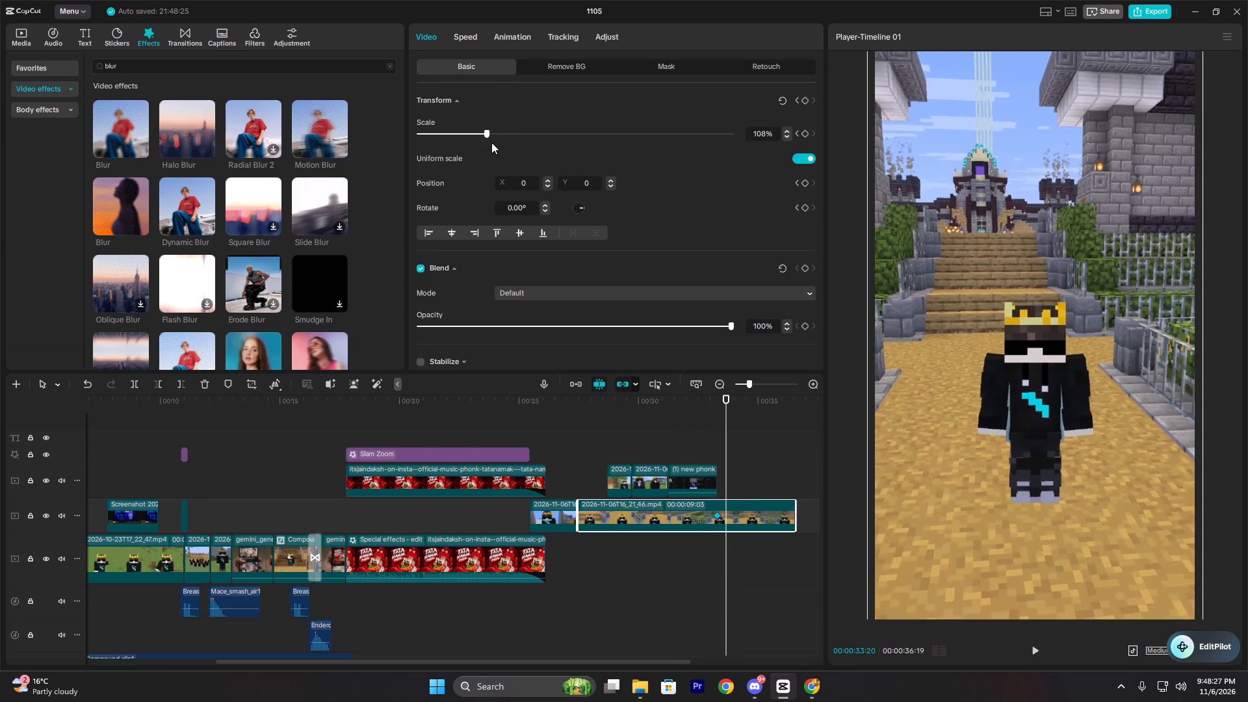
pyautogui.moveTo(491, 142); pyautogui.dragTo(492, 143)
# Apply the Cubic Out preset curve to the walking clip's zoom keyframes.
pyautogui.click(727, 517)
pyautogui.rightClick(727, 517)
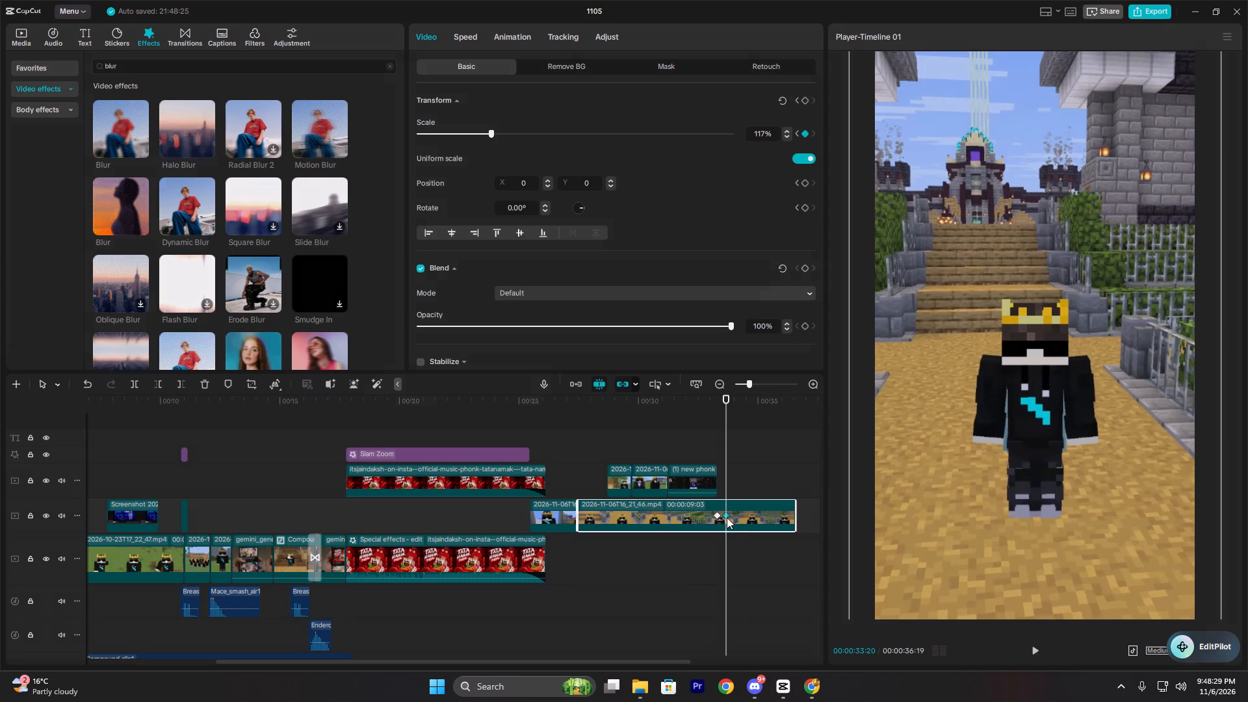
pyautogui.click(751, 599)
pyautogui.click(889, 569)
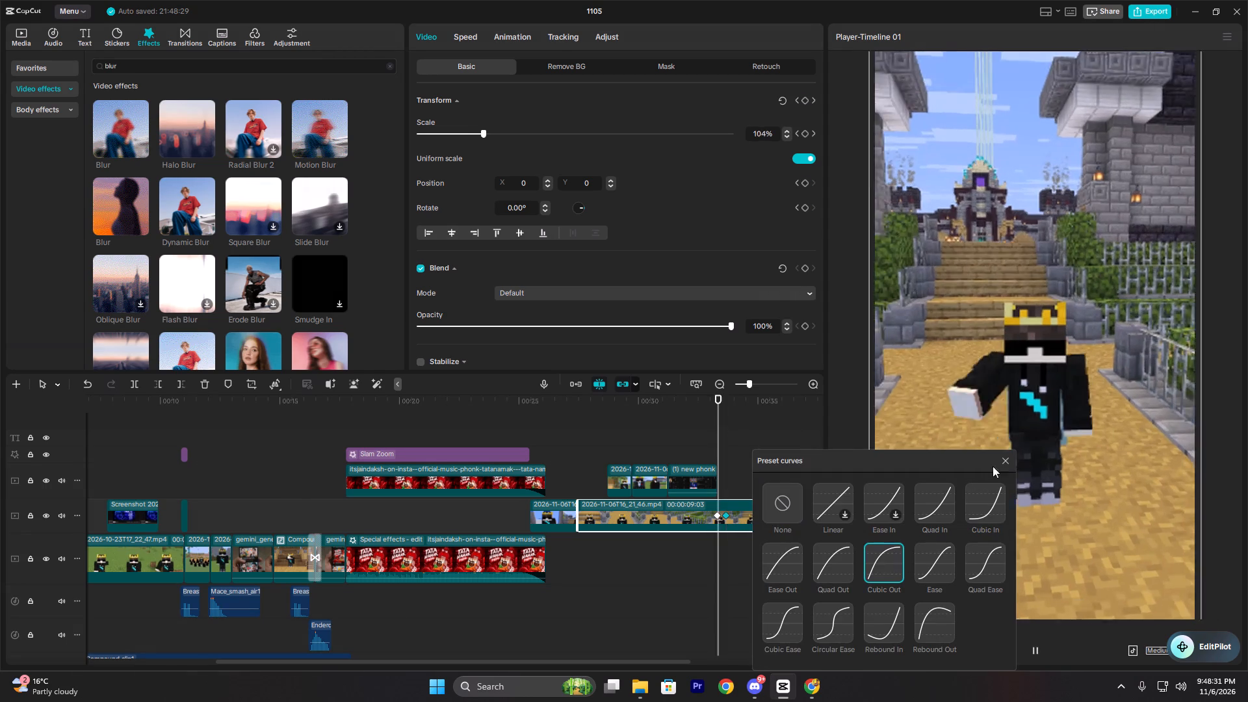
pyautogui.click(1012, 467)
# Play back the eased zoom from just before the end of the new phonk overlay.
pyautogui.click(707, 444)
pyautogui.press('space')
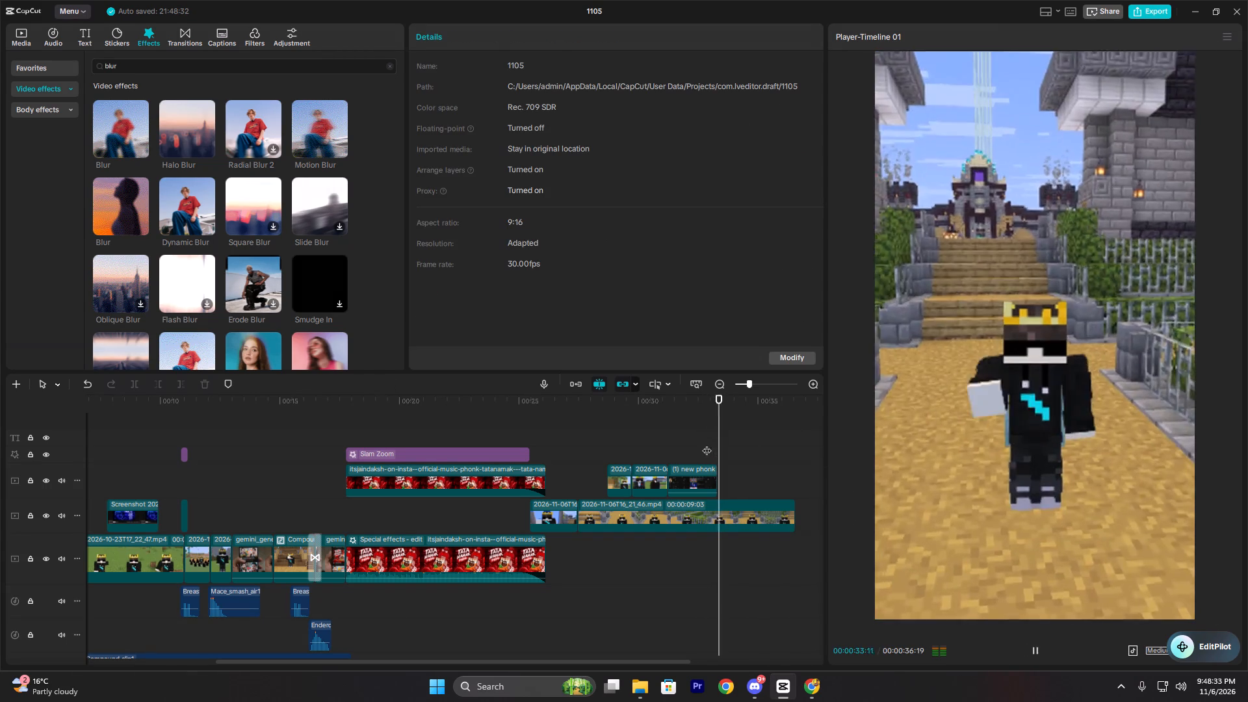
# Add a transform keyframe holding the longer walking clip's 117% scale at 00:00:33:29.
pyautogui.press('space')
pyautogui.click(763, 514)
pyautogui.click(718, 463)
pyautogui.press('space')
pyautogui.press('space')
pyautogui.click(757, 518)
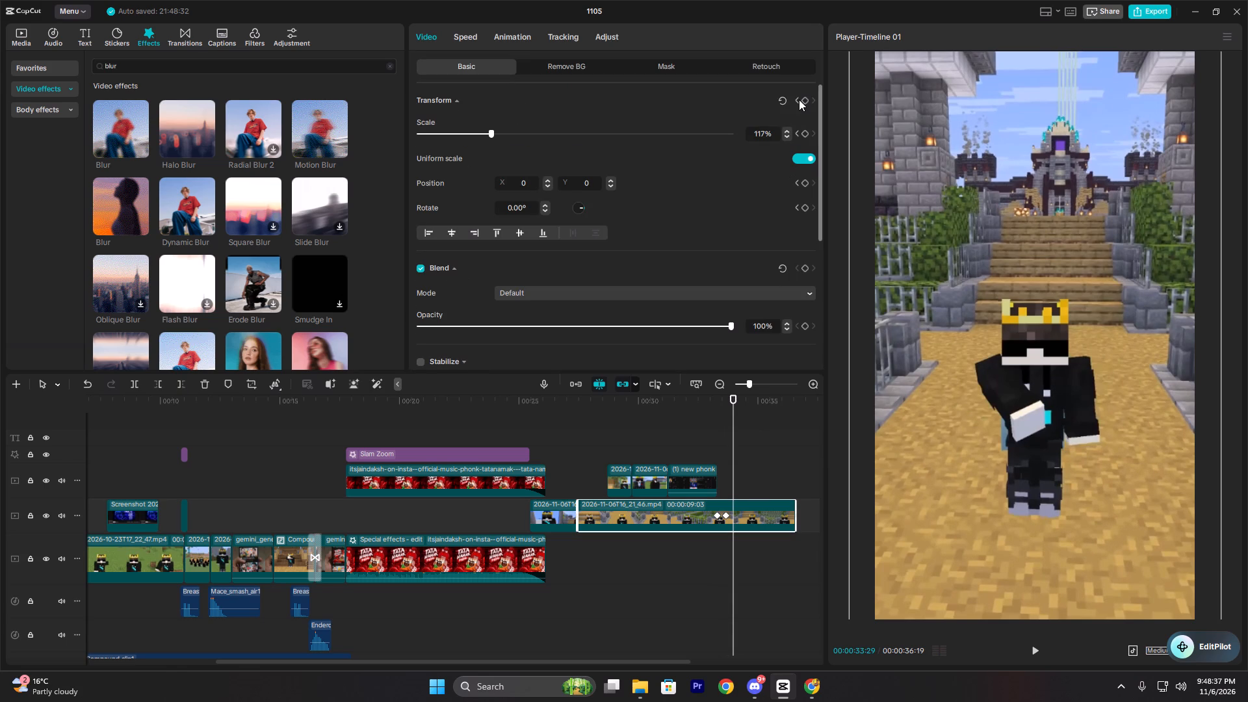
pyautogui.click(799, 99)
pyautogui.click(805, 99)
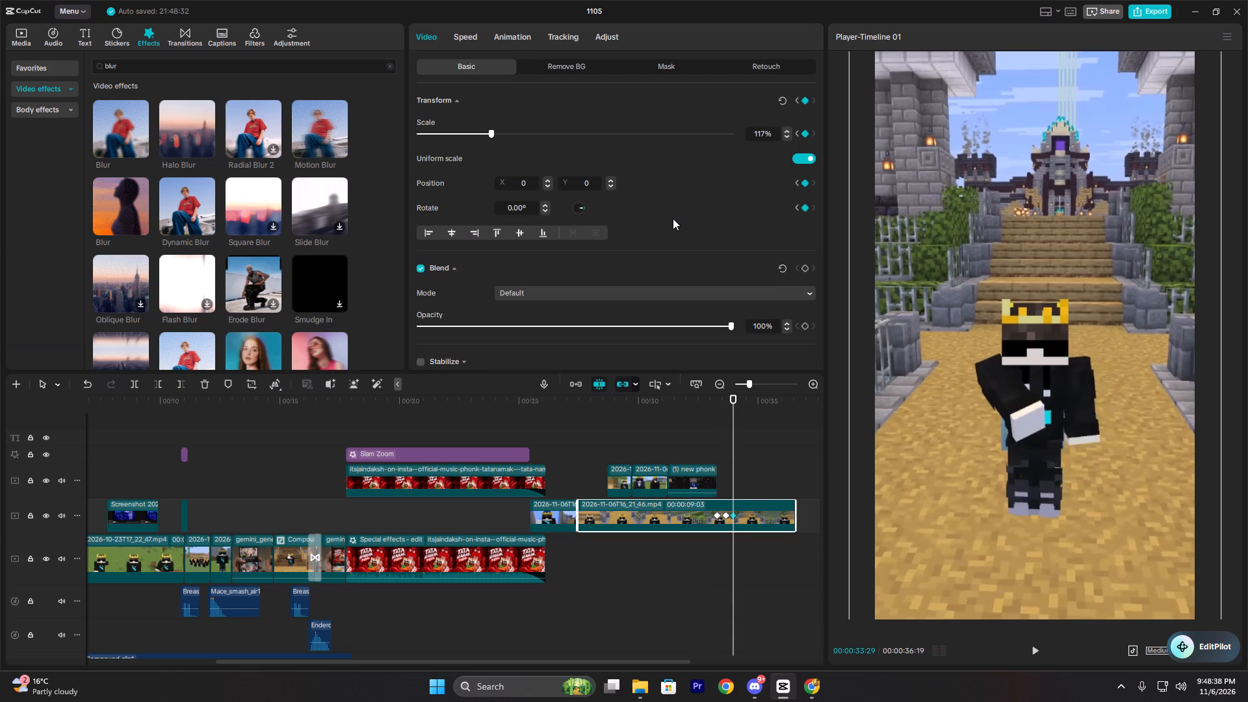
# Keyframe the walking clip's rotation at -5.00° at 00:00:34:04.
pyautogui.press('space')
pyautogui.press('space')
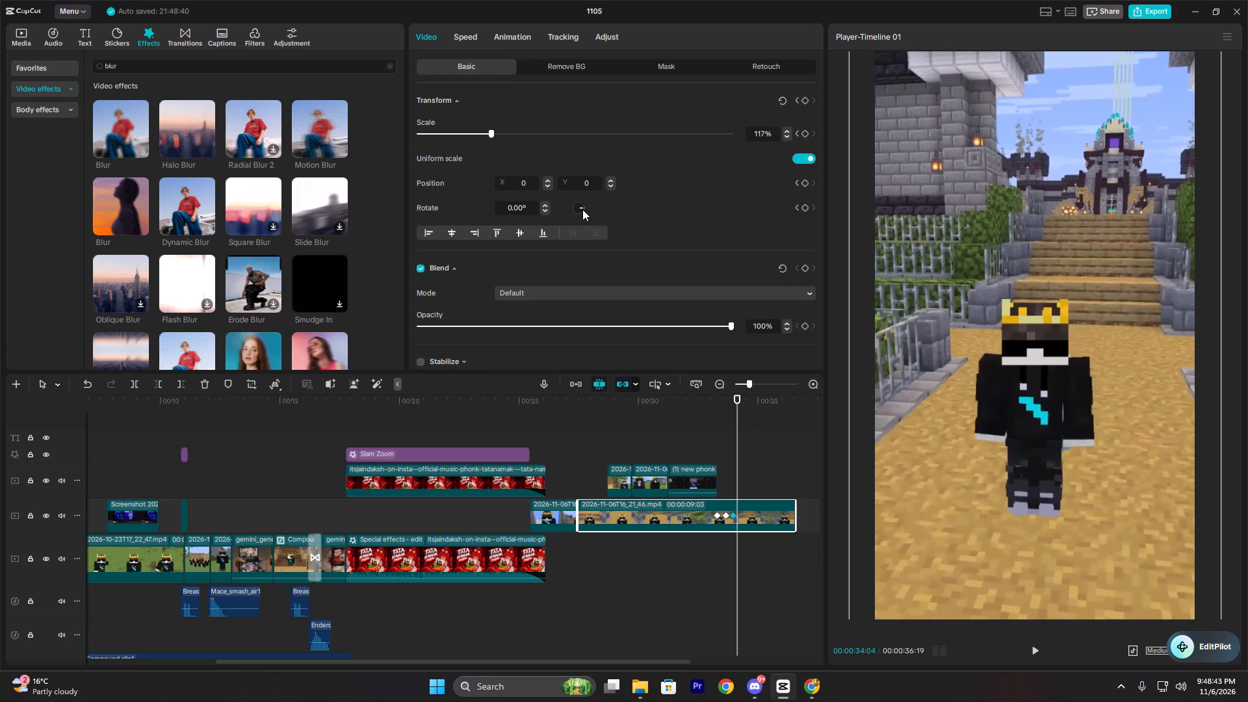
pyautogui.click(545, 211)
pyautogui.click(545, 211)
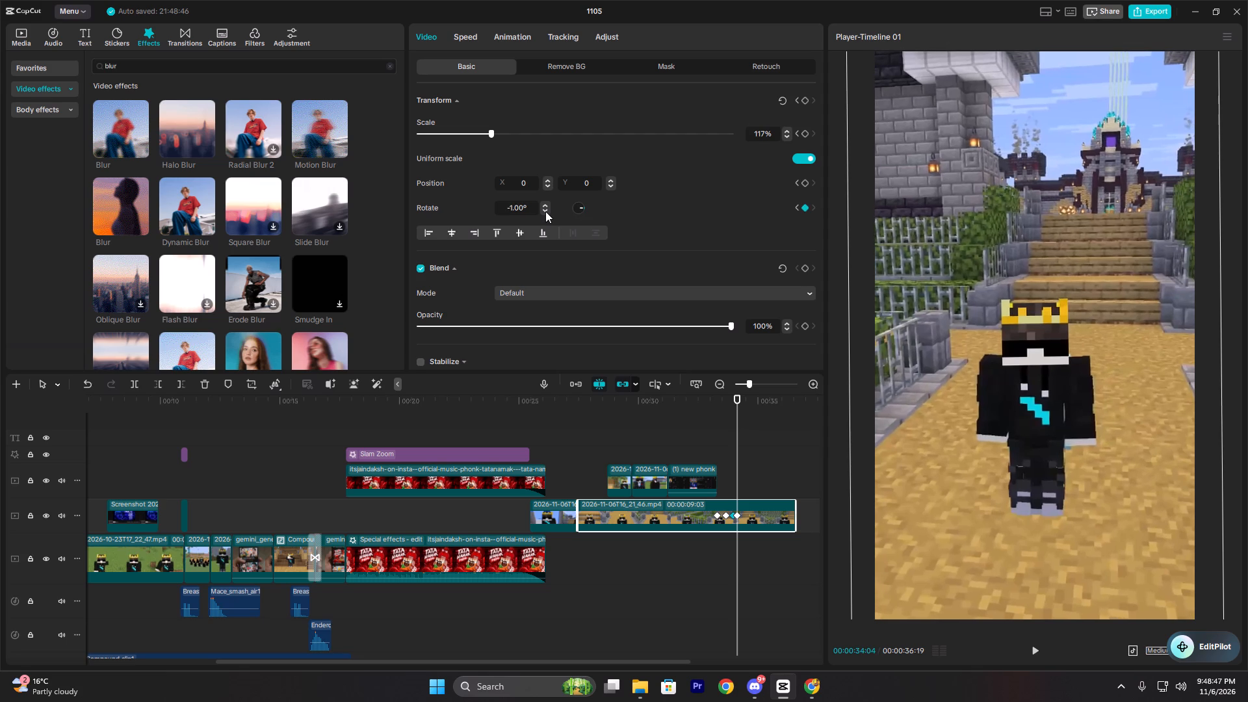
pyautogui.tripleClick(545, 211)
pyautogui.tripleClick(545, 211)
pyautogui.doubleClick(545, 211)
# Apply the Cubic Out preset curve to the walking clip's -5.00° rotation keyframe.
pyautogui.click(737, 515)
pyautogui.rightClick(737, 515)
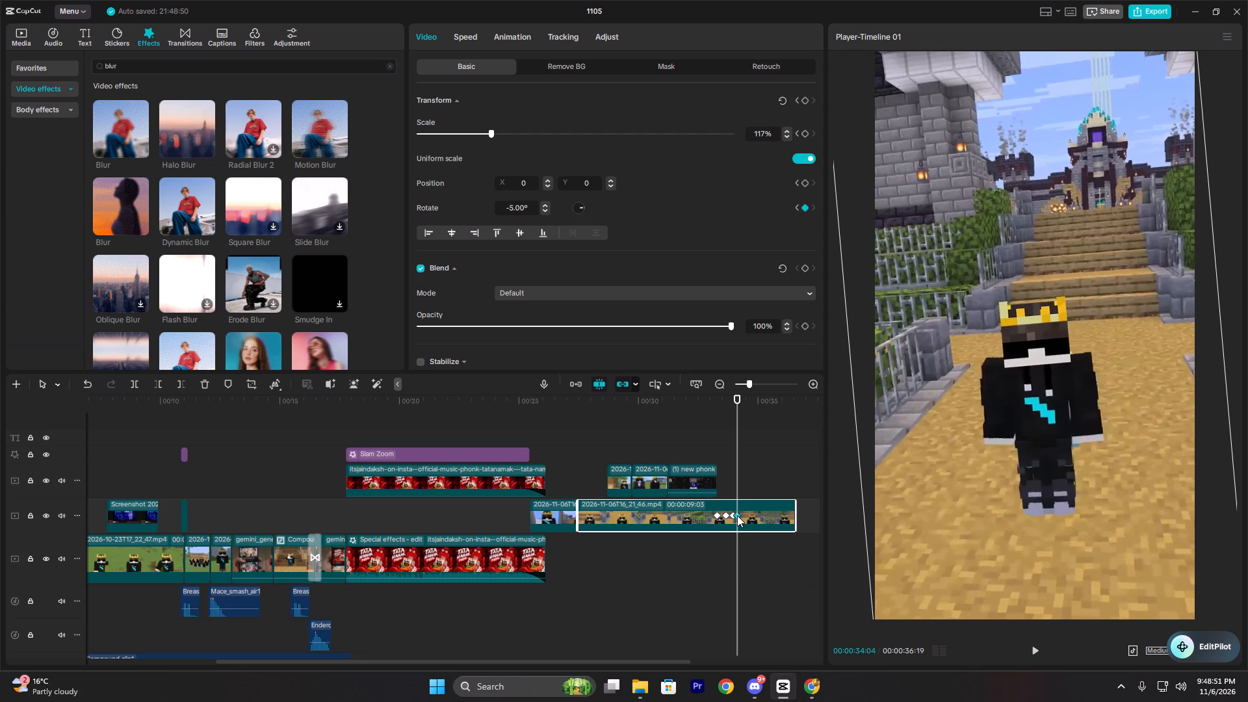
pyautogui.click(780, 603)
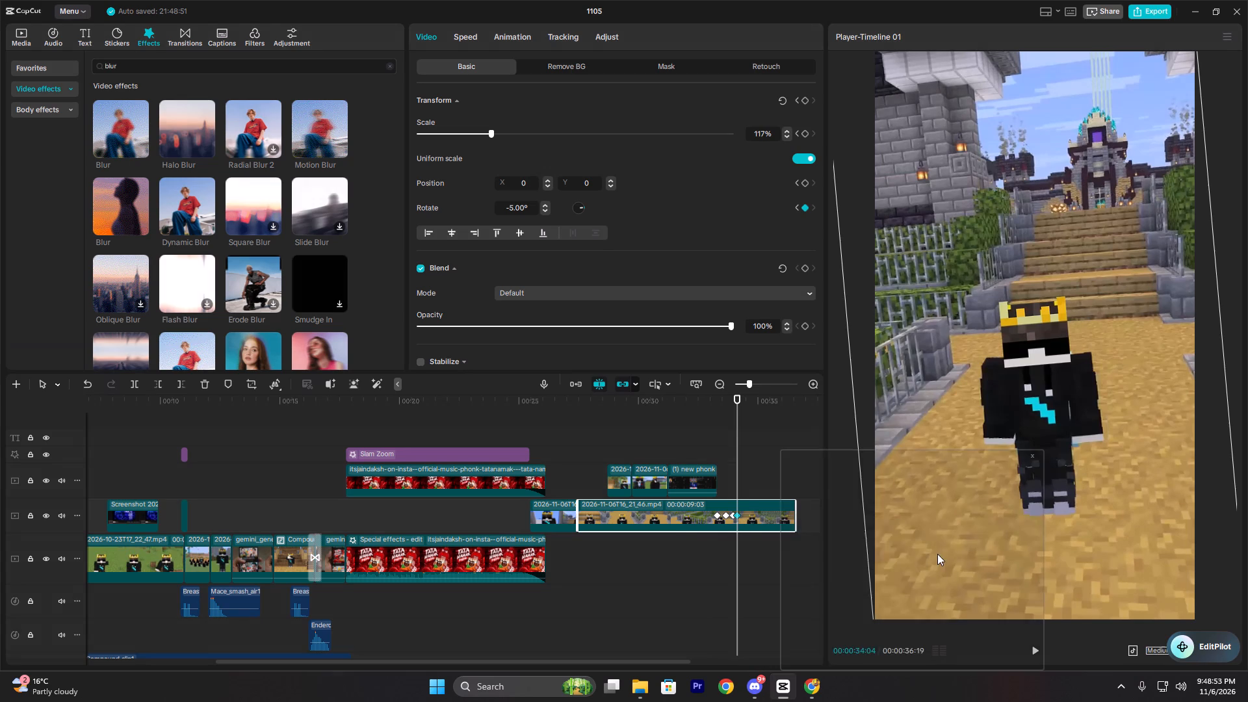
pyautogui.click(915, 555)
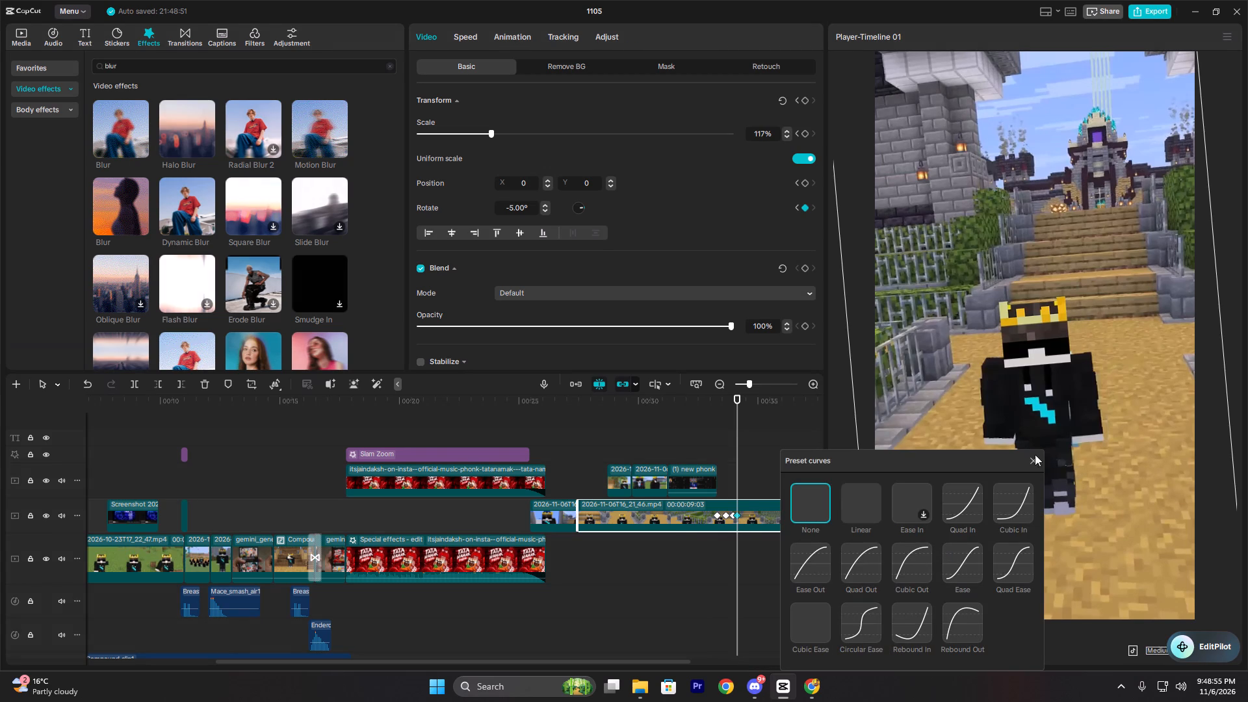
pyautogui.click(1033, 457)
# Raise the walking clip's scale to 127% at the tilt keyframe around 00:00:34:04.
pyautogui.click(734, 467)
pyautogui.press('space')
pyautogui.press('space')
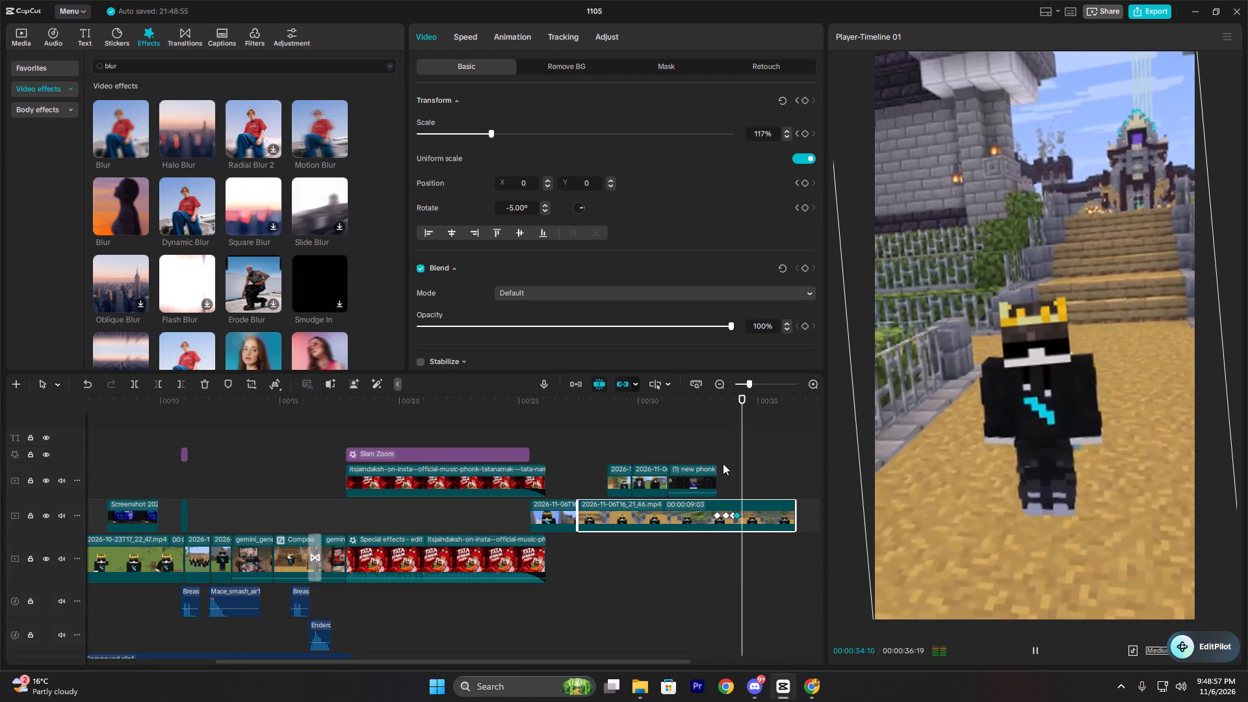
pyautogui.click(712, 452)
pyautogui.press('space')
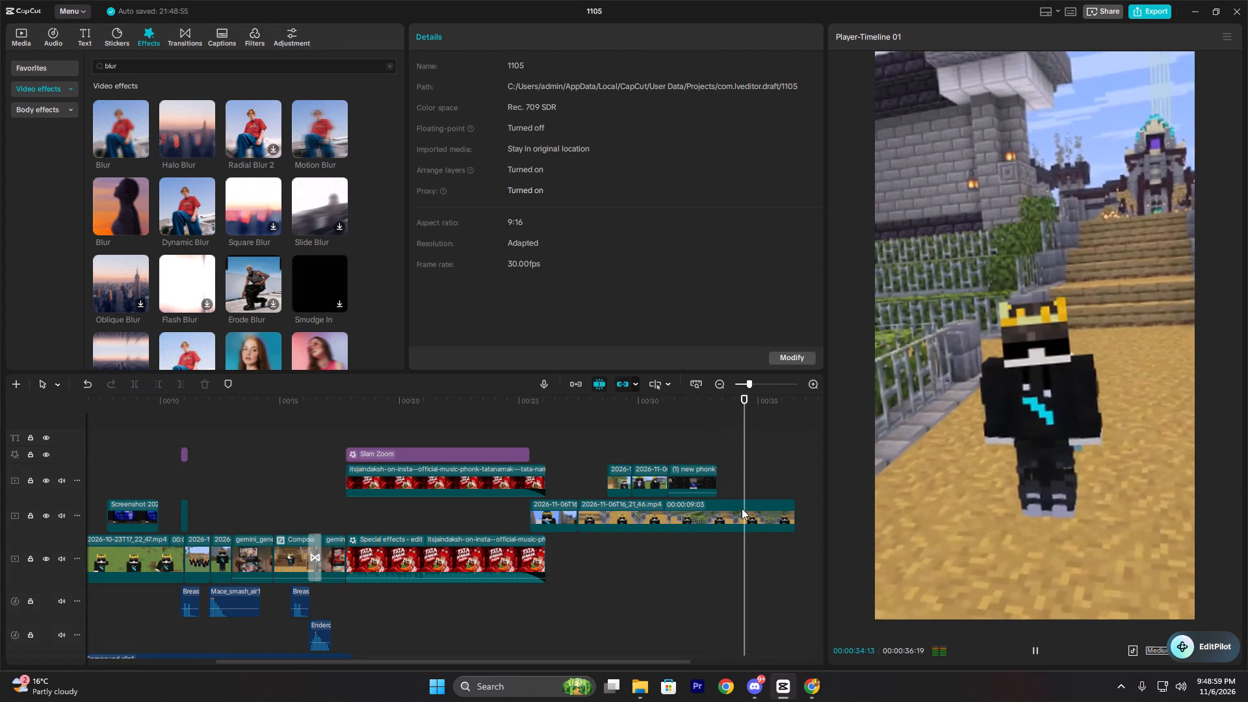
pyautogui.press('space')
pyautogui.click(754, 517)
pyautogui.click(738, 517)
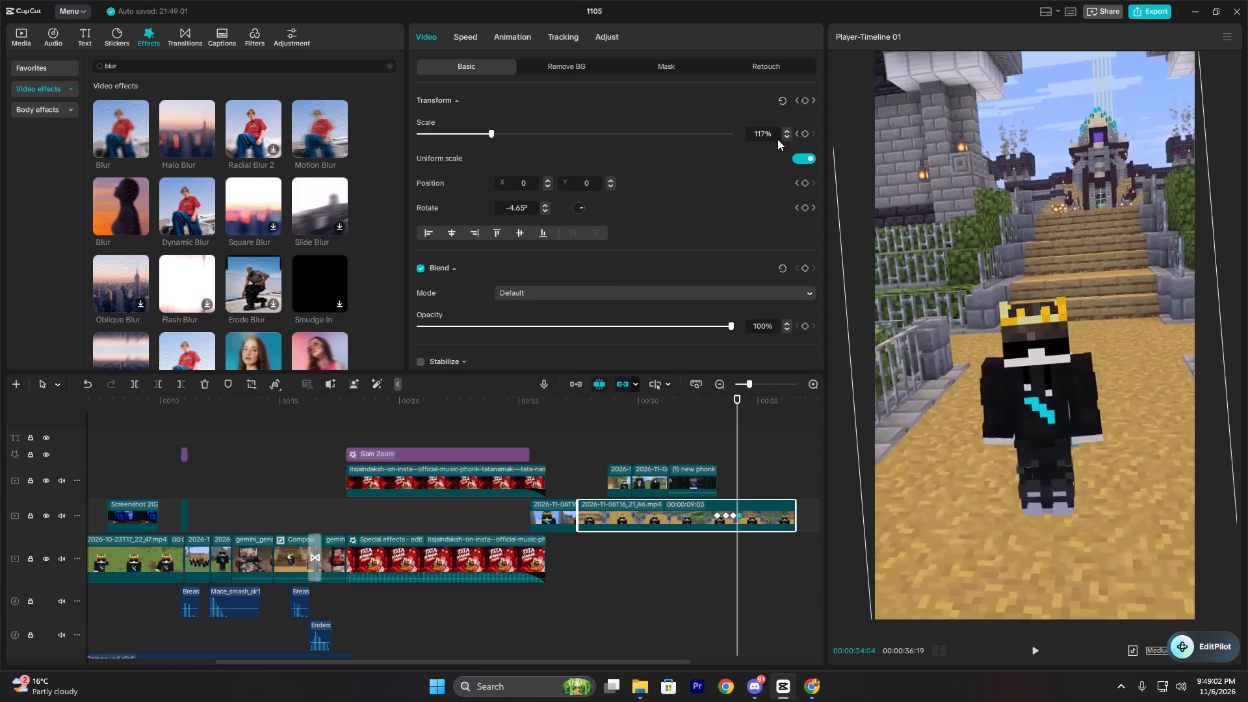
pyautogui.click(788, 131)
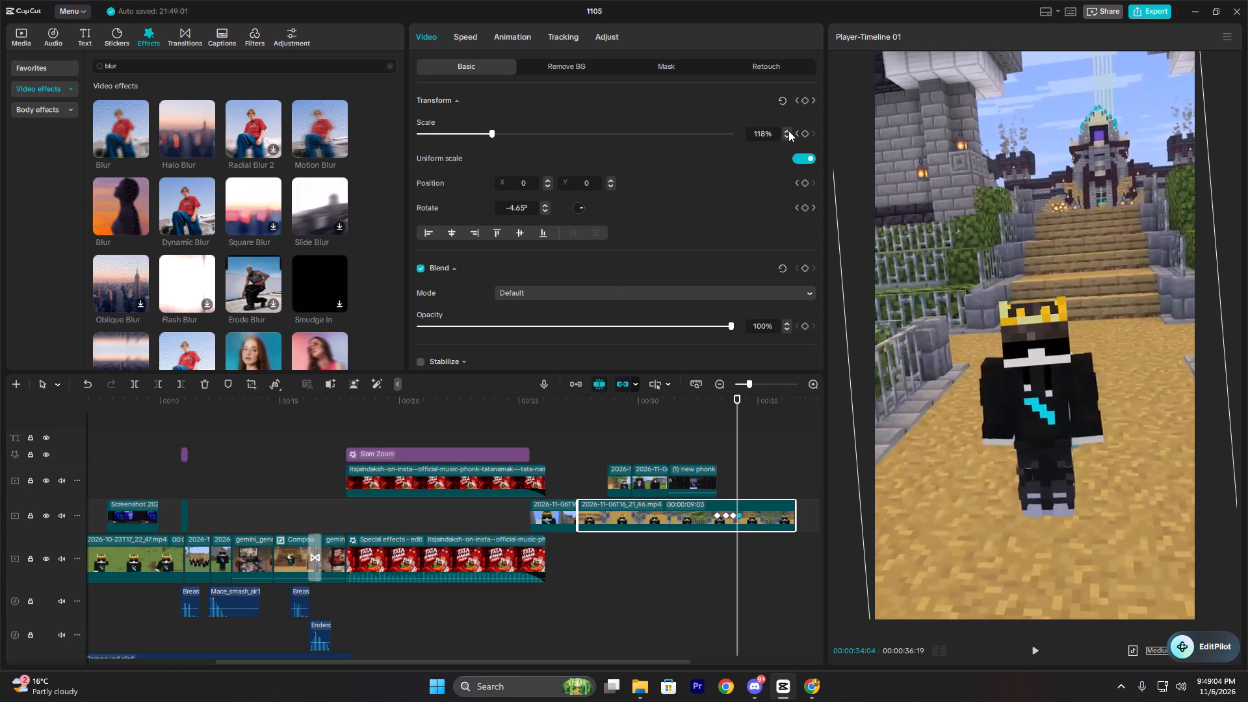
# Play back the walking clip's zoom-and-tilt section several times from near the new phonk overlay's end to judge its timing.
pyautogui.click(727, 458)
pyautogui.press('space')
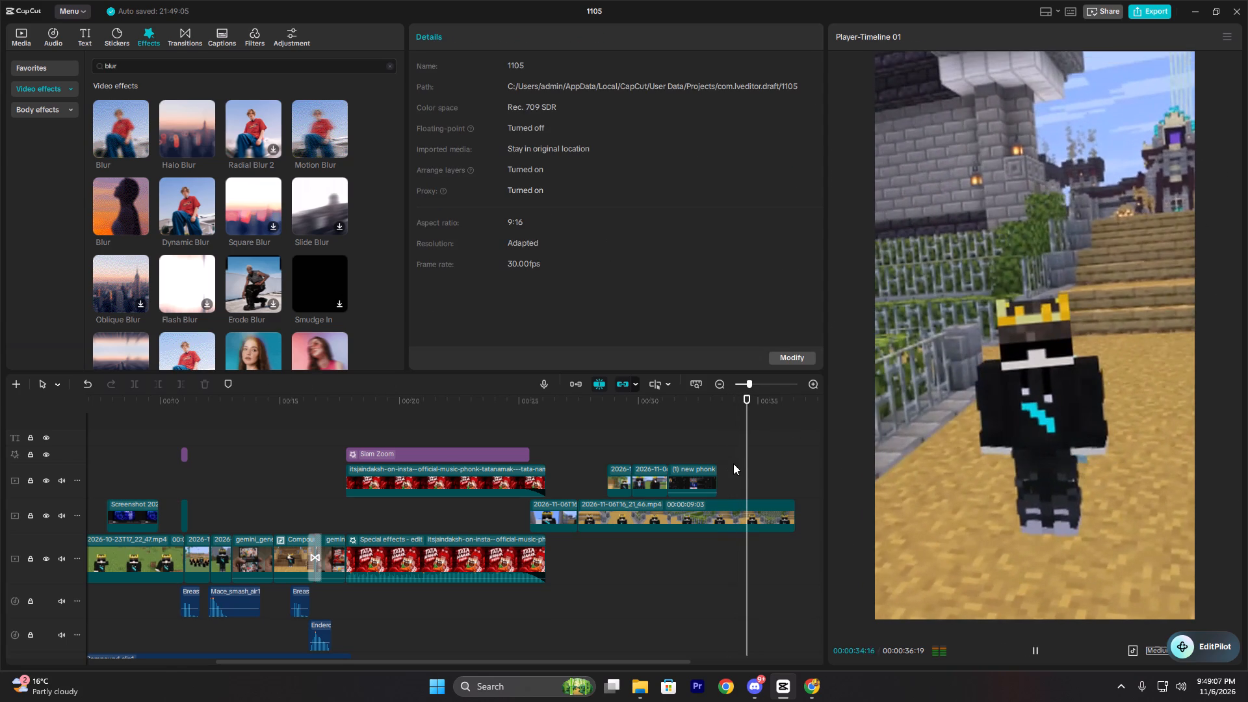
pyautogui.press('space')
pyautogui.click(777, 512)
pyautogui.click(721, 458)
pyautogui.click(713, 454)
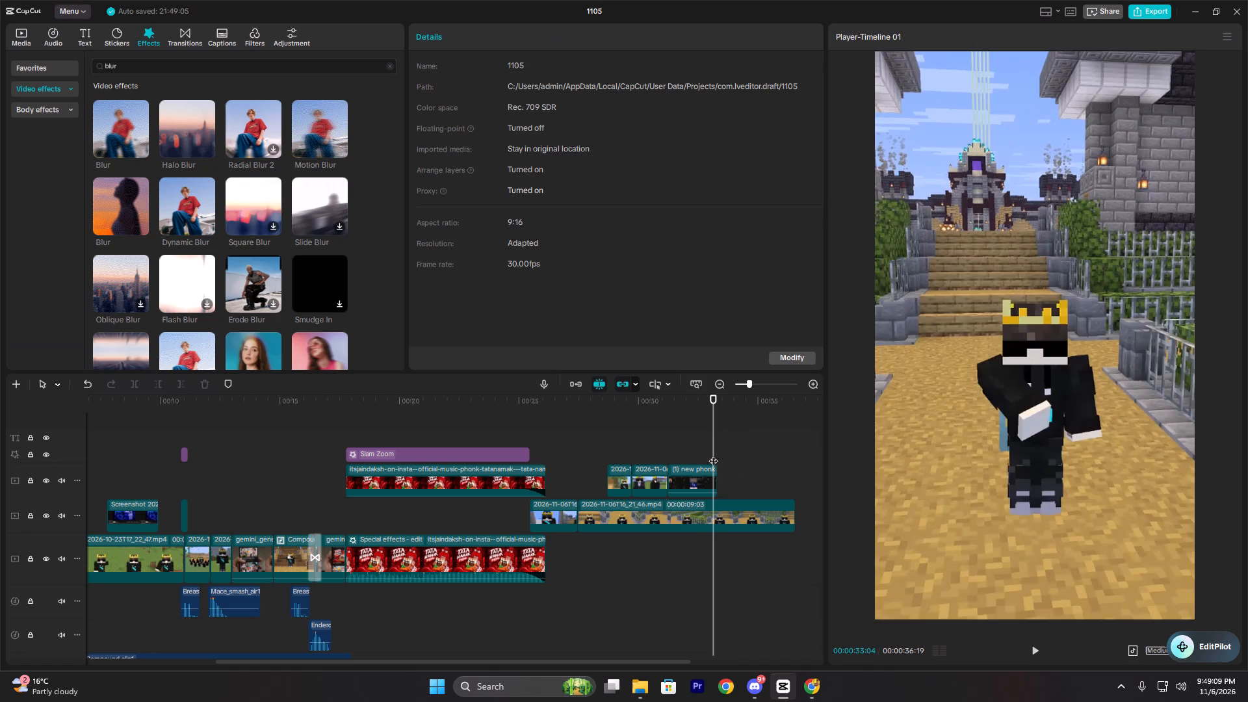
pyautogui.press('space')
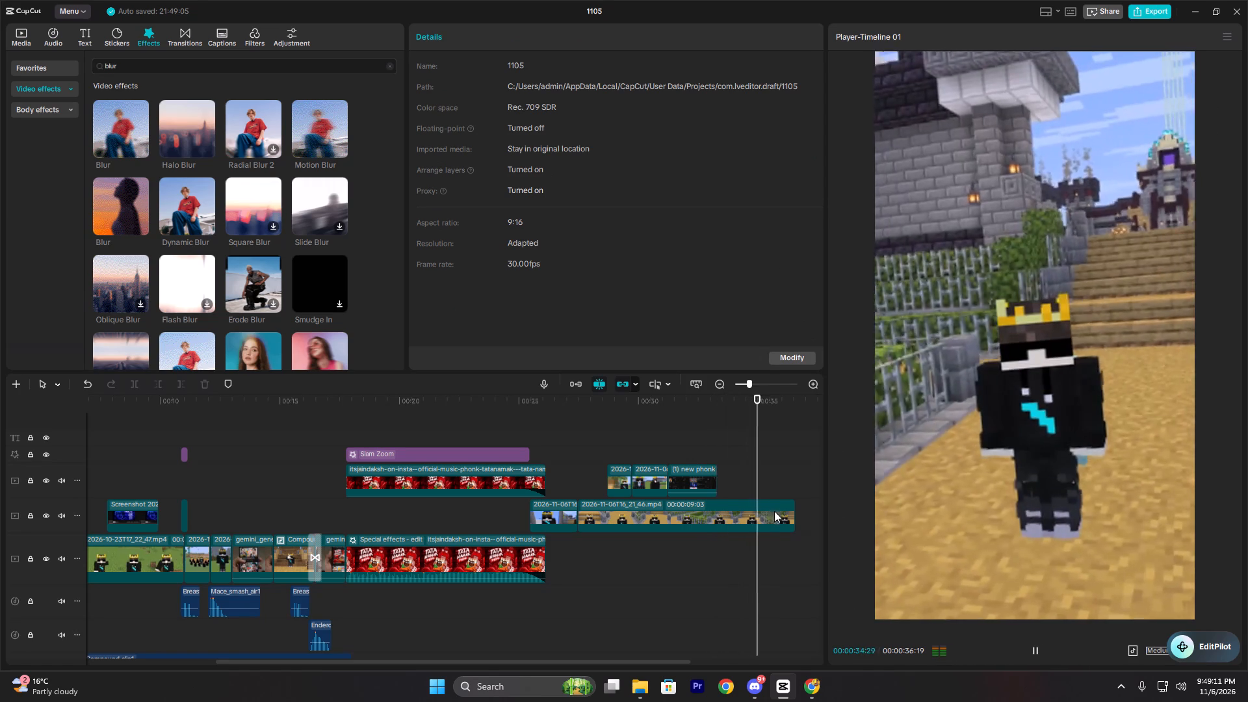
pyautogui.press('space')
pyautogui.click(743, 470)
pyautogui.press('space')
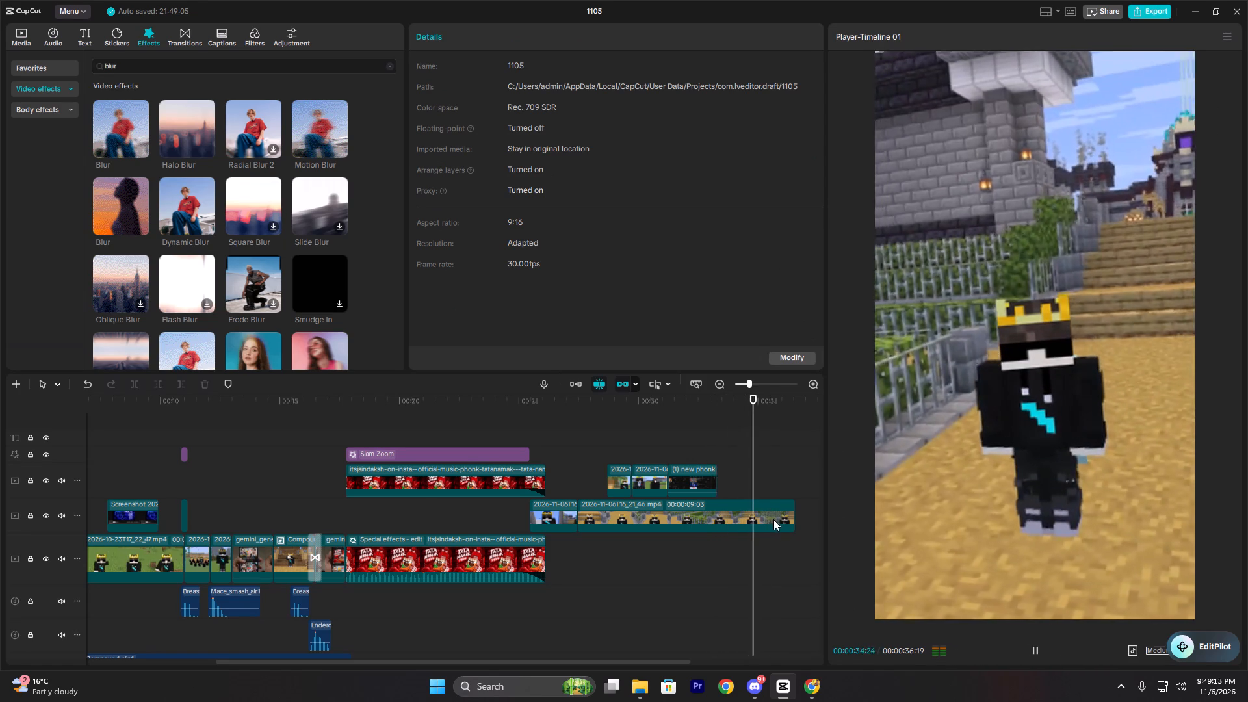
pyautogui.press('space')
pyautogui.click(775, 518)
pyautogui.press('space')
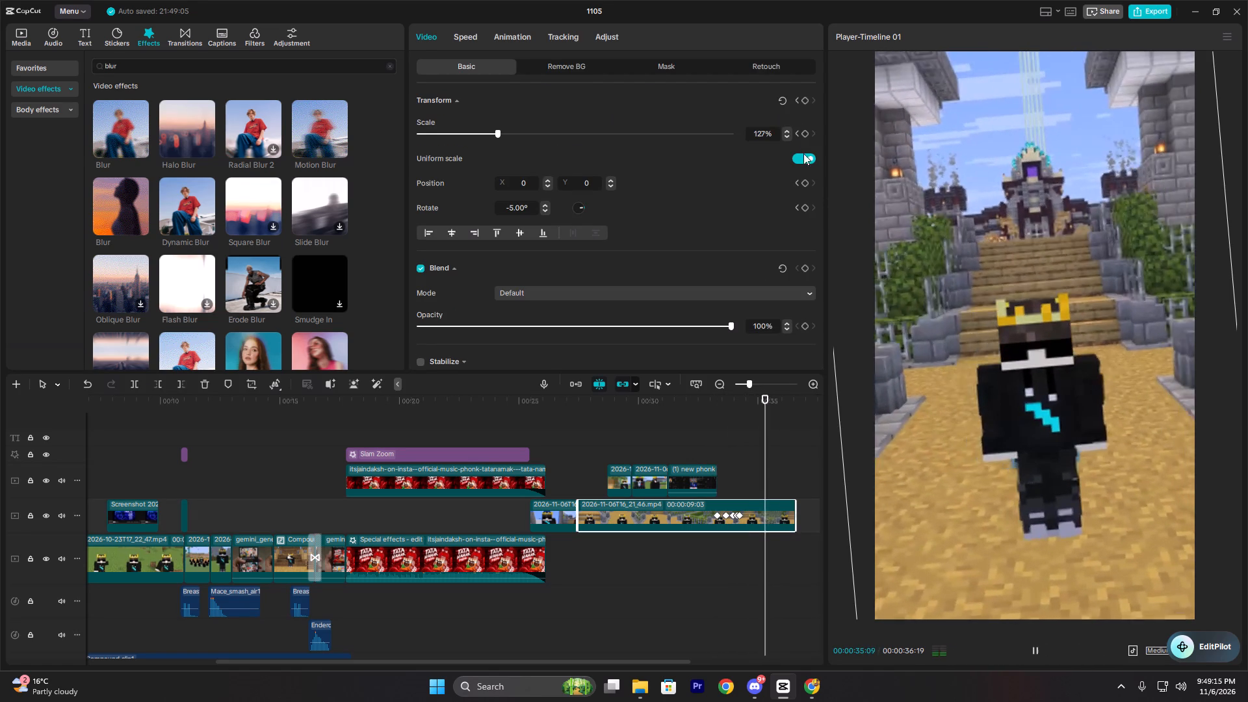
pyautogui.press('space')
pyautogui.click(747, 445)
pyautogui.press('space')
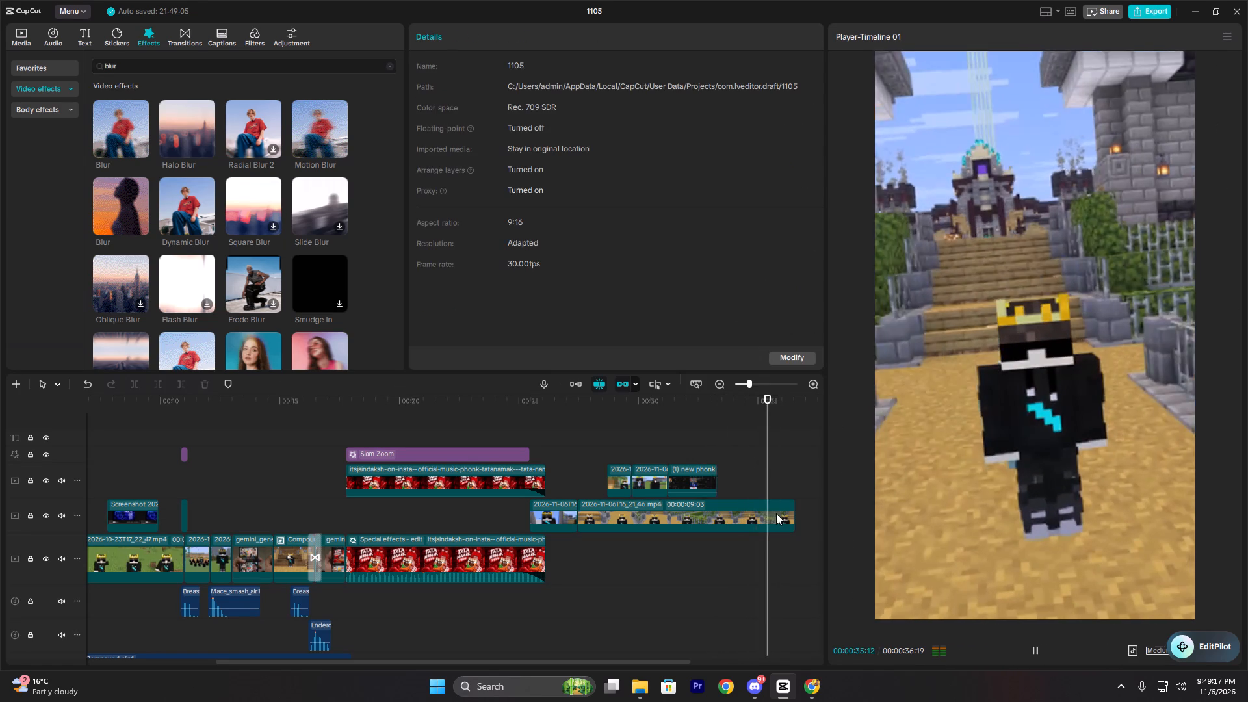
pyautogui.press('space')
pyautogui.click(741, 463)
pyautogui.press('space')
pyautogui.press('space')
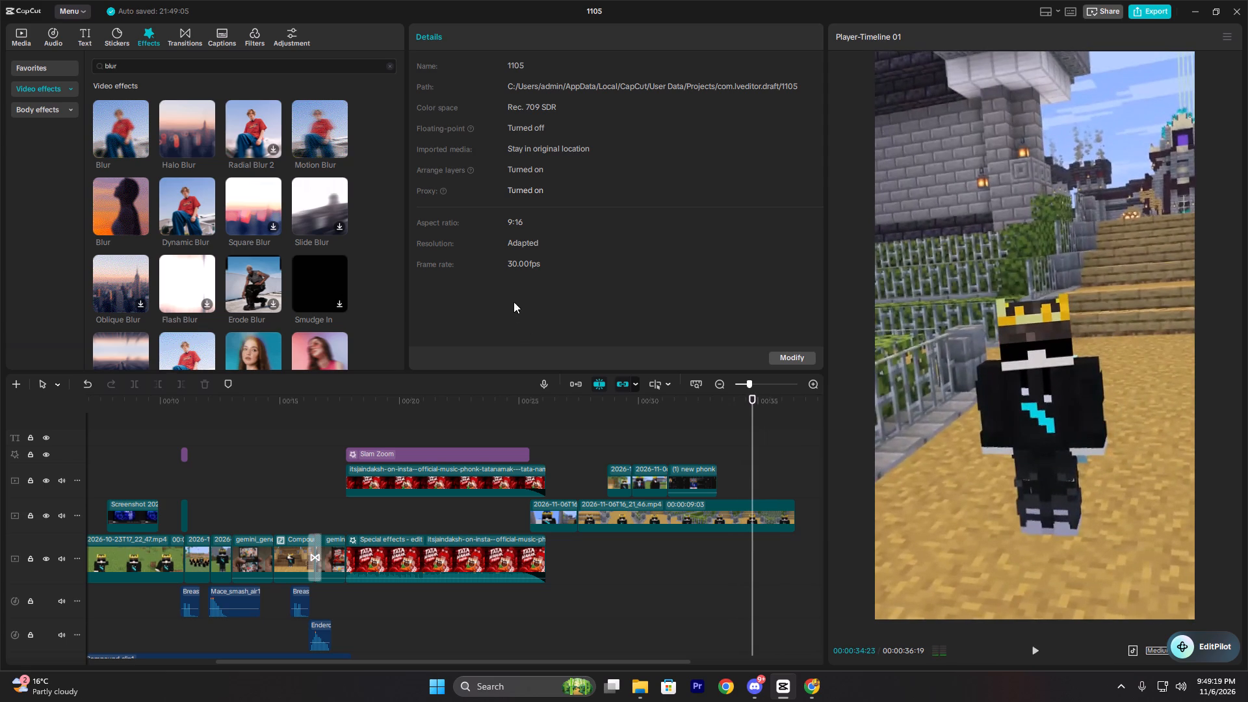
# Add a transform keyframe holding the walking clip's current scale and tilt at 00:00:34:27.
pyautogui.press('space')
pyautogui.press('space')
pyautogui.click(760, 508)
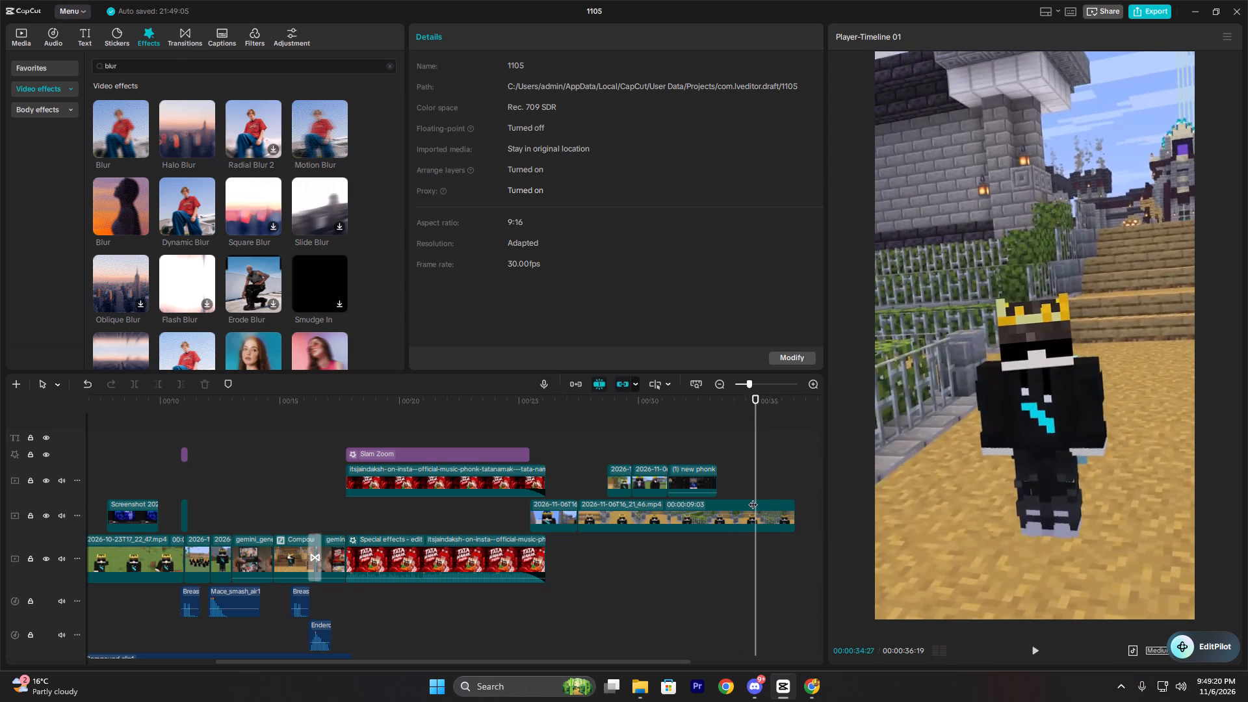
pyautogui.click(806, 100)
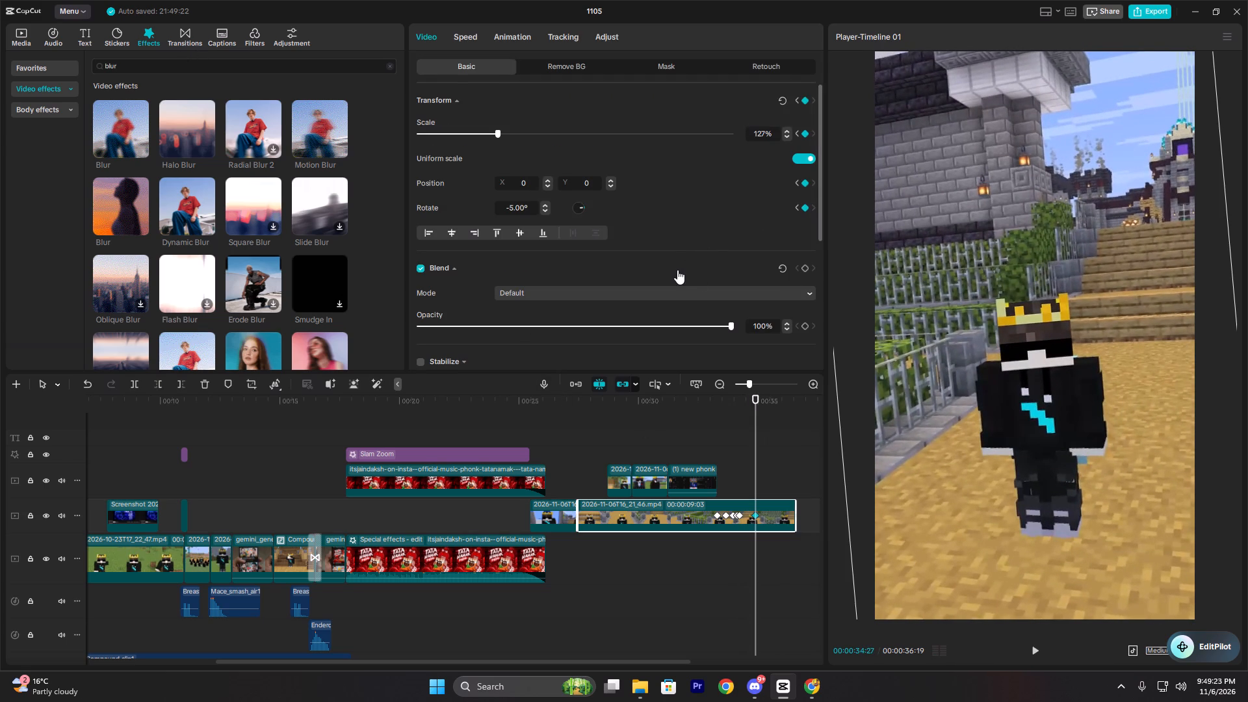
# Keyframe the walking clip's rotation back to 0.00° at 00:00:35:05.
pyautogui.press('space')
pyautogui.press('space')
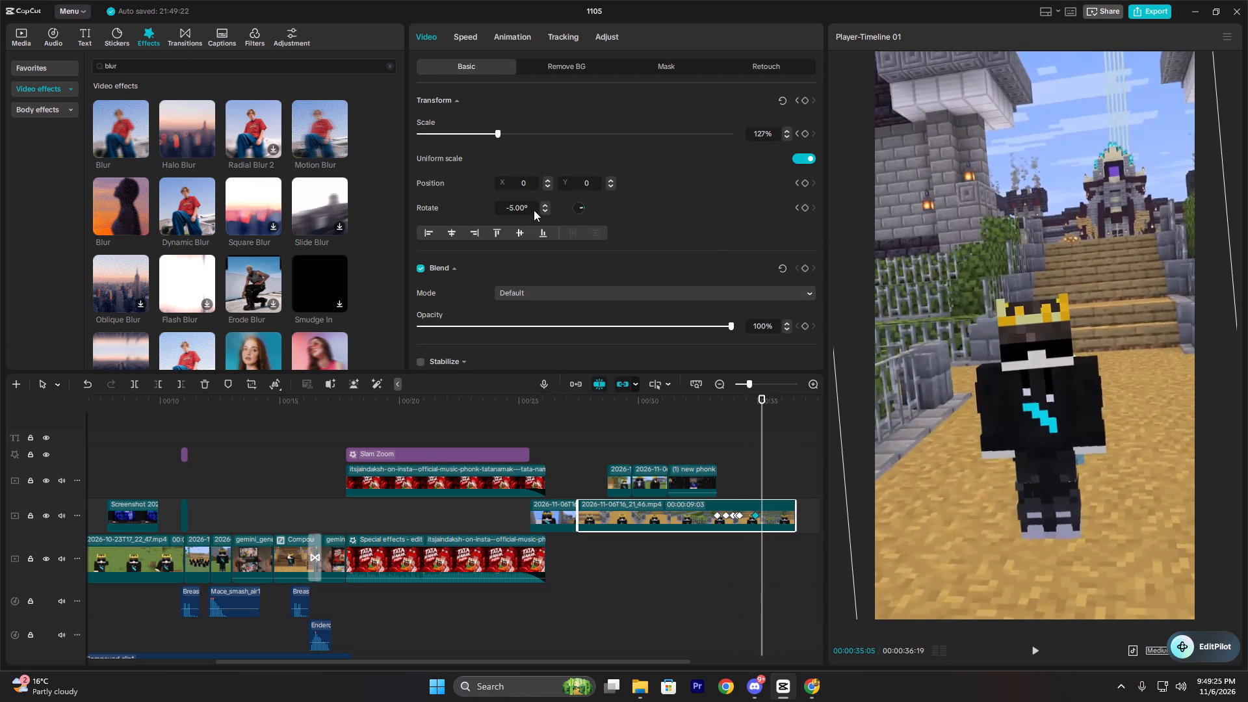
pyautogui.click(545, 205)
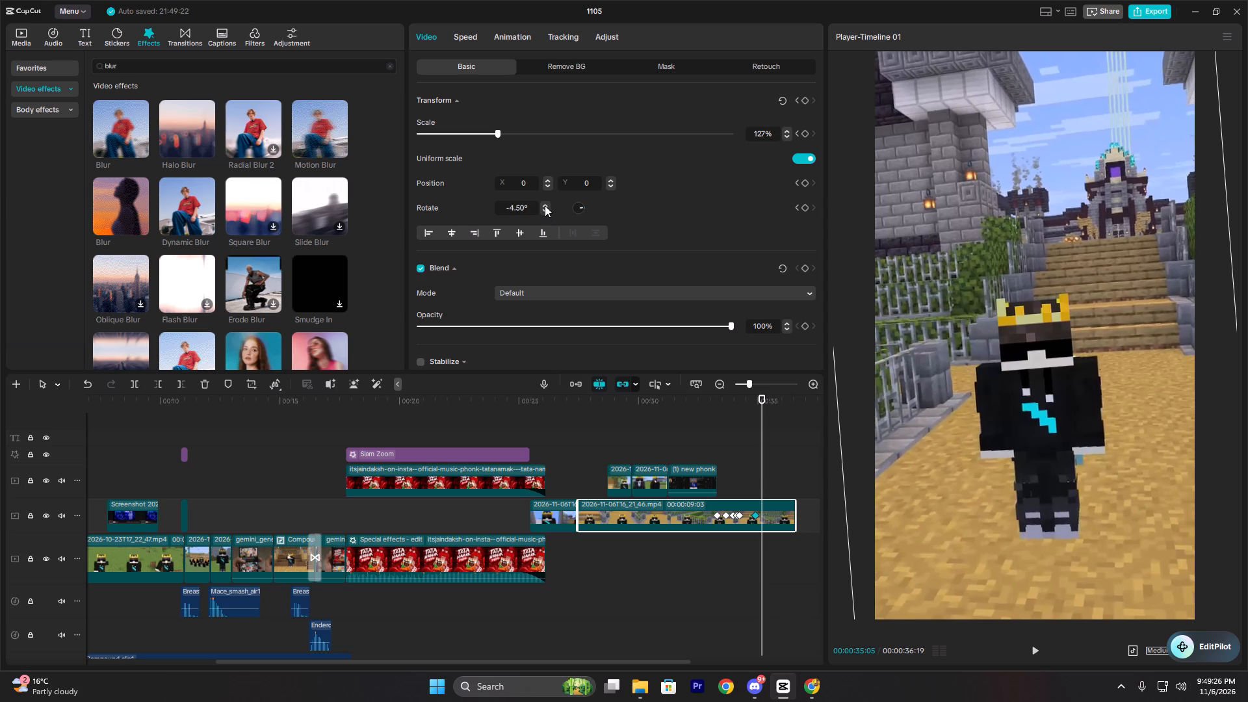
pyautogui.tripleClick(545, 205)
pyautogui.click(545, 205)
pyautogui.tripleClick(545, 205)
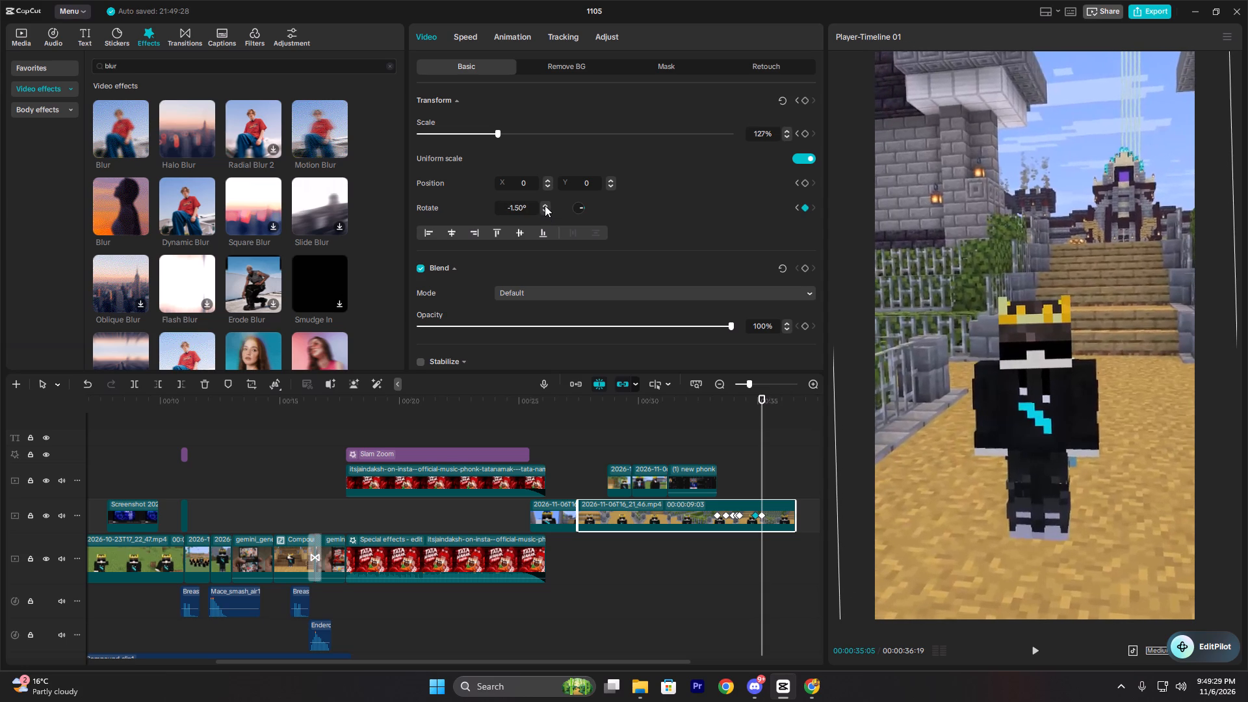
pyautogui.doubleClick(545, 205)
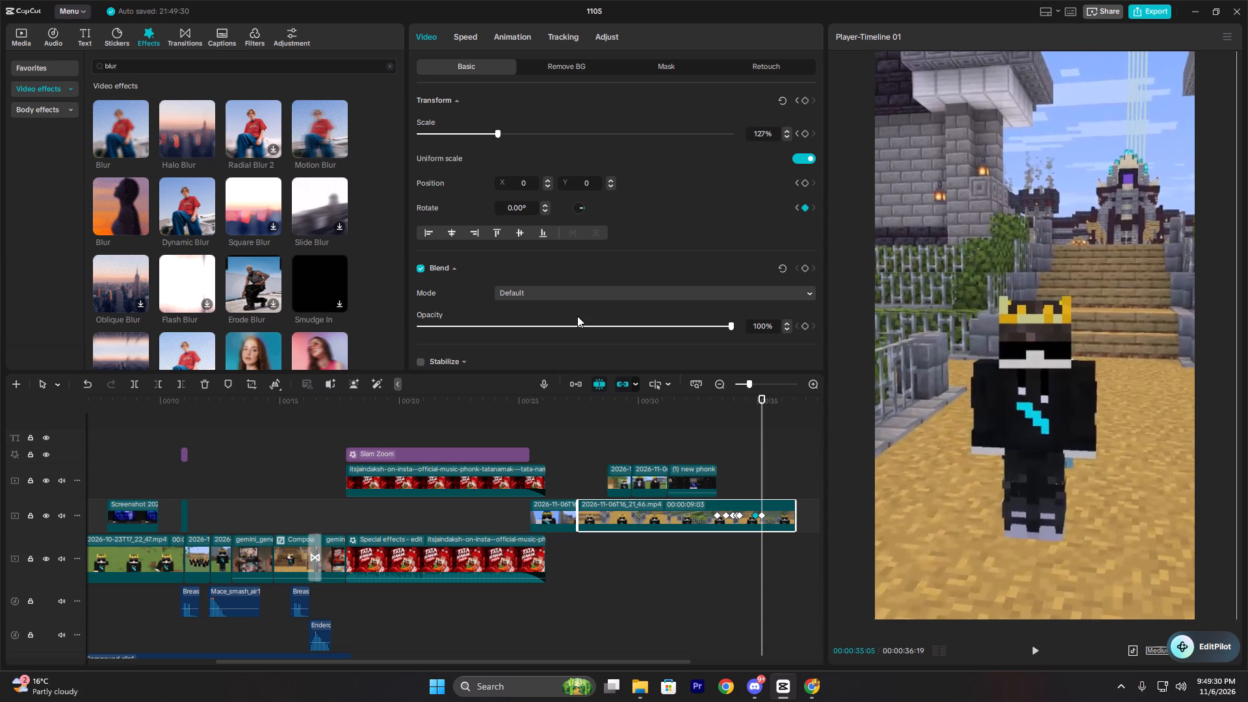
# Apply the Cubic Out preset curve to the walking clip's 0.00° rotation keyframe.
pyautogui.click(764, 514)
pyautogui.rightClick(764, 514)
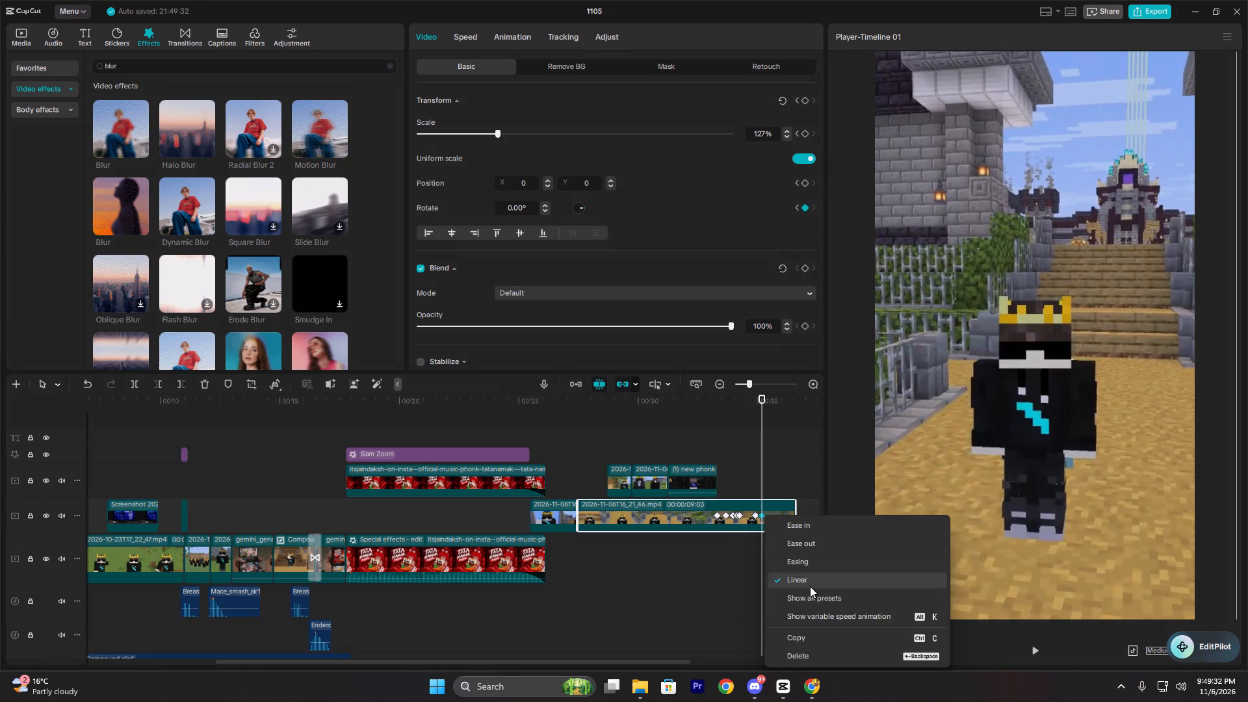
pyautogui.click(814, 600)
pyautogui.click(959, 562)
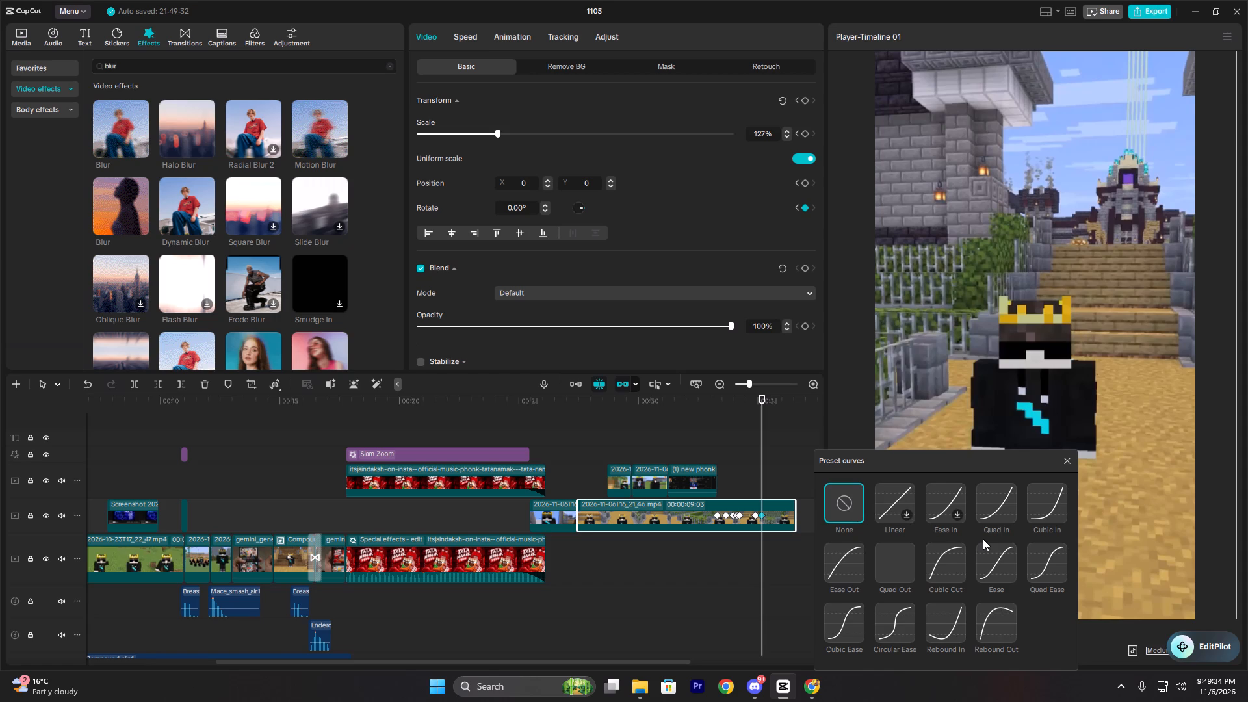
pyautogui.click(1063, 464)
# Set the walking clip's scale to 100% at its last keyframe, at 00:00:35:08.
pyautogui.click(718, 483)
pyautogui.press('space')
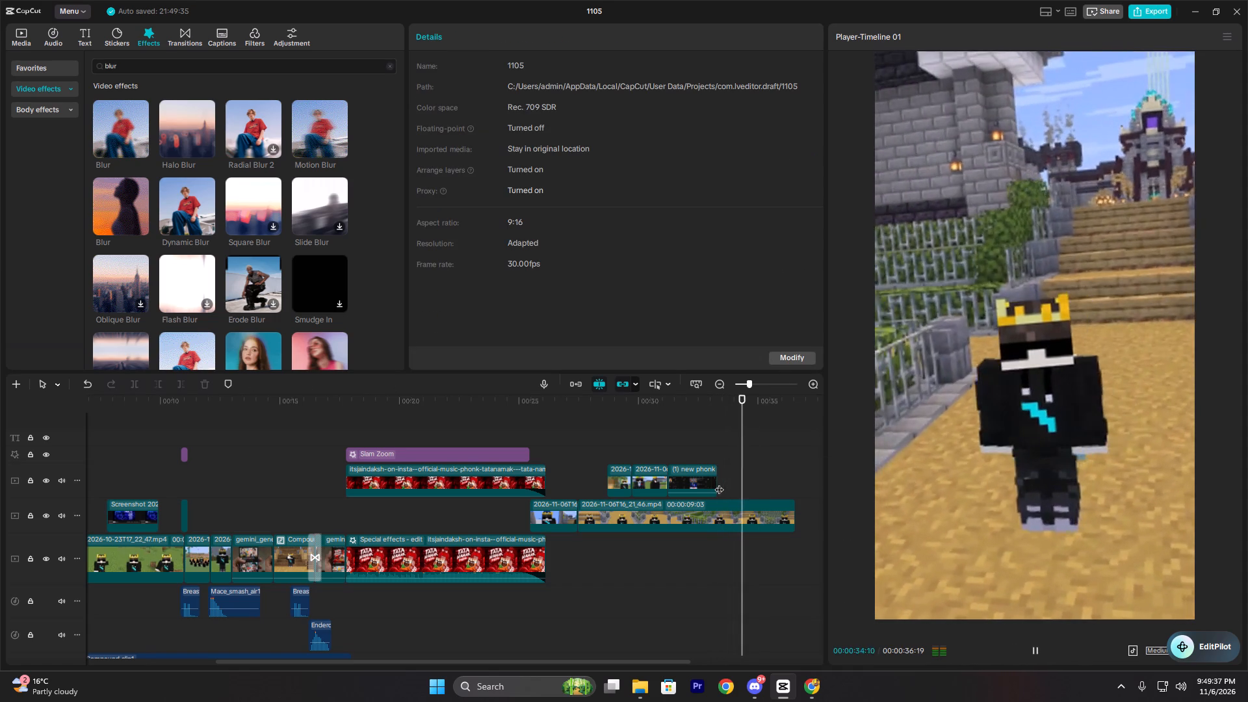
pyautogui.press('space')
pyautogui.click(767, 511)
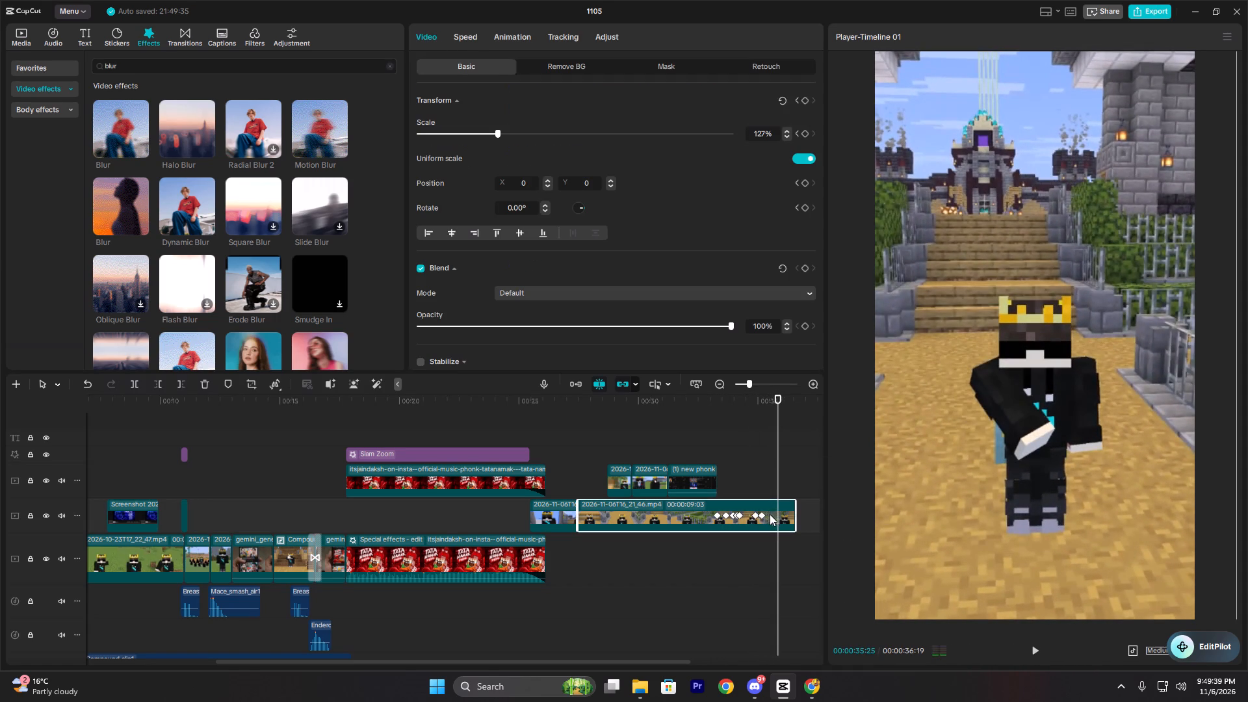
pyautogui.click(762, 513)
pyautogui.rightClick(764, 514)
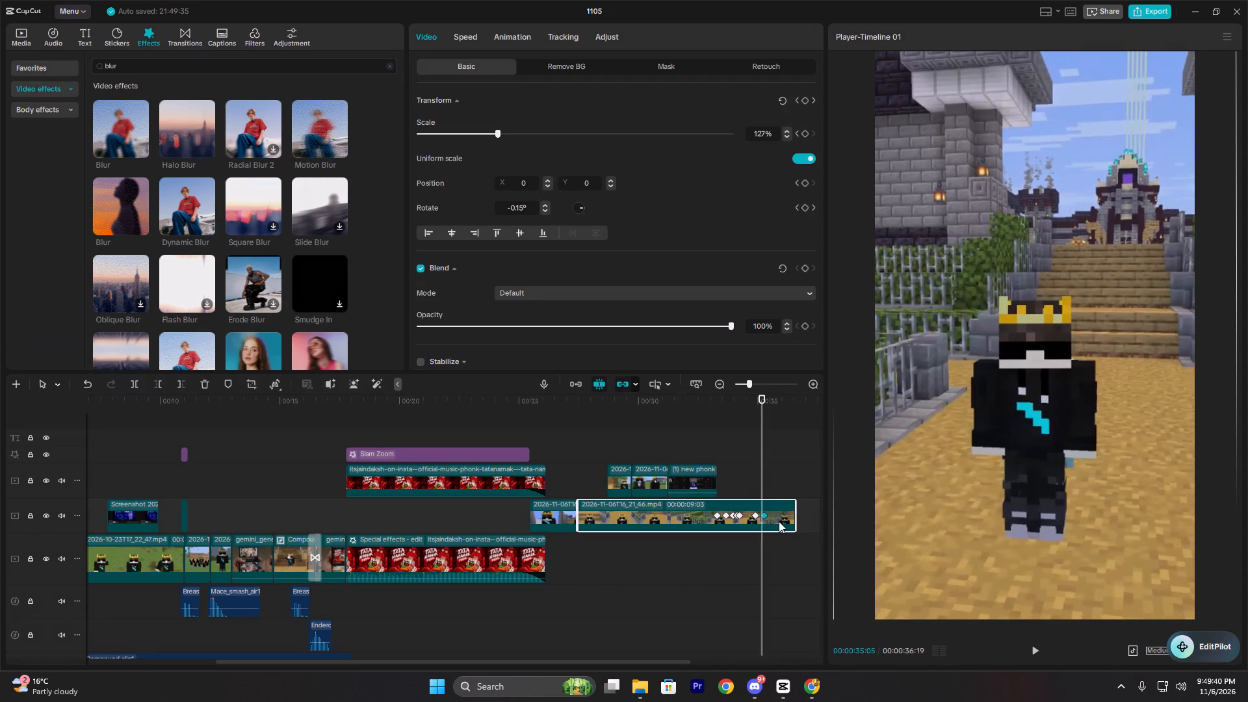
pyautogui.click(766, 508)
pyautogui.click(762, 515)
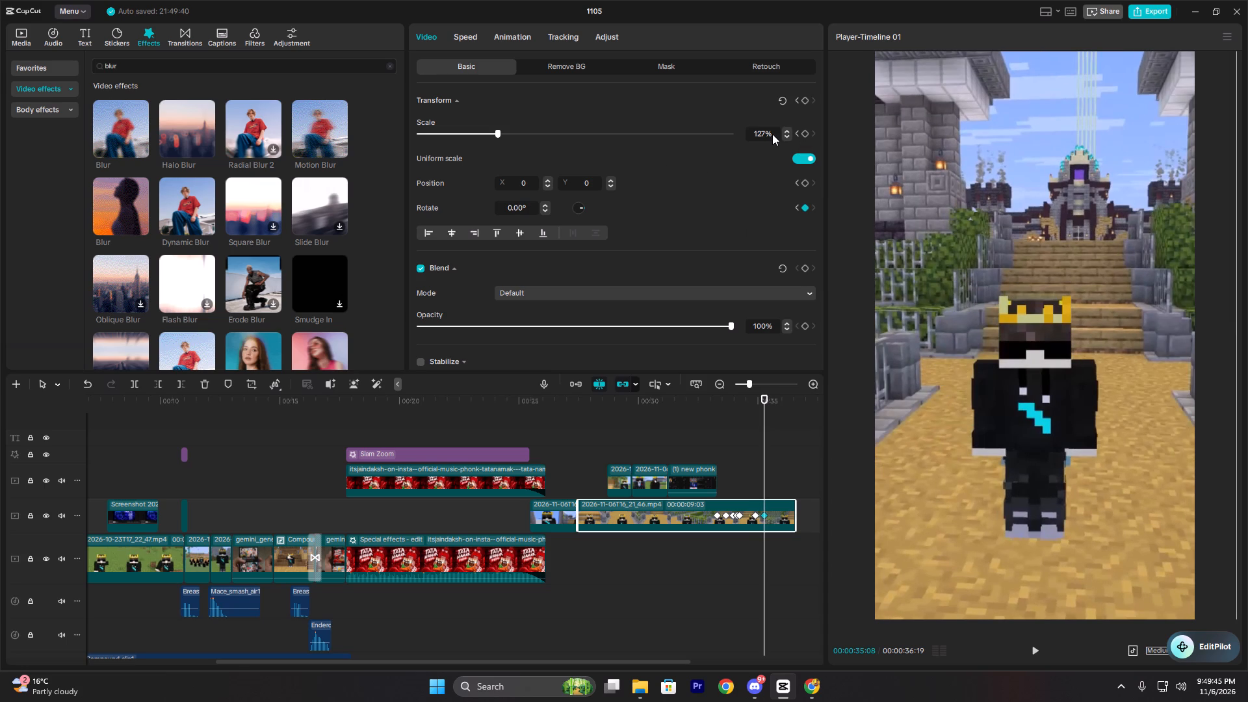
pyautogui.moveTo(772, 134); pyautogui.dragTo(766, 135)
pyautogui.moveTo(766, 135); pyautogui.dragTo(742, 135)
pyautogui.write('100')
pyautogui.press('Return')
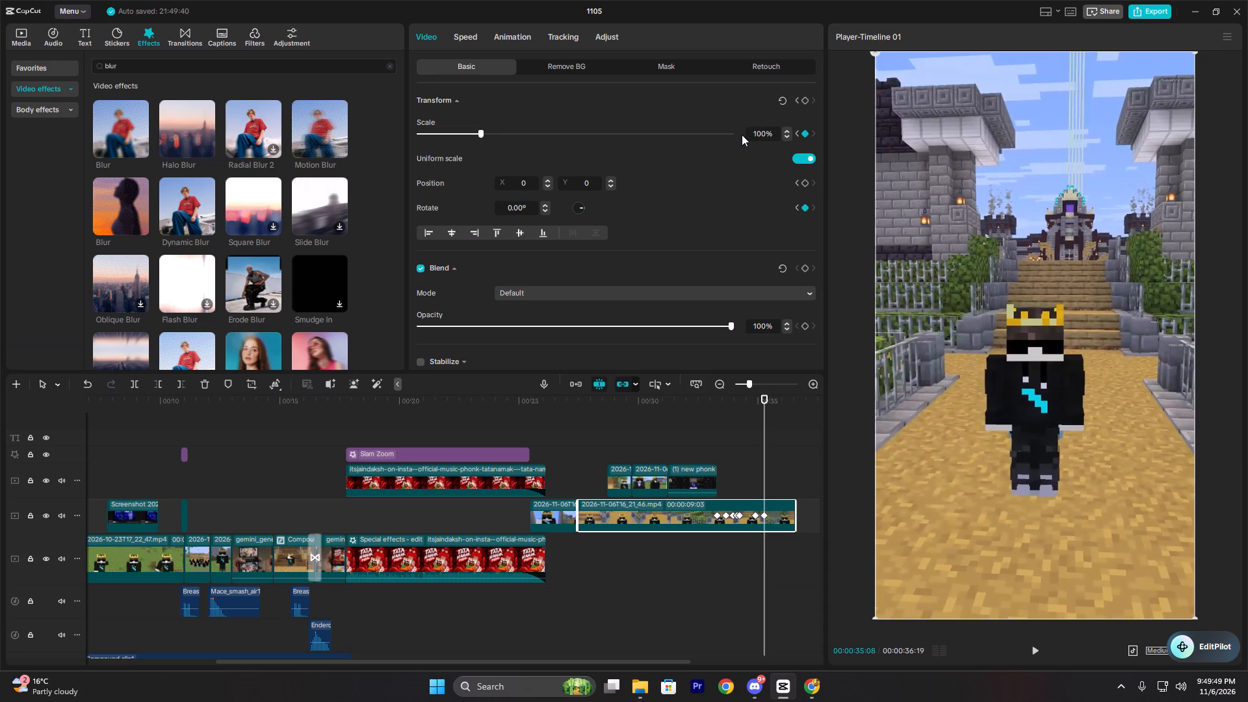
# Apply the Cubic Out preset curve to the walking clip's last keyframe, at 00:00:35:08.
pyautogui.click(759, 486)
pyautogui.press('space')
pyautogui.press('space')
pyautogui.click(749, 475)
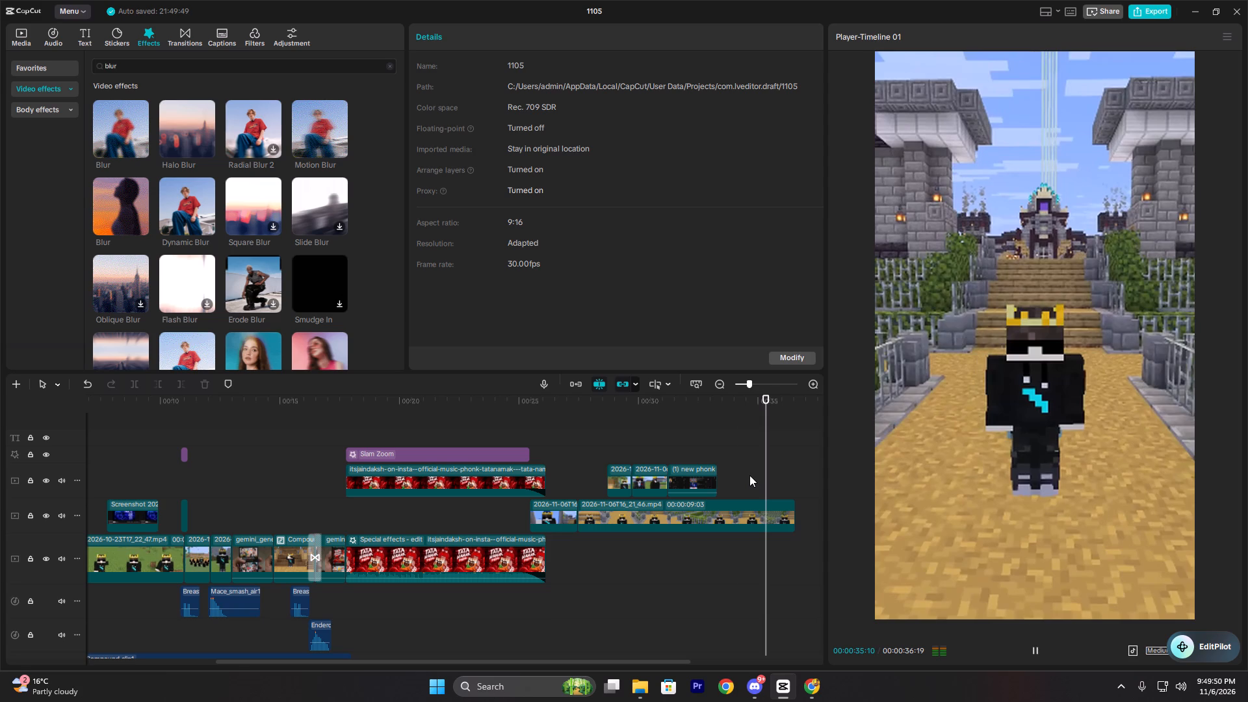
pyautogui.press('space')
pyautogui.click(766, 514)
pyautogui.press('space')
pyautogui.click(764, 513)
pyautogui.rightClick(764, 513)
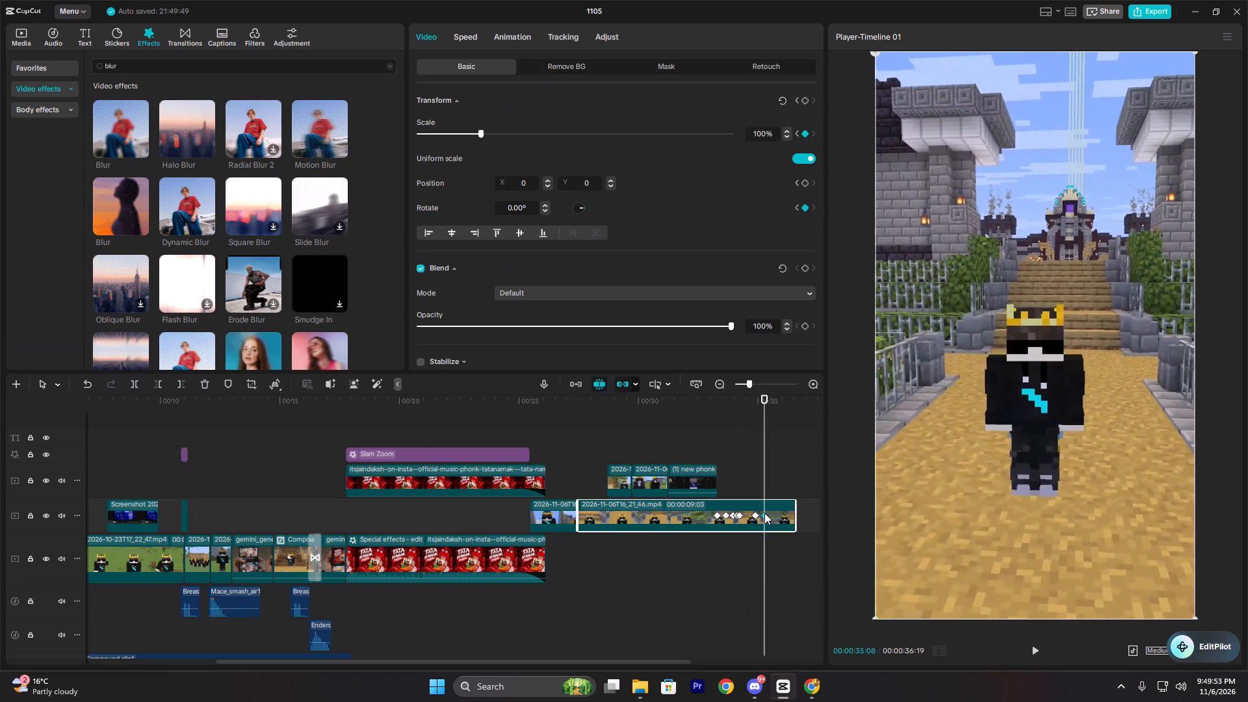
pyautogui.click(788, 591)
pyautogui.click(920, 560)
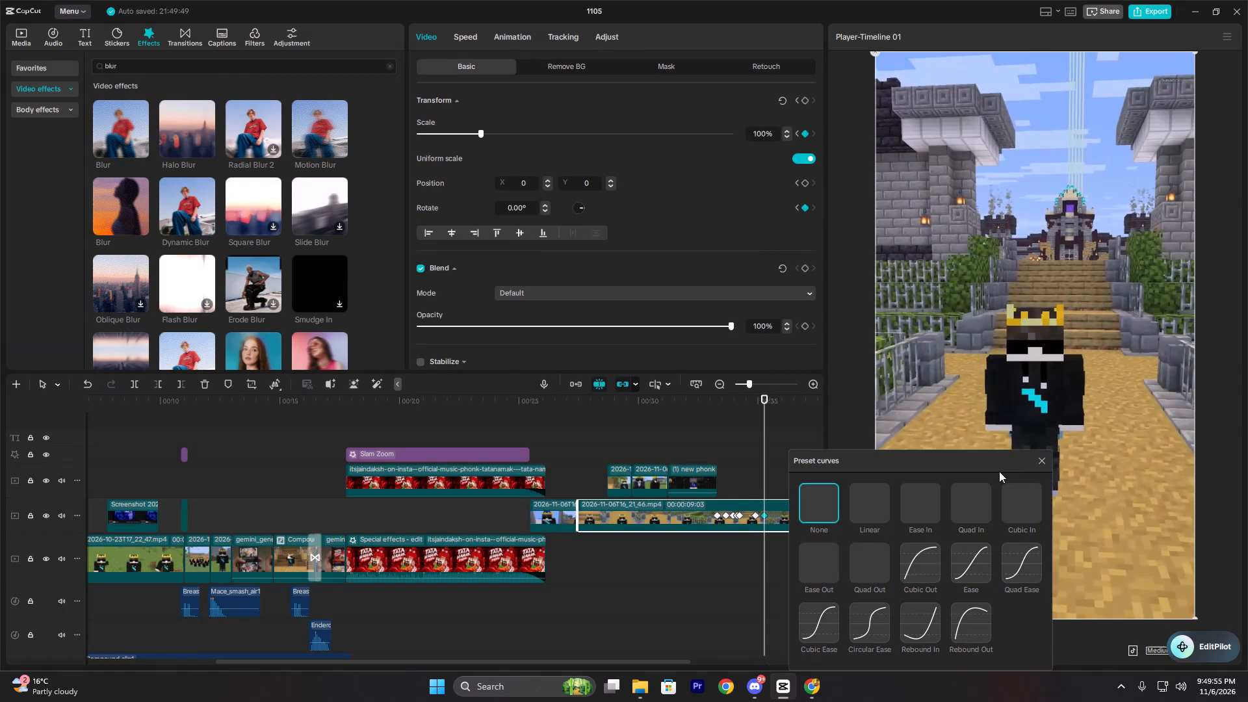
pyautogui.click(1034, 461)
# Play back the walking clip's closing zoom-and-tilt animation to check its easing.
pyautogui.click(760, 474)
pyautogui.click(756, 476)
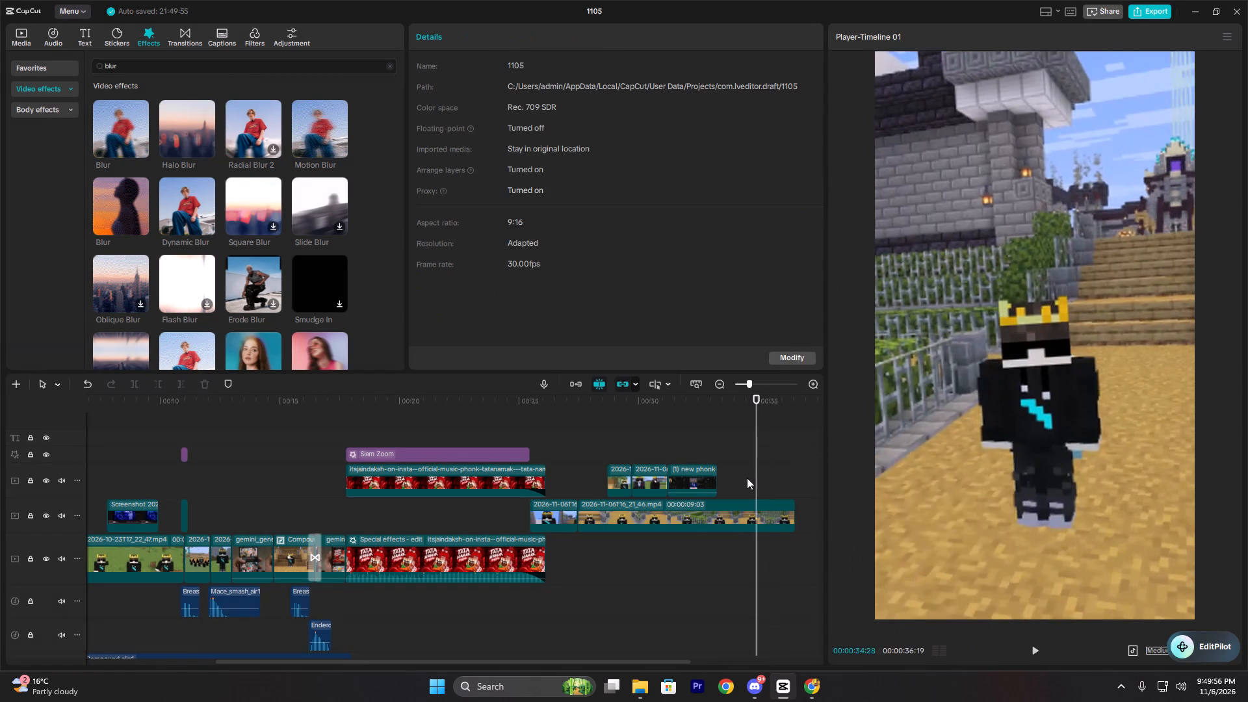
pyautogui.press('space')
pyautogui.press('space')
pyautogui.click(780, 517)
pyautogui.click(756, 471)
pyautogui.press('space')
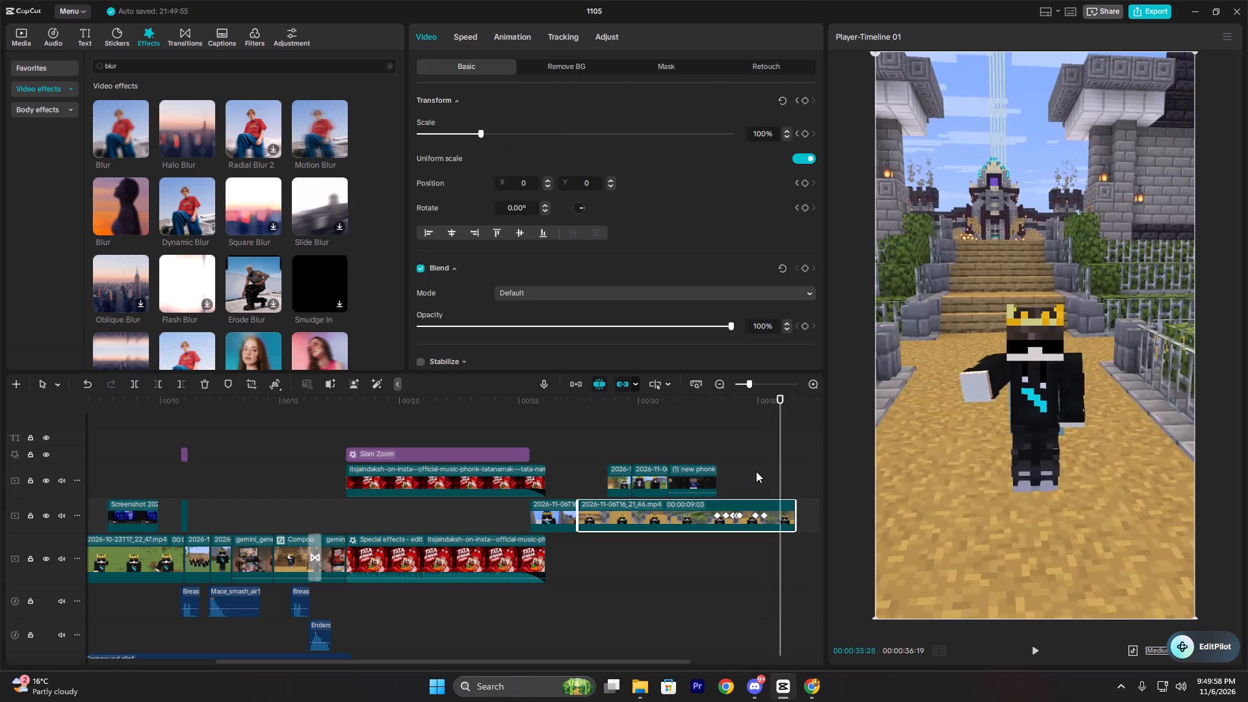
# Add the Epic Orchestral Music_ Obscurity Audiomachine track from the D: drive's BGM folder to a new audio track at the timeline start.
pyautogui.click(771, 471)
pyautogui.moveTo(771, 471); pyautogui.dragTo(0, 586)
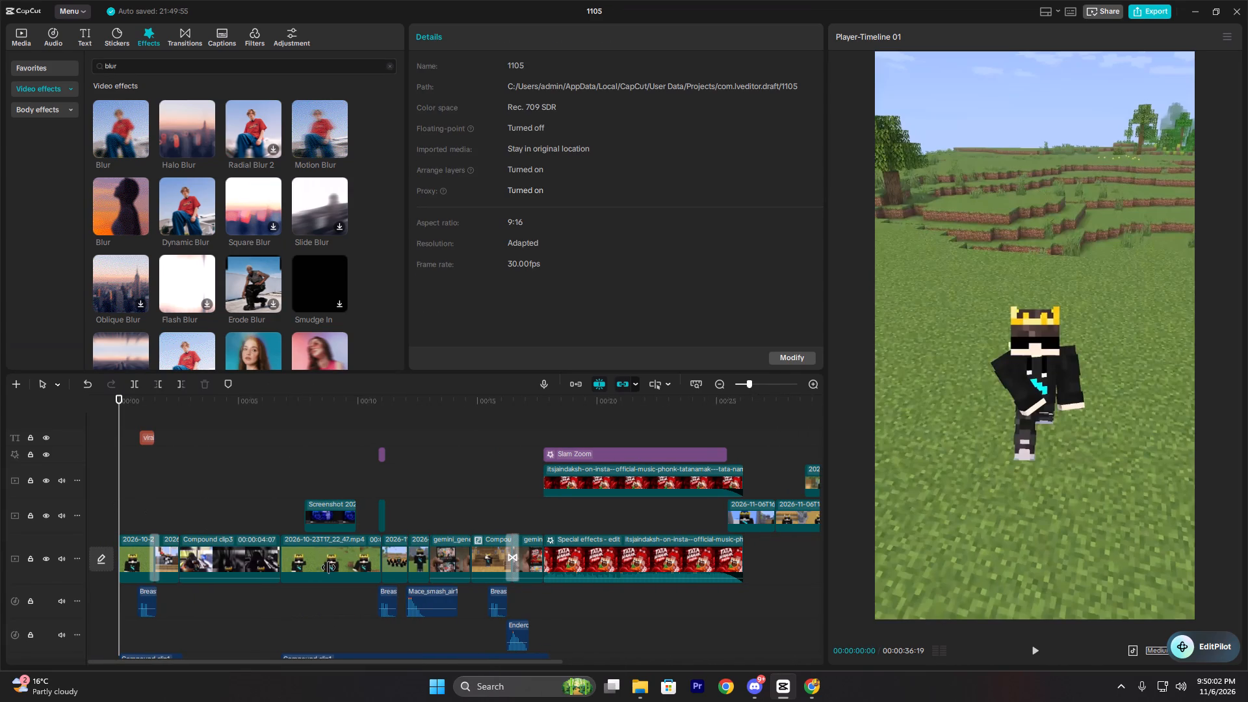
pyautogui.click(642, 685)
pyautogui.click(25, 458)
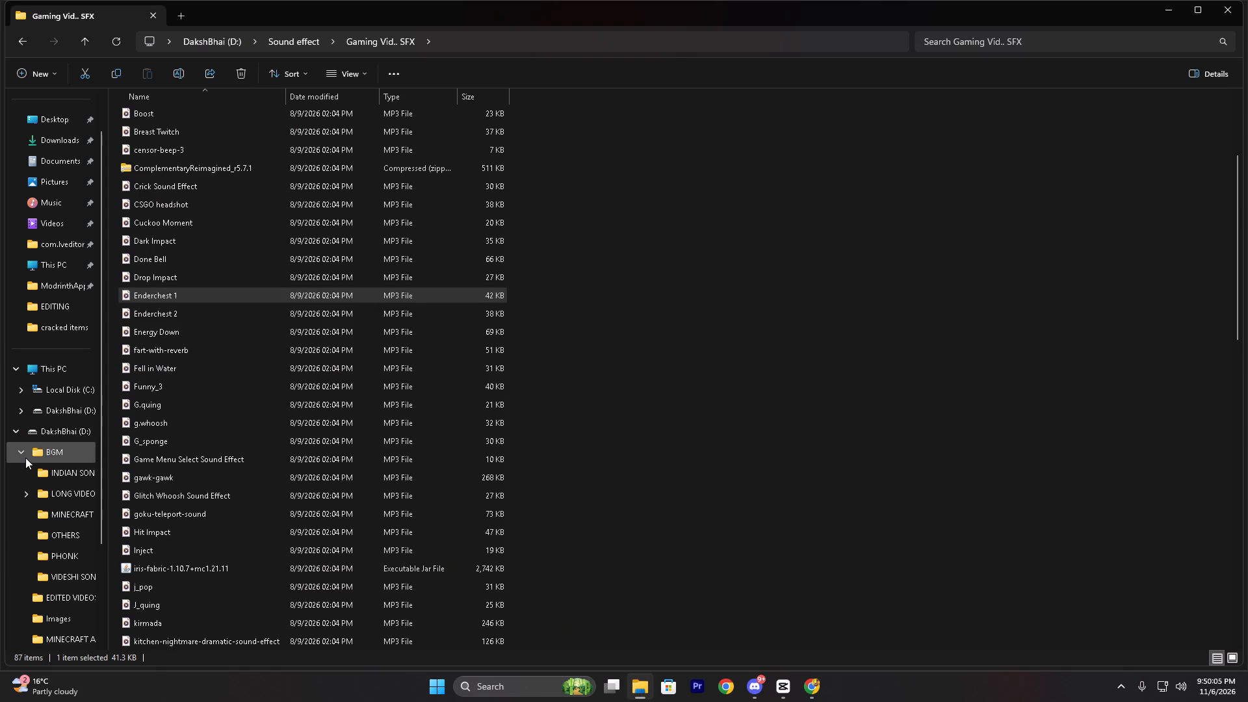
pyautogui.click(57, 453)
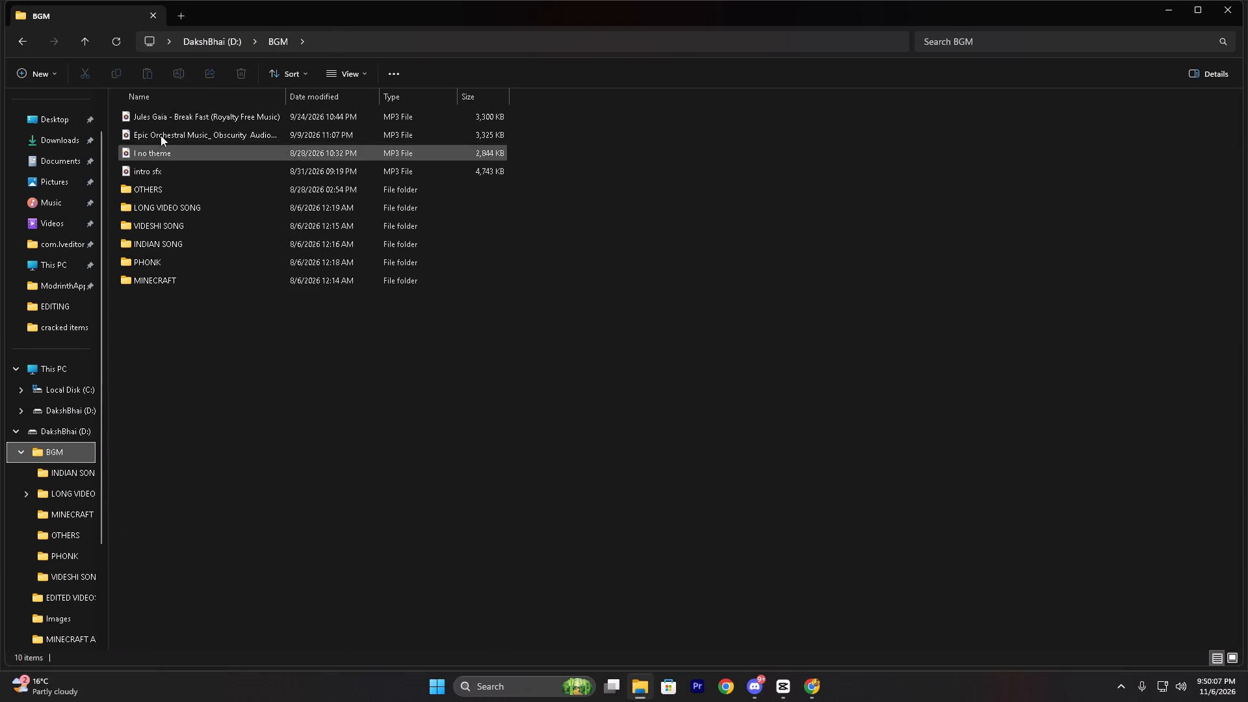
pyautogui.moveTo(175, 134); pyautogui.dragTo(782, 673)
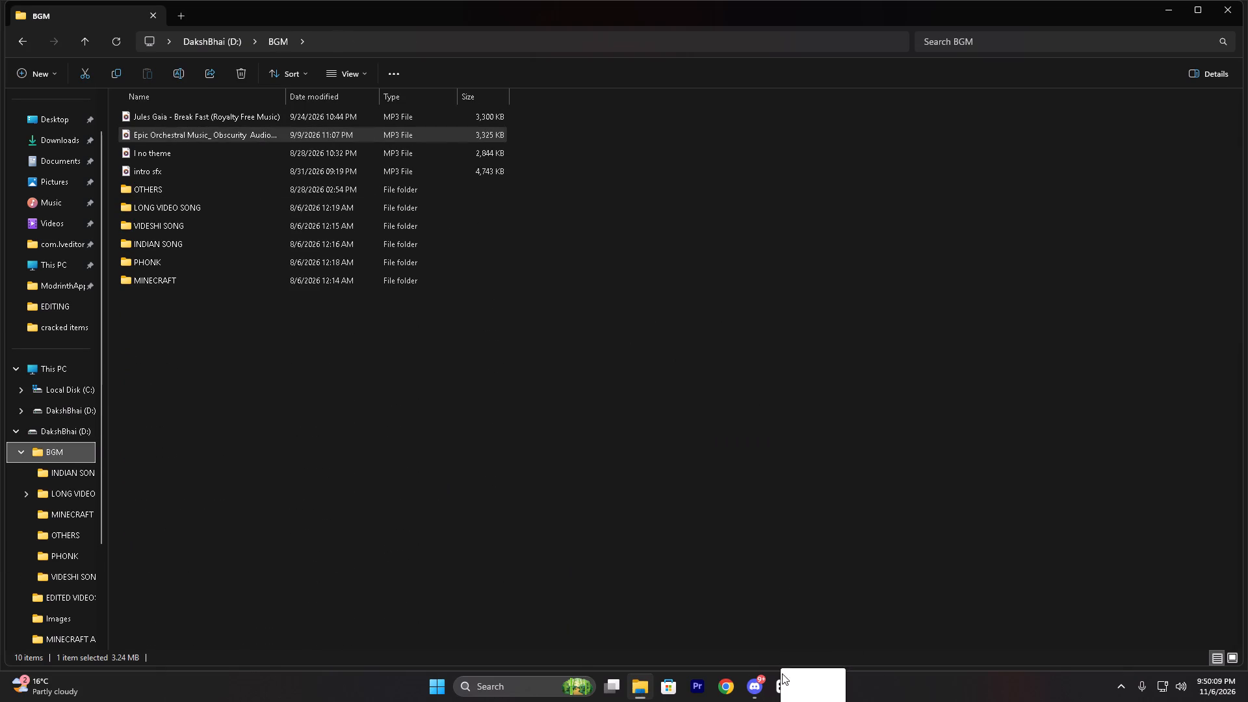
pyautogui.moveTo(782, 673); pyautogui.dragTo(415, 611)
# Trim off the orchestral music's opening up to 00:00:05:07 and move the remaining clip to the timeline start.
pyautogui.scroll(-4, 321, 585)
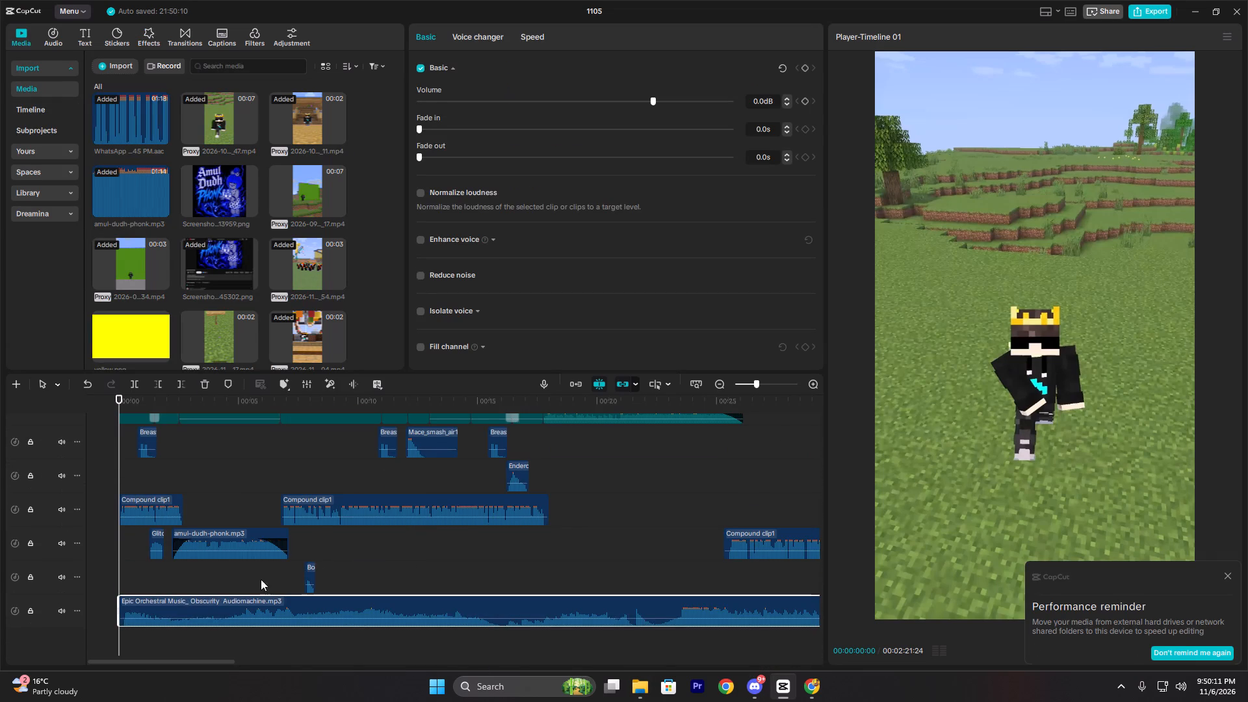
pyautogui.press('space')
pyautogui.click(232, 584)
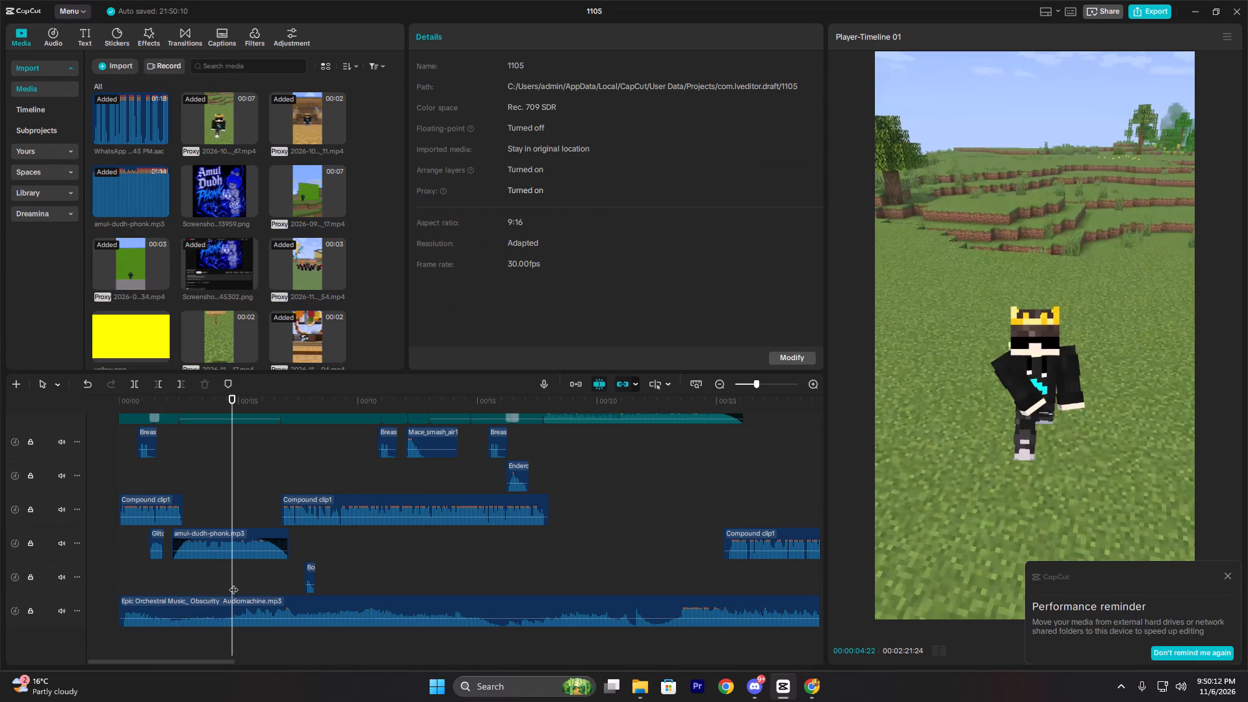
pyautogui.press('space')
pyautogui.click(239, 582)
pyautogui.click(241, 582)
pyautogui.press('space')
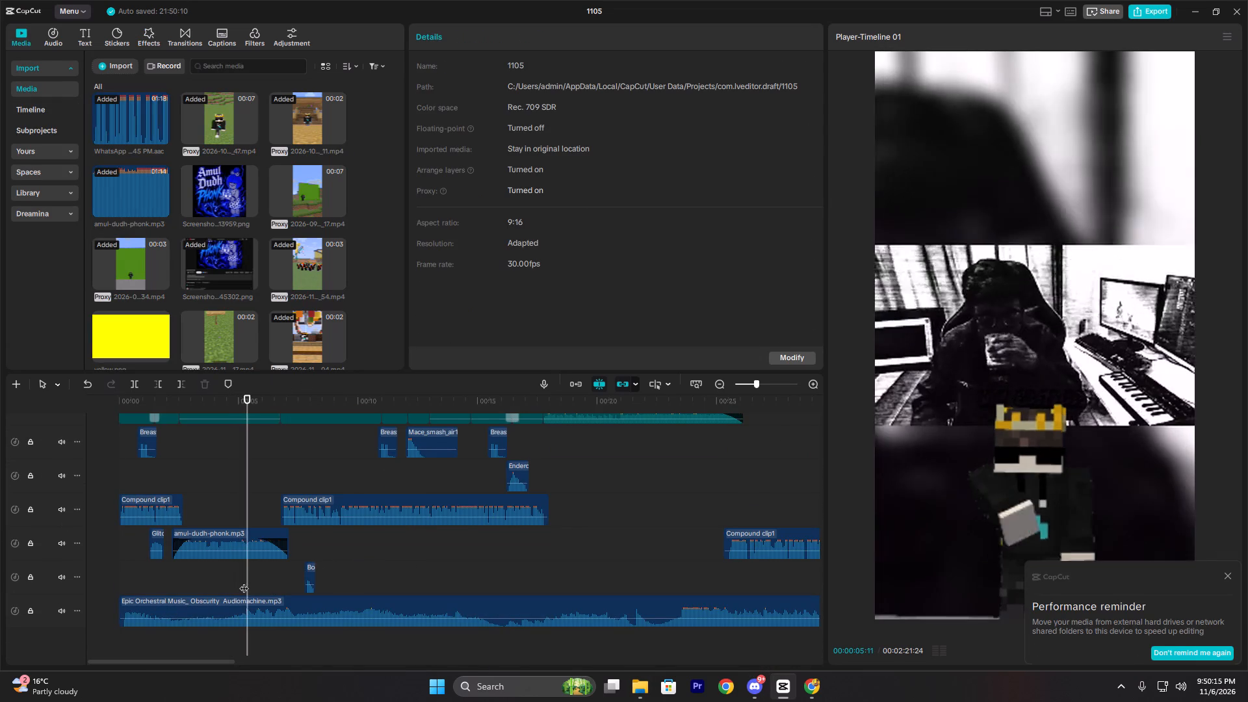
pyautogui.press('space')
pyautogui.click(244, 577)
pyautogui.click(255, 606)
pyautogui.press('q')
pyautogui.moveTo(319, 612); pyautogui.dragTo(213, 617)
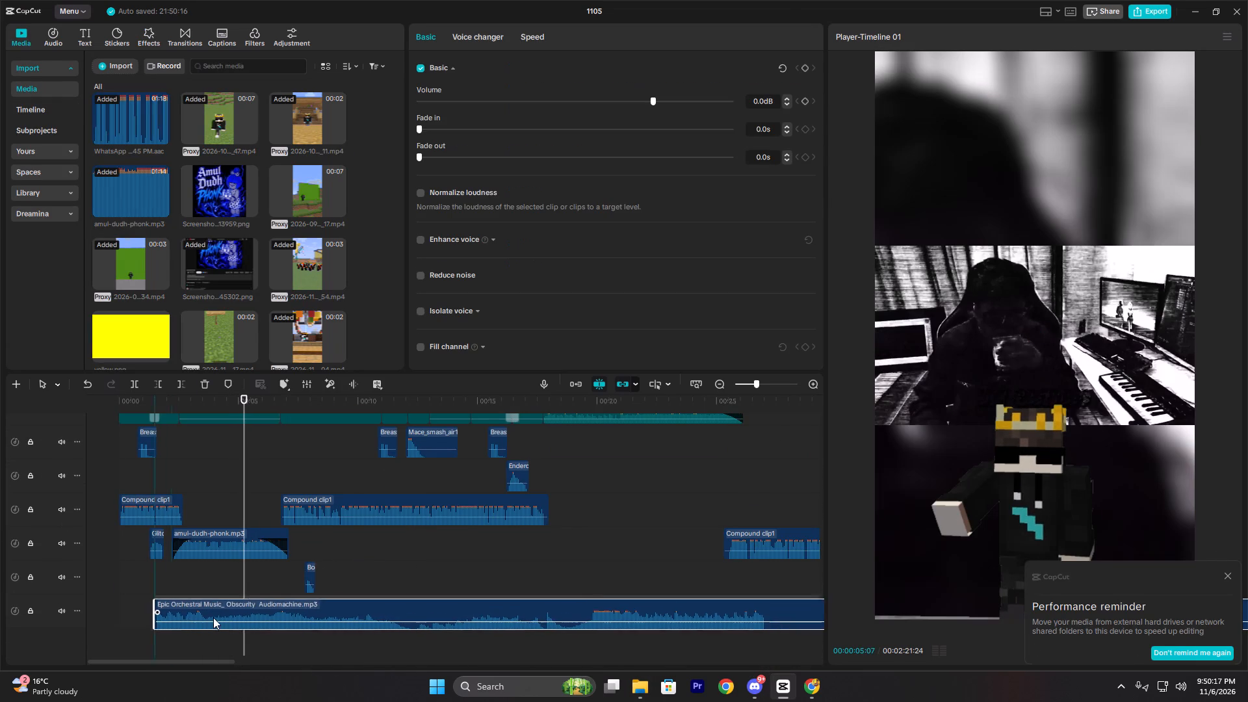
pyautogui.moveTo(213, 617); pyautogui.dragTo(195, 621)
# Trim the orchestral music's end at 00:00:02:12, where the amul-dudh-phonk clip begins.
pyautogui.click(128, 570)
pyautogui.moveTo(128, 570); pyautogui.dragTo(114, 573)
pyautogui.press('space')
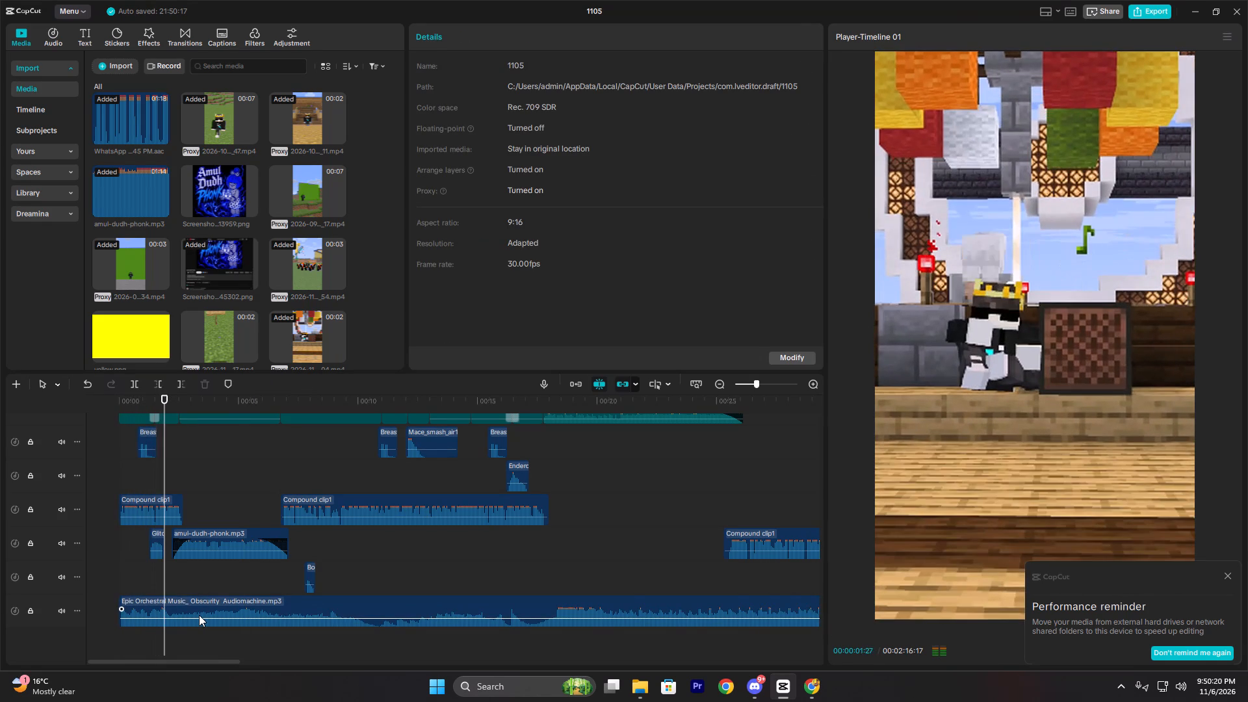
pyautogui.press('space')
pyautogui.click(164, 485)
pyautogui.press('space')
pyautogui.press('space')
pyautogui.press('space')
pyautogui.press('space')
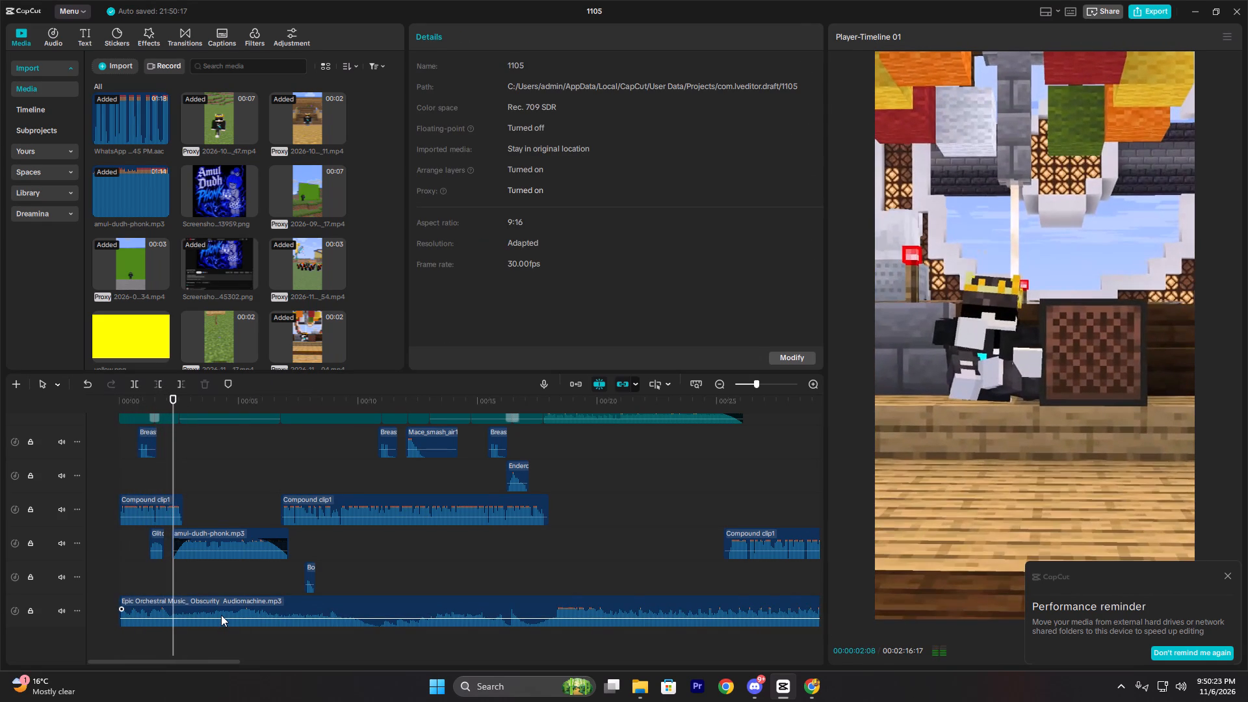
pyautogui.click(221, 615)
pyautogui.press('space')
pyautogui.press('space')
pyautogui.write('w')
# Lower the orchestral music clip's volume to -12.7 dB and listen to the intro mix.
pyautogui.click(125, 577)
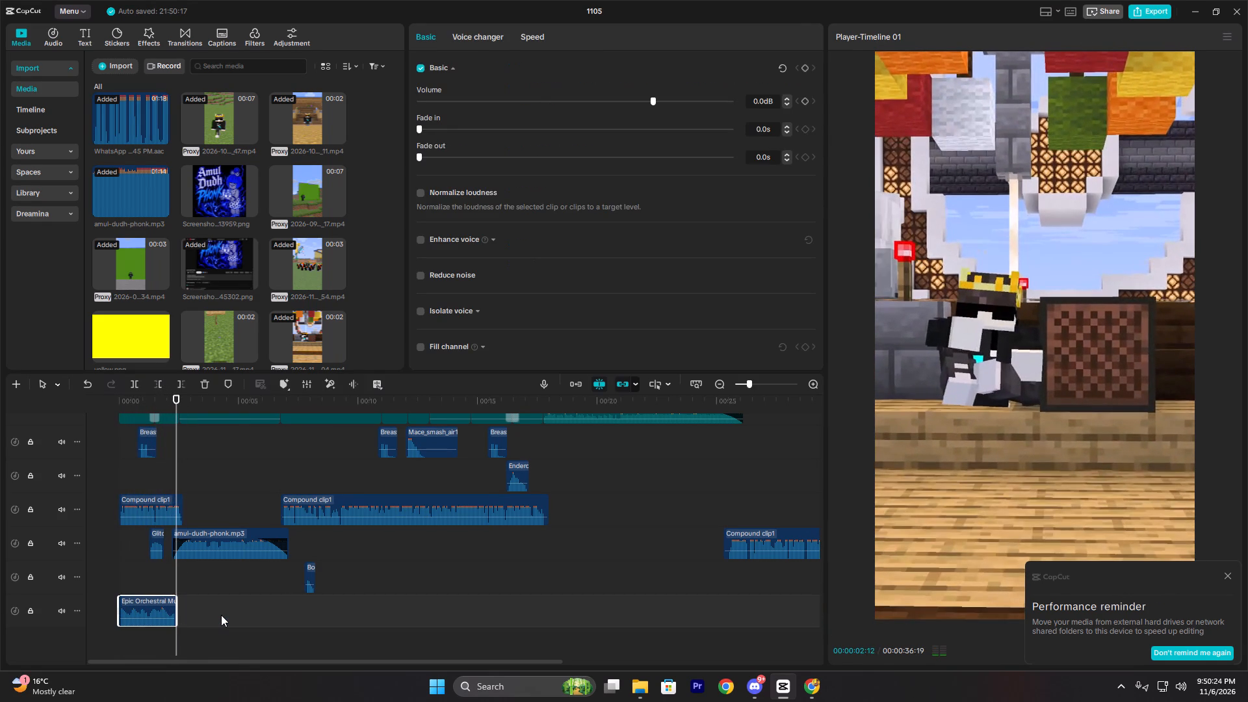
pyautogui.moveTo(125, 577); pyautogui.dragTo(114, 577)
pyautogui.click(149, 614)
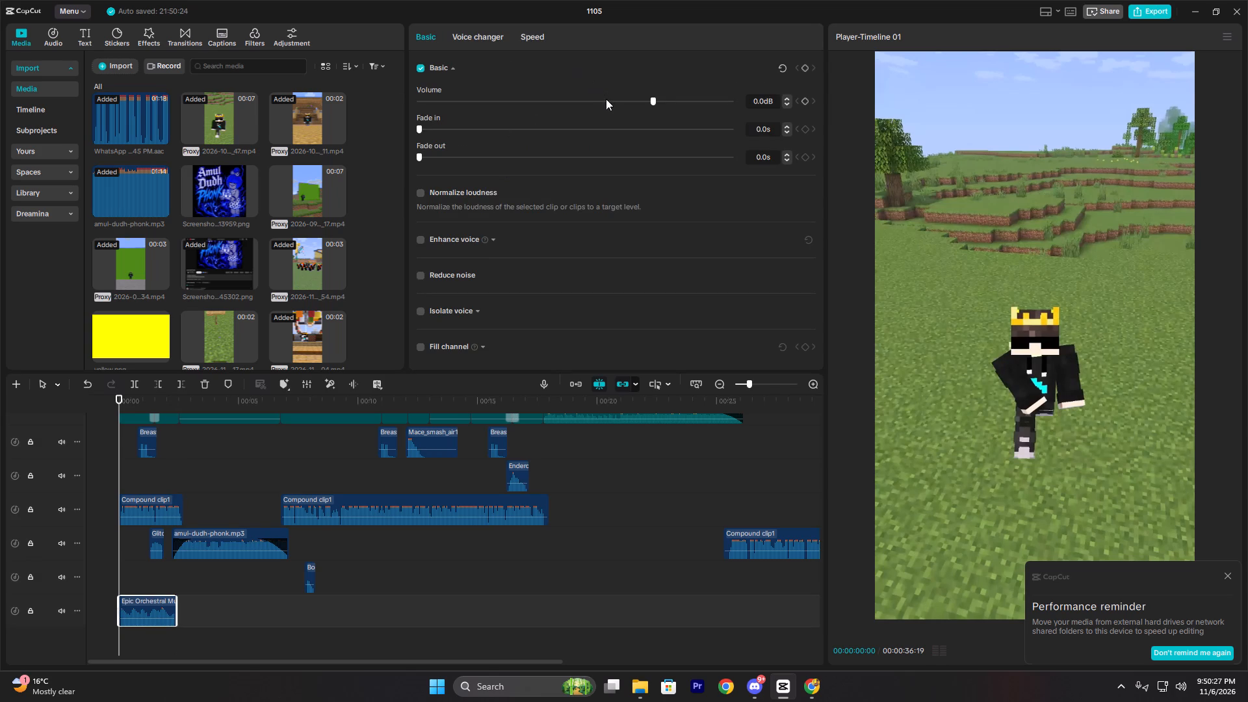
pyautogui.click(574, 96)
pyautogui.moveTo(570, 97); pyautogui.dragTo(580, 101)
pyautogui.press('space')
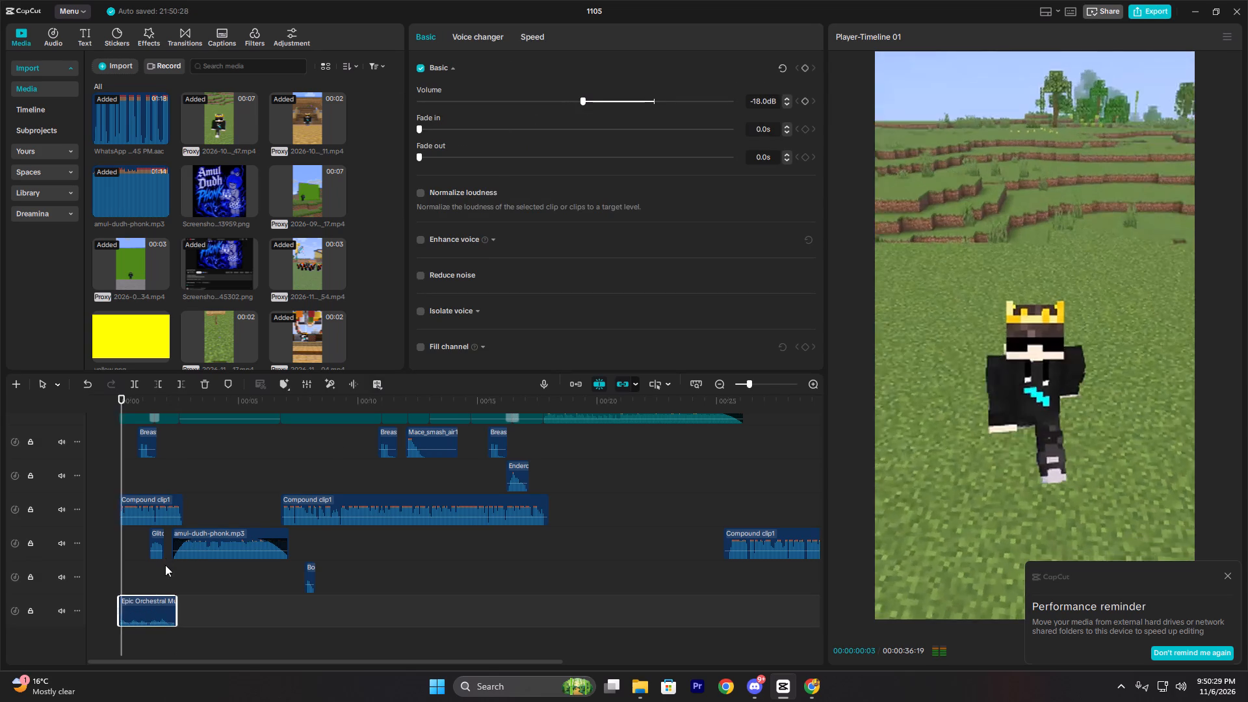
pyautogui.press('space')
pyautogui.moveTo(578, 102); pyautogui.dragTo(517, 231)
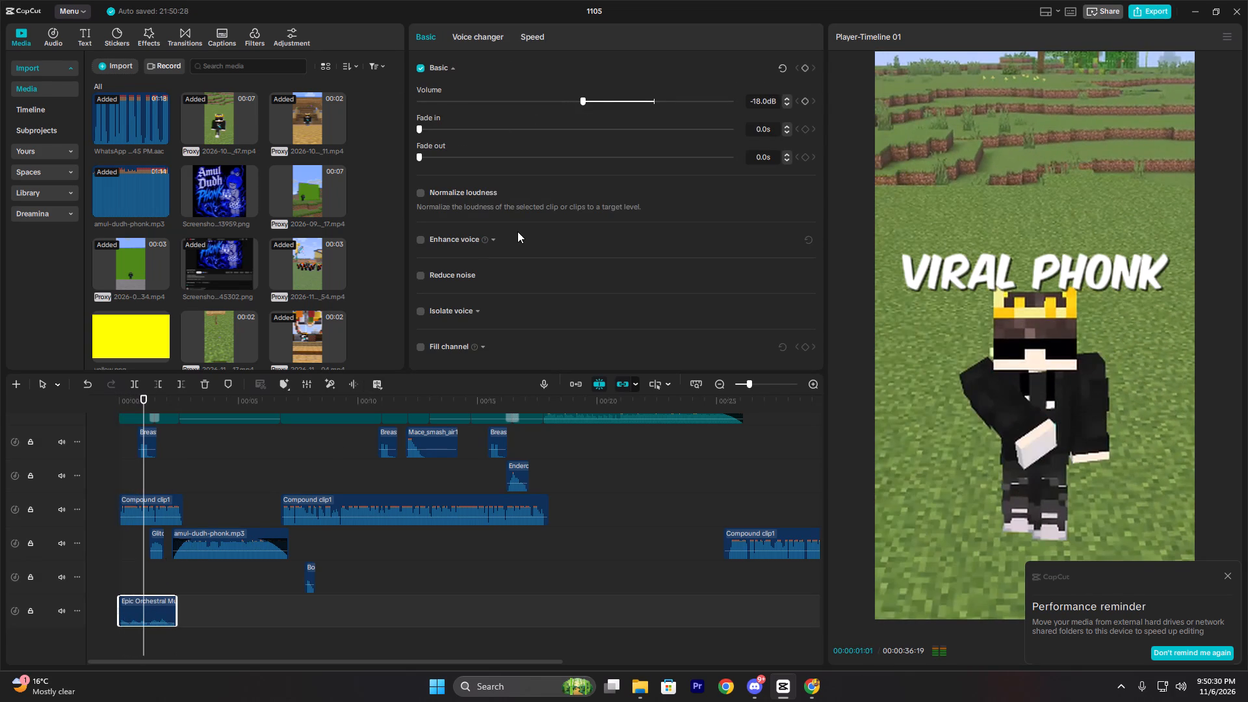
pyautogui.moveTo(517, 231); pyautogui.dragTo(601, 107)
pyautogui.click(130, 542)
pyautogui.moveTo(130, 542); pyautogui.dragTo(109, 545)
pyautogui.press('space')
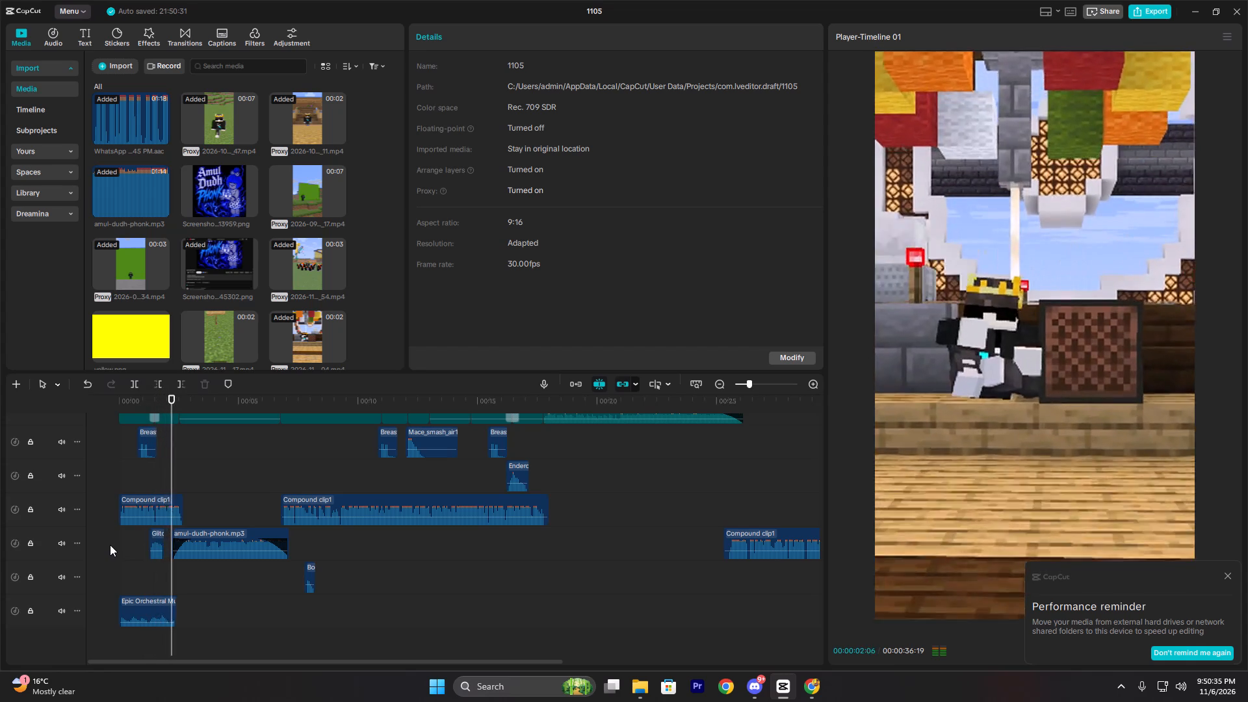
pyautogui.press('space')
# Extend the orchestral clip's end slightly and give it a fade-out of about 0.5 s.
pyautogui.click(155, 619)
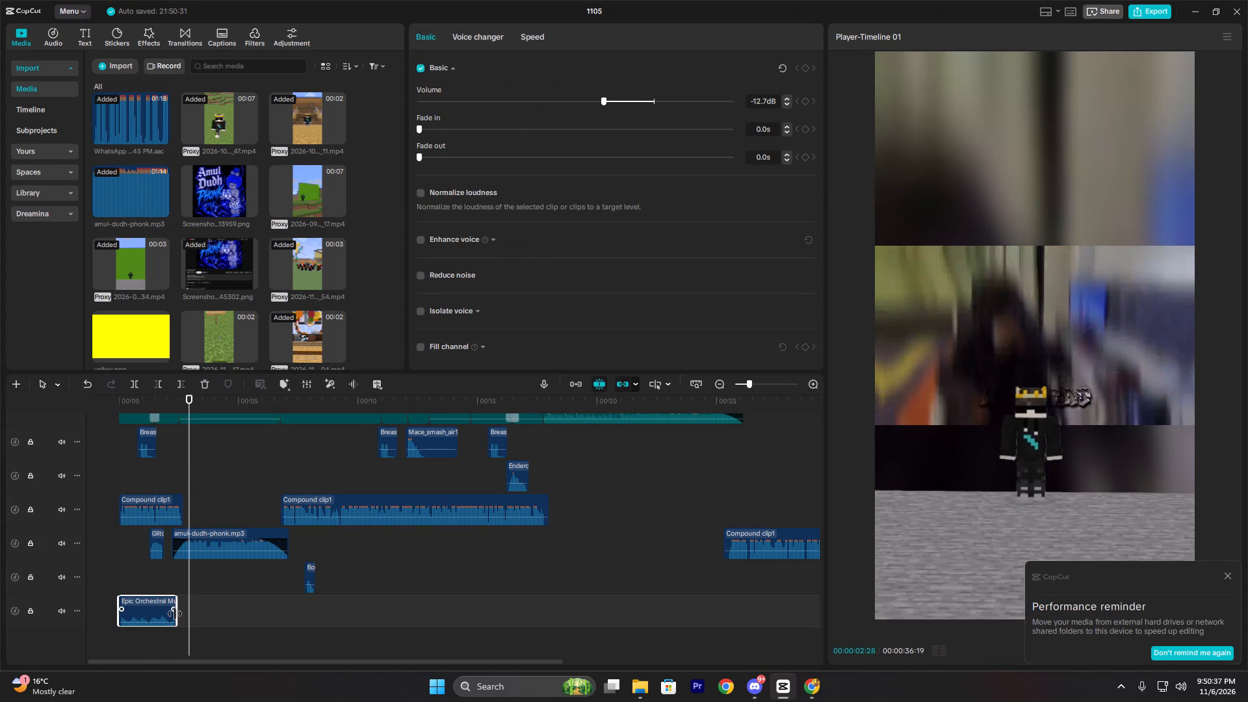
pyautogui.click(175, 614)
pyautogui.moveTo(174, 610); pyautogui.dragTo(162, 610)
pyautogui.moveTo(162, 610); pyautogui.dragTo(165, 614)
pyautogui.click(161, 578)
pyautogui.press('space')
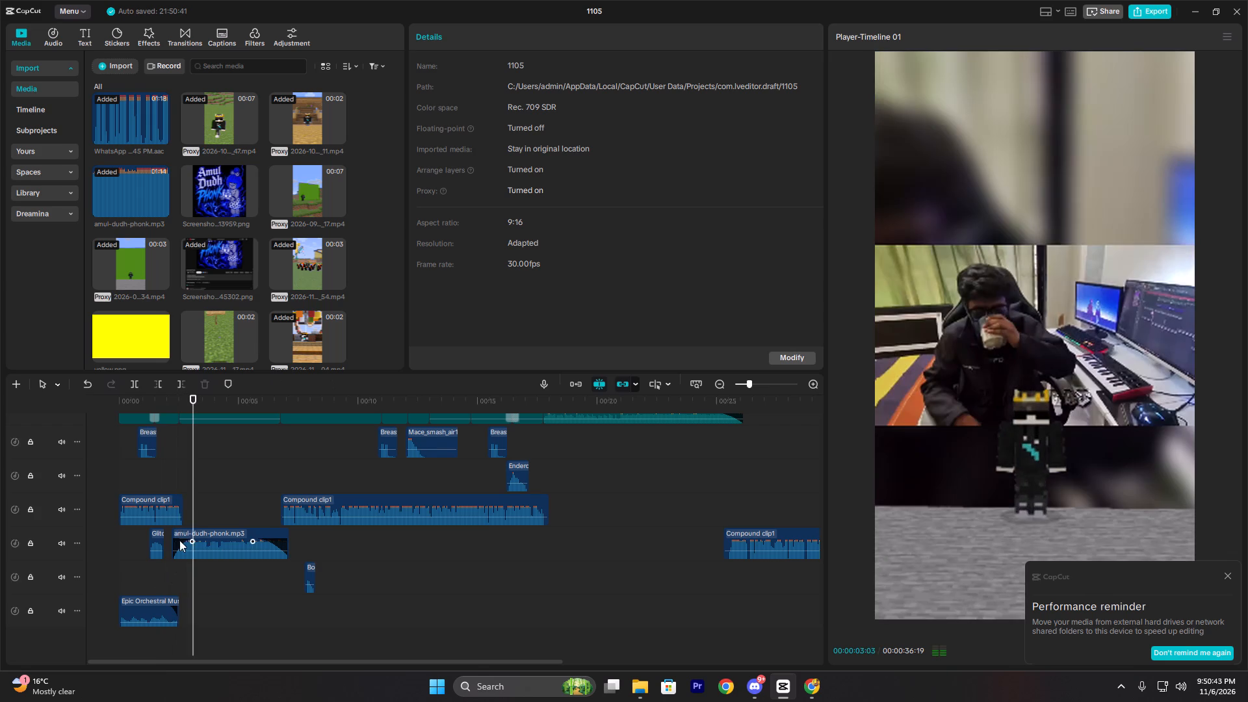
pyautogui.press('space')
# Return the playhead to 00:00:00:00 and dismiss the performance reminder.
pyautogui.click(170, 478)
pyautogui.moveTo(170, 478); pyautogui.dragTo(95, 491)
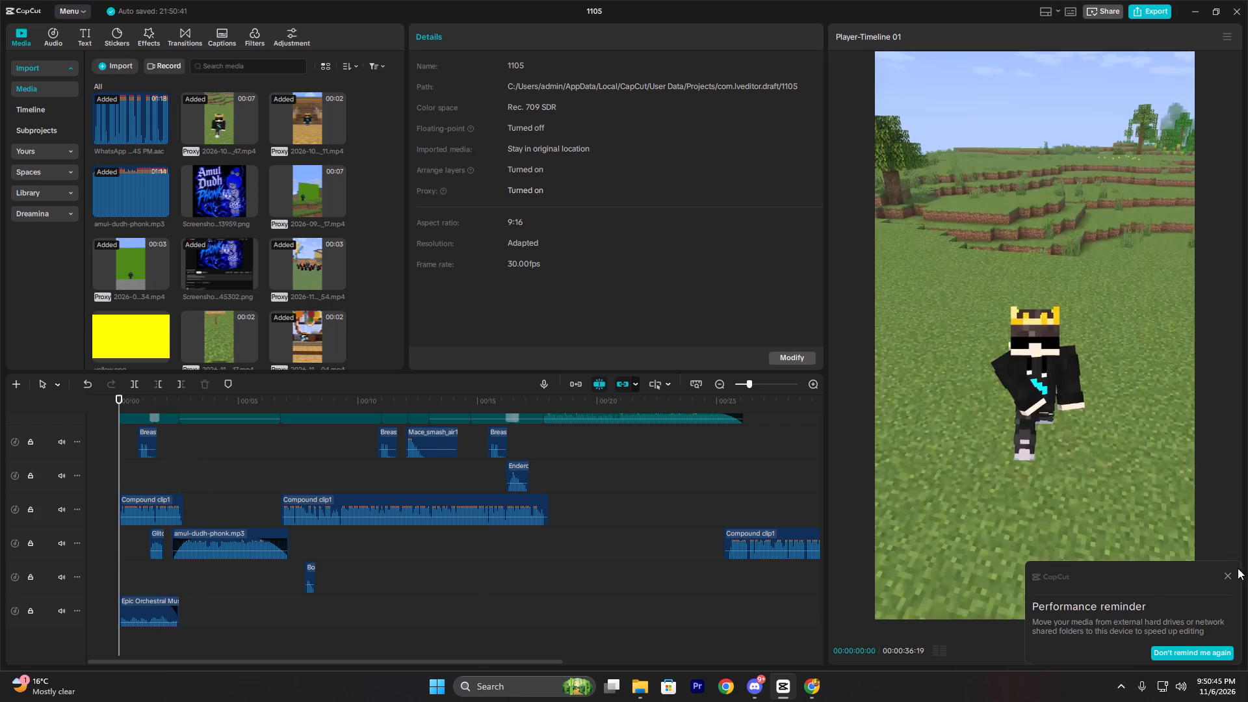
pyautogui.click(1229, 575)
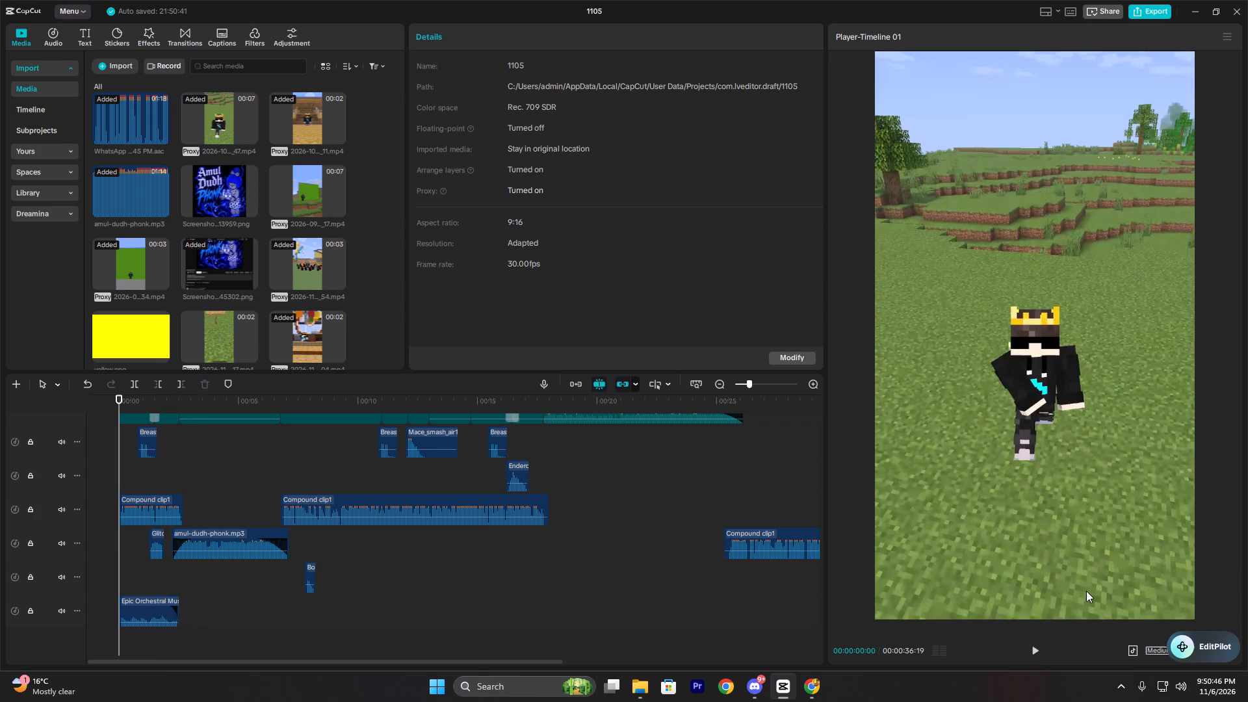
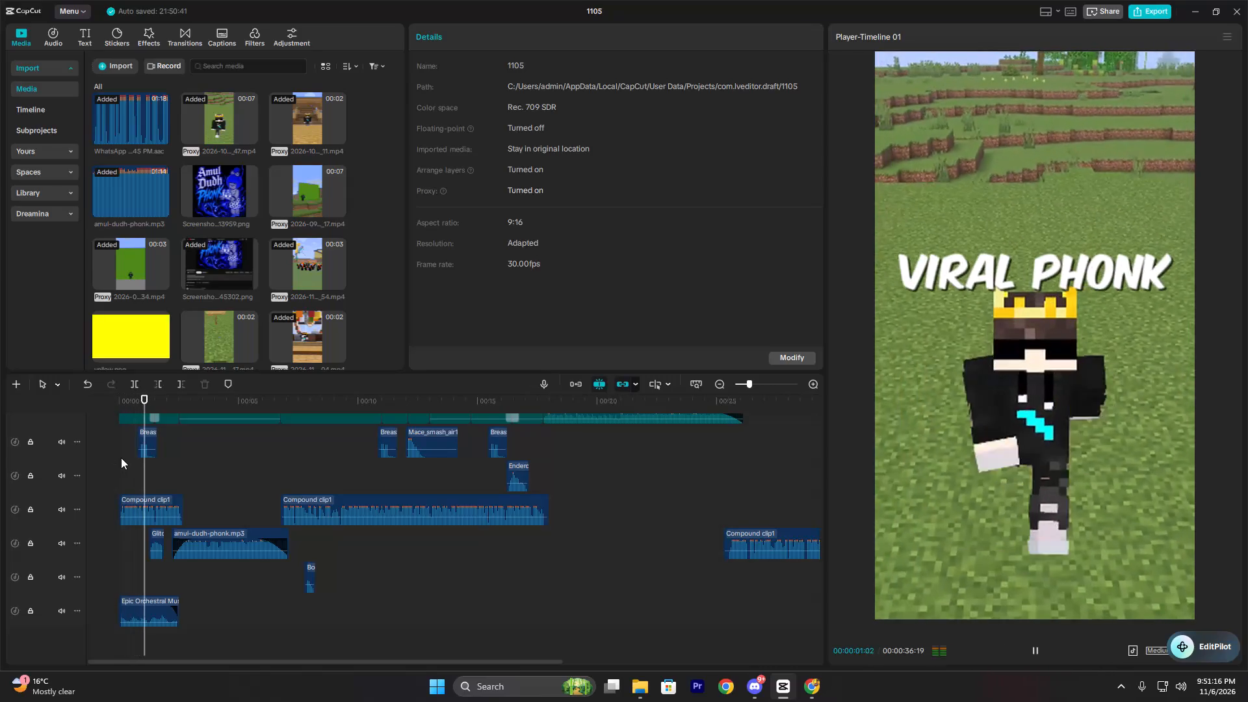
# Replay the intro from the start to hear the audio mix.
pyautogui.press('space')
pyautogui.doubleClick(121, 458)
pyautogui.press('space')
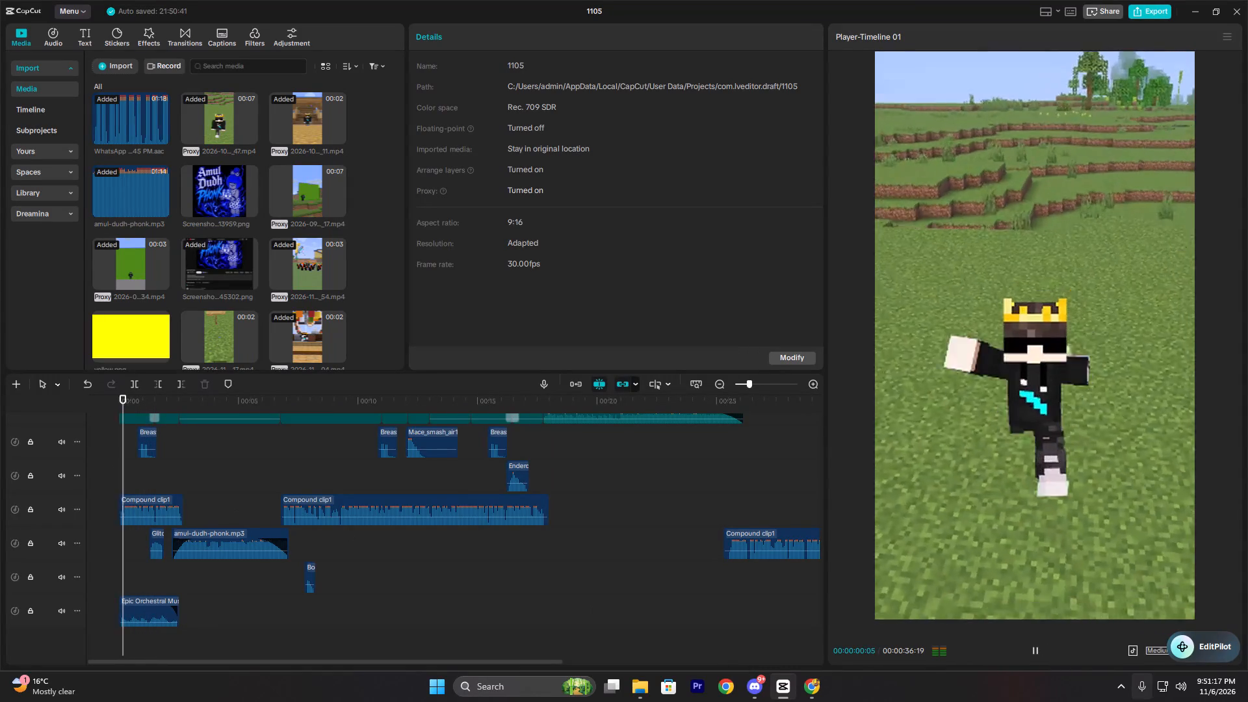
pyautogui.press('space')
# In the Windows volume mixer, raise CapCut's level and lower Discord's to a little under half.
pyautogui.click(1186, 686)
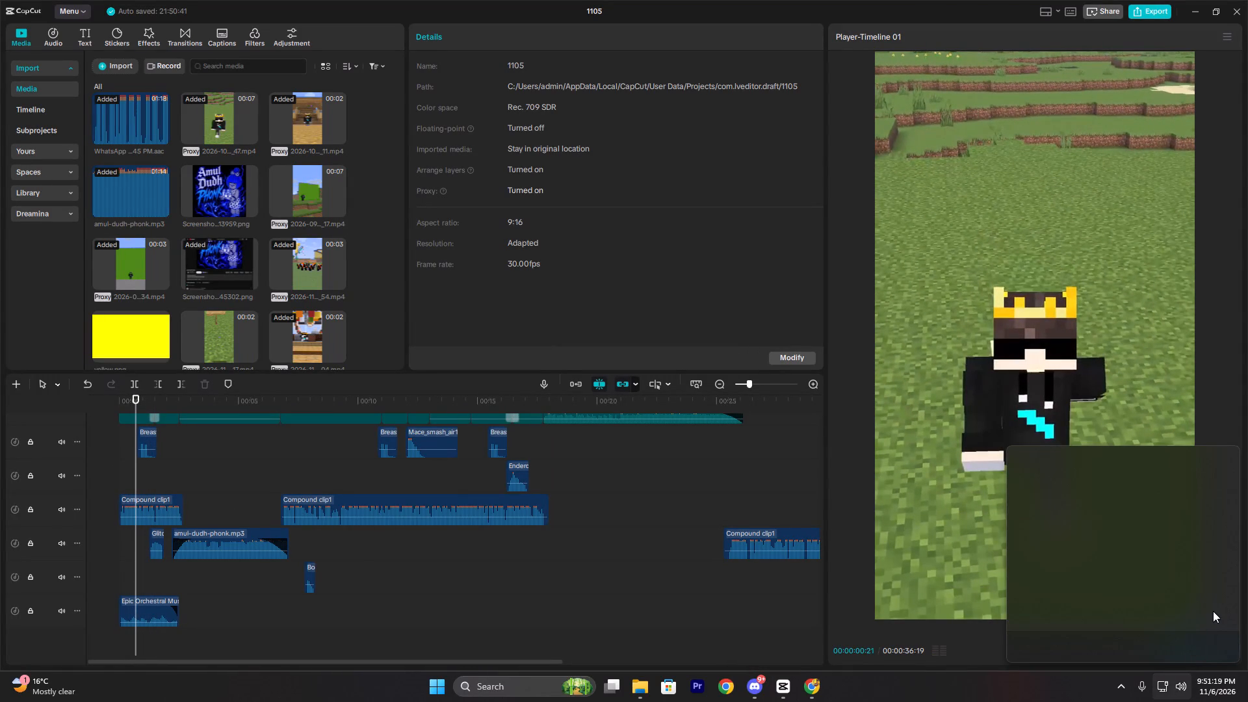
pyautogui.click(1219, 606)
pyautogui.scroll(-3, 1100, 592)
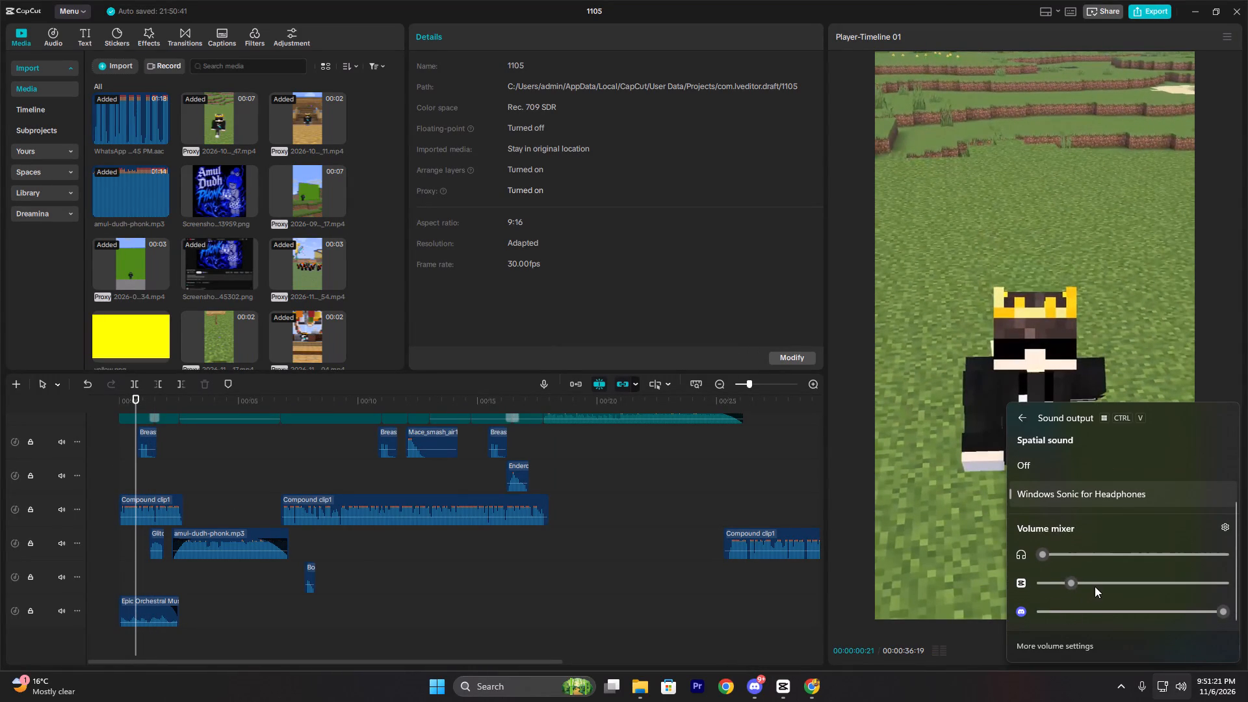
pyautogui.moveTo(1090, 585); pyautogui.dragTo(1247, 600)
pyautogui.click(1026, 419)
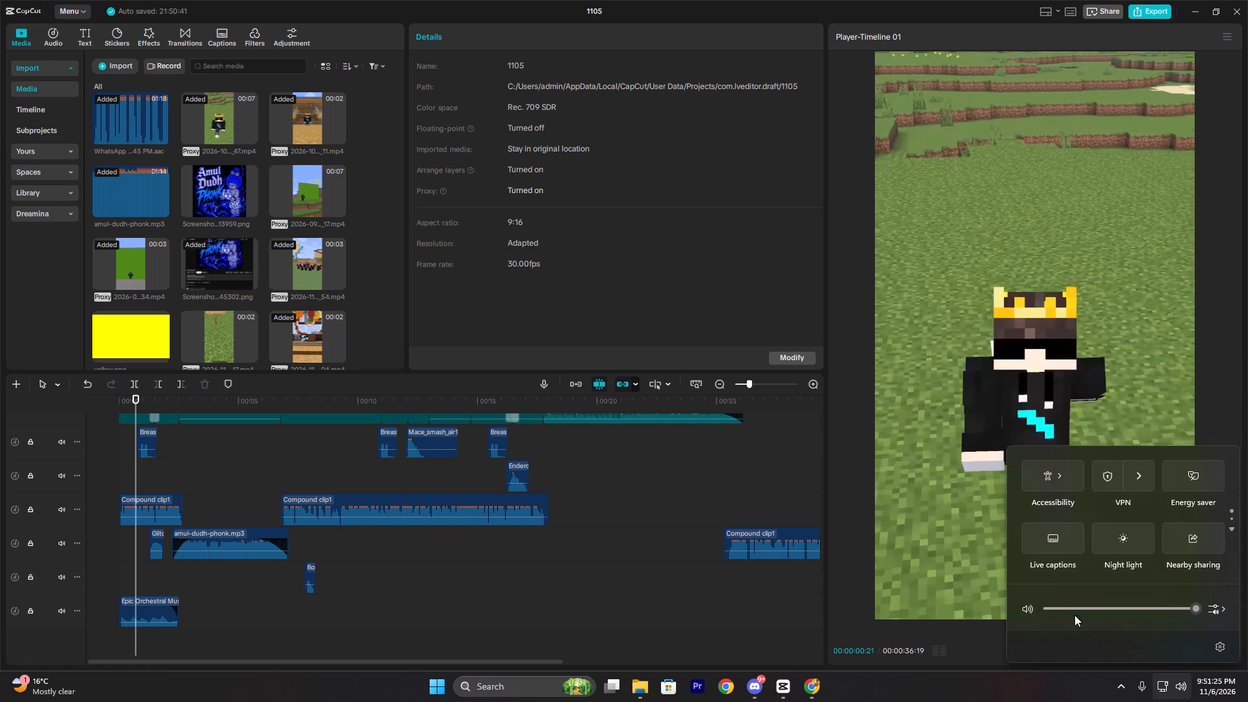
pyautogui.click(1217, 616)
pyautogui.scroll(-3, 1184, 609)
pyautogui.moveTo(1150, 614); pyautogui.dragTo(1152, 601)
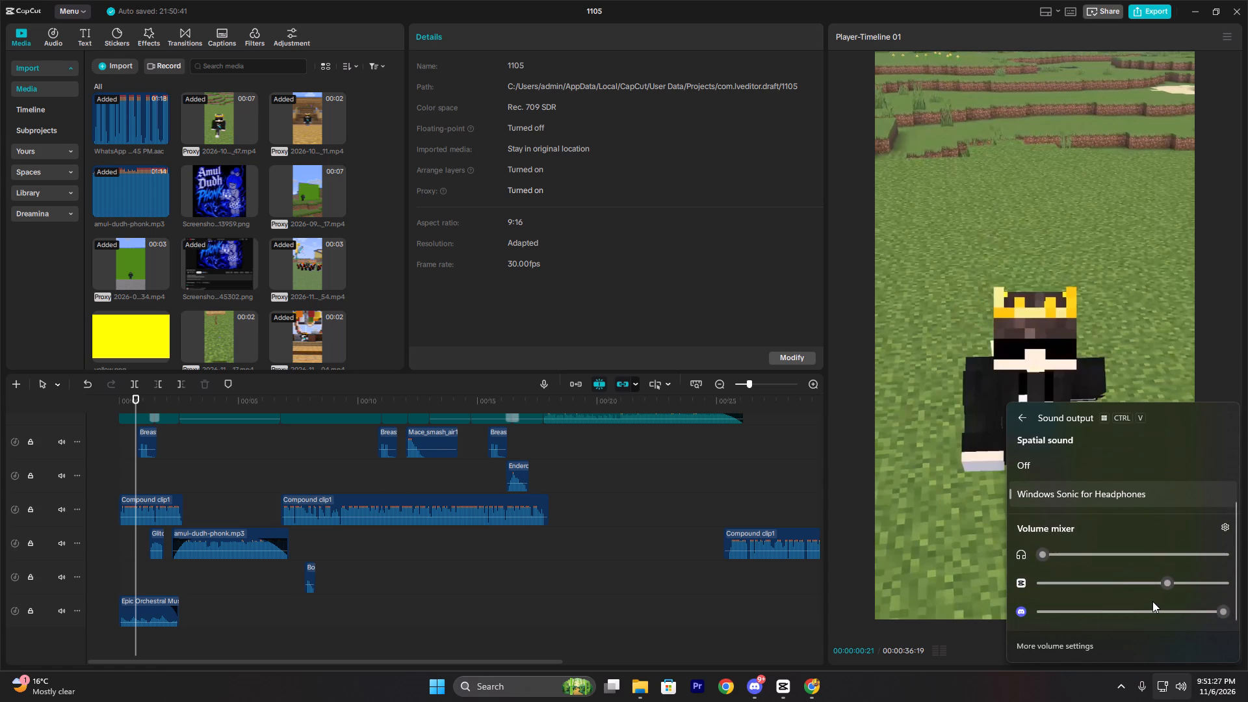
pyautogui.moveTo(1152, 601); pyautogui.dragTo(1115, 614)
pyautogui.moveTo(1163, 581); pyautogui.dragTo(1247, 573)
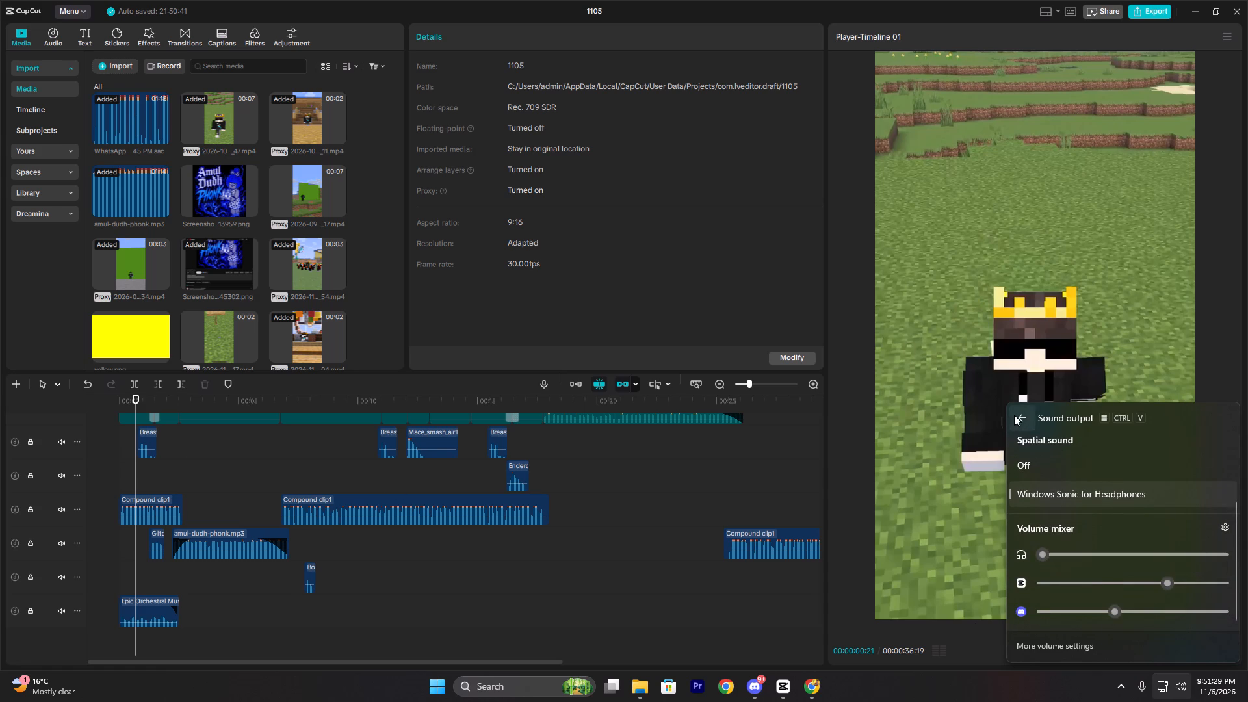
pyautogui.click(1014, 415)
# Play the intro again from 00:00:00:00 to judge the orchestral music against the voice-over.
pyautogui.doubleClick(120, 461)
pyautogui.press('space')
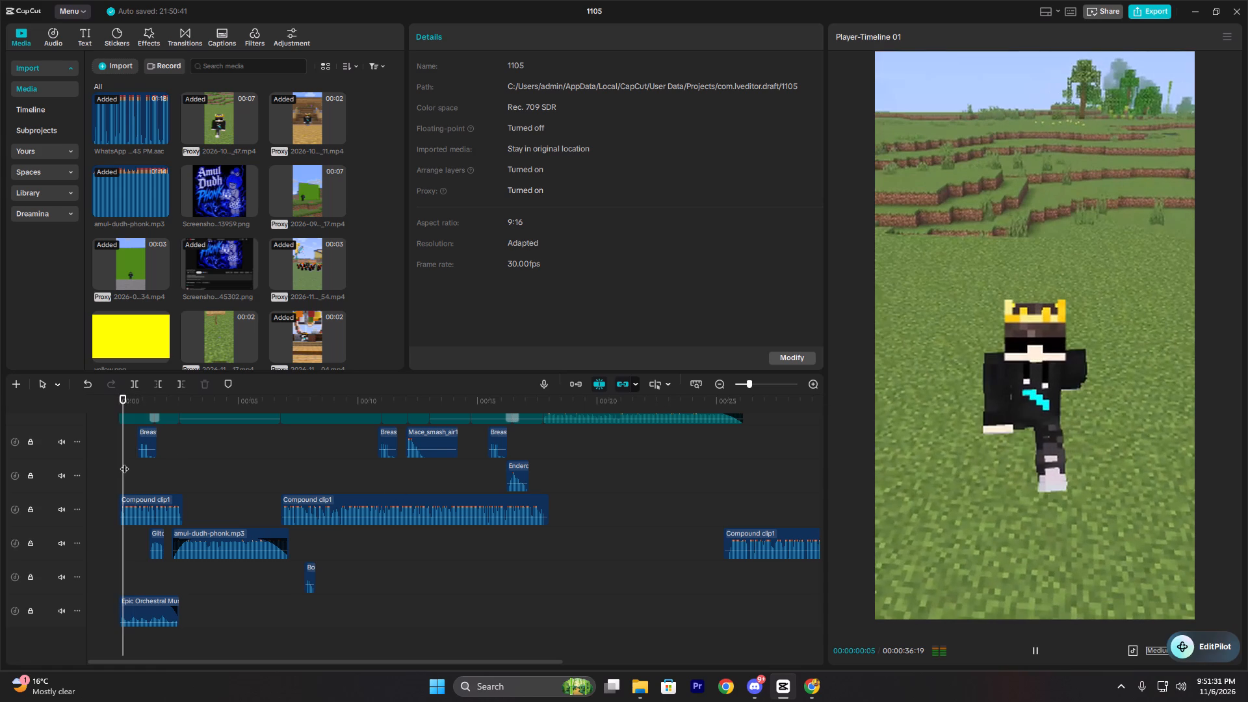
pyautogui.press('space')
pyautogui.click(135, 466)
pyautogui.moveTo(135, 466); pyautogui.dragTo(122, 470)
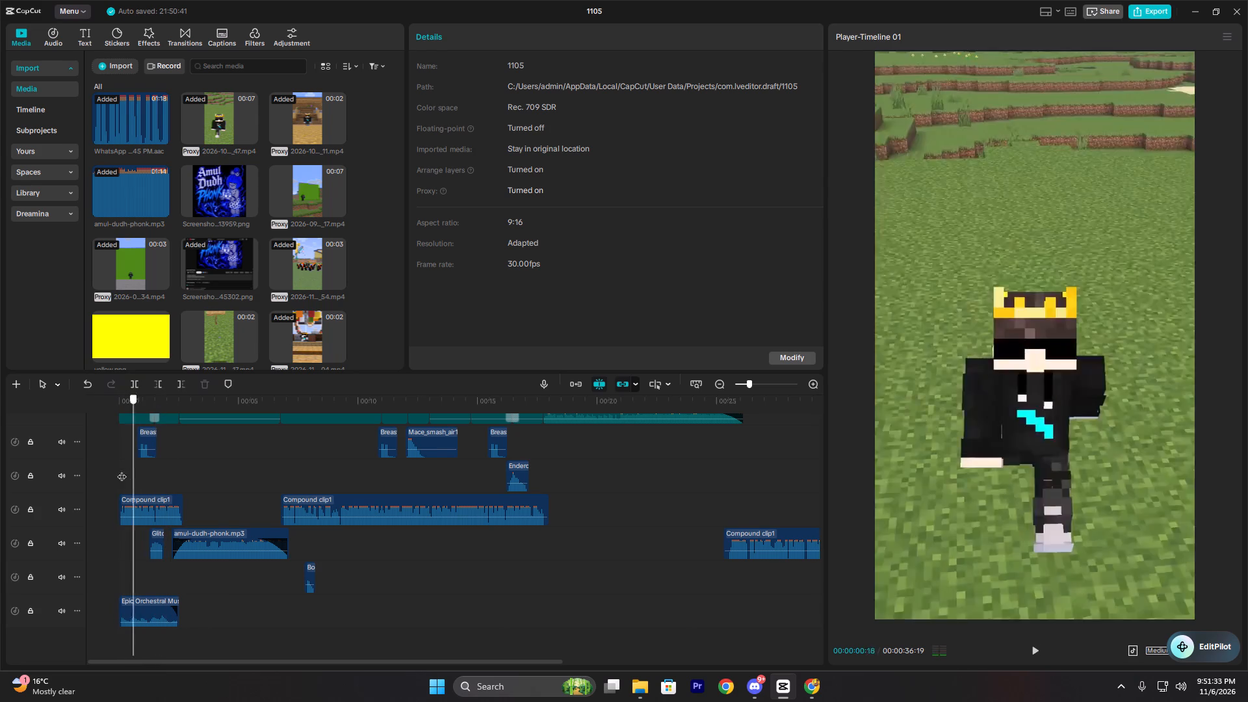
pyautogui.moveTo(122, 470); pyautogui.dragTo(117, 470)
pyautogui.press('space')
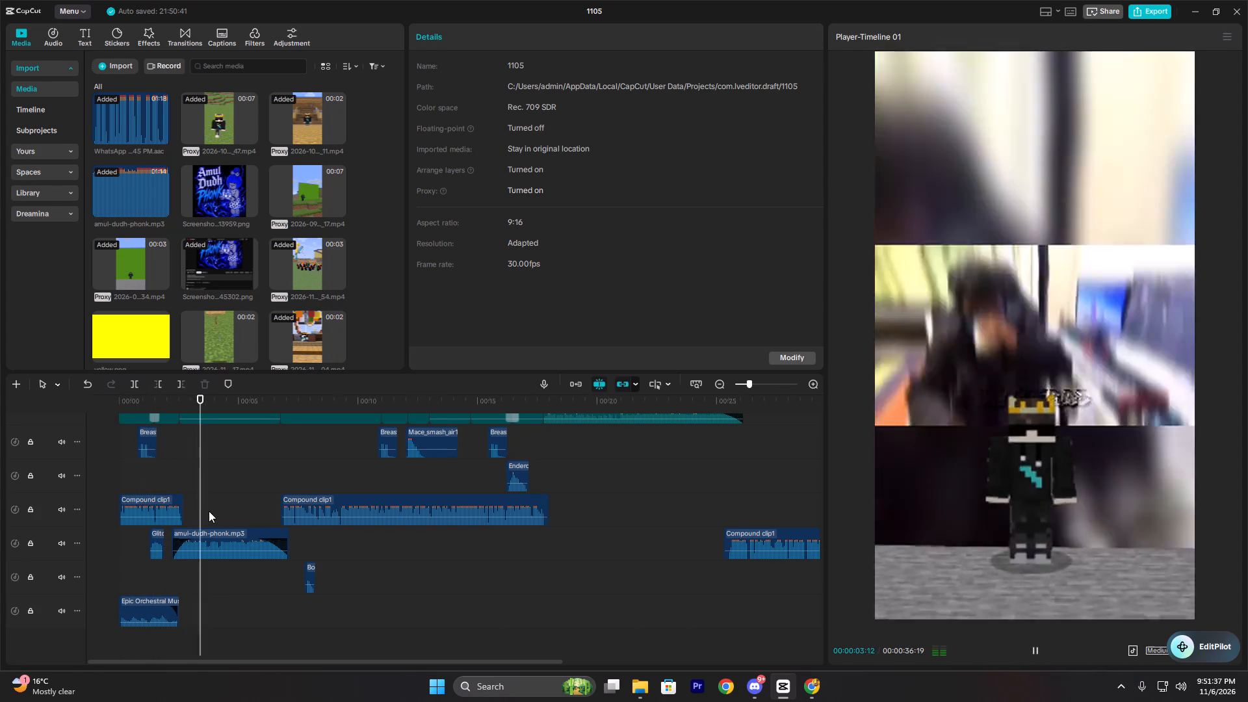
# Set the Epic Orchestral music clip's volume to -8.8 dB.
pyautogui.click(147, 485)
pyautogui.click(152, 606)
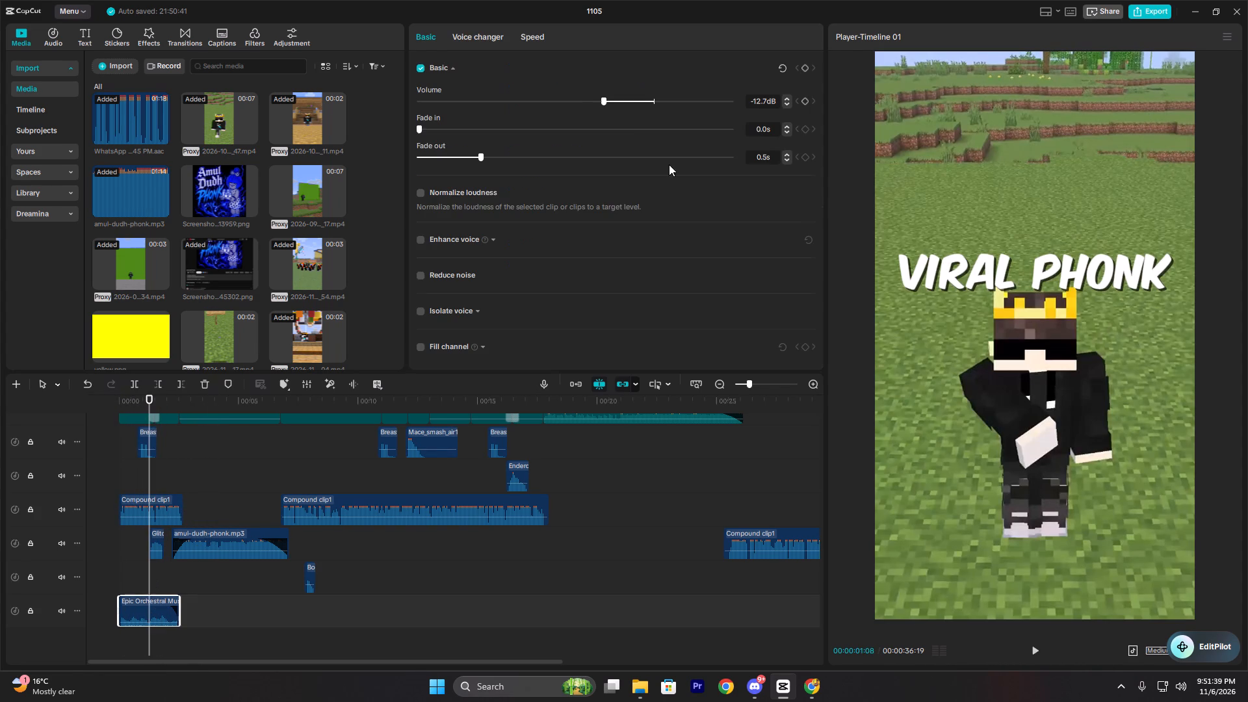
pyautogui.click(127, 560)
pyautogui.moveTo(127, 560); pyautogui.dragTo(110, 562)
pyautogui.press('space')
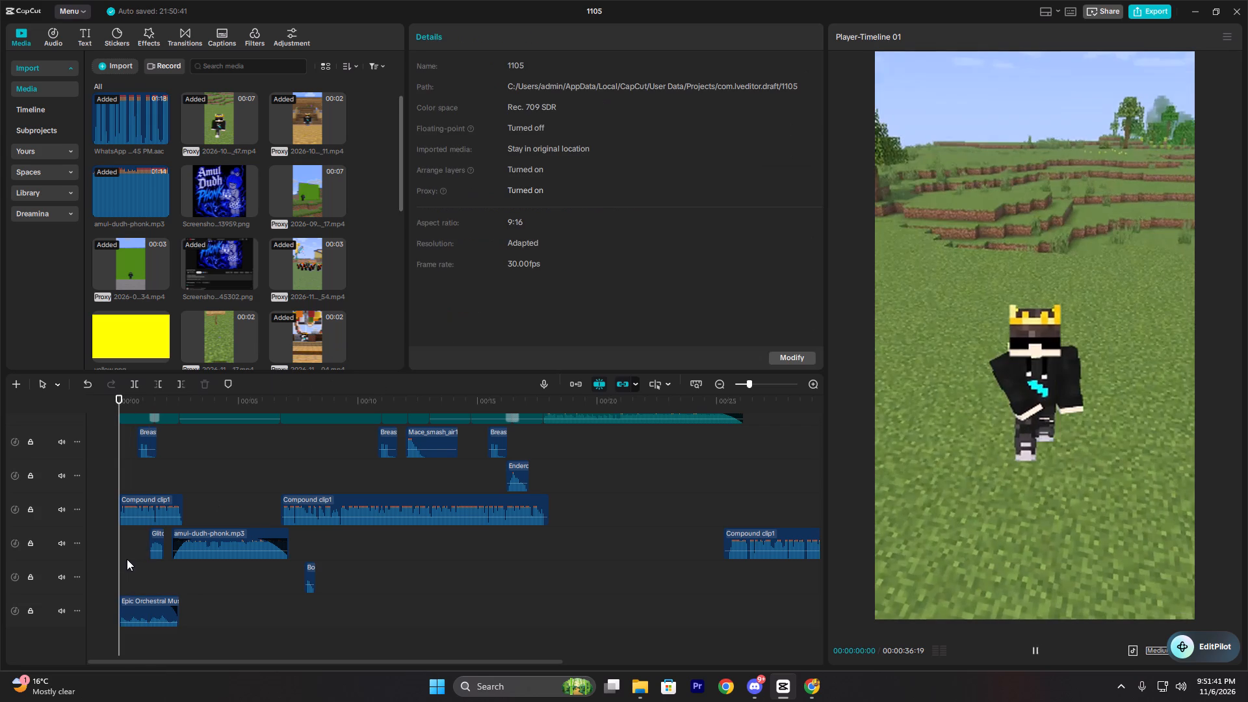
pyautogui.press('space')
pyautogui.click(149, 616)
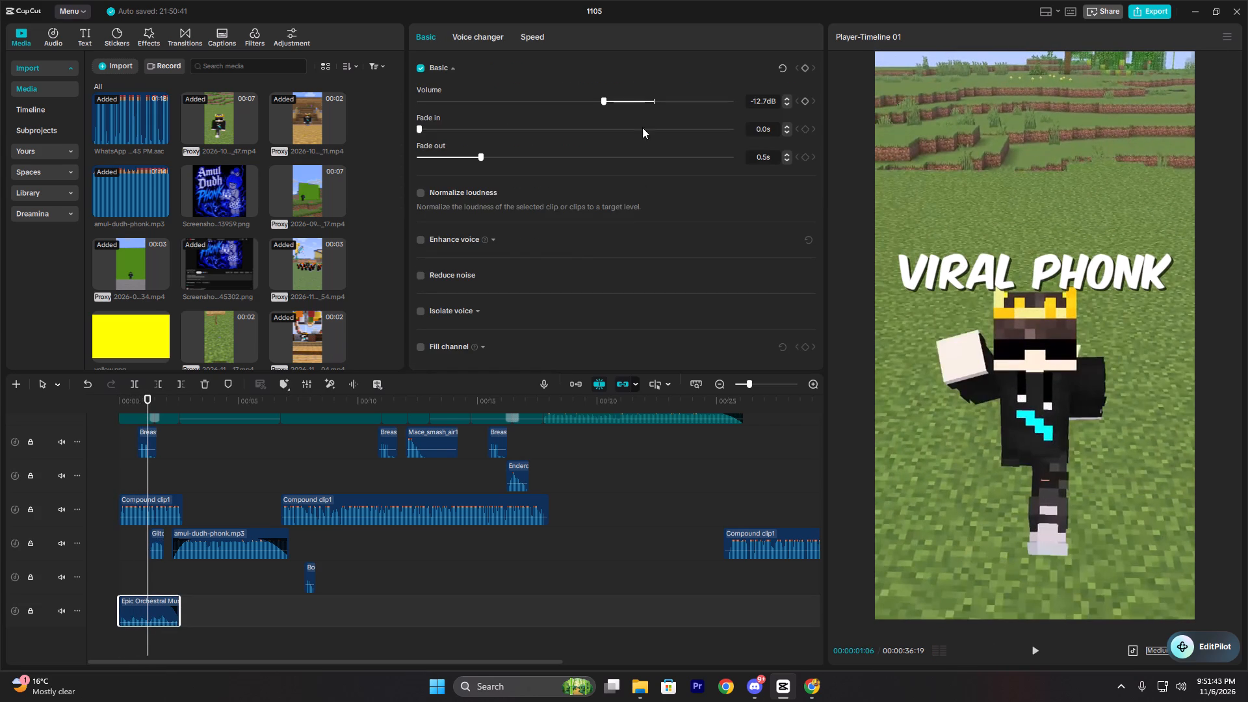
pyautogui.moveTo(606, 97); pyautogui.dragTo(616, 101)
# Play the edit from the start through the end of the Tata Namak section, checking the sound mix and cuts.
pyautogui.click(135, 472)
pyautogui.moveTo(135, 472); pyautogui.dragTo(86, 480)
pyautogui.press('space')
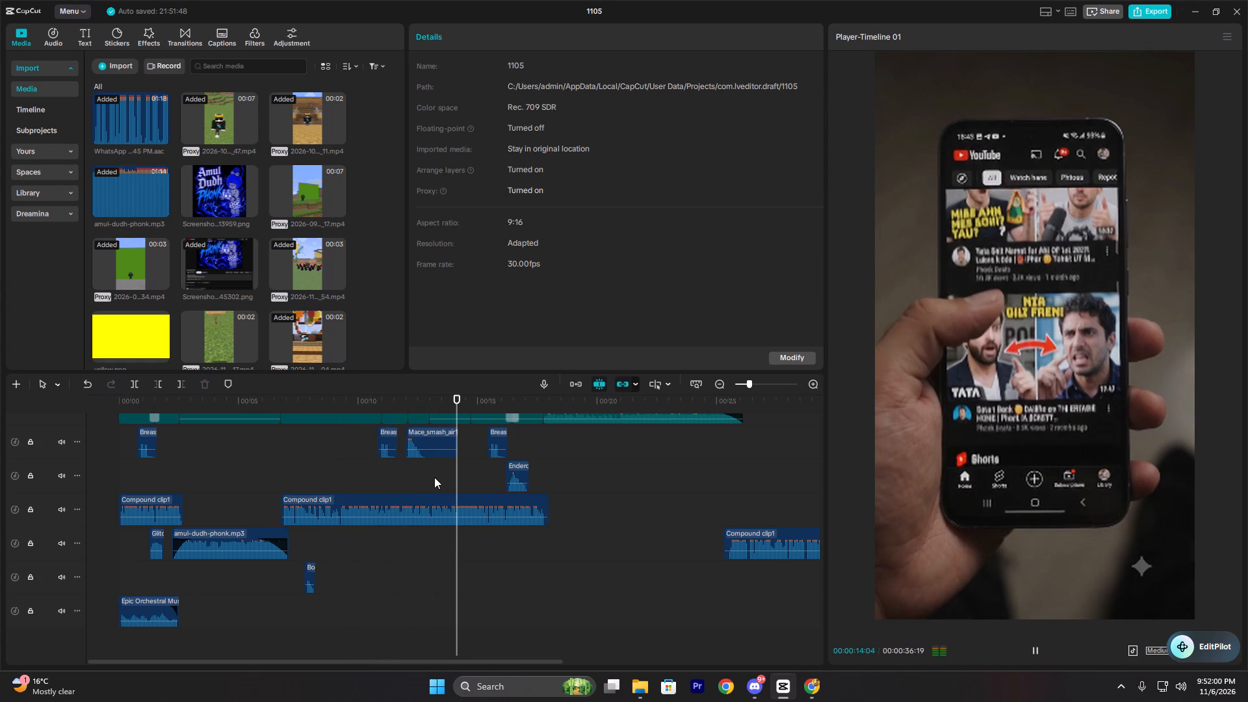
pyautogui.scroll(6, 470, 479)
pyautogui.click(452, 438)
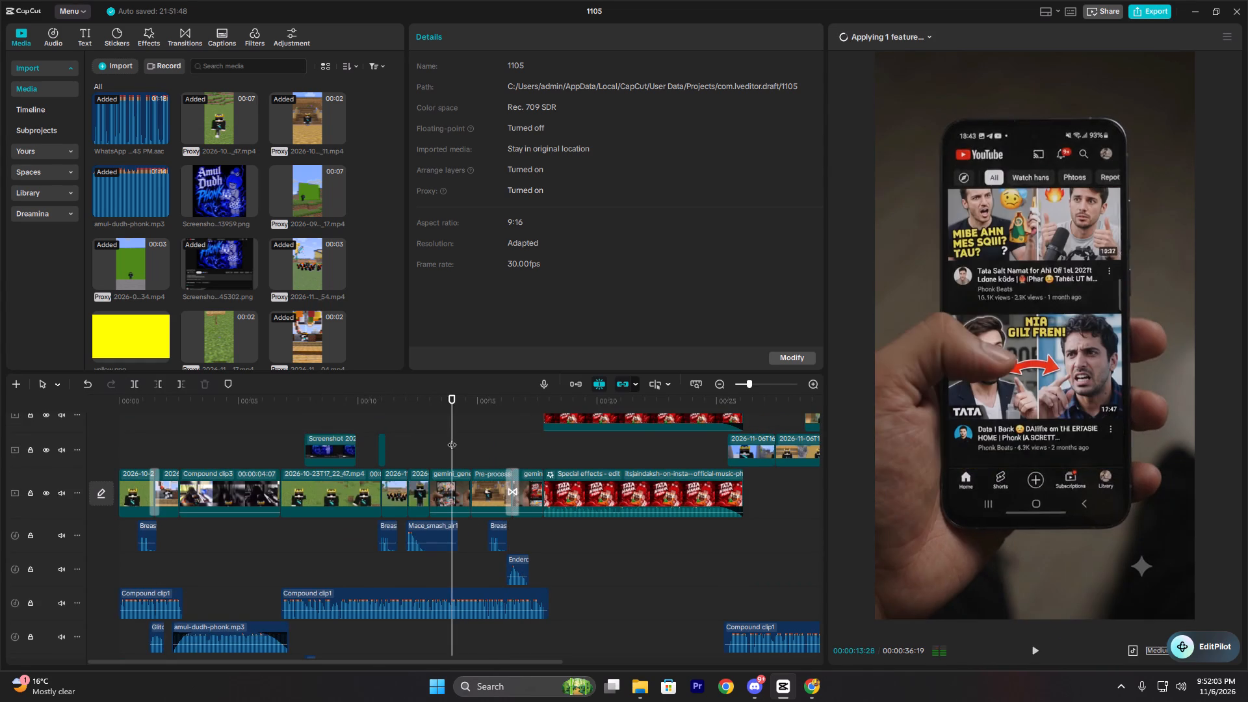
pyautogui.press('space')
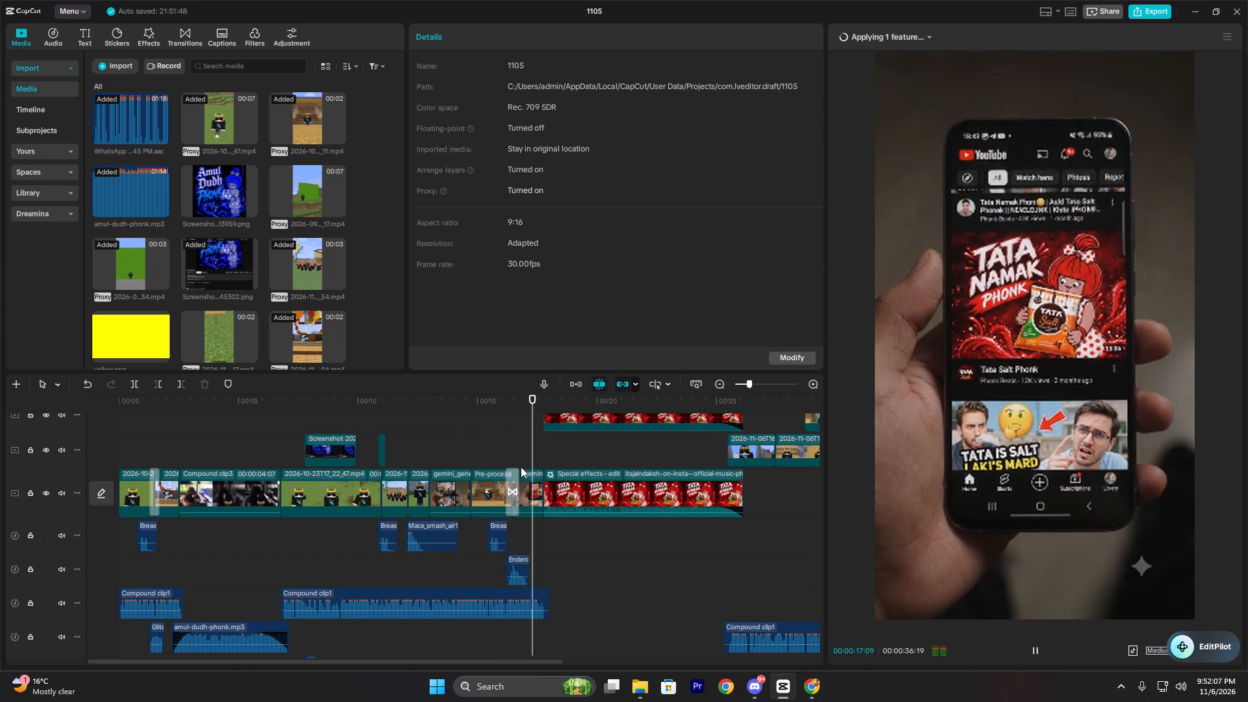
pyautogui.keyDown('ctrl'); pyautogui.scroll(-7, 608, 477); pyautogui.keyUp('ctrl')
pyautogui.keyDown('ctrl'); pyautogui.scroll(1, 635, 488); pyautogui.keyUp('ctrl')
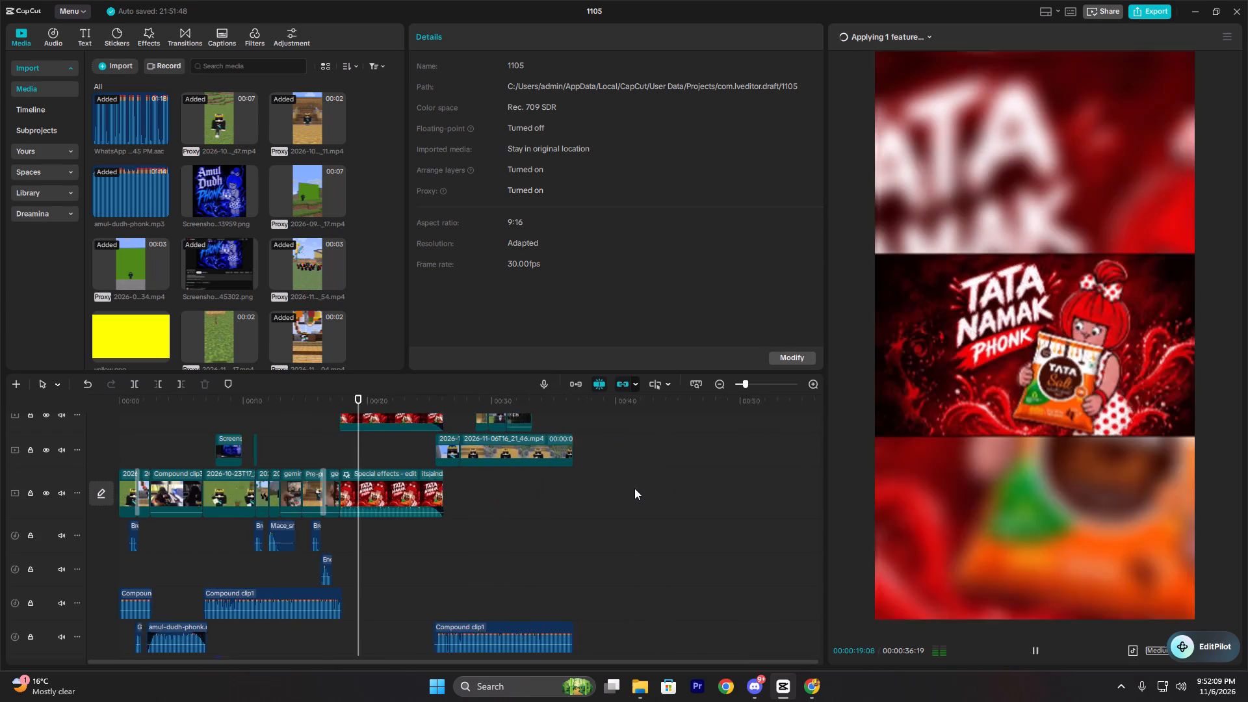
pyautogui.keyDown('ctrl'); pyautogui.scroll(6, 634, 488); pyautogui.keyUp('ctrl')
pyautogui.keyDown('ctrl'); pyautogui.scroll(-3, 597, 488); pyautogui.keyUp('ctrl')
pyautogui.keyDown('ctrl'); pyautogui.scroll(2, 533, 497); pyautogui.keyUp('ctrl')
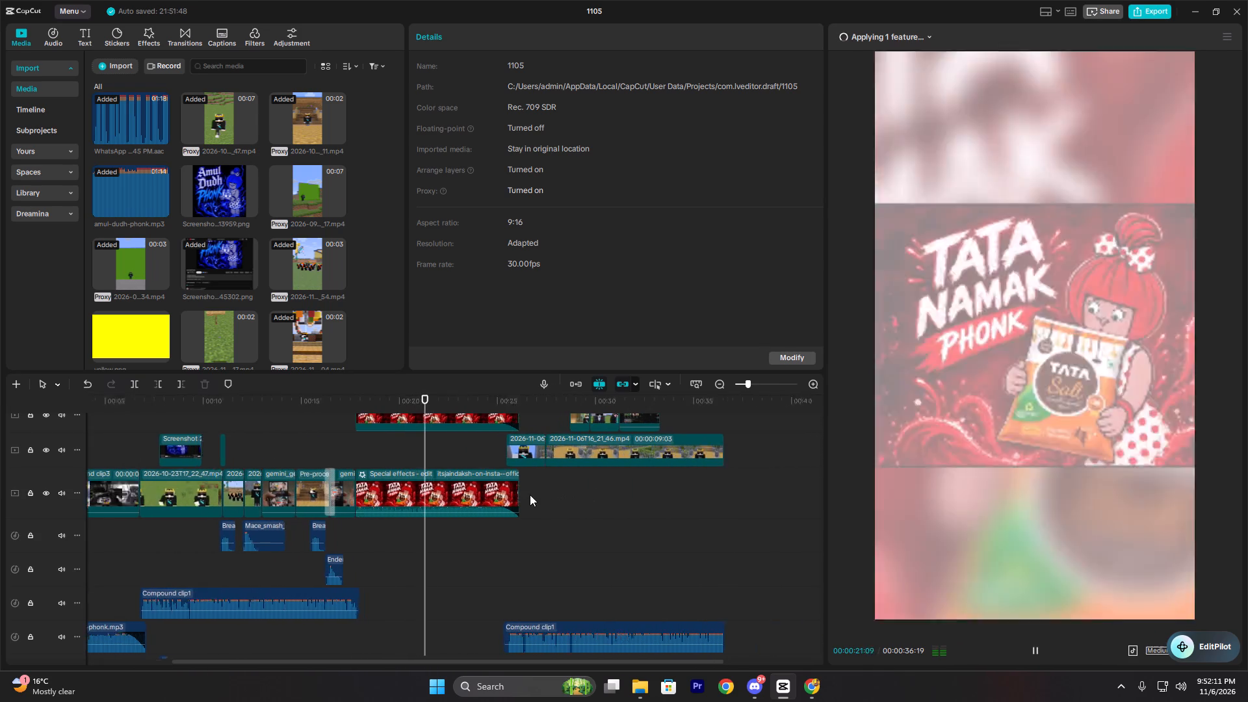
pyautogui.keyDown('ctrl'); pyautogui.scroll(3, 530, 495); pyautogui.keyUp('ctrl')
pyautogui.keyDown('ctrl'); pyautogui.scroll(-8, 529, 494); pyautogui.keyUp('ctrl')
pyautogui.keyDown('ctrl'); pyautogui.scroll(8, 365, 478); pyautogui.keyUp('ctrl')
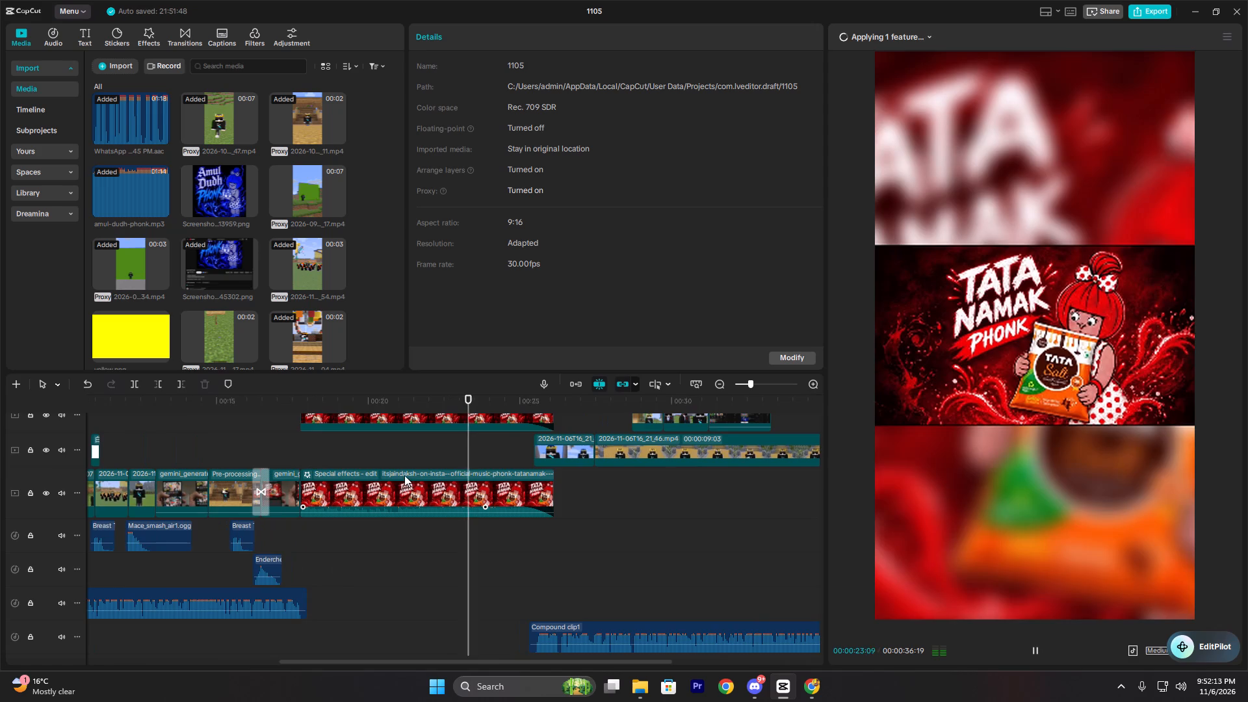
pyautogui.keyDown('ctrl'); pyautogui.scroll(-6, 406, 475); pyautogui.keyUp('ctrl')
pyautogui.keyDown('ctrl'); pyautogui.scroll(6, 420, 469); pyautogui.keyUp('ctrl')
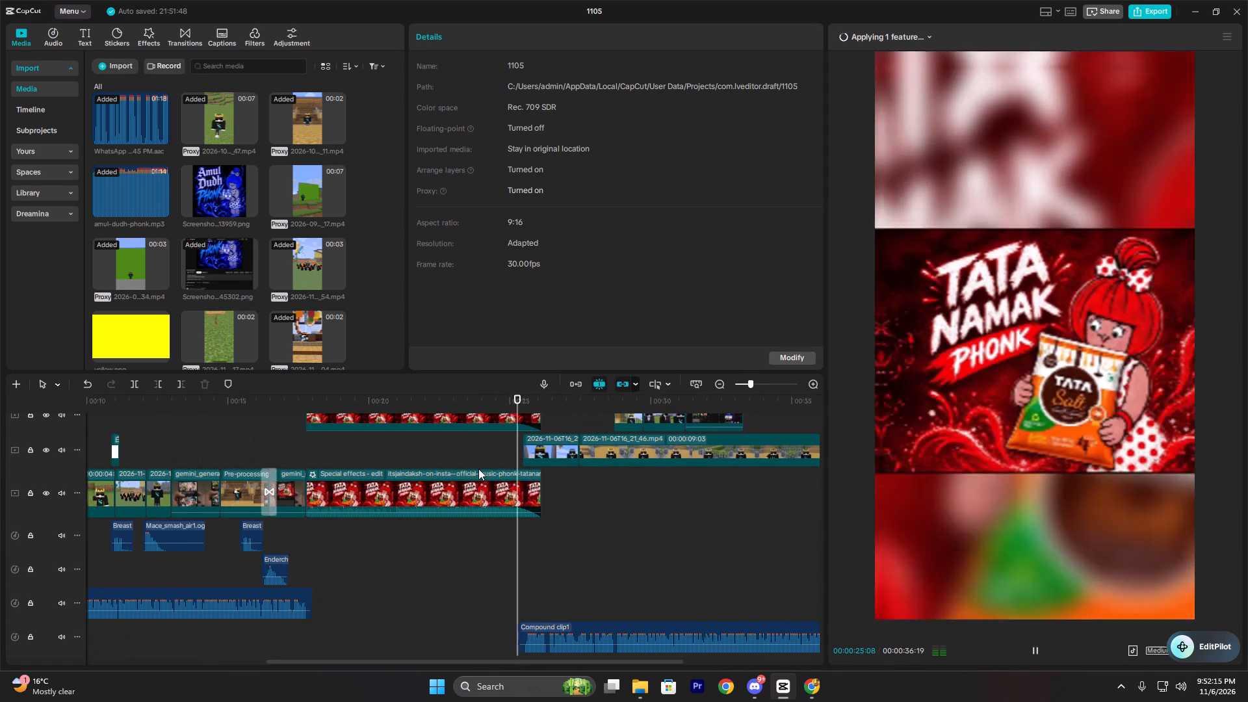
pyautogui.keyDown('ctrl'); pyautogui.scroll(-4, 480, 470); pyautogui.keyUp('ctrl')
pyautogui.press('space')
# Trim the ends of the overlay and main-track Tata Namak clips at 00:00:25:14, where the next Minecraft clip begins.
pyautogui.click(504, 444)
pyautogui.moveTo(504, 444); pyautogui.dragTo(517, 449)
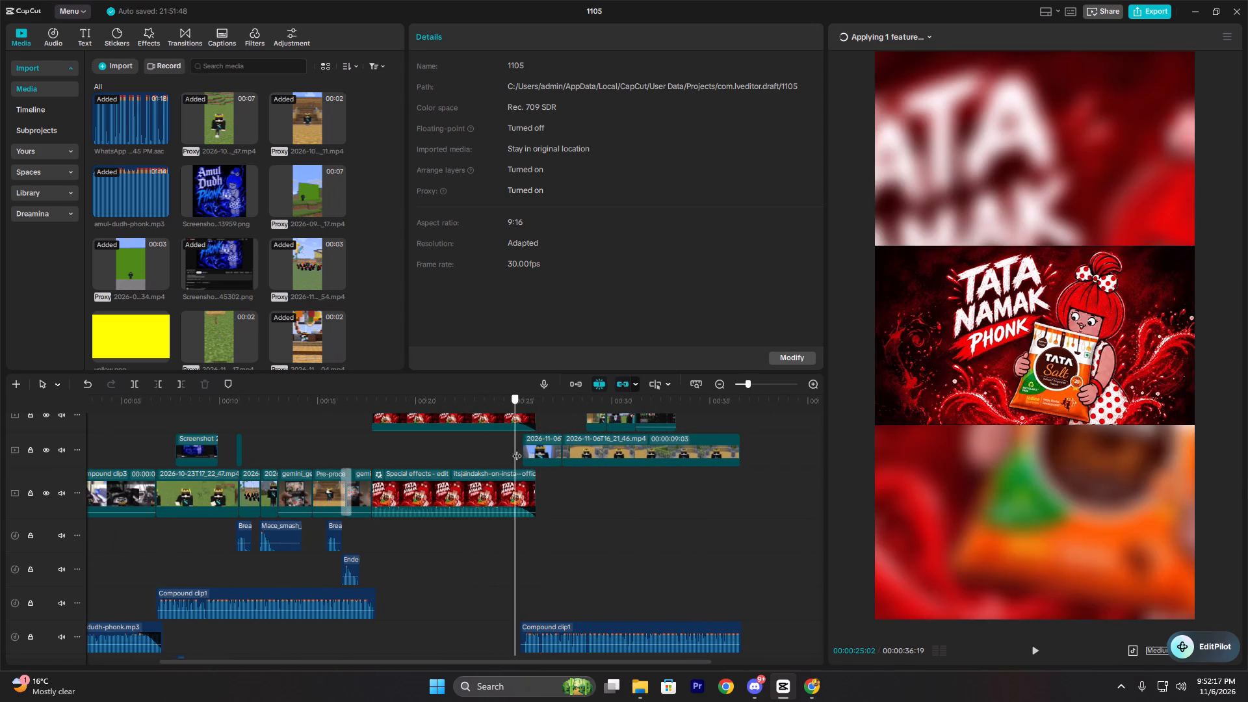
pyautogui.moveTo(517, 449); pyautogui.dragTo(525, 453)
pyautogui.click(539, 453)
pyautogui.scroll(5, 541, 450)
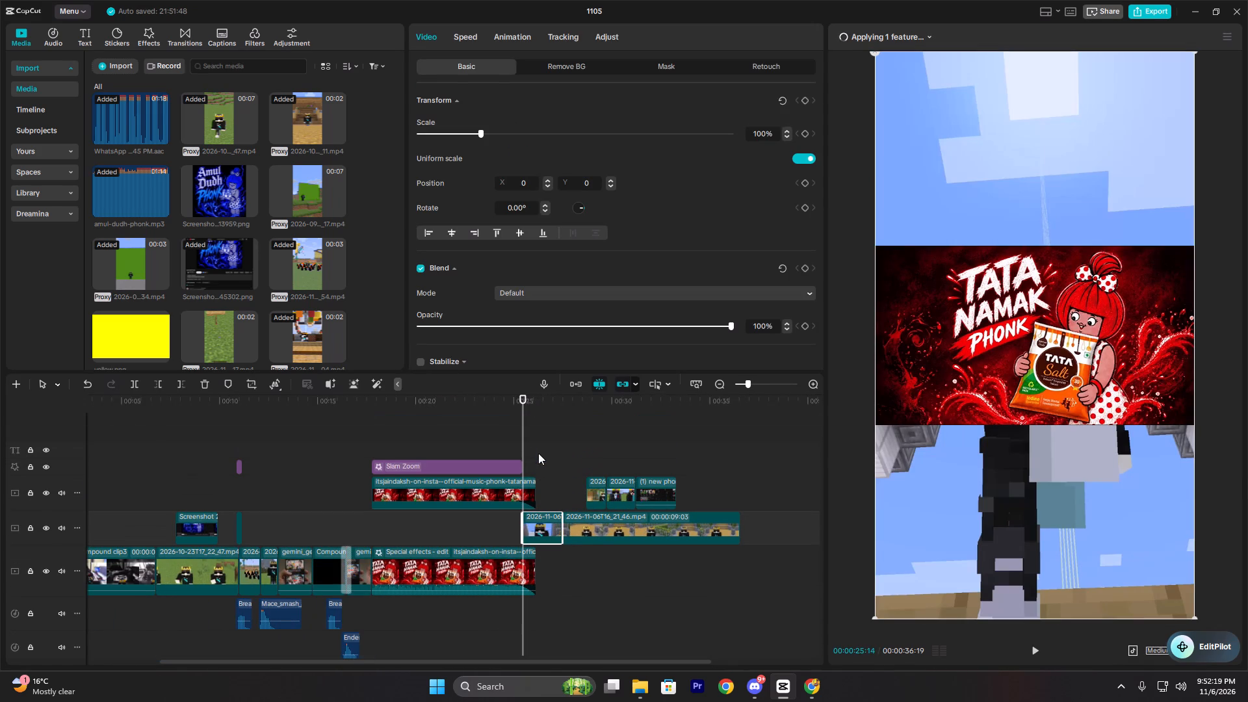
pyautogui.click(547, 529)
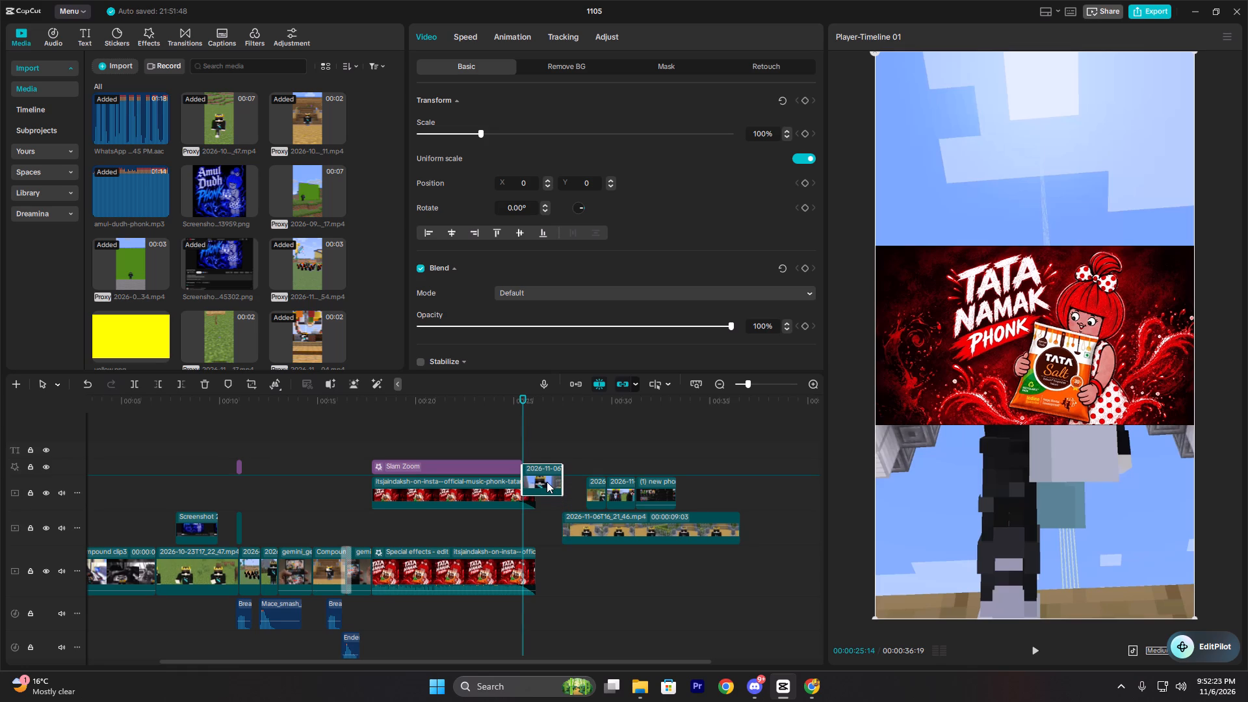
pyautogui.click(522, 487)
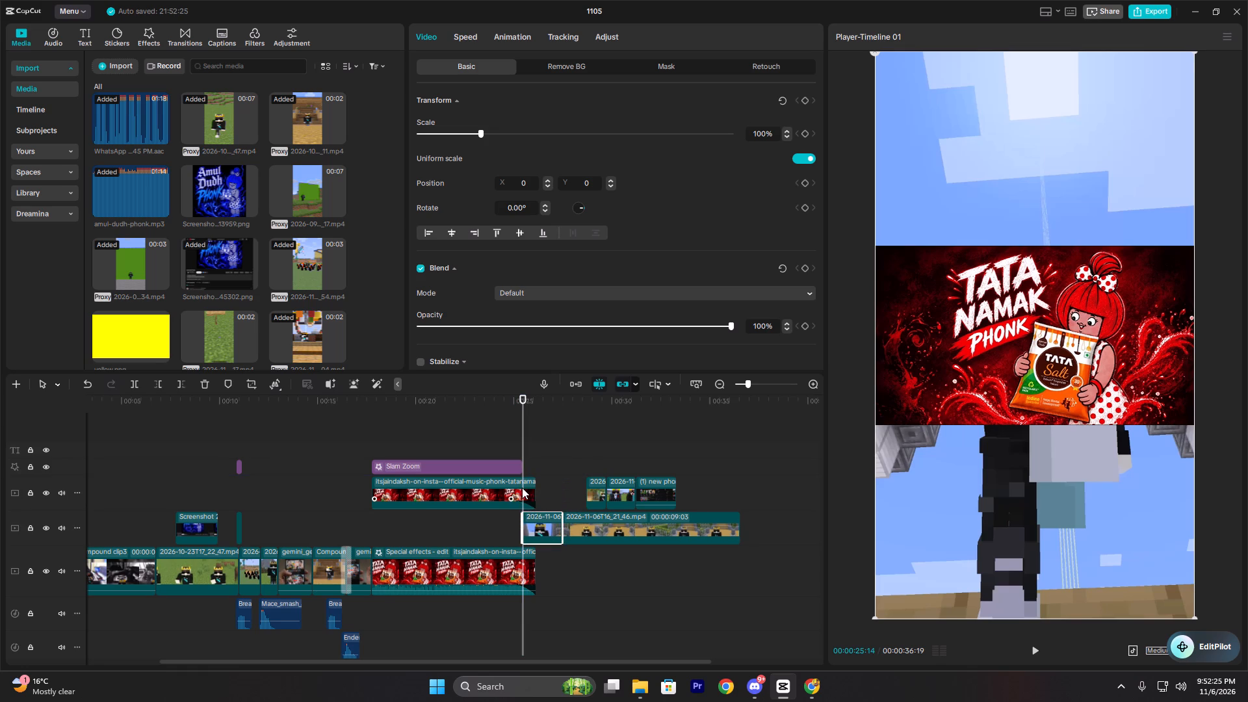
pyautogui.press('w')
pyautogui.click(522, 573)
pyautogui.write('w')
# Play across the cut from the Tata Namak clips to the Minecraft clip to check picture and music.
pyautogui.press('space')
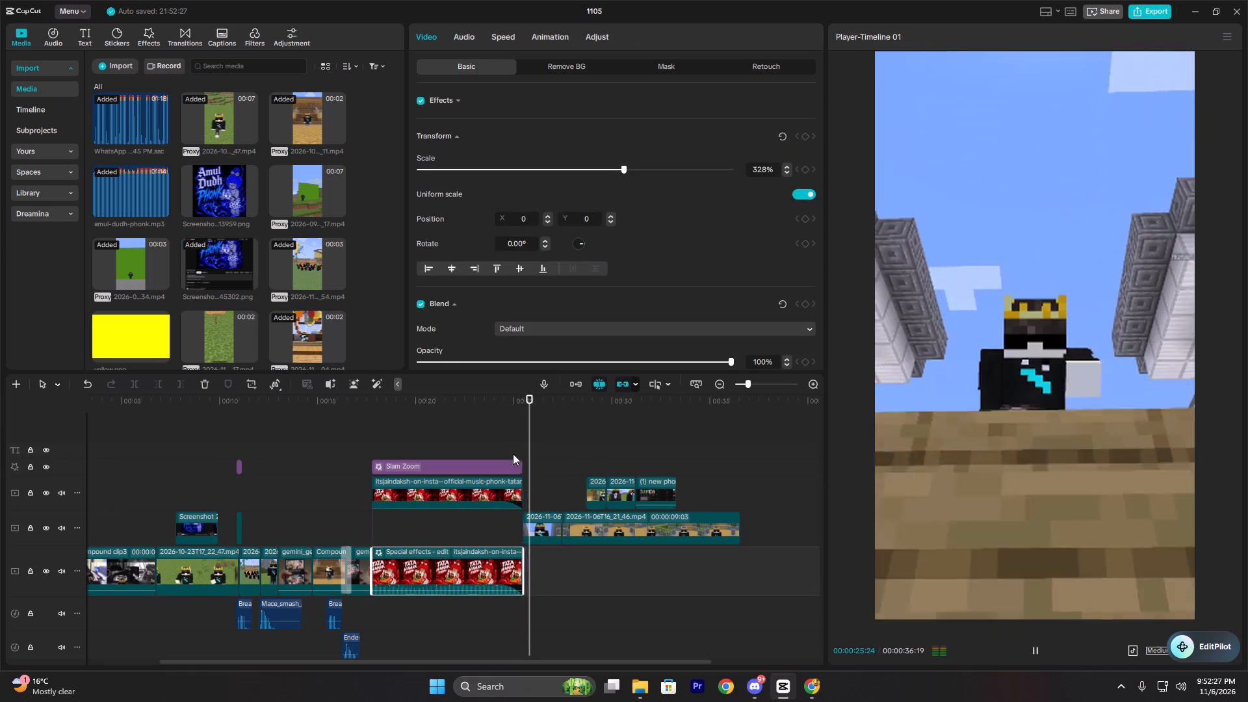
pyautogui.press('space')
pyautogui.click(508, 435)
pyautogui.press('space')
pyautogui.scroll(-7, 545, 520)
pyautogui.scroll(1, 521, 502)
pyautogui.press('space')
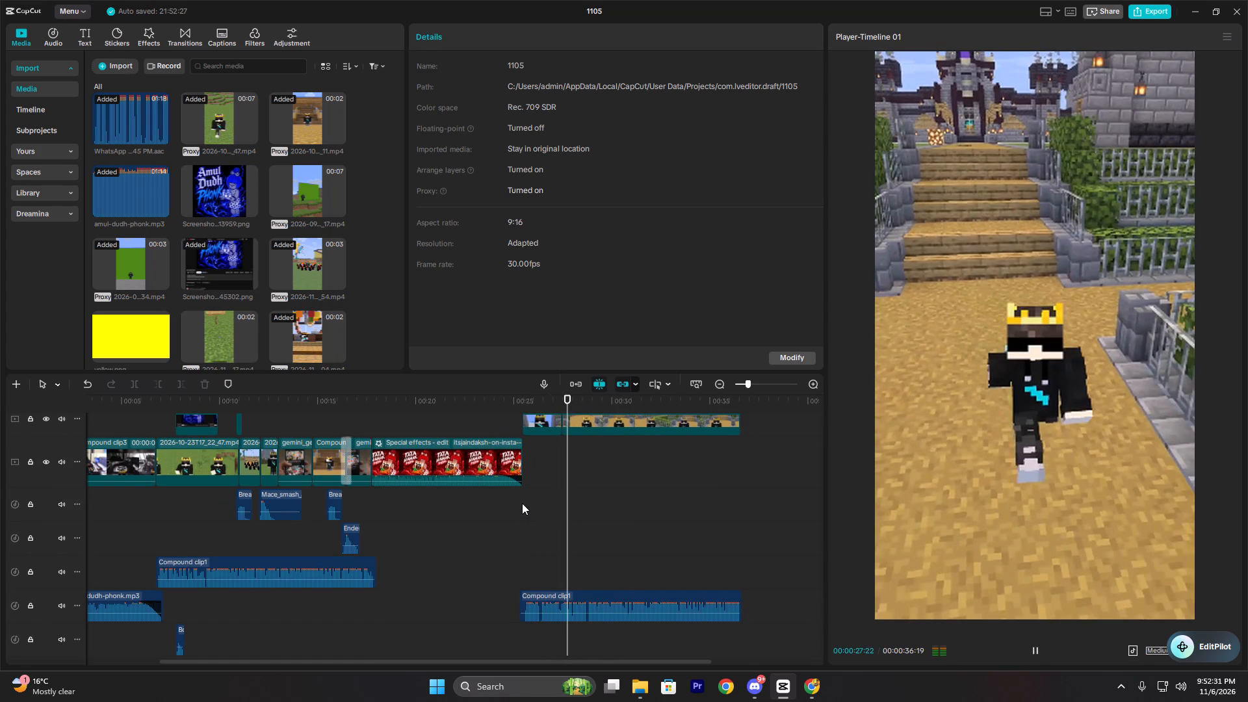
# Extend the main-track Tata Namak clip's end past the cut to a duration of 00:00:08:09.
pyautogui.click(511, 482)
pyautogui.moveTo(524, 475); pyautogui.dragTo(532, 475)
# Play from the Tata Namak cut to near the end of the timeline to check the music fade and remaining clips.
pyautogui.click(522, 409)
pyautogui.press('space')
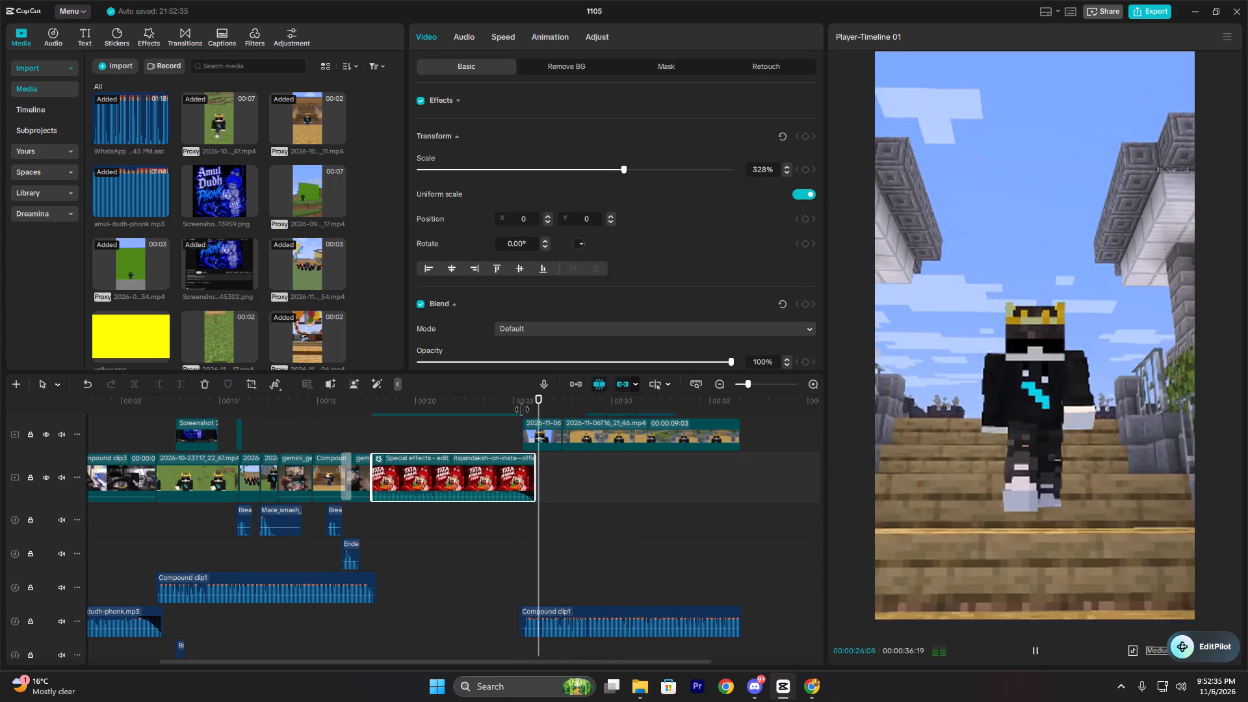
pyautogui.click(514, 525)
pyautogui.press('space')
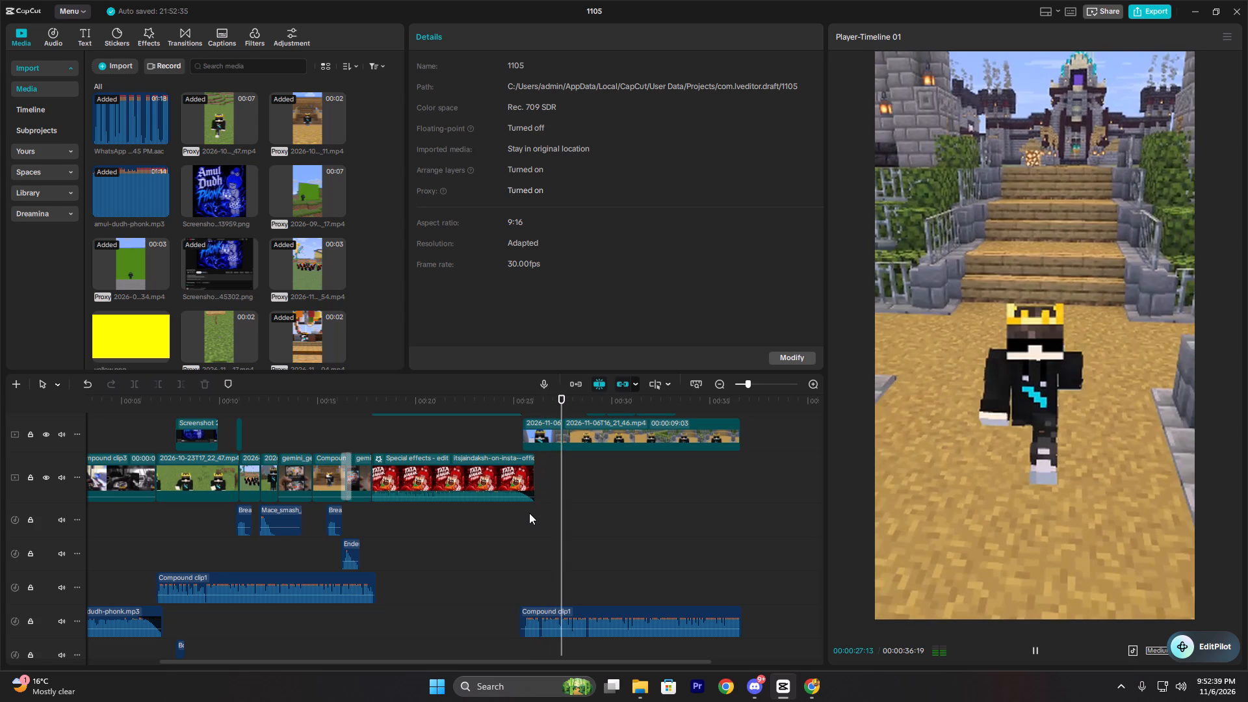
pyautogui.keyDown('ctrl'); pyautogui.scroll(12, 556, 508); pyautogui.keyUp('ctrl')
pyautogui.scroll(9, 587, 511)
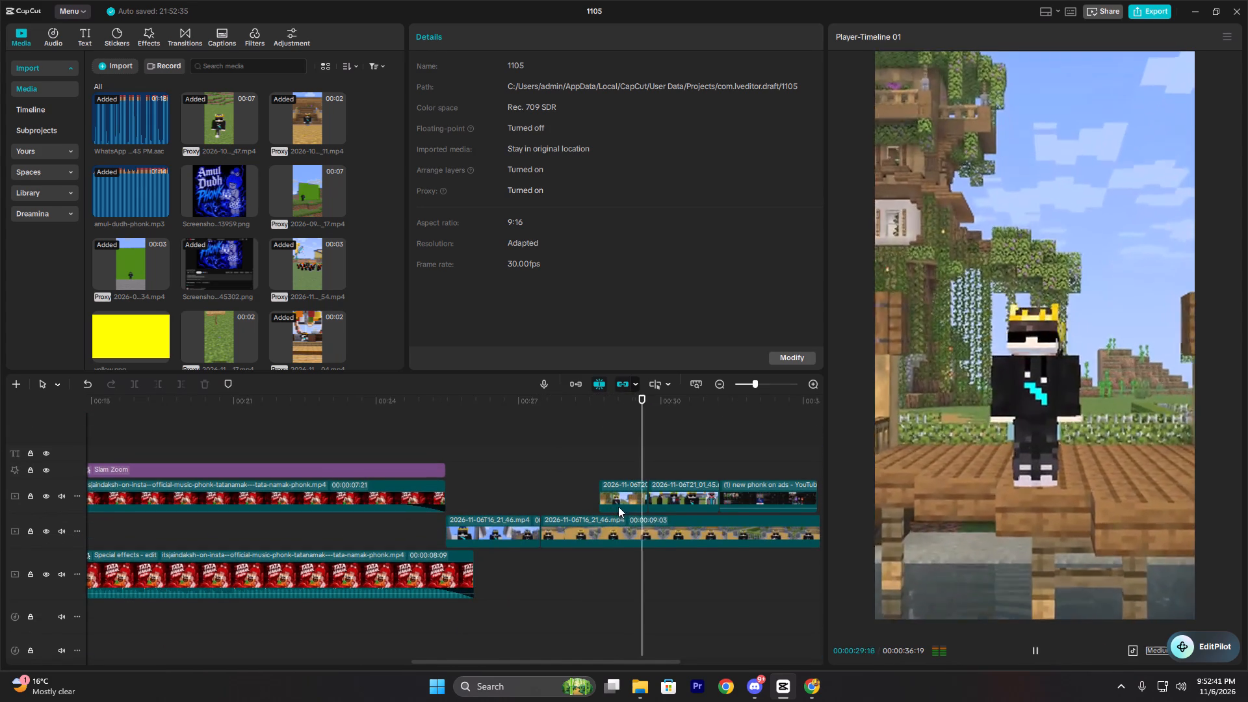
pyautogui.scroll(4, 621, 502)
pyautogui.keyDown('ctrl'); pyautogui.scroll(-8, 622, 501); pyautogui.keyUp('ctrl')
pyautogui.keyDown('ctrl'); pyautogui.scroll(2, 685, 496); pyautogui.keyUp('ctrl')
pyautogui.keyDown('ctrl'); pyautogui.scroll(-4, 755, 484); pyautogui.keyUp('ctrl')
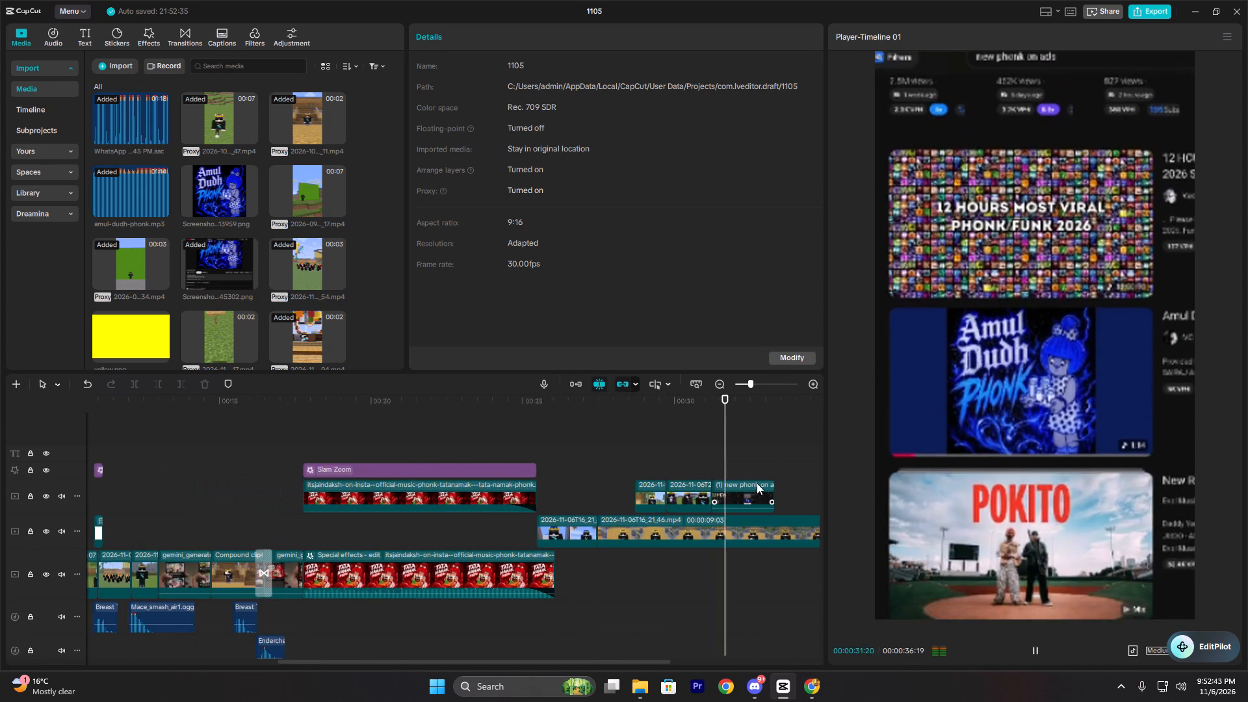
pyautogui.keyDown('ctrl'); pyautogui.scroll(-6, 757, 483); pyautogui.keyUp('ctrl')
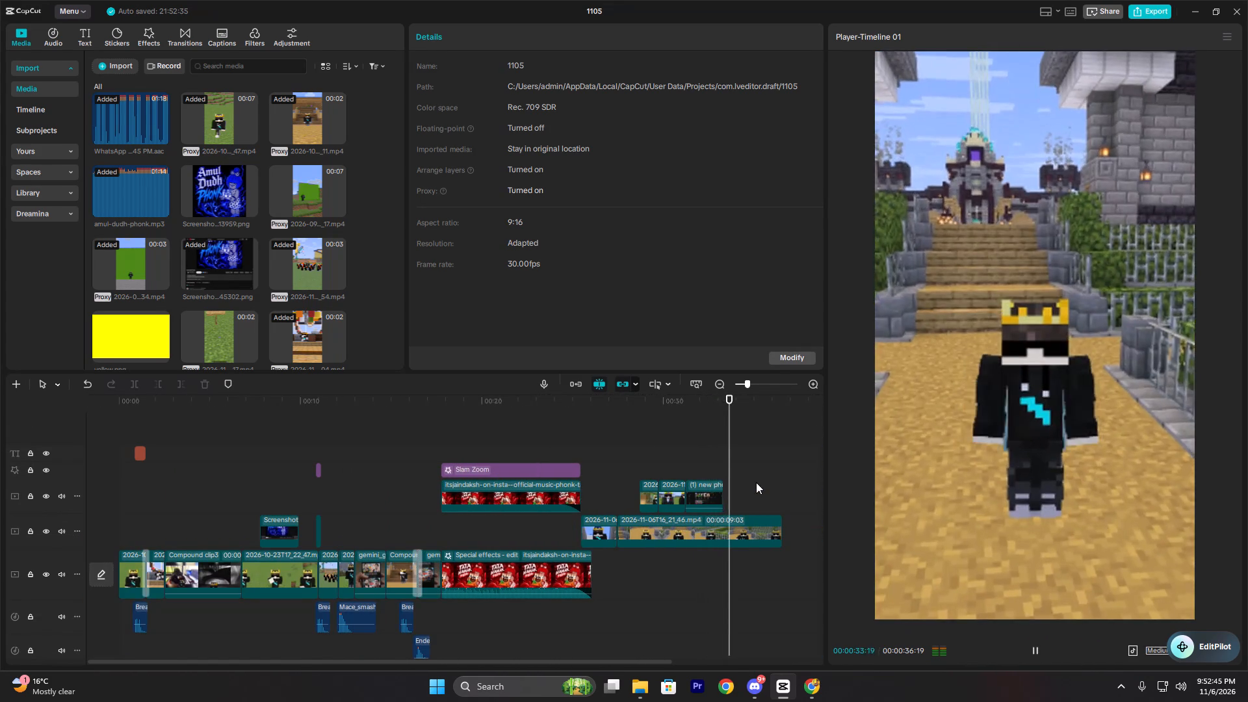
pyautogui.keyDown('ctrl'); pyautogui.scroll(2, 756, 482); pyautogui.keyUp('ctrl')
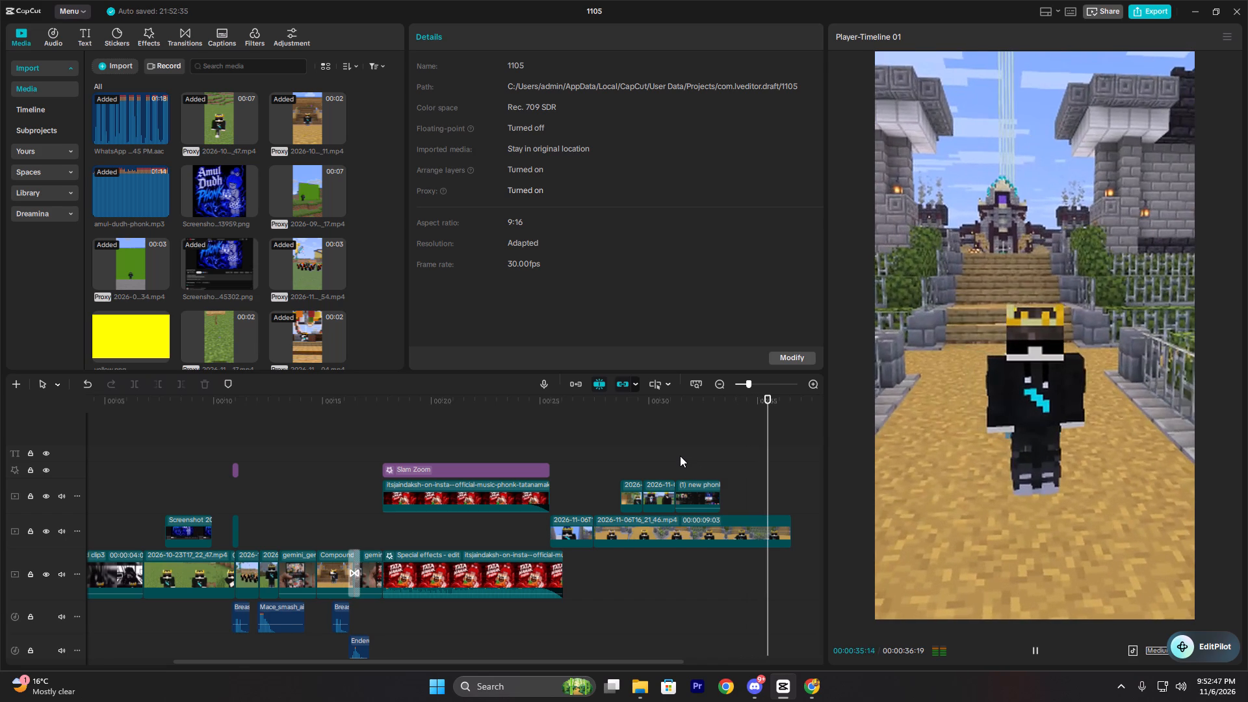
# Return the playhead to 00:00:00:00 and start playing the video from the beginning.
pyautogui.keyDown('ctrl'); pyautogui.click(681, 447); pyautogui.keyUp('ctrl')
pyautogui.keyDown('ctrl'); pyautogui.moveTo(681, 447); pyautogui.dragTo(0, 473); pyautogui.keyUp('ctrl')
pyautogui.press('space')
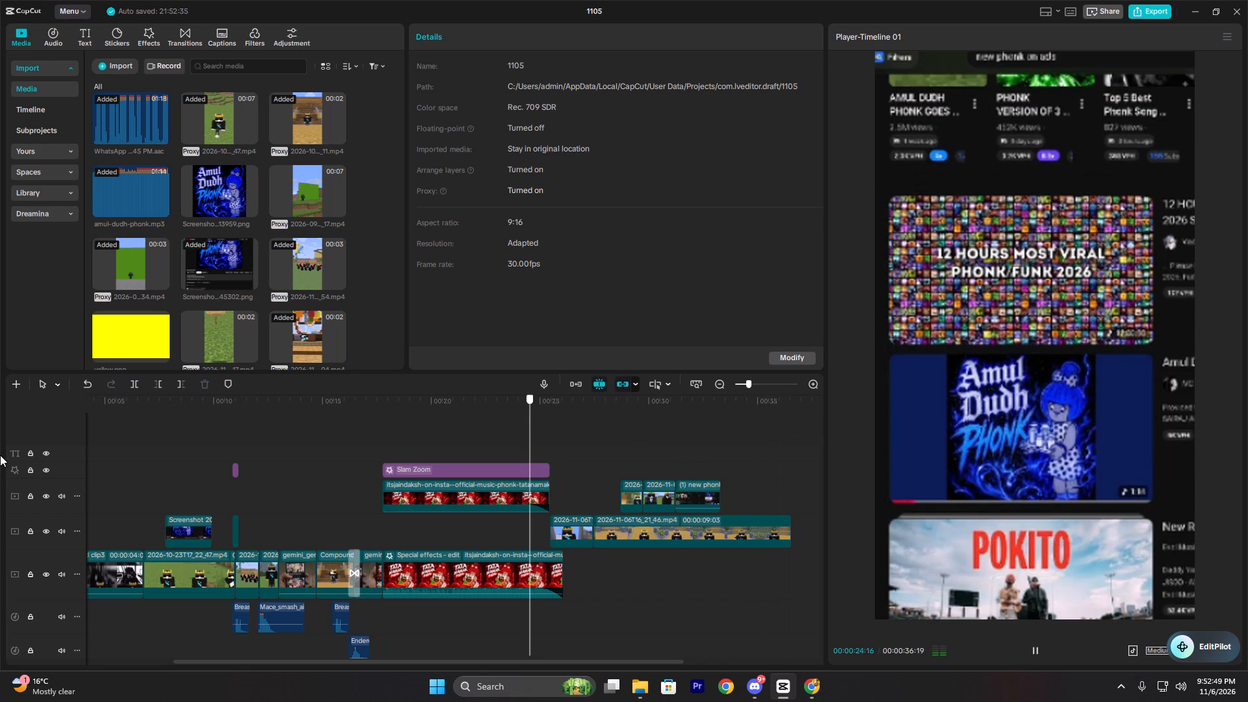
pyautogui.click(123, 437)
pyautogui.click(120, 437)
pyautogui.press('space')
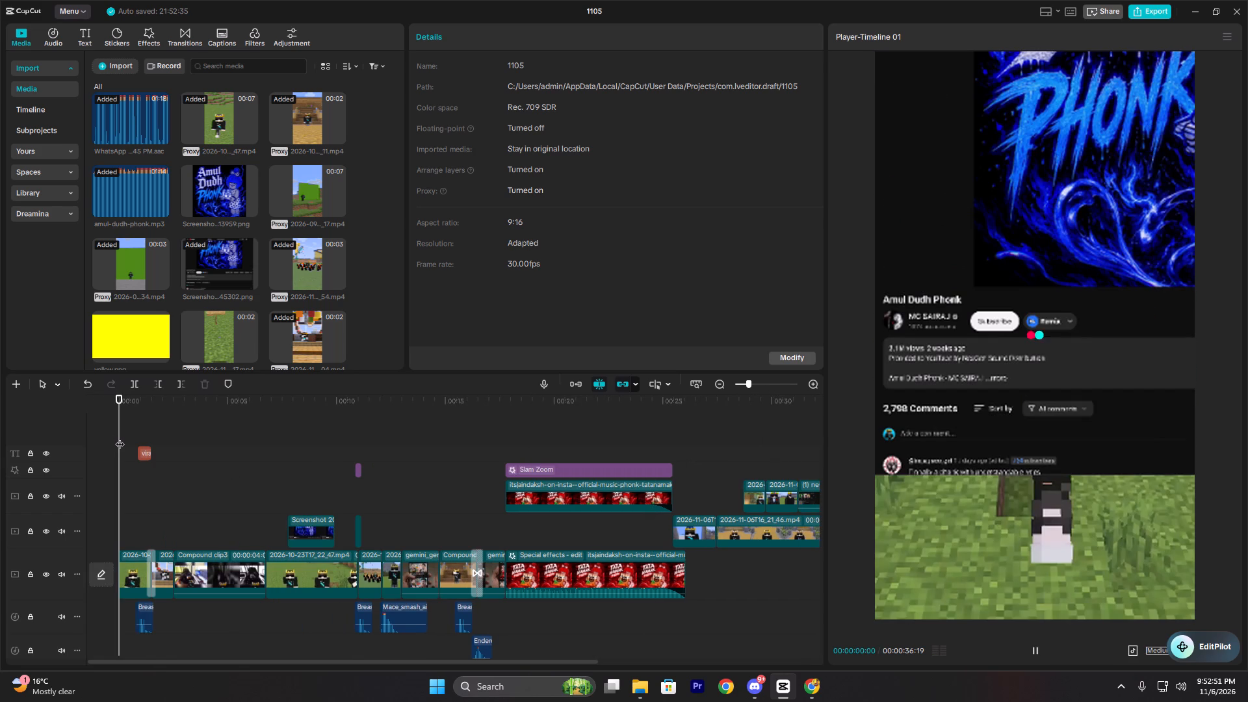
pyautogui.press('space')
pyautogui.doubleClick(123, 436)
pyautogui.press('space')
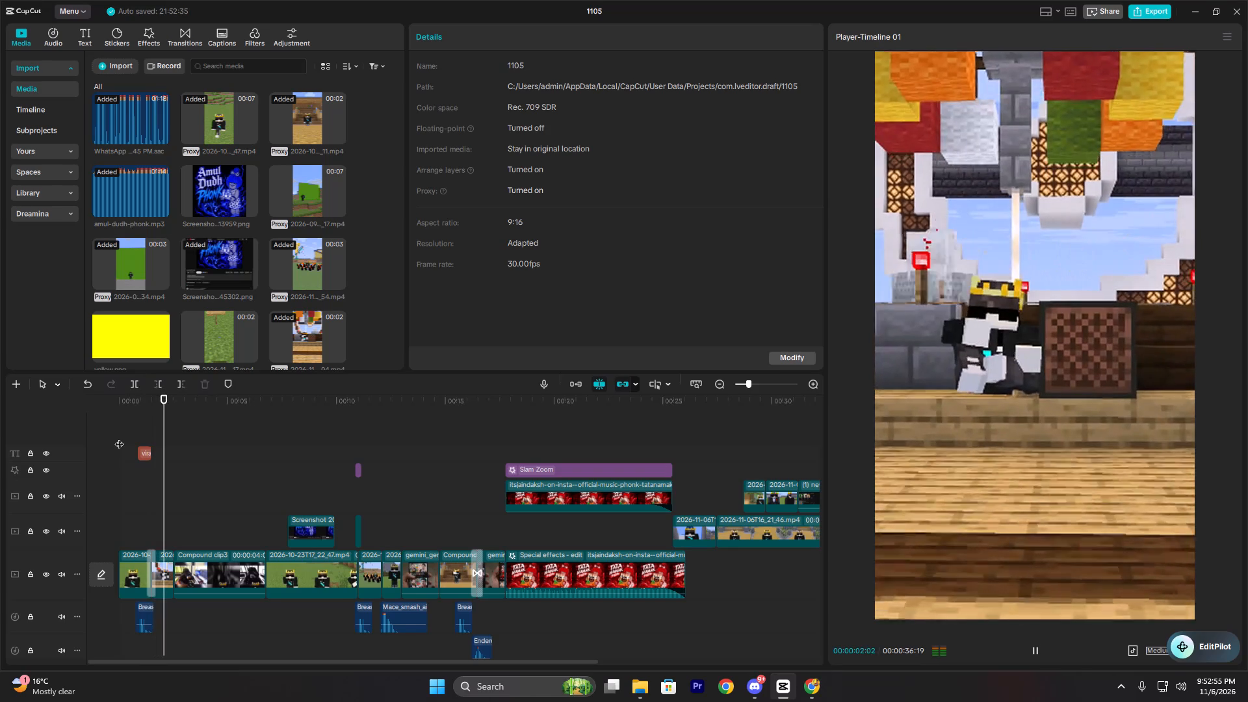
# Play the opening clips, stop at about 00:00:06:23 and check the audio settings of the Epic Orchestral music clip.
pyautogui.keyDown('ctrl'); pyautogui.scroll(-7, 222, 524); pyautogui.keyUp('ctrl')
pyautogui.keyDown('ctrl'); pyautogui.scroll(10, 214, 519); pyautogui.keyUp('ctrl')
pyautogui.keyDown('ctrl'); pyautogui.scroll(-4, 191, 526); pyautogui.keyUp('ctrl')
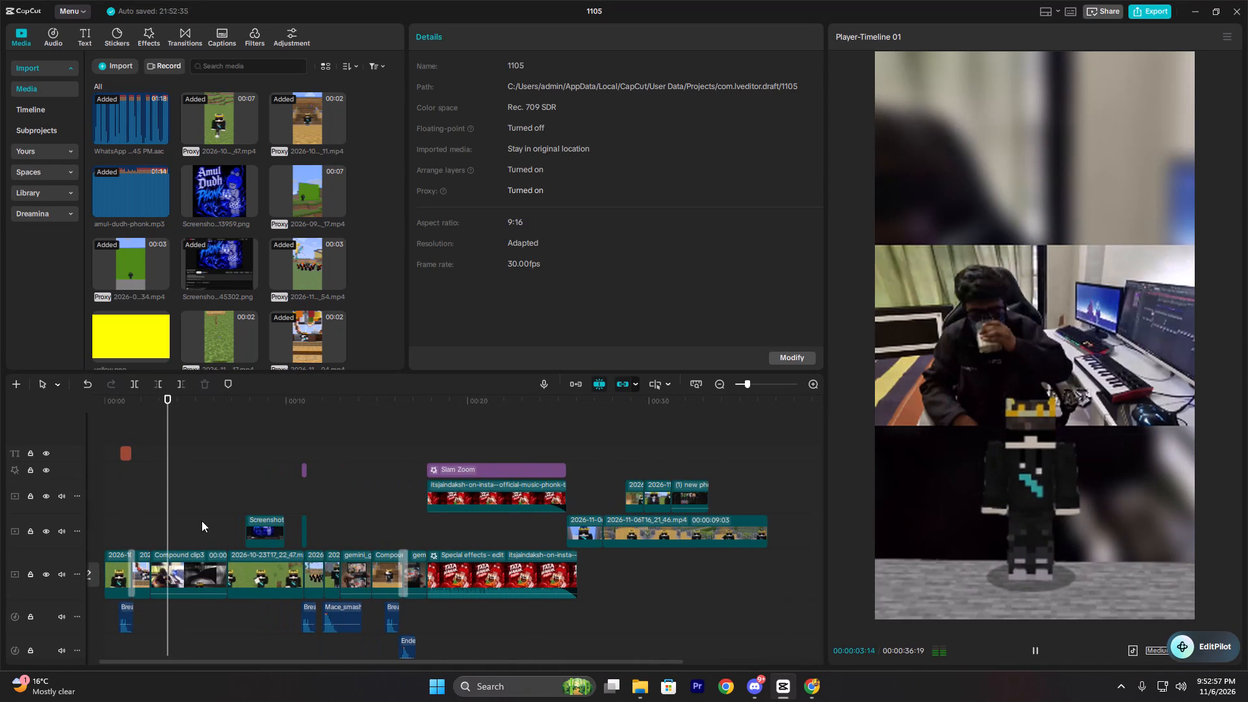
pyautogui.keyDown('ctrl'); pyautogui.scroll(-8, 201, 521); pyautogui.keyUp('ctrl')
pyautogui.scroll(4, 290, 541)
pyautogui.keyDown('ctrl'); pyautogui.scroll(3, 292, 539); pyautogui.keyUp('ctrl')
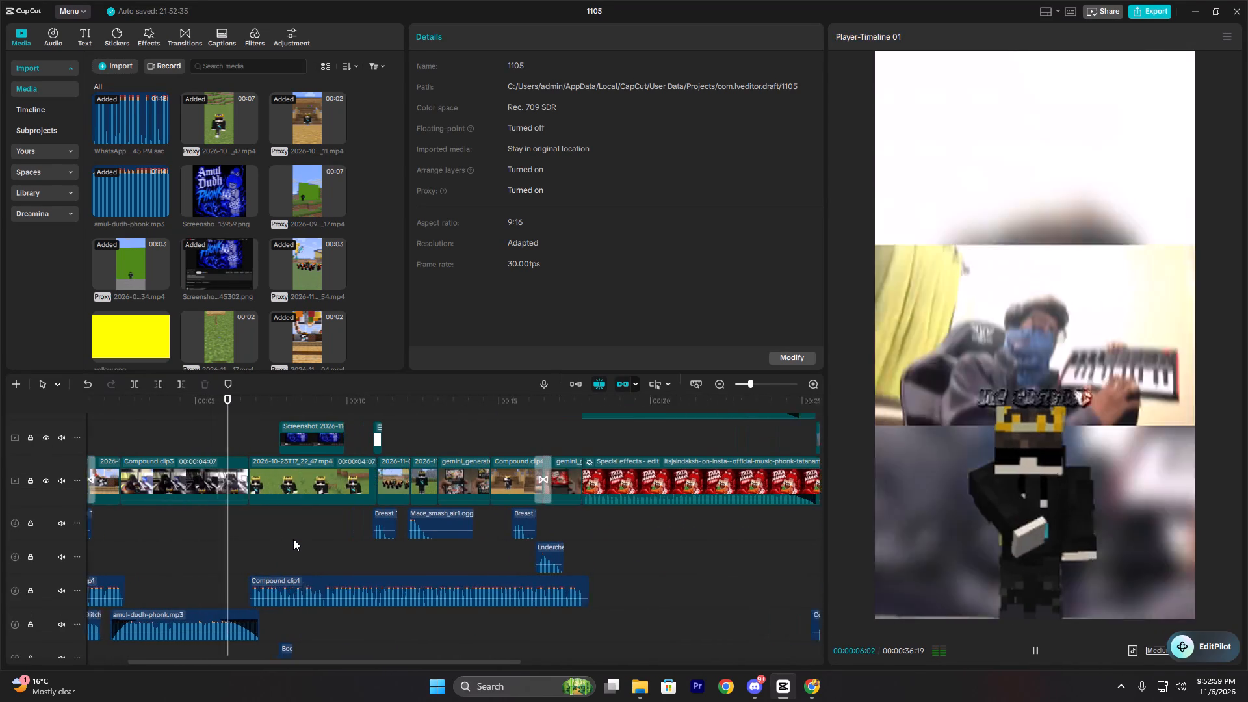
pyautogui.keyDown('ctrl'); pyautogui.scroll(6, 293, 536); pyautogui.keyUp('ctrl')
pyautogui.click(239, 432)
pyautogui.moveTo(239, 432); pyautogui.dragTo(250, 434)
pyautogui.scroll(-15, 227, 479)
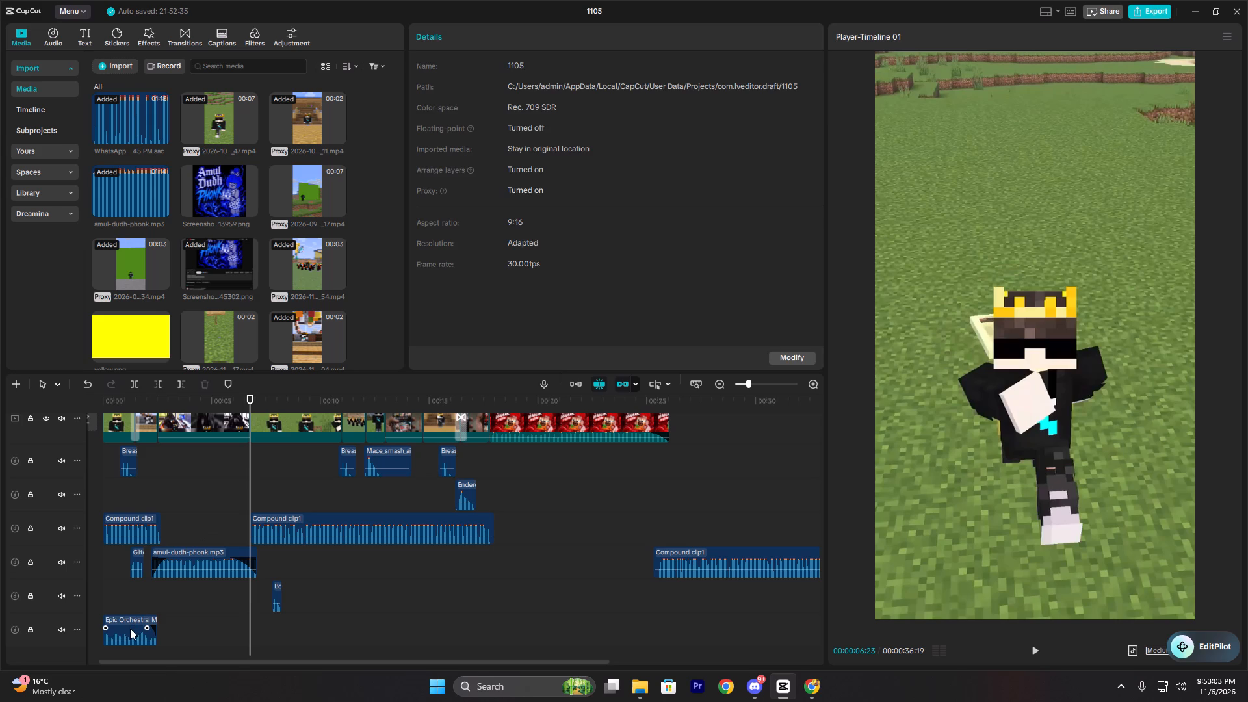
pyautogui.click(129, 630)
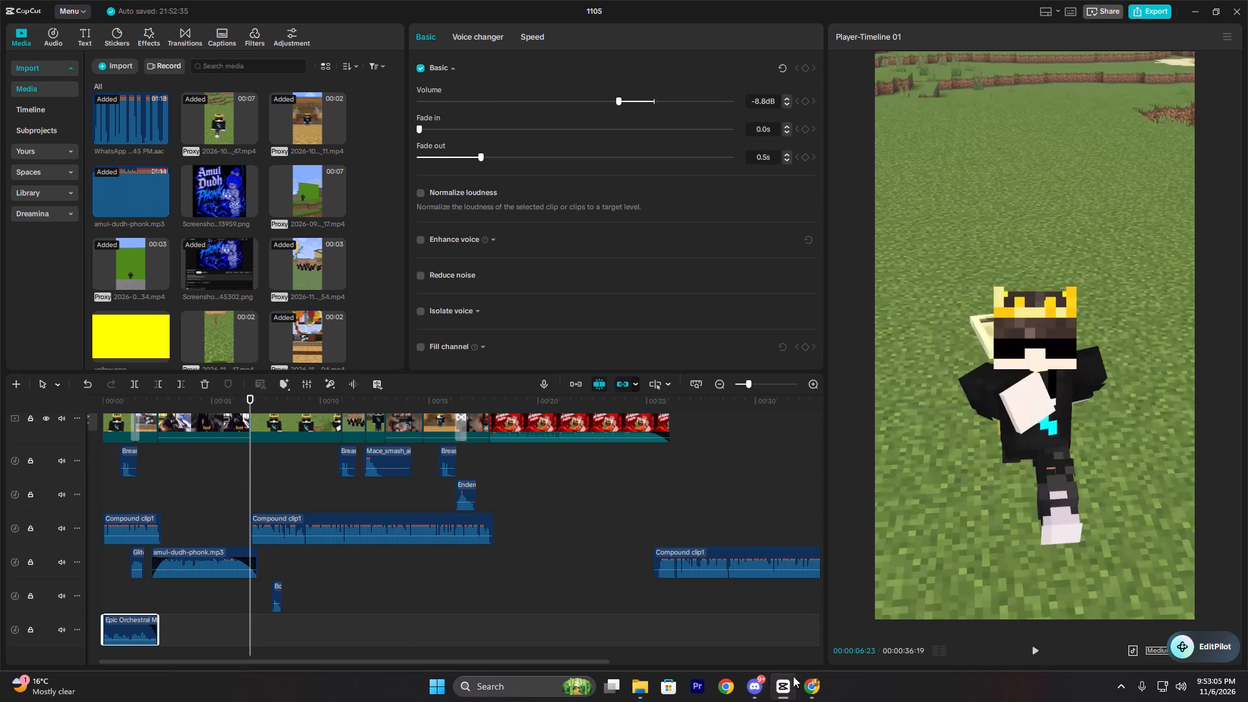
# Switch to Google Chrome, open YouTube in the new tab and close the Mace sounds tab.
pyautogui.click(812, 674)
pyautogui.click(184, 17)
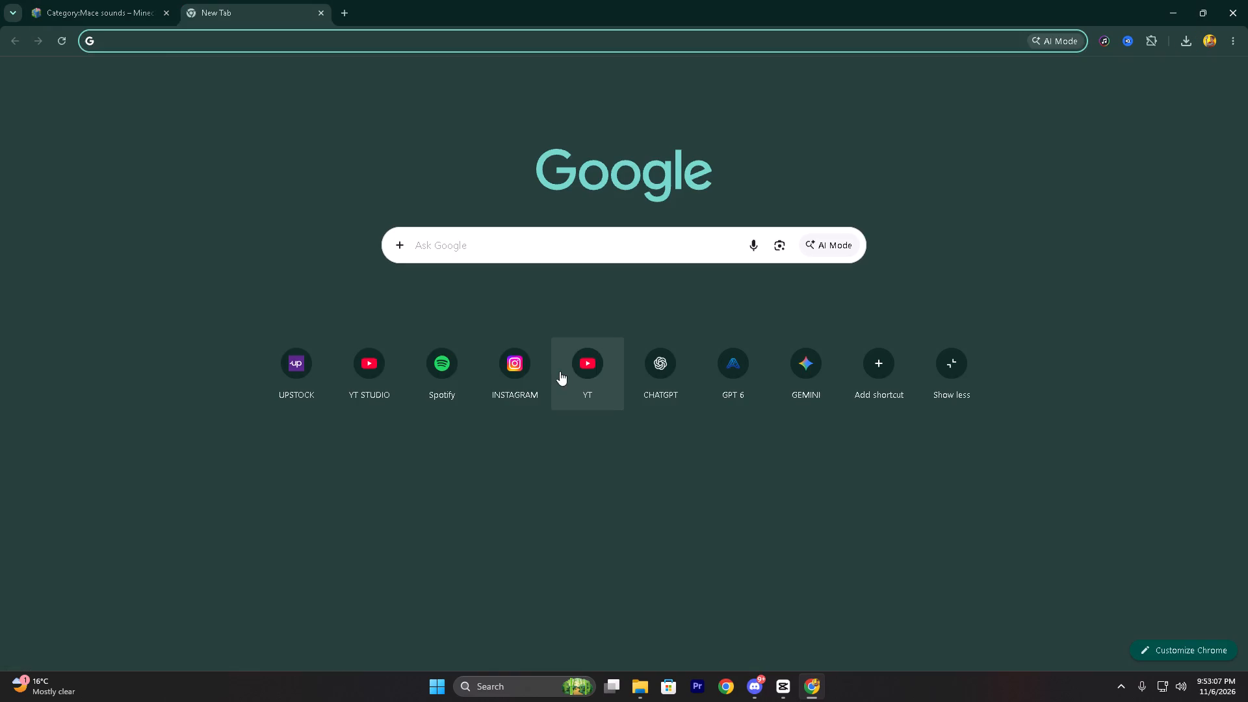
pyautogui.click(571, 365)
pyautogui.click(166, 13)
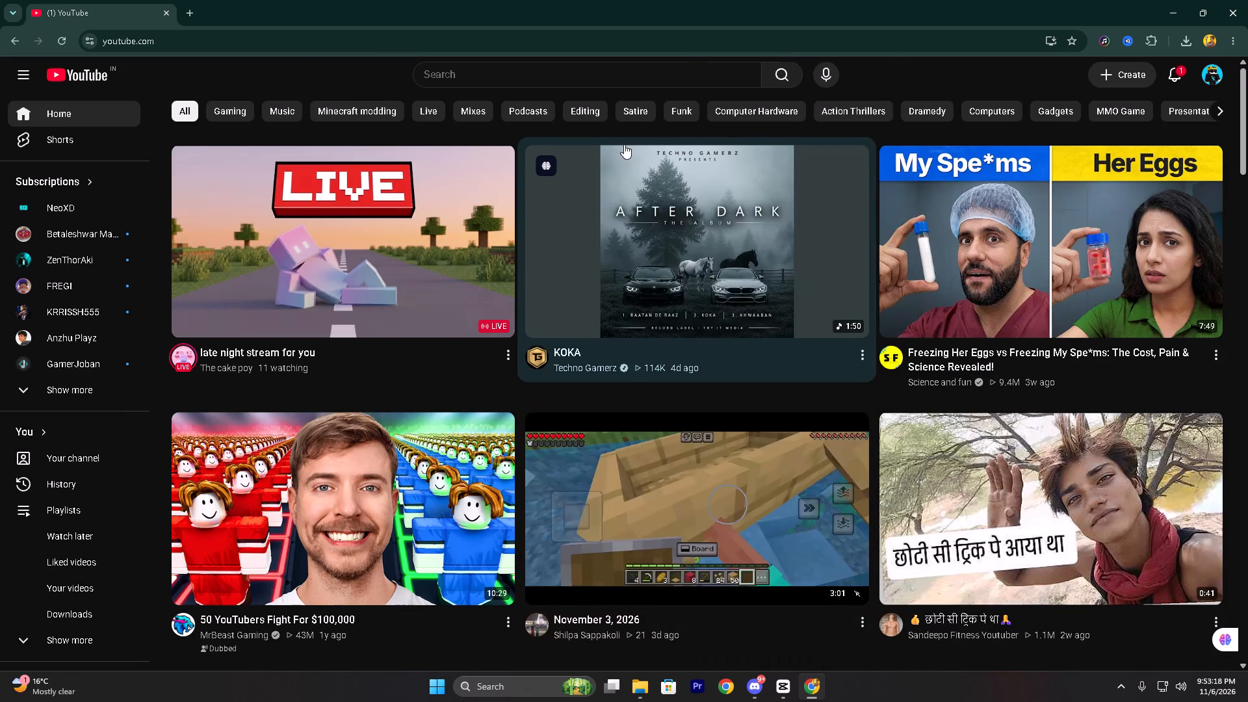
# Open the "late night stream for you" live stream from the YouTube home page and look over its page.
pyautogui.click(536, 81)
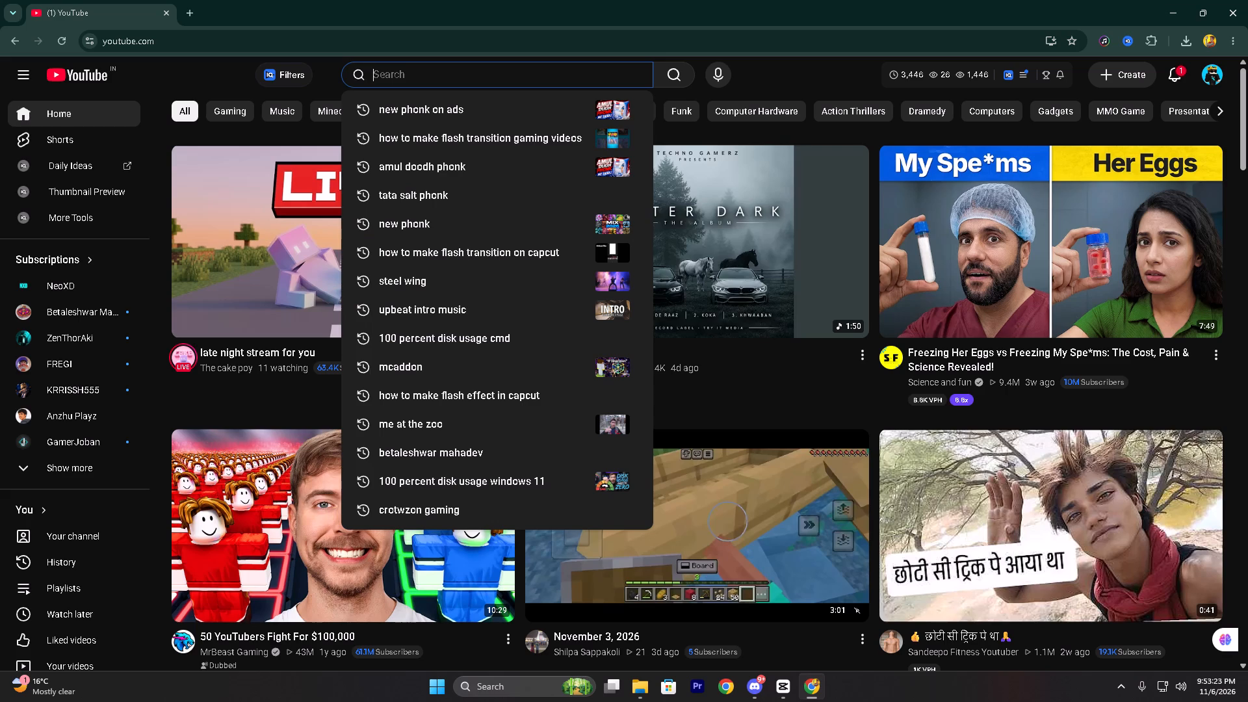
pyautogui.click(294, 257)
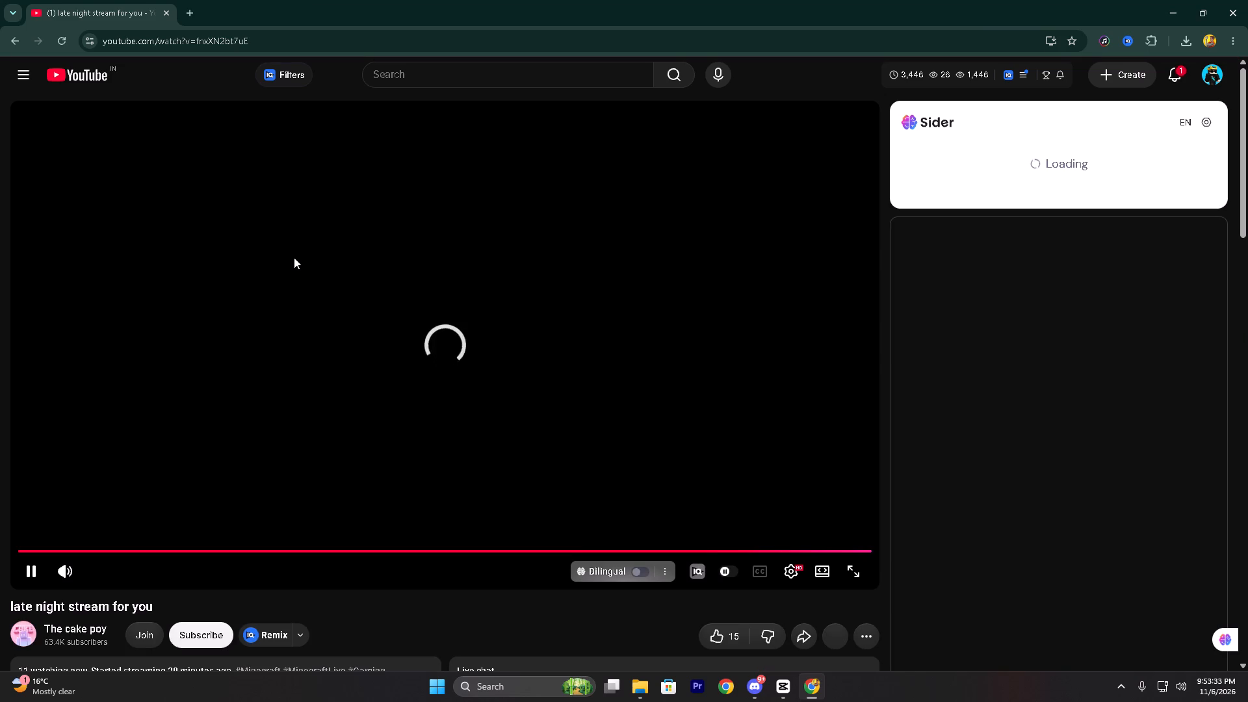
pyautogui.scroll(-1, 293, 257)
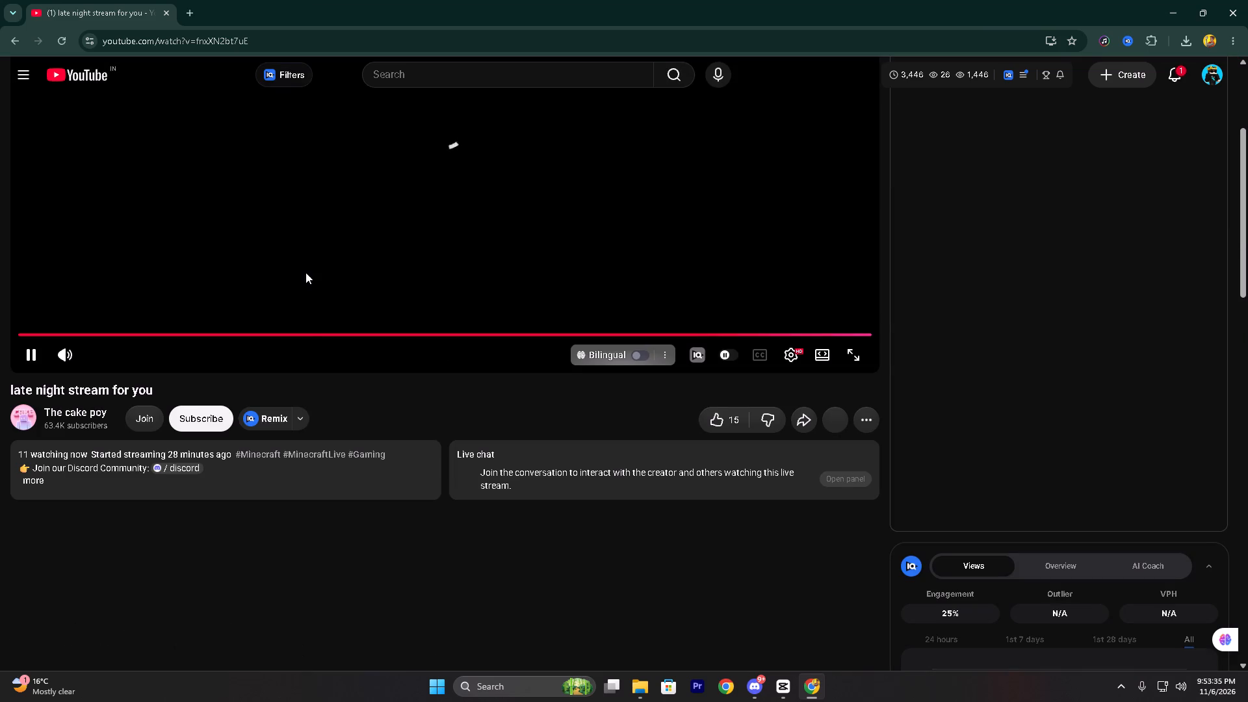
pyautogui.scroll(1, 389, 419)
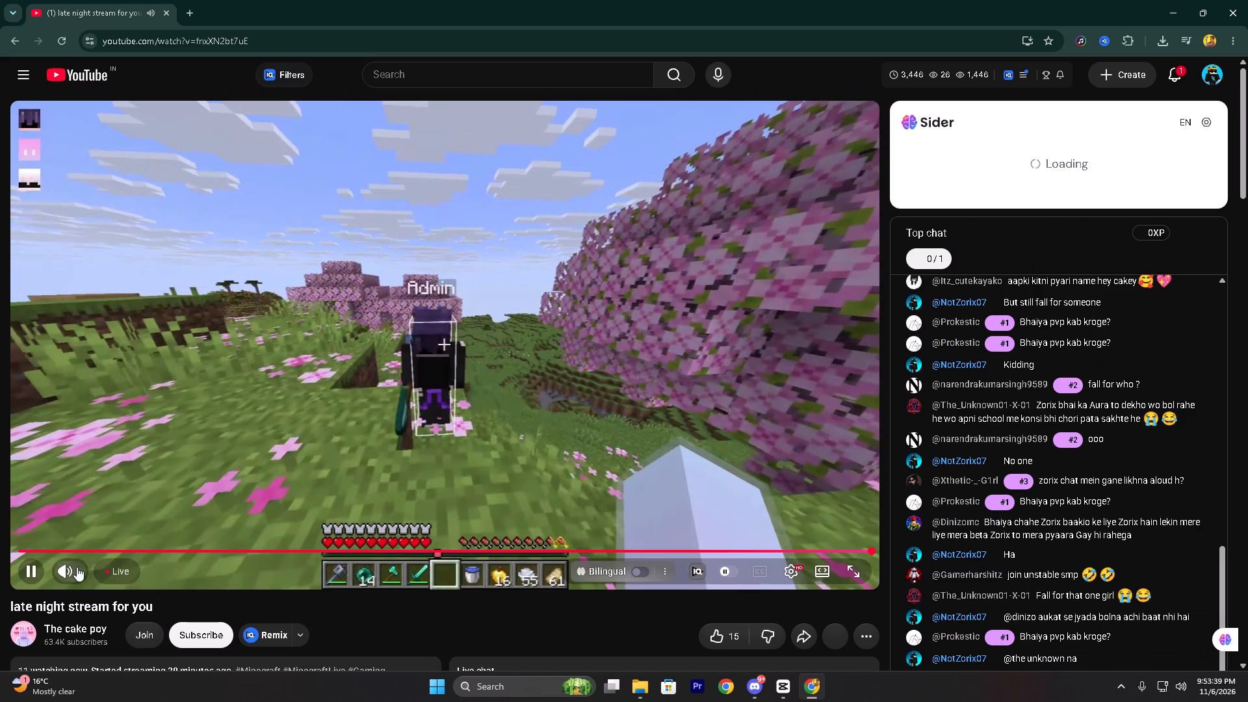
pyautogui.scroll(-1, 105, 518)
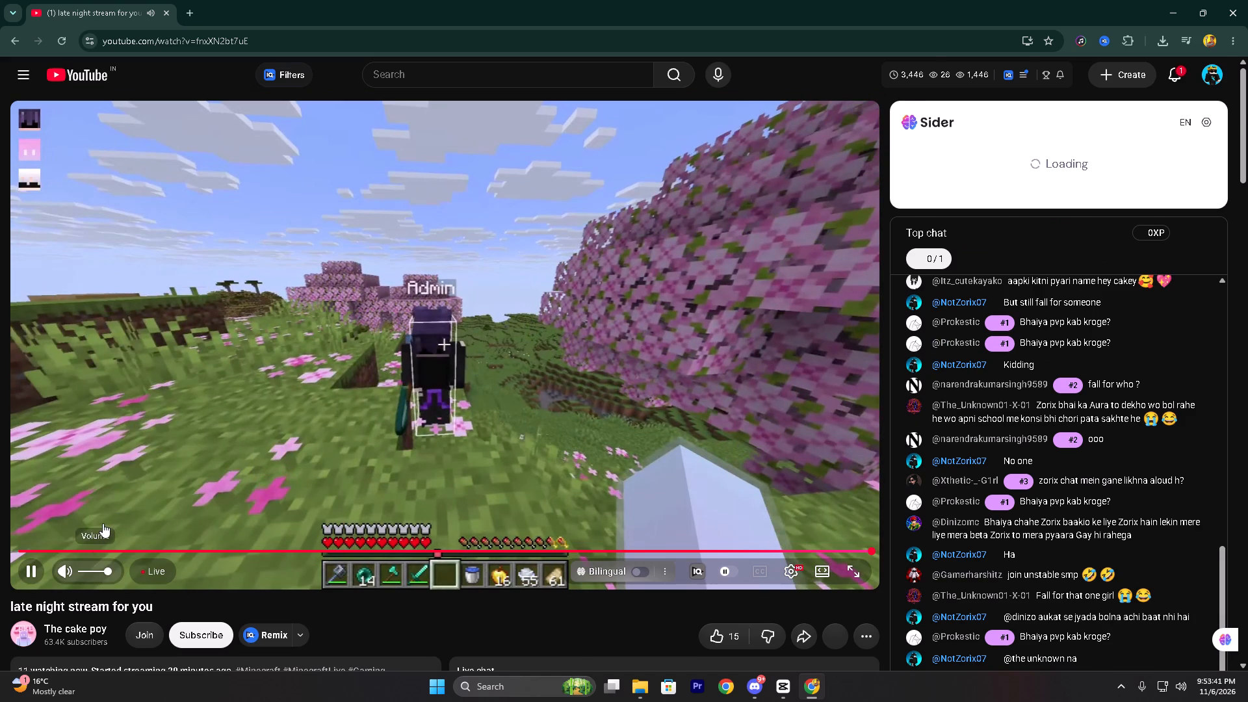
# Open The cake poy channel, browse its Shorts and briefly open the "why everyone forgets these legends" Short.
pyautogui.click(19, 421)
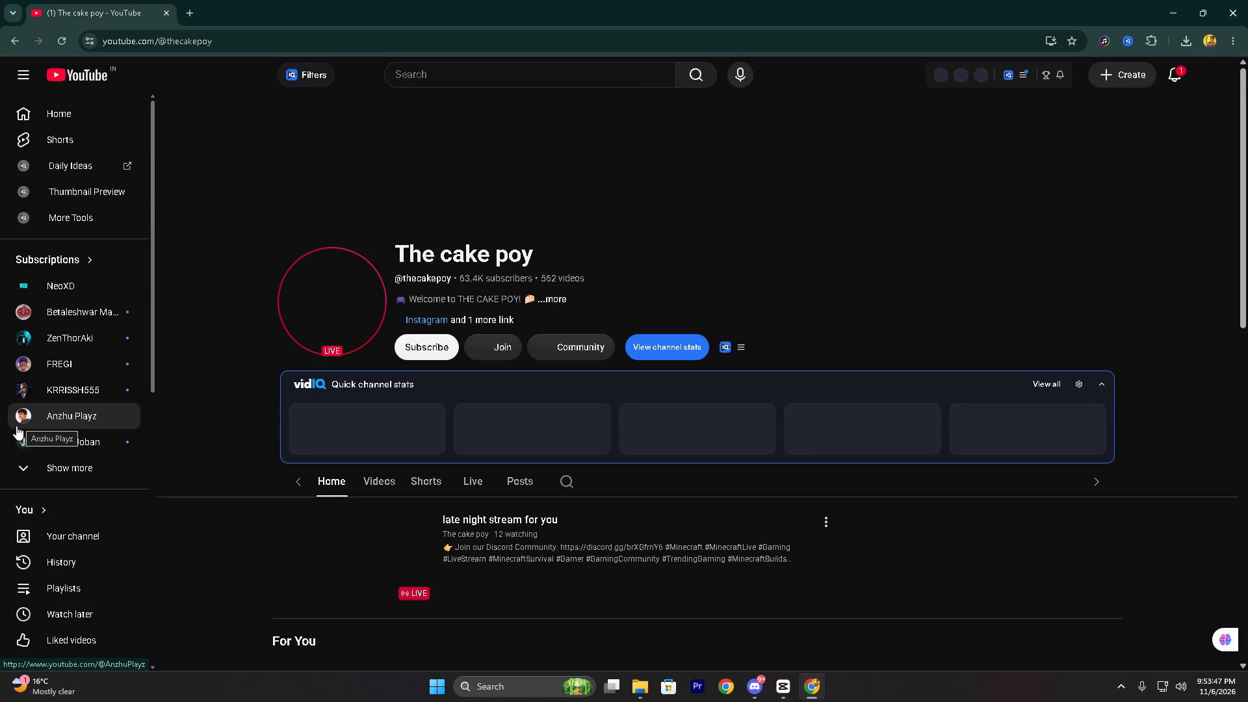
pyautogui.click(383, 486)
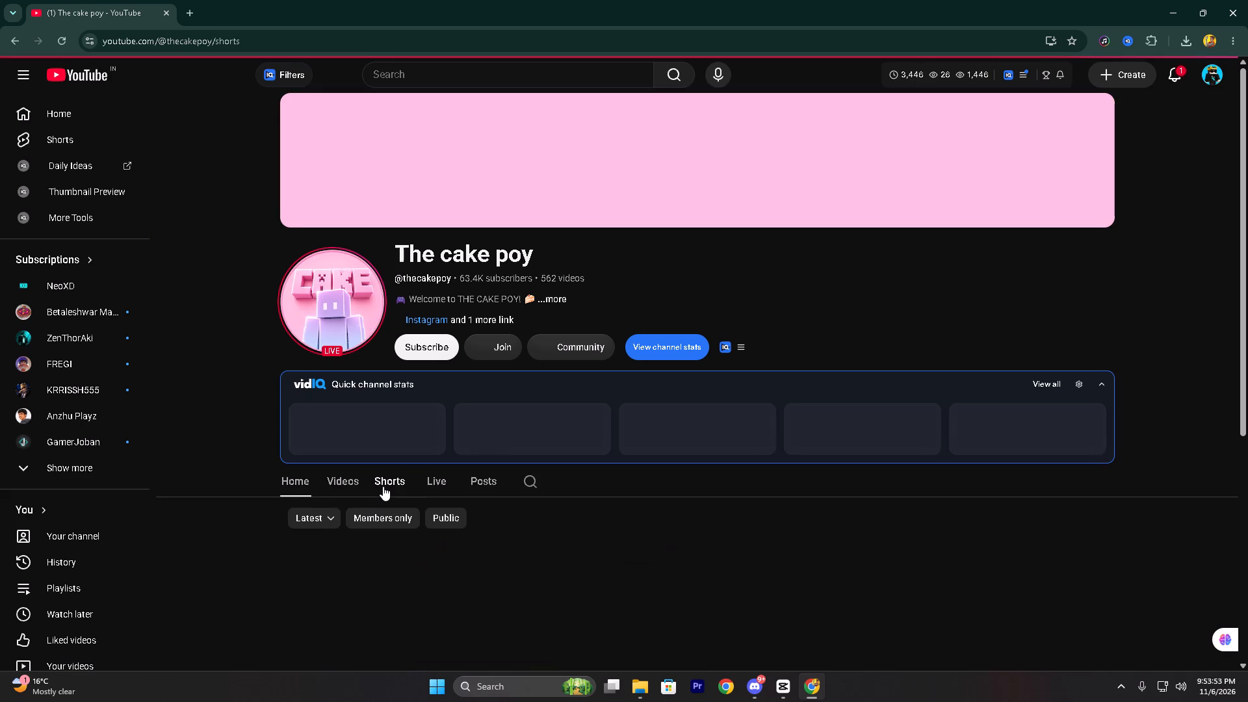
pyautogui.scroll(-1, 383, 486)
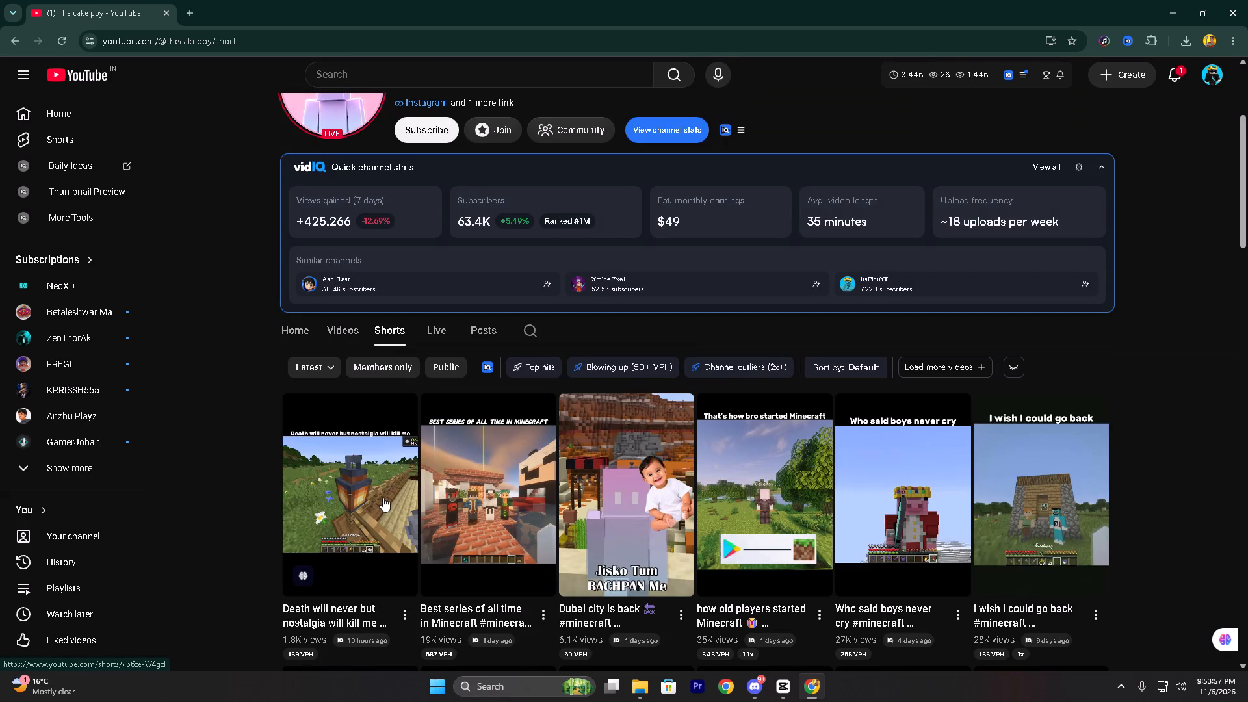
pyautogui.scroll(-2, 396, 473)
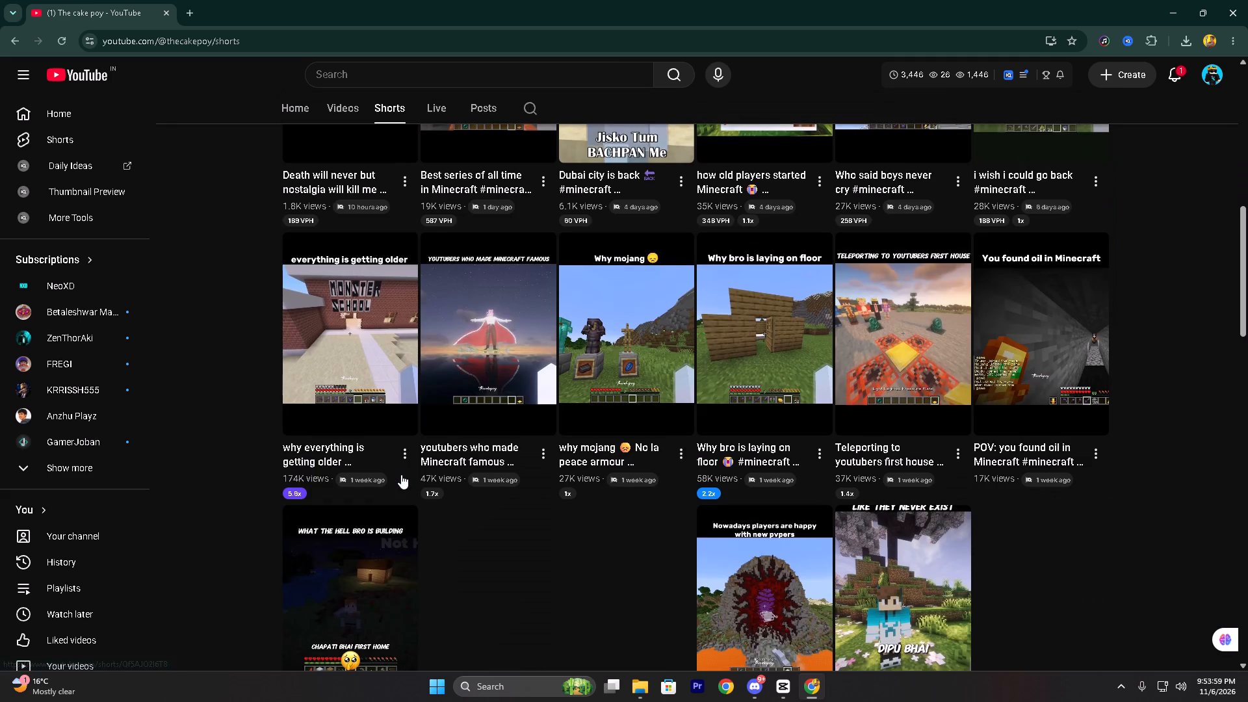
pyautogui.scroll(-1, 401, 474)
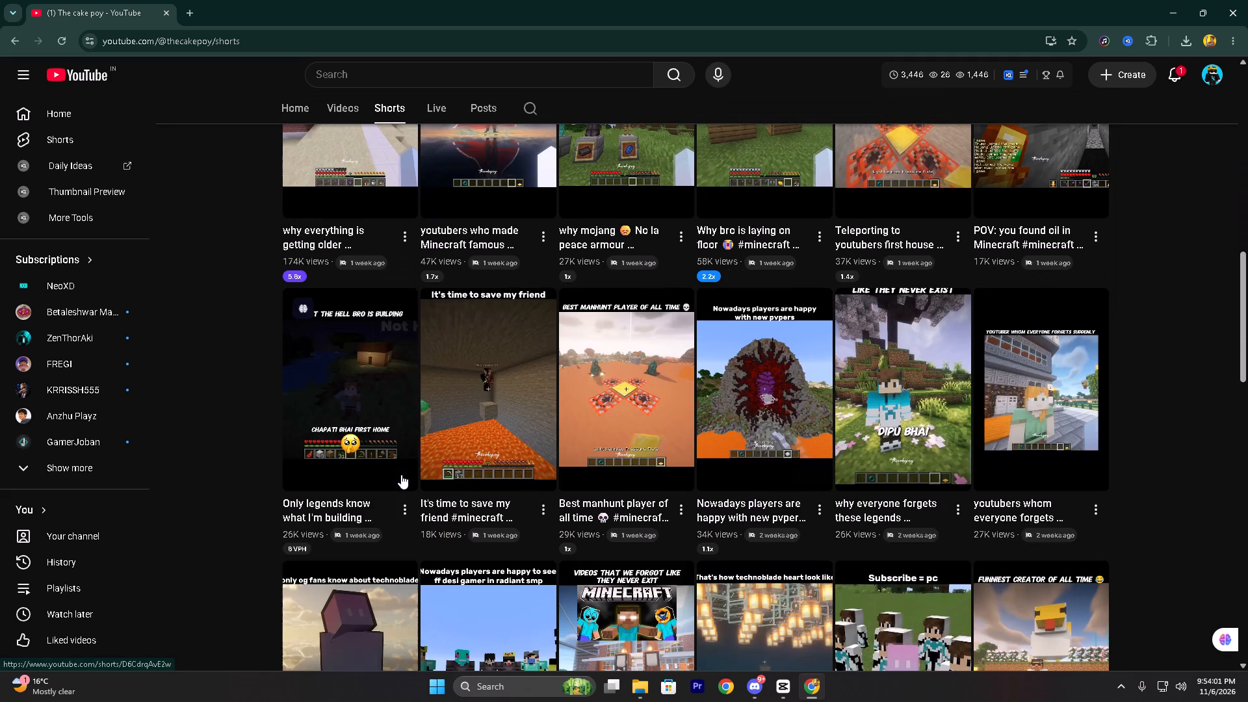
pyautogui.click(913, 480)
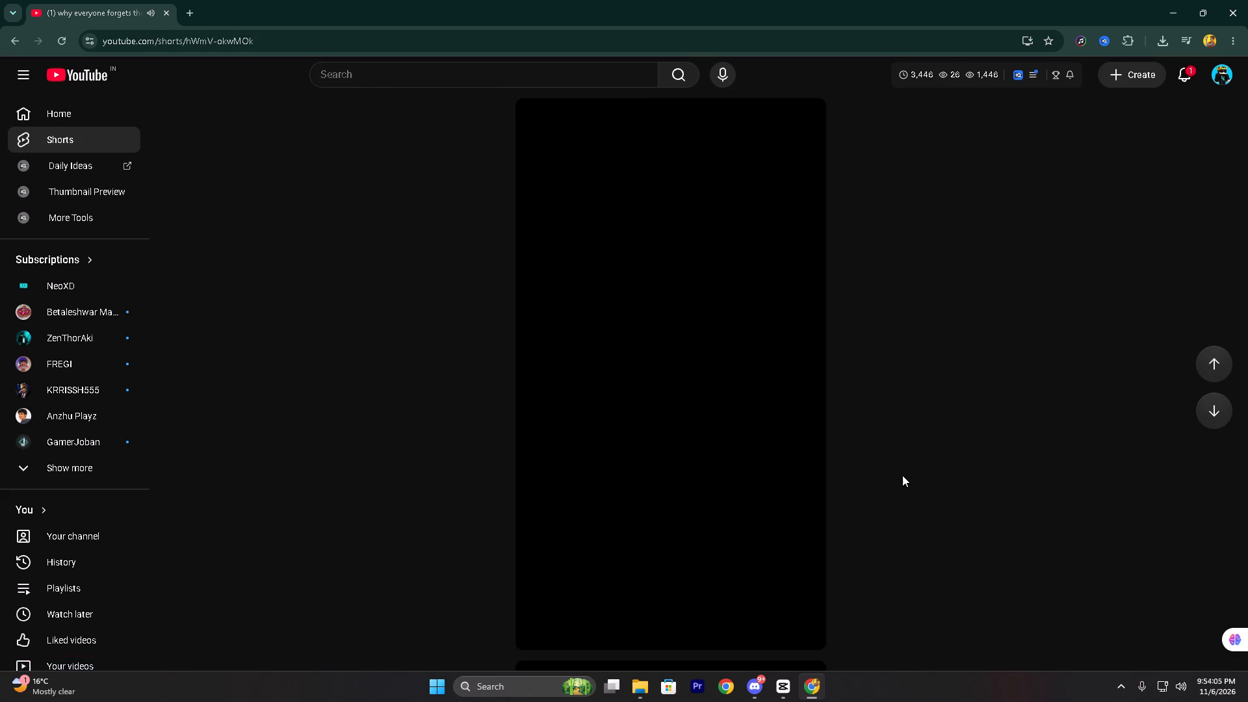
pyautogui.click(18, 44)
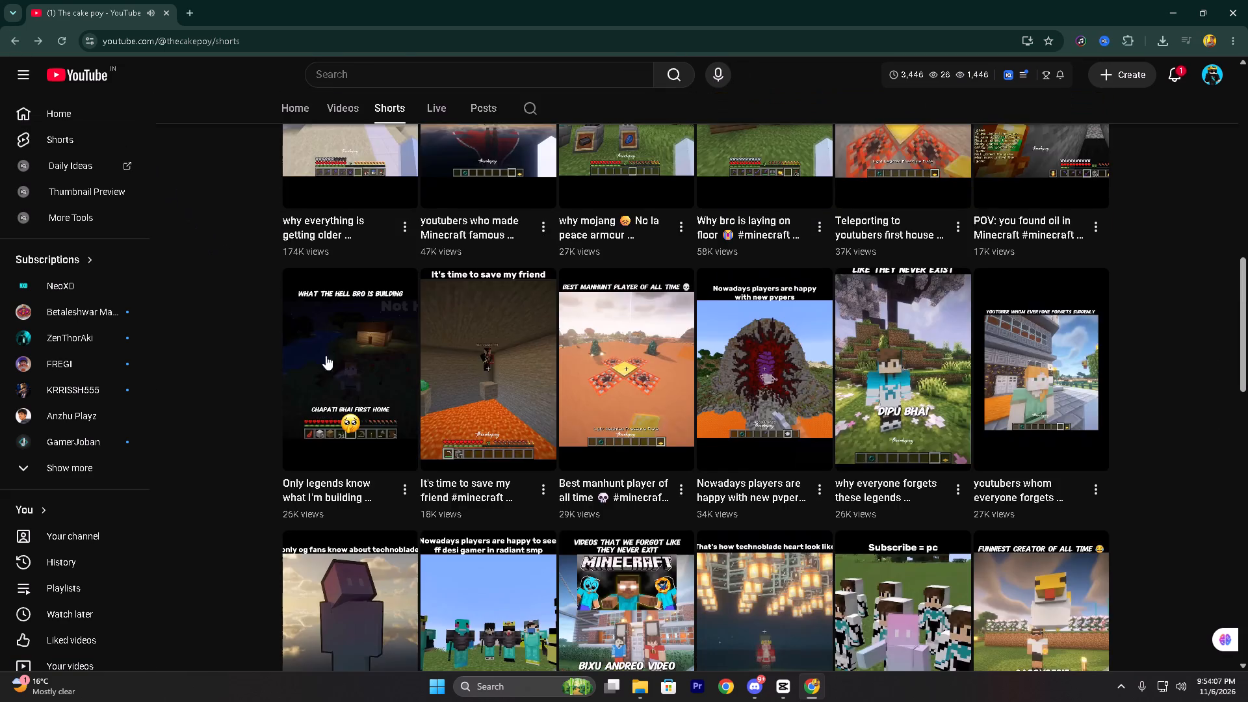
pyautogui.scroll(2, 348, 422)
pyautogui.scroll(2, 366, 513)
# Browse the latest uploads in The cake poy channel's Videos list.
pyautogui.click(347, 552)
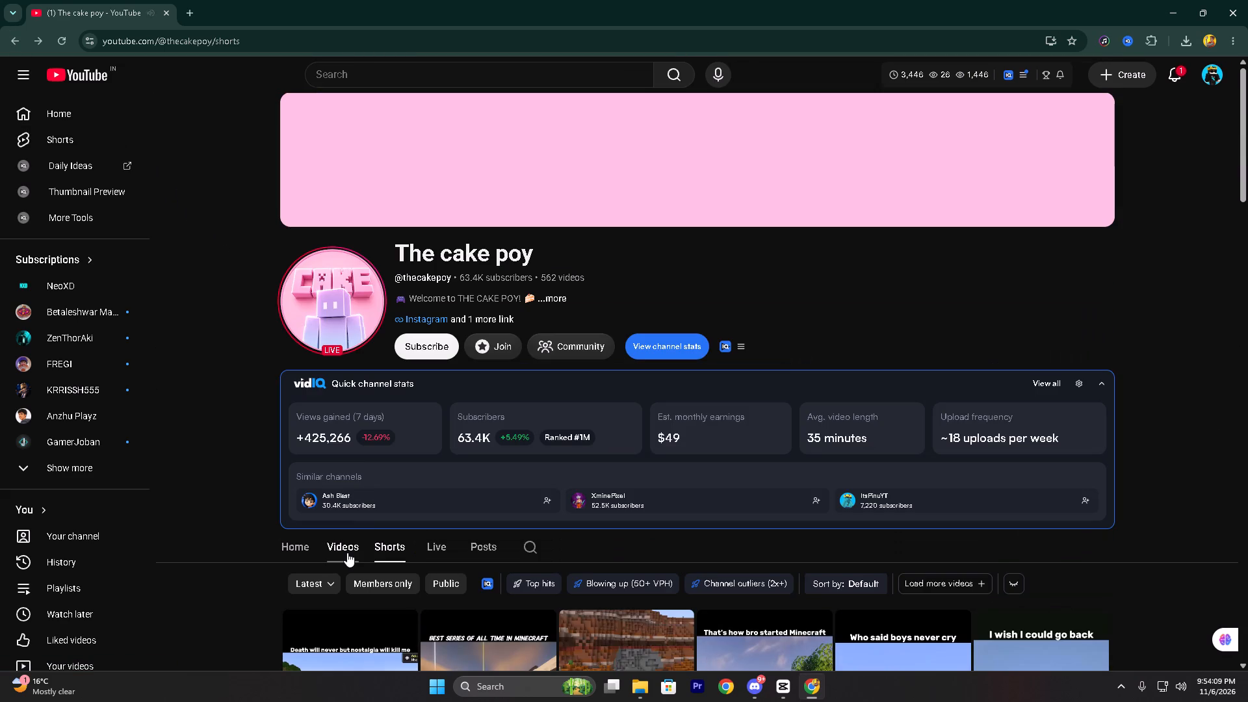
pyautogui.scroll(-1, 346, 549)
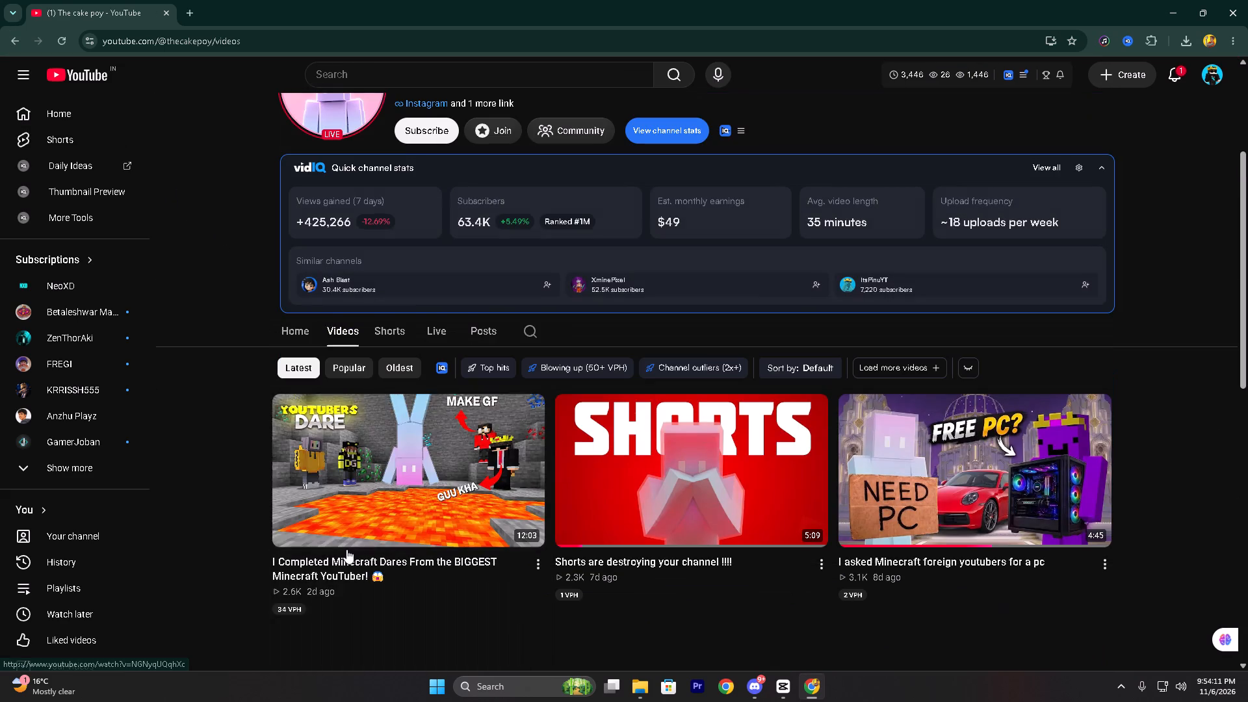
pyautogui.scroll(-1, 346, 549)
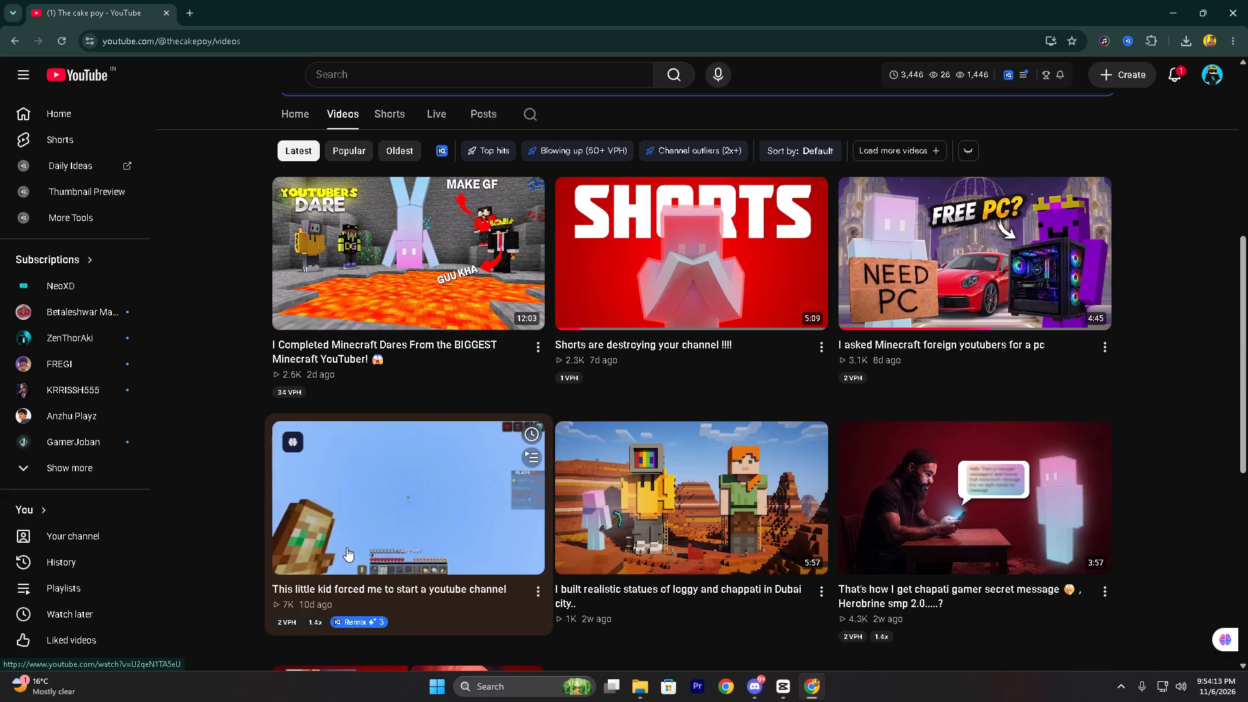
pyautogui.scroll(-1, 346, 547)
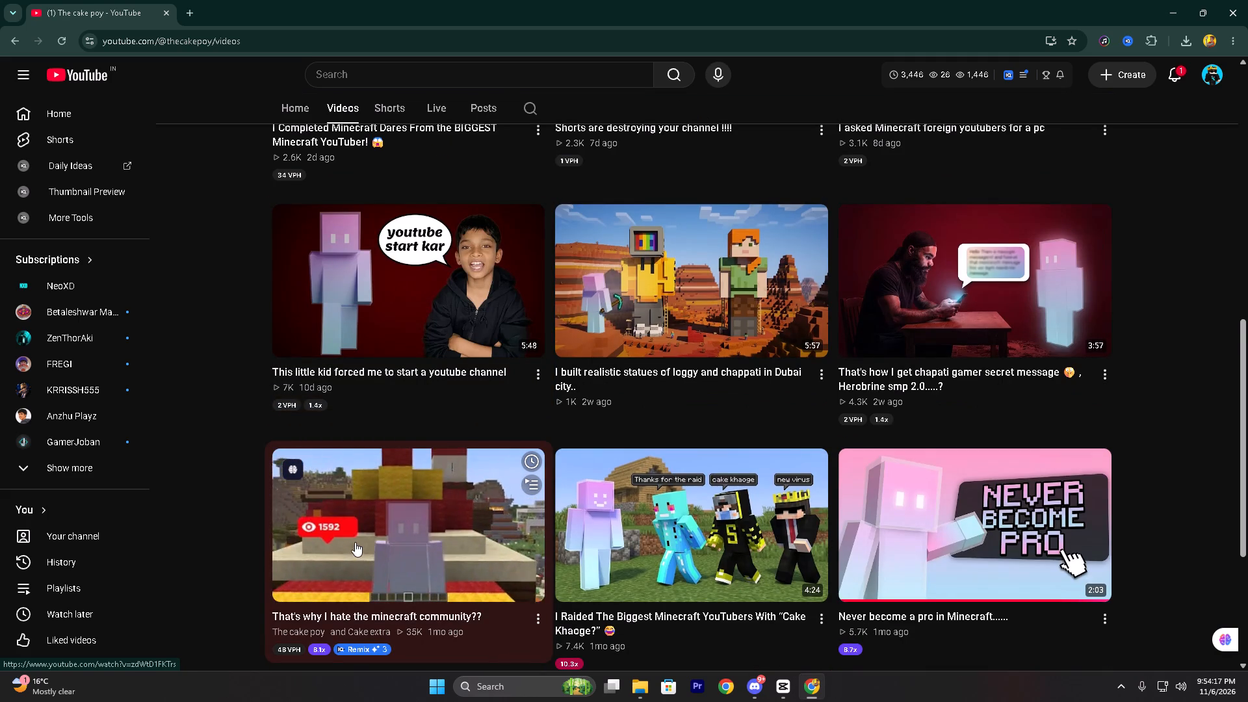
pyautogui.scroll(2, 355, 542)
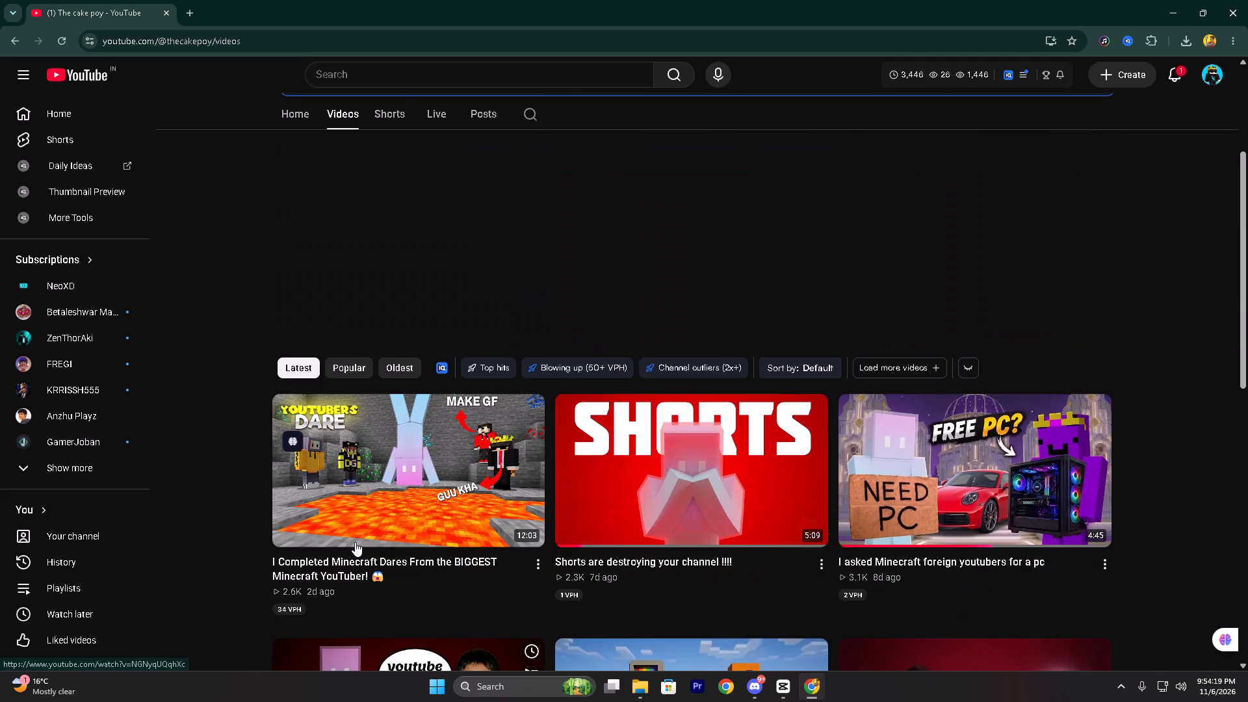
pyautogui.scroll(3, 355, 542)
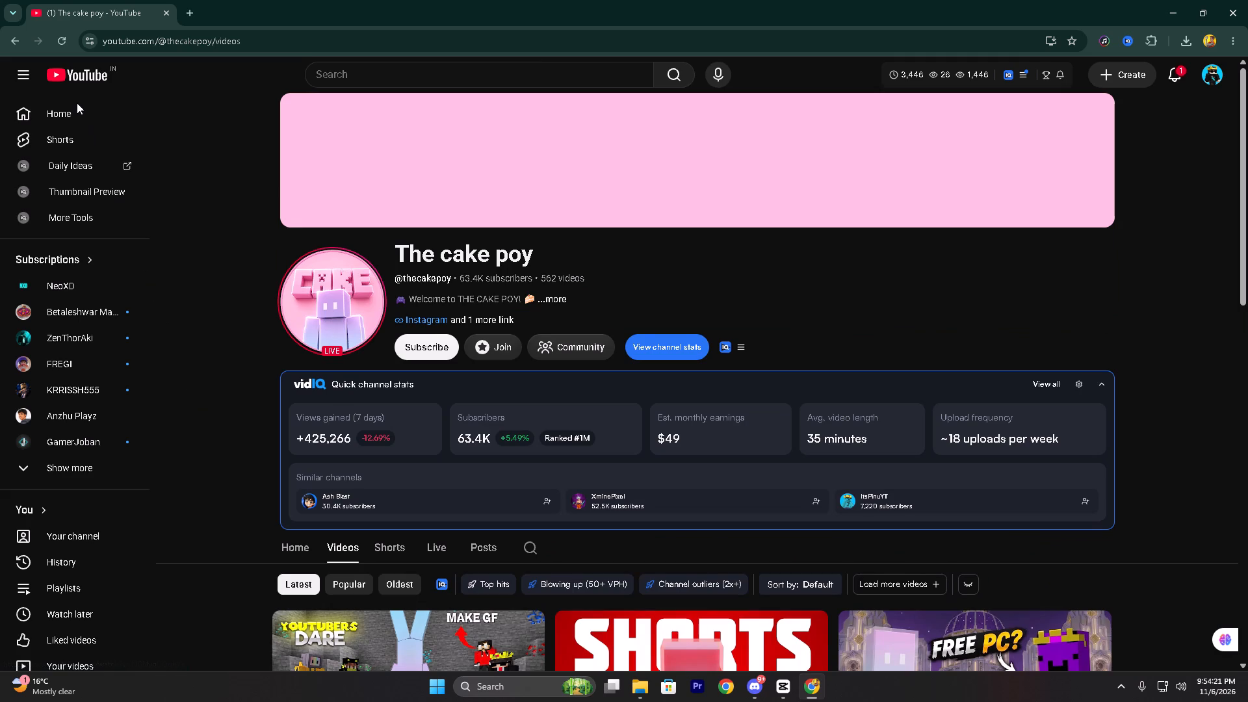
# Search YouTube for fregi and preview the AMUL DUDH PHONK Short in the results.
pyautogui.click(530, 71)
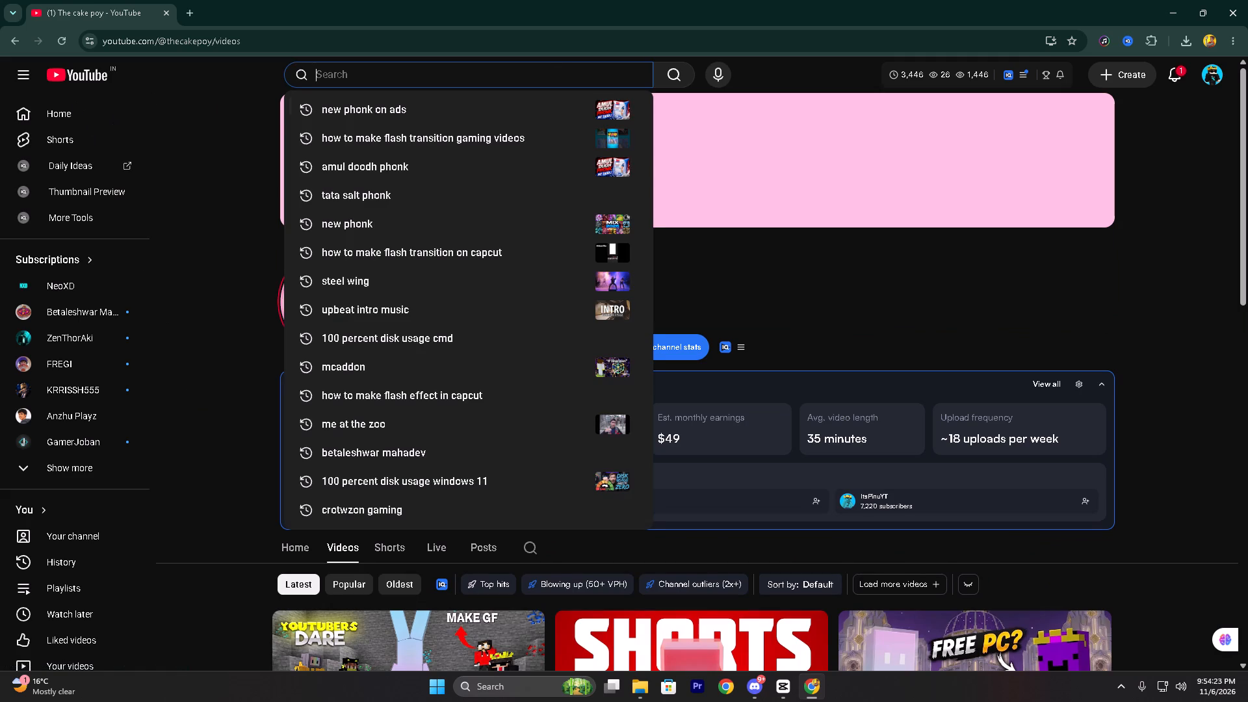
pyautogui.write('fre')
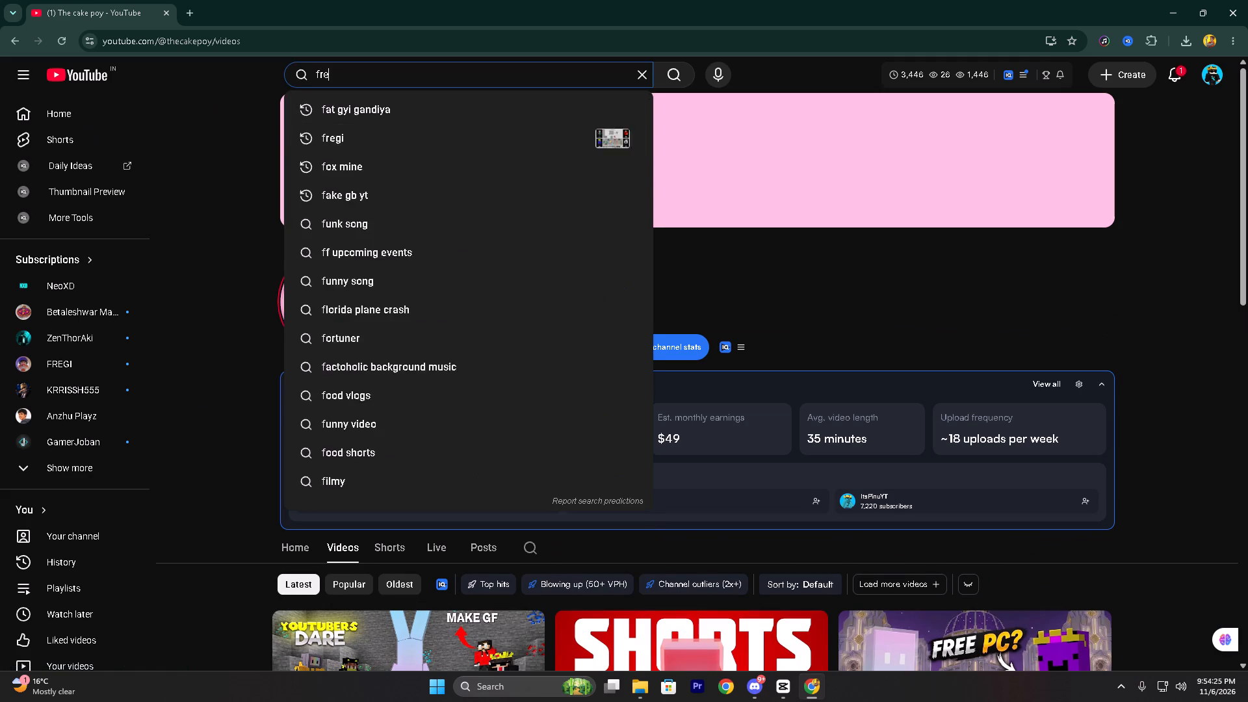
pyautogui.click(411, 112)
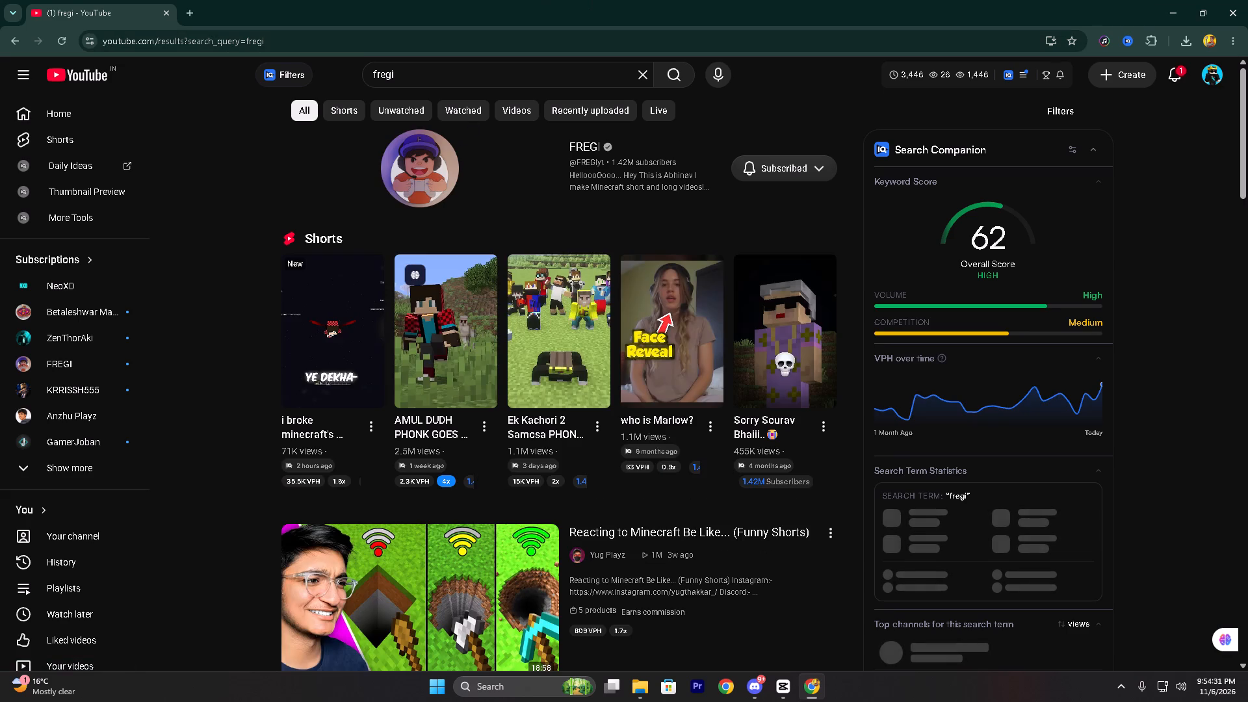
pyautogui.click(468, 329)
pyautogui.click(480, 268)
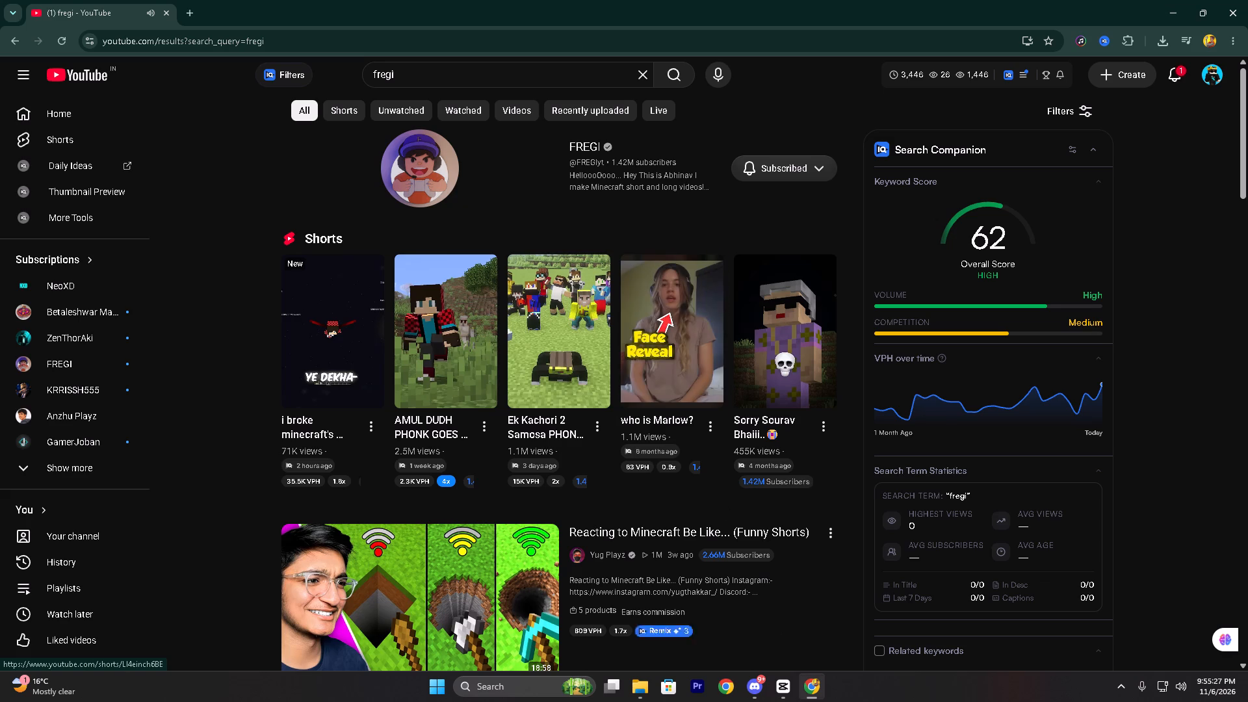
# Switch back to CapCut, return the playhead to 00:00:00:00 and play the first three seconds of the intro.
pyautogui.click(784, 689)
pyautogui.click(146, 491)
pyautogui.moveTo(146, 491); pyautogui.dragTo(101, 484)
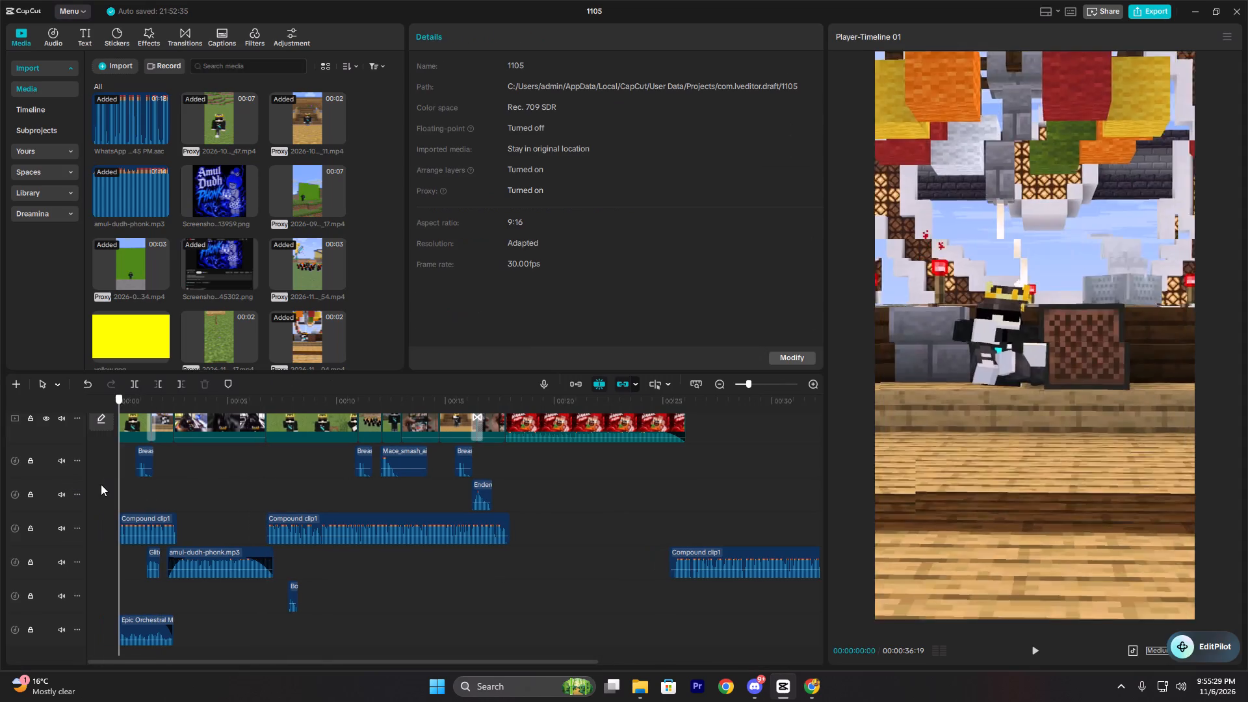
pyautogui.press('space')
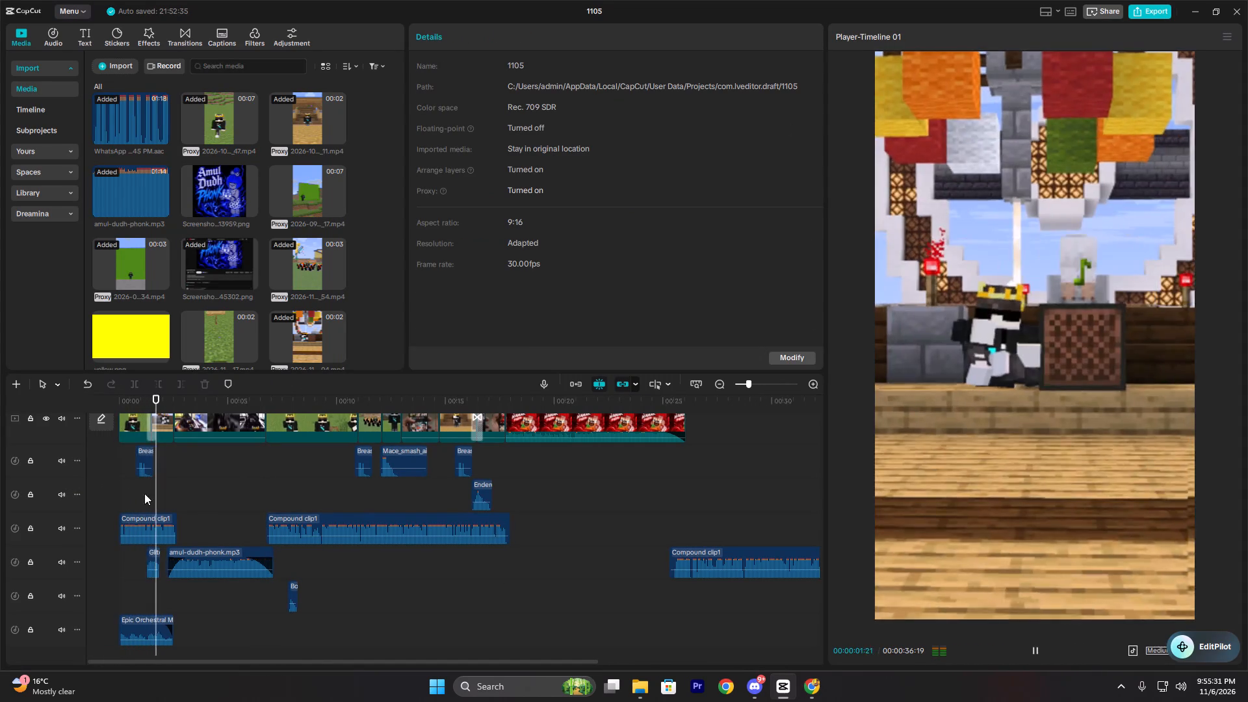
pyautogui.press('space')
# Lower the volume of all three Compound clip1 voice clips together to about -3.1 dB.
pyautogui.keyDown('ctrl'); pyautogui.scroll(-3, 363, 547); pyautogui.keyUp('ctrl')
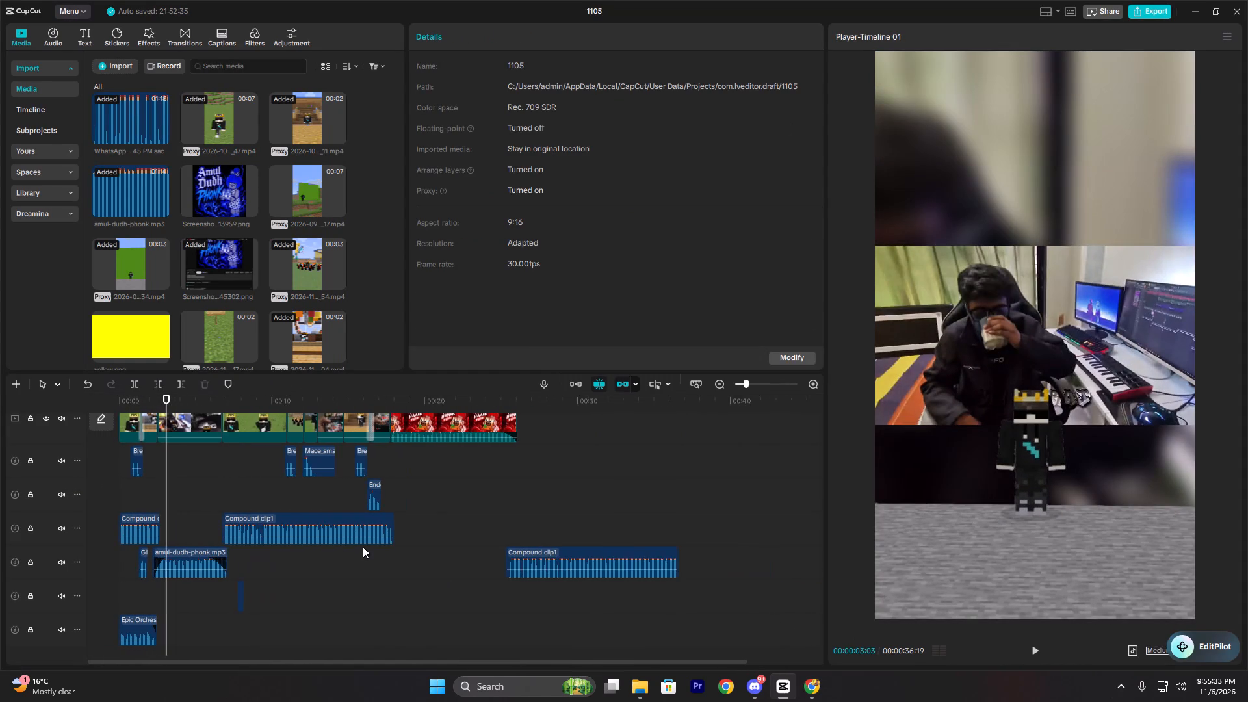
pyautogui.keyDown('ctrl'); pyautogui.scroll(-2, 363, 547); pyautogui.keyUp('ctrl')
pyautogui.keyDown('ctrl'); pyautogui.click(282, 531); pyautogui.keyUp('ctrl')
pyautogui.keyDown('ctrl'); pyautogui.click(127, 525); pyautogui.keyUp('ctrl')
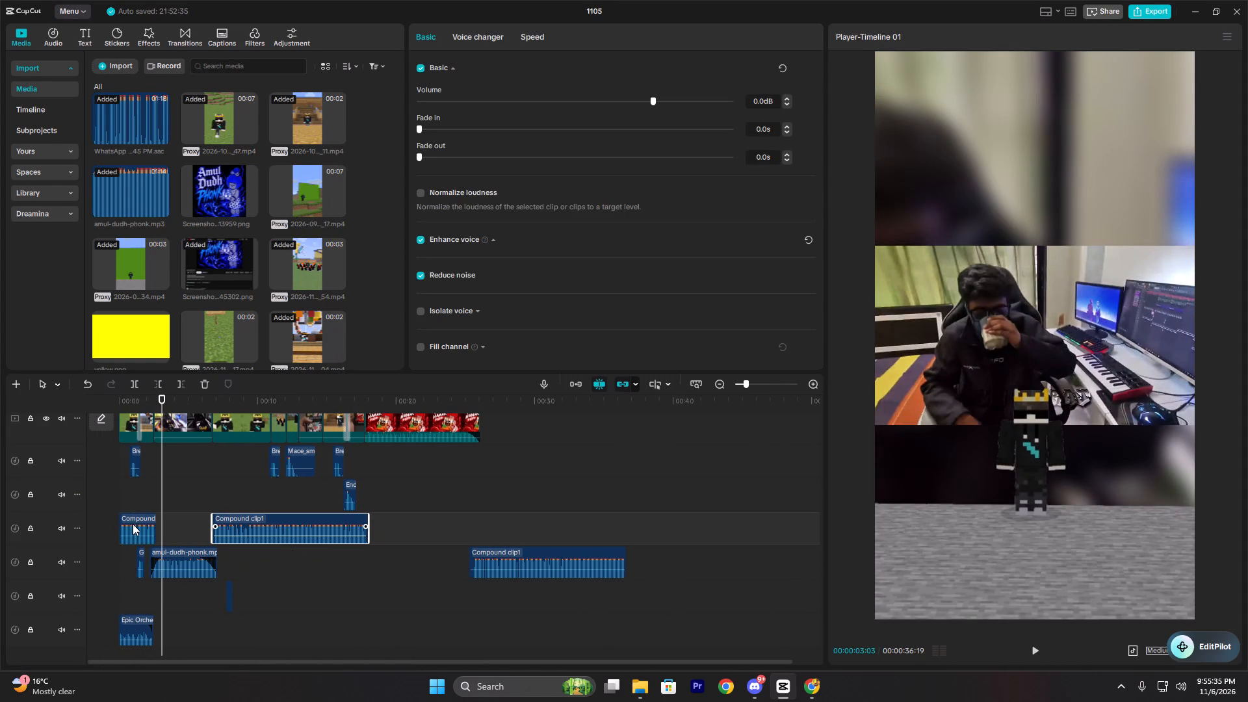
pyautogui.keyDown('ctrl'); pyautogui.click(497, 551); pyautogui.keyUp('ctrl')
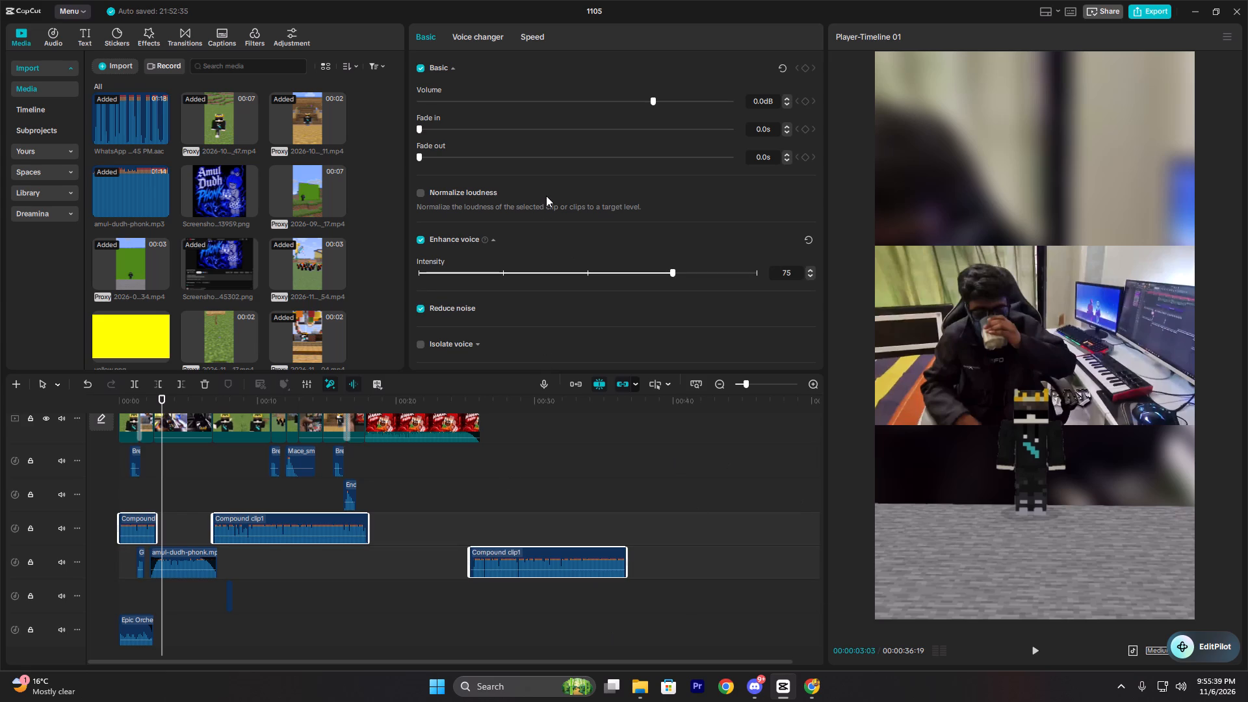
pyautogui.moveTo(651, 99); pyautogui.dragTo(546, 196)
pyautogui.moveTo(546, 196); pyautogui.dragTo(643, 100)
pyautogui.moveTo(652, 101); pyautogui.dragTo(646, 103)
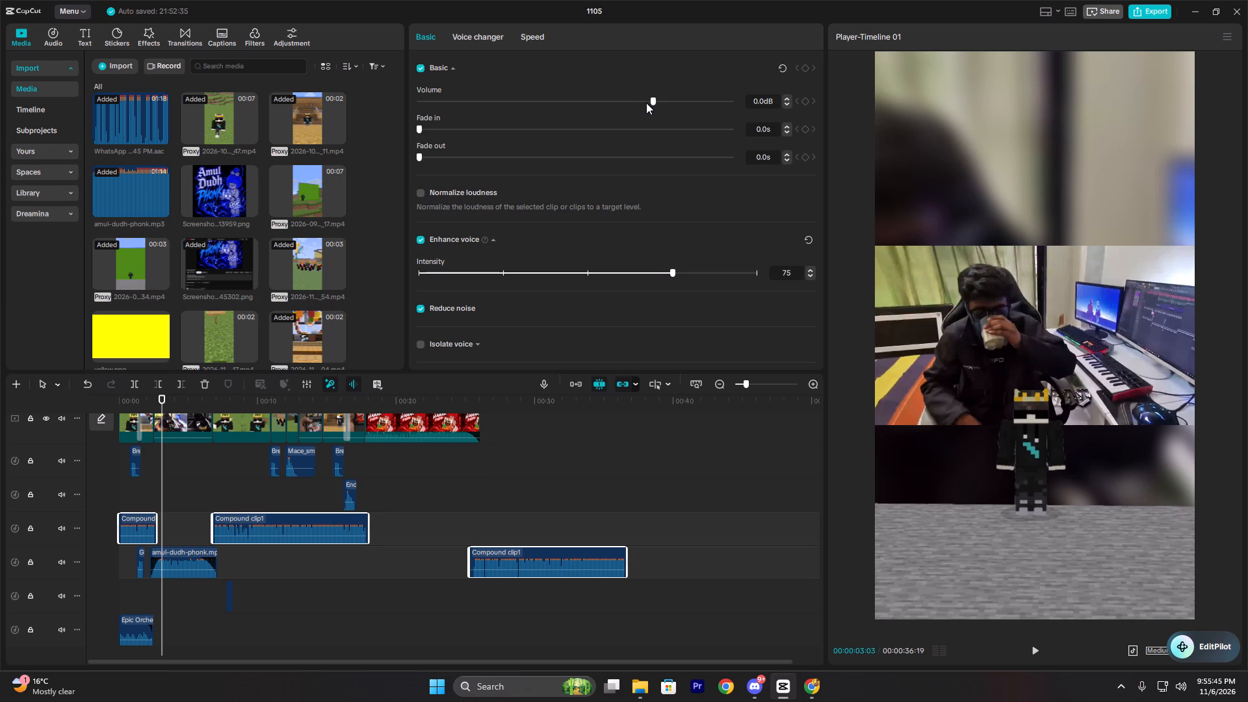
pyautogui.moveTo(646, 103); pyautogui.dragTo(644, 100)
pyautogui.click(642, 99)
pyautogui.click(634, 103)
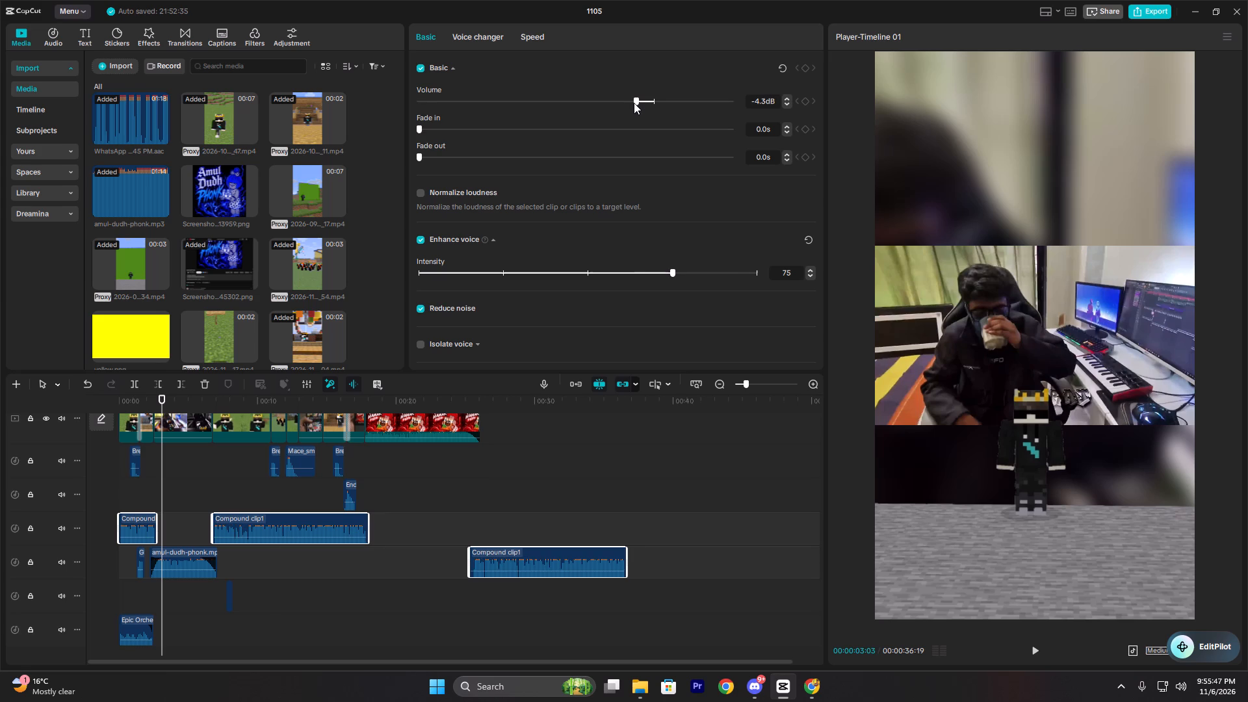
pyautogui.click(634, 100)
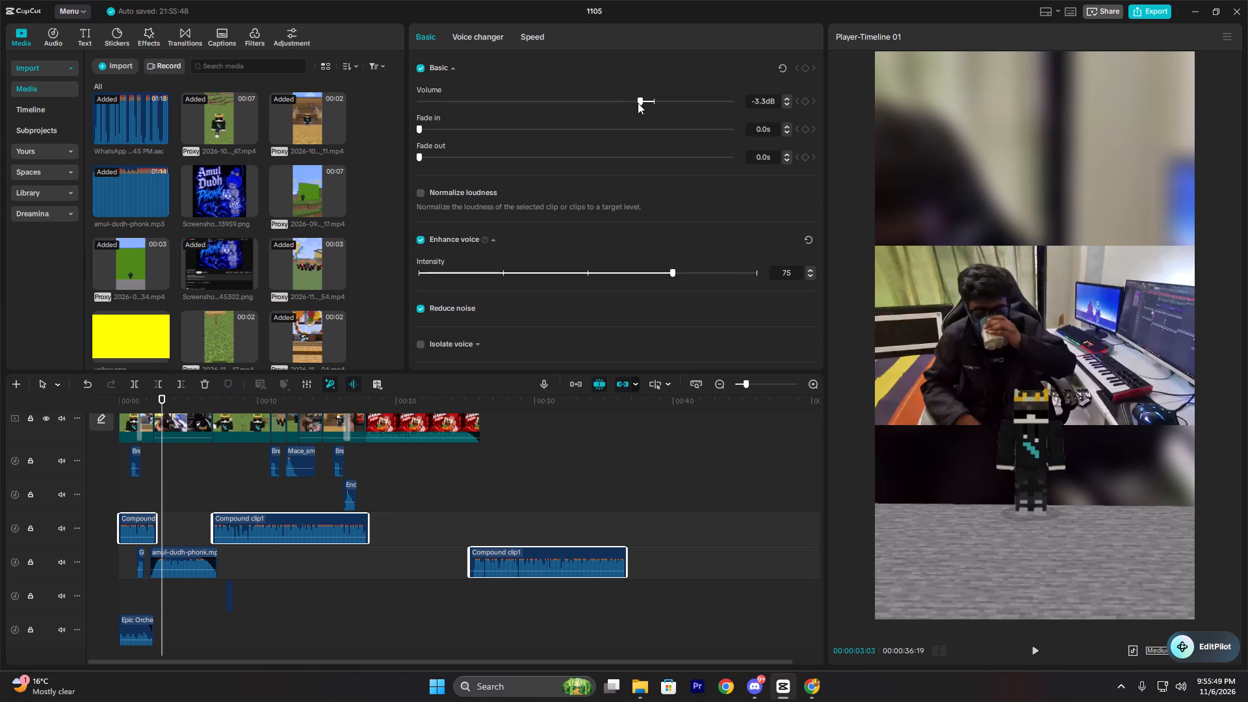
pyautogui.click(784, 98)
pyautogui.doubleClick(786, 96)
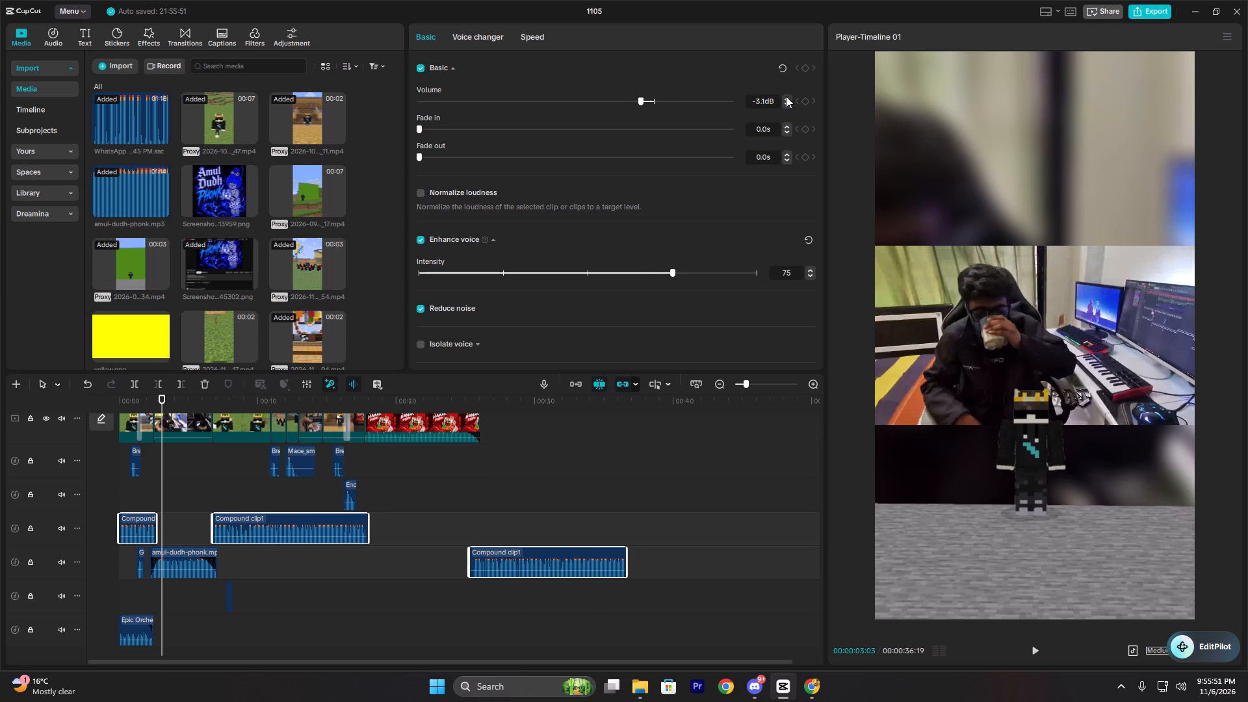
# Play the video from the start to check the voice level, and replay the cut around 00:00:06:23.
pyautogui.click(127, 500)
pyautogui.moveTo(127, 500); pyautogui.dragTo(118, 497)
pyautogui.press('space')
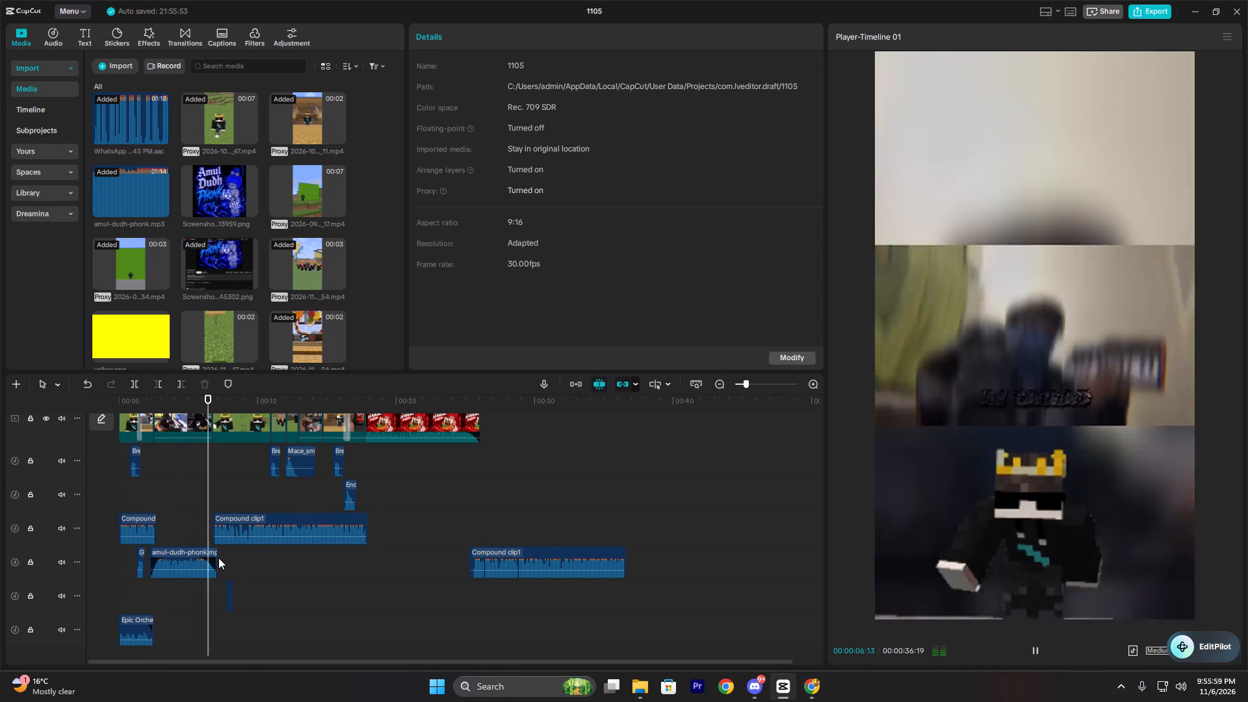
pyautogui.keyDown('ctrl'); pyautogui.scroll(1, 253, 532); pyautogui.keyUp('ctrl')
pyautogui.click(235, 492)
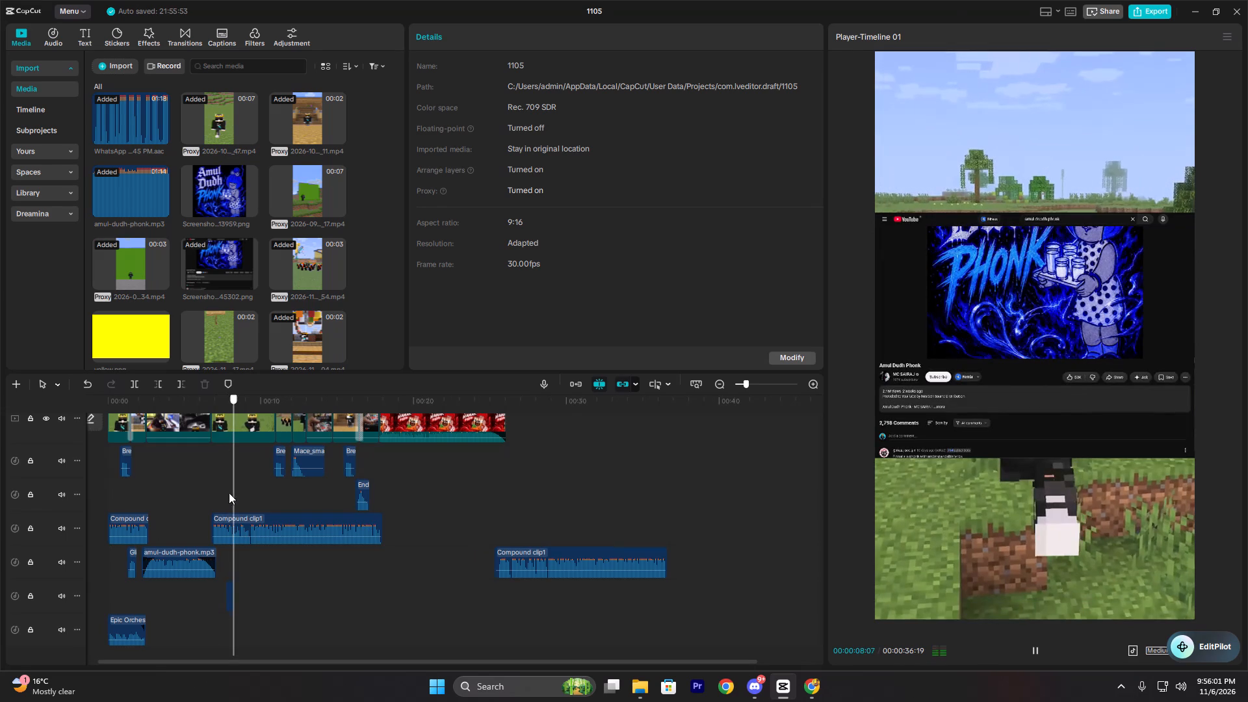
pyautogui.click(205, 486)
pyautogui.press('space')
pyautogui.click(209, 487)
pyautogui.press('space')
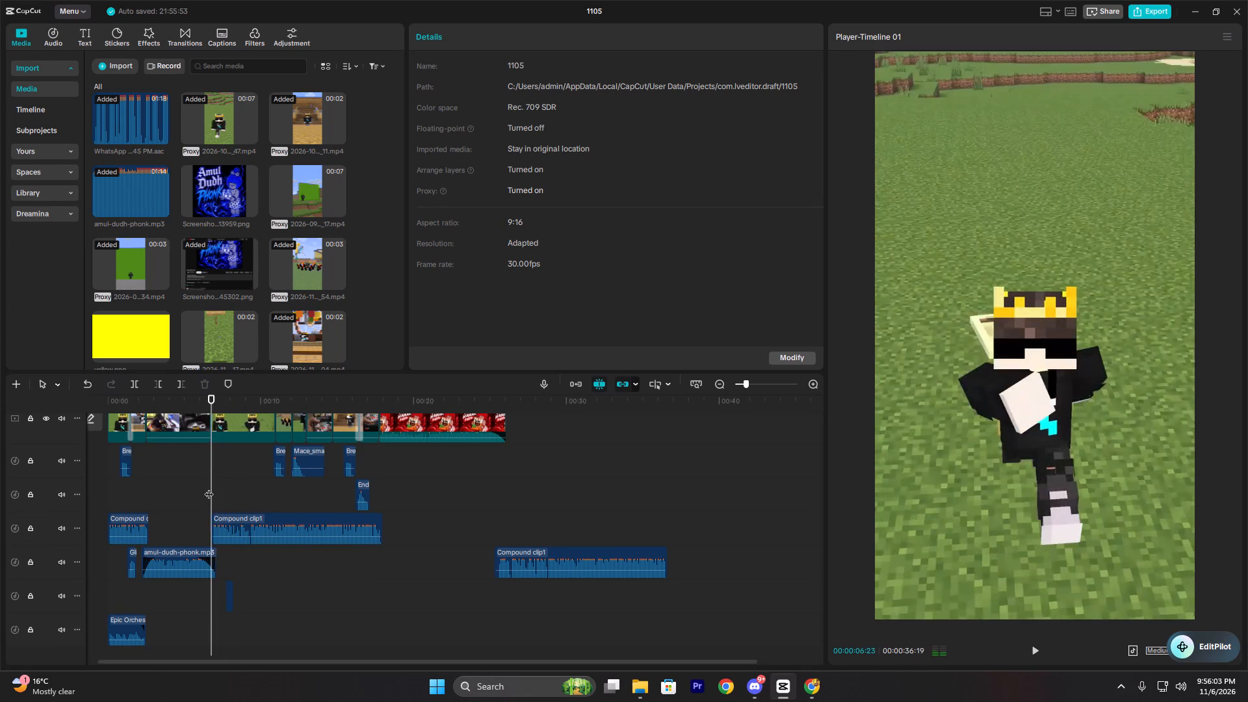
pyautogui.click(209, 487)
pyautogui.press('space')
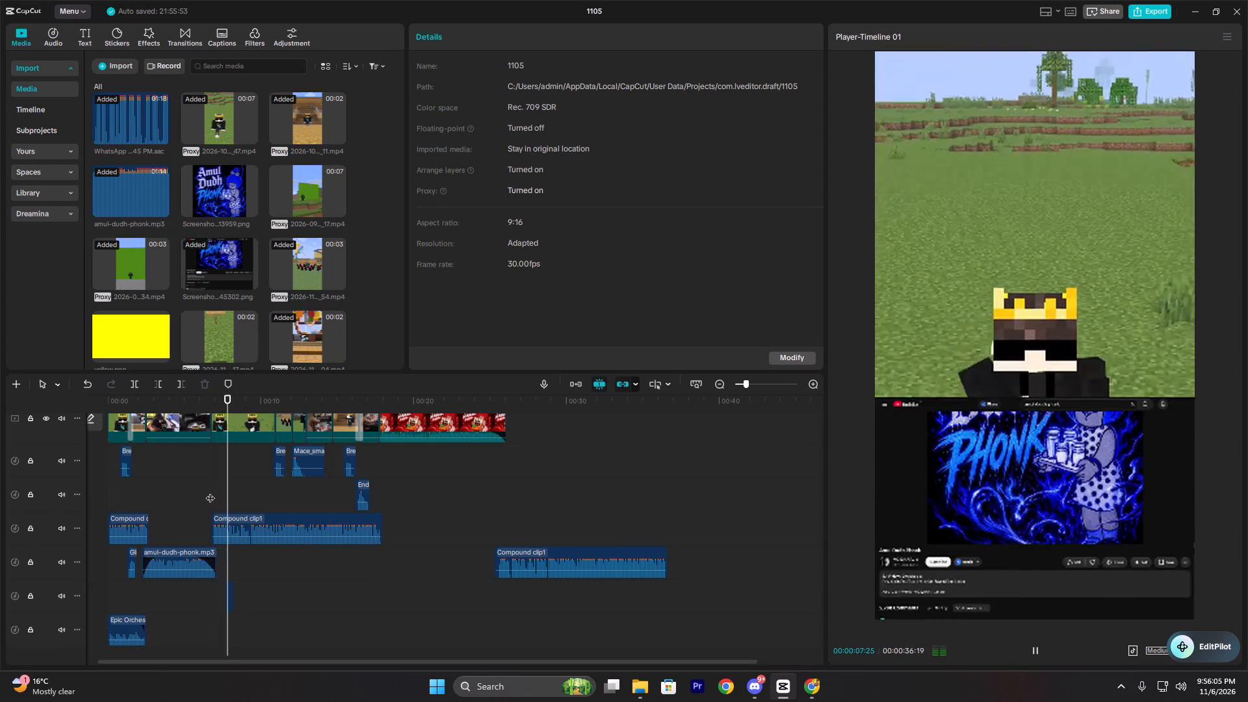
pyautogui.press('space')
pyautogui.doubleClick(215, 488)
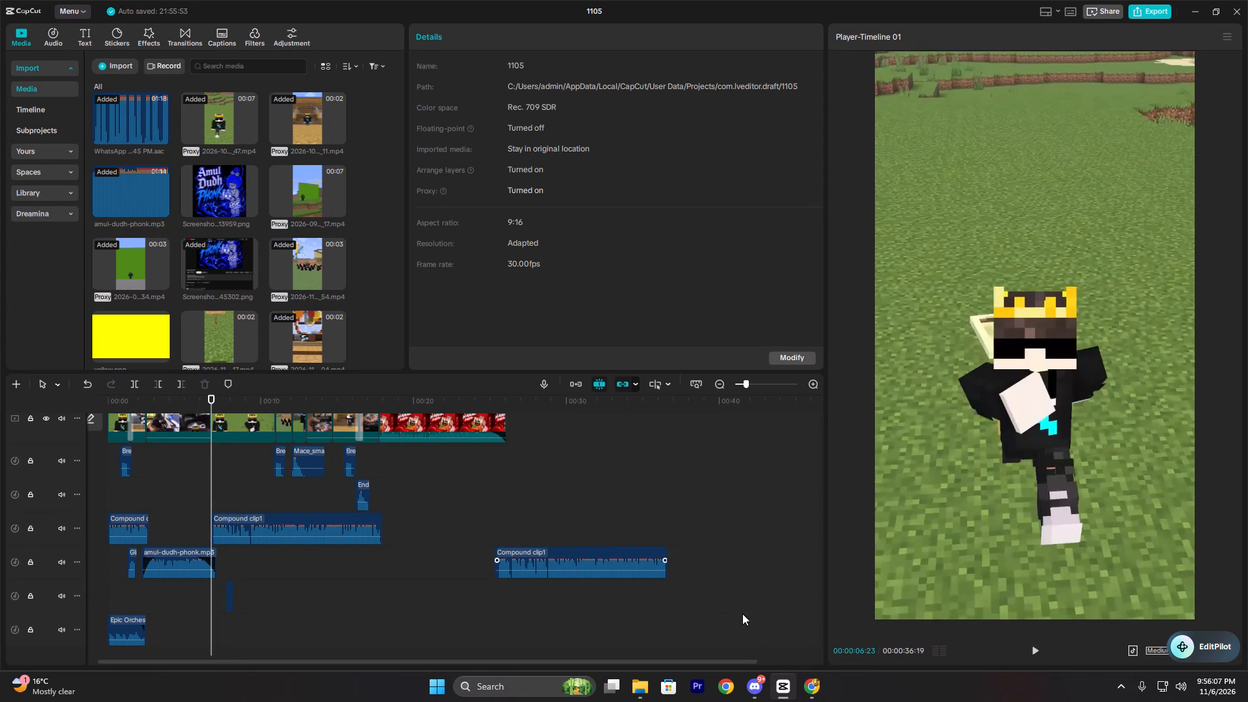
# Switch to File Explorer and look through the BGM folder list and the Sound effect folder on drive D.
pyautogui.click(651, 675)
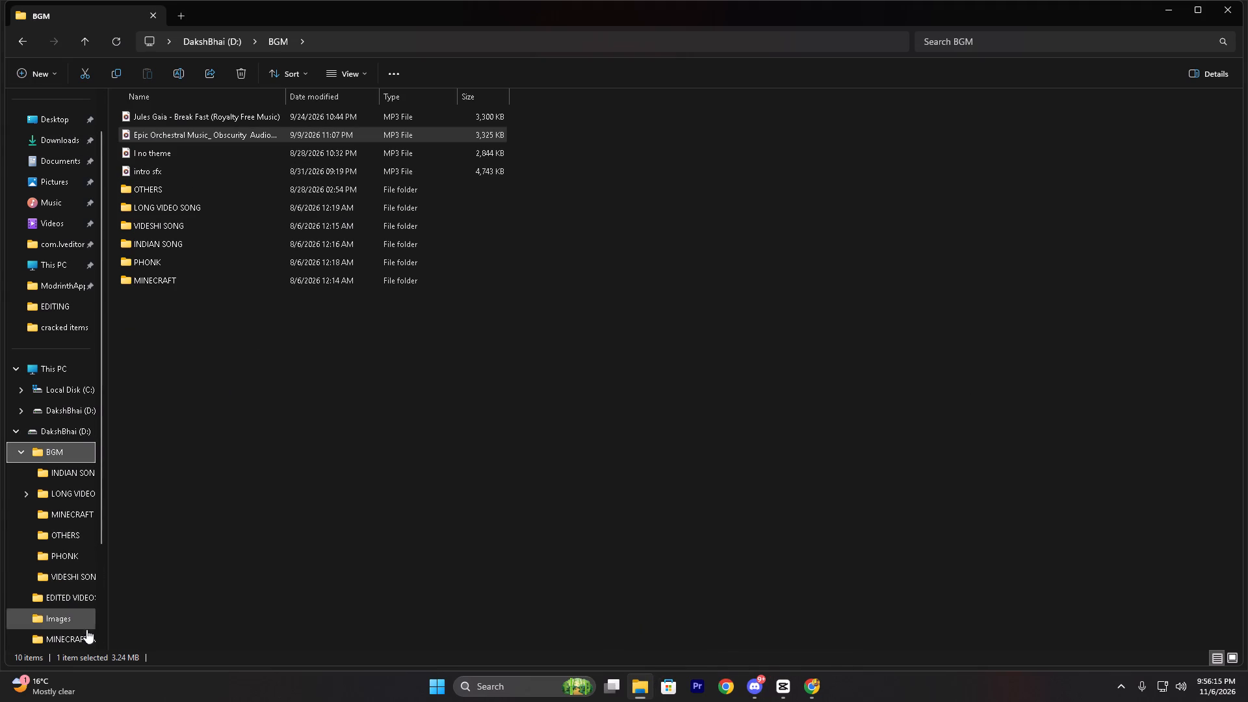
pyautogui.scroll(-1, 86, 630)
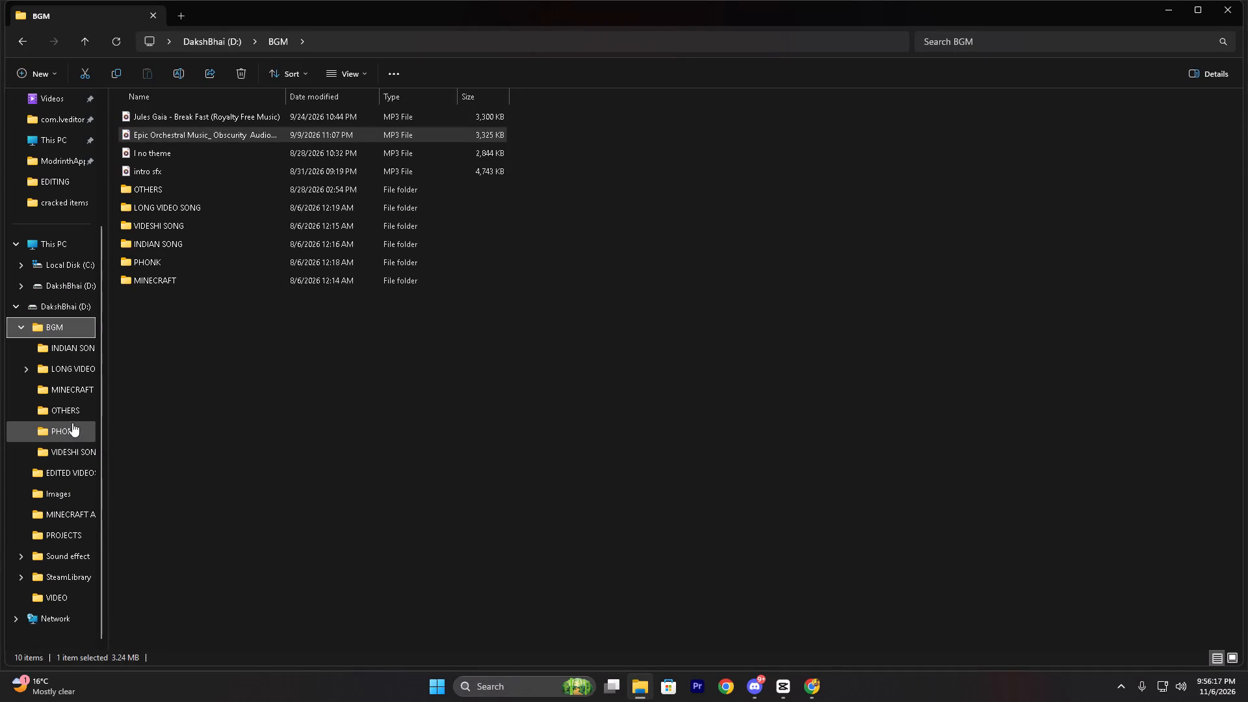
pyautogui.scroll(1, 88, 528)
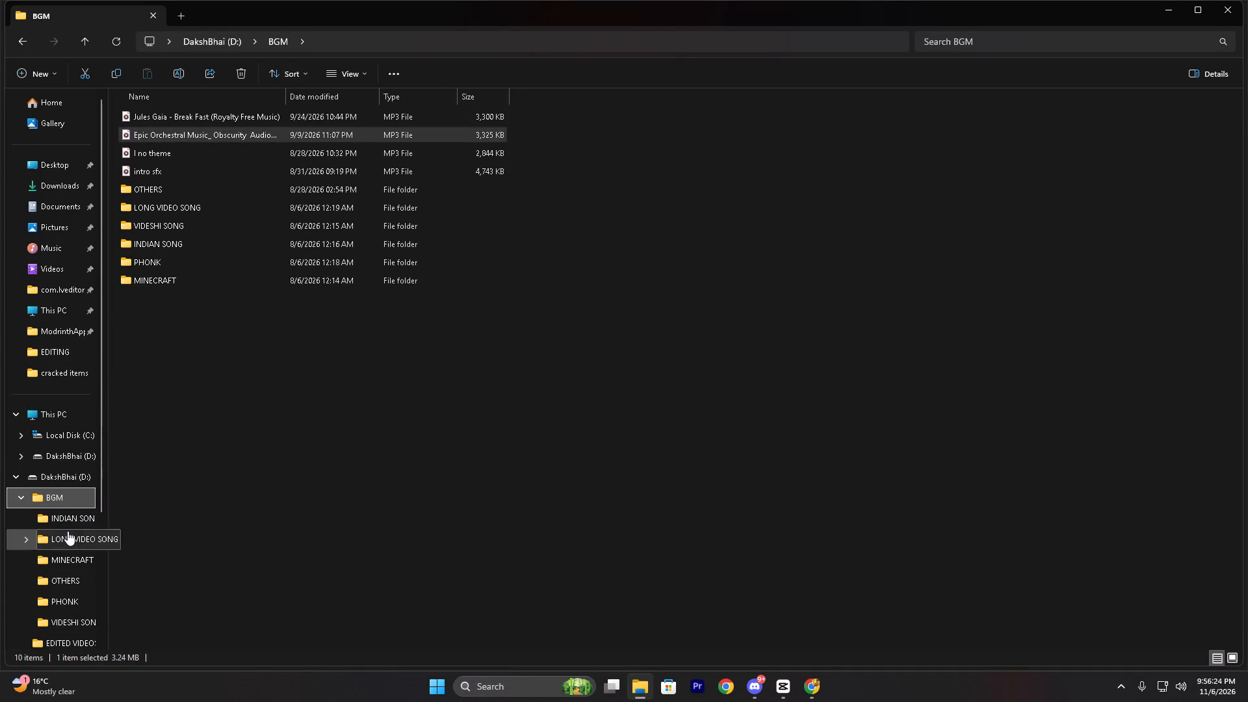
pyautogui.scroll(-1, 80, 625)
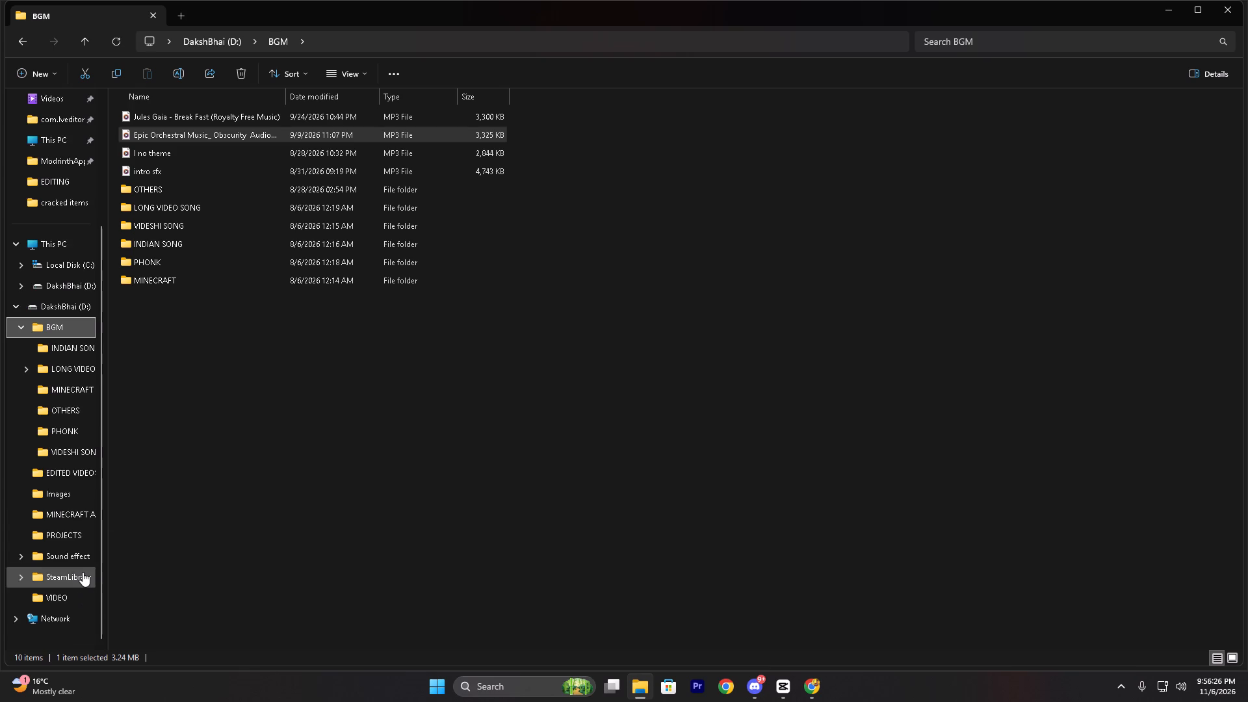
pyautogui.click(75, 556)
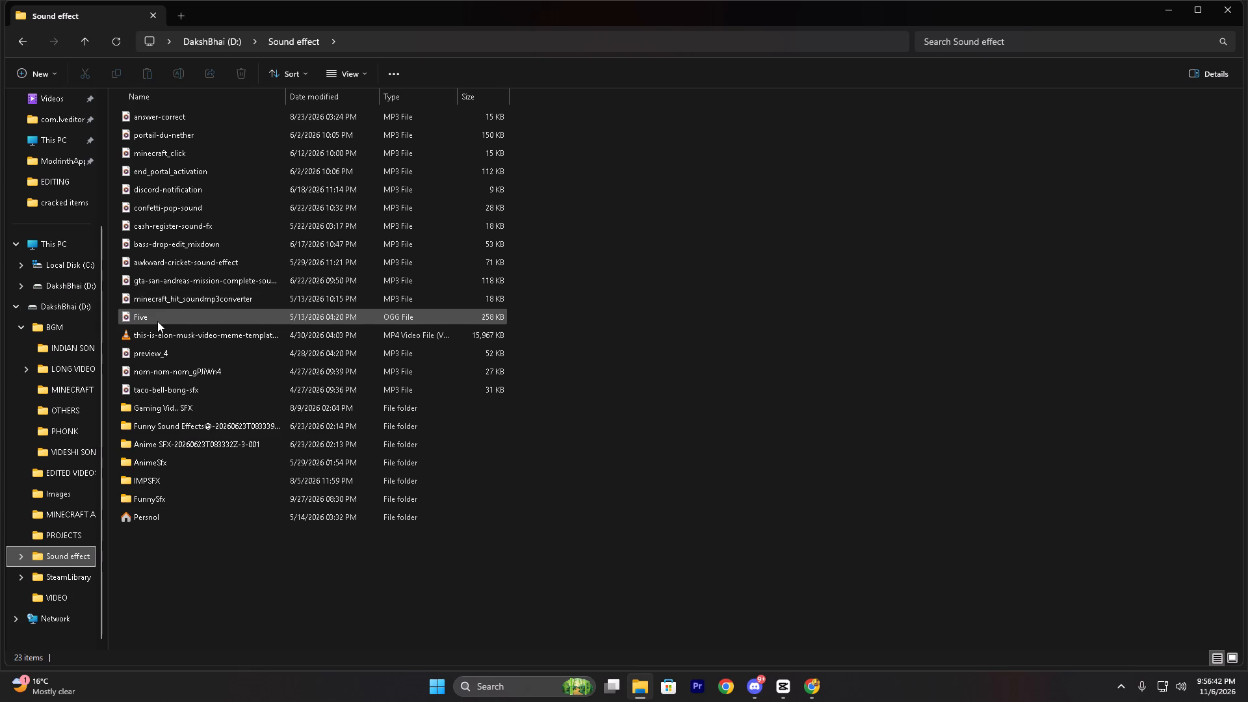
# Switch back to CapCut and play from 00:00:05:20 through the cut into the running character clip.
pyautogui.click(779, 683)
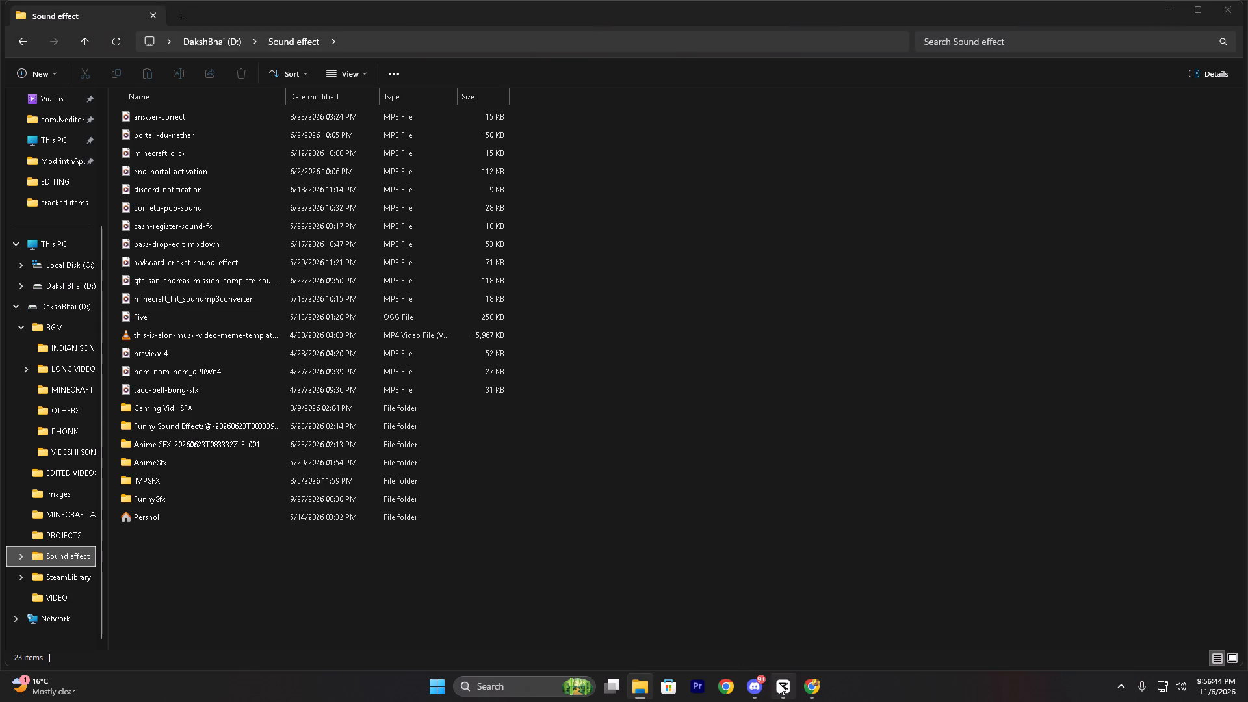
pyautogui.click(194, 450)
pyautogui.press('space')
pyautogui.keyDown('ctrl'); pyautogui.scroll(5, 311, 476); pyautogui.keyUp('ctrl')
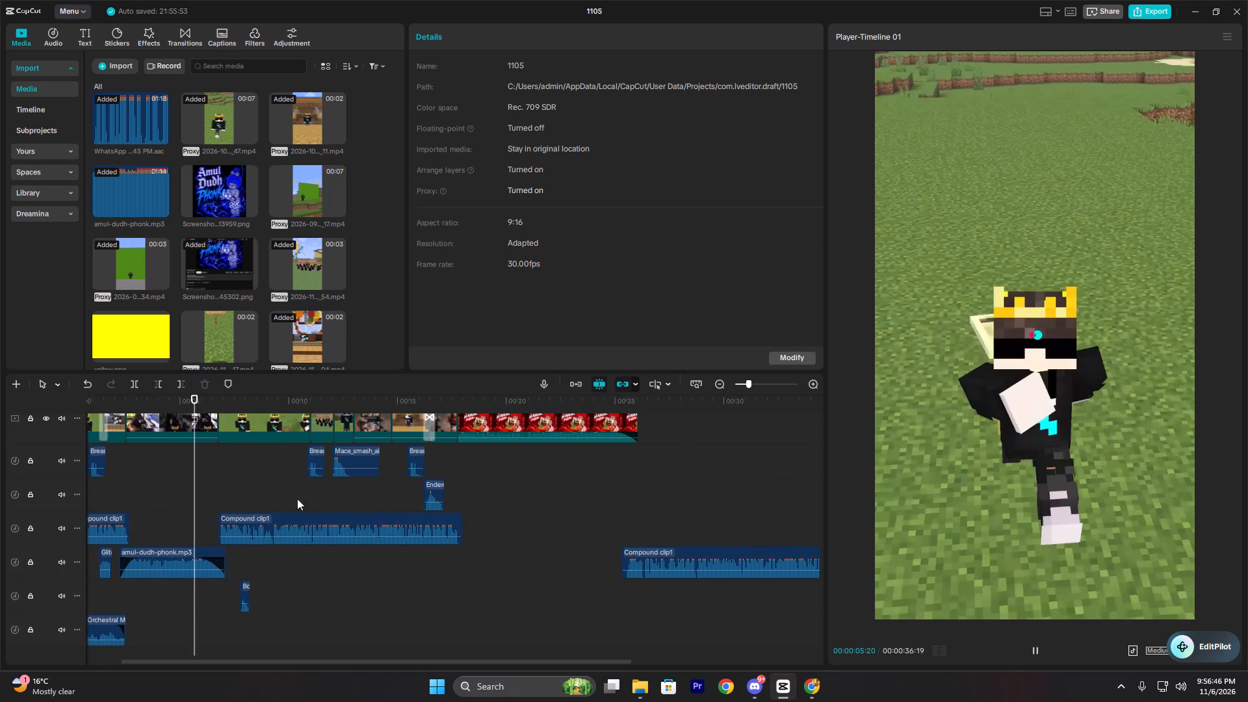
pyautogui.keyDown('ctrl'); pyautogui.scroll(4, 297, 499); pyautogui.keyUp('ctrl')
pyautogui.press('space')
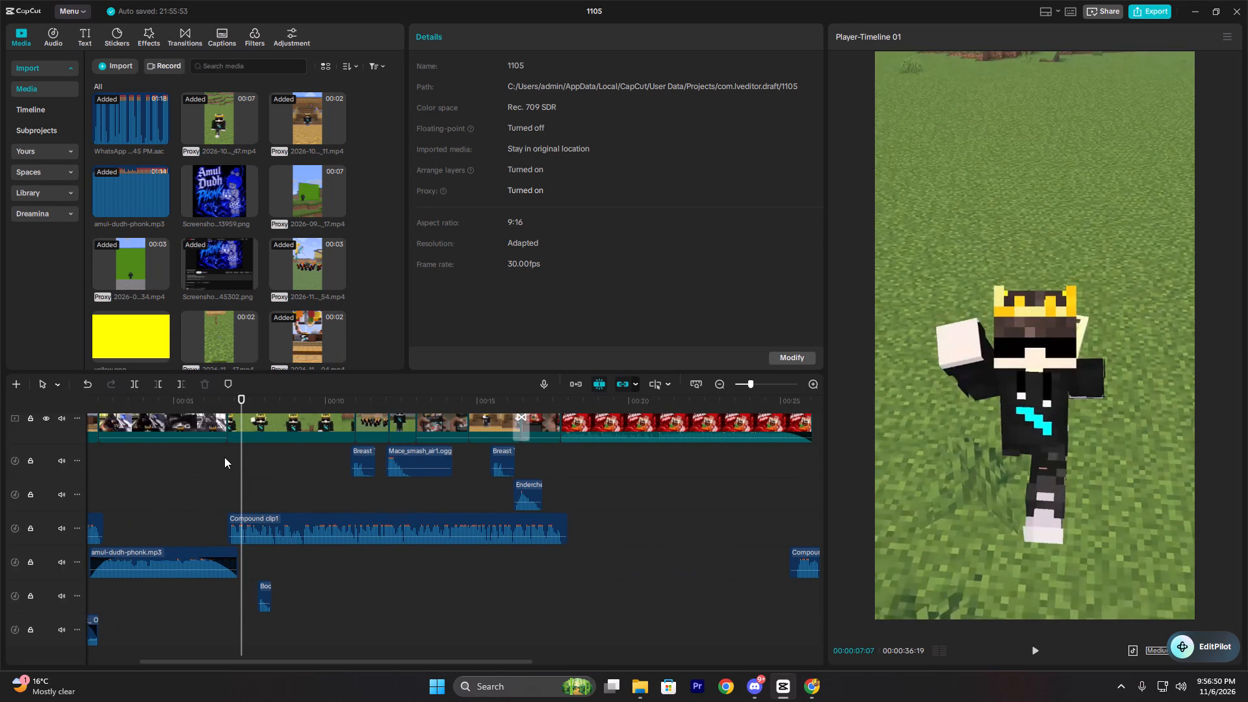
# Add the saved preset My presets7 as an overlay at 00:00:06:23, where the running character clip begins.
pyautogui.click(224, 457)
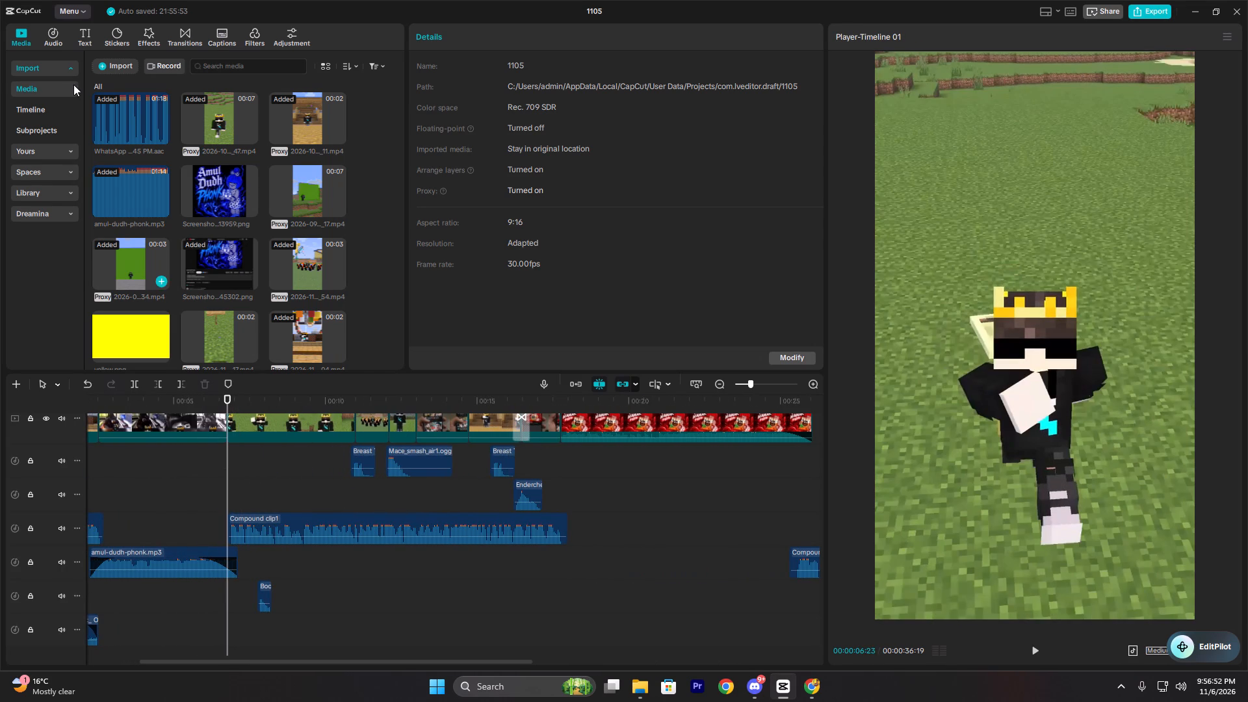
pyautogui.click(32, 158)
pyautogui.click(52, 135)
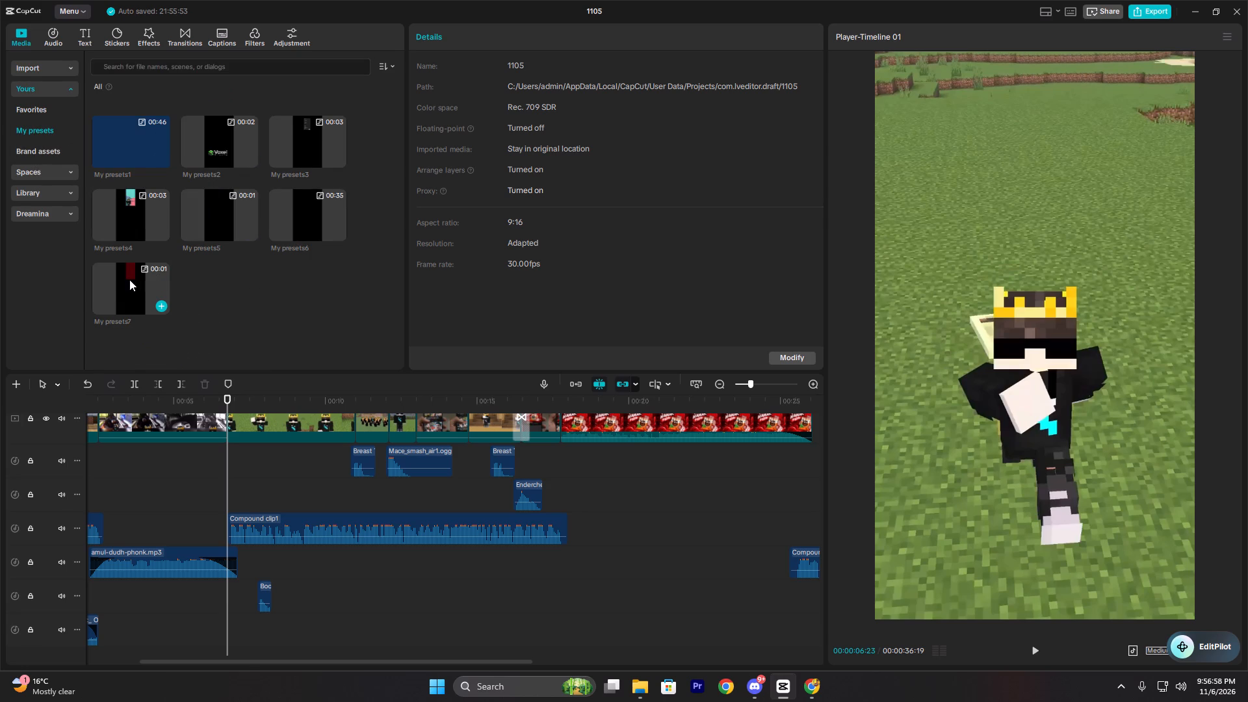
pyautogui.scroll(12, 198, 421)
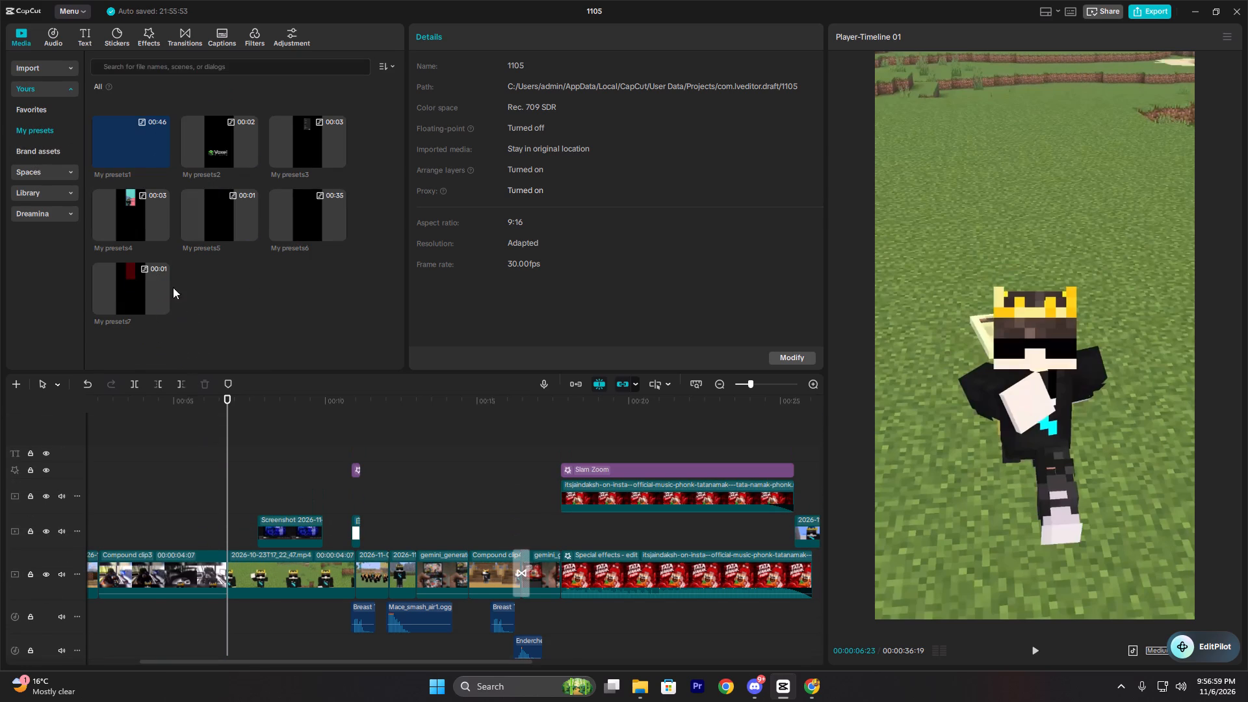
pyautogui.click(161, 300)
# Play back the section around the red preset overlay several times, continuing into the Amul Dudh Phonk screenshot.
pyautogui.click(218, 495)
pyautogui.press('space')
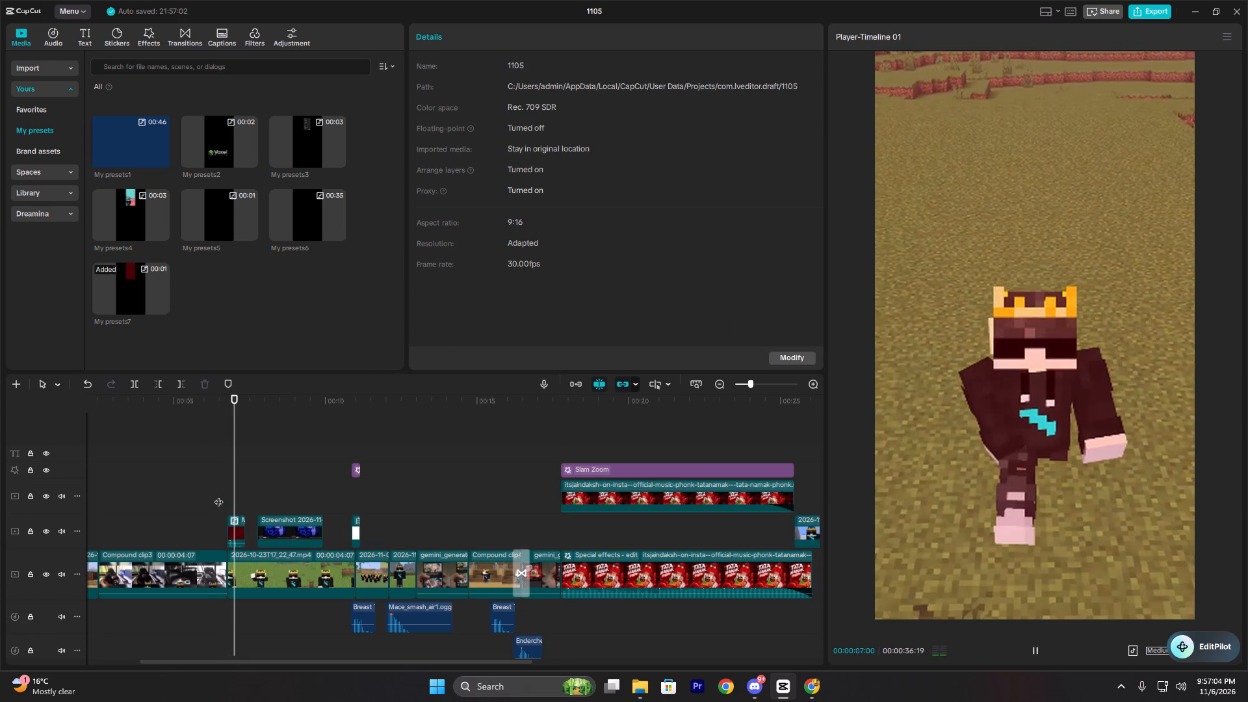
pyautogui.press('space')
pyautogui.click(226, 490)
pyautogui.click(219, 489)
pyautogui.press('space')
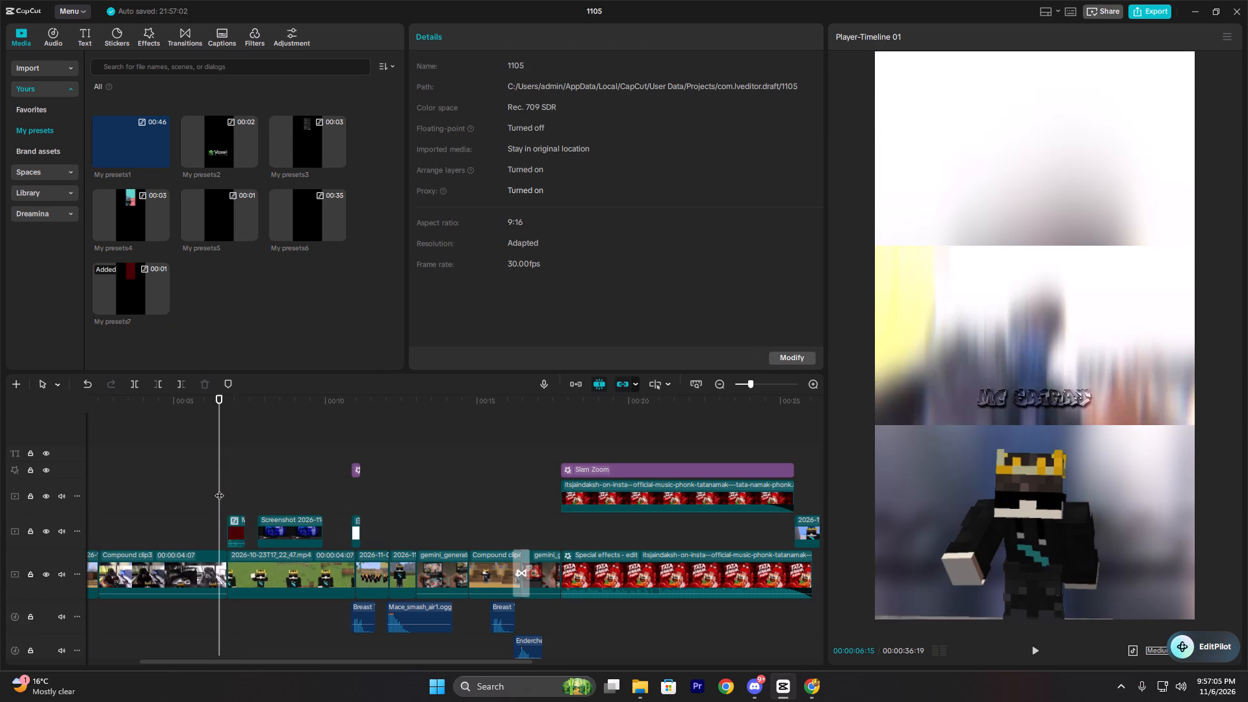
pyautogui.click(207, 487)
pyautogui.press('space')
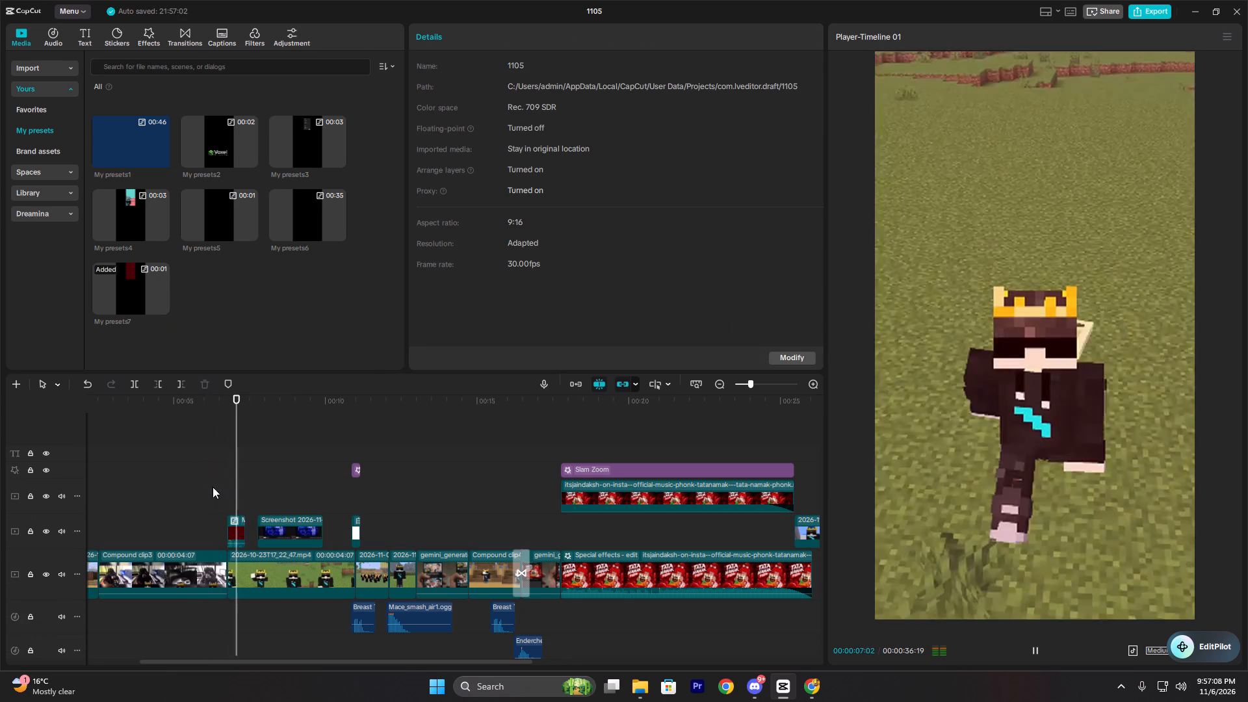
pyautogui.press('space')
pyautogui.press('space')
pyautogui.press('space')
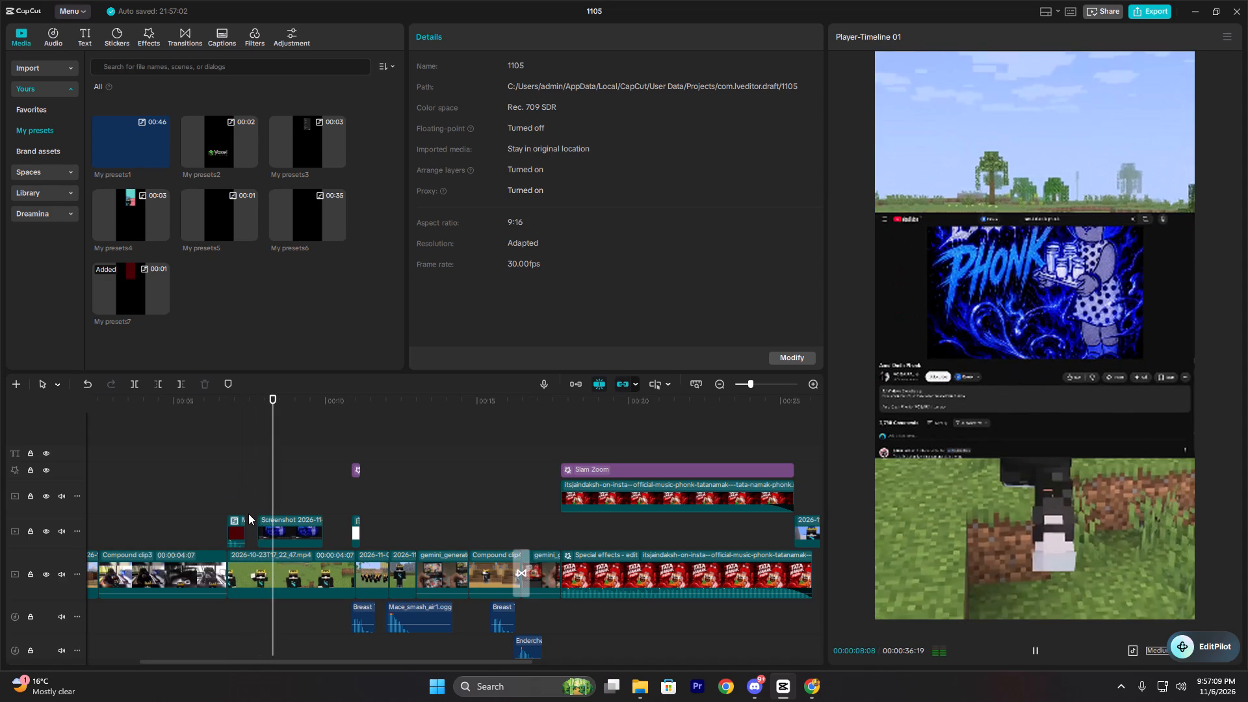
pyautogui.press('space')
pyautogui.press('space')
# Move the red preset overlay to 00:00:08:26, on the track above the Amul Dudh Phonk screenshot clip.
pyautogui.click(237, 525)
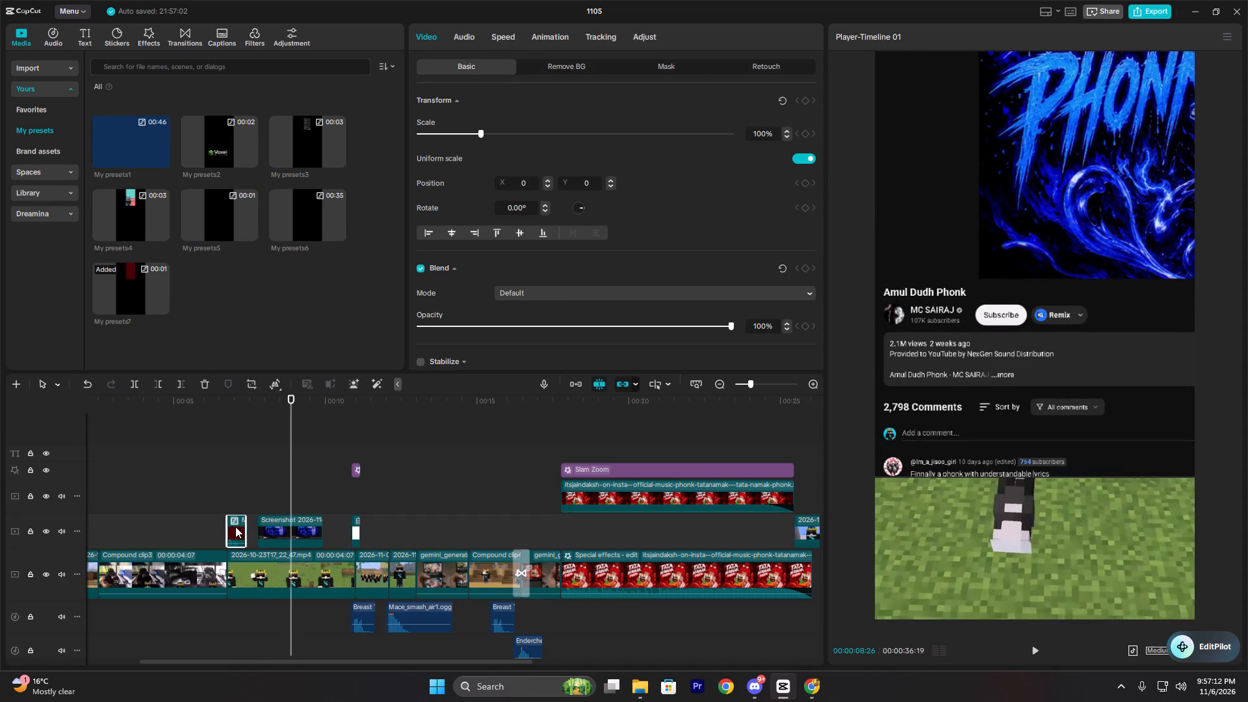
pyautogui.moveTo(235, 526); pyautogui.dragTo(297, 499)
# Replay the Amul Dudh Phonk screenshot section to check the timing of the moved red overlay.
pyautogui.click(277, 475)
pyautogui.press('space')
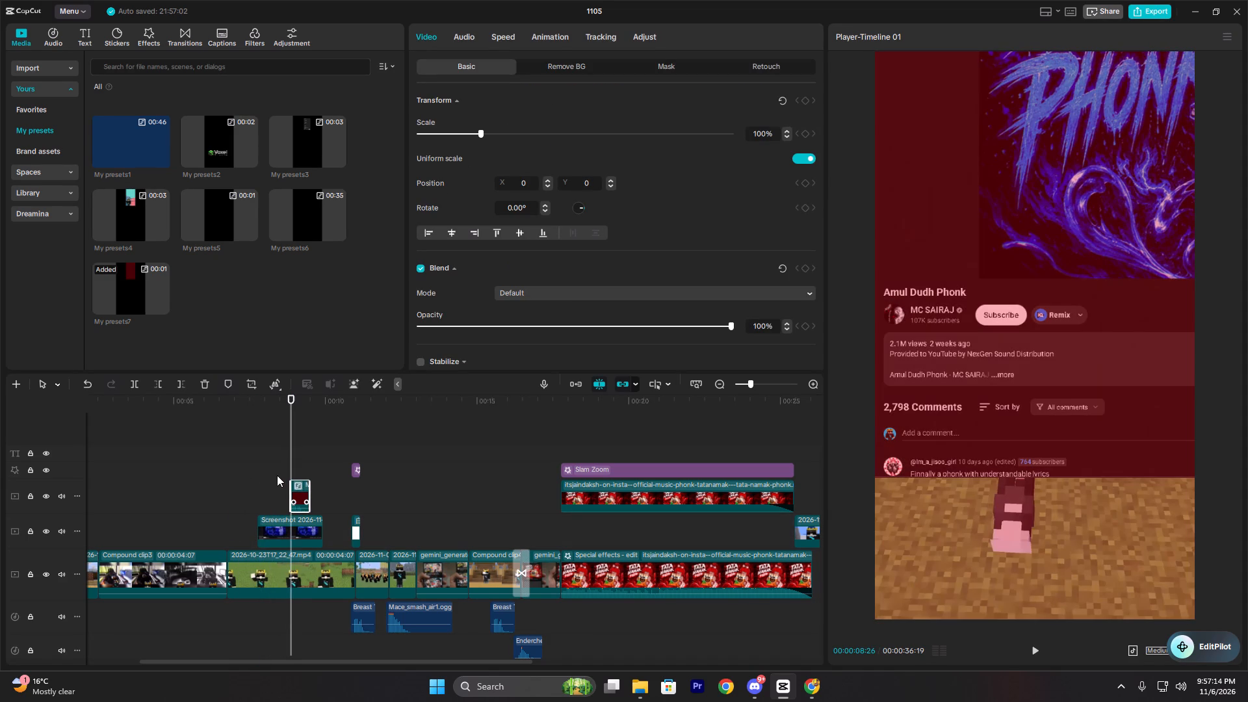
pyautogui.click(270, 474)
pyautogui.press('space')
pyautogui.click(278, 472)
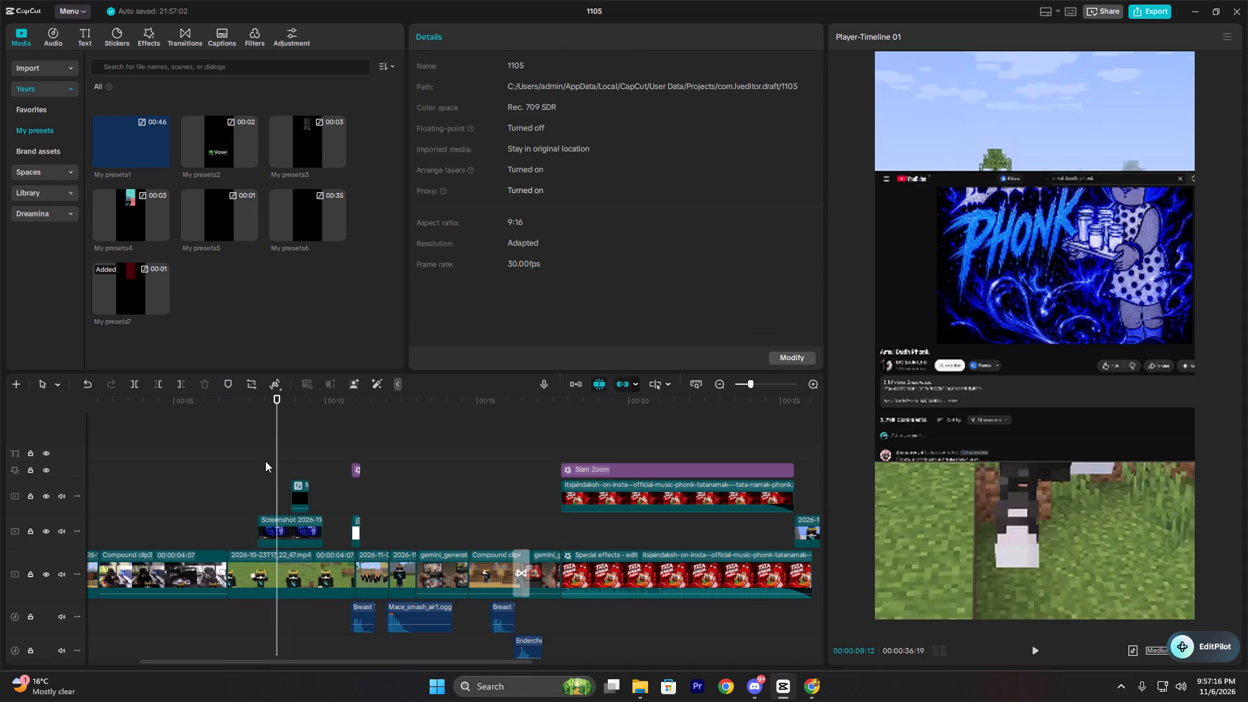
pyautogui.click(265, 461)
pyautogui.press('space')
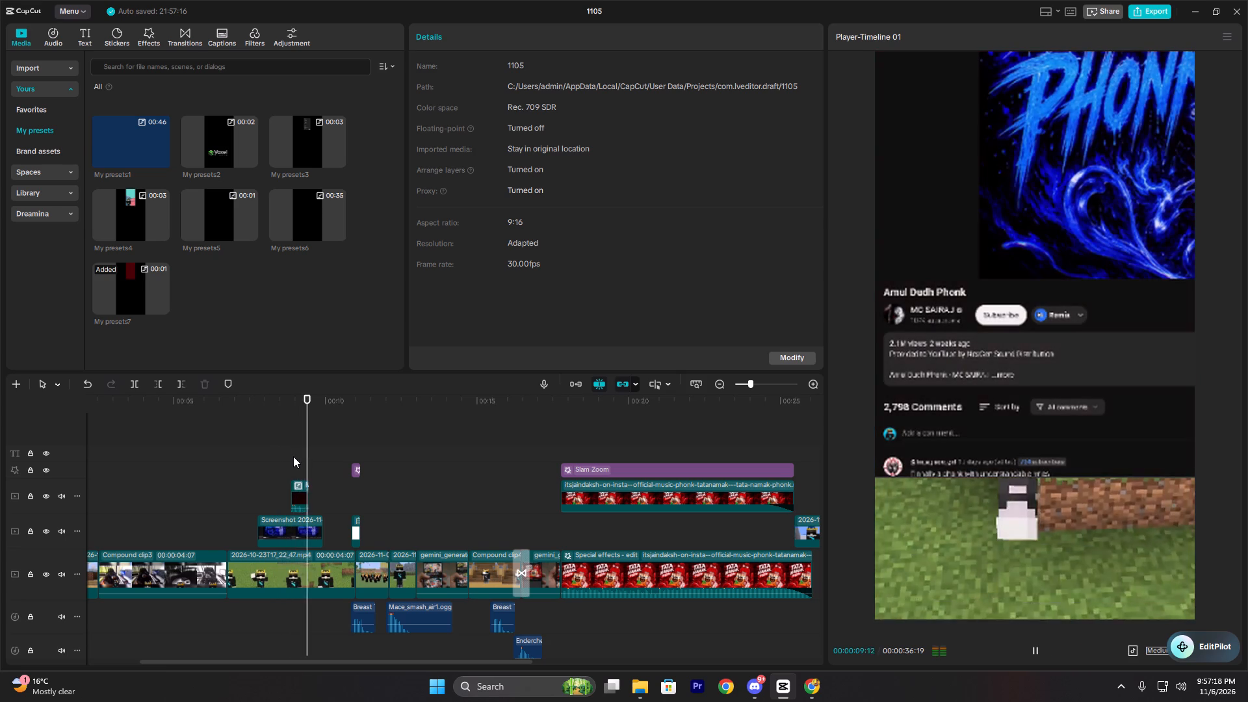
pyautogui.press('space')
pyautogui.click(292, 453)
pyautogui.click(268, 457)
pyautogui.press('space')
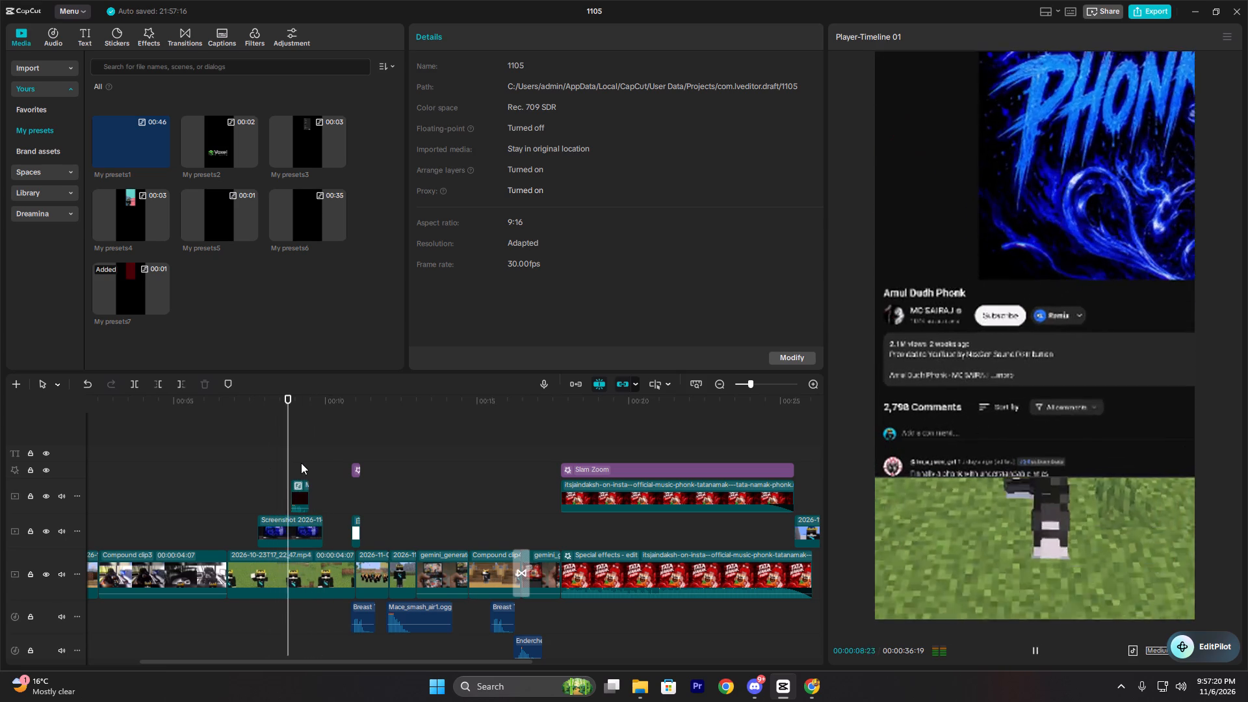
# Play back the video from the Amul Dudh Phonk screenshot through the Tata Namak Phonk section into the staircase walking clip.
pyautogui.press('space')
pyautogui.press('space')
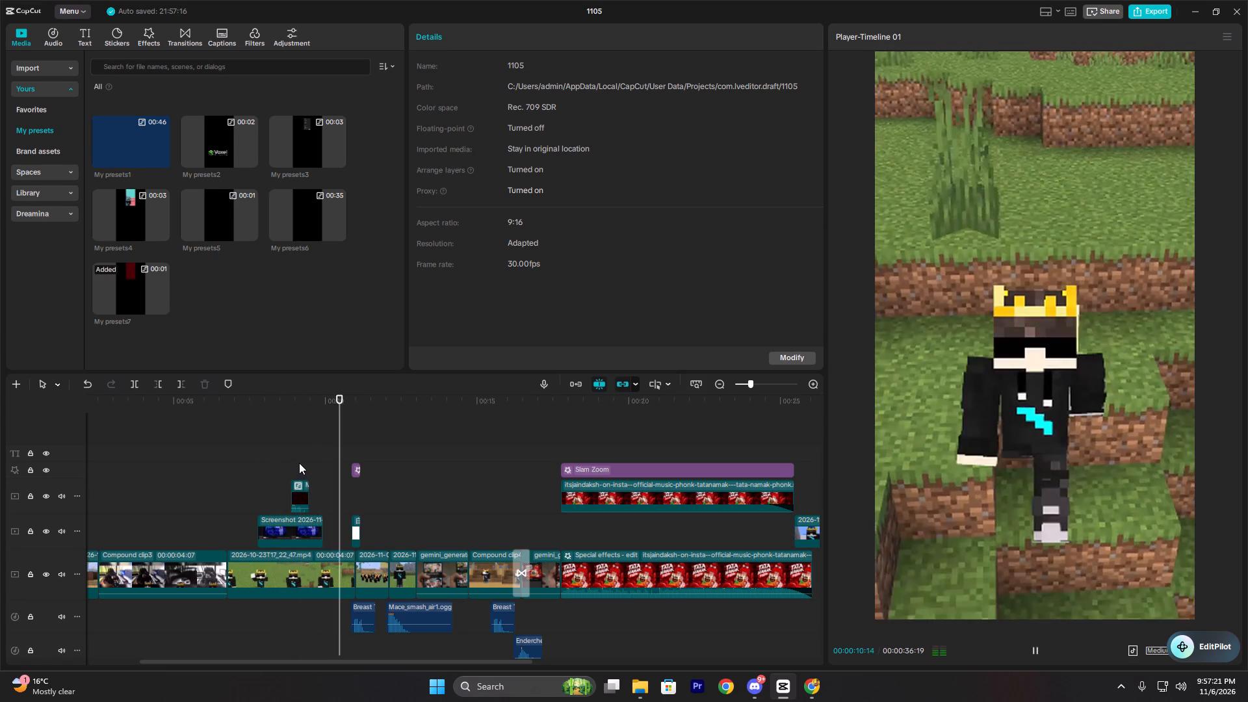
pyautogui.press('space')
pyautogui.click(347, 461)
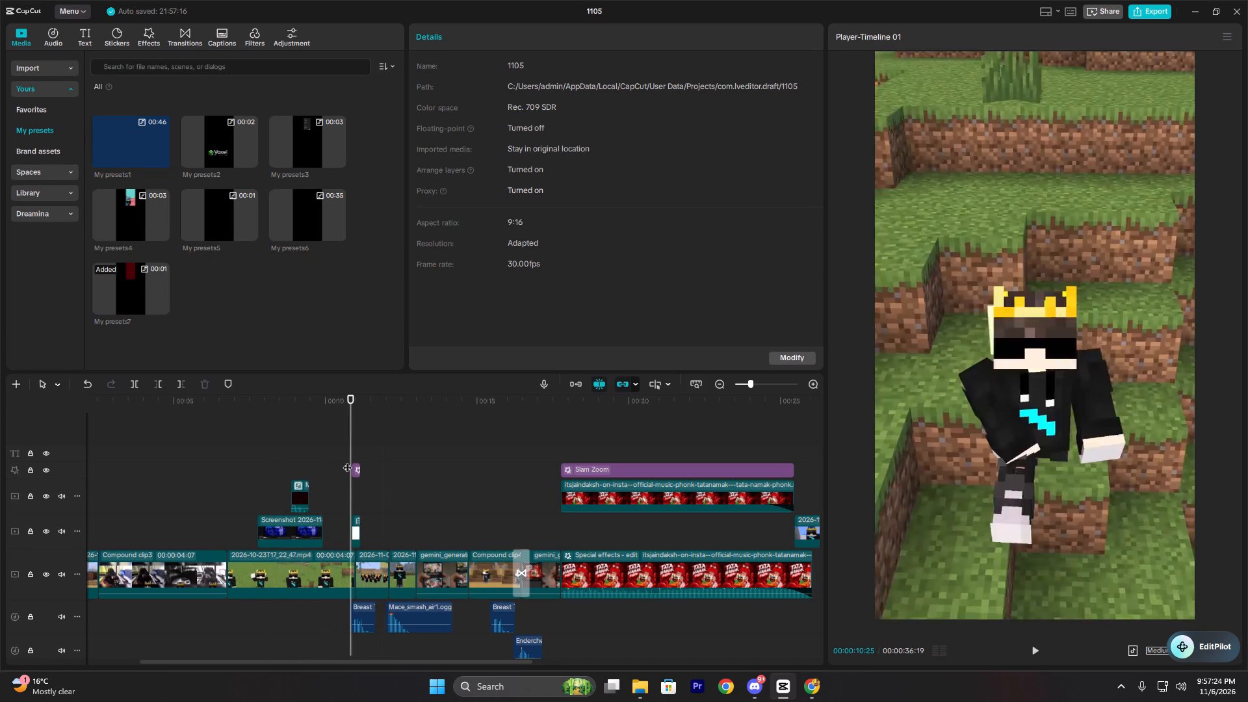
pyautogui.press('space')
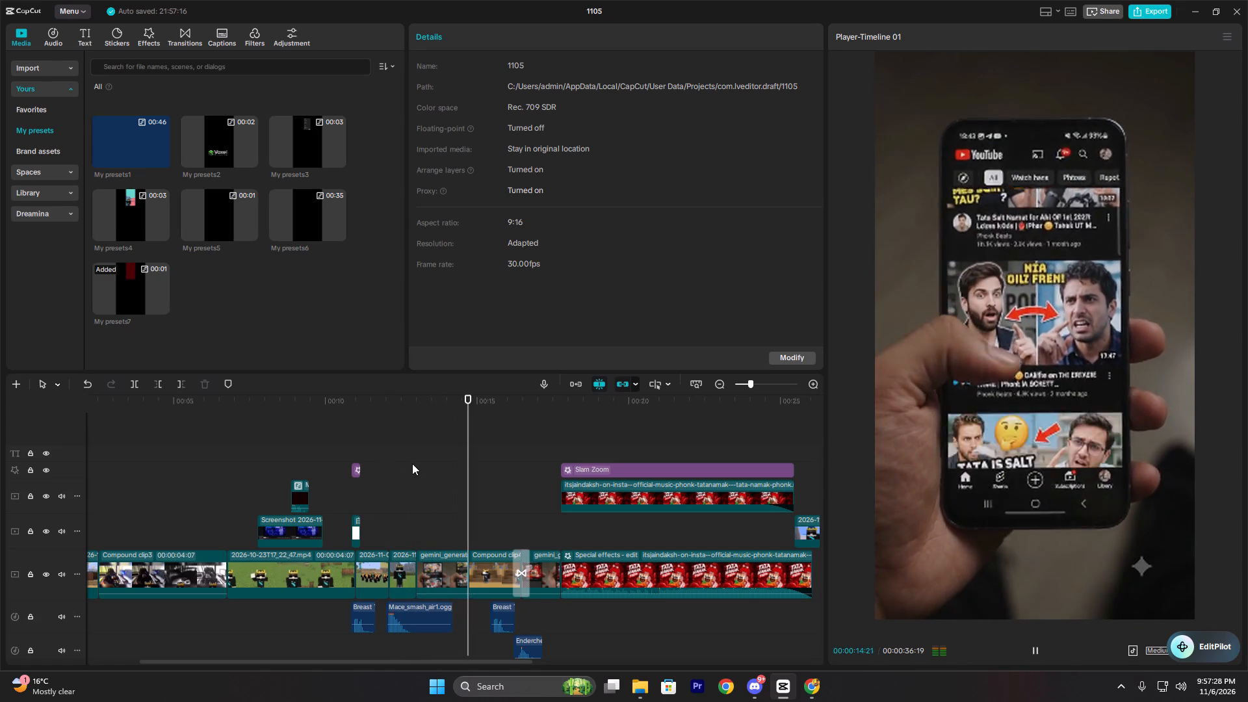
pyautogui.keyDown('ctrl'); pyautogui.scroll(-5, 486, 500); pyautogui.keyUp('ctrl')
pyautogui.keyDown('ctrl'); pyautogui.scroll(10, 491, 501); pyautogui.keyUp('ctrl')
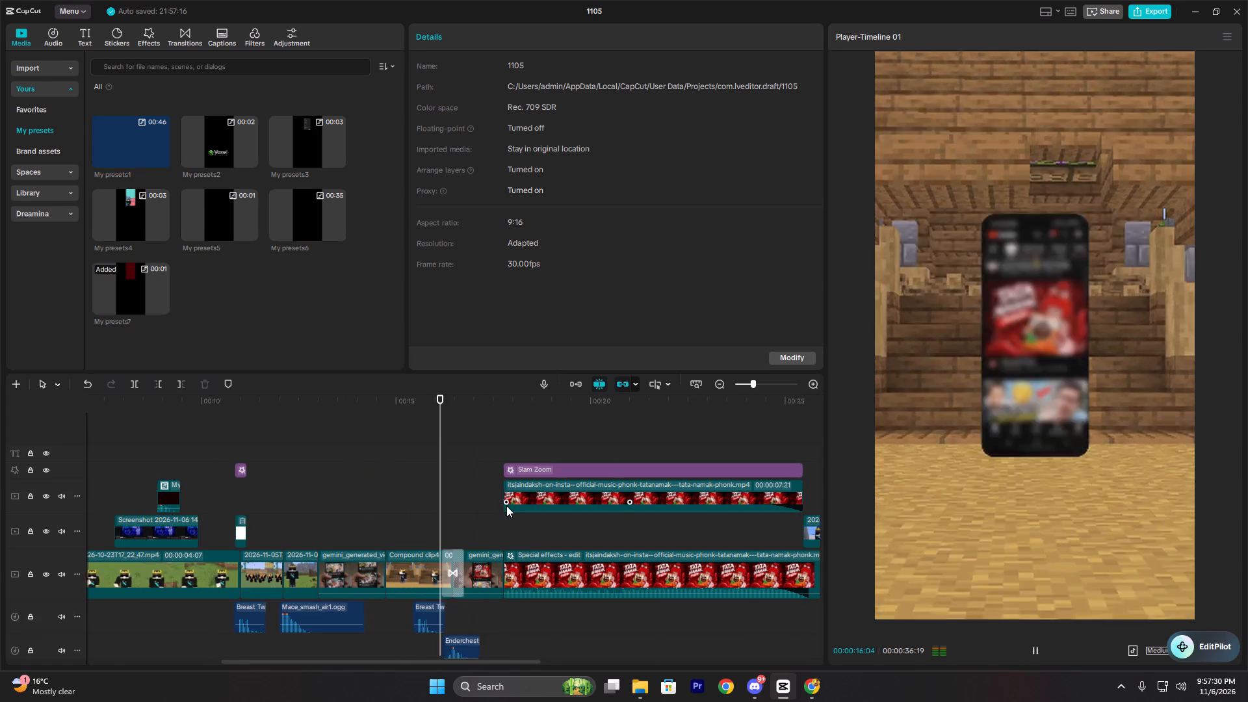
pyautogui.keyDown('ctrl'); pyautogui.scroll(3, 510, 506); pyautogui.keyUp('ctrl')
pyautogui.keyDown('ctrl'); pyautogui.scroll(-10, 518, 506); pyautogui.keyUp('ctrl')
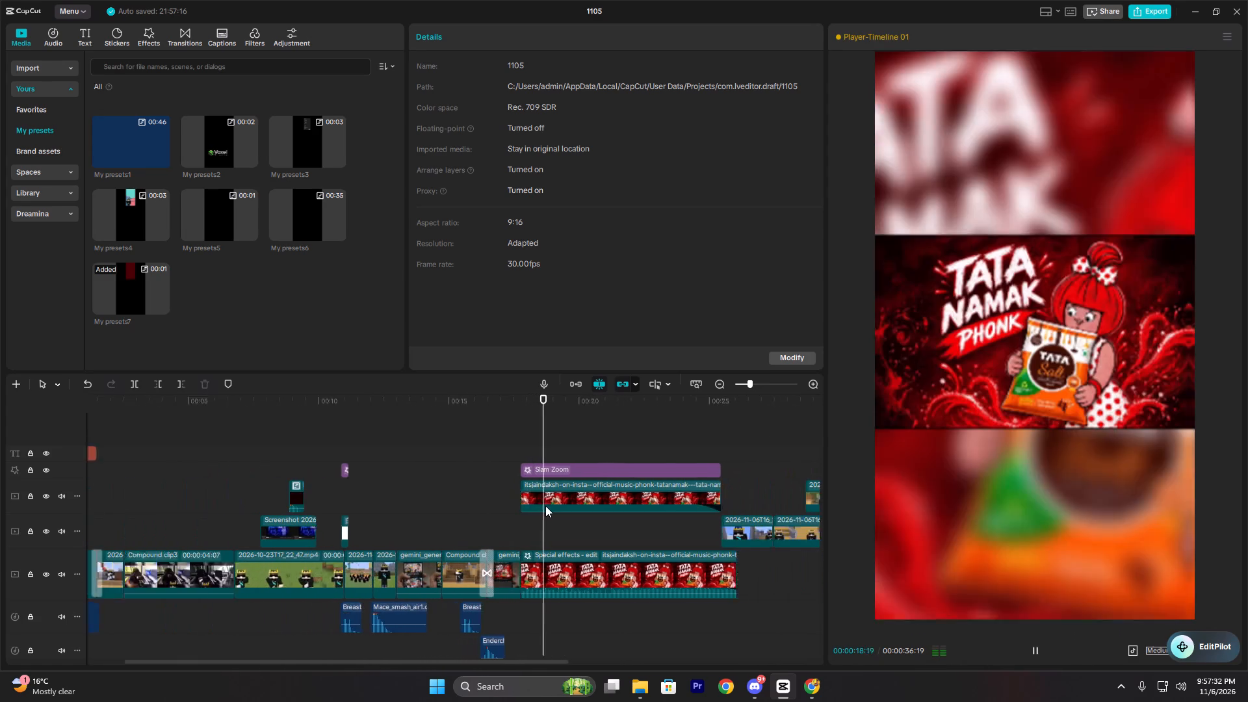
pyautogui.keyDown('ctrl'); pyautogui.scroll(-4, 545, 506); pyautogui.keyUp('ctrl')
pyautogui.keyDown('ctrl'); pyautogui.scroll(4, 551, 504); pyautogui.keyUp('ctrl')
pyautogui.keyDown('ctrl'); pyautogui.scroll(-4, 614, 471); pyautogui.keyUp('ctrl')
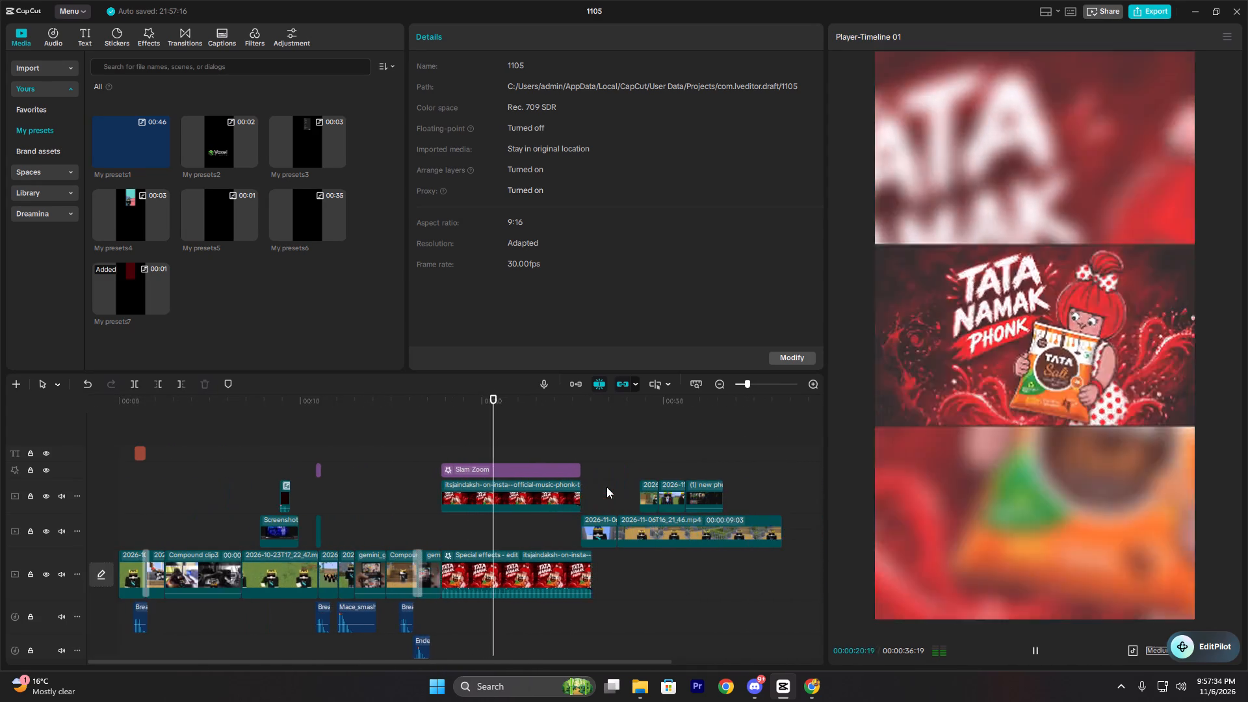
pyautogui.keyDown('ctrl'); pyautogui.scroll(-2, 602, 490); pyautogui.keyUp('ctrl')
pyautogui.keyDown('ctrl'); pyautogui.scroll(9, 595, 497); pyautogui.keyUp('ctrl')
pyautogui.keyDown('ctrl'); pyautogui.scroll(-6, 587, 521); pyautogui.keyUp('ctrl')
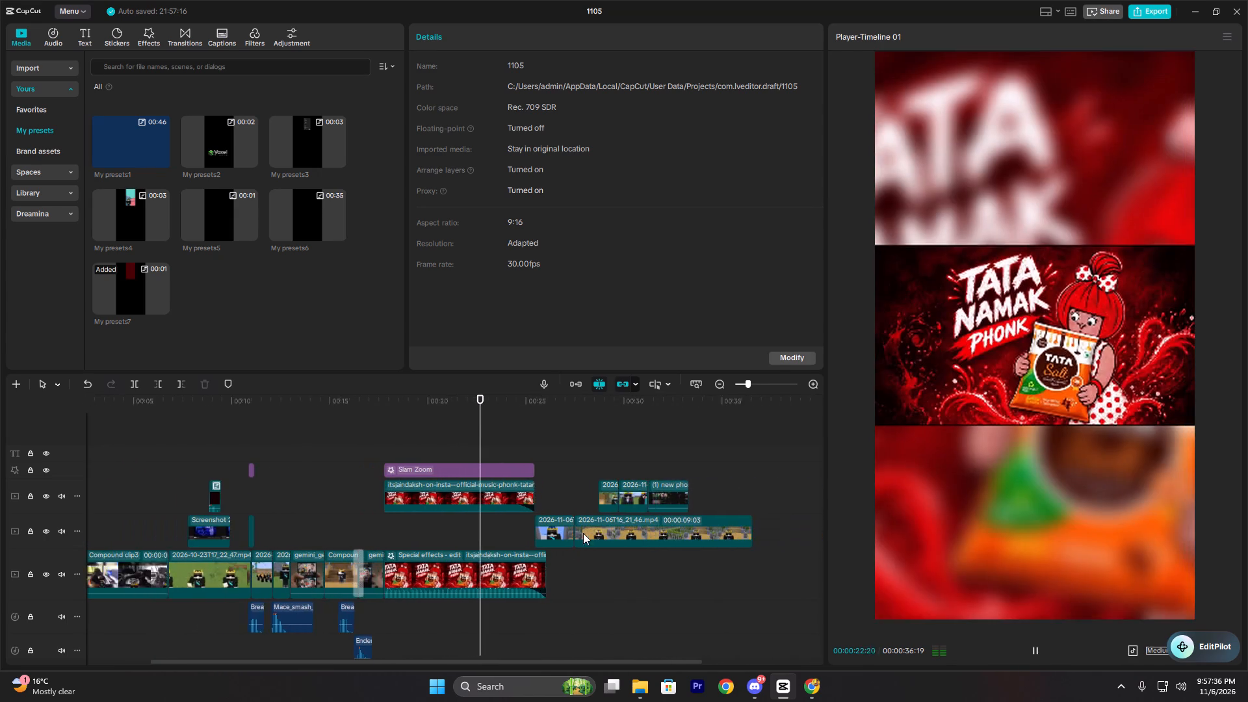
pyautogui.keyDown('ctrl'); pyautogui.scroll(4, 583, 533); pyautogui.keyUp('ctrl')
pyautogui.keyDown('ctrl'); pyautogui.scroll(-3, 582, 533); pyautogui.keyUp('ctrl')
pyautogui.keyDown('ctrl'); pyautogui.scroll(3, 581, 529); pyautogui.keyUp('ctrl')
pyautogui.keyDown('ctrl'); pyautogui.scroll(-5, 581, 529); pyautogui.keyUp('ctrl')
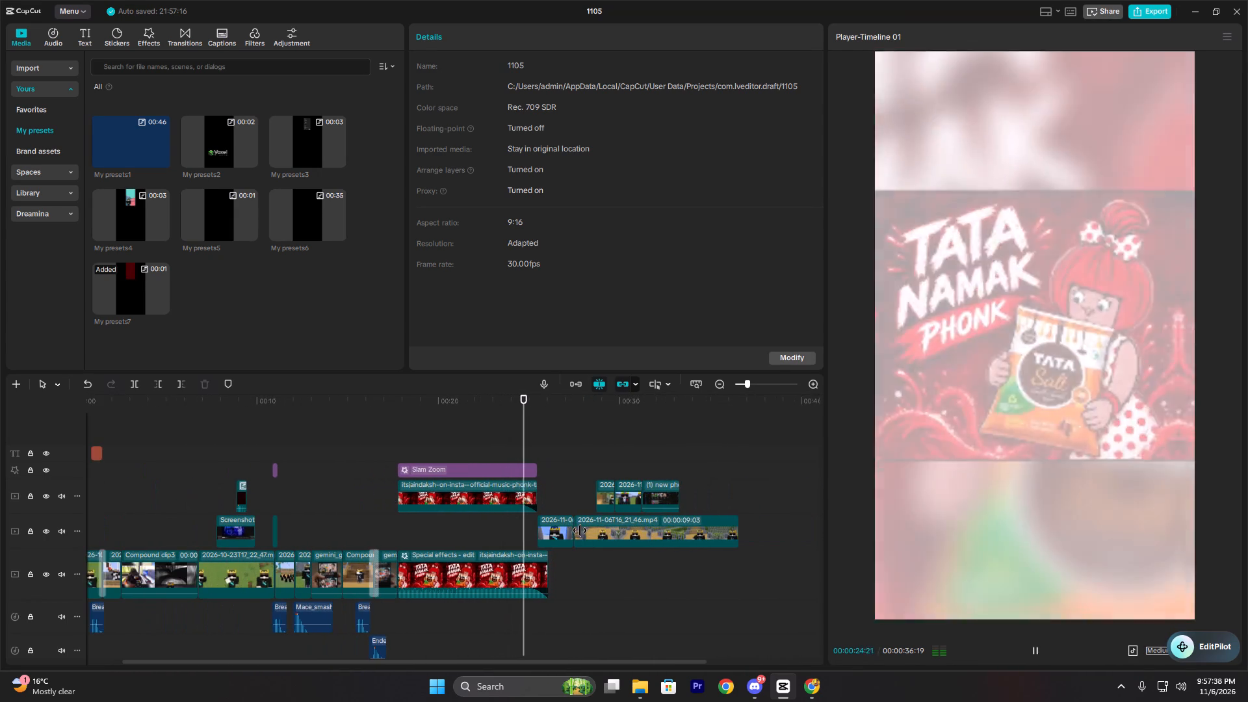
pyautogui.keyDown('ctrl'); pyautogui.scroll(-2, 580, 530); pyautogui.keyUp('ctrl')
pyautogui.keyDown('ctrl'); pyautogui.scroll(14, 580, 530); pyautogui.keyUp('ctrl')
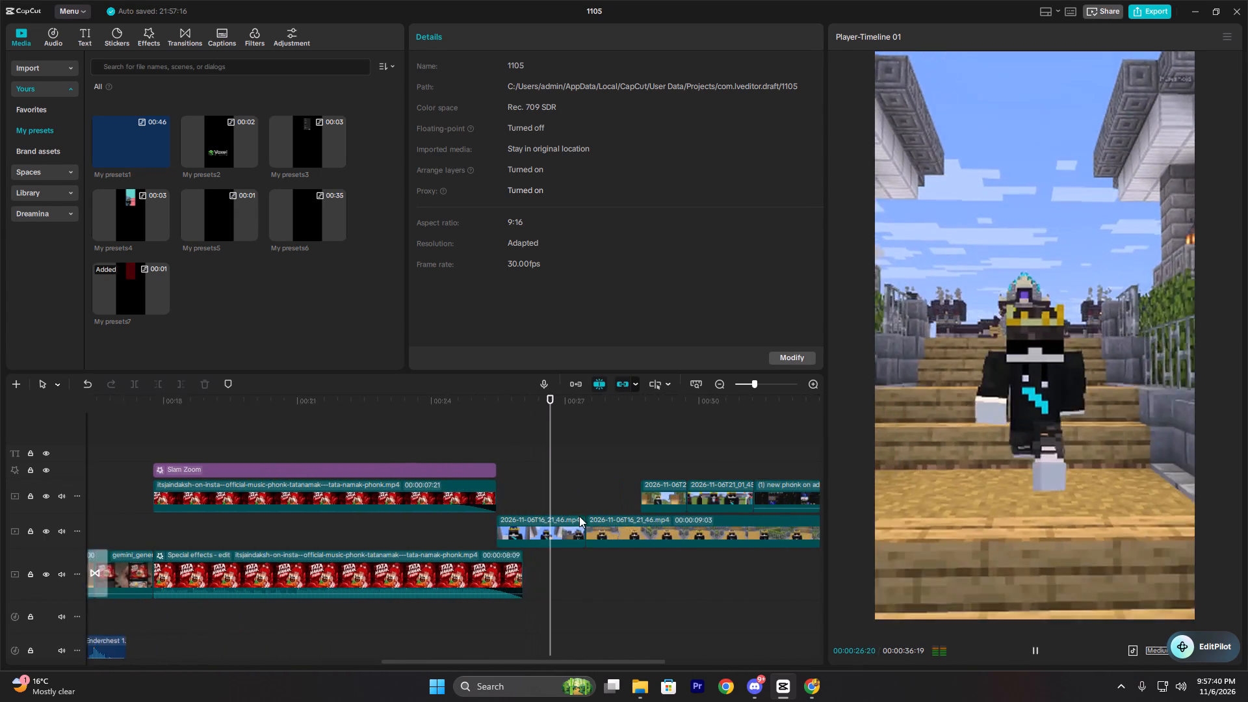
pyautogui.keyDown('ctrl'); pyautogui.scroll(2, 579, 516); pyautogui.keyUp('ctrl')
# Replay the start of the staircase walking clip several times to find the spot for a sound effect.
pyautogui.press('space')
pyautogui.click(499, 480)
pyautogui.press('space')
pyautogui.press('space')
pyautogui.click(545, 527)
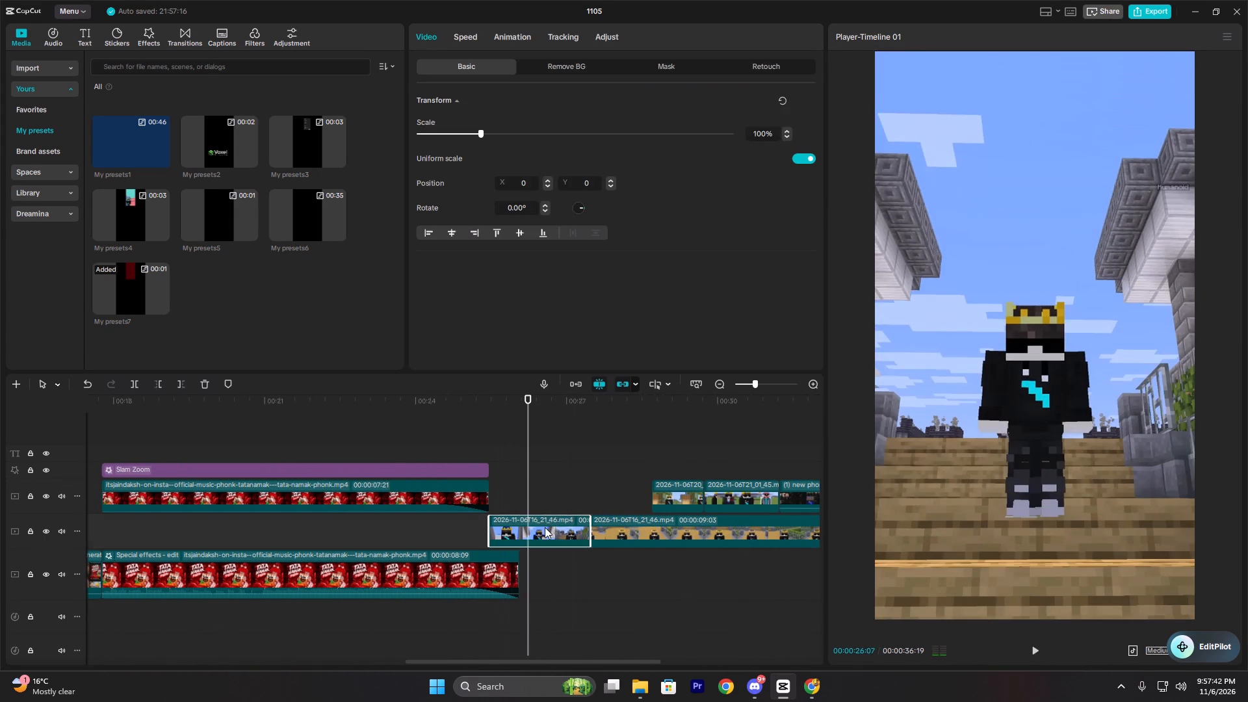
pyautogui.click(520, 498)
pyautogui.press('space')
pyautogui.press('space')
pyautogui.click(546, 528)
pyautogui.click(512, 492)
pyautogui.press('space')
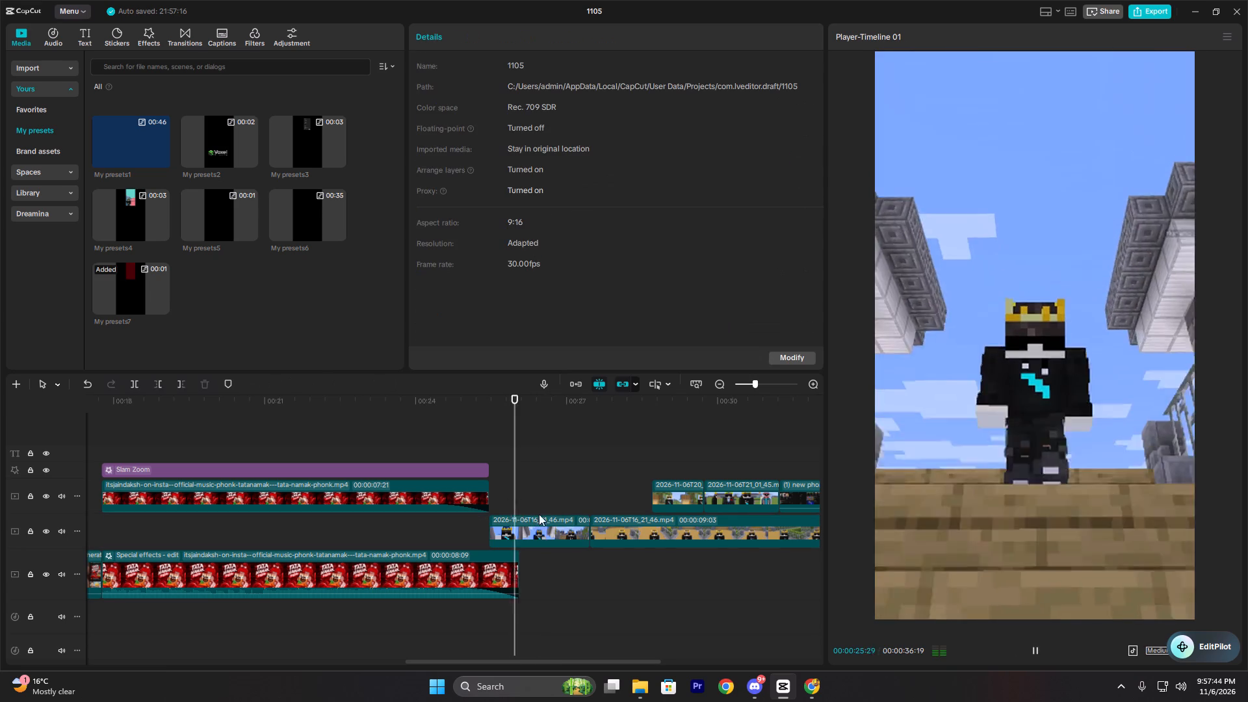
pyautogui.press('space')
# Add vine-boom from the FunnySfx folder to the audio track at about 00:00:26:15, under the staircase walking clip.
pyautogui.click(642, 684)
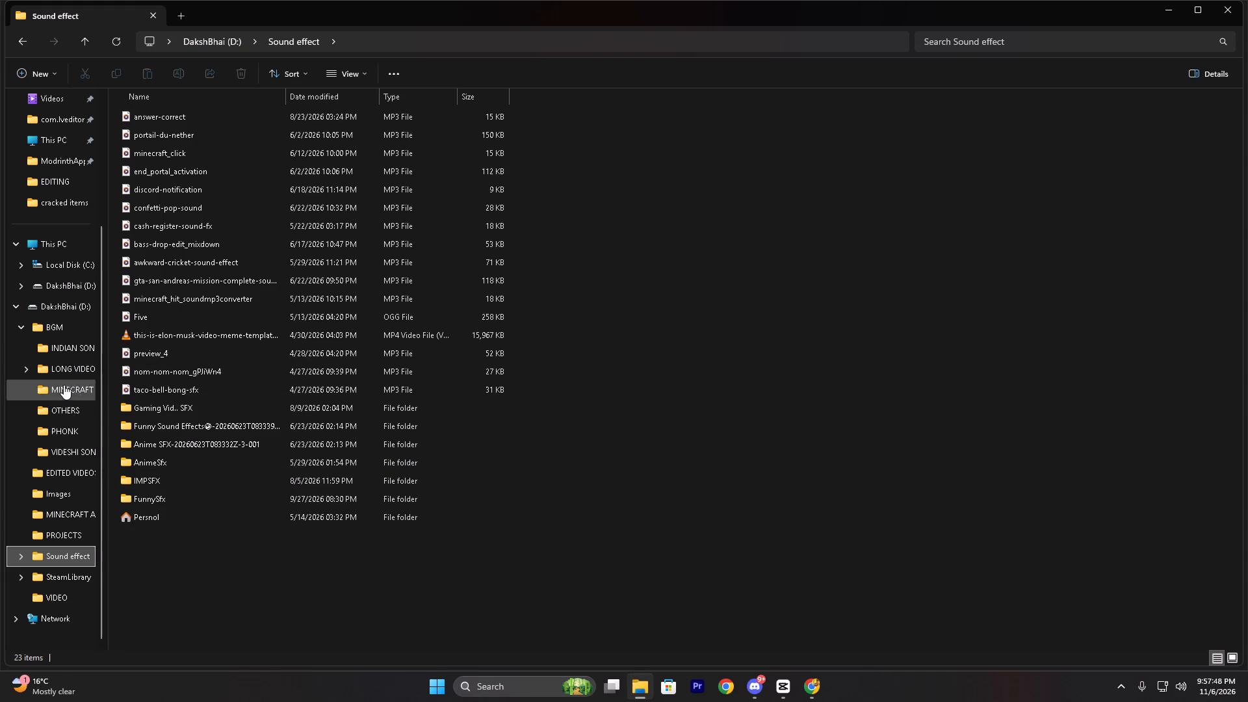
pyautogui.doubleClick(164, 497)
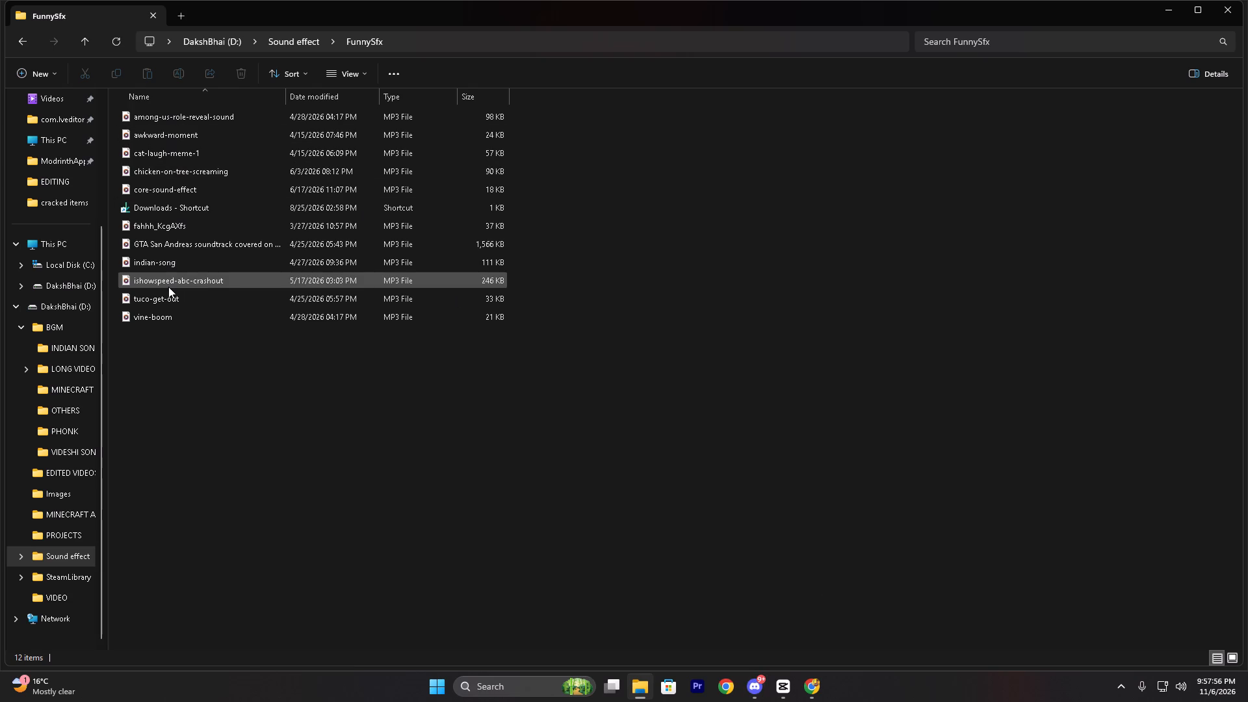
pyautogui.moveTo(169, 319); pyautogui.dragTo(748, 608, button='right')
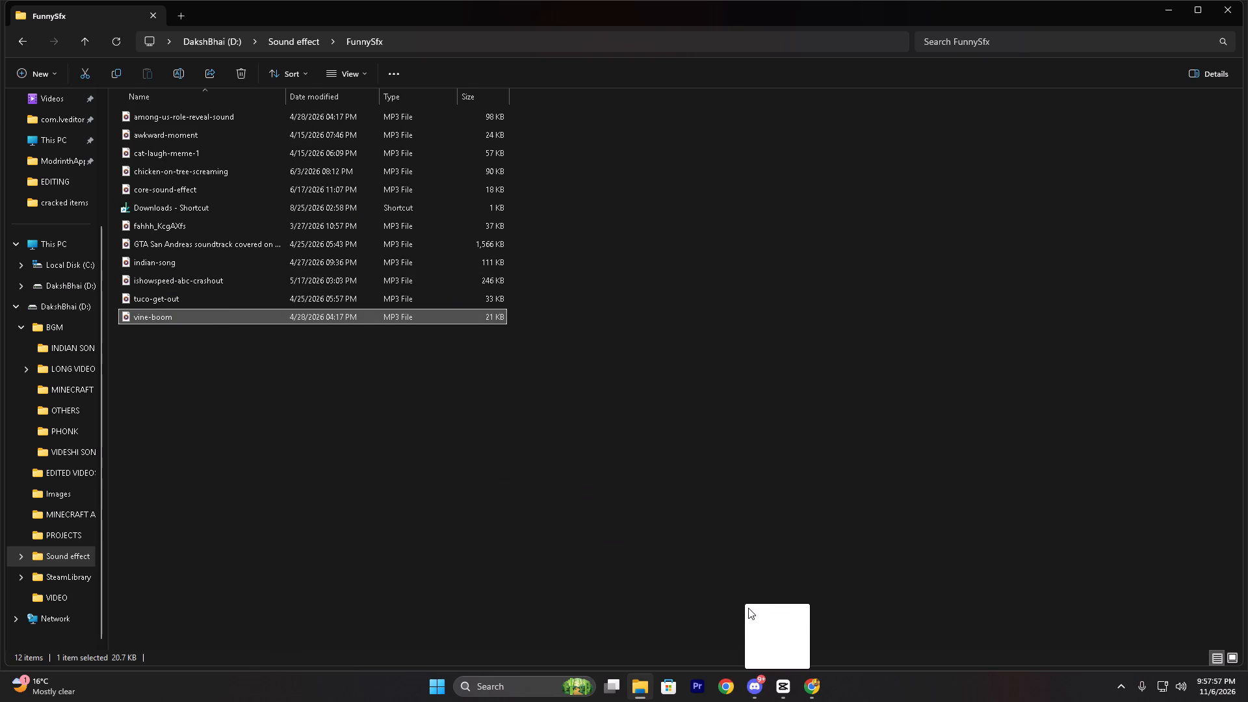
pyautogui.moveTo(748, 608); pyautogui.dragTo(732, 617, button='right')
# Check the vine-boom sound against the staircase clip and move it slightly earlier, to about 00:00:26:10.
pyautogui.click(534, 489)
pyautogui.press('space')
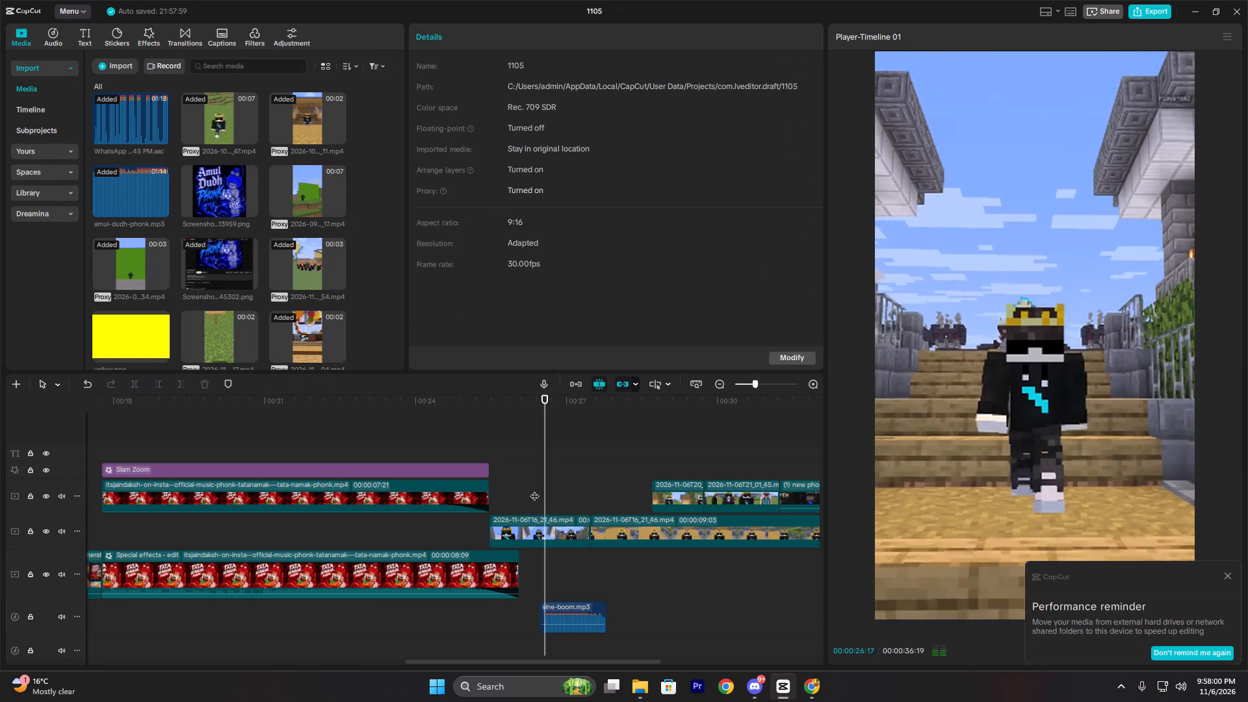
pyautogui.press('space')
pyautogui.click(527, 481)
pyautogui.click(516, 478)
pyautogui.press('space')
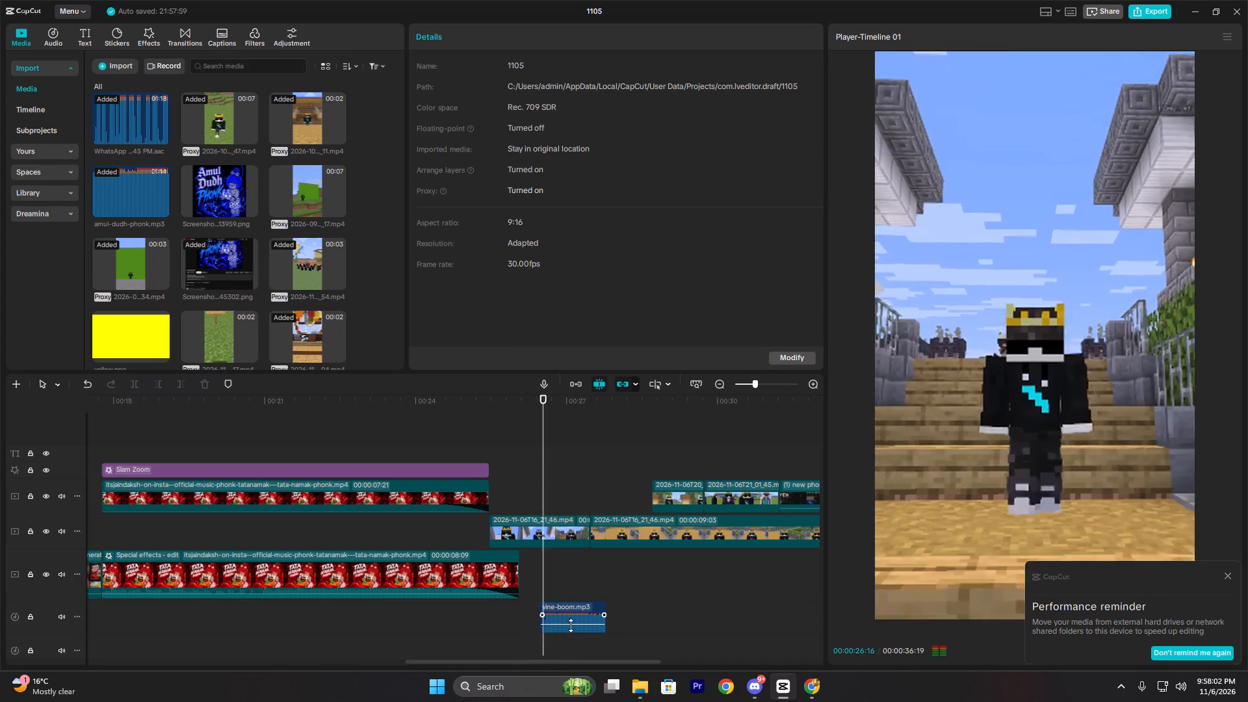
pyautogui.press('space')
pyautogui.click(577, 617)
pyautogui.moveTo(575, 608); pyautogui.dragTo(567, 608)
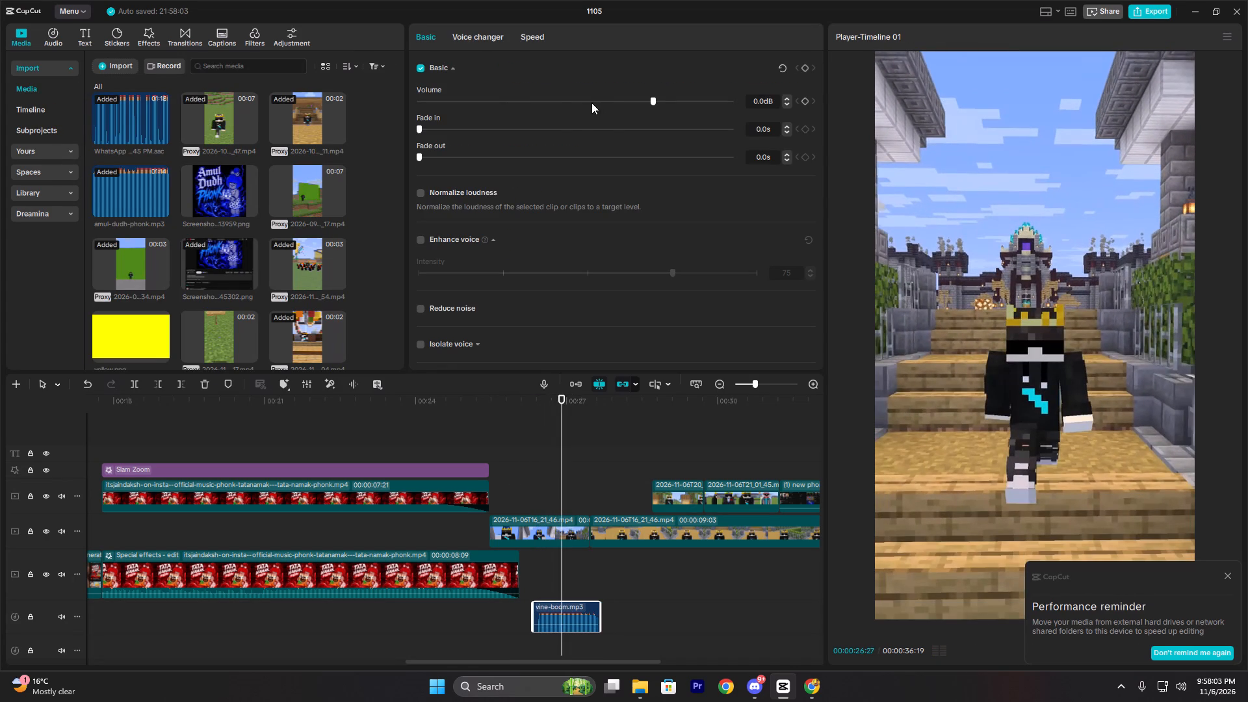
# Lower the vine-boom sound's volume and replay the staircase section with it.
pyautogui.click(590, 102)
pyautogui.click(537, 466)
pyautogui.press('space')
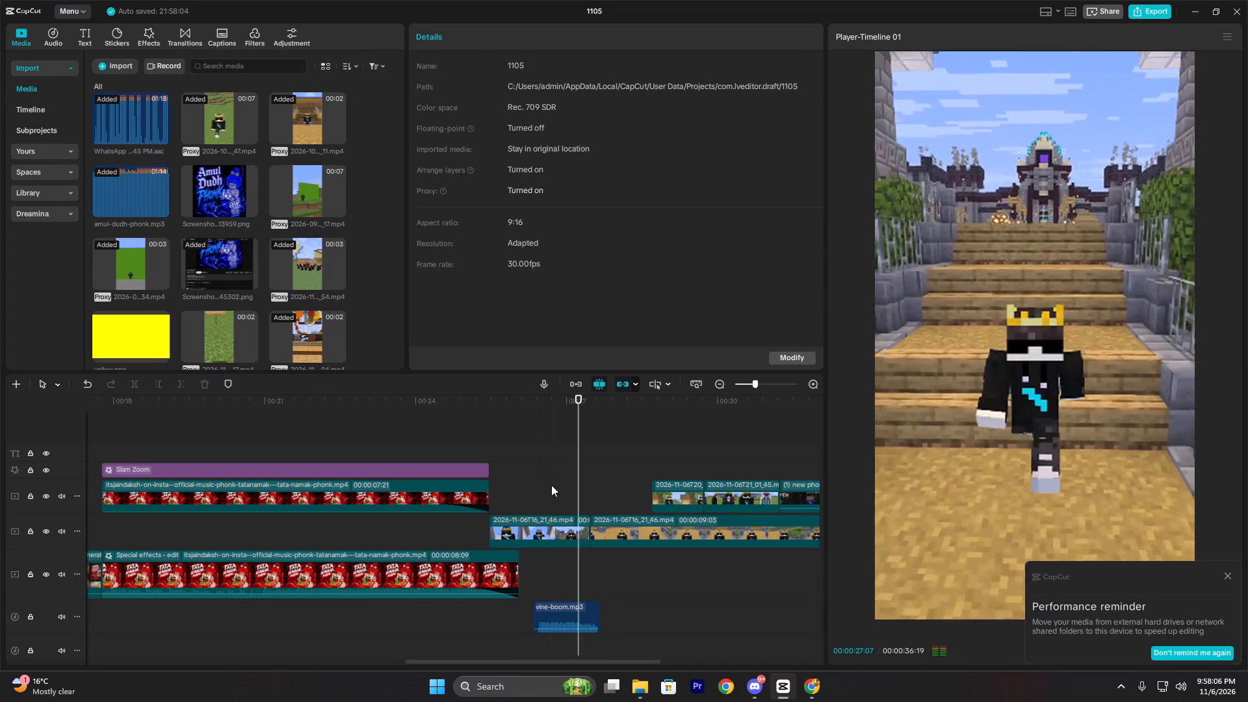
pyautogui.keyDown('ctrl'); pyautogui.scroll(-7, 552, 485); pyautogui.keyUp('ctrl')
pyautogui.keyDown('ctrl'); pyautogui.scroll(2, 642, 493); pyautogui.keyUp('ctrl')
pyautogui.press('space')
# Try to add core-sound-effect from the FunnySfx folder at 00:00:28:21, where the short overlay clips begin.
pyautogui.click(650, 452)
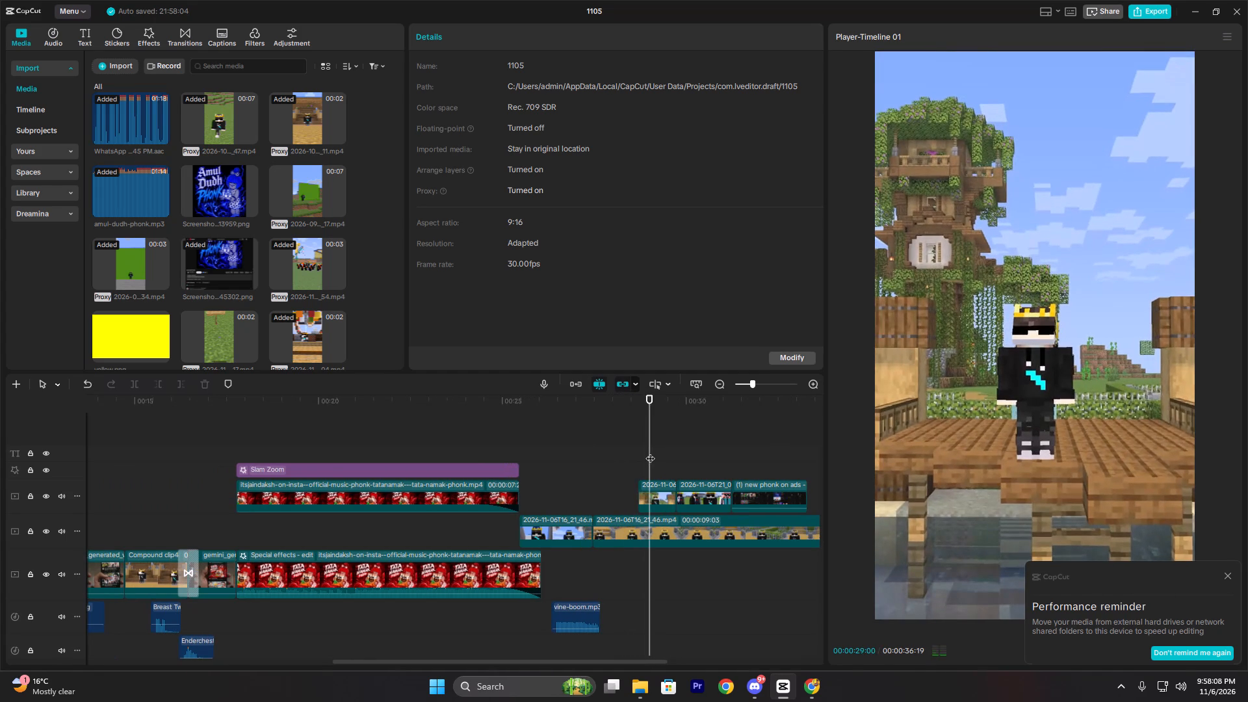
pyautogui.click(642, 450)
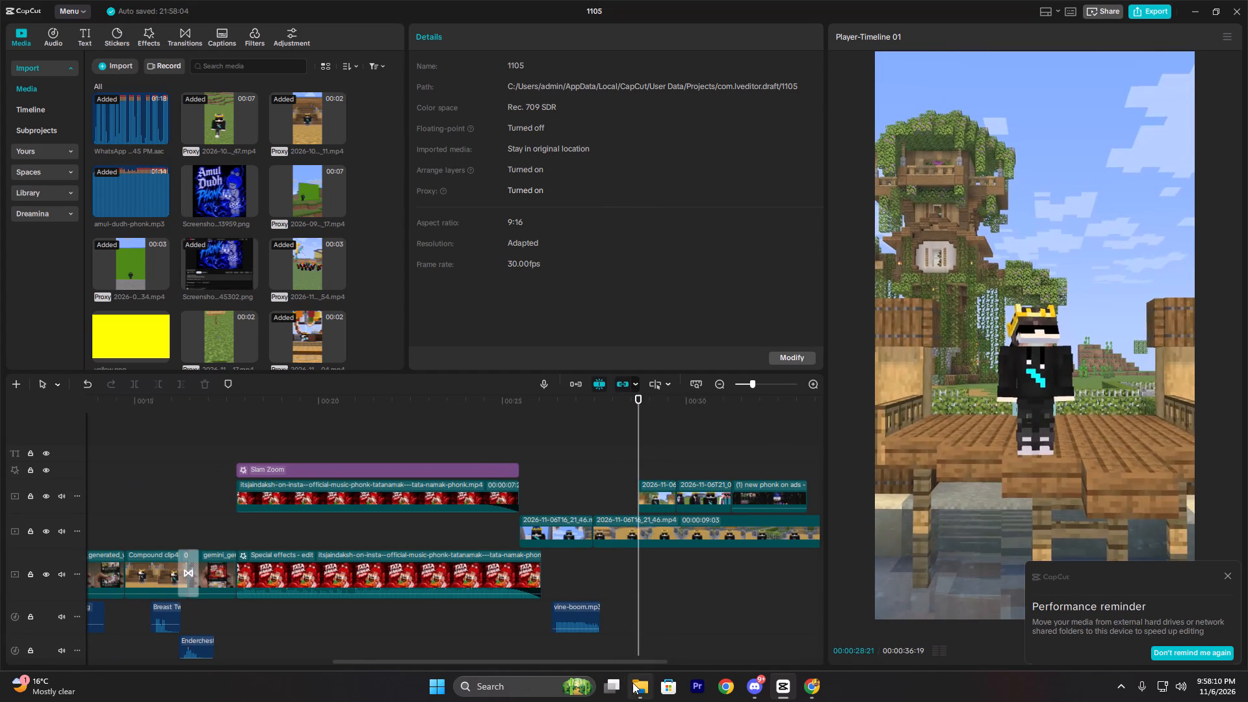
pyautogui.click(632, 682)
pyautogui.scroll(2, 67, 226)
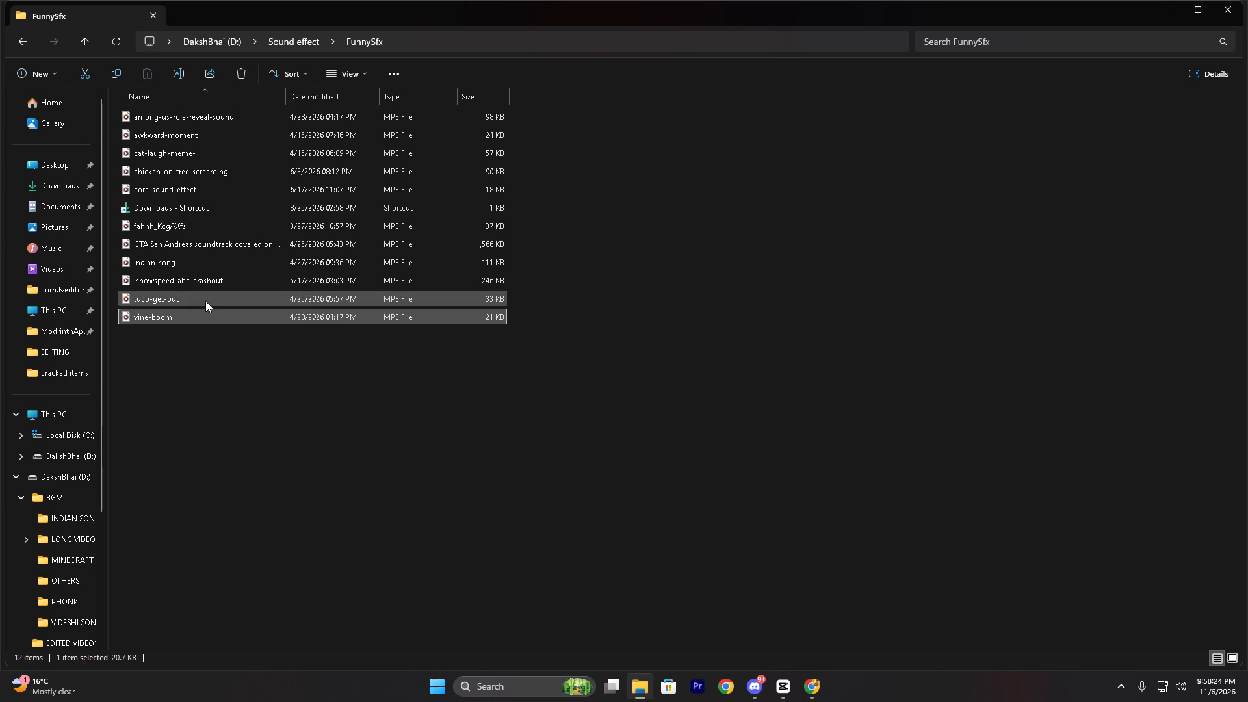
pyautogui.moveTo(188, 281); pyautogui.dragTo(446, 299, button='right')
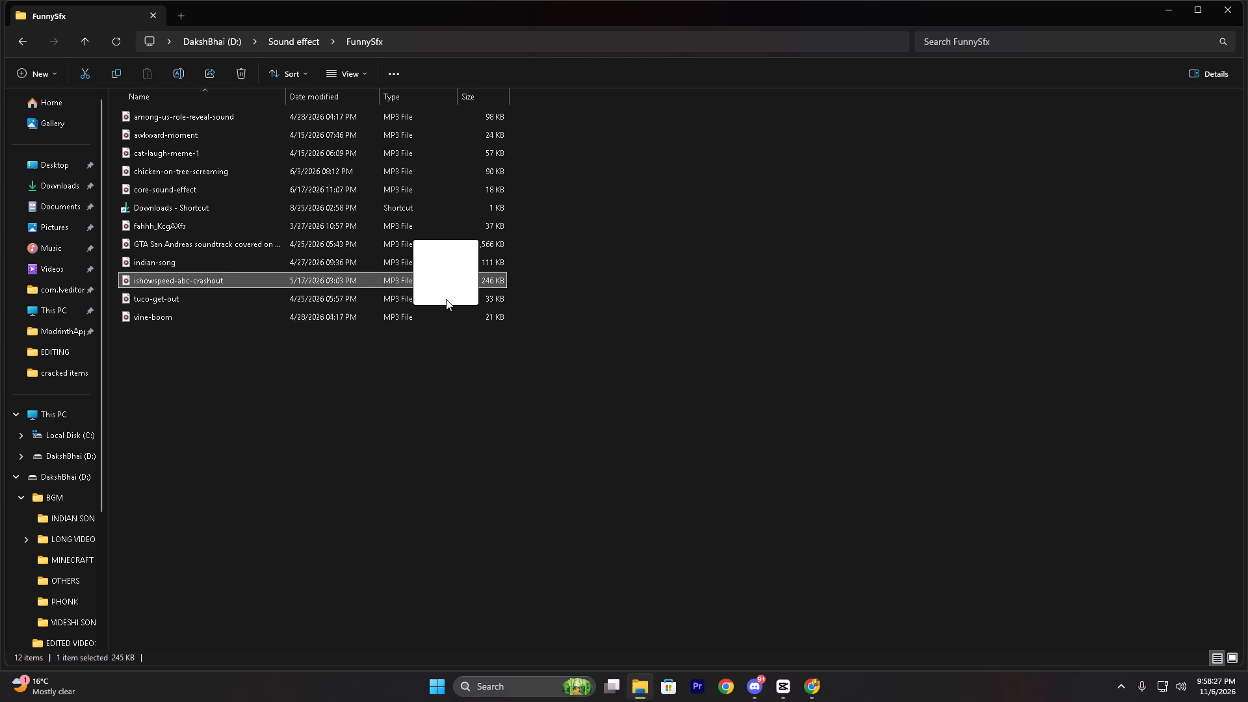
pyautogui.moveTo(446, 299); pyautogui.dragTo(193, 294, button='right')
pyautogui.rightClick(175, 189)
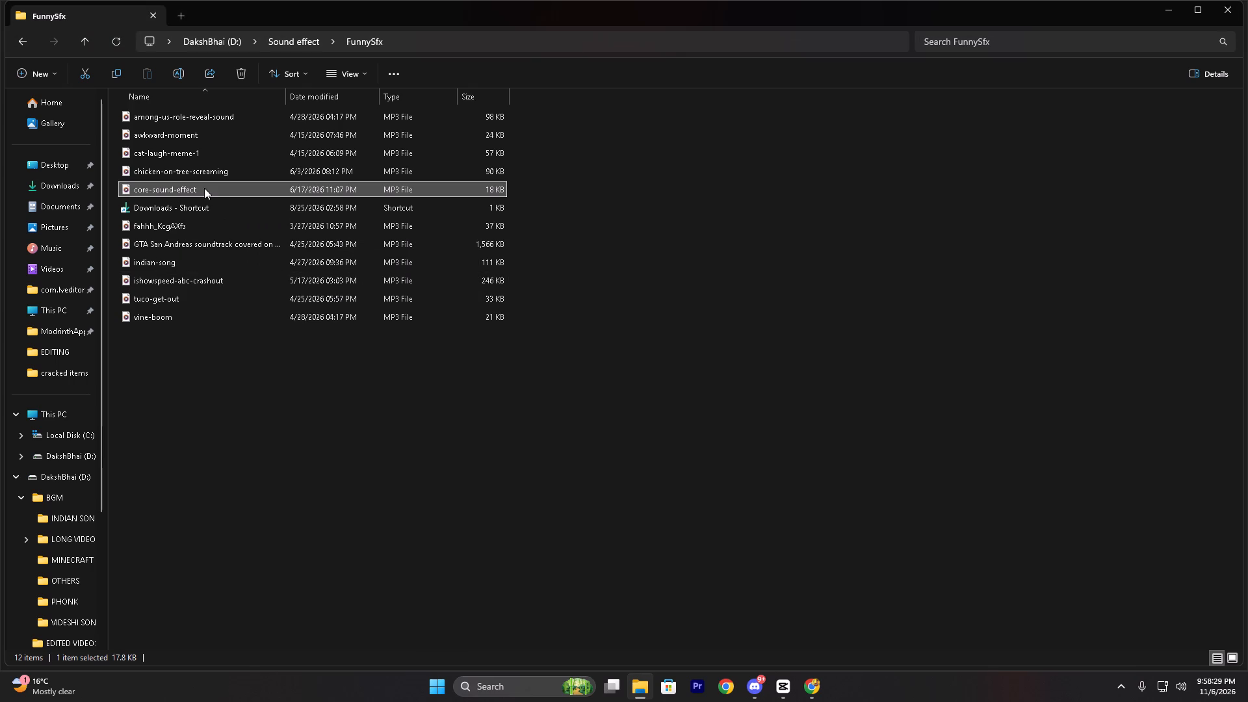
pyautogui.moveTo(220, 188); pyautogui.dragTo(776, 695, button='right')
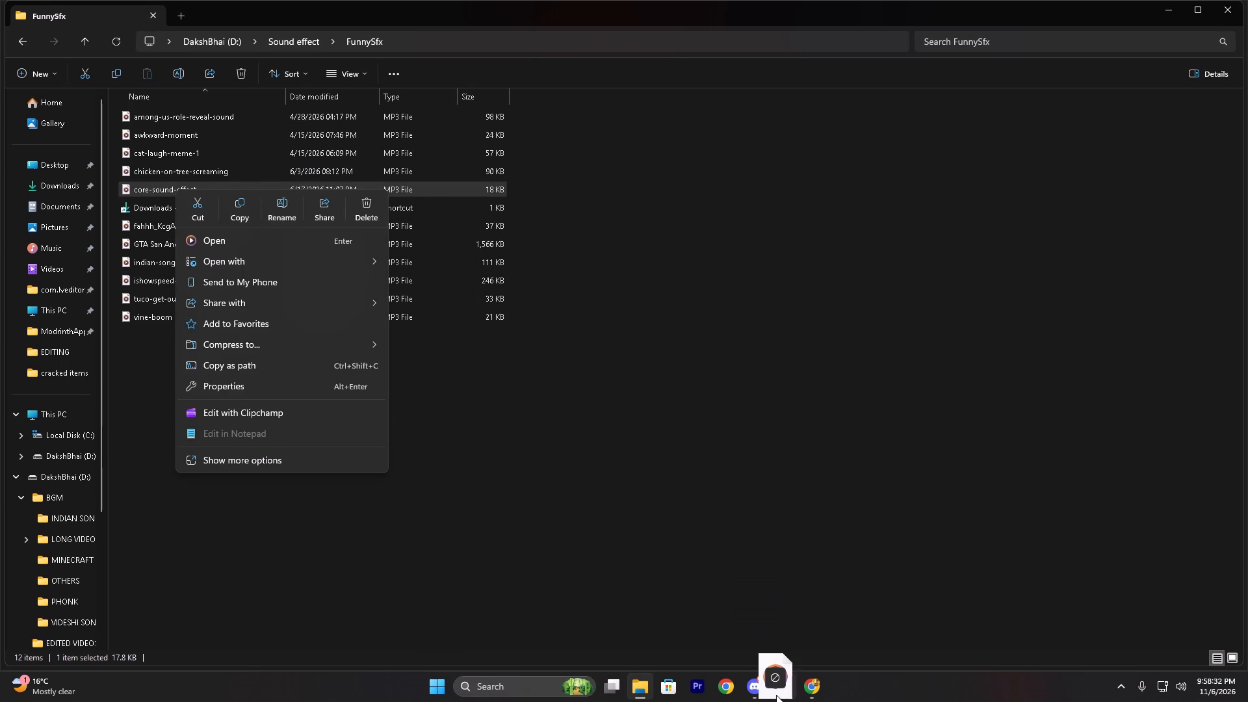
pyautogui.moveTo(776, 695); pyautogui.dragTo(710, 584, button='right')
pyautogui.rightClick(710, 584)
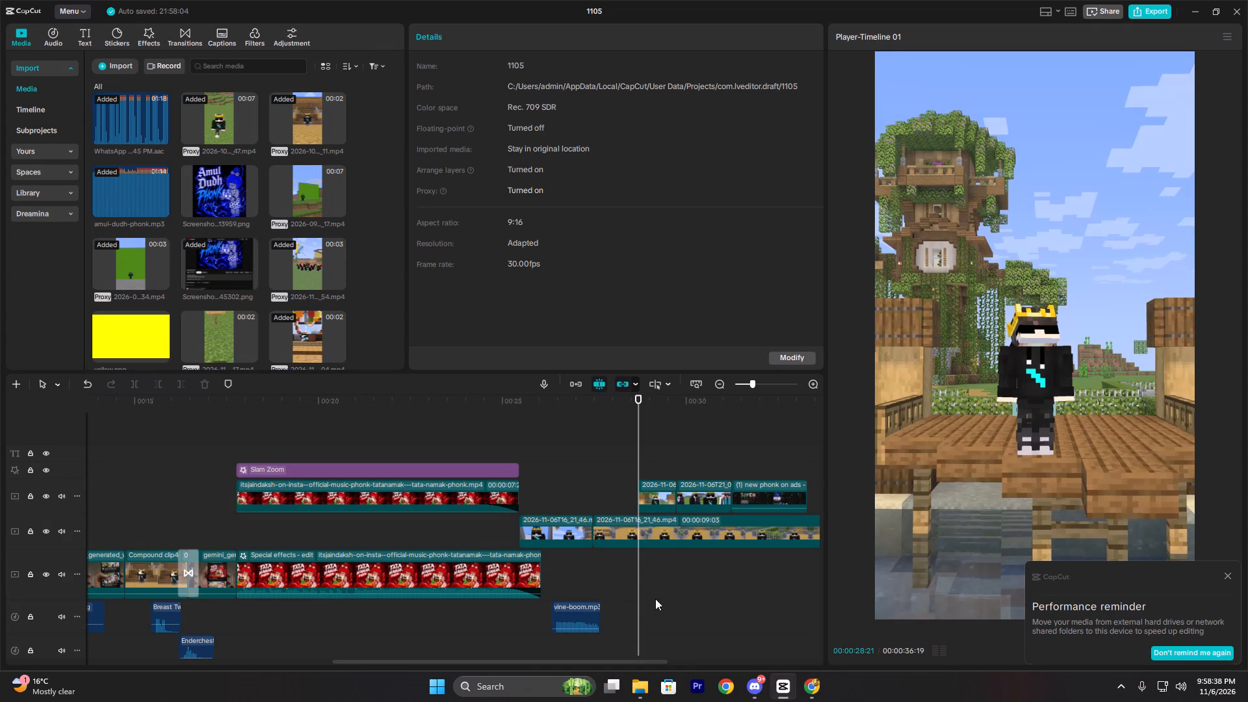
# Play back from 00:00:28:21 through the group shot into the phonk search results clip, stopping at 00:00:32:02.
pyautogui.click(638, 467)
pyautogui.press('space')
pyautogui.press('space')
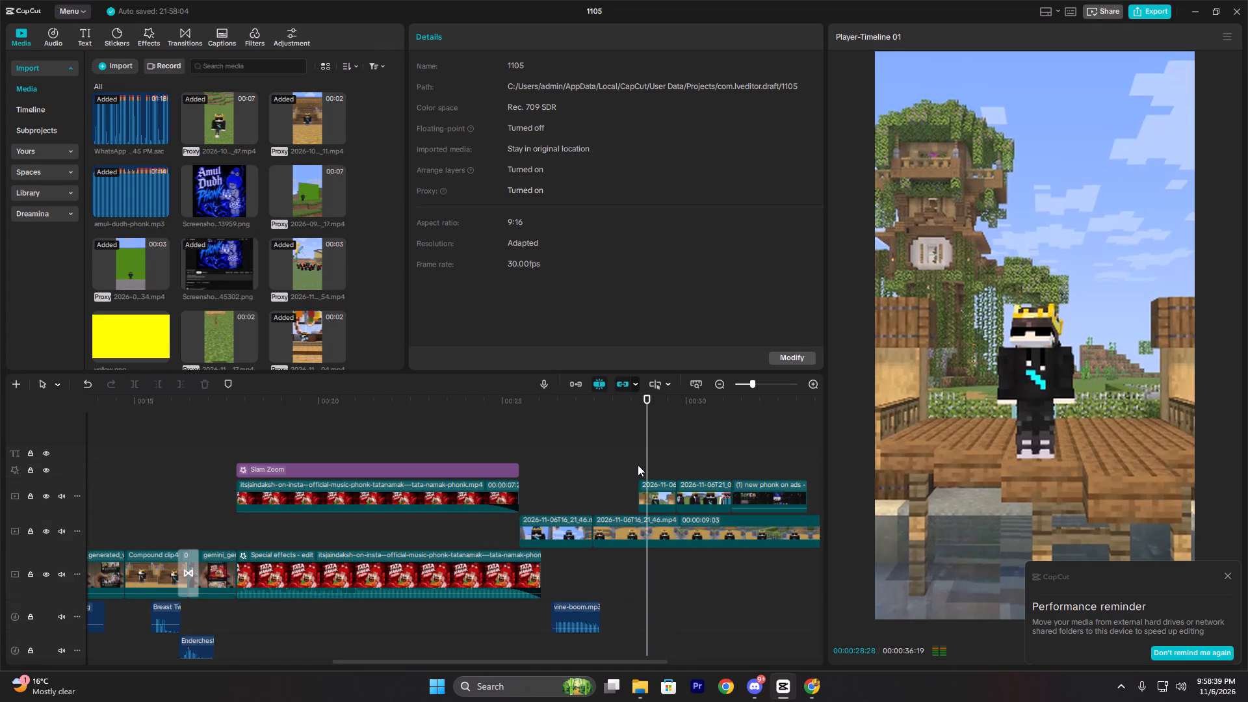
pyautogui.click(637, 454)
pyautogui.press('space')
pyautogui.keyDown('ctrl'); pyautogui.scroll(-4, 685, 491); pyautogui.keyUp('ctrl')
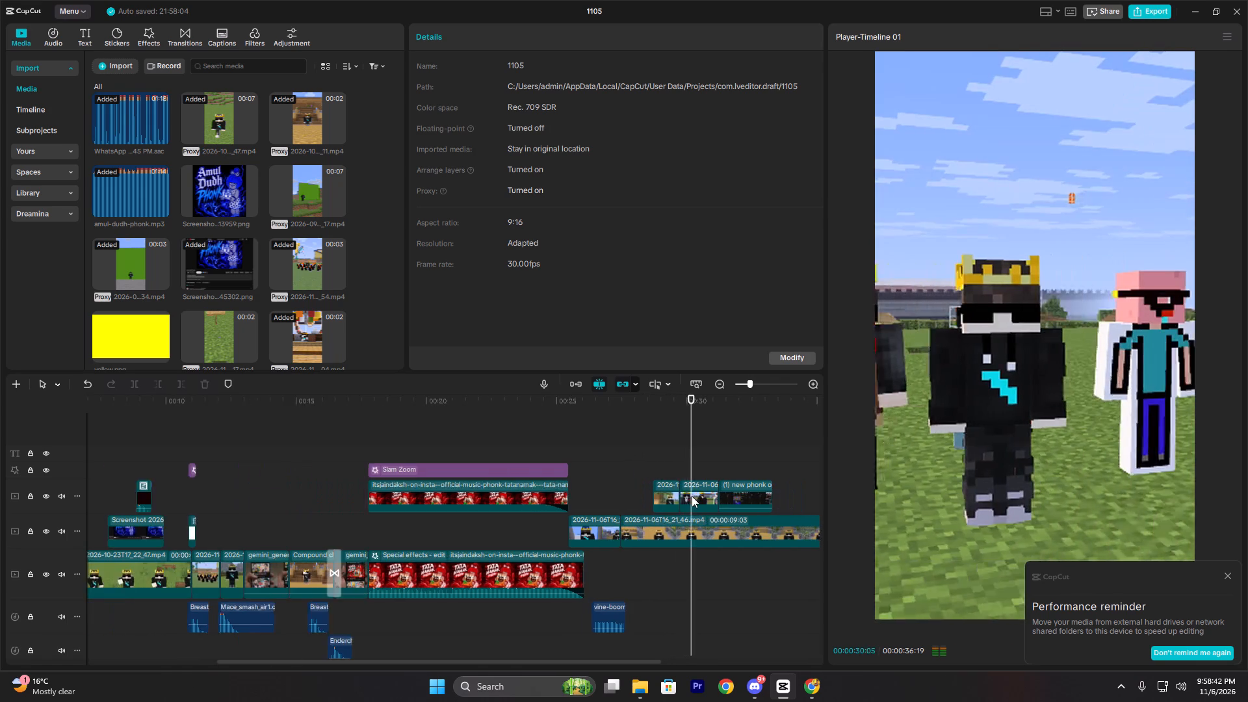
pyautogui.keyDown('ctrl'); pyautogui.scroll(-3, 692, 496); pyautogui.keyUp('ctrl')
pyautogui.keyDown('ctrl'); pyautogui.scroll(6, 695, 493); pyautogui.keyUp('ctrl')
pyautogui.keyDown('ctrl'); pyautogui.scroll(-8, 731, 471); pyautogui.keyUp('ctrl')
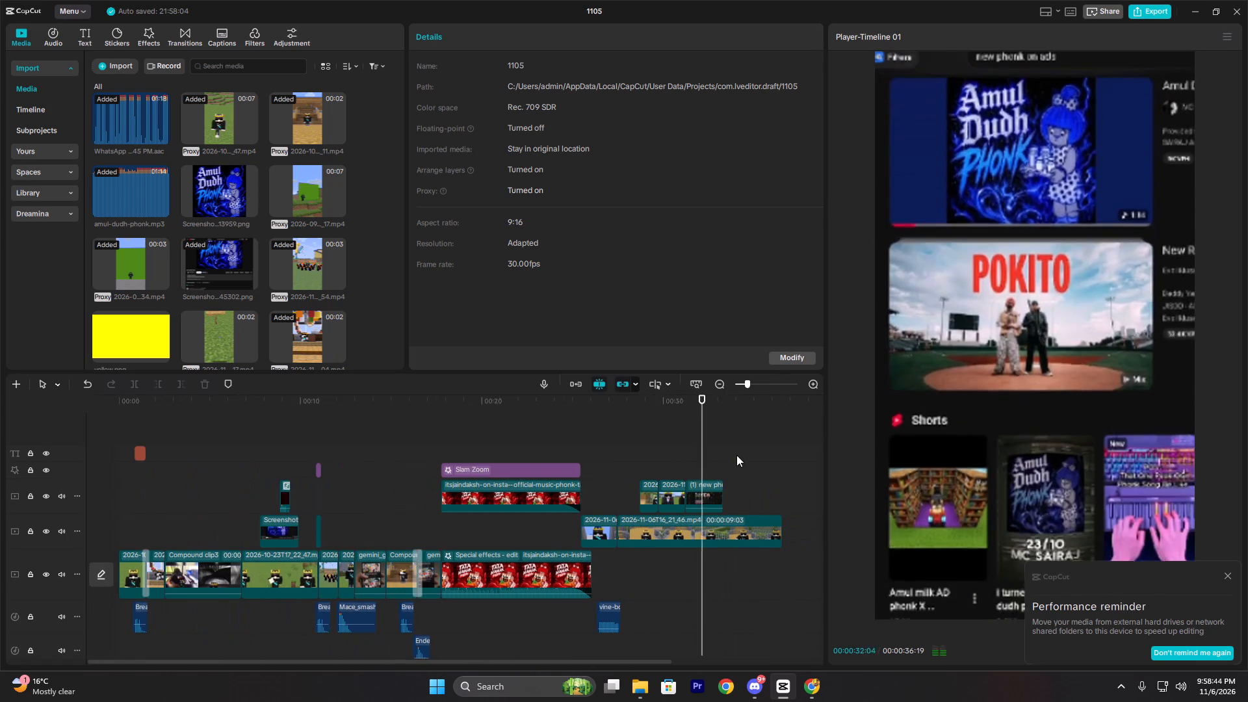
pyautogui.press('space')
pyautogui.click(695, 458)
pyautogui.click(686, 458)
pyautogui.press('space')
pyautogui.press('space')
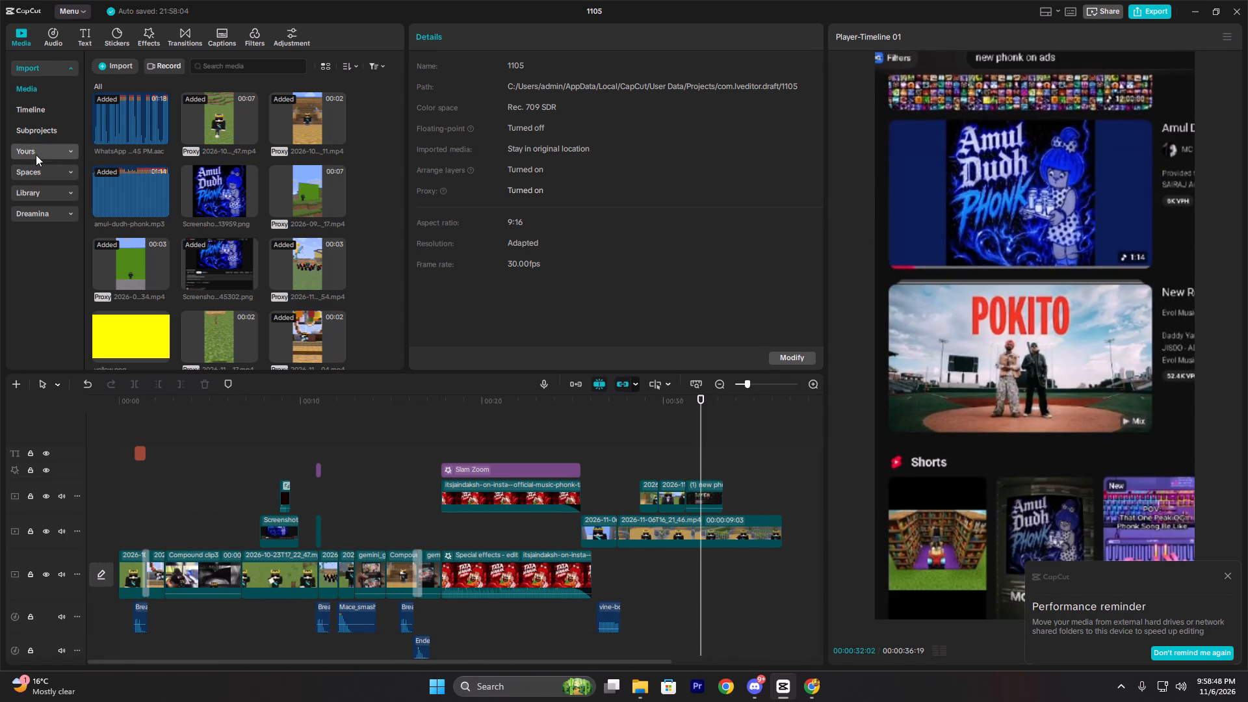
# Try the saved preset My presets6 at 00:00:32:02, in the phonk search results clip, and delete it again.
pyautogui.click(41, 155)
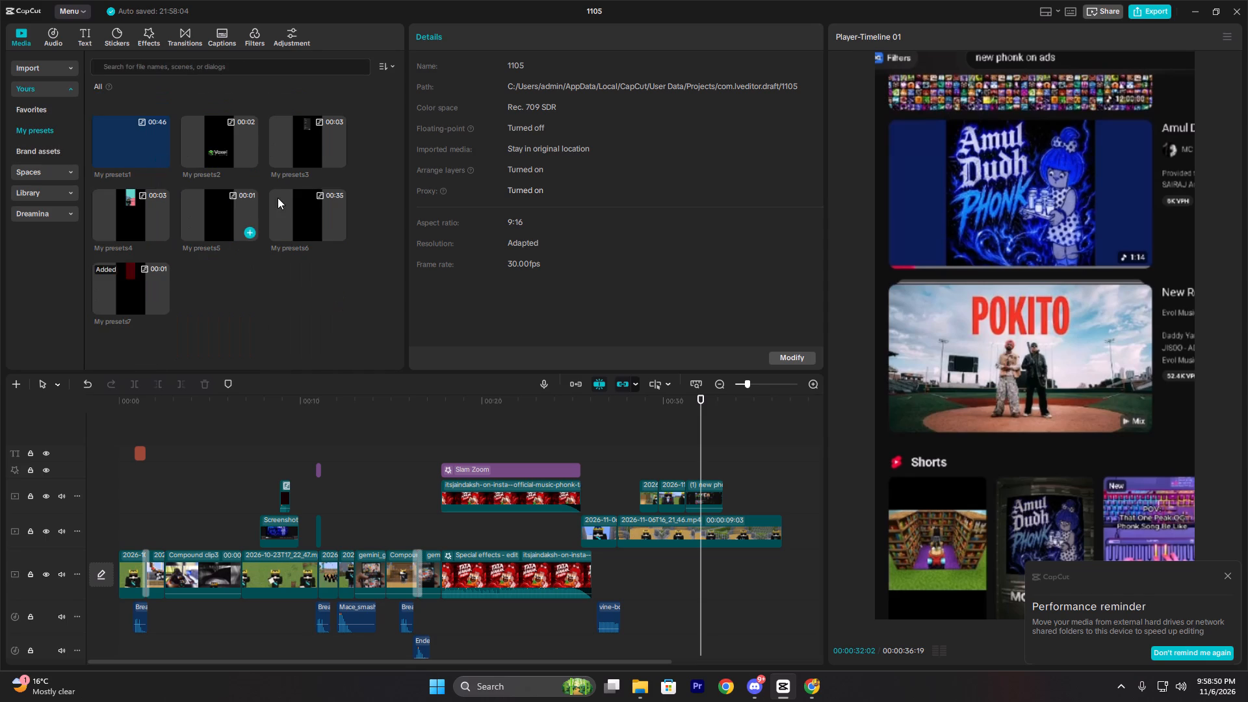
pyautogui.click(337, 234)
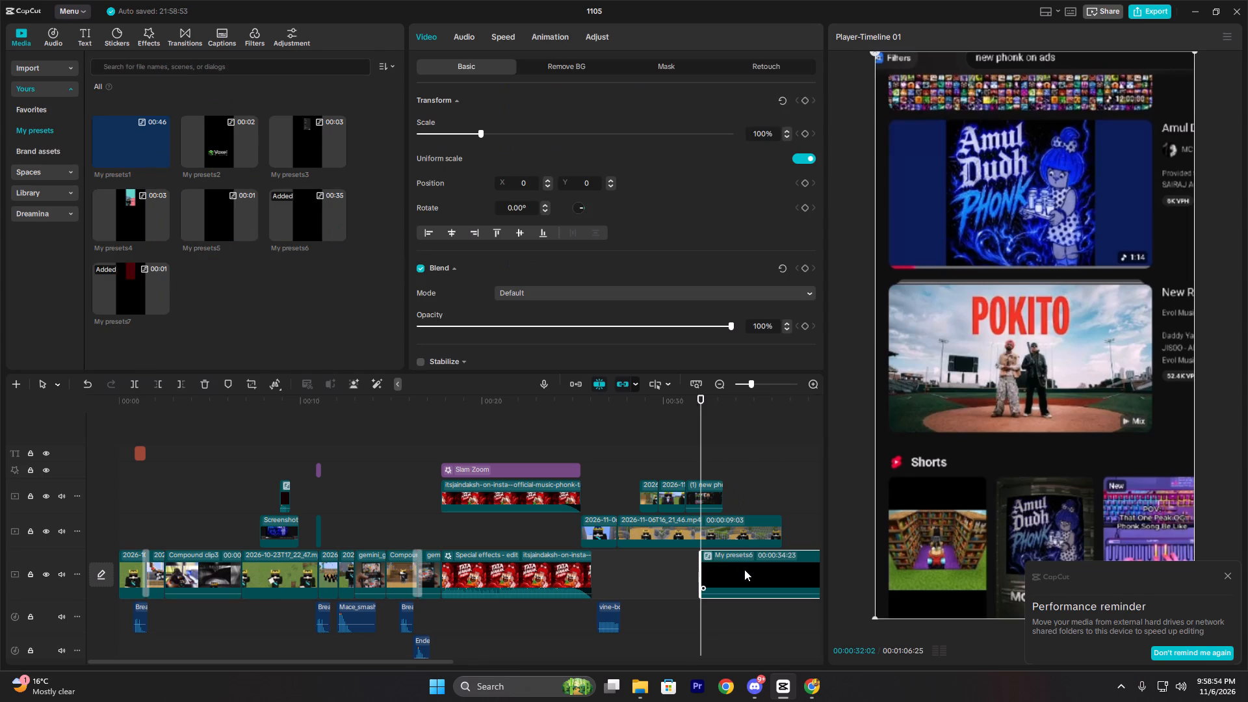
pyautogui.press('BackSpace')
# Add the saved preset My presets5 at 00:00:32:02, during the phonk search results clip.
pyautogui.click(248, 233)
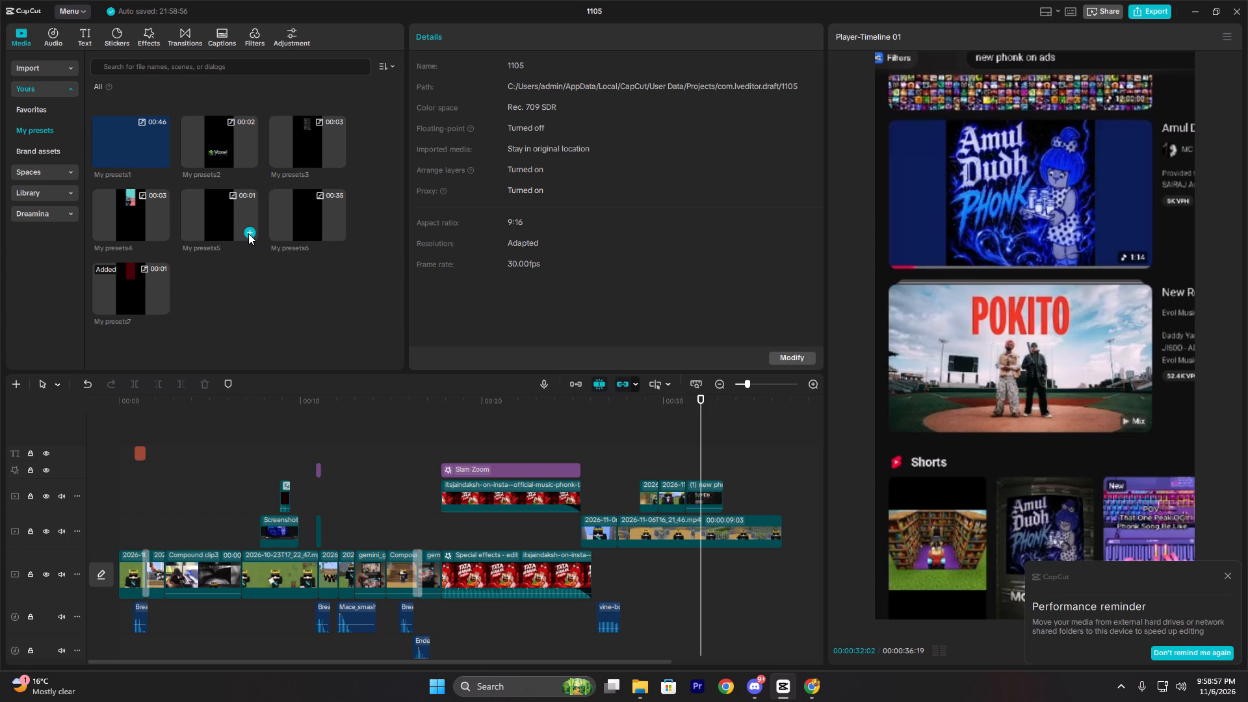
# Play back the phonk search results clip from 00:00:31:21 to check the My presets5 overlay.
pyautogui.click(700, 445)
pyautogui.press('space')
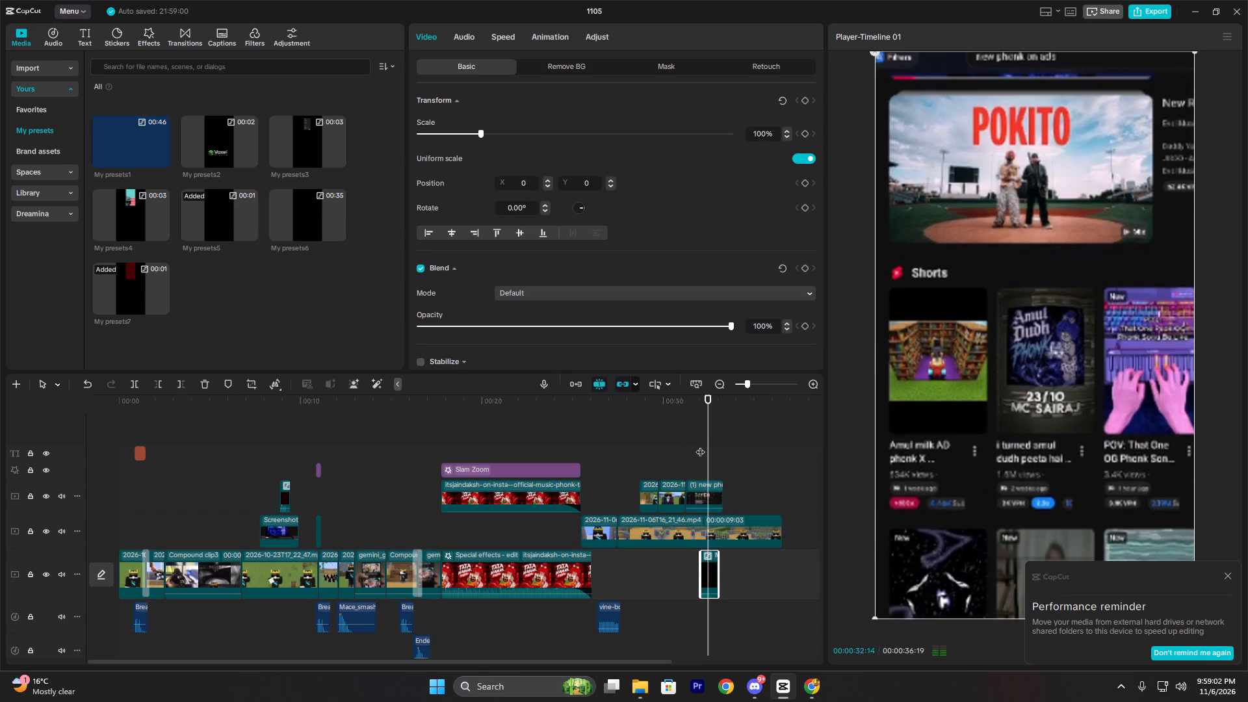
pyautogui.press('space')
pyautogui.click(698, 435)
pyautogui.click(694, 434)
pyautogui.press('space')
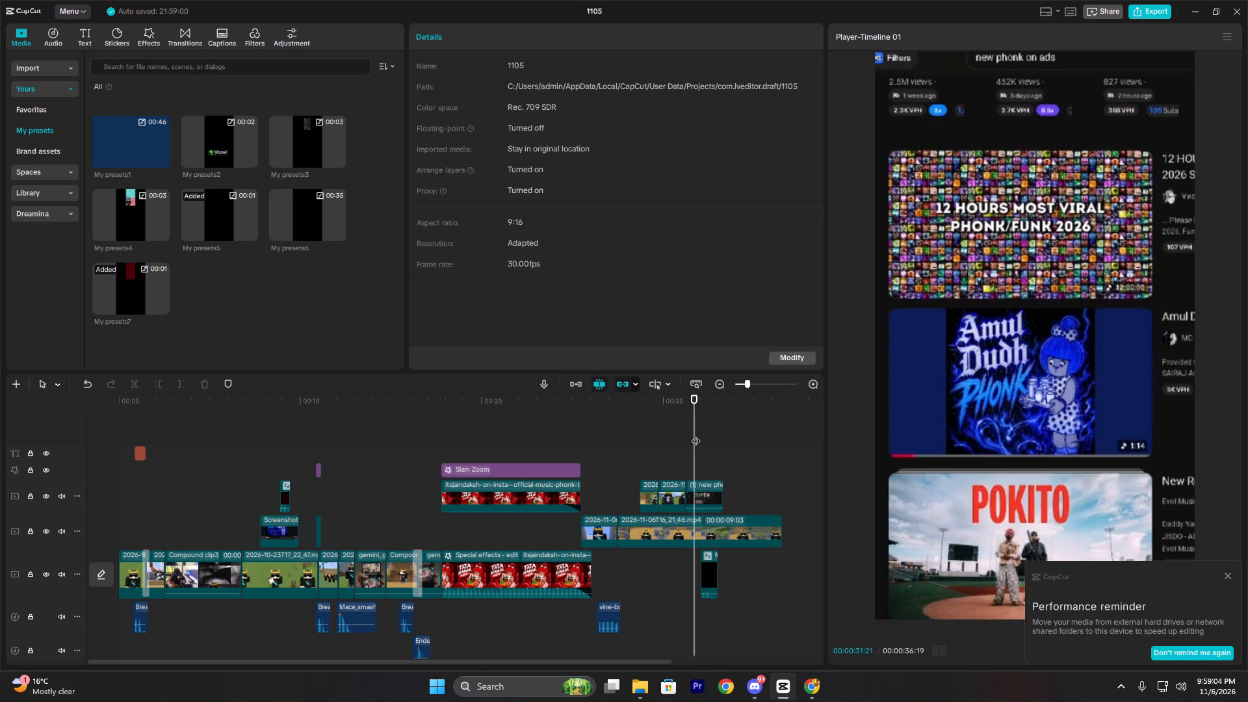
pyautogui.press('space')
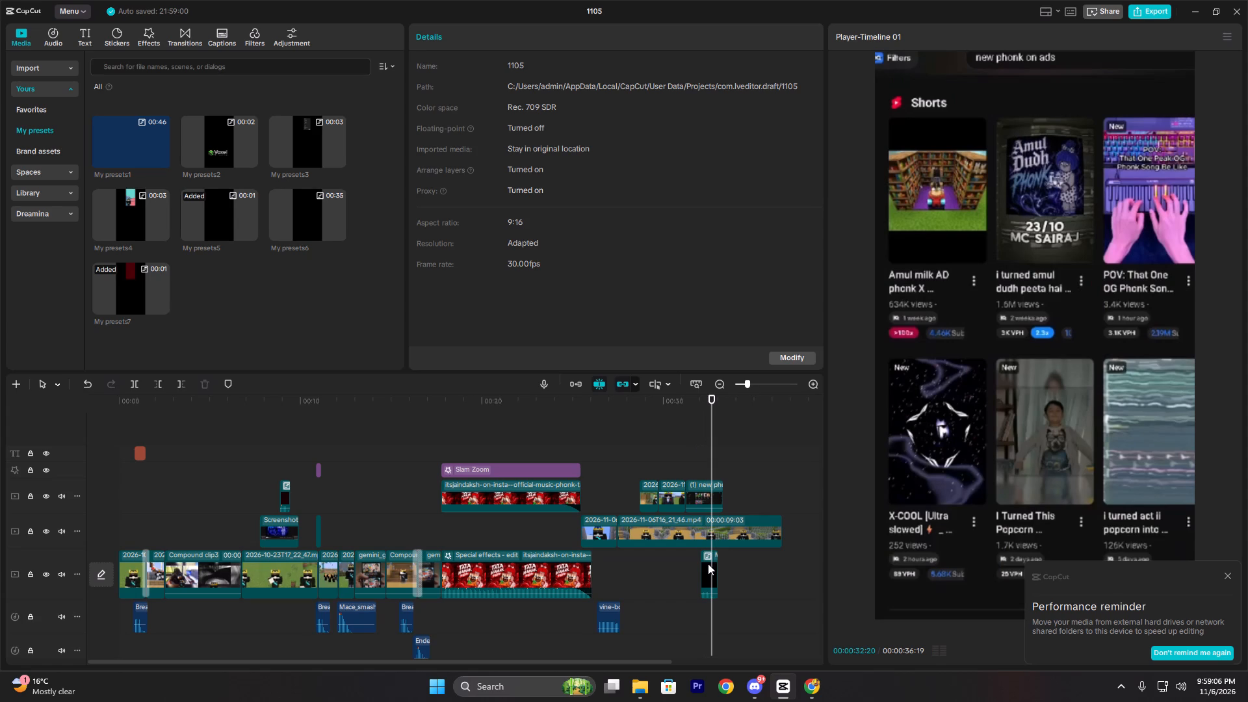
# Move the My presets5 clip from the main track to a new track above the phonk search results clip, at its end.
pyautogui.click(708, 564)
pyautogui.moveTo(707, 564); pyautogui.dragTo(699, 472)
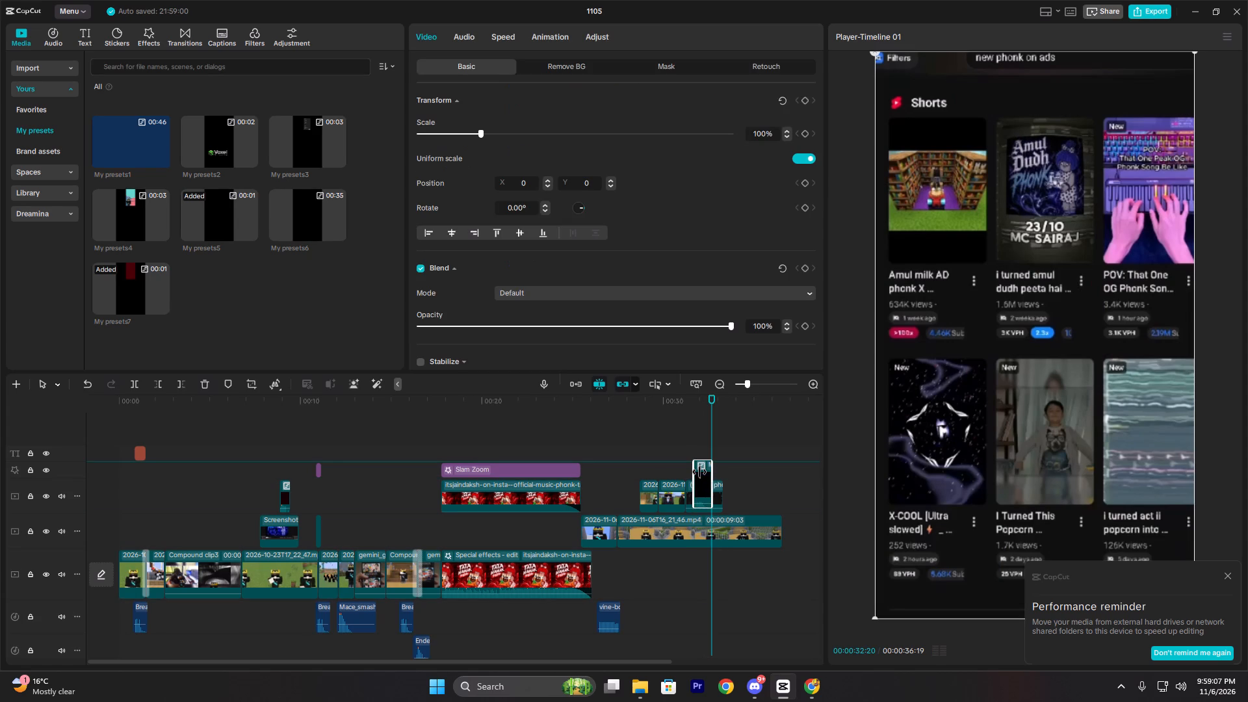
pyautogui.moveTo(699, 472); pyautogui.dragTo(709, 445)
# Play back from 00:00:31:14 to just past the end of the phonk search results clip to check the moved preset overlay.
pyautogui.click(694, 449)
pyautogui.press('space')
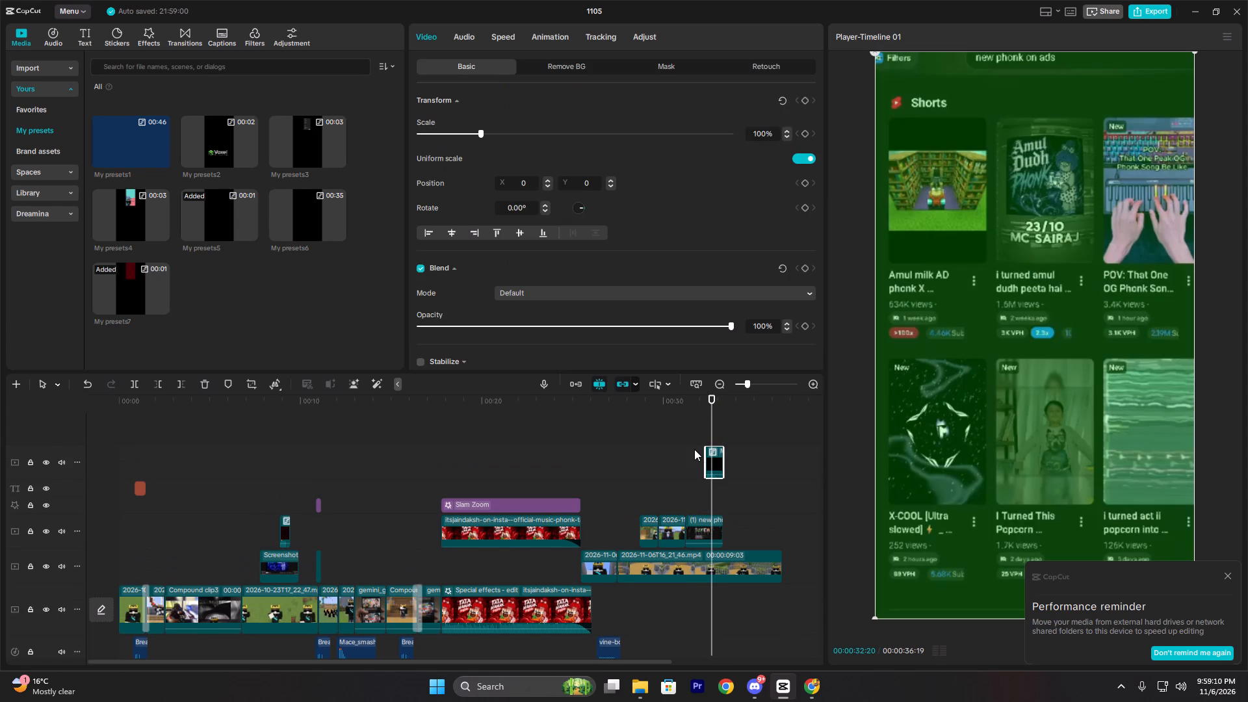
pyautogui.click(690, 451)
pyautogui.click(691, 447)
pyautogui.press('space')
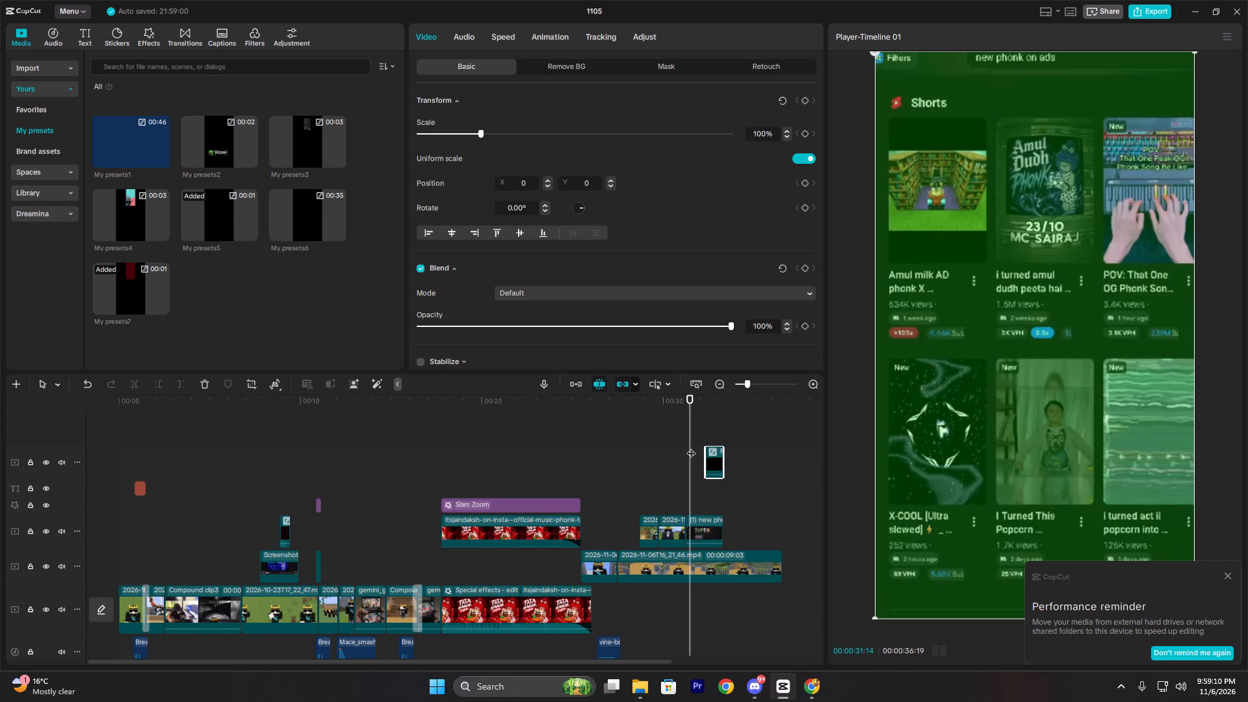
pyautogui.press('space')
pyautogui.keyDown('ctrl'); pyautogui.scroll(6, 734, 478); pyautogui.keyUp('ctrl')
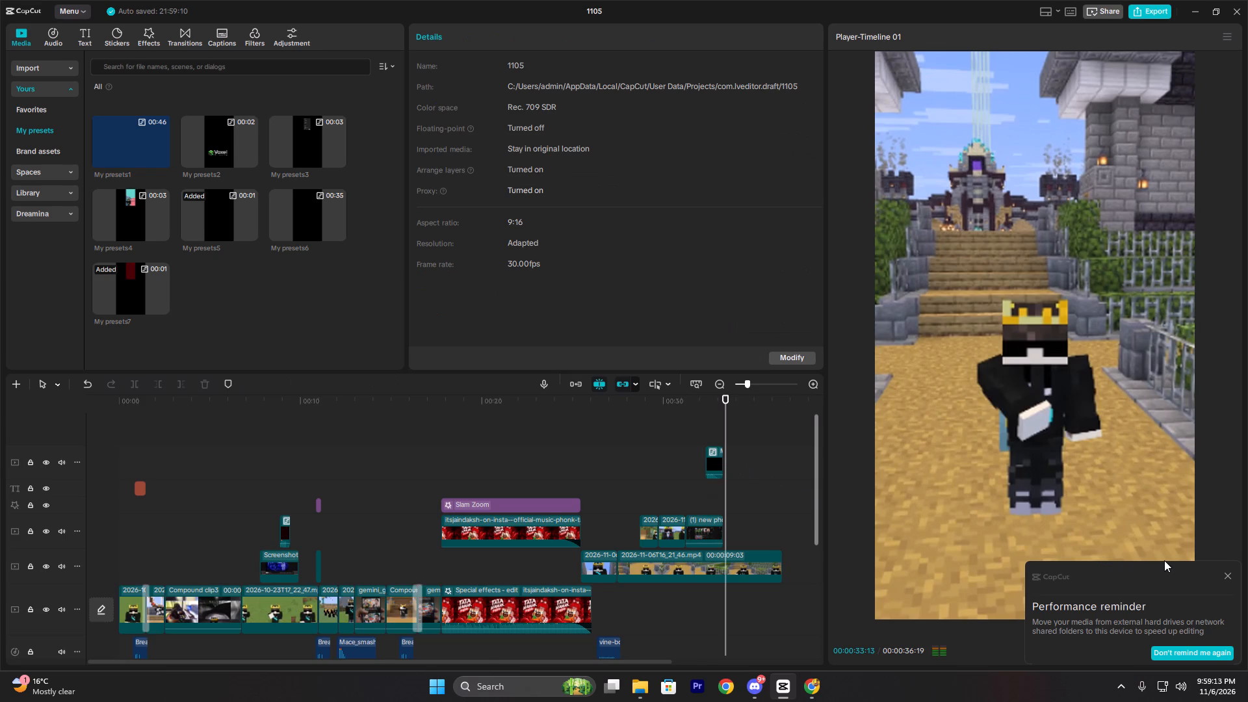
pyautogui.keyDown('ctrl'); pyautogui.scroll(3, 1164, 560); pyautogui.keyUp('ctrl')
pyautogui.press('space')
pyautogui.click(732, 491)
# Review the video from 00:00:00:00 into Compound clip3, checking the opening transition and cuts.
pyautogui.doubleClick(707, 495)
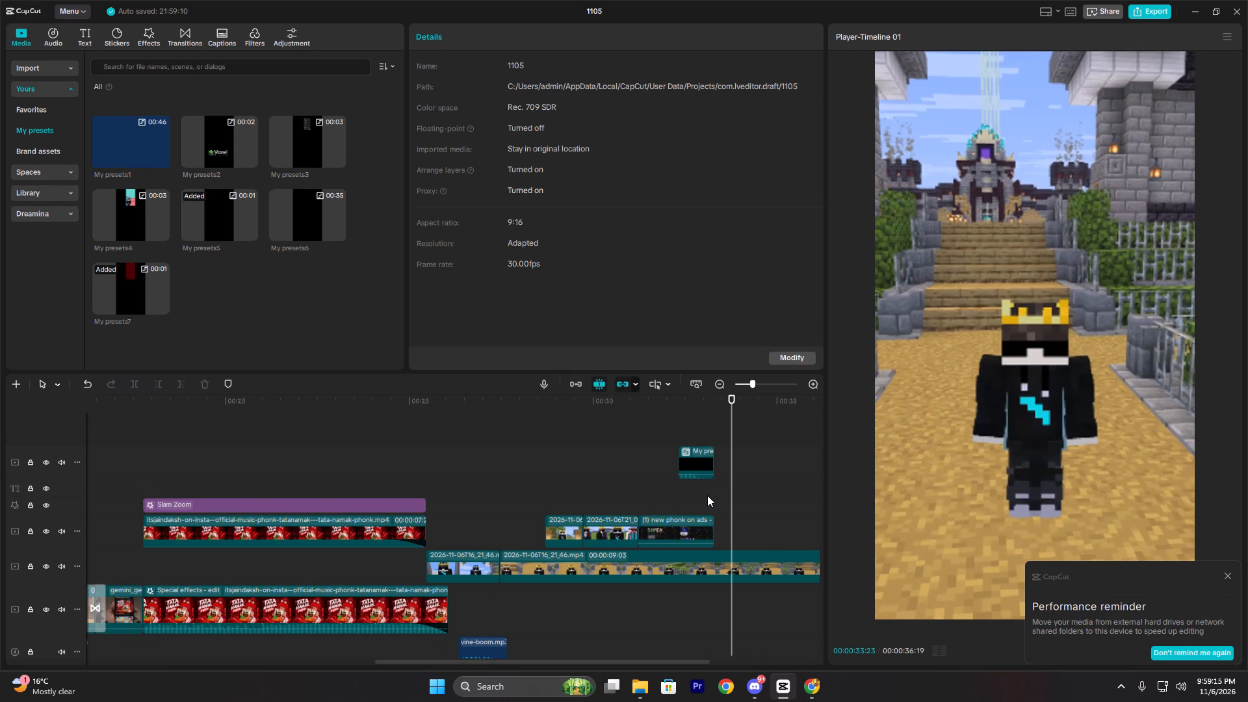
pyautogui.moveTo(707, 495); pyautogui.dragTo(0, 526)
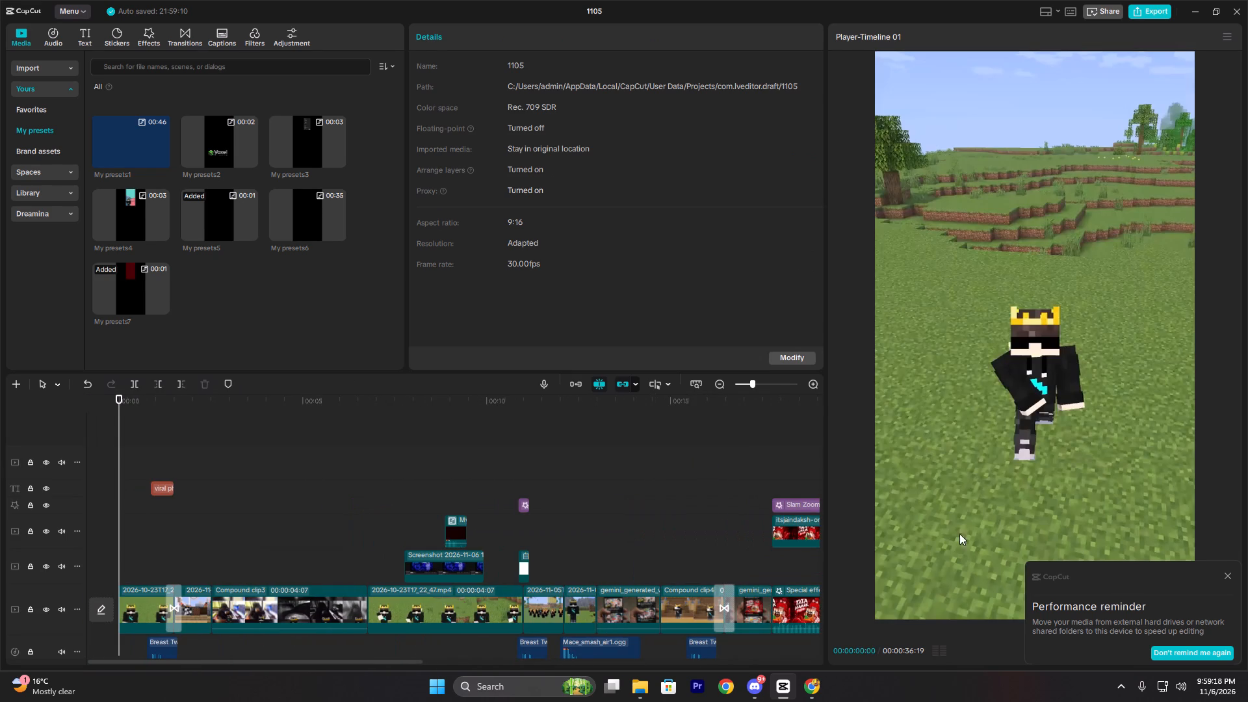
pyautogui.keyDown('ctrl'); pyautogui.scroll(-9, 890, 526); pyautogui.keyUp('ctrl')
pyautogui.keyDown('ctrl'); pyautogui.scroll(5, 290, 530); pyautogui.keyUp('ctrl')
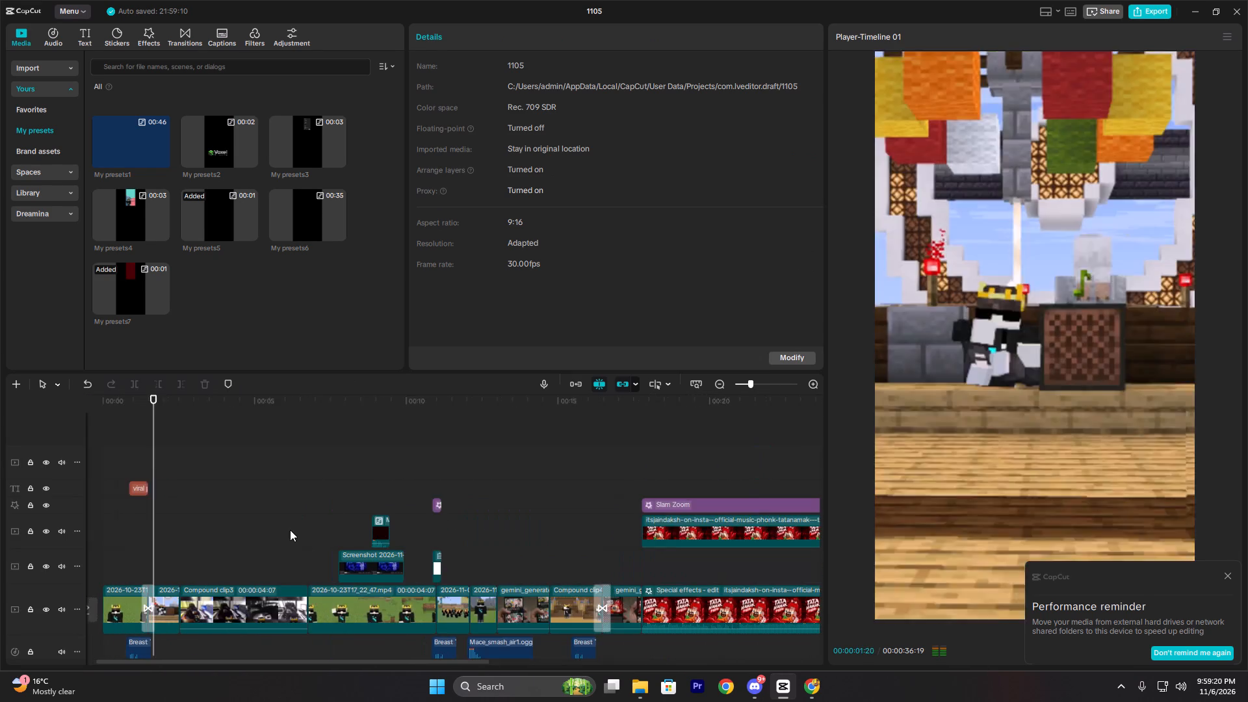
pyautogui.keyDown('ctrl'); pyautogui.scroll(4, 291, 530); pyautogui.keyUp('ctrl')
pyautogui.keyDown('ctrl'); pyautogui.scroll(-4, 292, 530); pyautogui.keyUp('ctrl')
pyautogui.keyDown('ctrl'); pyautogui.scroll(4, 292, 530); pyautogui.keyUp('ctrl')
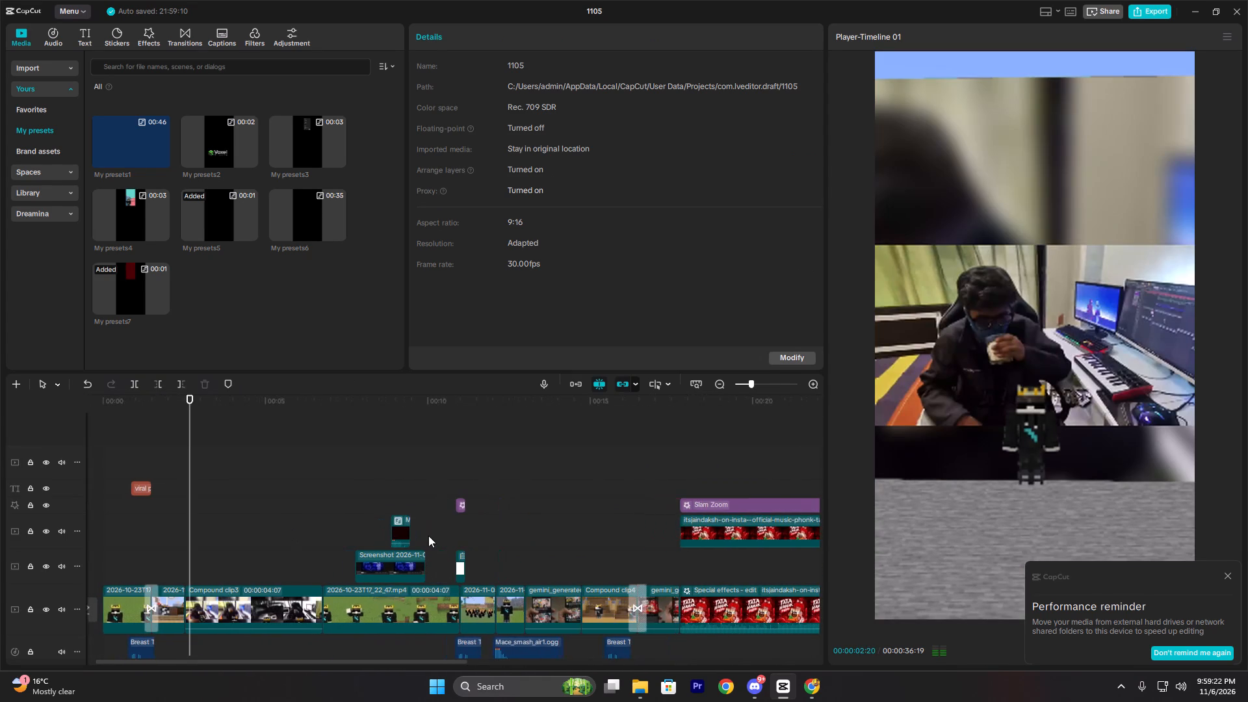
pyautogui.scroll(-5, 450, 531)
pyautogui.keyDown('ctrl'); pyautogui.scroll(6, 373, 535); pyautogui.keyUp('ctrl')
pyautogui.keyDown('ctrl'); pyautogui.scroll(5, 227, 539); pyautogui.keyUp('ctrl')
pyautogui.click(214, 502)
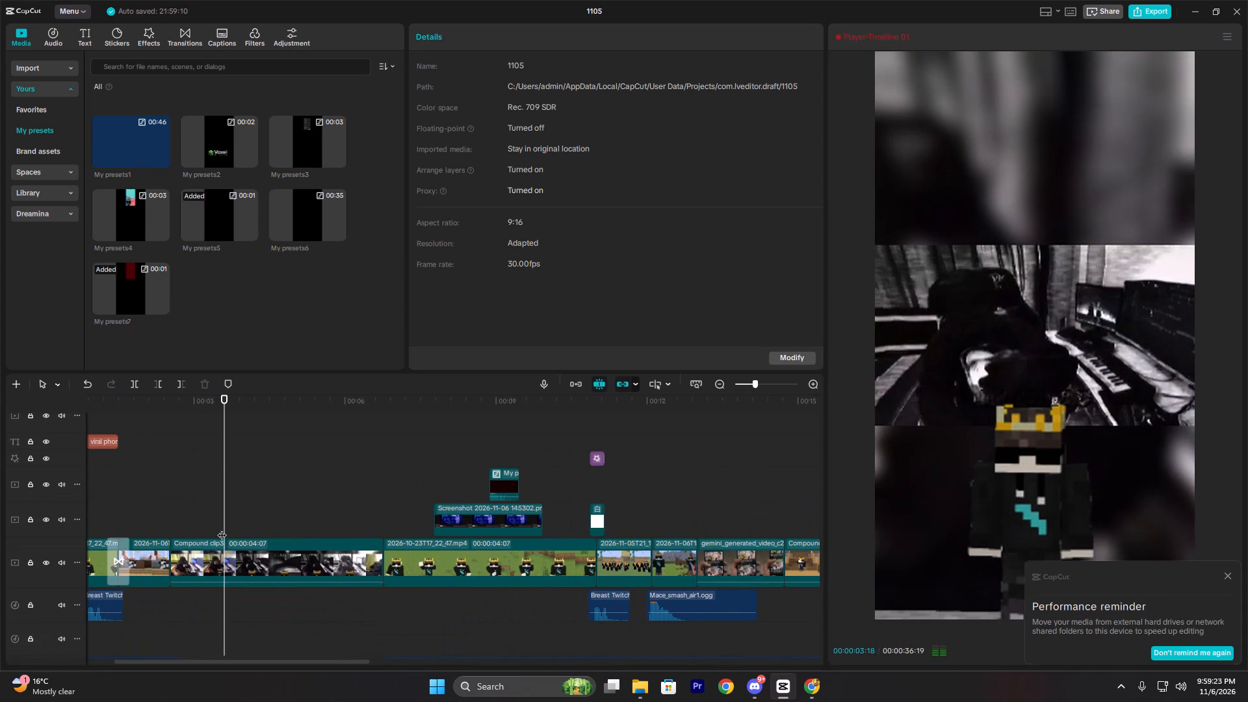
pyautogui.moveTo(214, 502); pyautogui.dragTo(0, 512)
# Play back again from the start through Compound clip3 to the screenshot overlay near 00:00:08:11, dismissing the performance reminder.
pyautogui.click(117, 481)
pyautogui.press('space')
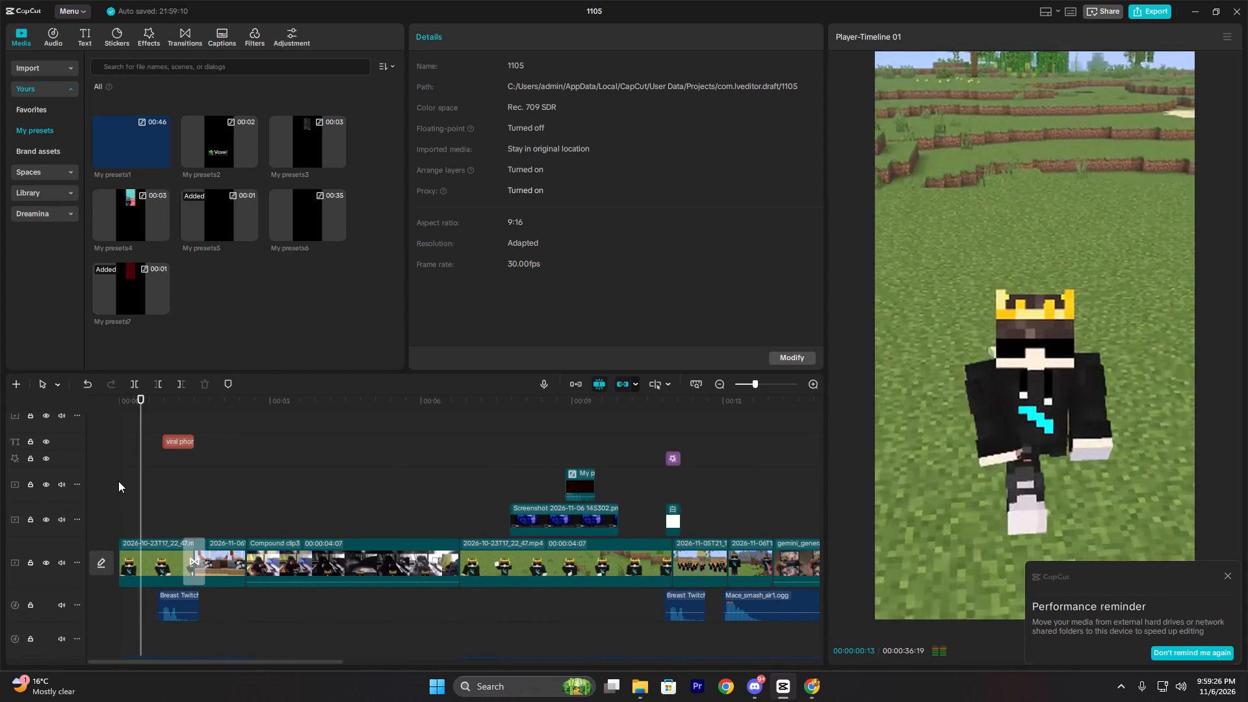
pyautogui.keyDown('ctrl'); pyautogui.scroll(-4, 218, 496); pyautogui.keyUp('ctrl')
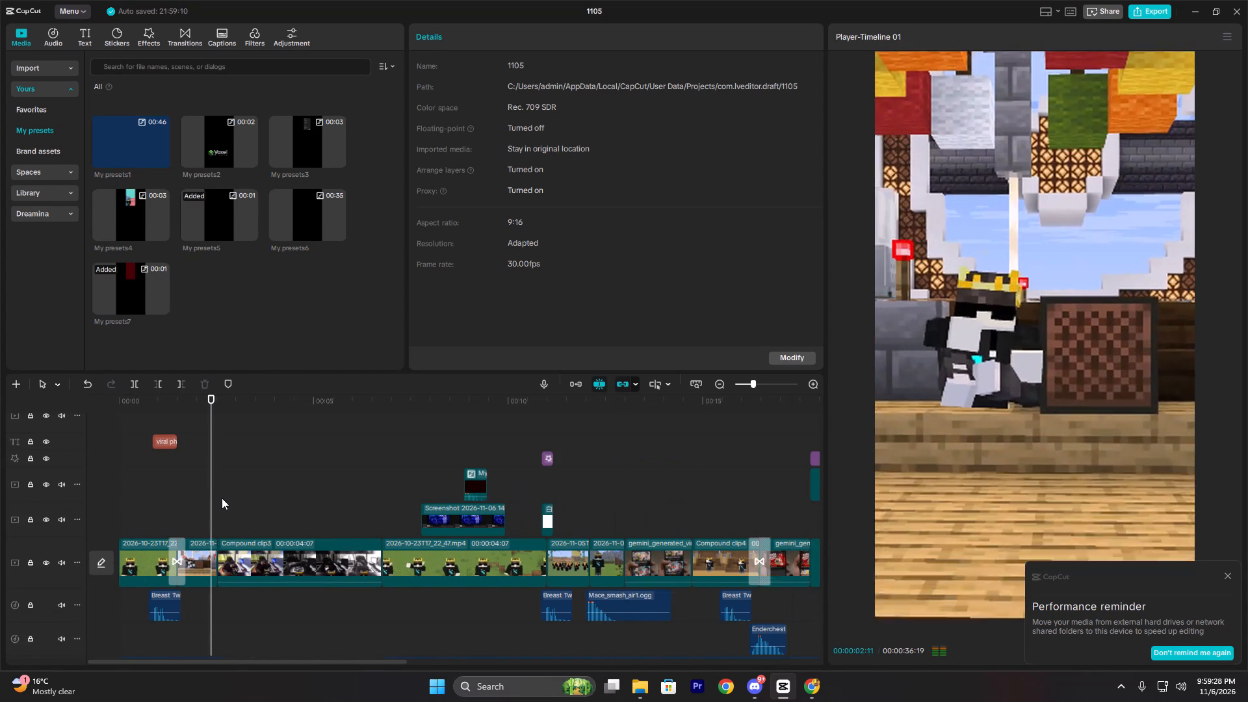
pyautogui.keyDown('ctrl'); pyautogui.scroll(-4, 222, 498); pyautogui.keyUp('ctrl')
pyautogui.keyDown('ctrl'); pyautogui.scroll(9, 190, 499); pyautogui.keyUp('ctrl')
pyautogui.scroll(-13, 201, 499)
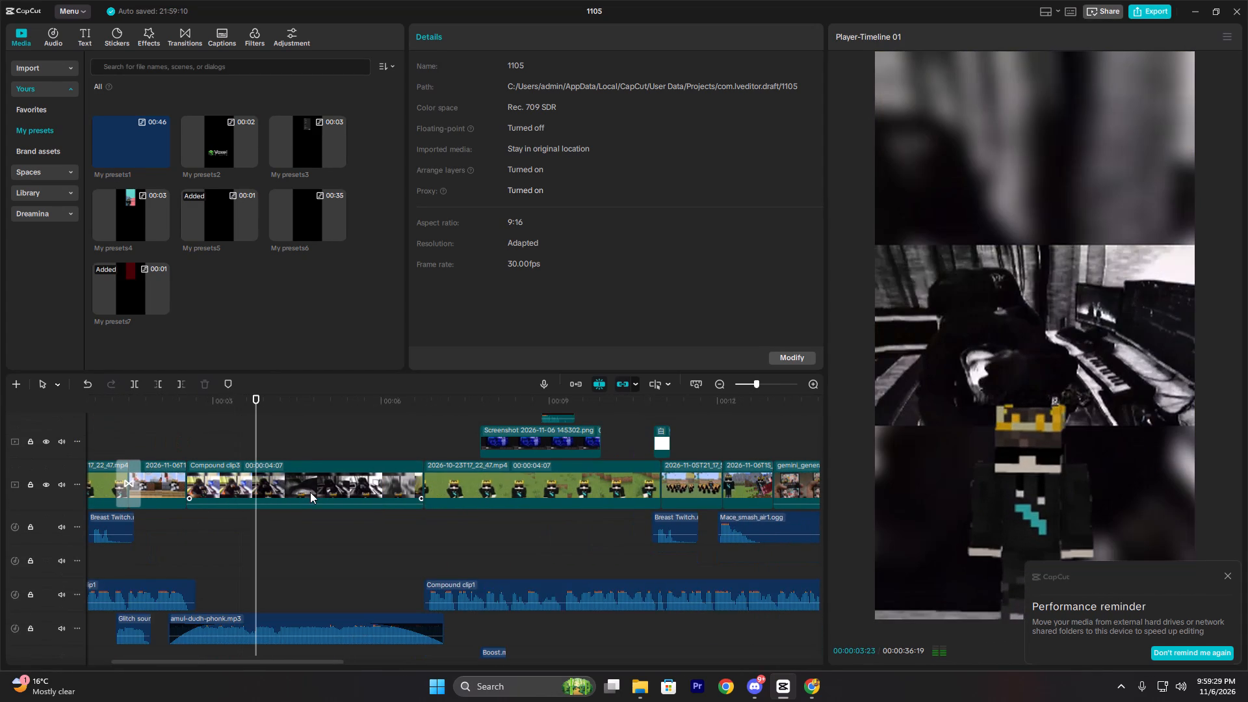
pyautogui.keyDown('ctrl'); pyautogui.scroll(3, 502, 512); pyautogui.keyUp('ctrl')
pyautogui.keyDown('ctrl'); pyautogui.scroll(-3, 502, 512); pyautogui.keyUp('ctrl')
pyautogui.click(1228, 578)
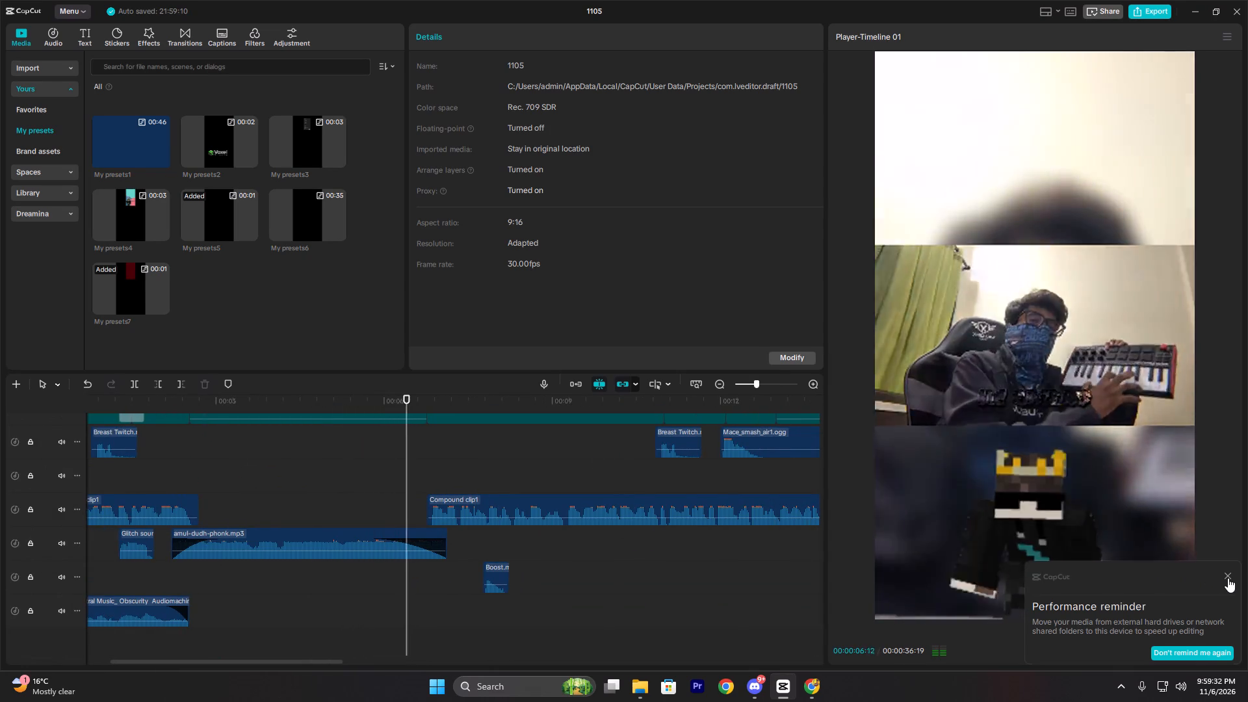
pyautogui.keyDown('ctrl'); pyautogui.scroll(6, 696, 524); pyautogui.keyUp('ctrl')
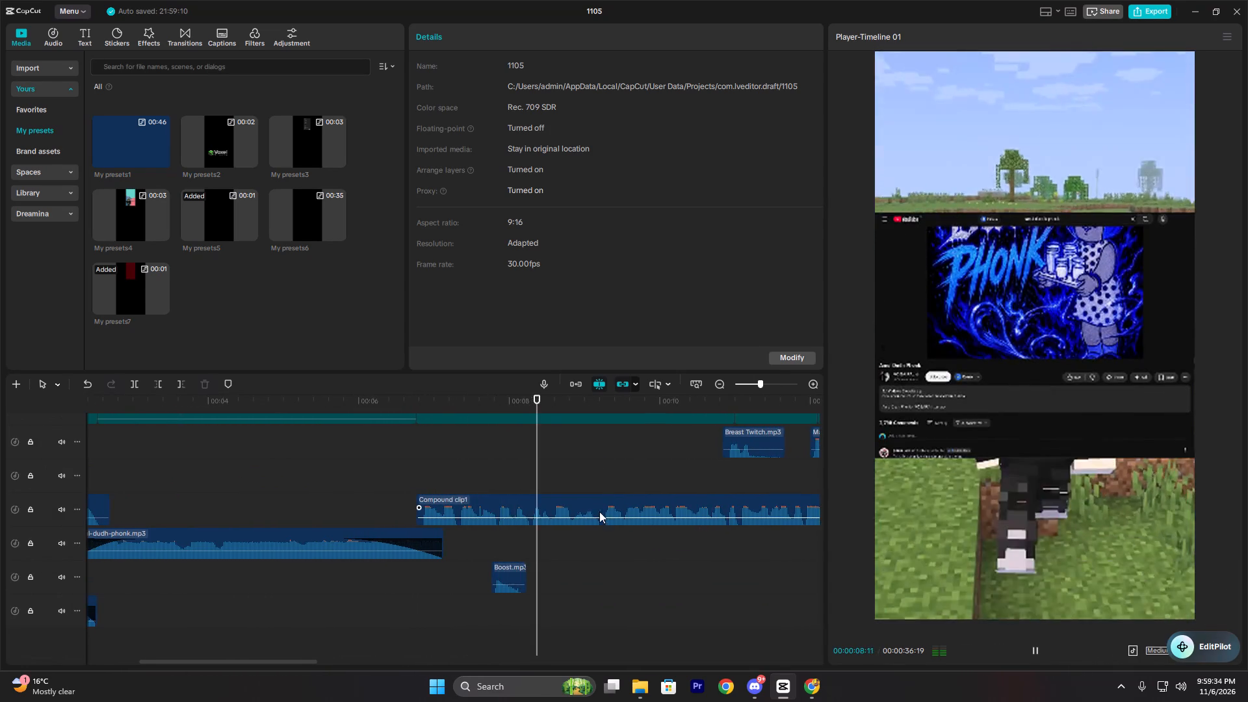
pyautogui.keyDown('ctrl'); pyautogui.scroll(3, 581, 508); pyautogui.keyUp('ctrl')
# Replay the handover from amul-dudh-phonk to Compound clip1 audio, just before 00:00:07, to check what the walking clip needs.
pyautogui.click(390, 471)
pyautogui.press('space')
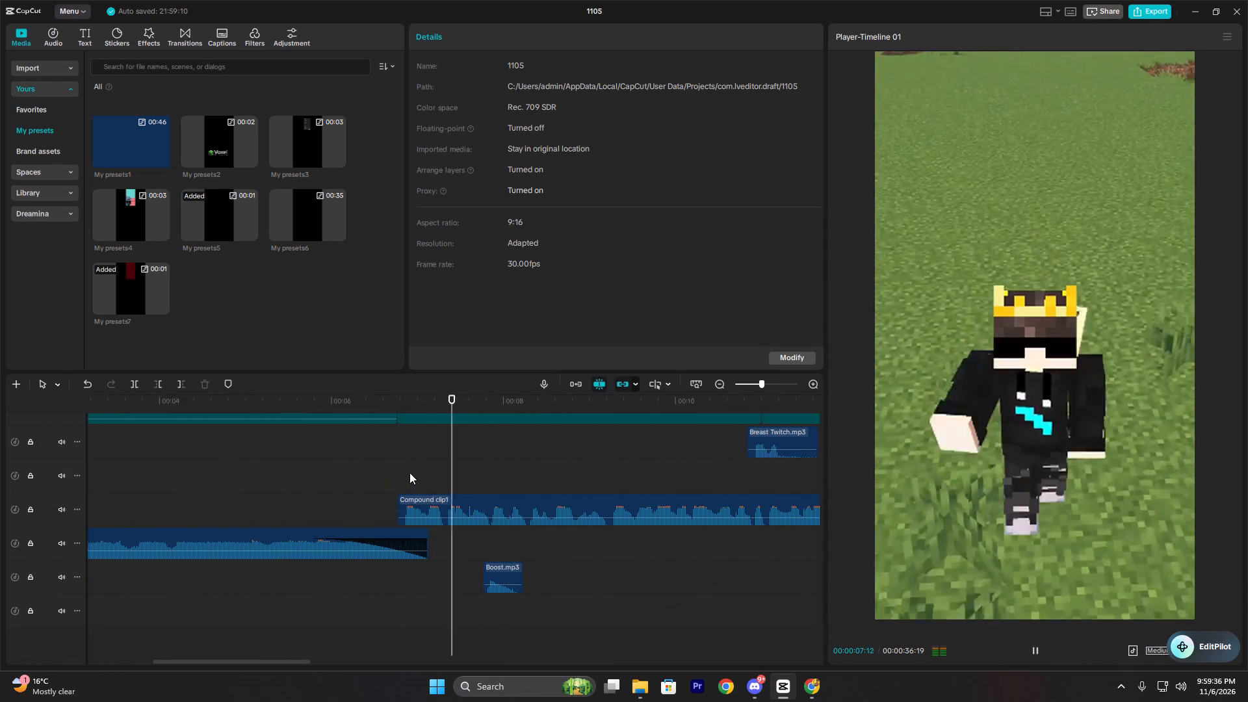
pyautogui.press('space')
pyautogui.click(411, 472)
pyautogui.press('space')
pyautogui.press('space')
pyautogui.click(403, 464)
pyautogui.click(394, 463)
pyautogui.press('space')
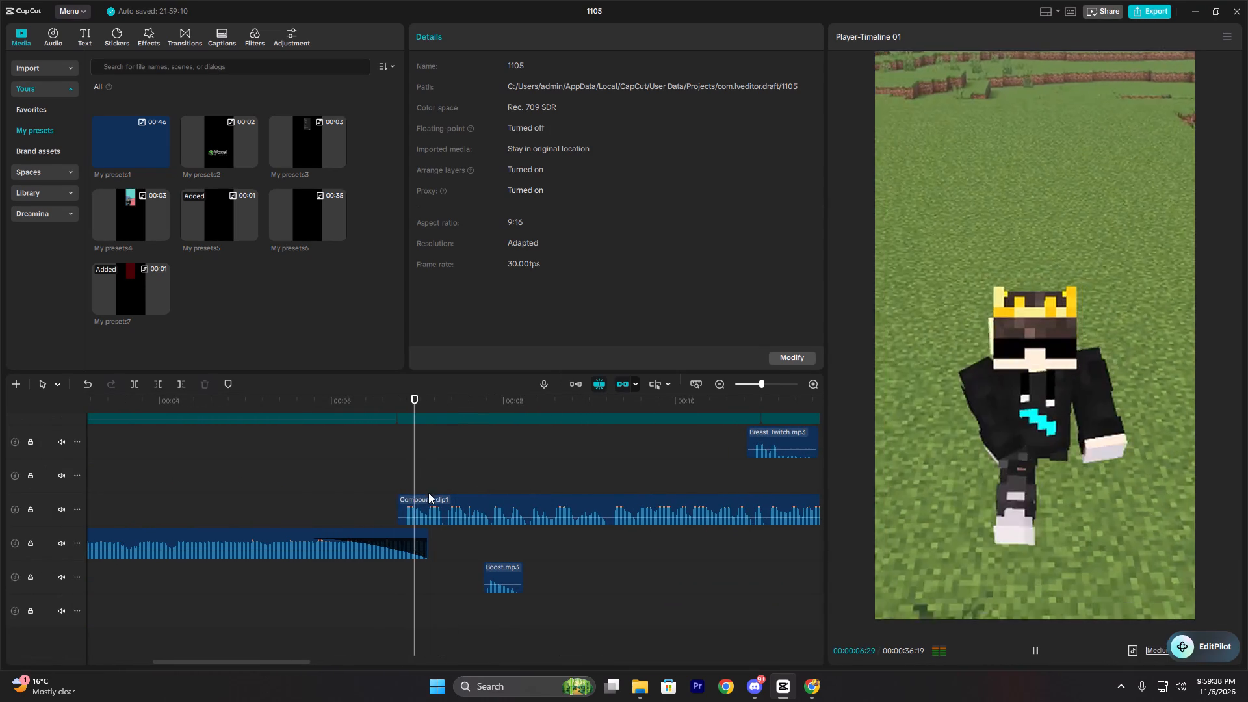
pyautogui.press('space')
# Switch to Chrome, search Google for "minecraft clock" in a new tab and open the video results.
pyautogui.click(640, 684)
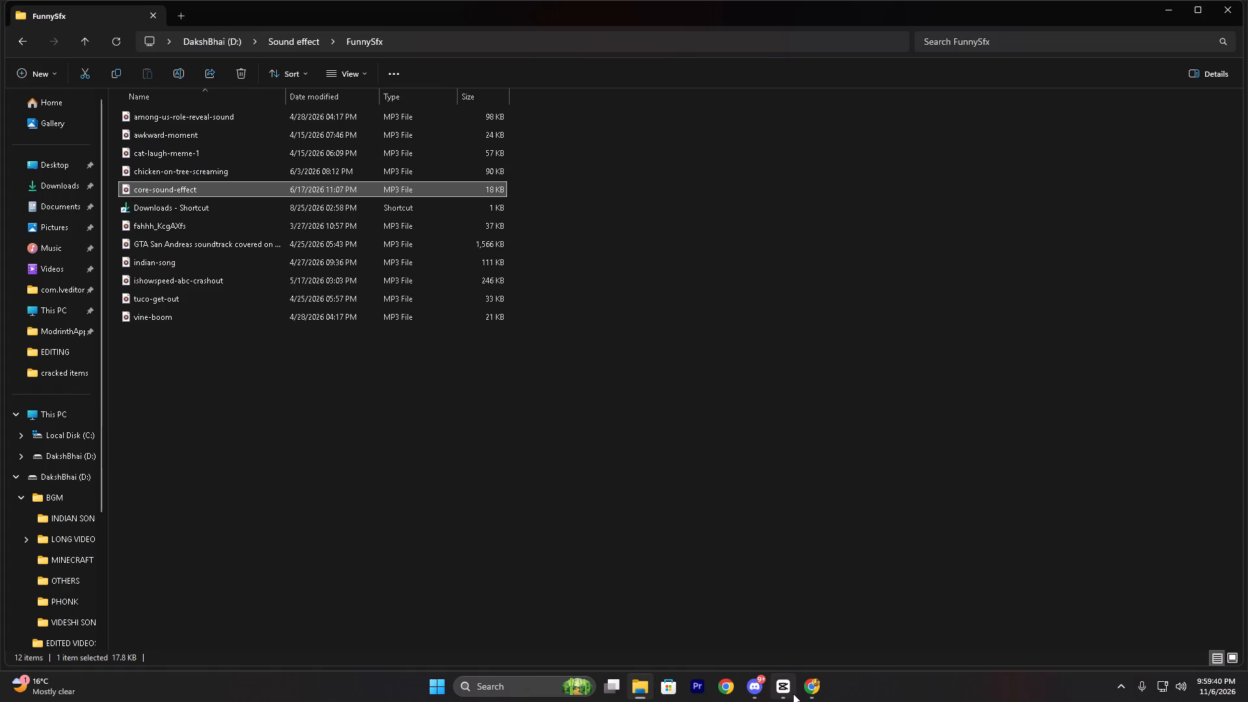
pyautogui.click(793, 694)
pyautogui.click(806, 692)
pyautogui.click(196, 14)
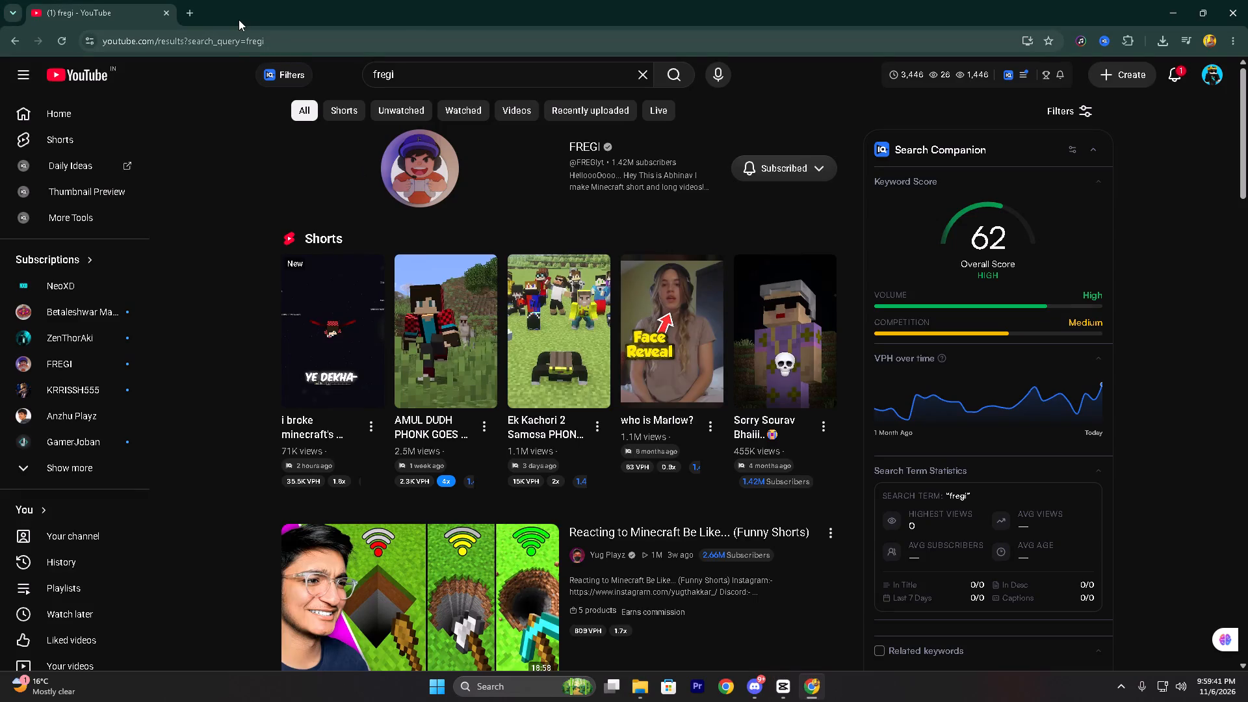
pyautogui.click(205, 49)
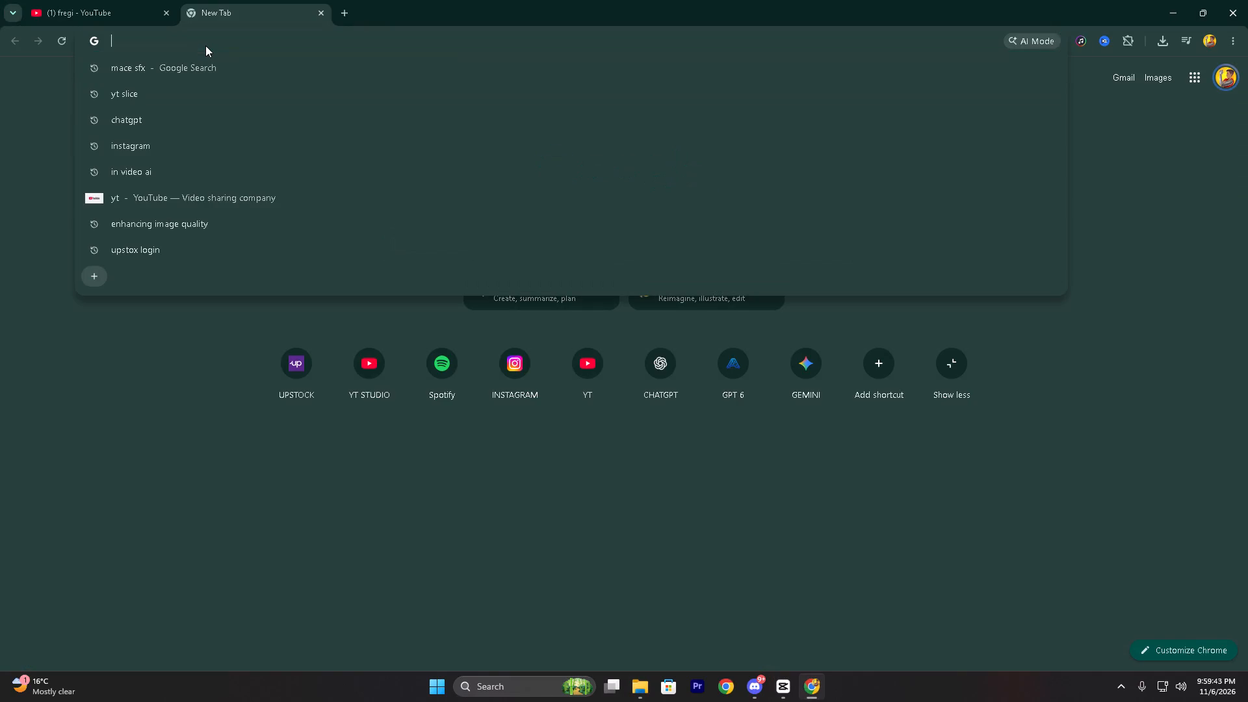
pyautogui.write('minecraft')
pyautogui.press('space')
pyautogui.write('clock')
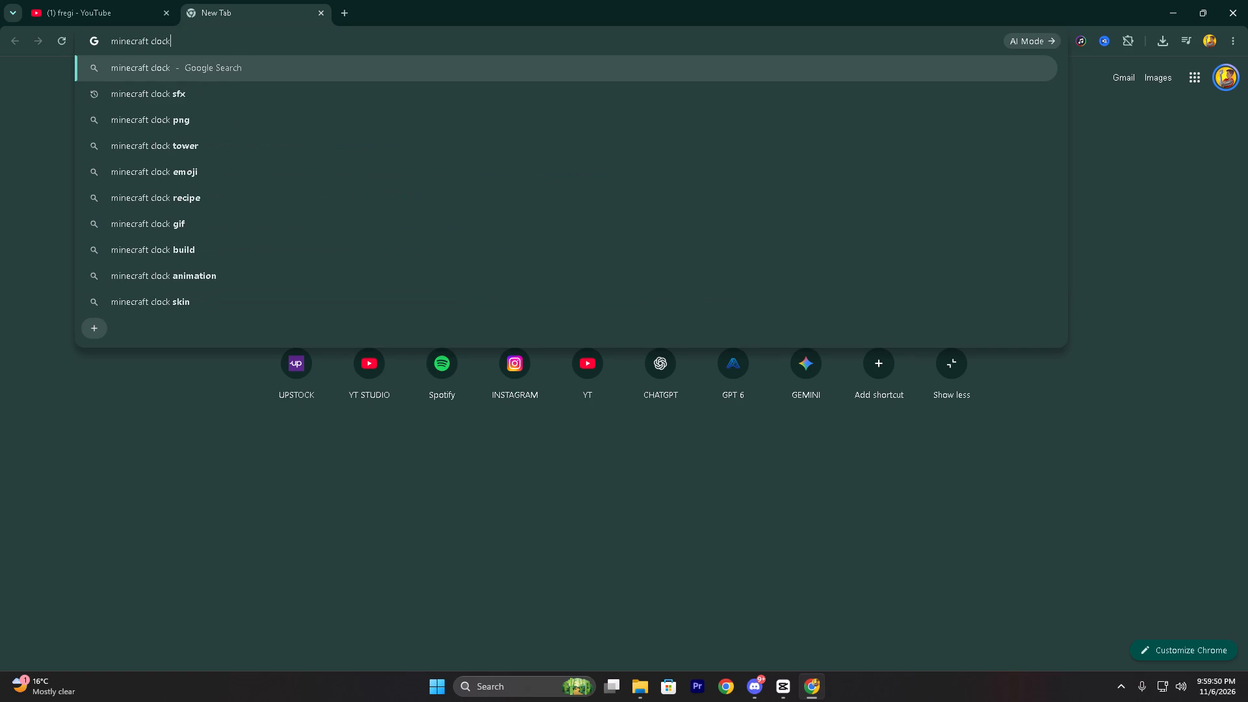
pyautogui.press('Return')
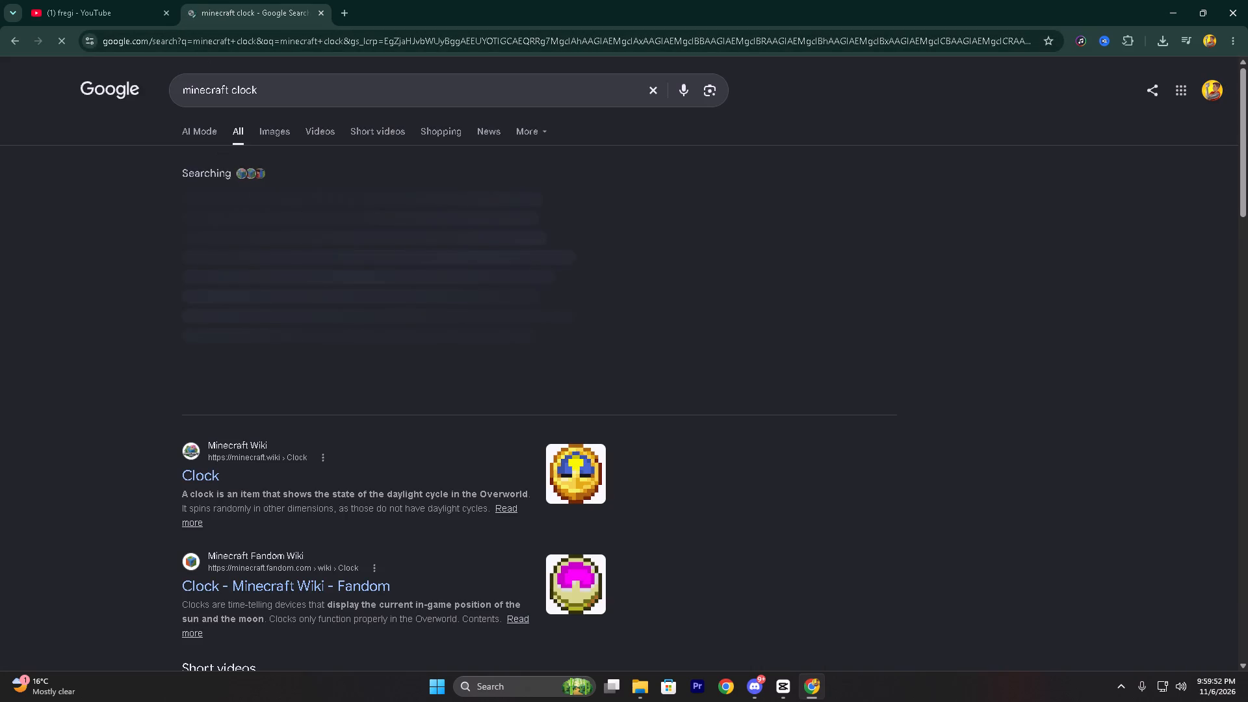
pyautogui.click(304, 131)
pyautogui.click(317, 130)
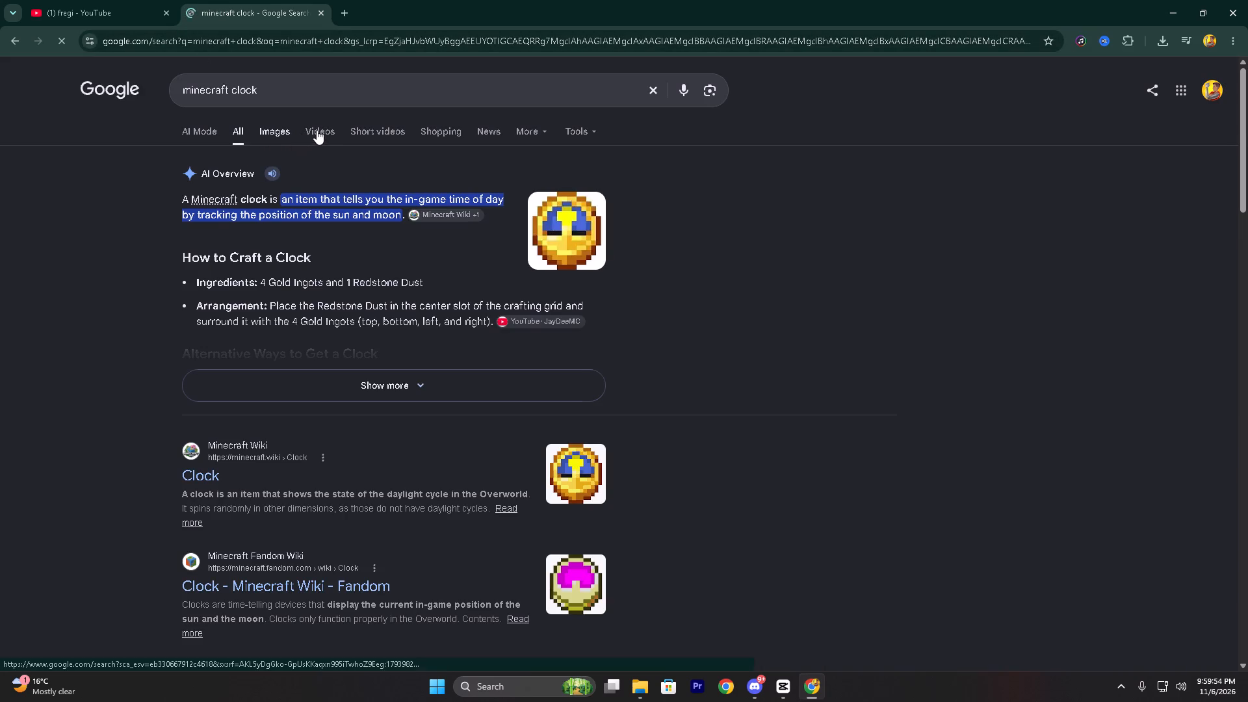
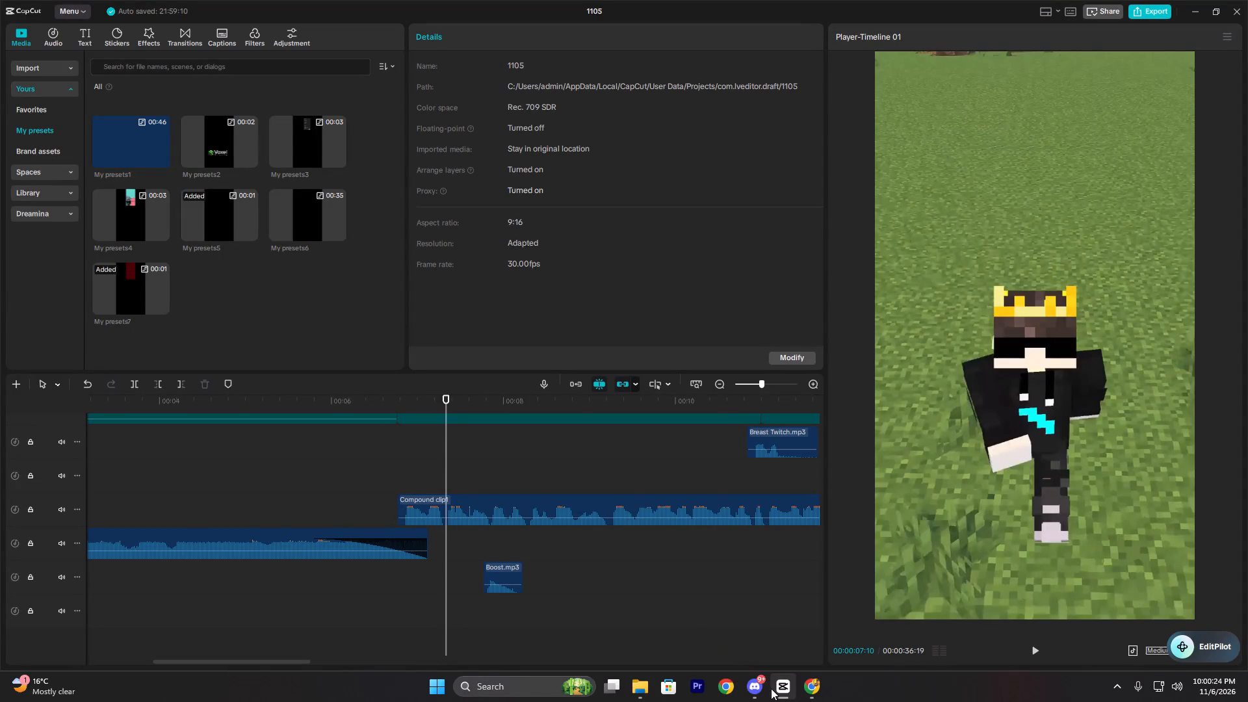
# Replay the handover into the Compound clip1 audio and set the playhead at 00:00:06:27.
pyautogui.click(374, 482)
pyautogui.press('space')
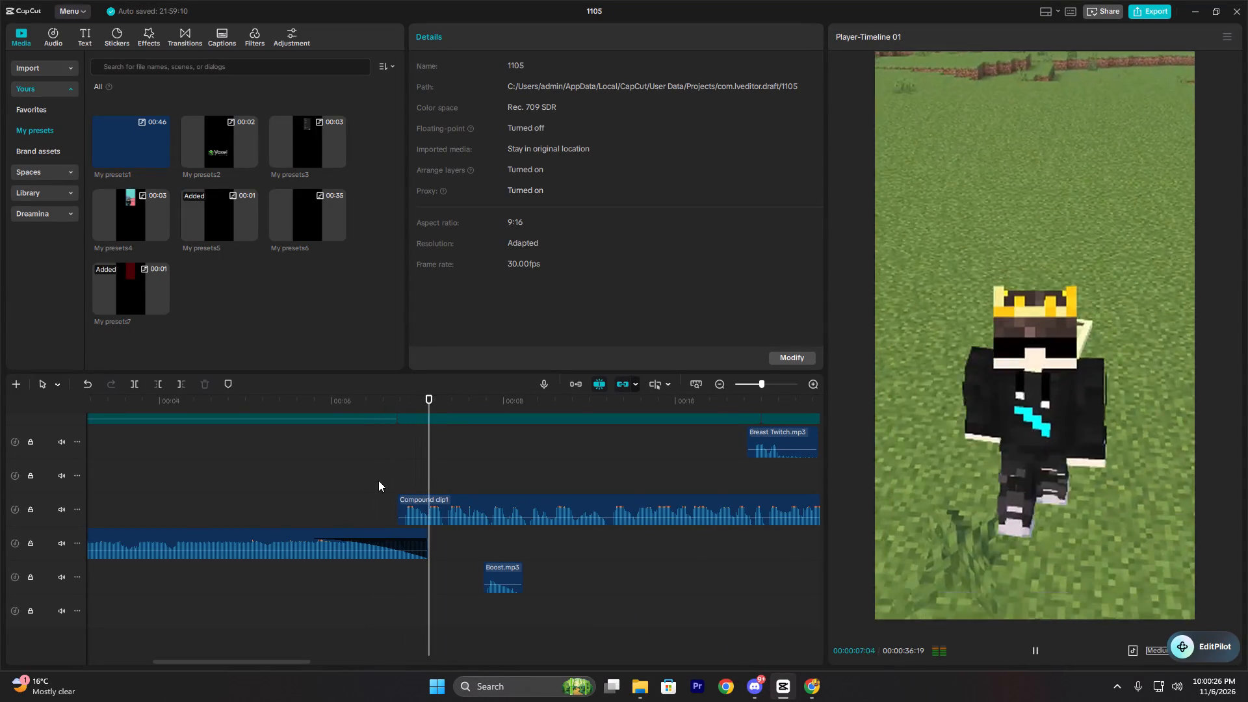
pyautogui.press('space')
pyautogui.click(386, 465)
pyautogui.moveTo(386, 465); pyautogui.dragTo(408, 474)
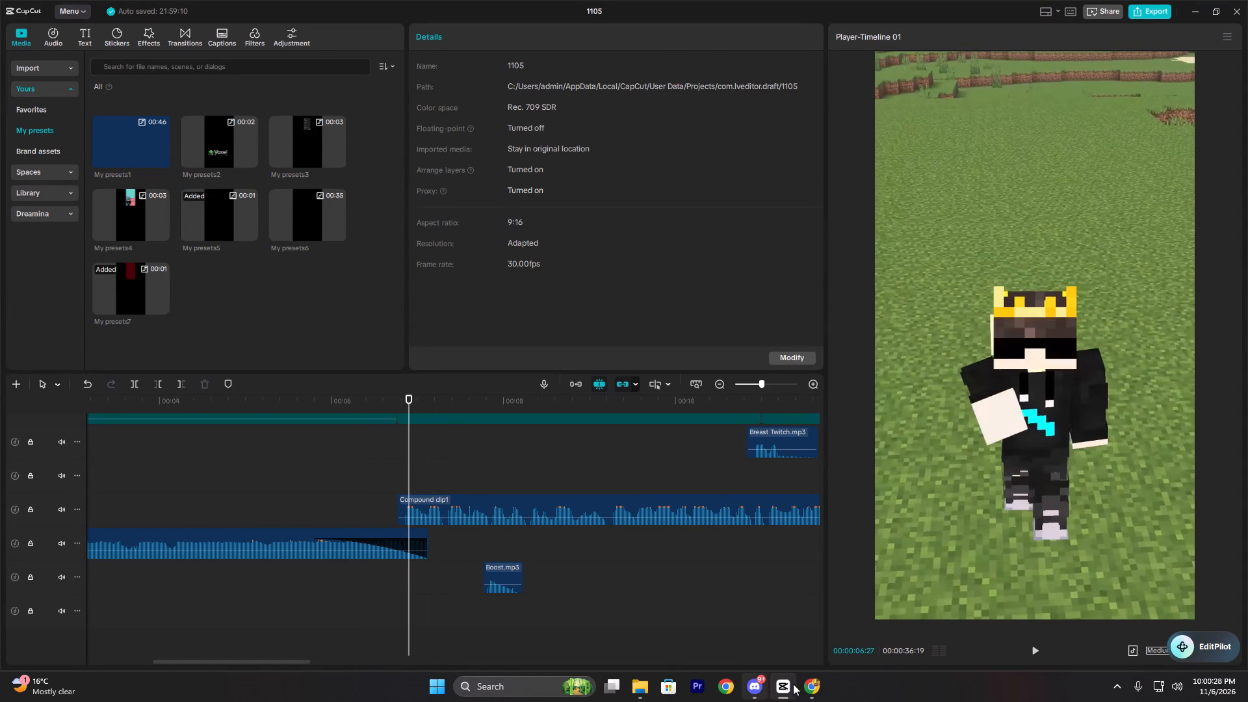
# In Chrome, search the video results for "minecraft clock greenscreen" and preview the "Minecraft clock animation green screen" video.
pyautogui.click(811, 688)
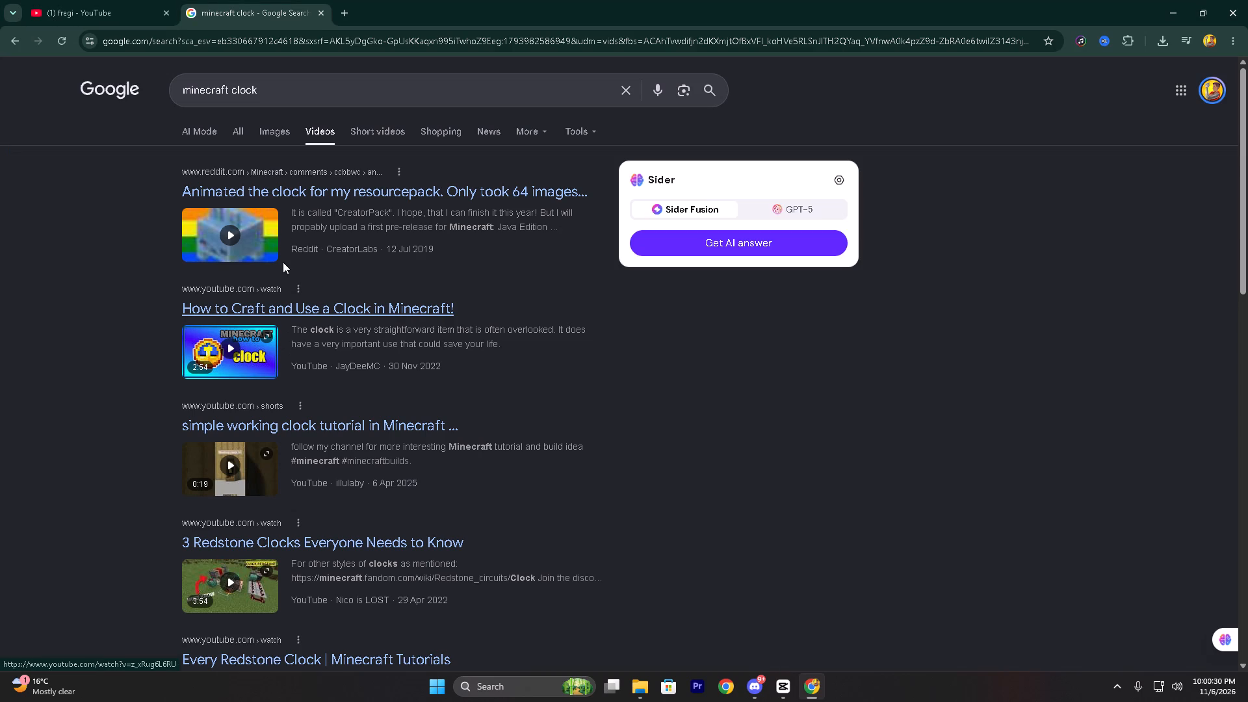
pyautogui.click(276, 96)
pyautogui.press('space')
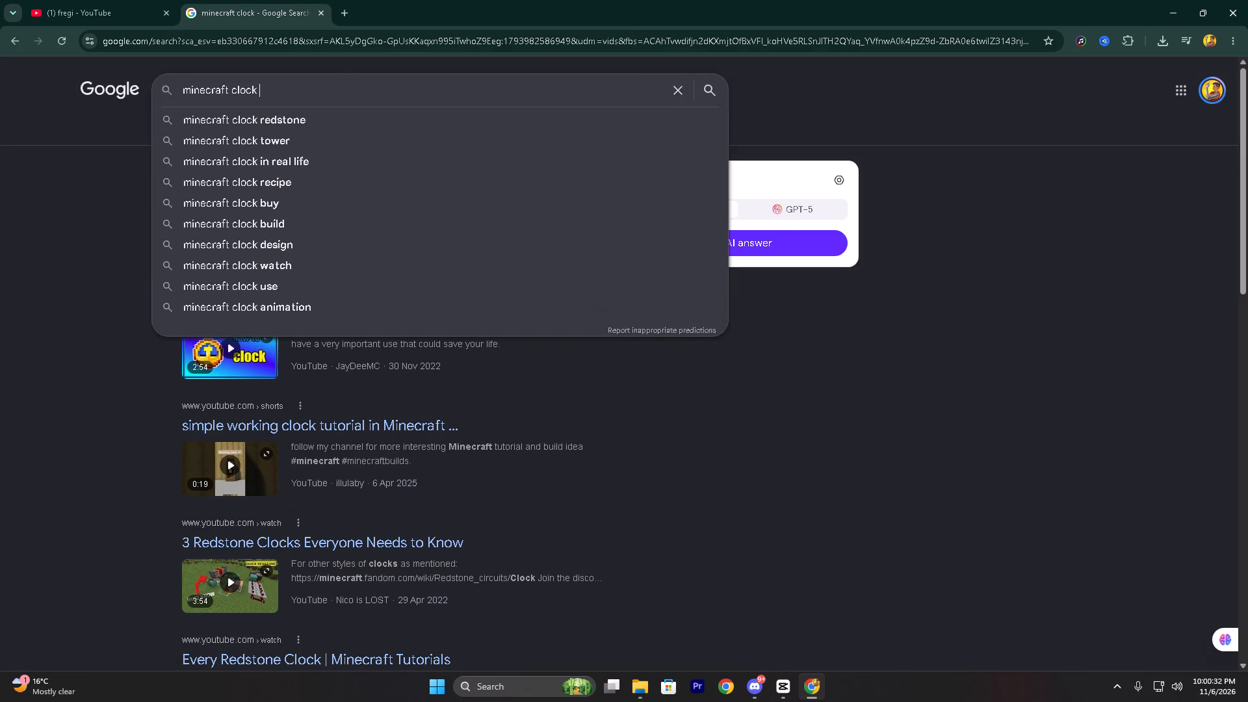
pyautogui.write('greenscreen')
pyautogui.press('Return')
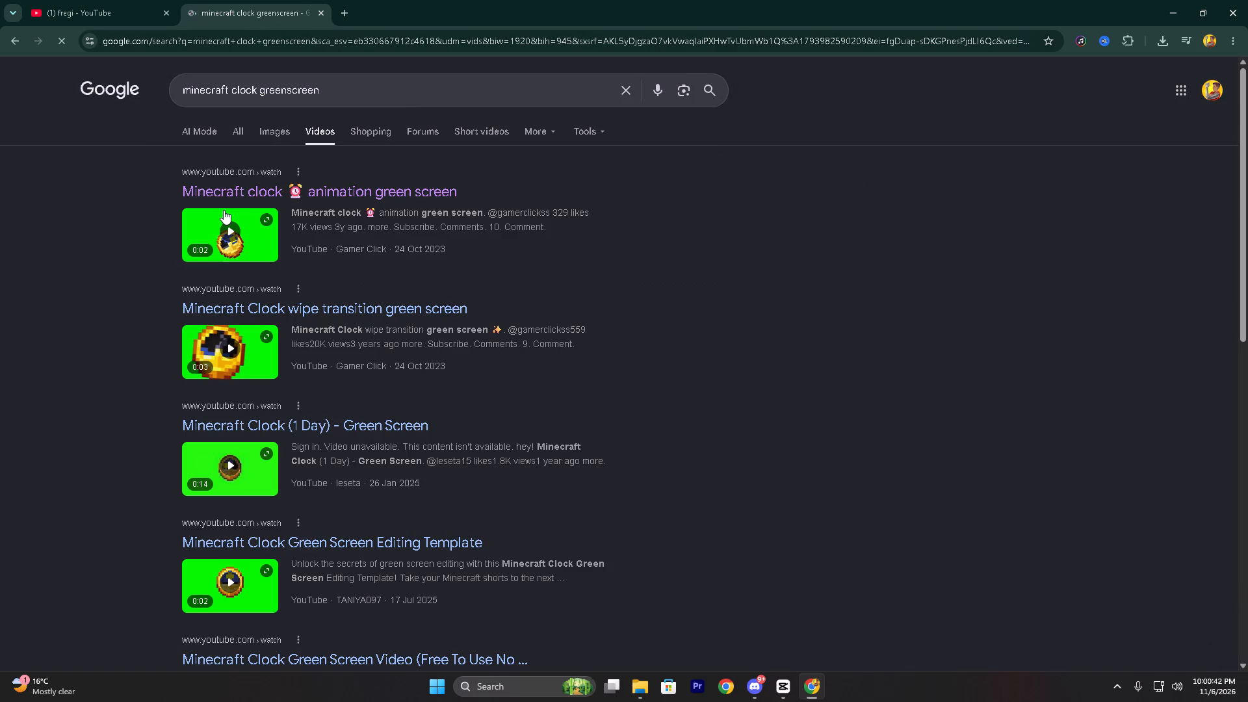
pyautogui.click(240, 229)
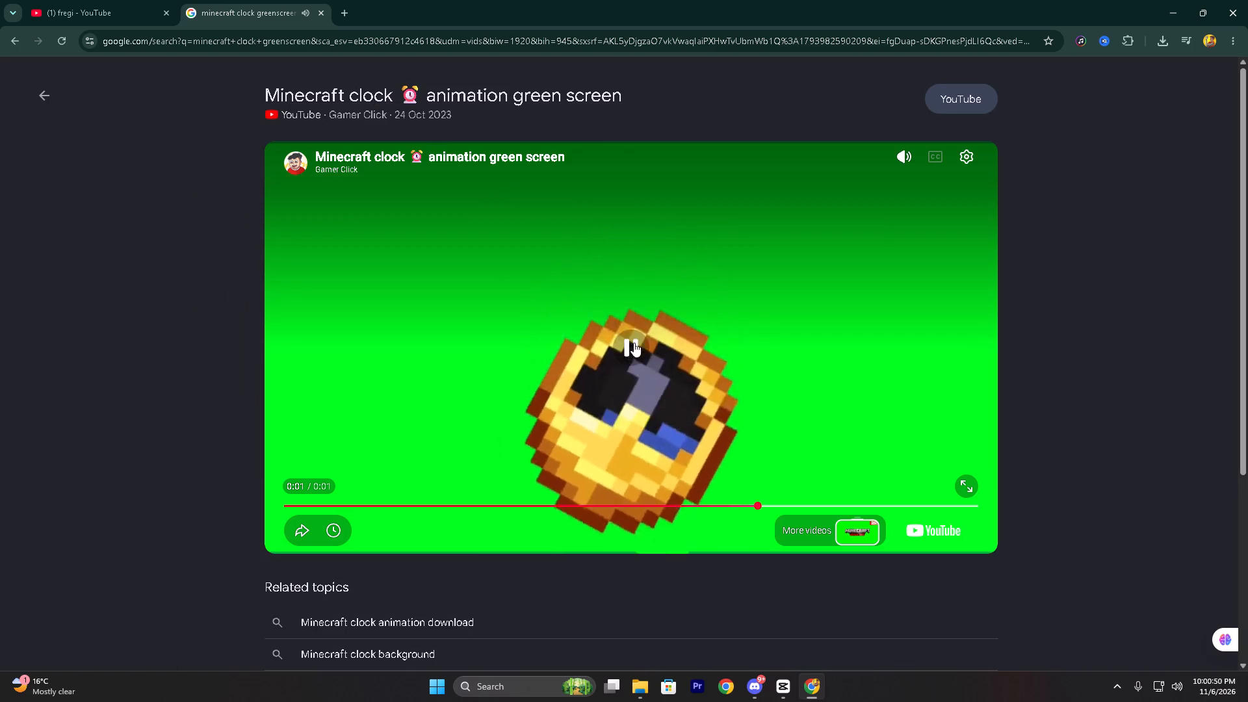
pyautogui.click(634, 343)
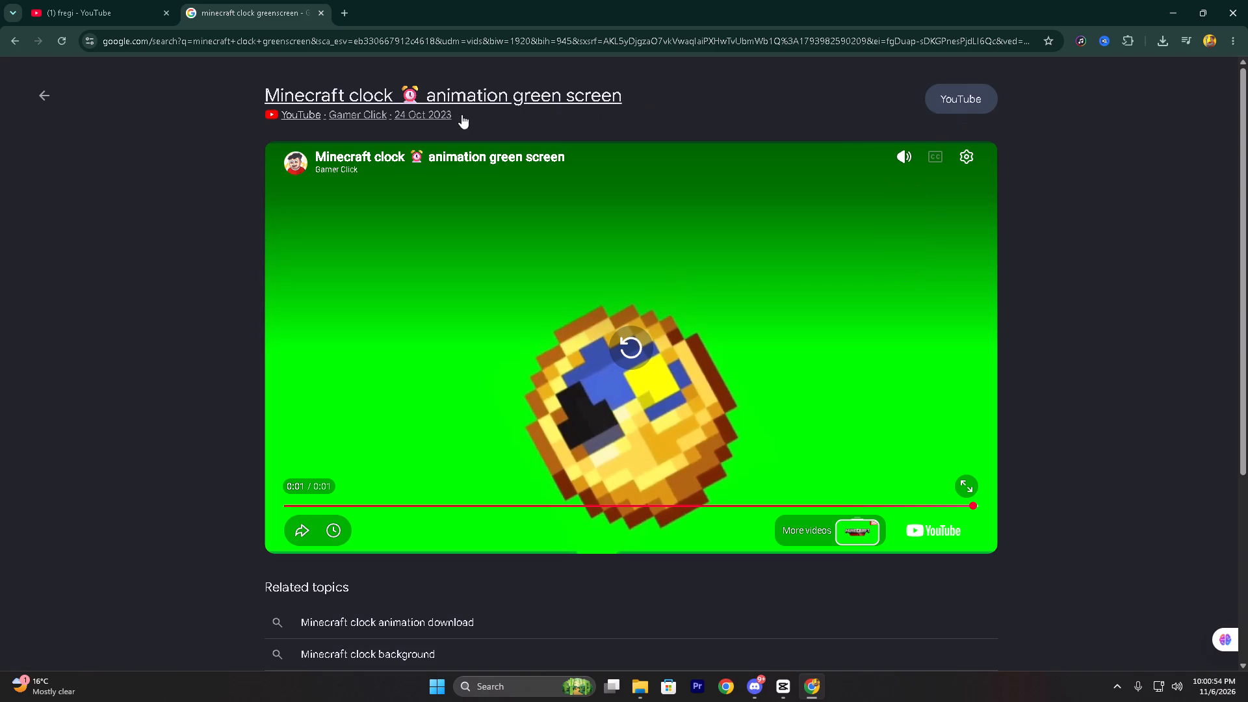
# Copy the link of the "Minecraft clock animation green screen" video and open a new tab.
pyautogui.rightClick(423, 97)
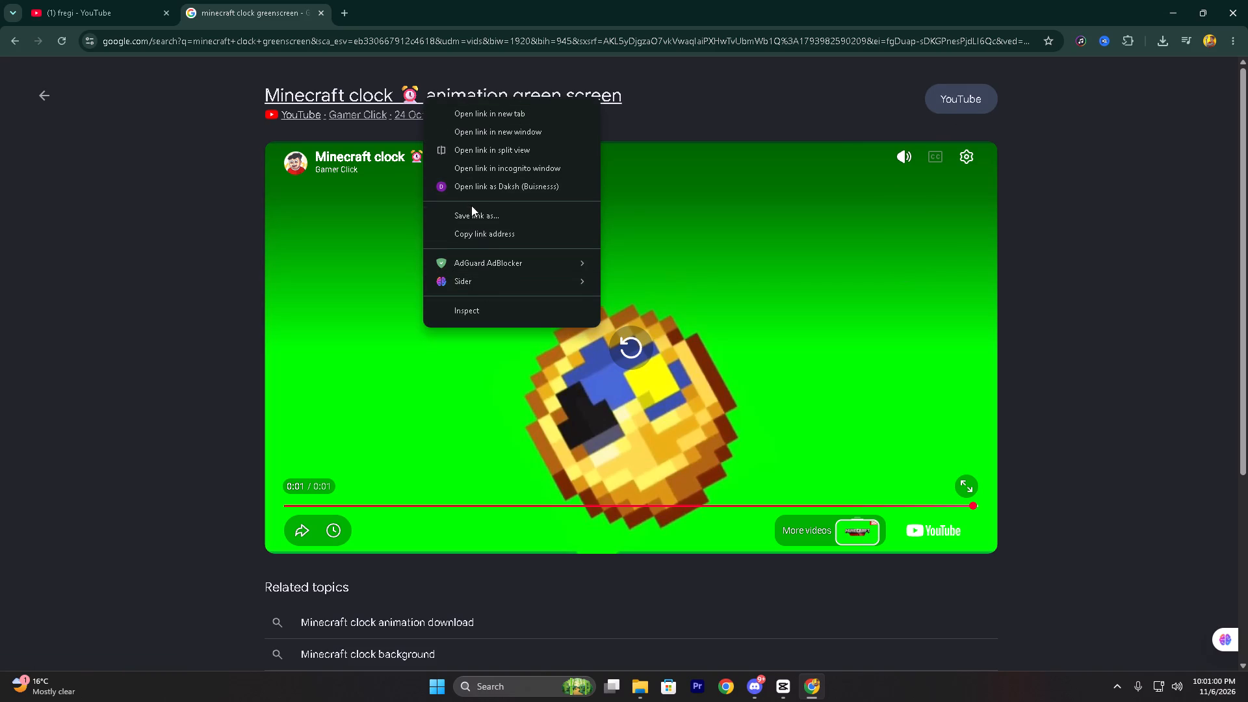
pyautogui.click(484, 239)
pyautogui.click(343, 11)
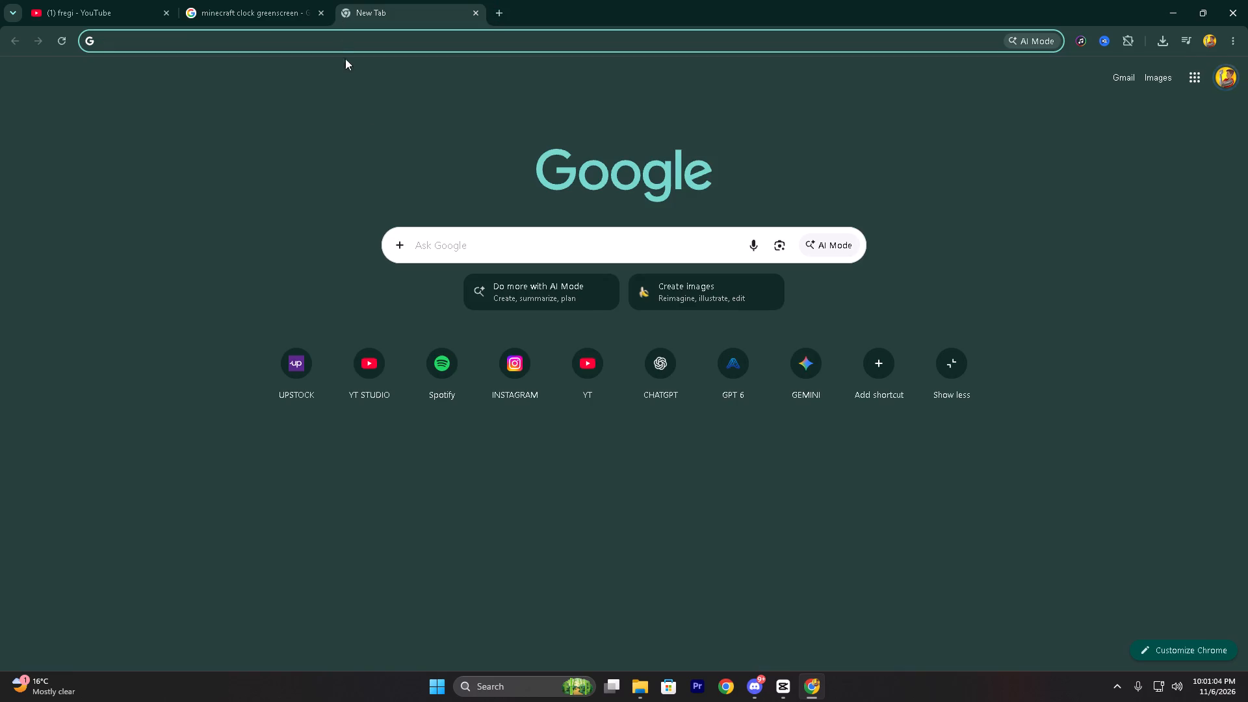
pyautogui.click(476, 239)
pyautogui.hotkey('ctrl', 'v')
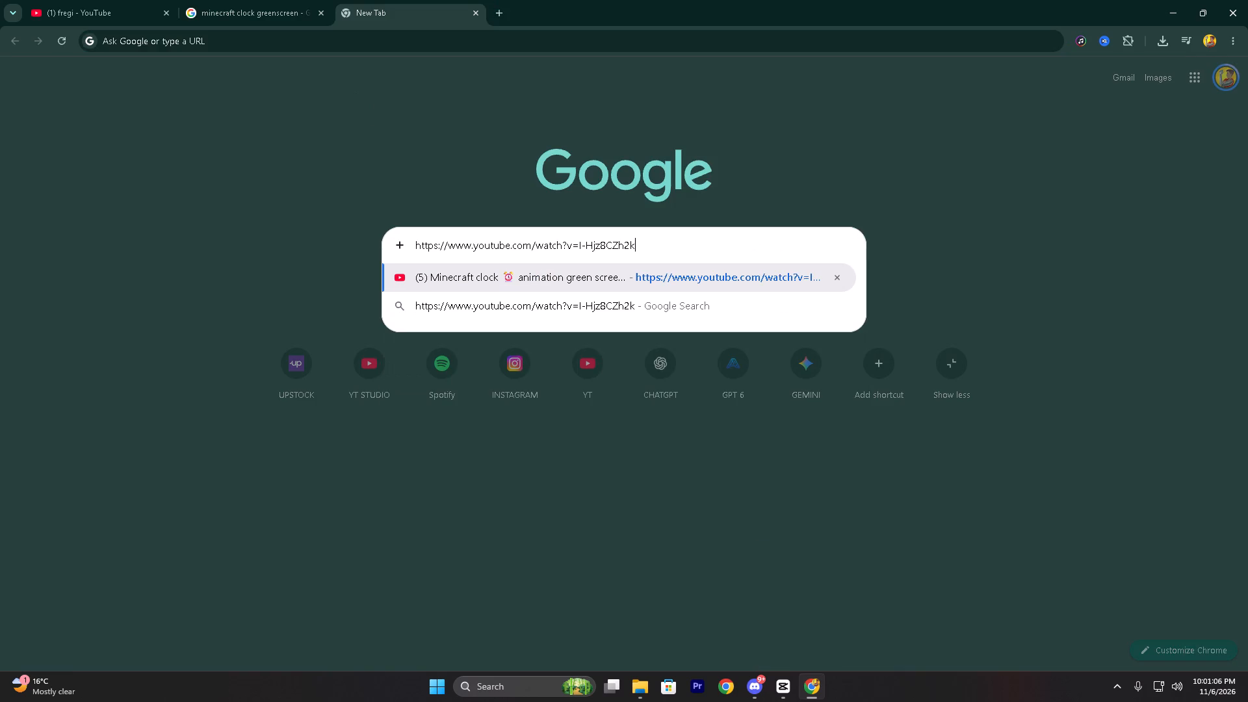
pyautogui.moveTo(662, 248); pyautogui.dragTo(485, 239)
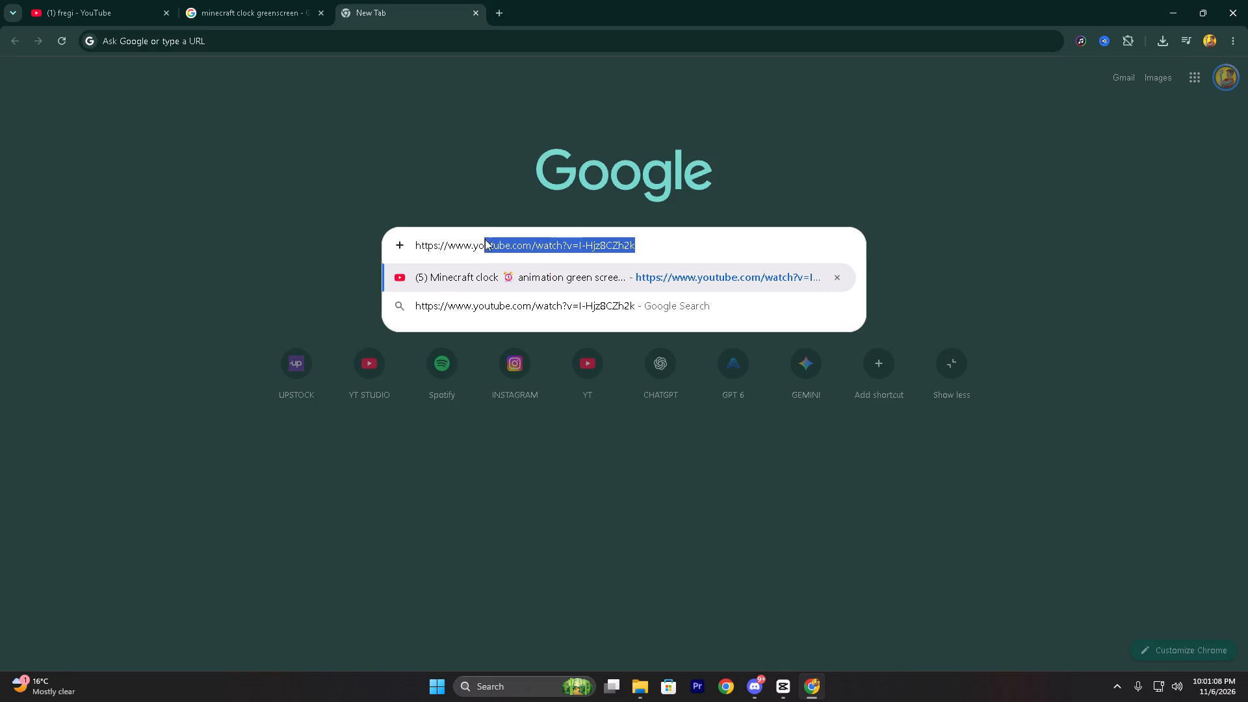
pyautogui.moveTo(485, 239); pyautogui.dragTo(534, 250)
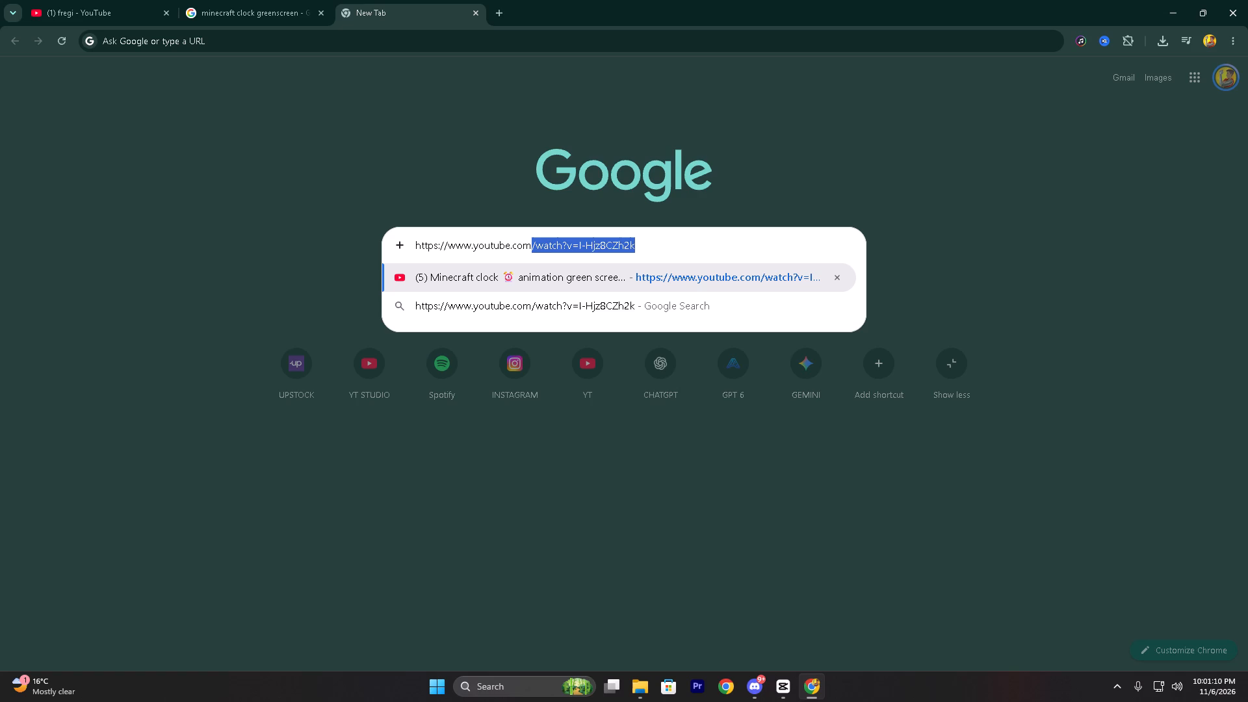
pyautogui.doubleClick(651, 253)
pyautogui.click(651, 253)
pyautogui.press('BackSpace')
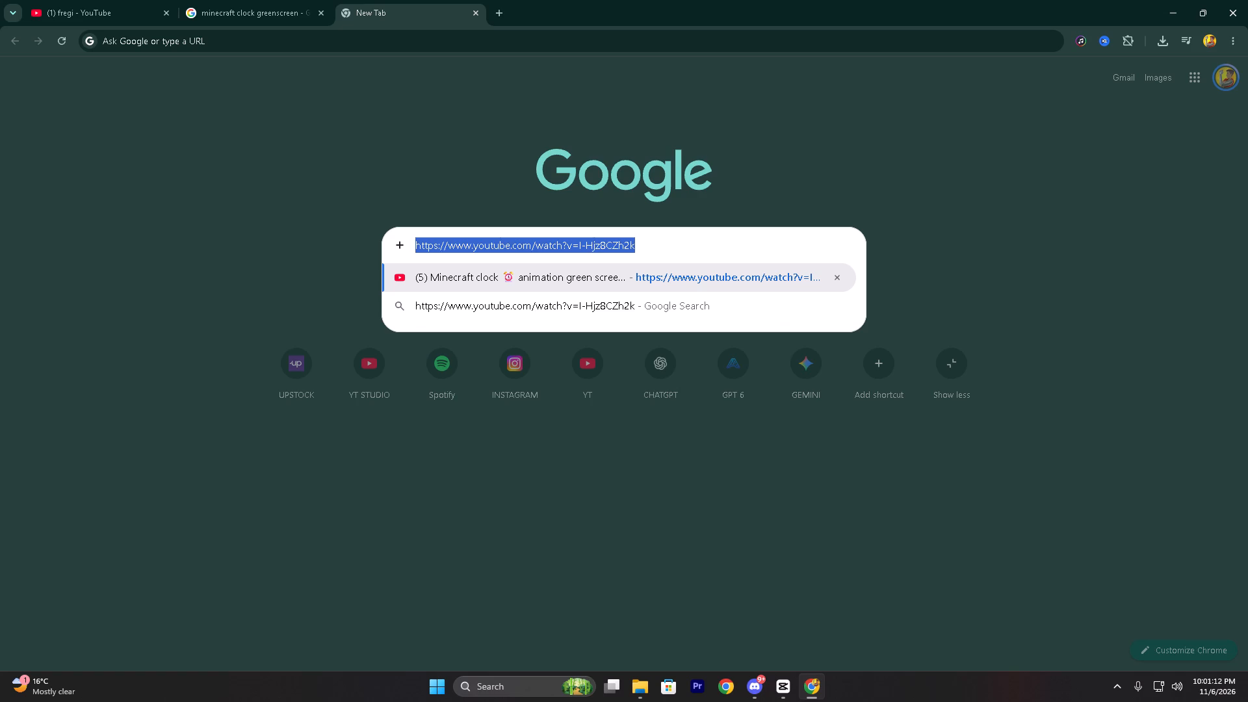
# Search Google for "yt mp4" and open the YTMP4 downloader at yt-mp4.net.
pyautogui.click(552, 246)
pyautogui.write('yt')
pyautogui.click(495, 344)
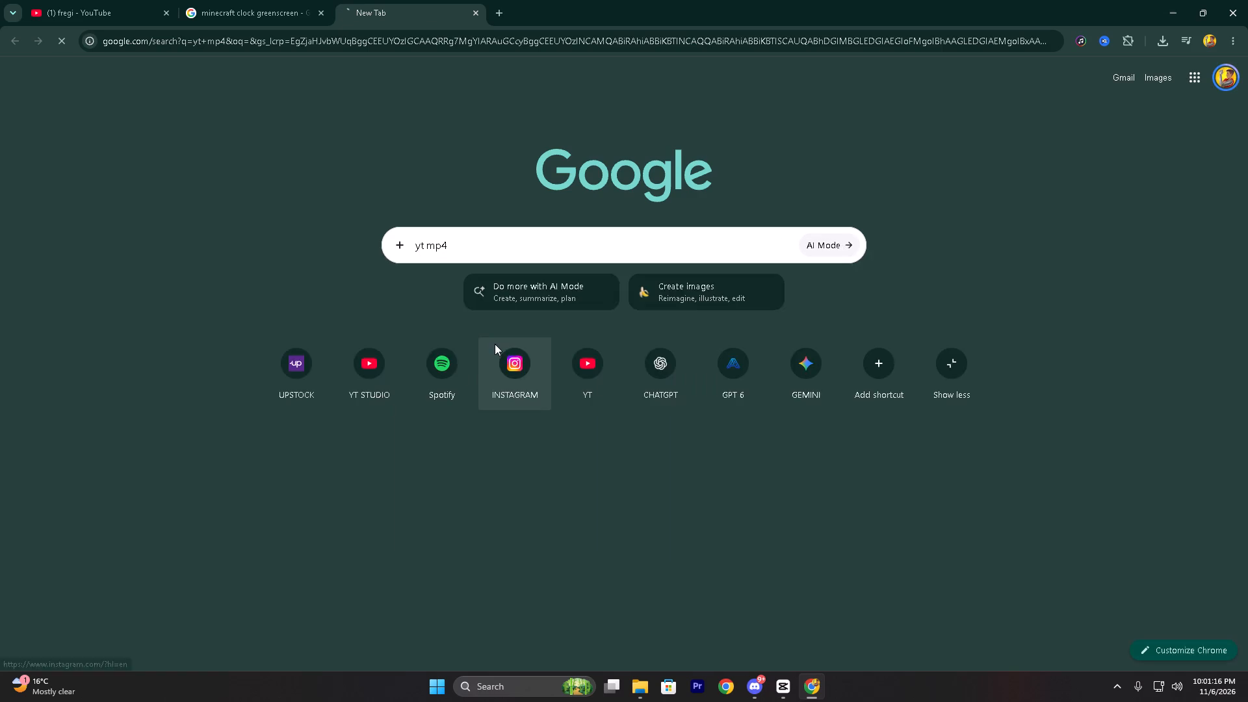
pyautogui.click(321, 200)
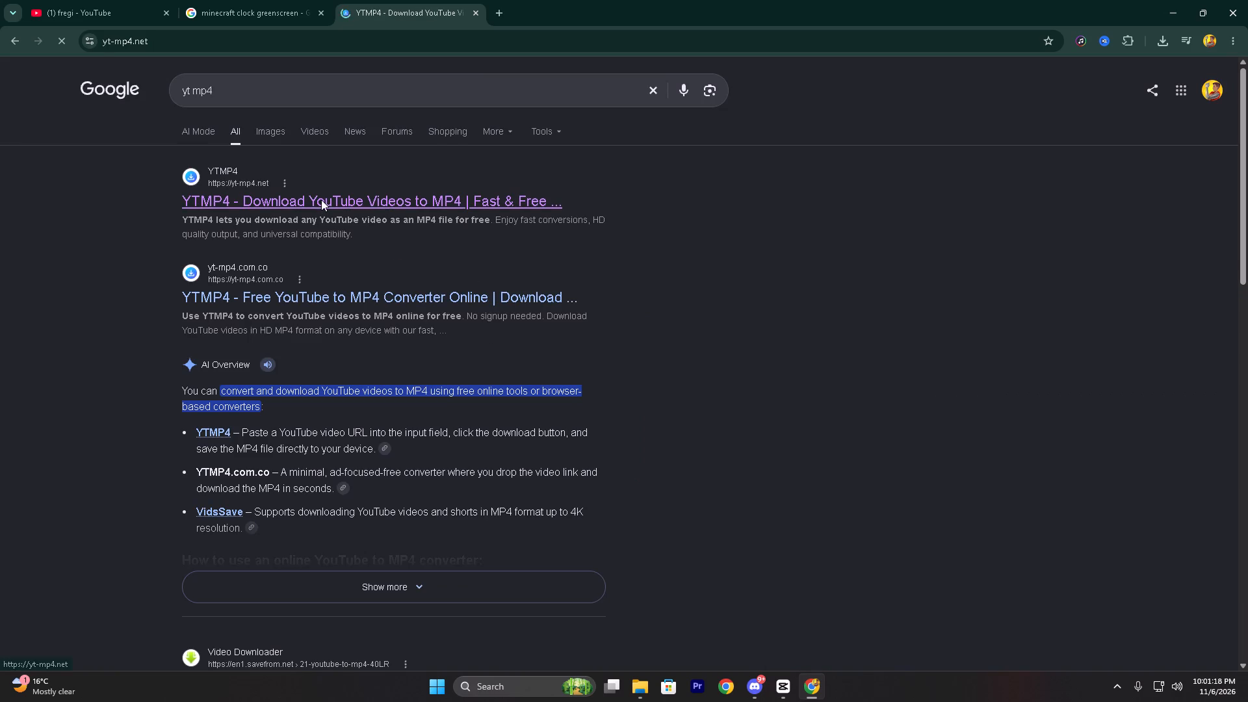
# Paste the copied clock video link into YTMP4 and download it as an MP4 video, closing the pop-up ad tab.
pyautogui.click(435, 313)
pyautogui.hotkey('ctrl', 'v')
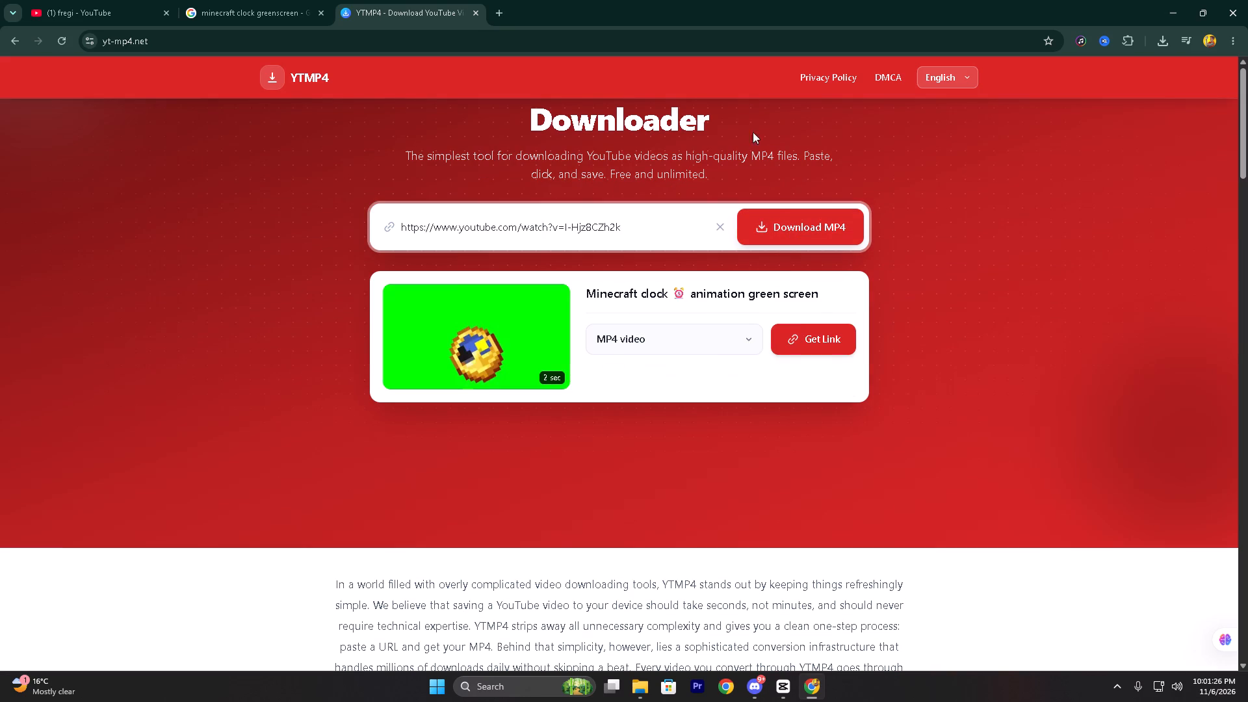
pyautogui.click(814, 345)
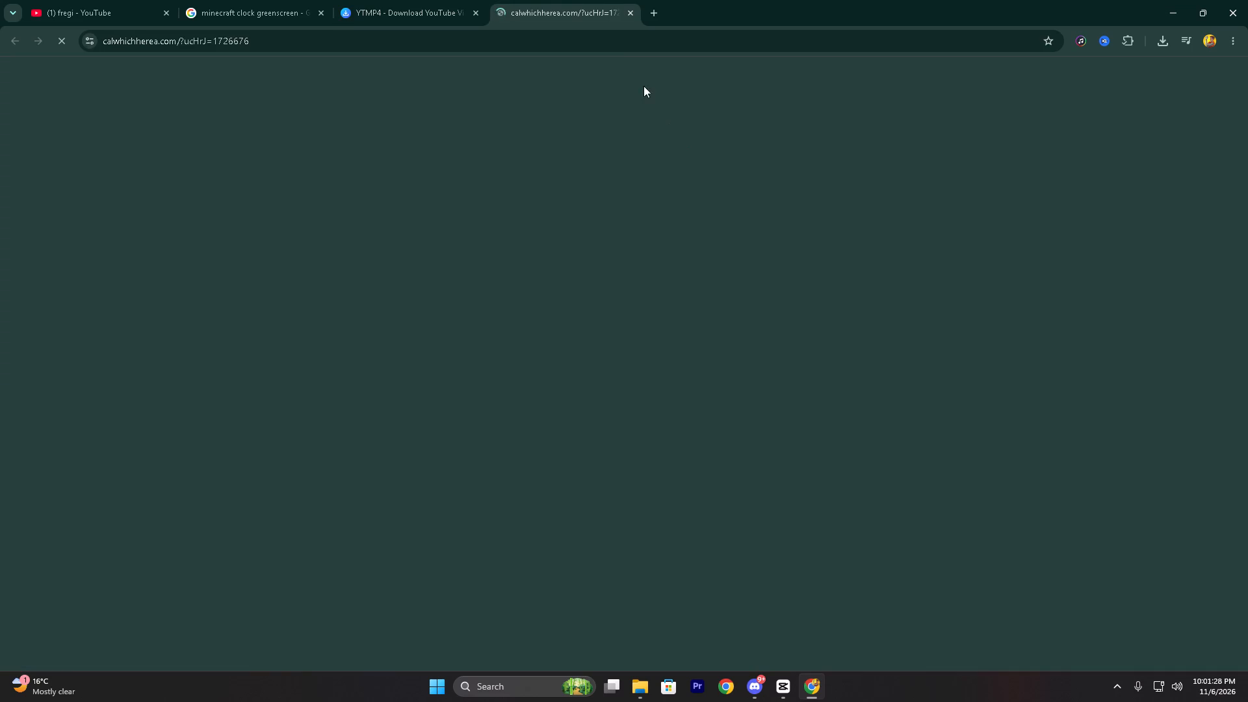
pyautogui.click(629, 14)
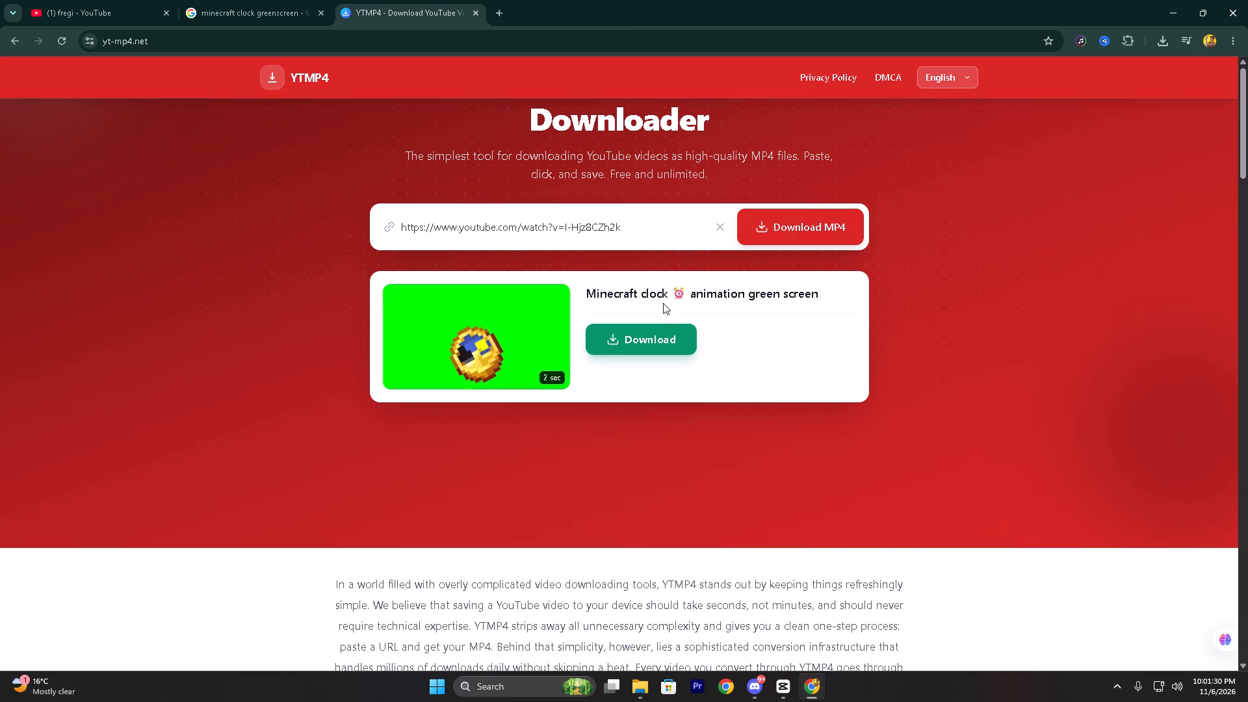
pyautogui.click(670, 342)
# Bring the downloaded Minecraft clock video into the CapCut timeline at 00:00:06:27, on the overlay track above the walking clip.
pyautogui.moveTo(1082, 77); pyautogui.dragTo(964, 171)
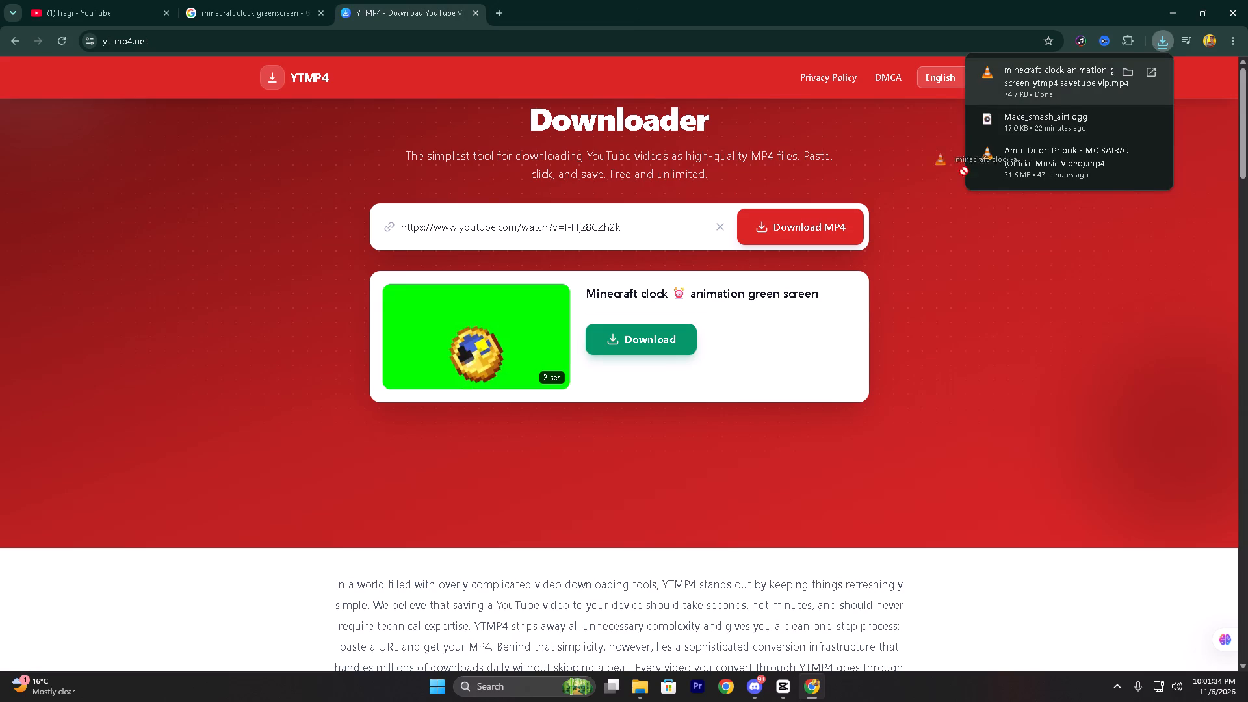
pyautogui.moveTo(964, 171); pyautogui.dragTo(712, 630)
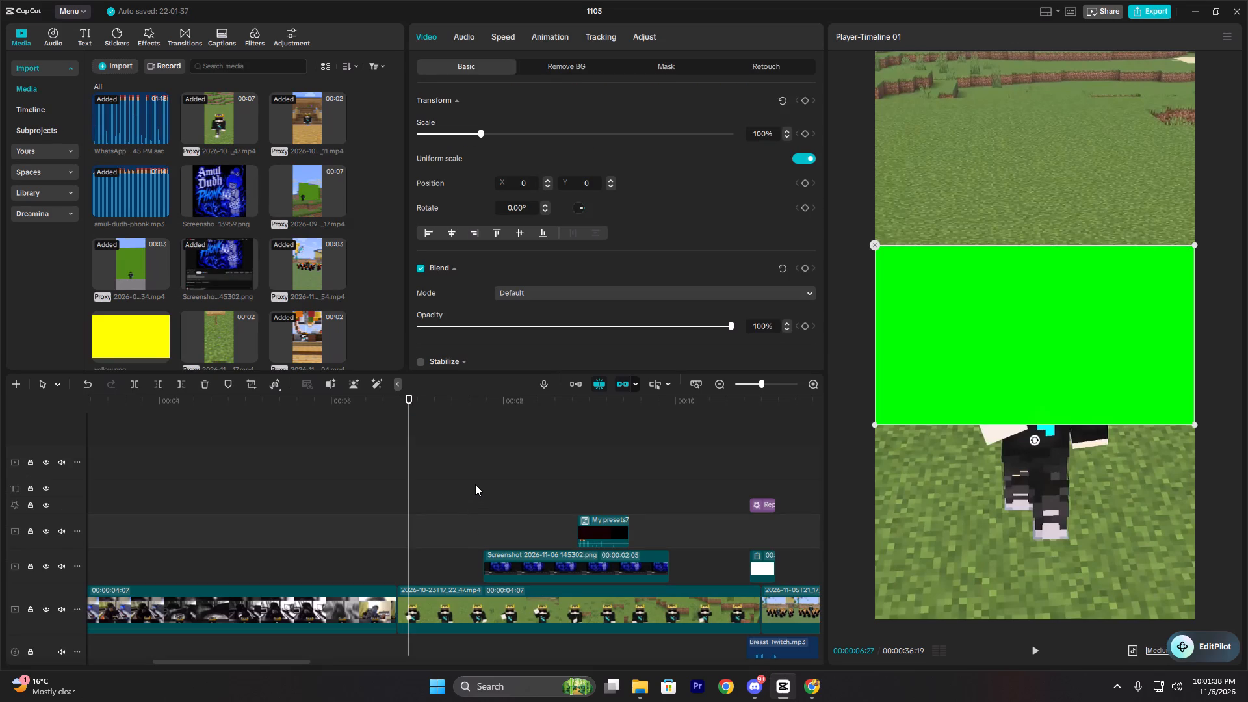
# Turn on Chroma key for the clock clip, pick its green background as the key colour, and preview the result.
pyautogui.click(554, 67)
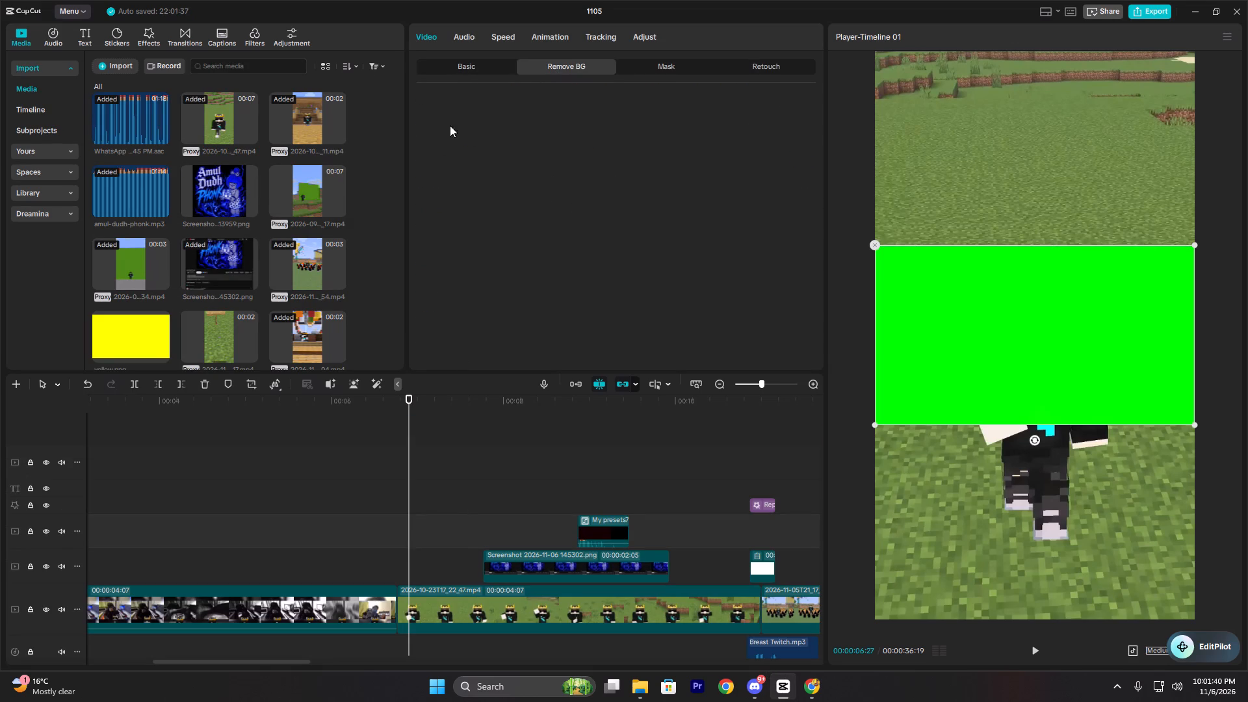
pyautogui.click(425, 134)
pyautogui.click(421, 131)
pyautogui.click(987, 276)
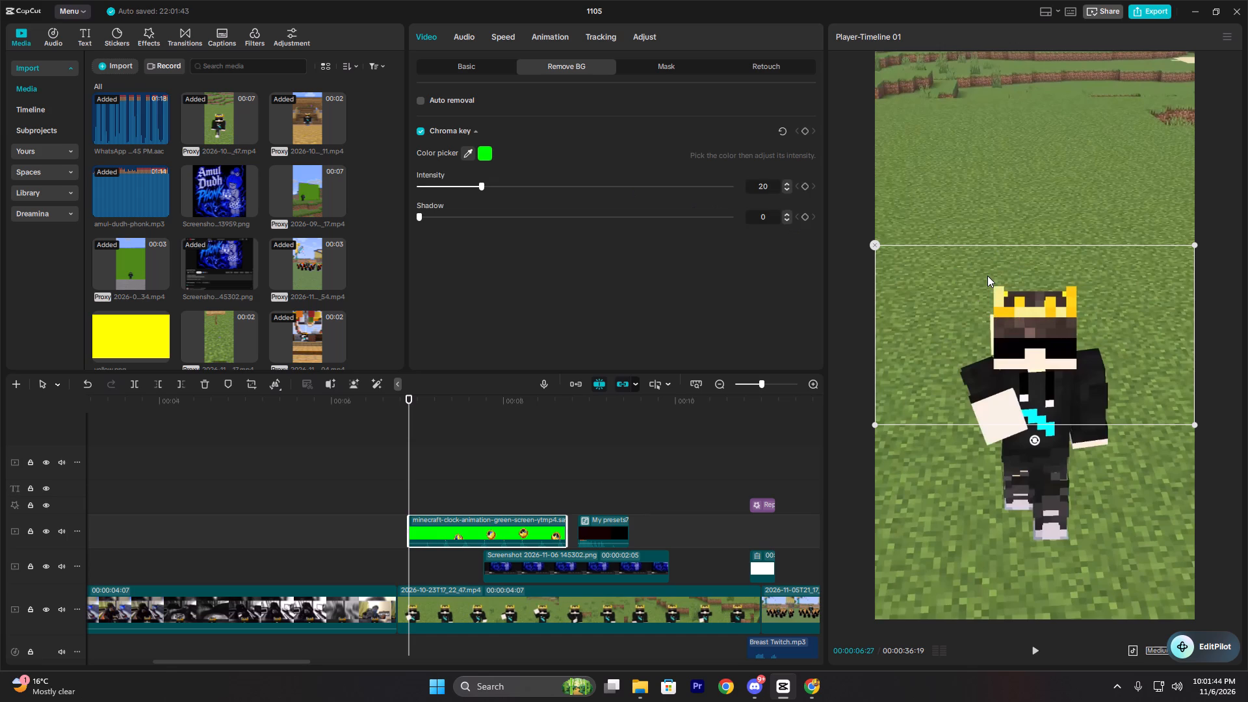
pyautogui.press('space')
pyautogui.press('space')
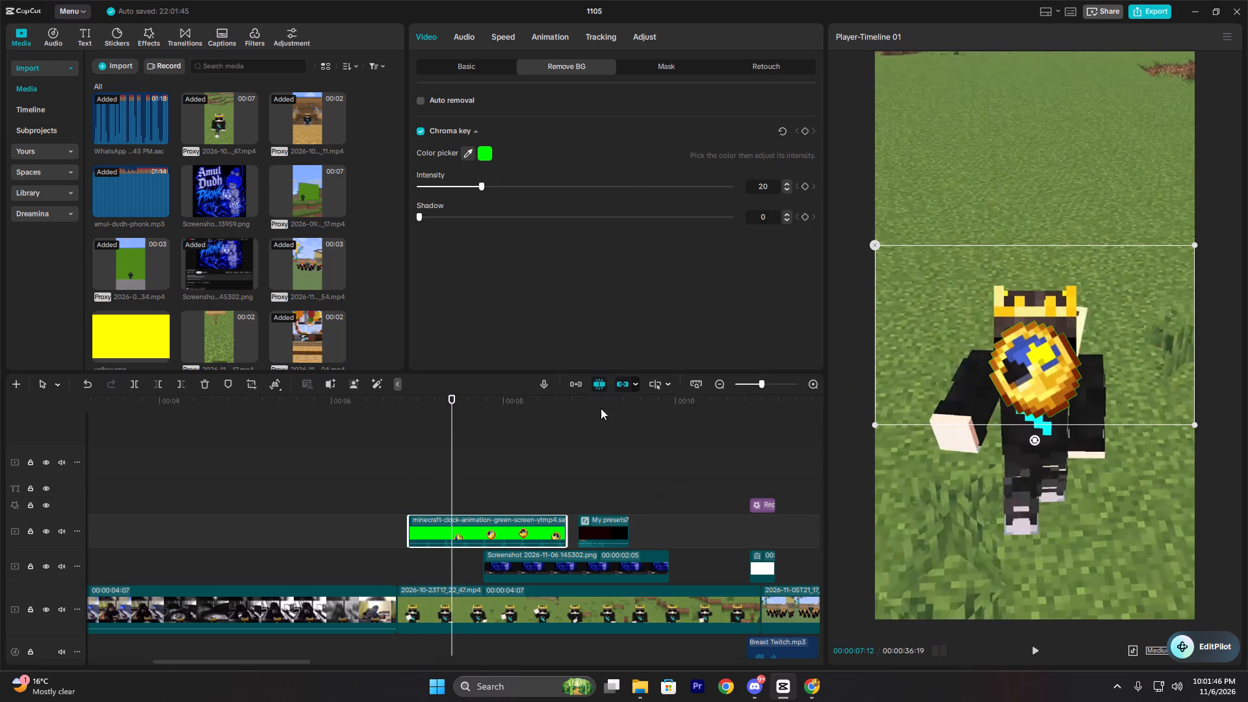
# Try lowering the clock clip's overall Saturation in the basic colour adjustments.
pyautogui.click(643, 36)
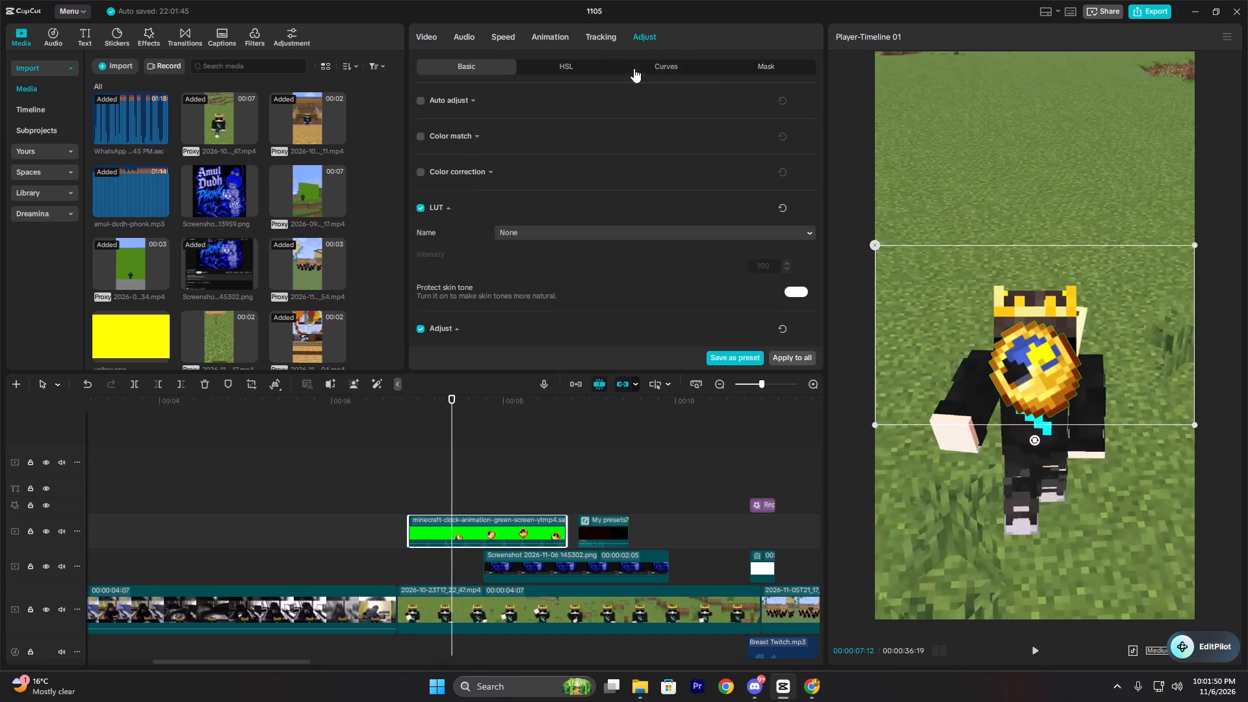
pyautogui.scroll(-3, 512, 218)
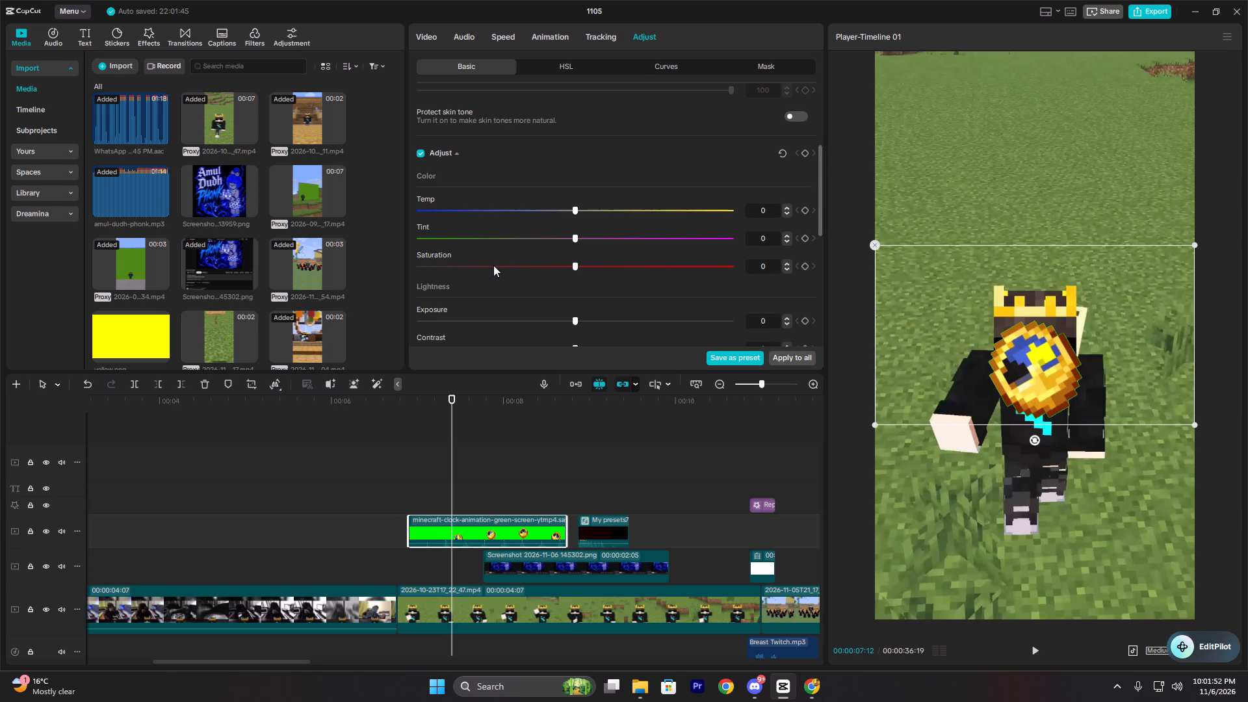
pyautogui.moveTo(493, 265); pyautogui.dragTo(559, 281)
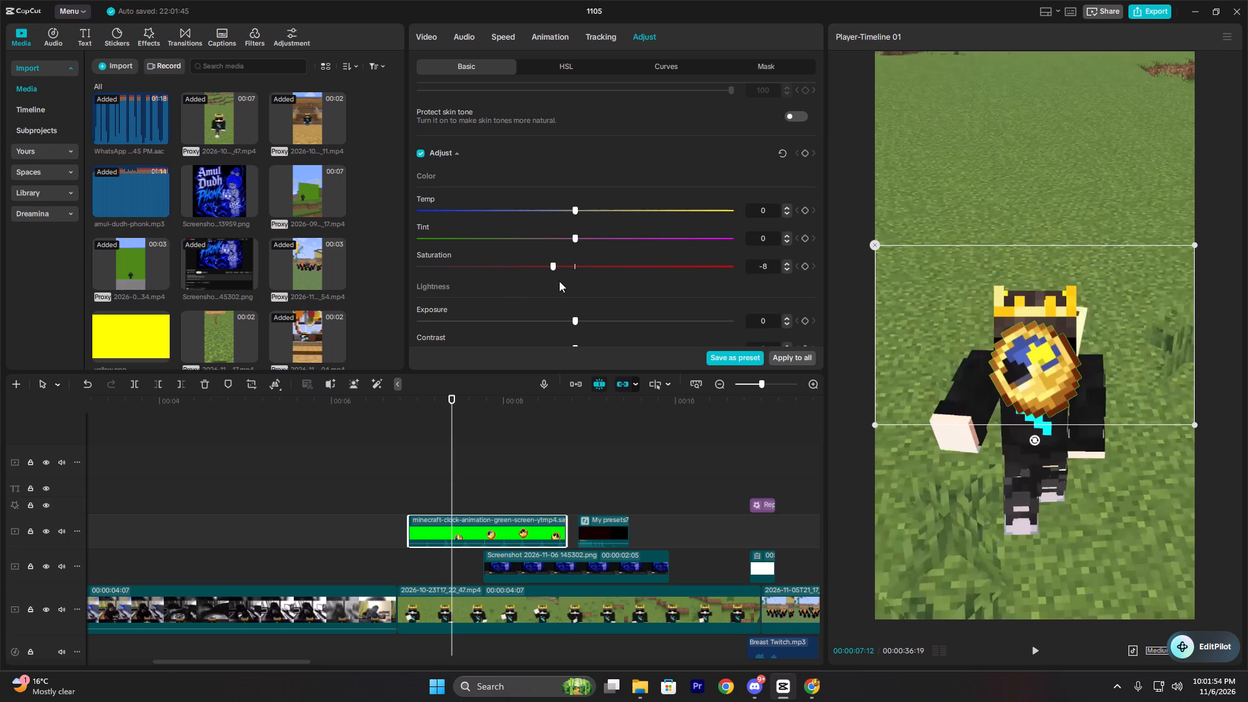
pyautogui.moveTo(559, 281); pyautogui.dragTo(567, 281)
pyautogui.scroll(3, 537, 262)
# In the clock clip's HSL adjustments, lower the green colour's Saturation to -100.
pyautogui.click(571, 72)
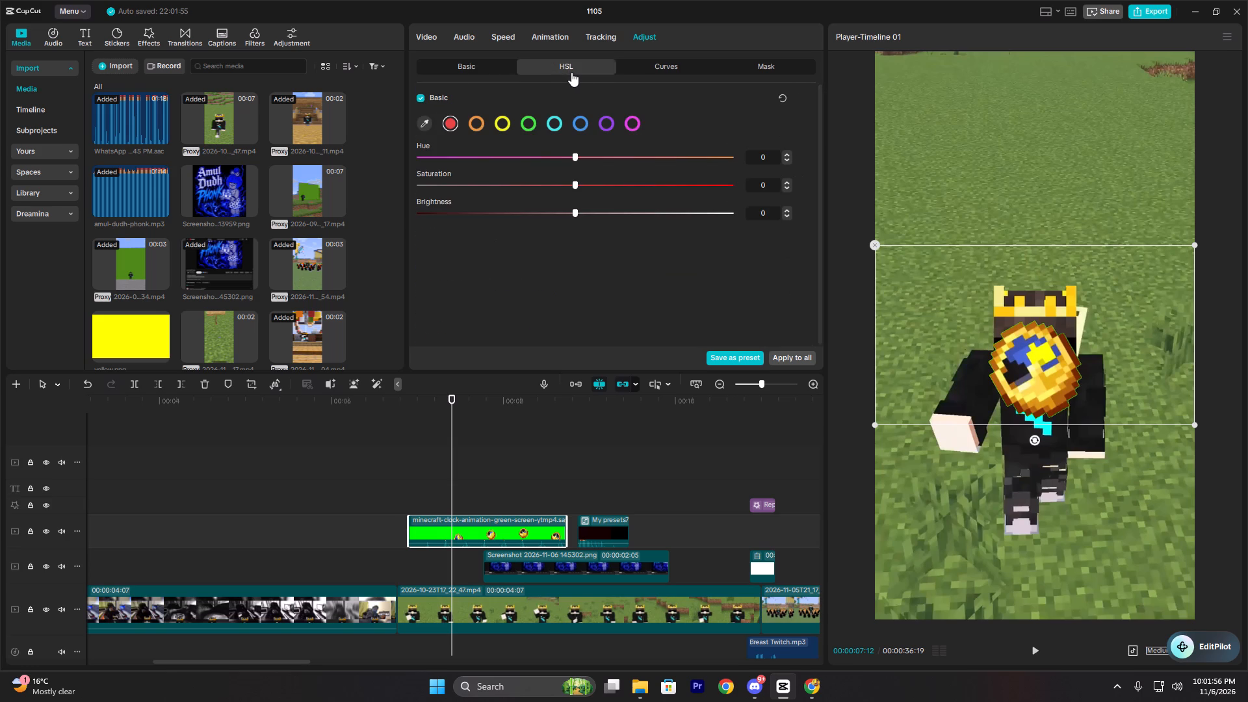
pyautogui.click(525, 126)
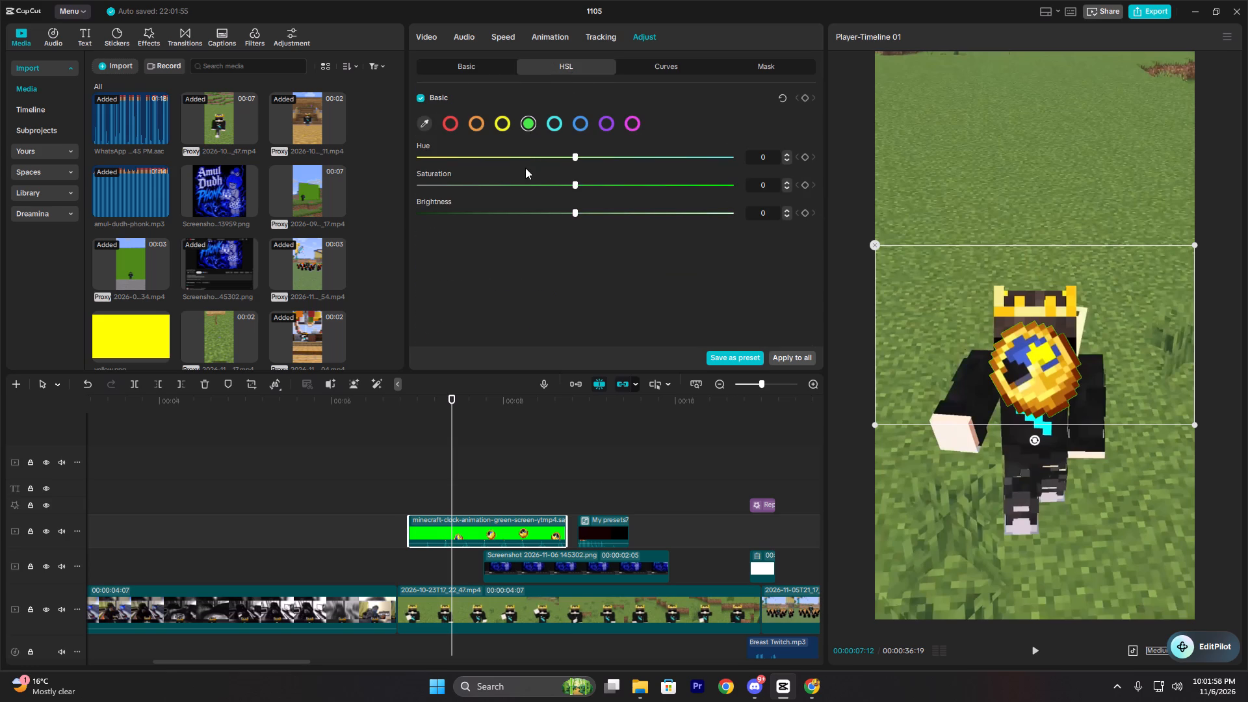
pyautogui.moveTo(527, 184); pyautogui.dragTo(338, 202)
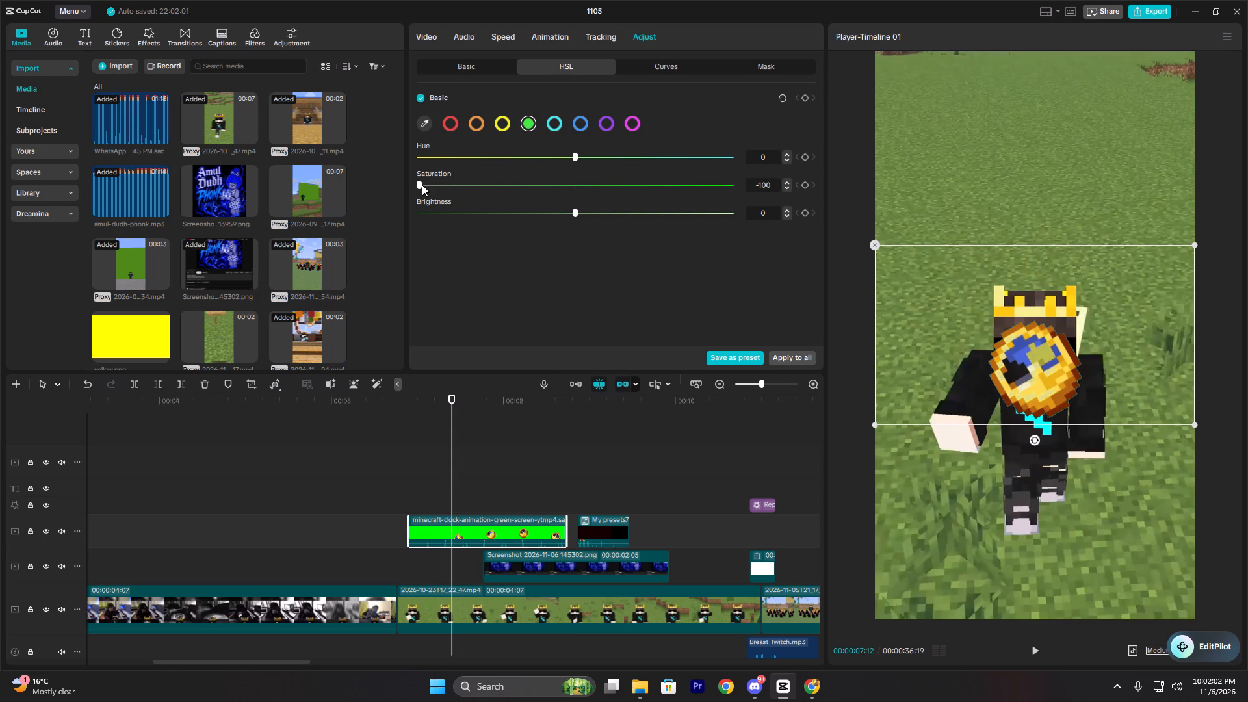
pyautogui.moveTo(422, 185); pyautogui.dragTo(437, 183)
pyautogui.moveTo(437, 183); pyautogui.dragTo(593, 196)
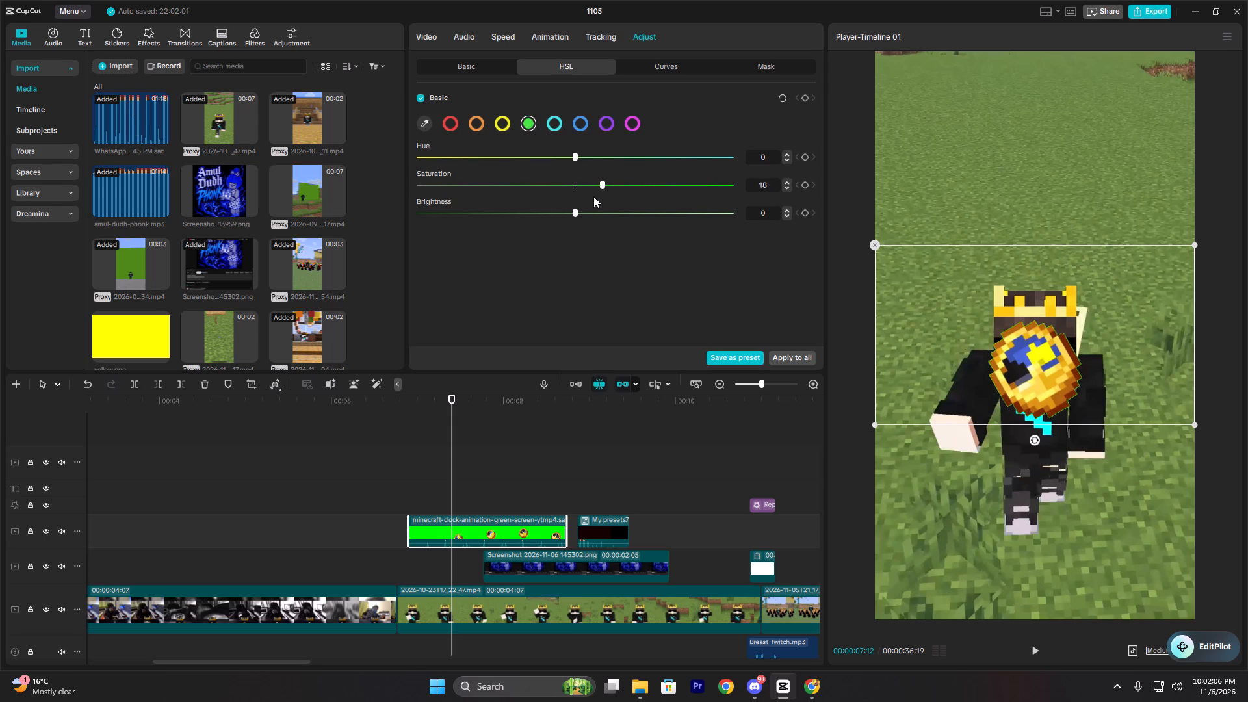
pyautogui.moveTo(593, 196); pyautogui.dragTo(562, 200)
pyautogui.moveTo(562, 200); pyautogui.dragTo(506, 201)
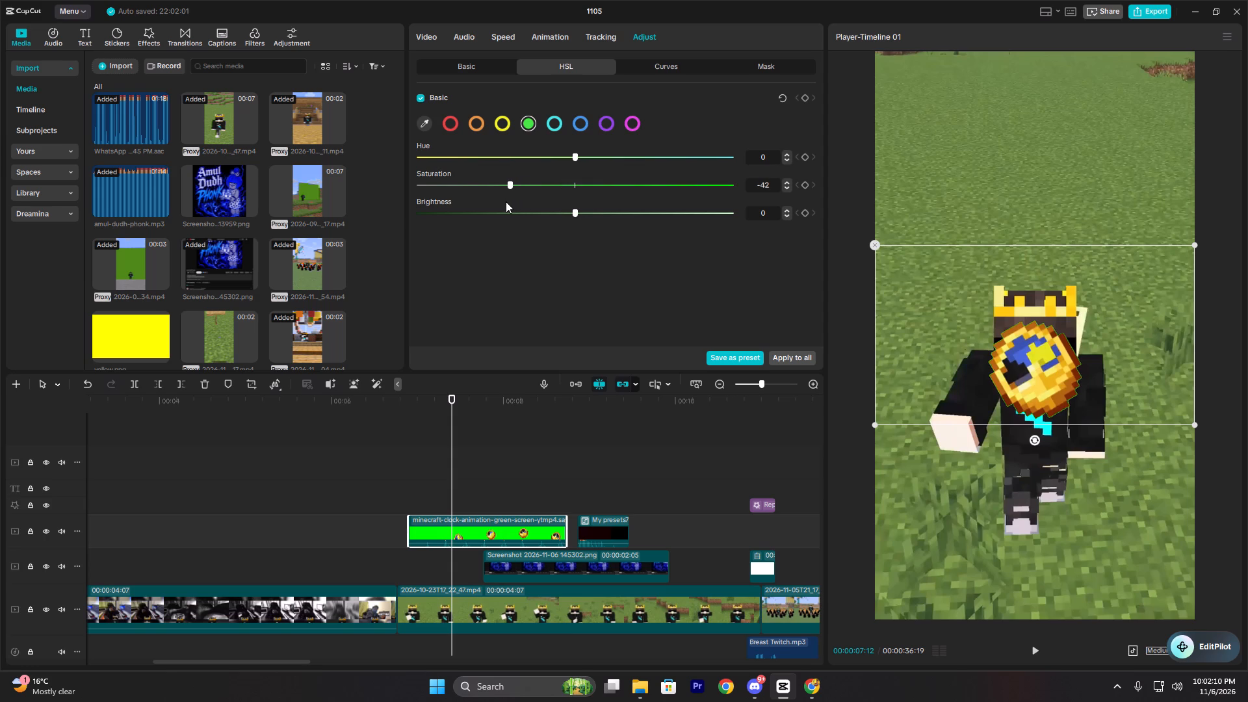
pyautogui.moveTo(506, 201); pyautogui.dragTo(379, 220)
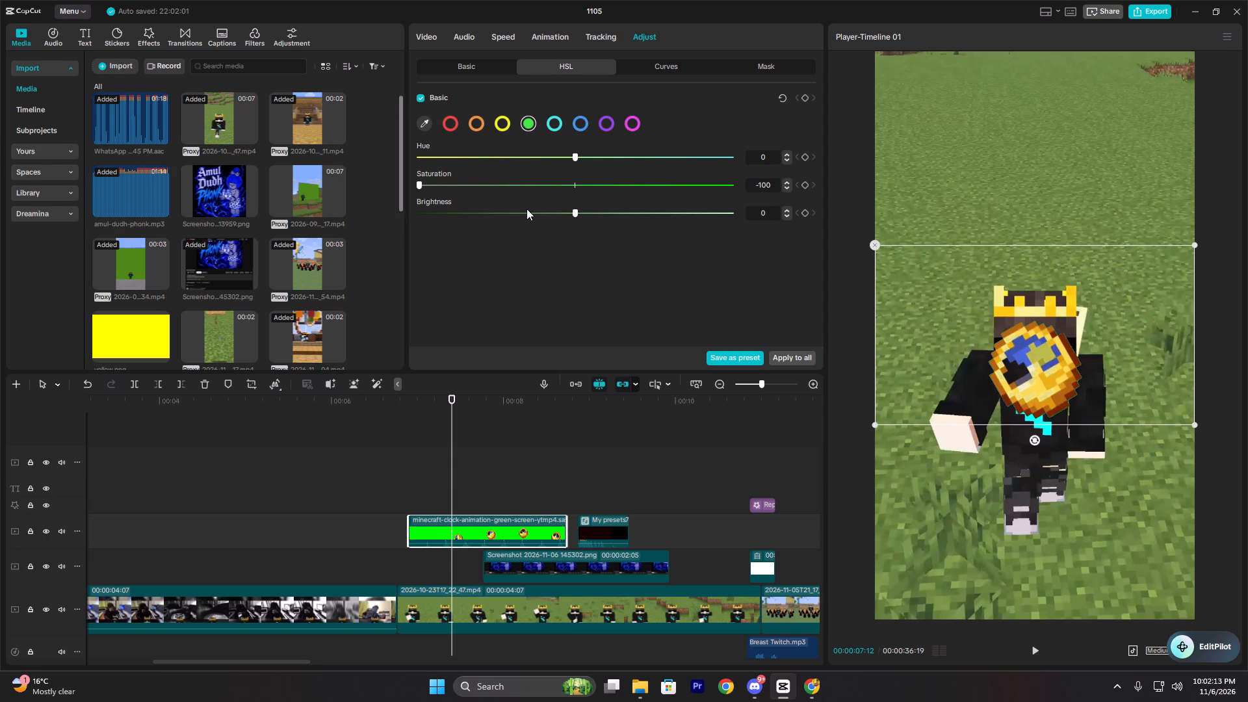
pyautogui.click(463, 69)
# Play back the clock overlay section repeatedly to check the keyed clock over the walking clip and screenshot overlay.
pyautogui.click(393, 480)
pyautogui.press('space')
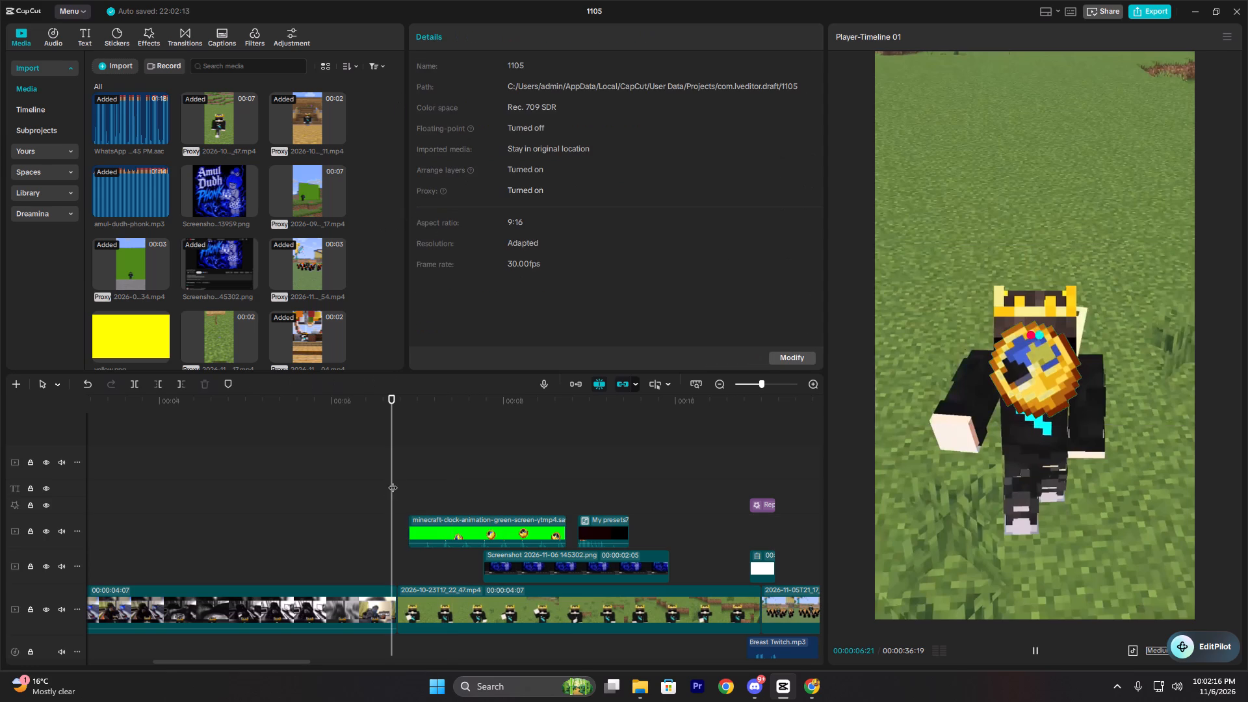
pyautogui.press('space')
pyautogui.click(467, 482)
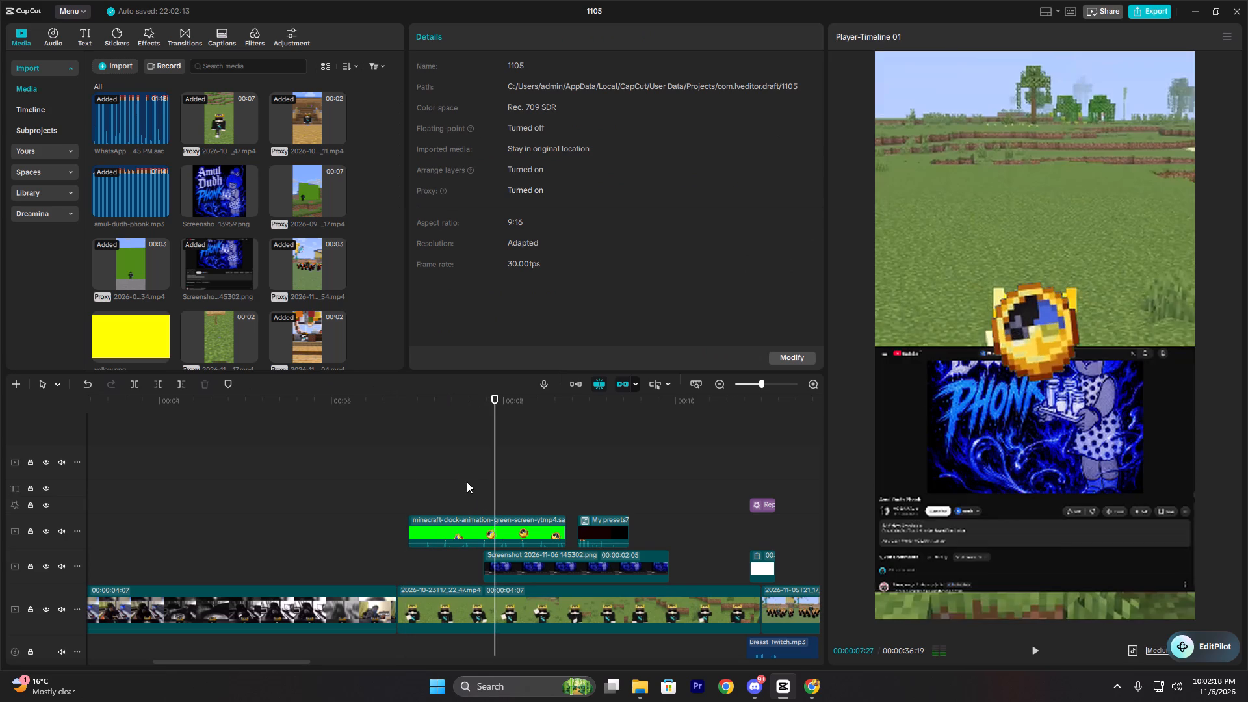
pyautogui.click(414, 478)
pyautogui.press('space')
pyautogui.press('space')
pyautogui.press('space')
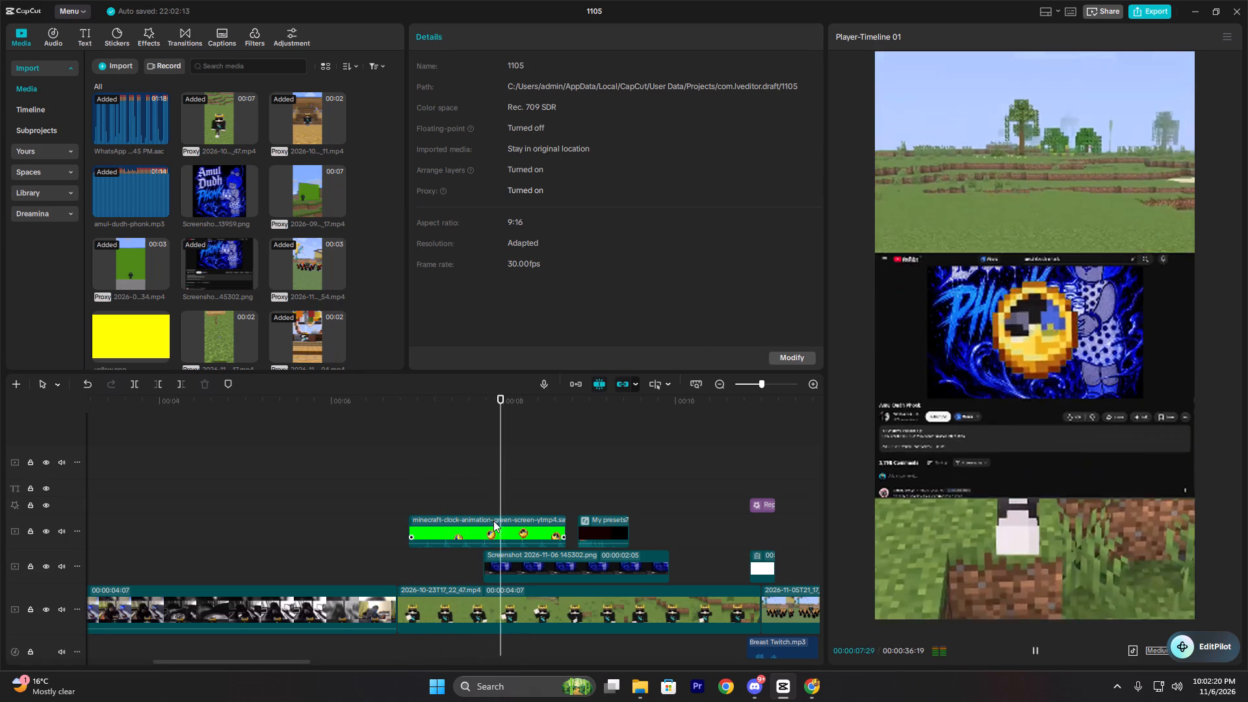
pyautogui.press('space')
pyautogui.press('space')
pyautogui.press('space')
pyautogui.click(462, 499)
pyautogui.click(430, 496)
pyautogui.press('space')
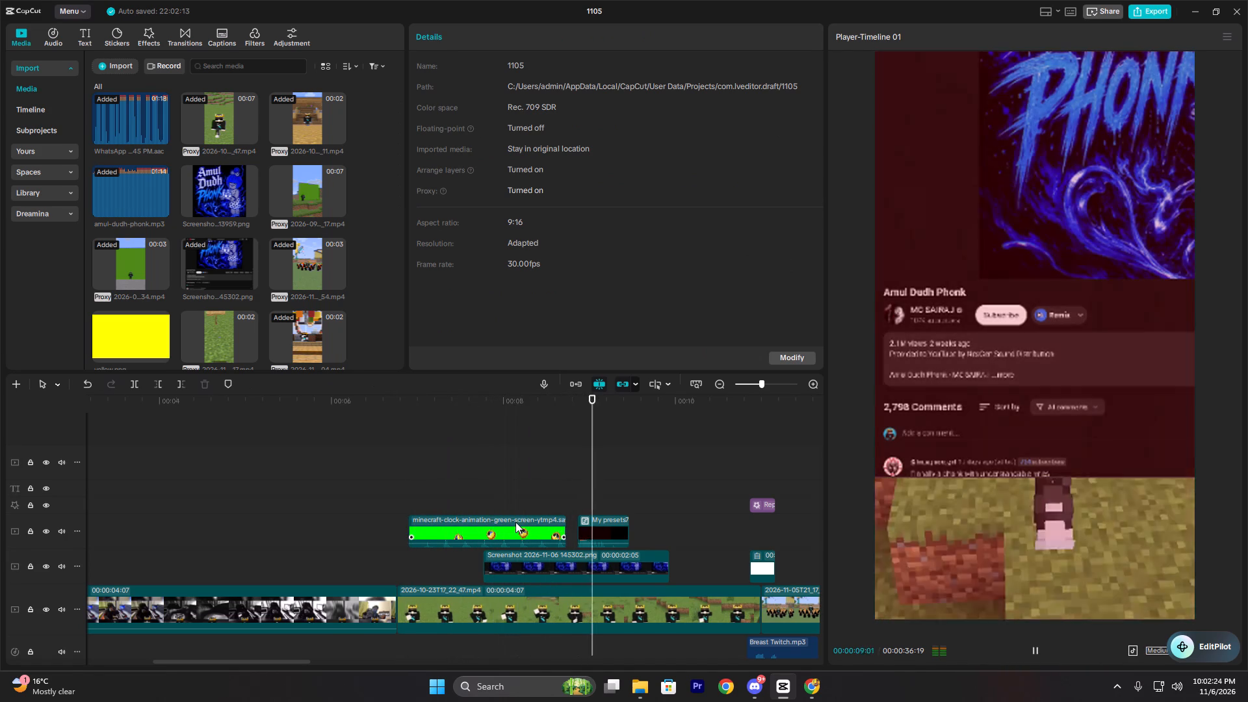
pyautogui.press('space')
pyautogui.click(399, 487)
pyautogui.press('space')
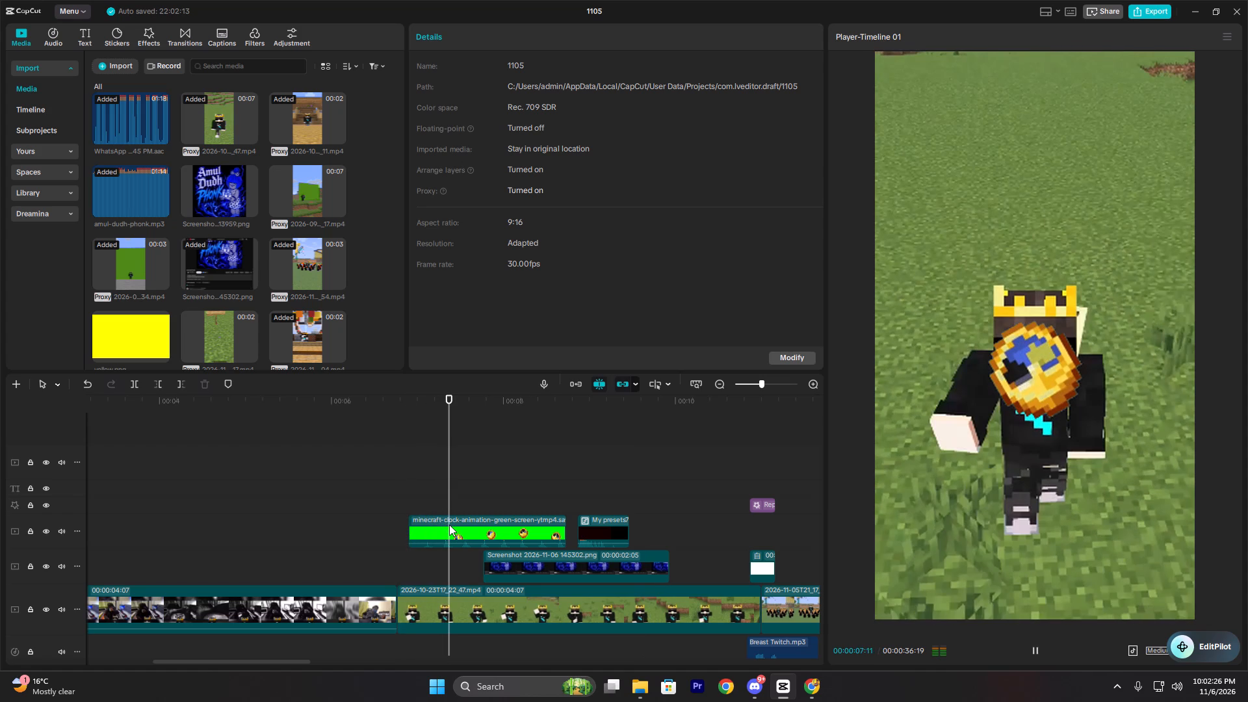
pyautogui.press('space')
# Try a larger scale for the clock clip, return it to 100%, and move the clock down over the character's torso at Y -341.
pyautogui.click(449, 525)
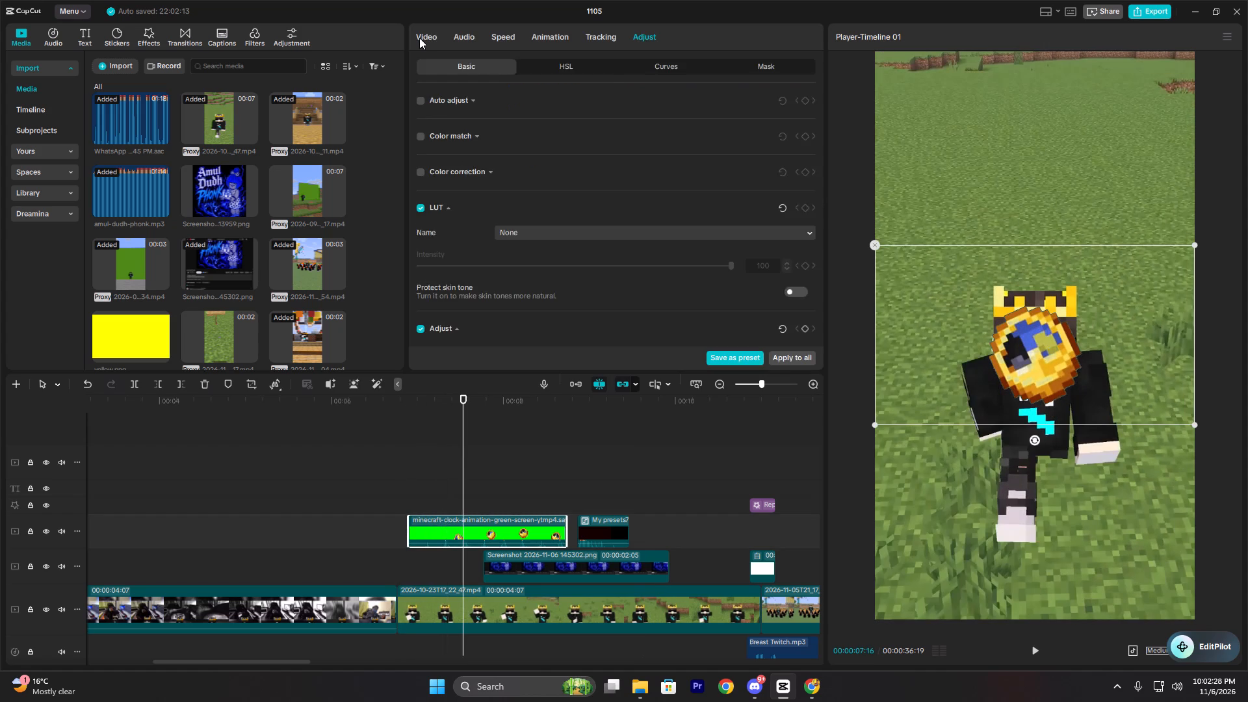
pyautogui.click(419, 38)
pyautogui.click(459, 65)
pyautogui.moveTo(488, 139); pyautogui.dragTo(531, 158)
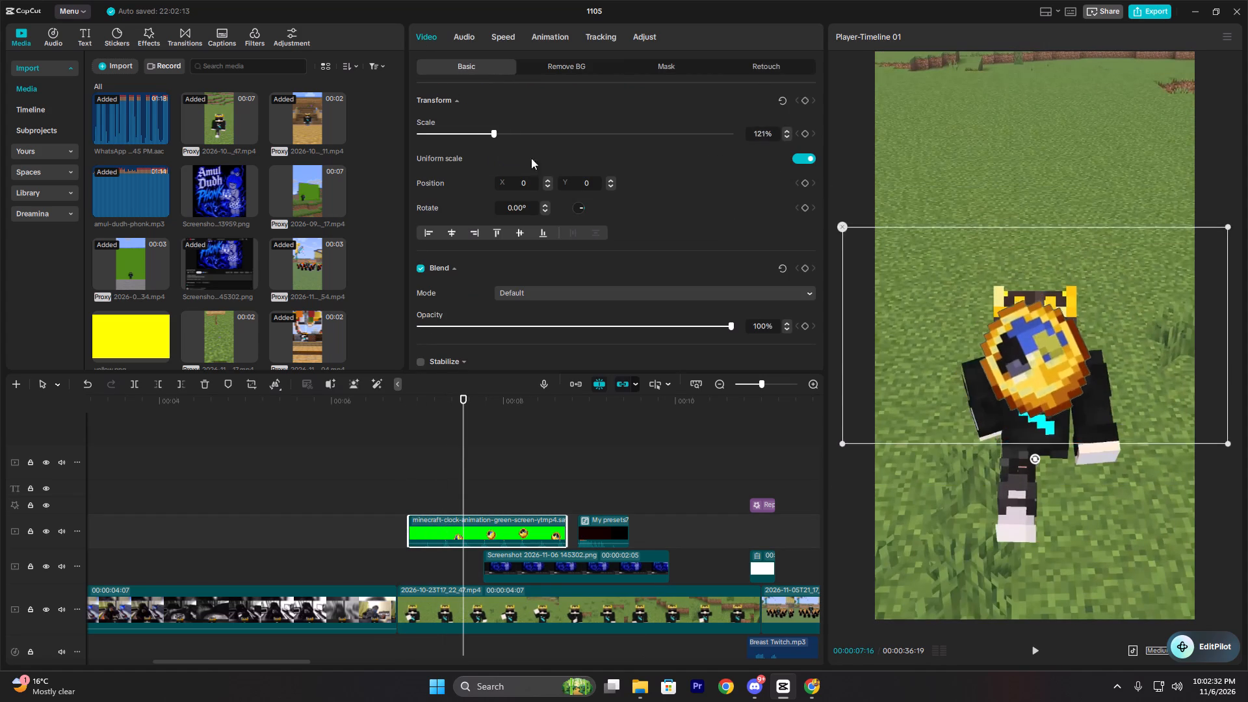
pyautogui.moveTo(531, 158); pyautogui.dragTo(481, 187)
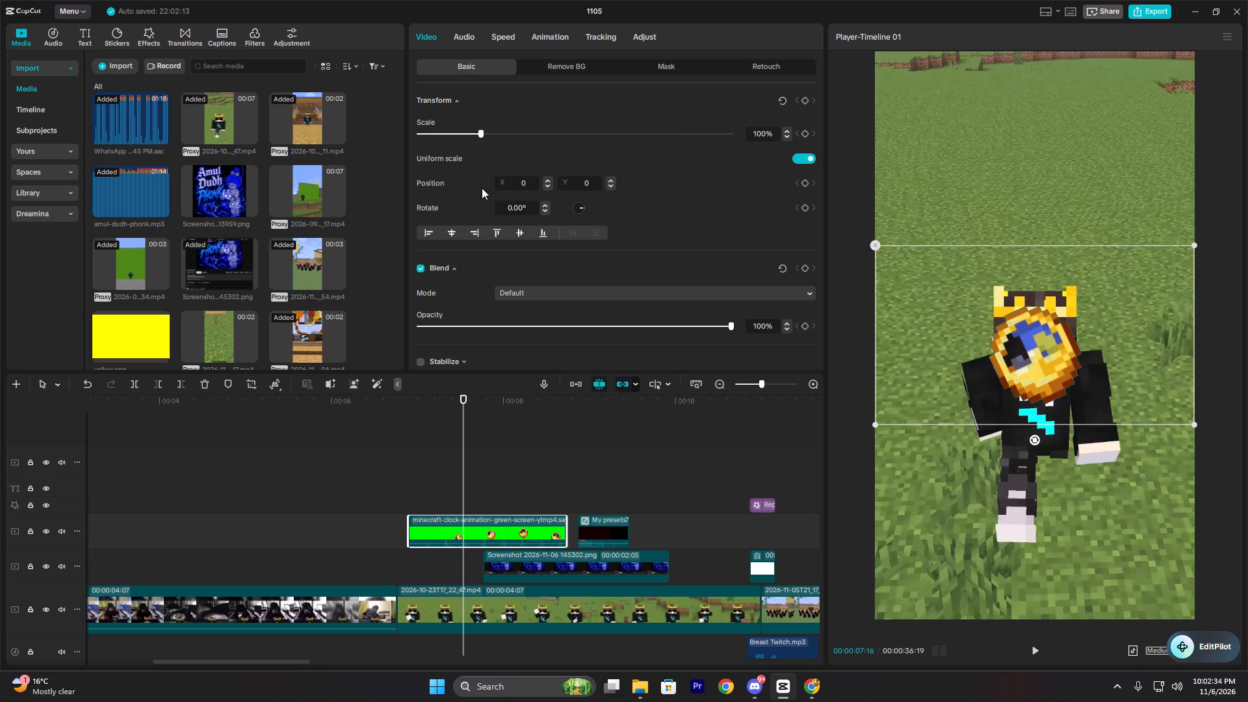
pyautogui.moveTo(1074, 379); pyautogui.dragTo(1083, 447)
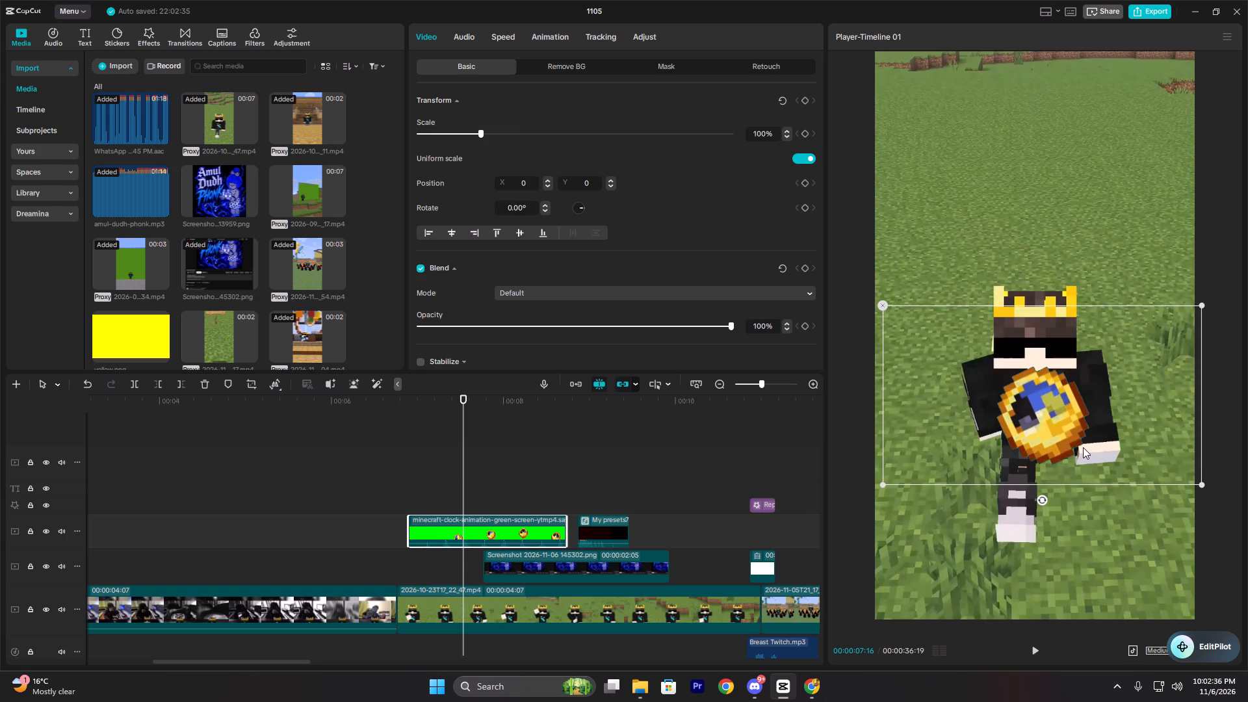
pyautogui.moveTo(1083, 447); pyautogui.dragTo(1071, 430)
# Play back the repositioned clock and the red flash preset clip that follows it.
pyautogui.press('space')
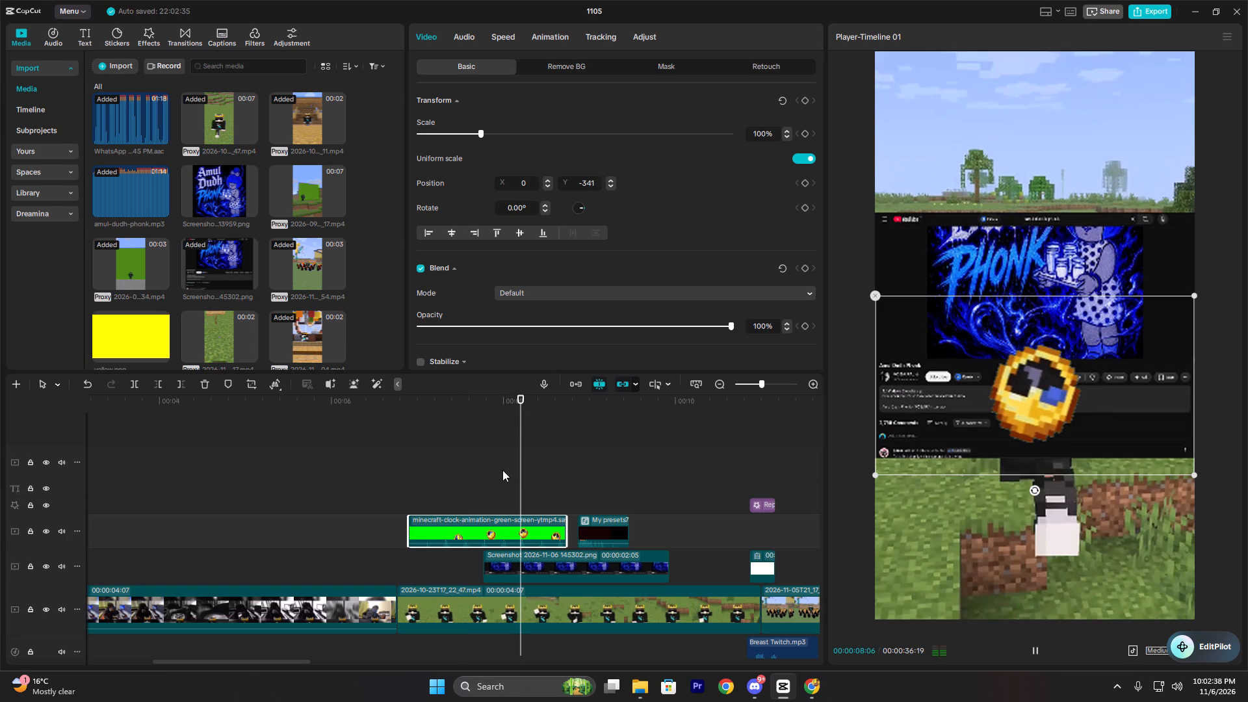
pyautogui.press('space')
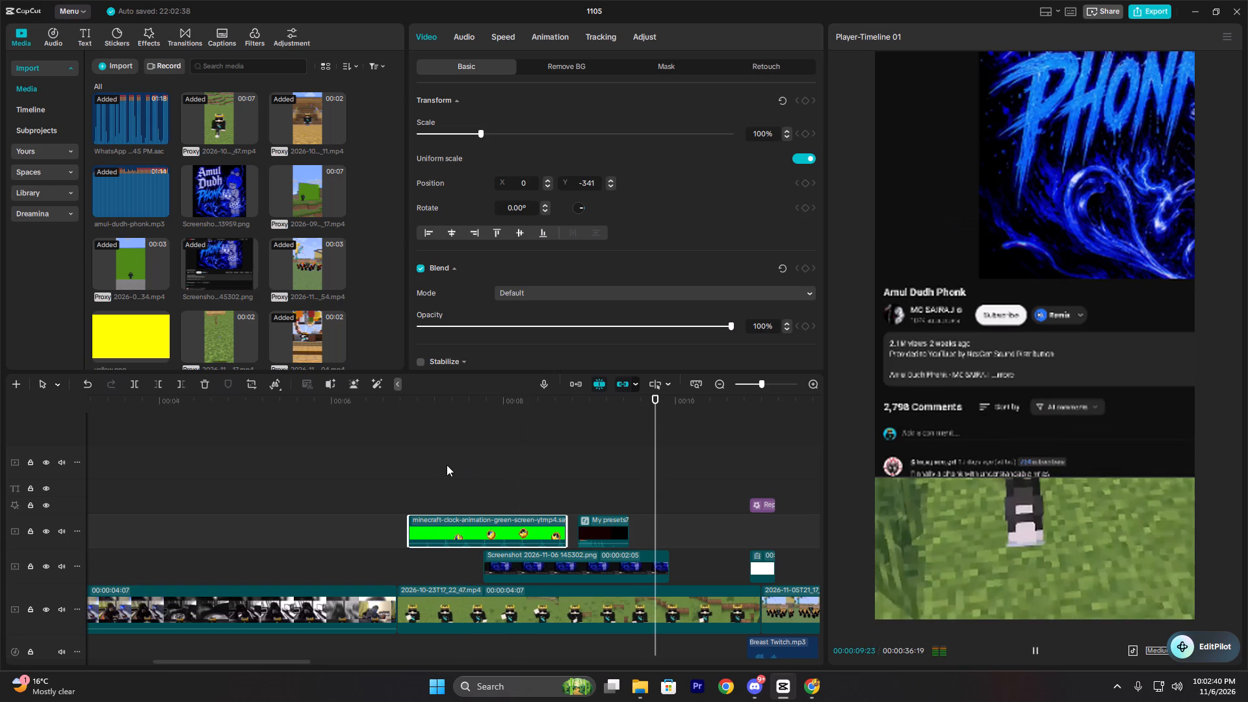
pyautogui.click(578, 484)
pyautogui.press('space')
pyautogui.press('space')
pyautogui.click(578, 484)
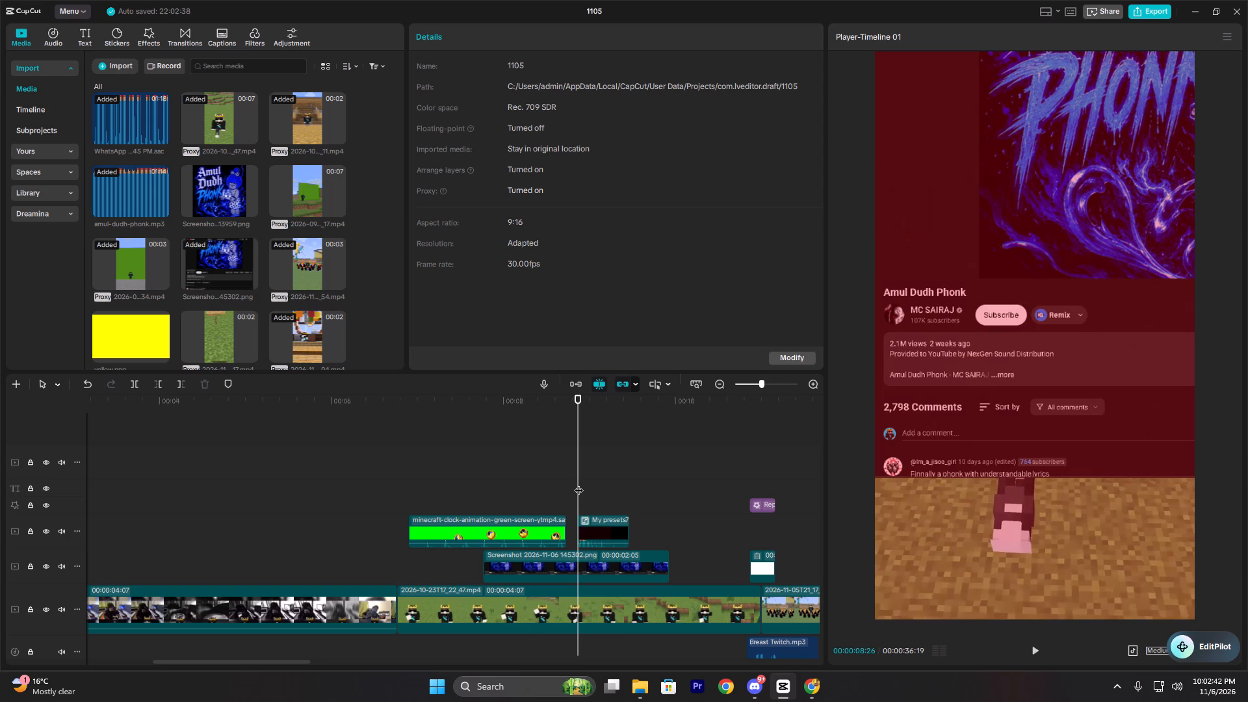
pyautogui.press('space')
pyautogui.press('space')
# Copy the Camera Shake effect from inside the My presets7 compound clip and paste it into the main timeline at 00:00:08:26.
pyautogui.click(581, 484)
pyautogui.doubleClick(602, 533)
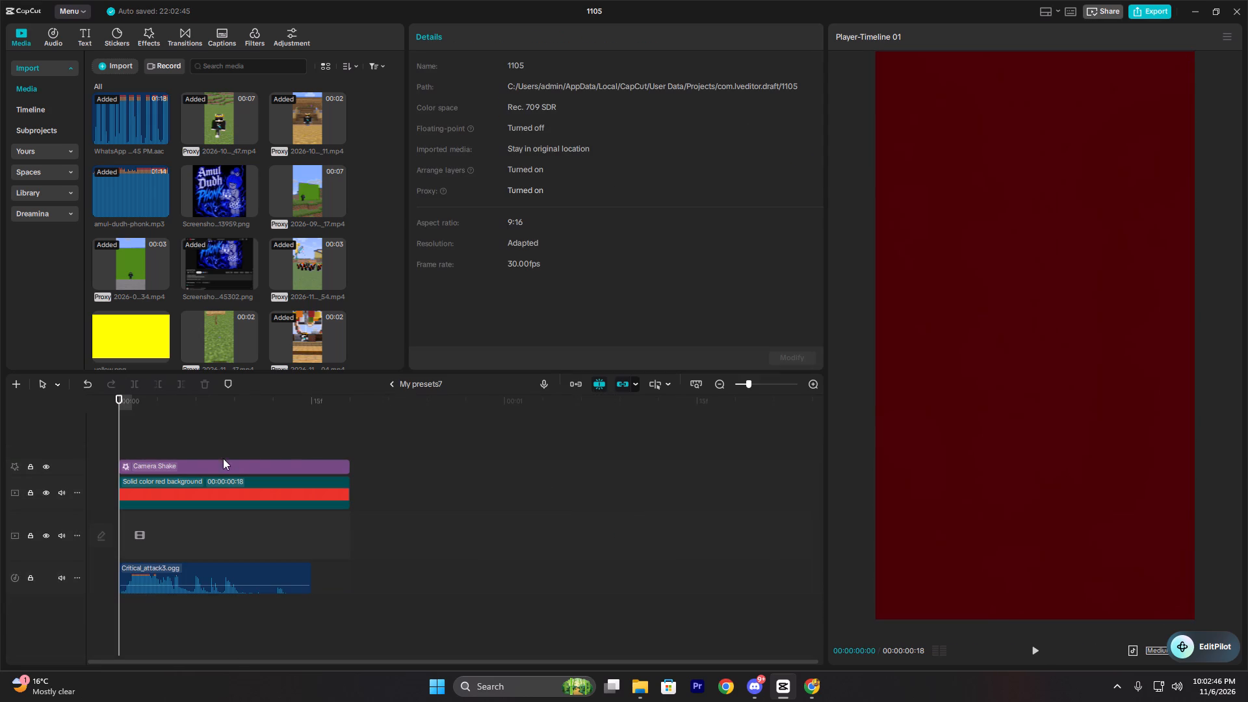
pyautogui.click(206, 469)
pyautogui.press('space')
pyautogui.press('space')
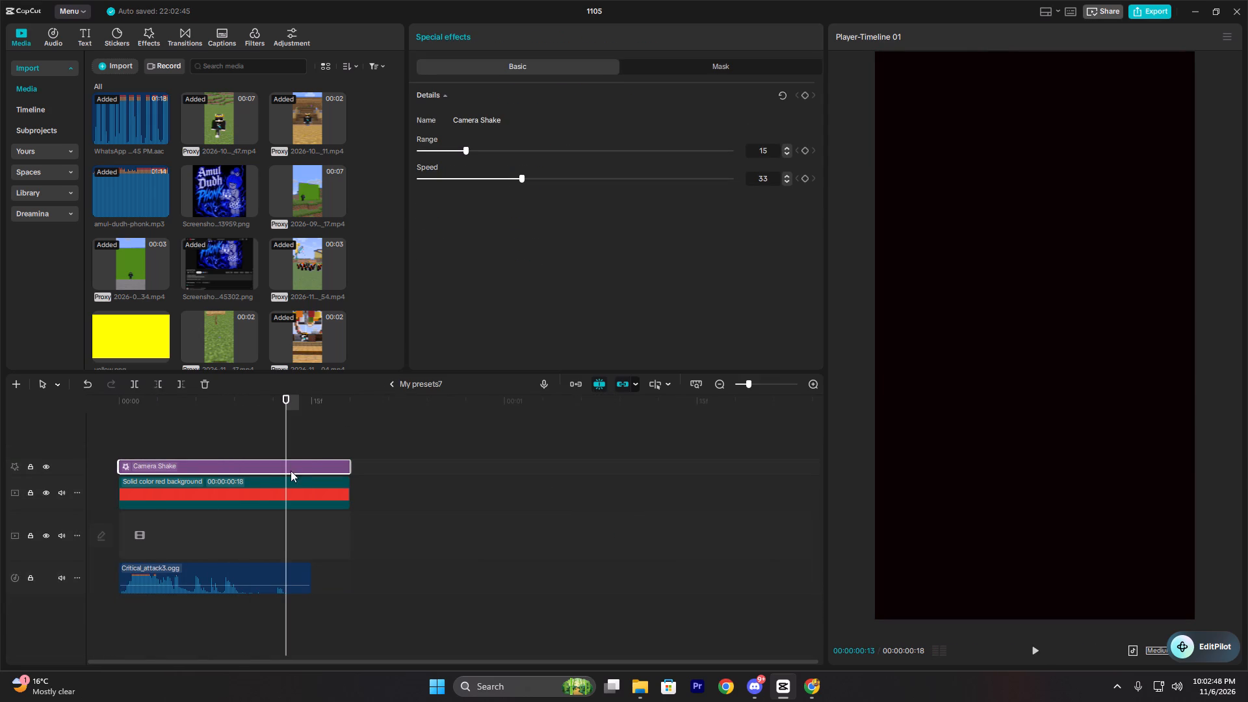
pyautogui.hotkey('ctrl', 'c')
pyautogui.hotkey('ctrl', 'c')
pyautogui.hotkey('ctrl', 'c')
pyautogui.click(388, 384)
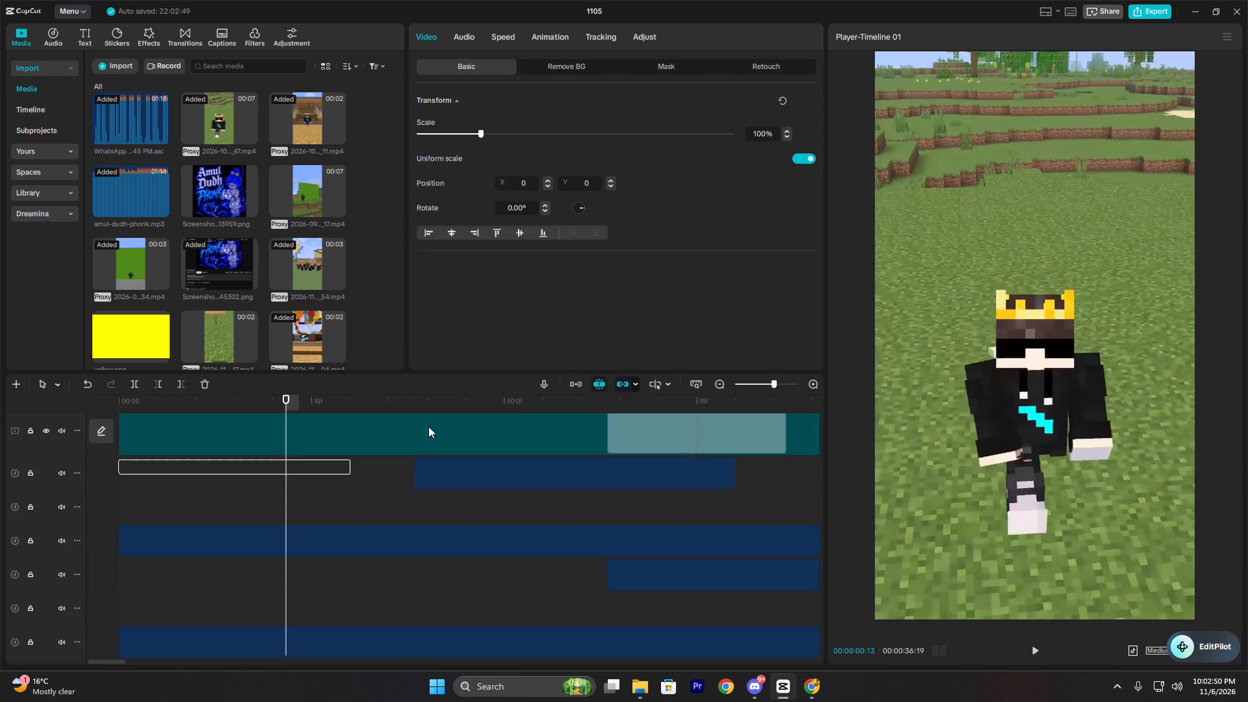
pyautogui.hotkey('ctrl', 'v')
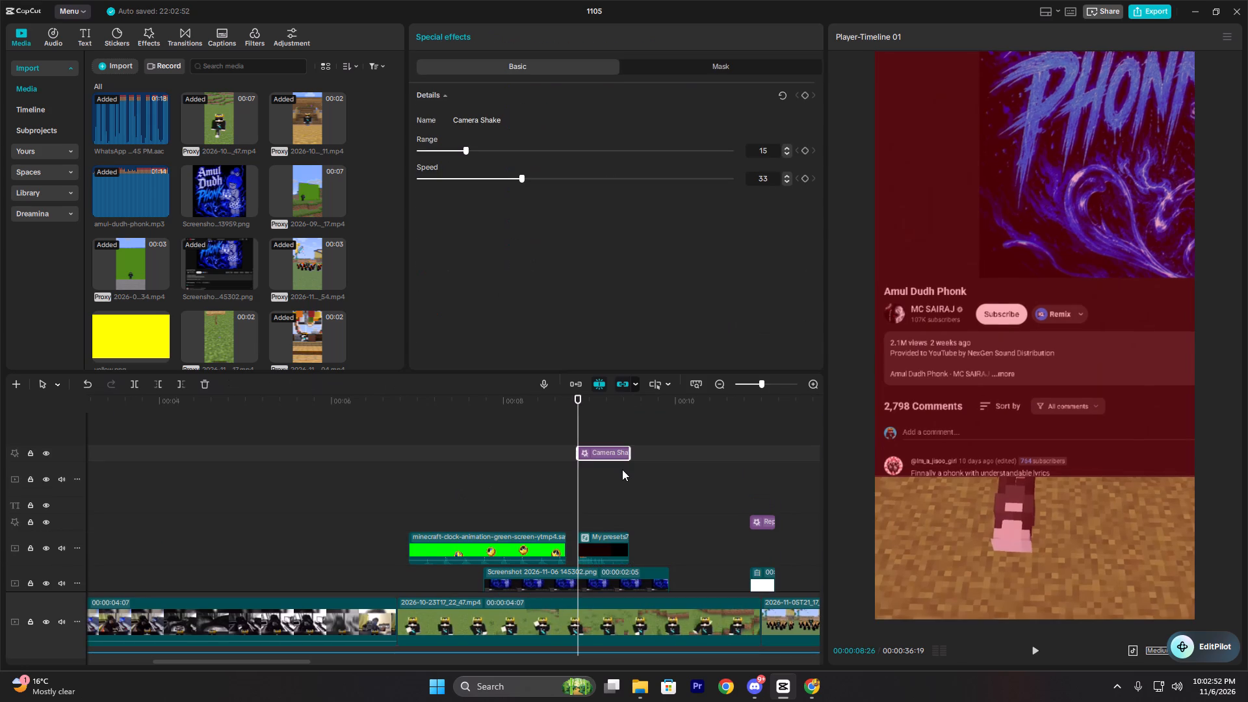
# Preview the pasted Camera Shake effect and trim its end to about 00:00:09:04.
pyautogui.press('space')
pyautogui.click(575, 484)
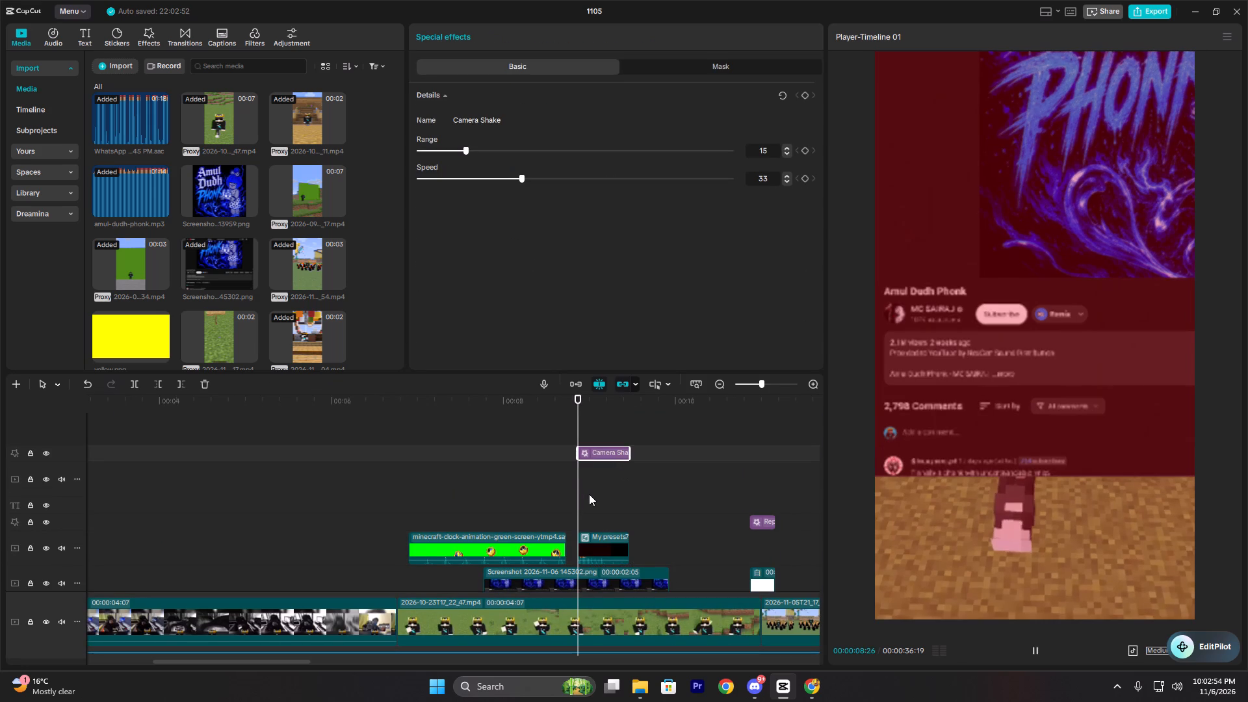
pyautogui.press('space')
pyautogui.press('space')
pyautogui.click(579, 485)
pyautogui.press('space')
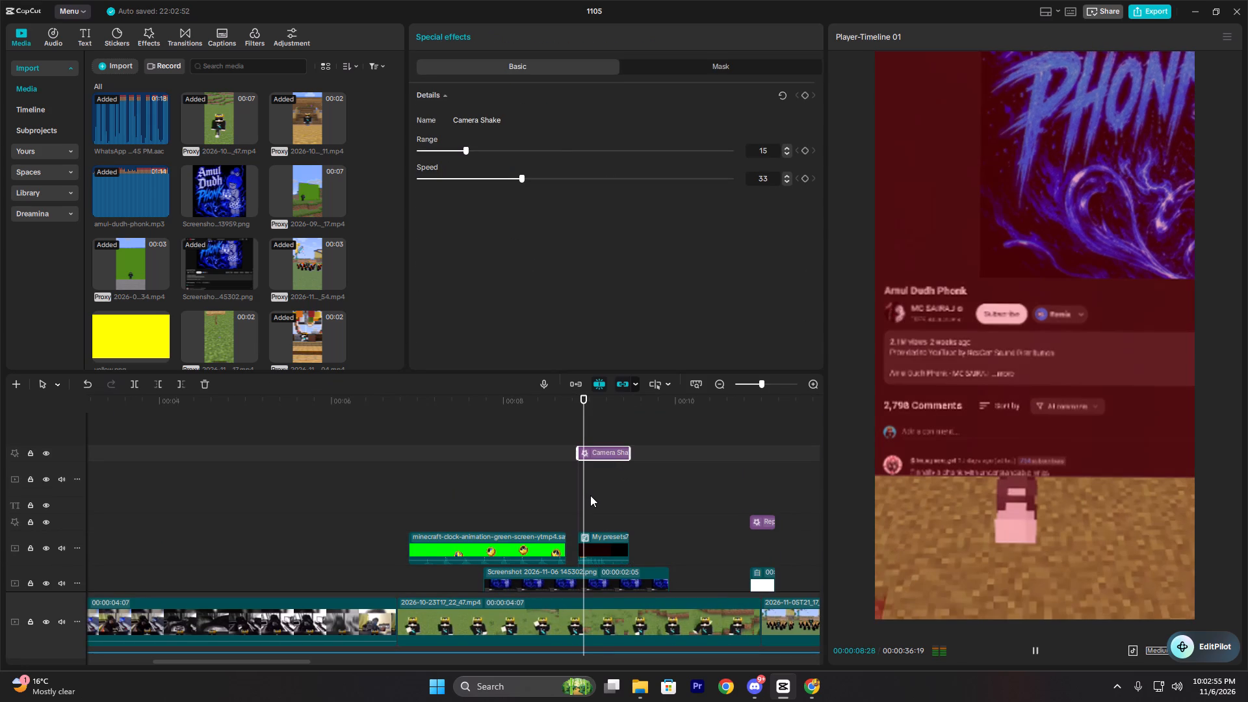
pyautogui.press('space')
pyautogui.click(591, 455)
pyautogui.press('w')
# Replay the red flash section several times to judge the length of the Camera Shake effect.
pyautogui.click(582, 442)
pyautogui.press('space')
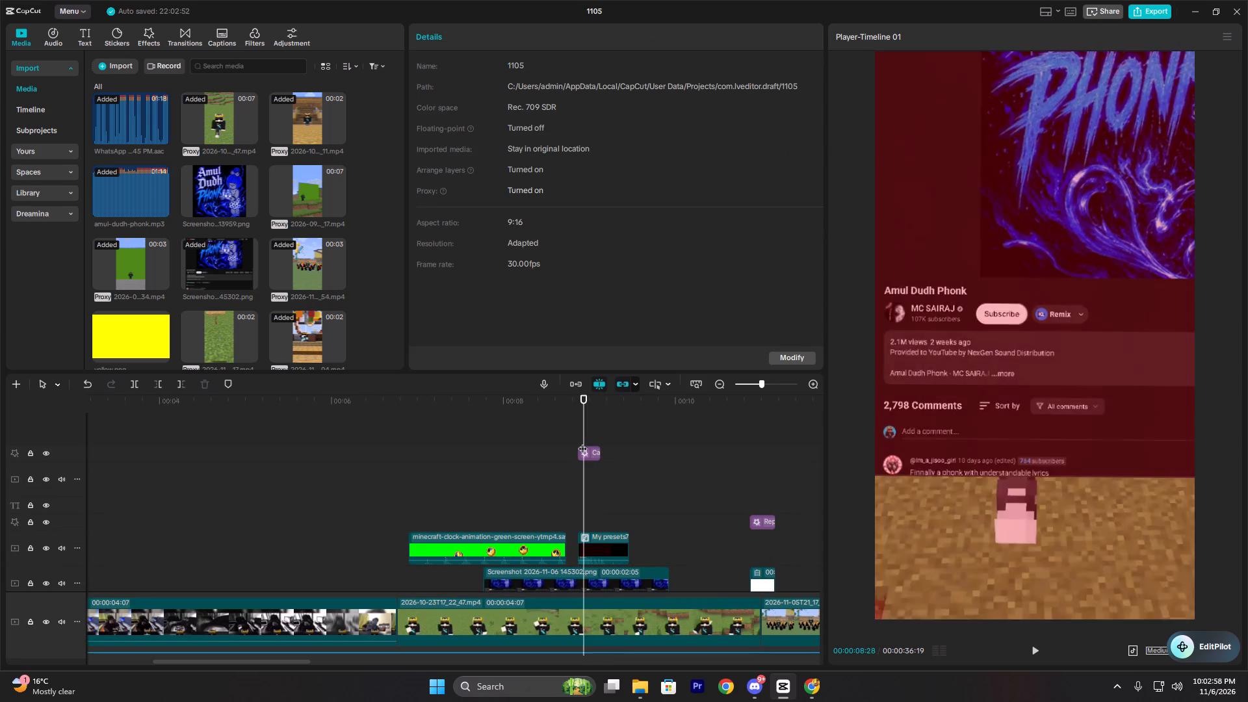
pyautogui.press('space')
pyautogui.click(578, 436)
pyautogui.press('space')
pyautogui.press('space')
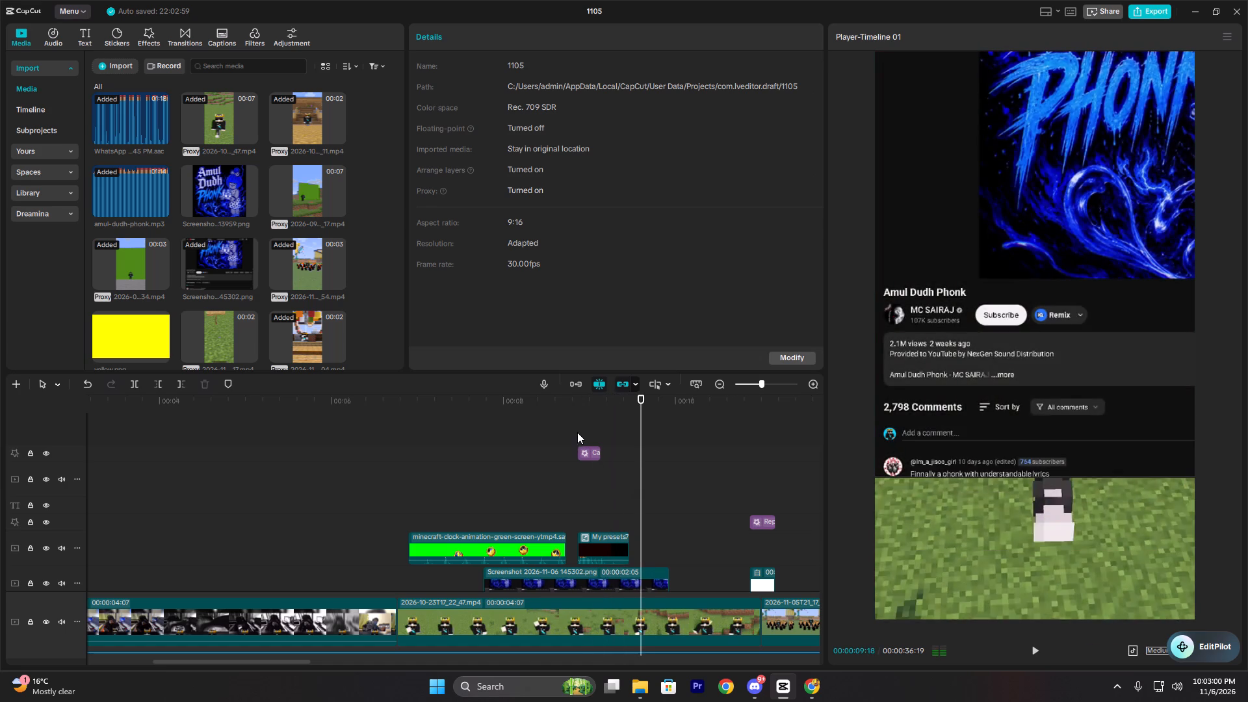
pyautogui.click(577, 432)
pyautogui.press('space')
pyautogui.press('space')
pyautogui.click(577, 432)
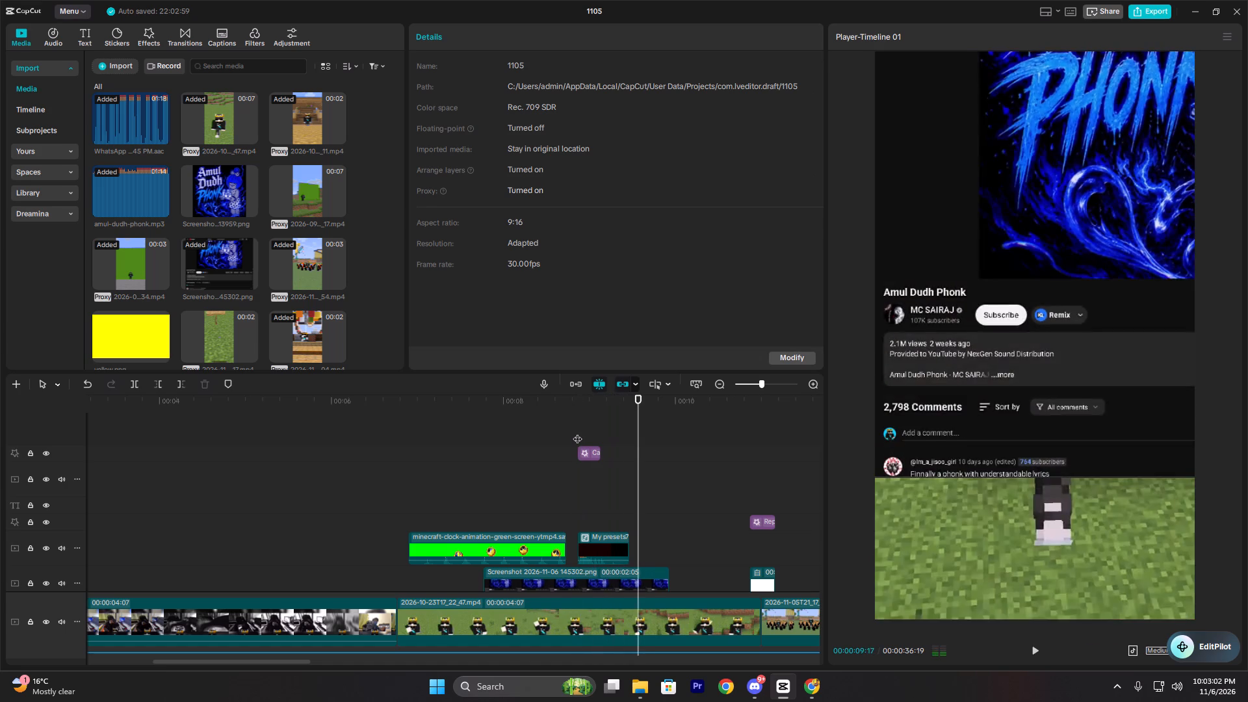
pyautogui.press('space')
pyautogui.press('space')
pyautogui.click(585, 441)
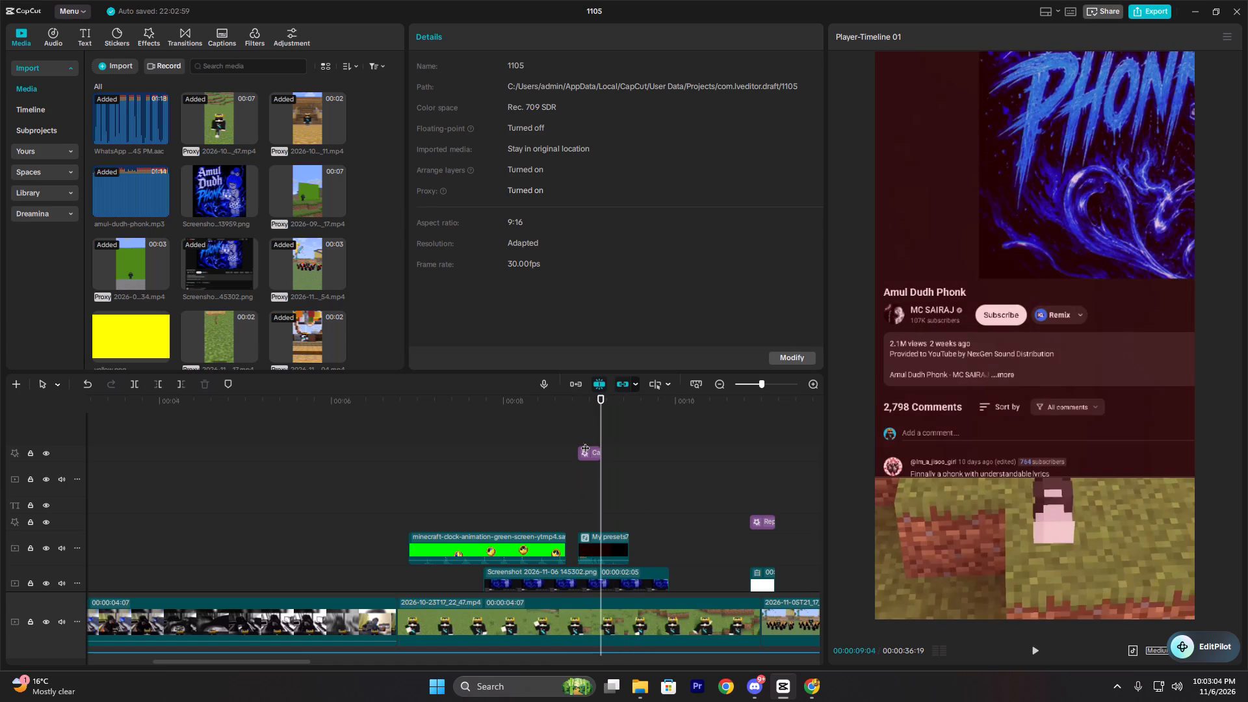
# Trim the end of the Camera Shake effect above the red flash to about 00:00:09:00.
pyautogui.click(581, 440)
pyautogui.press('space')
pyautogui.press('space')
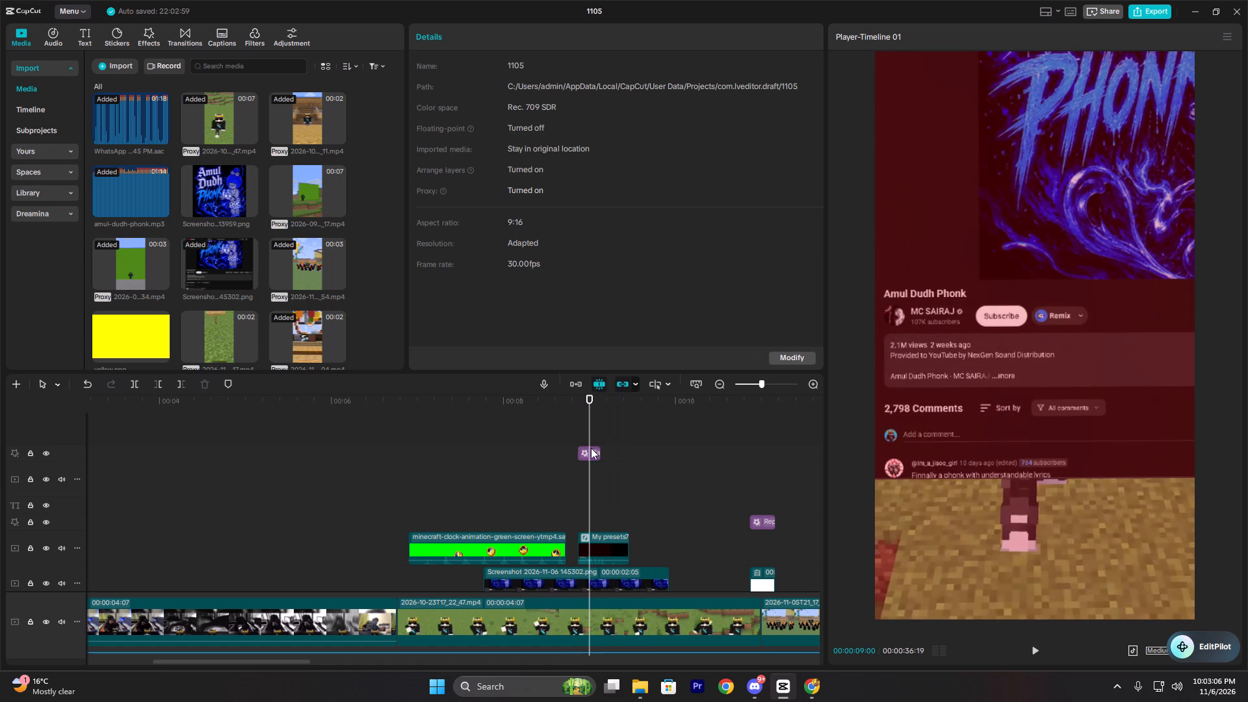
pyautogui.click(591, 448)
pyautogui.press('w')
# Play back the shortened Camera Shake with the red flash and on through the rest of the walking clip.
pyautogui.click(584, 437)
pyautogui.click(578, 435)
pyautogui.press('space')
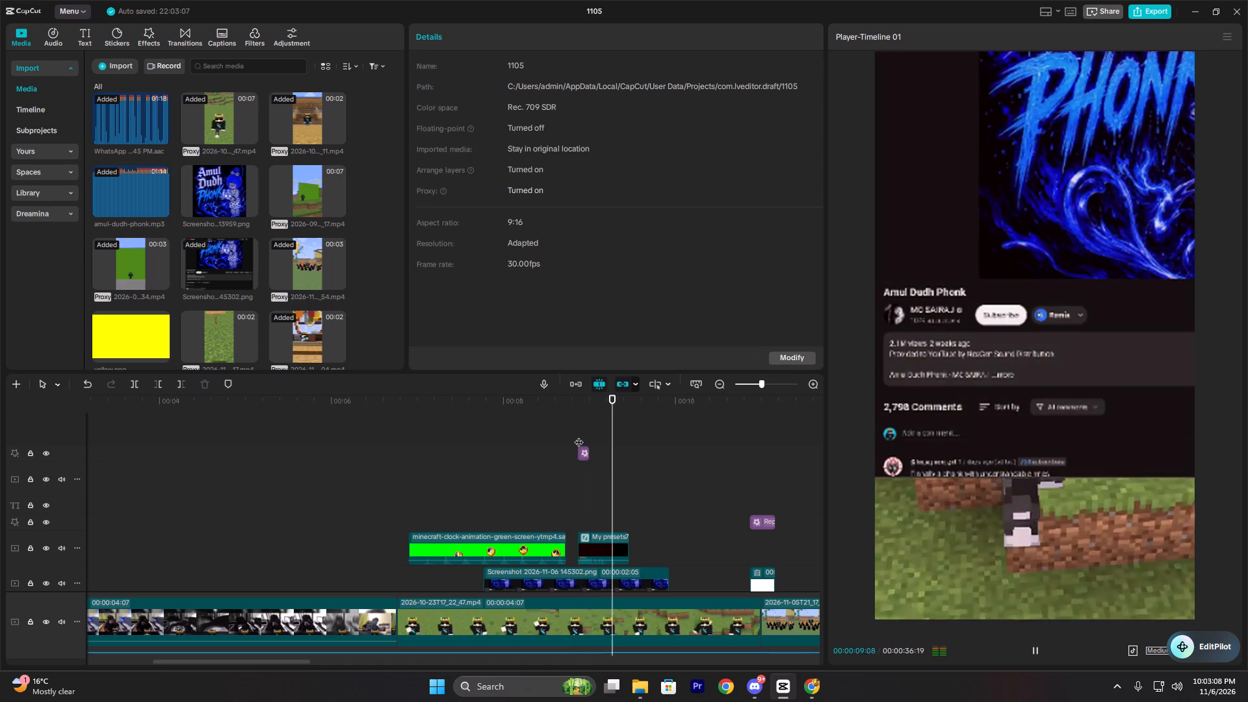
pyautogui.press('space')
pyautogui.click(578, 435)
pyautogui.press('space')
pyautogui.keyDown('ctrl'); pyautogui.scroll(-4, 599, 453); pyautogui.keyUp('ctrl')
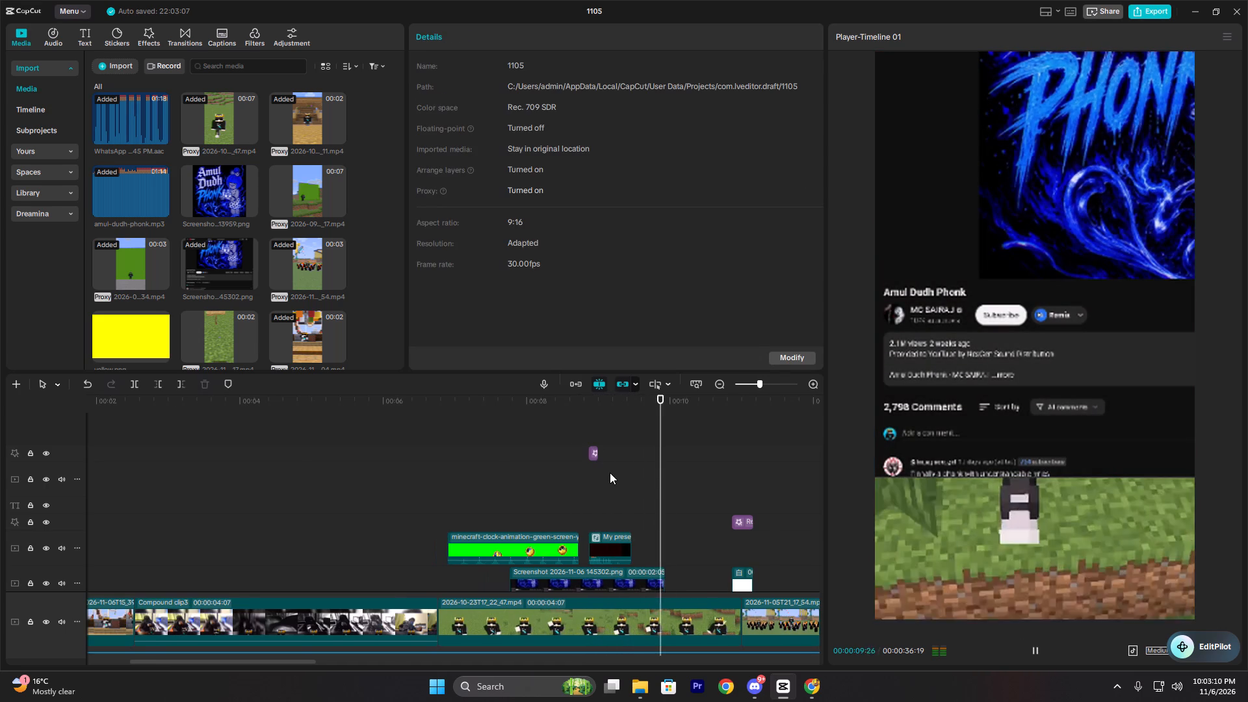
pyautogui.click(594, 497)
pyautogui.click(590, 497)
pyautogui.press('space')
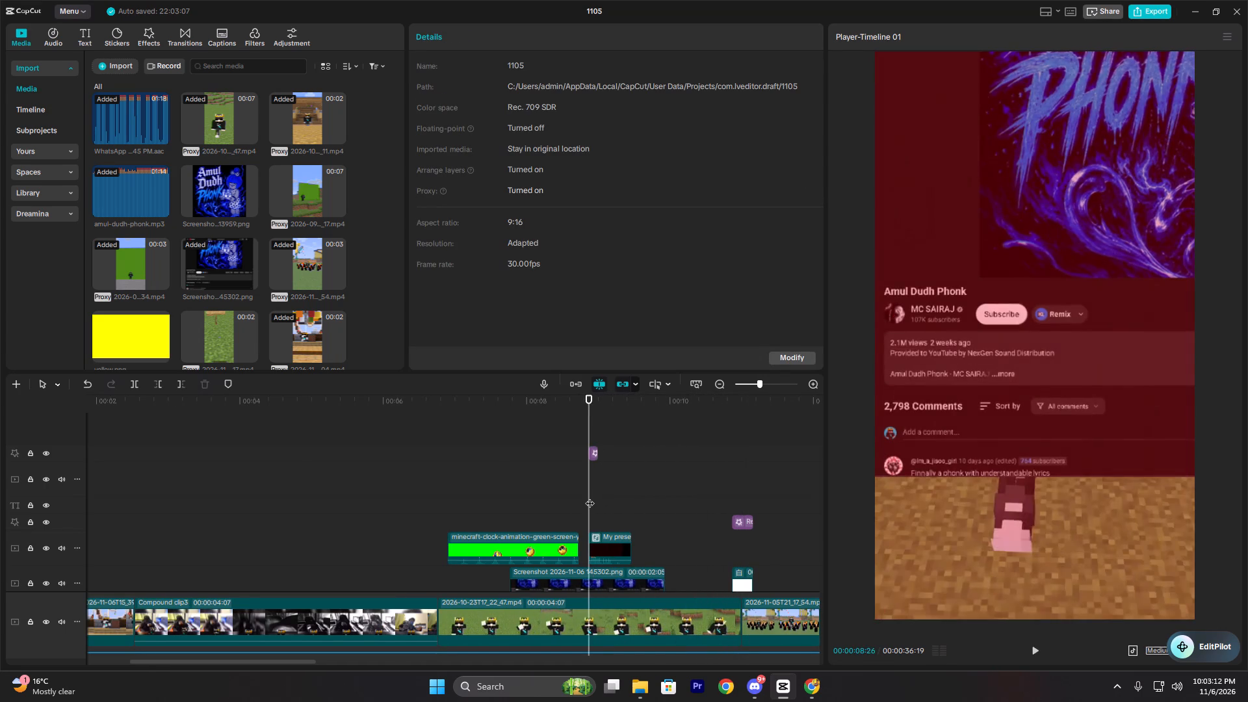
pyautogui.keyDown('ctrl'); pyautogui.scroll(1, 722, 512); pyautogui.keyUp('ctrl')
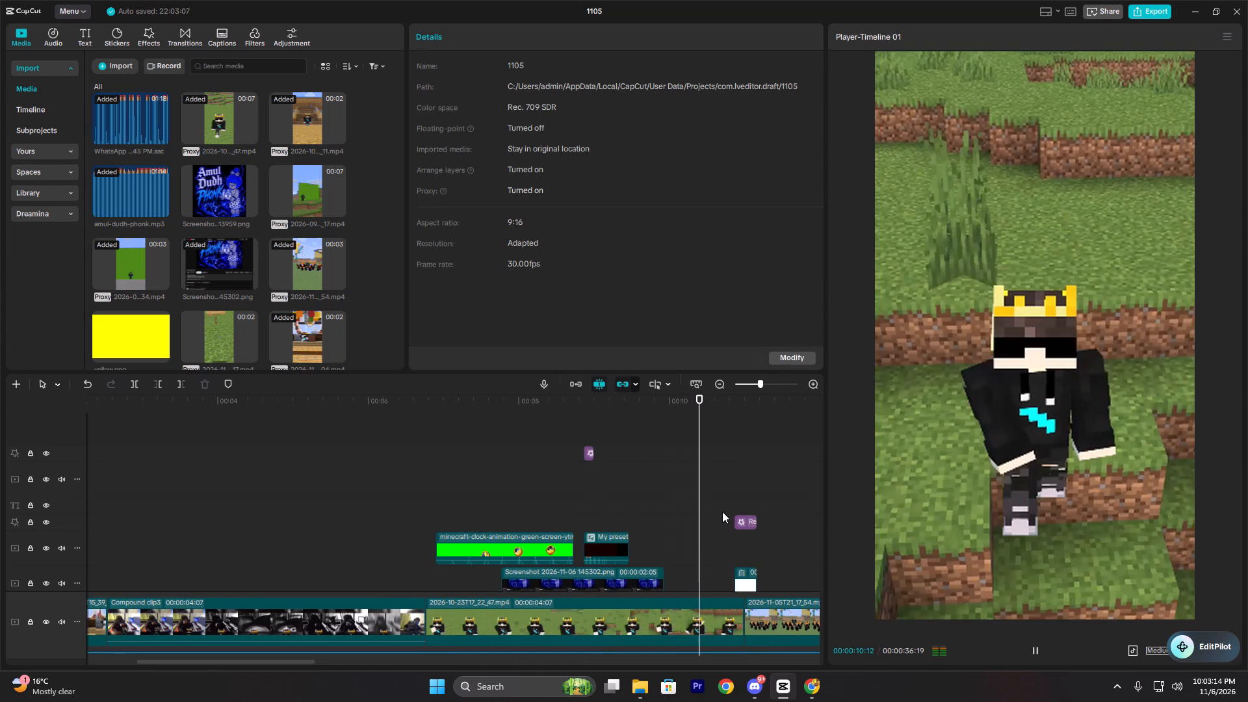
# Play the timeline on past the walking clip and park the playhead at the start of the hand-held phone clip.
pyautogui.keyDown('ctrl'); pyautogui.scroll(-5, 727, 517); pyautogui.keyUp('ctrl')
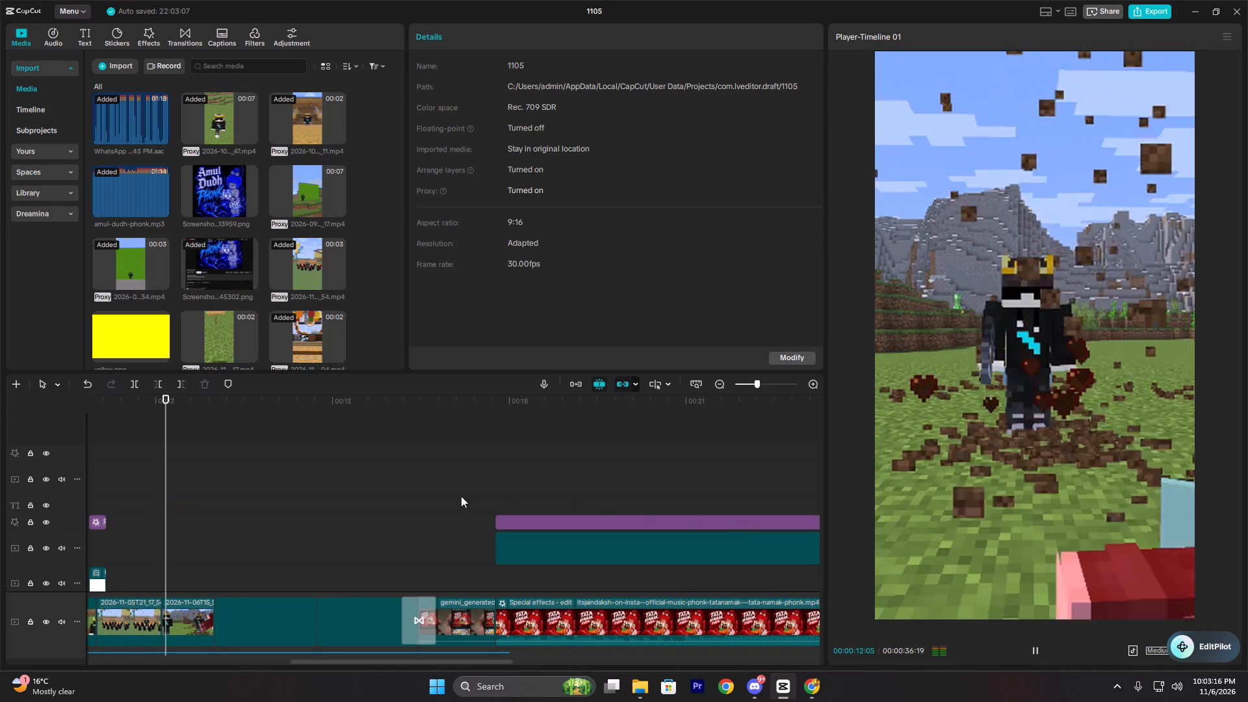
pyautogui.keyDown('ctrl'); pyautogui.doubleClick(239, 519); pyautogui.keyUp('ctrl')
pyautogui.click(208, 522)
pyautogui.press('space')
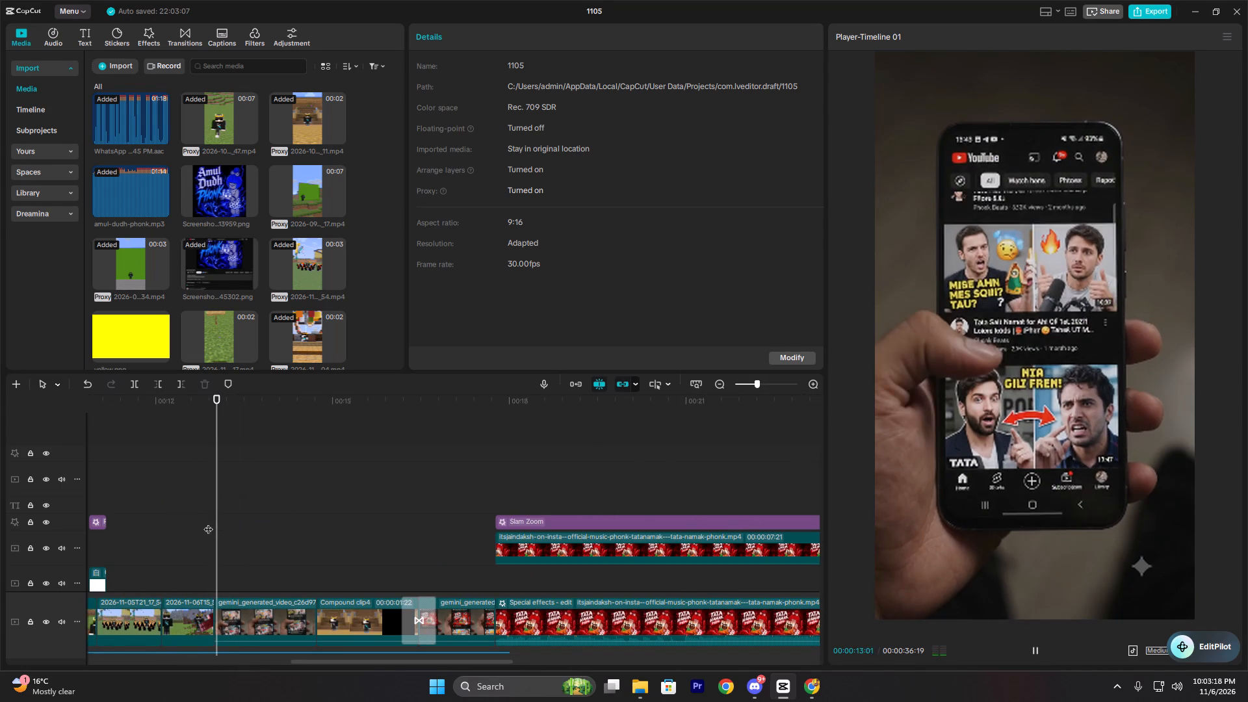
pyautogui.click(211, 521)
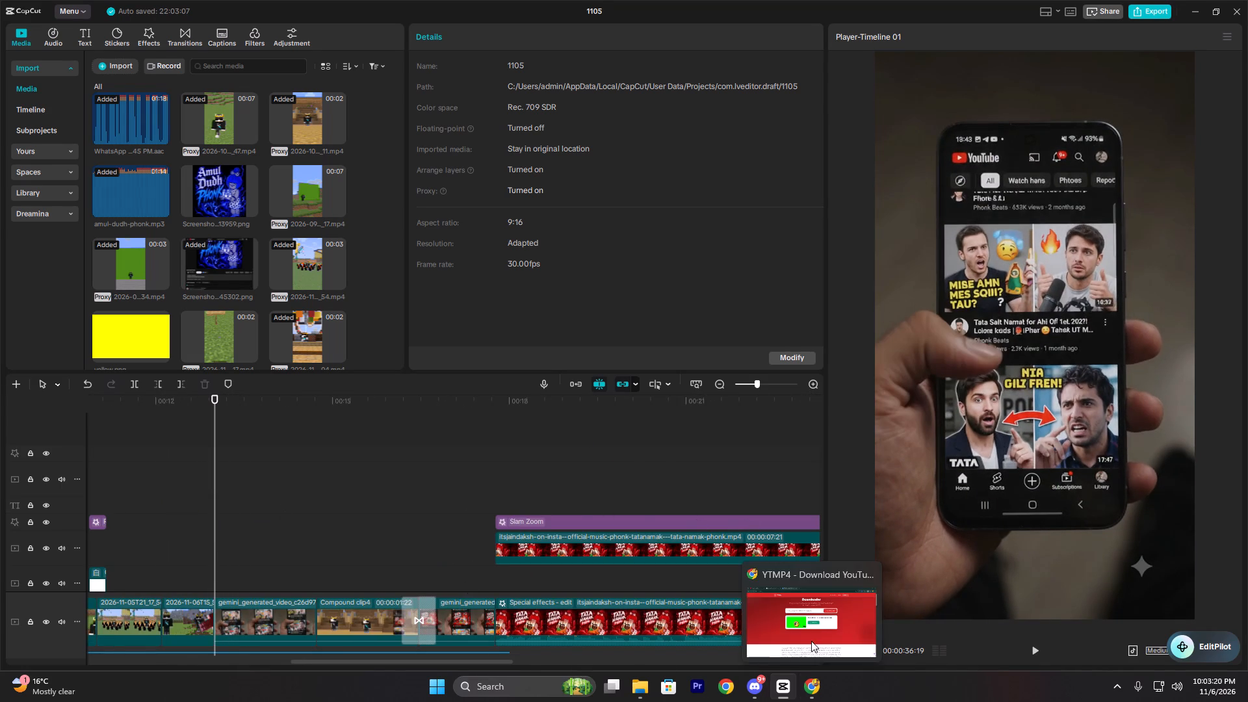
# Switch to Chrome and search Google in a new tab for "cc leaf alternative free".
pyautogui.click(811, 641)
pyautogui.click(500, 12)
pyautogui.click(474, 14)
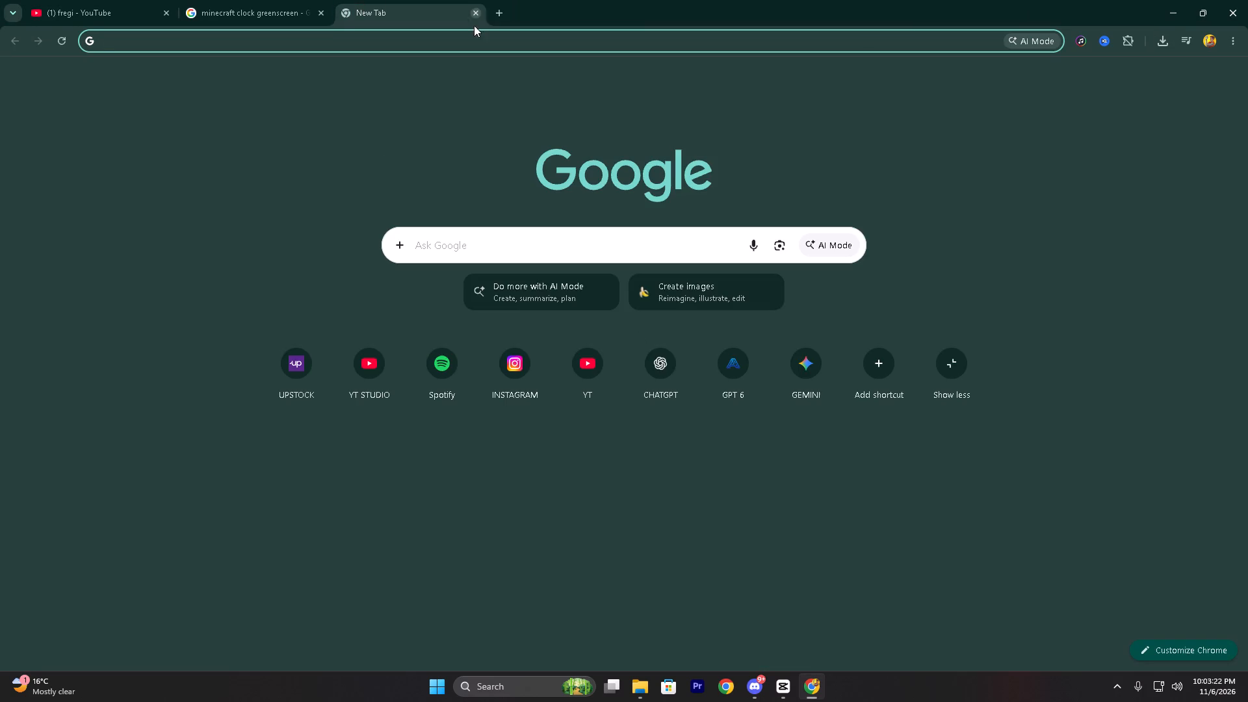
pyautogui.click(467, 230)
pyautogui.write('cc lea')
pyautogui.write('ft alter')
pyautogui.write('nat')
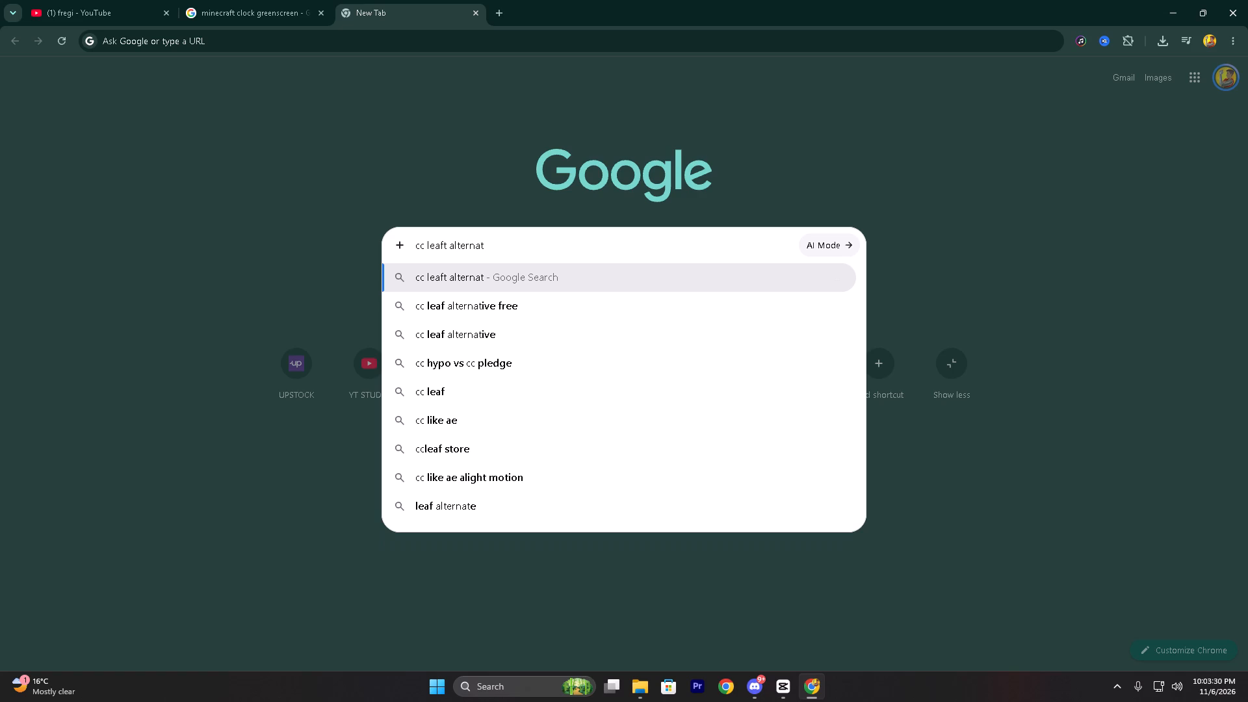
pyautogui.click(522, 314)
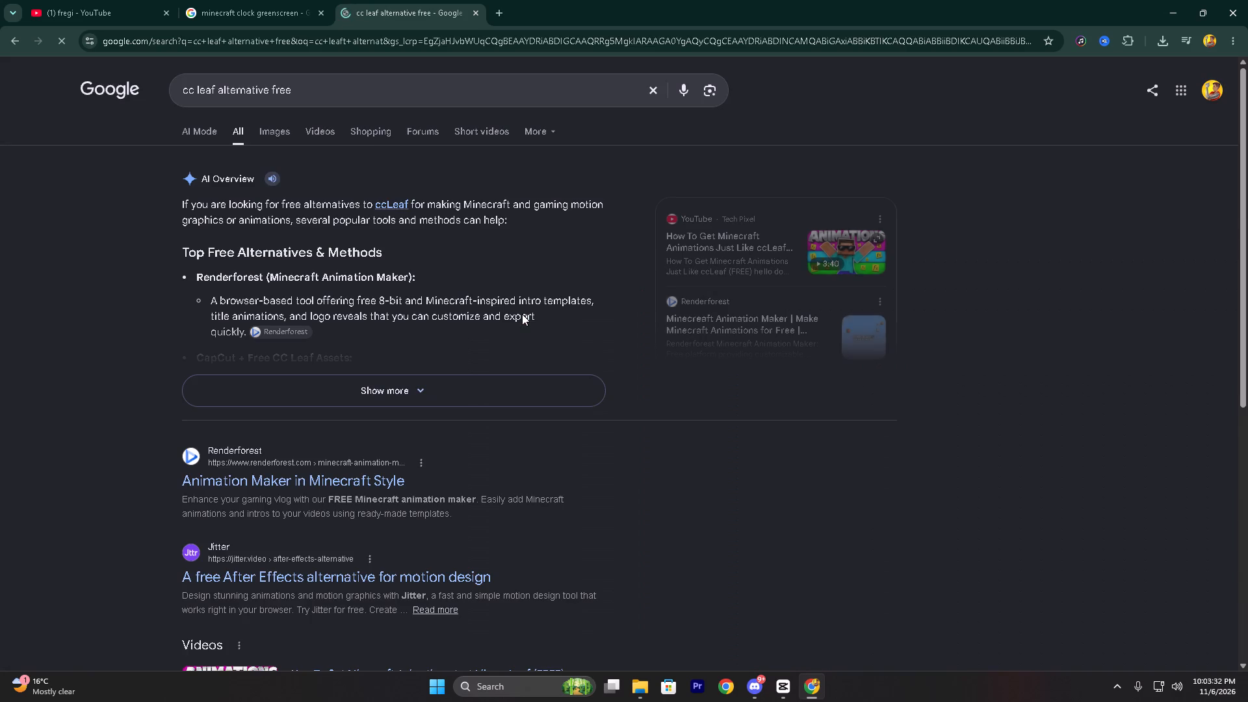
# Open Renderforest's Animation Maker in Minecraft Style from the results and look through its Minecraft video templates.
pyautogui.click(304, 487)
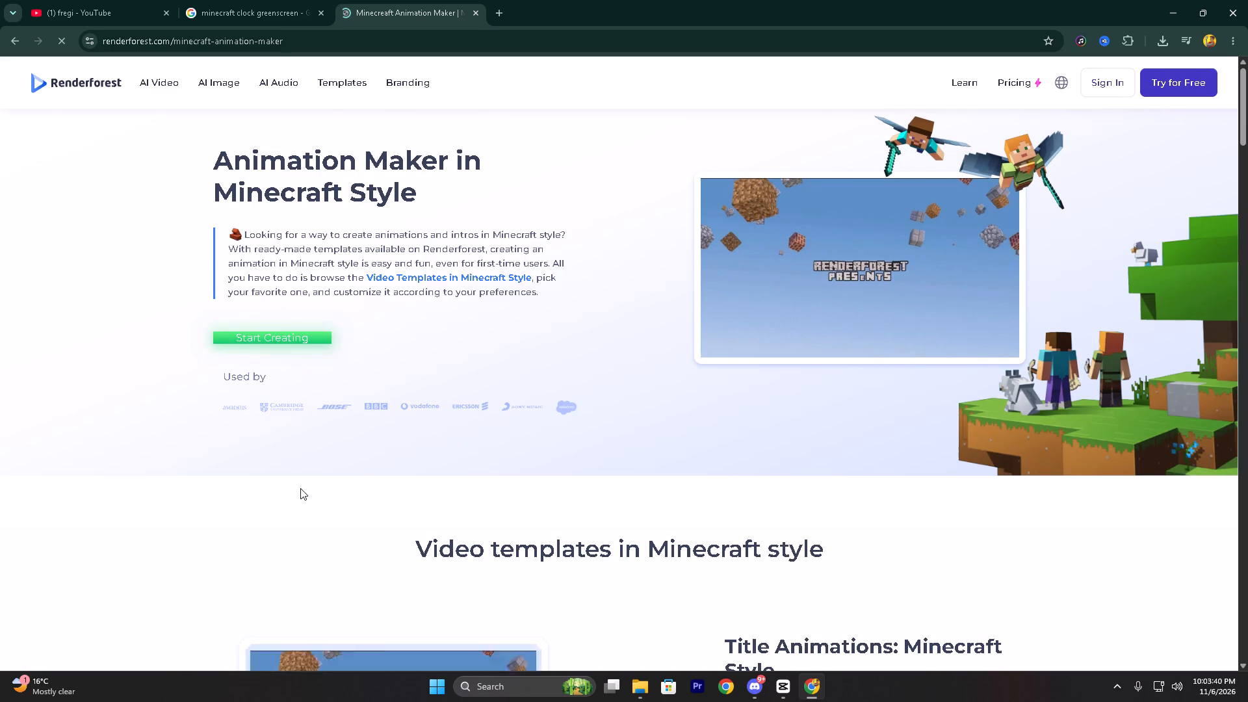
pyautogui.click(270, 341)
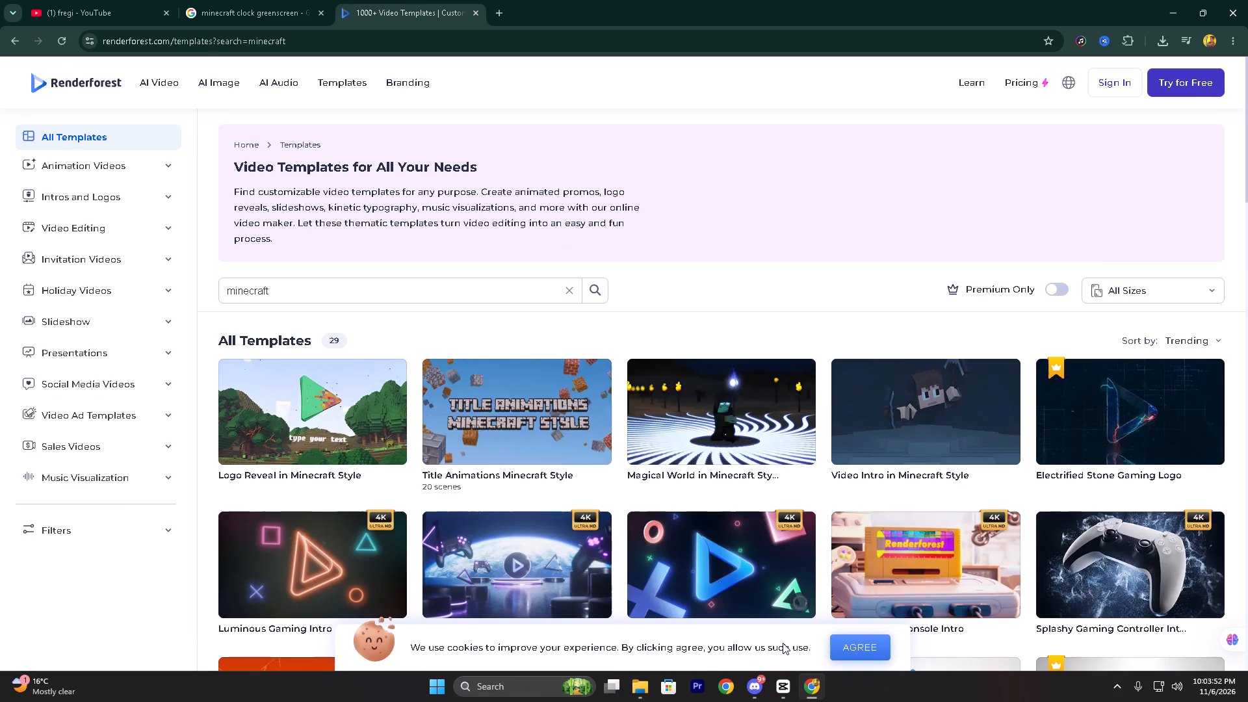
pyautogui.click(784, 680)
pyautogui.click(801, 684)
pyautogui.scroll(-1, 477, 443)
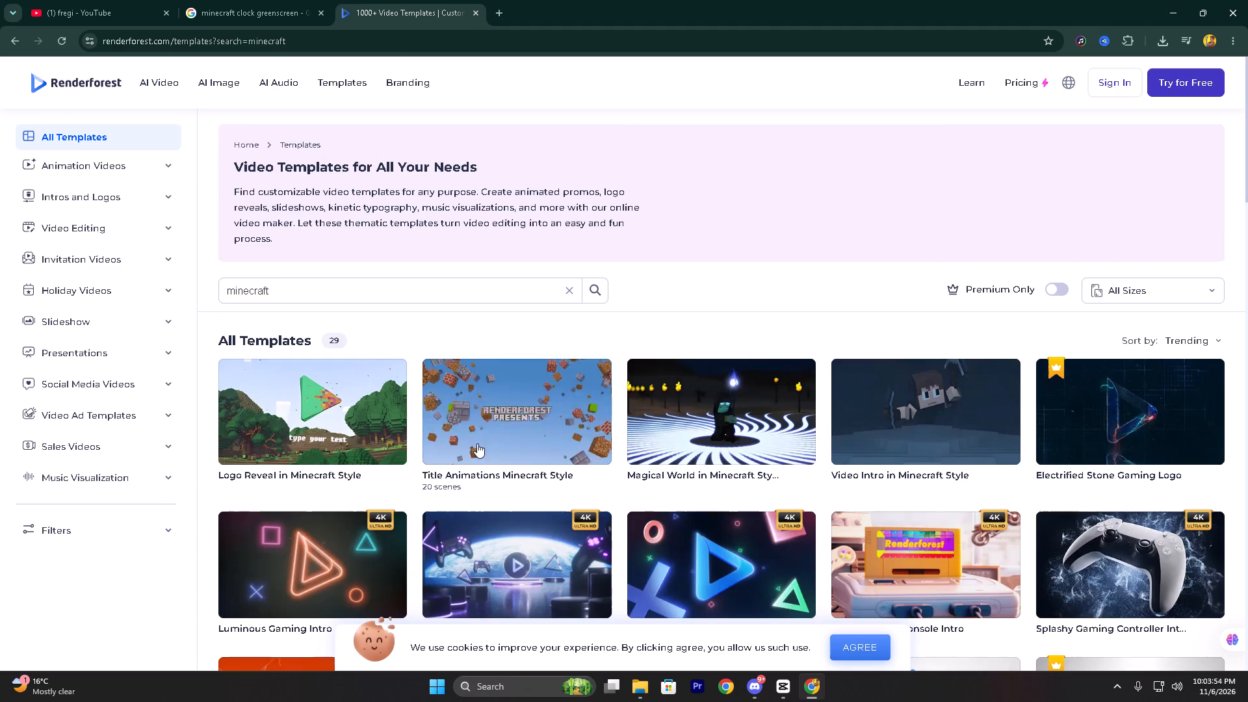
pyautogui.scroll(-2, 477, 443)
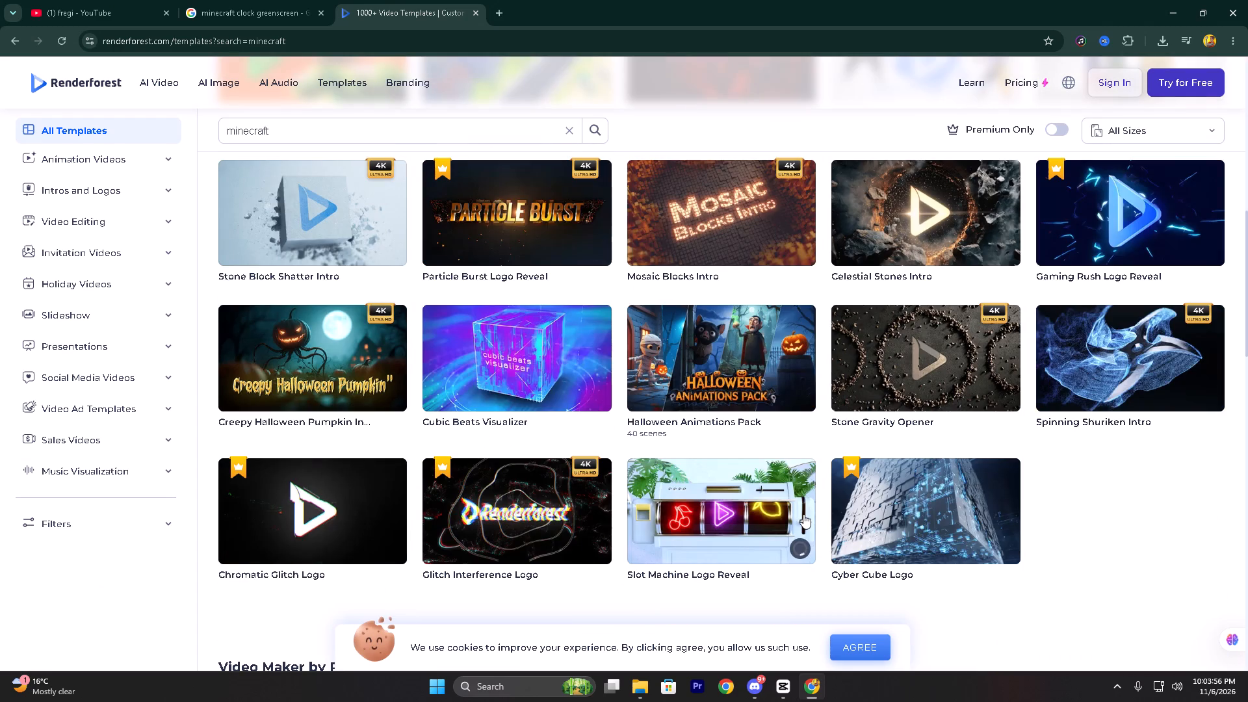
pyautogui.scroll(2, 859, 516)
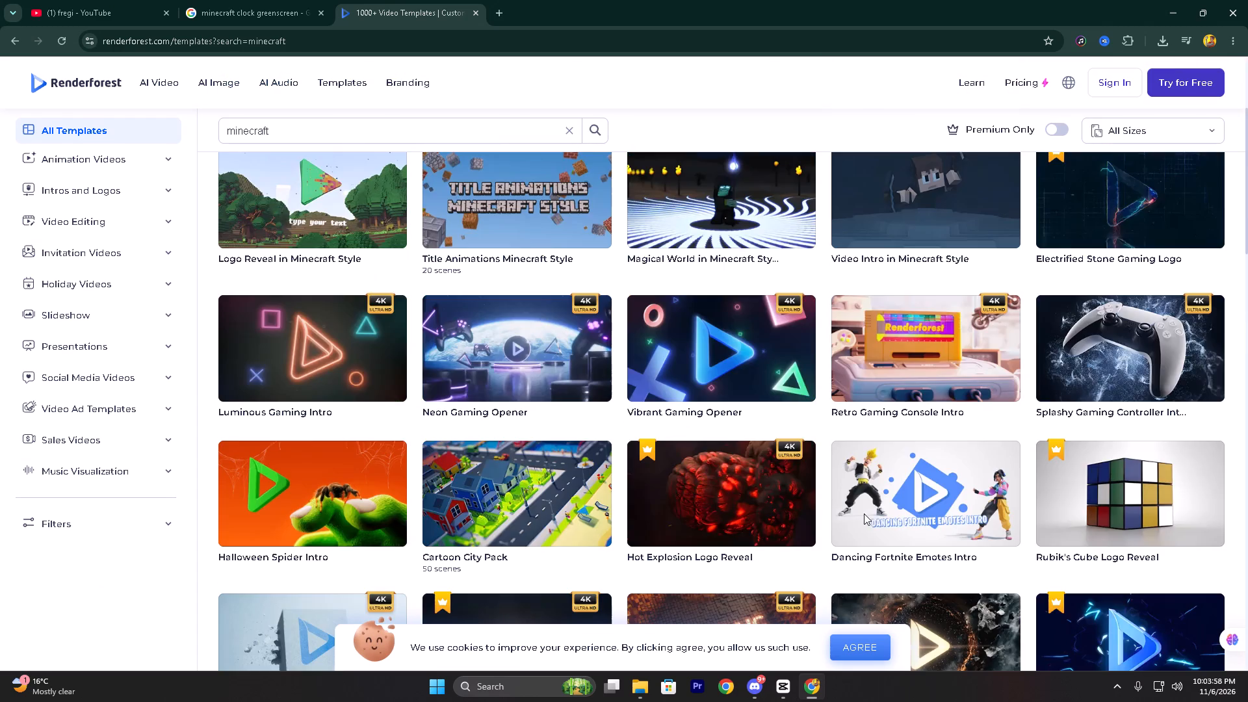
pyautogui.scroll(1, 864, 513)
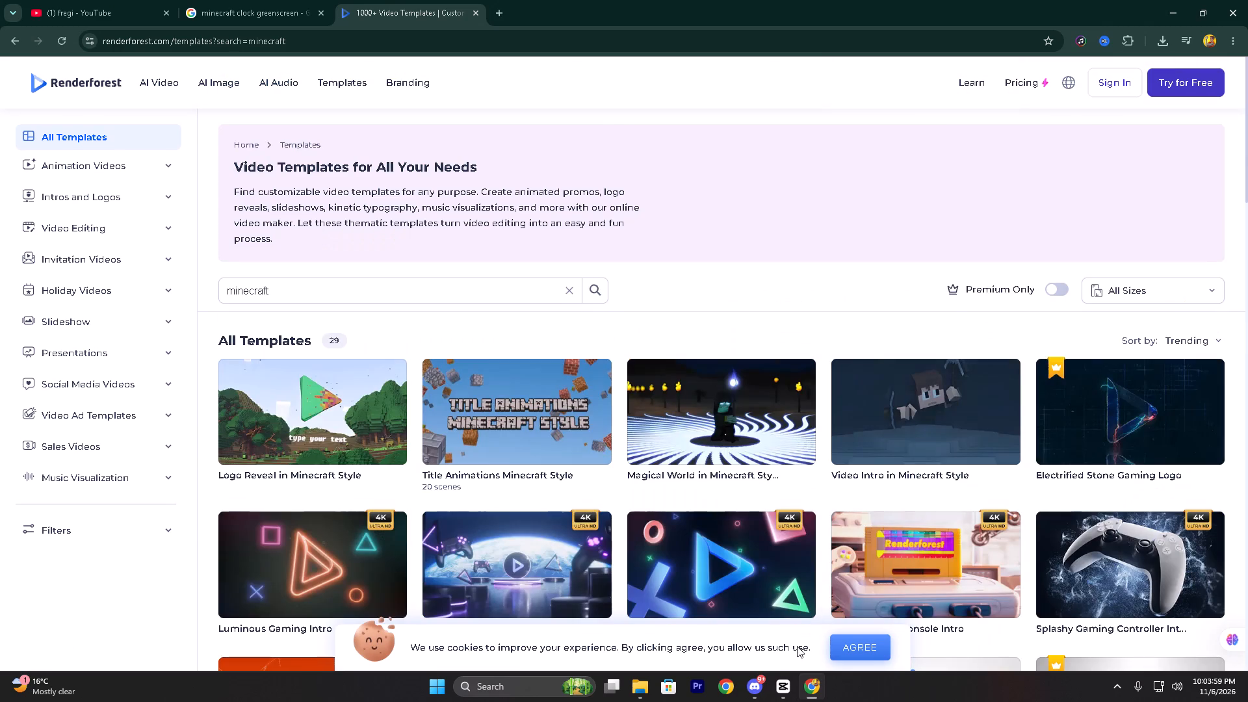
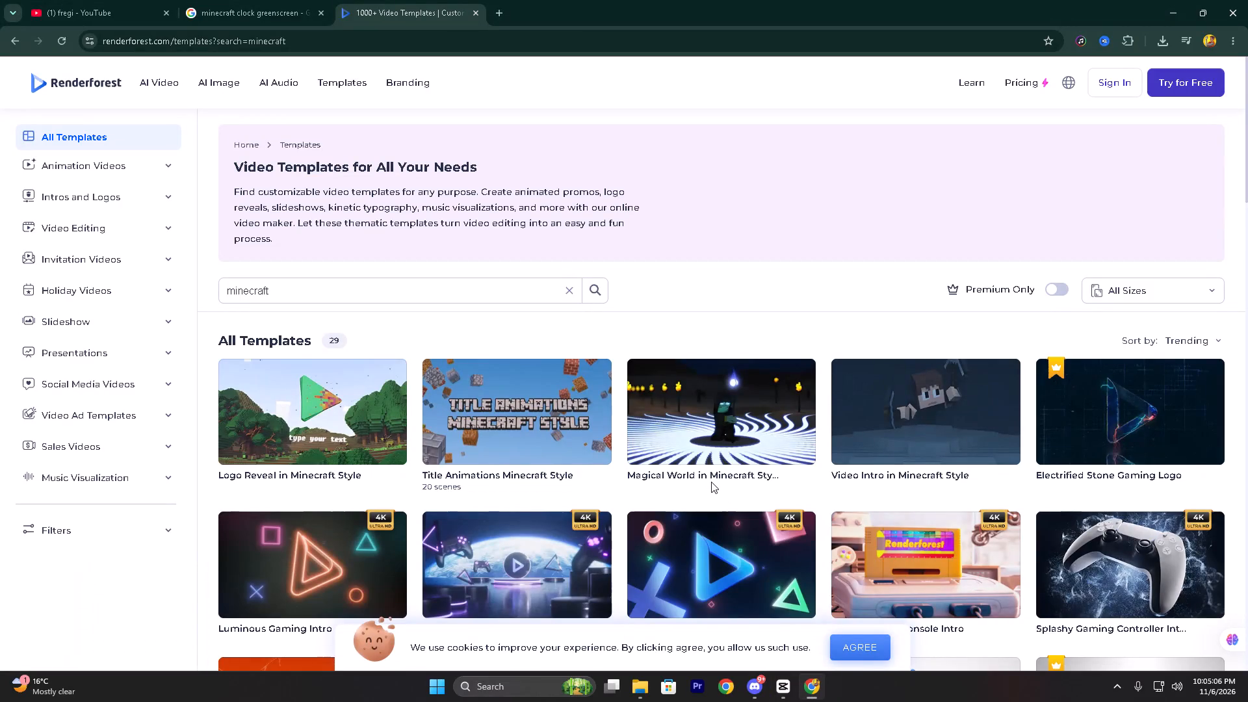
# Browse the rest of the Minecraft template results and the Video Maker description for a suitable animation option.
pyautogui.tripleClick(822, 505)
pyautogui.click(822, 505)
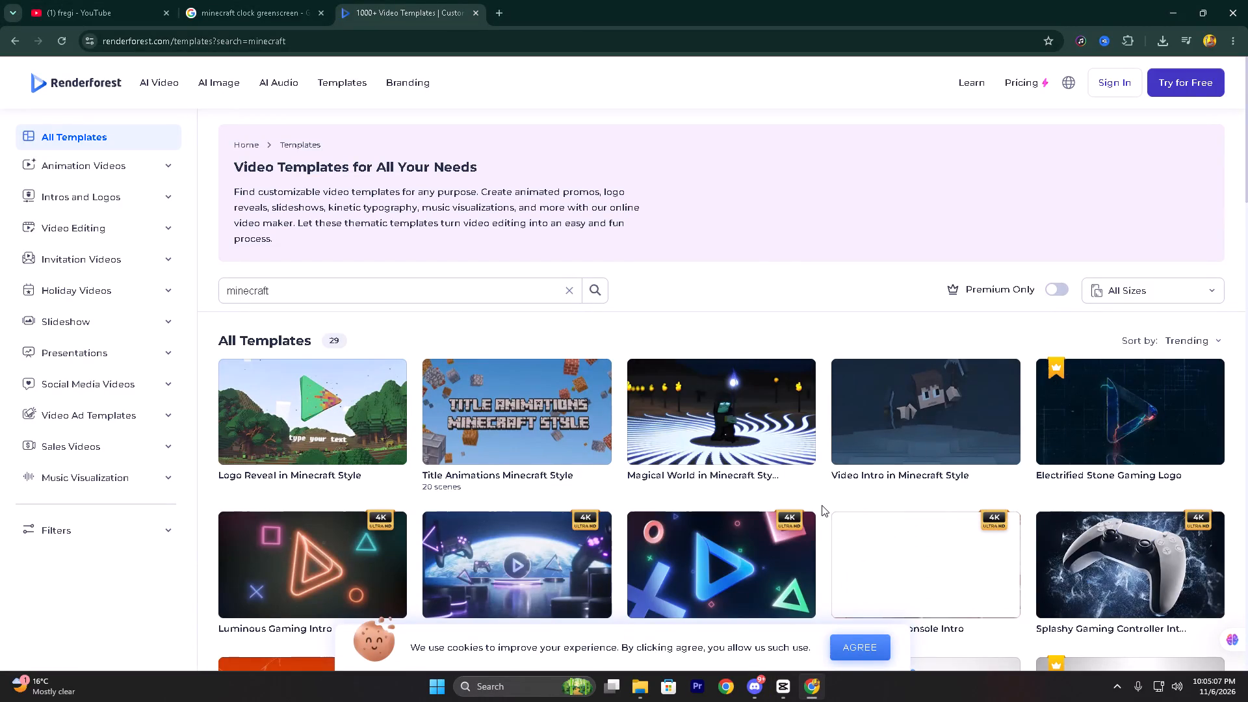
pyautogui.click(822, 505)
pyautogui.press('space')
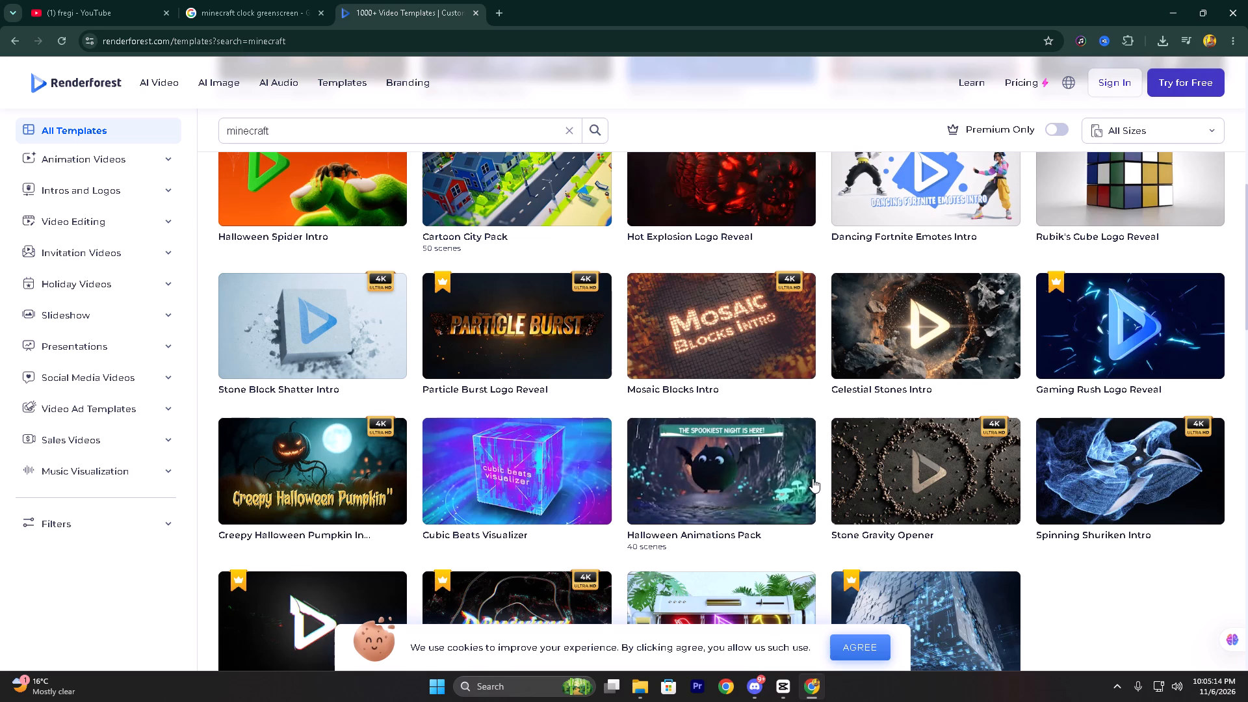
pyautogui.moveTo(1247, 393); pyautogui.dragTo(1247, 400)
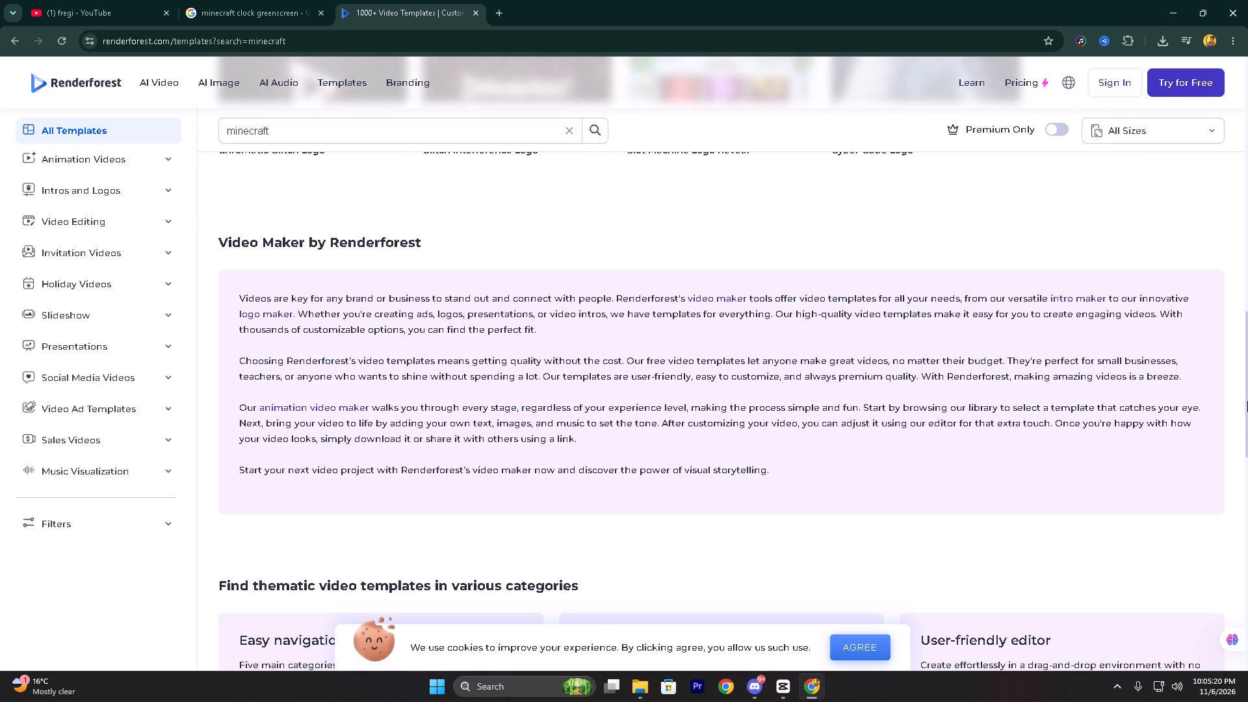
pyautogui.click(1087, 331)
pyautogui.scroll(-2, 430, 446)
pyautogui.scroll(3, 445, 457)
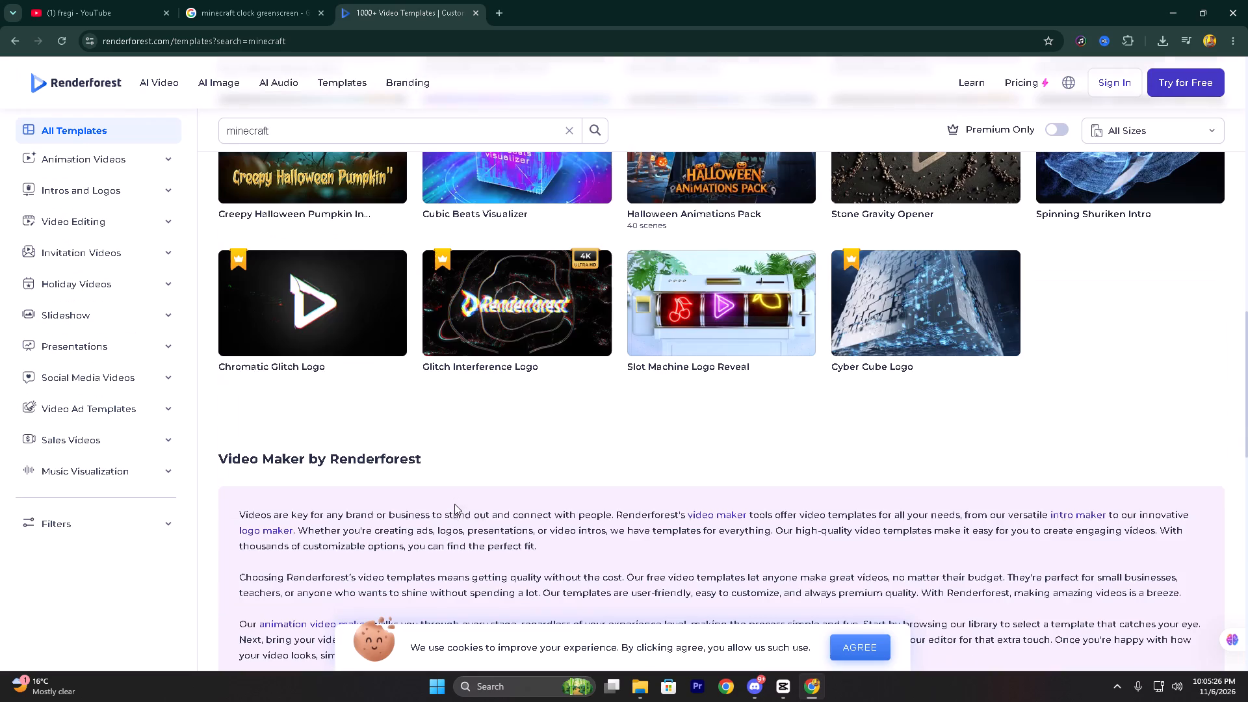
pyautogui.scroll(1, 746, 406)
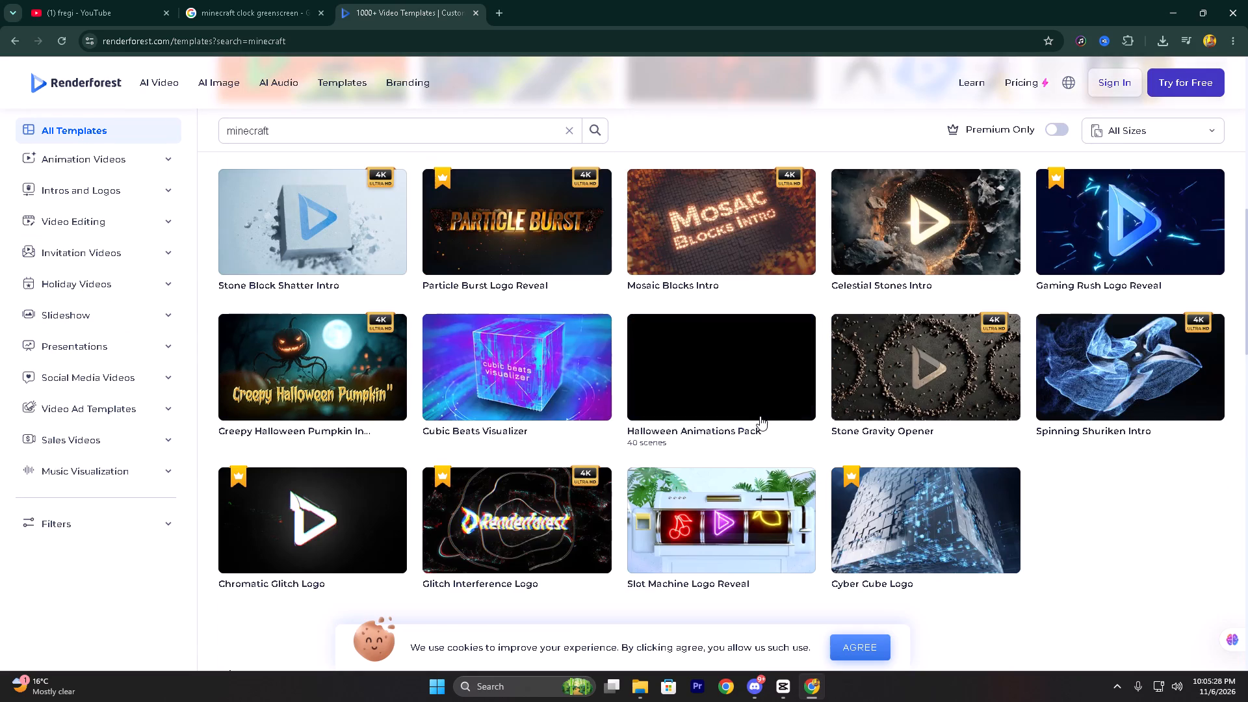
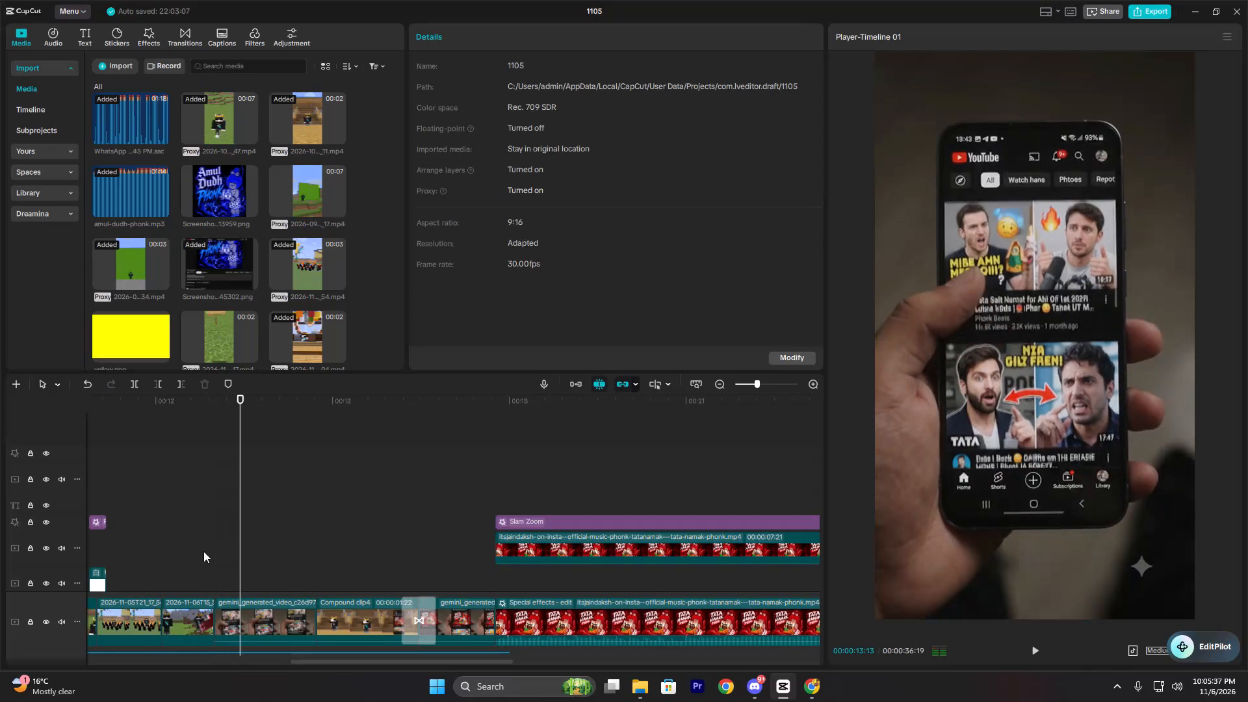
# Play back the timeline from the Minecraft gameplay clip into the phone-in-hand YouTube clip to review the cut around 13 seconds.
pyautogui.click(202, 551)
pyautogui.click(174, 548)
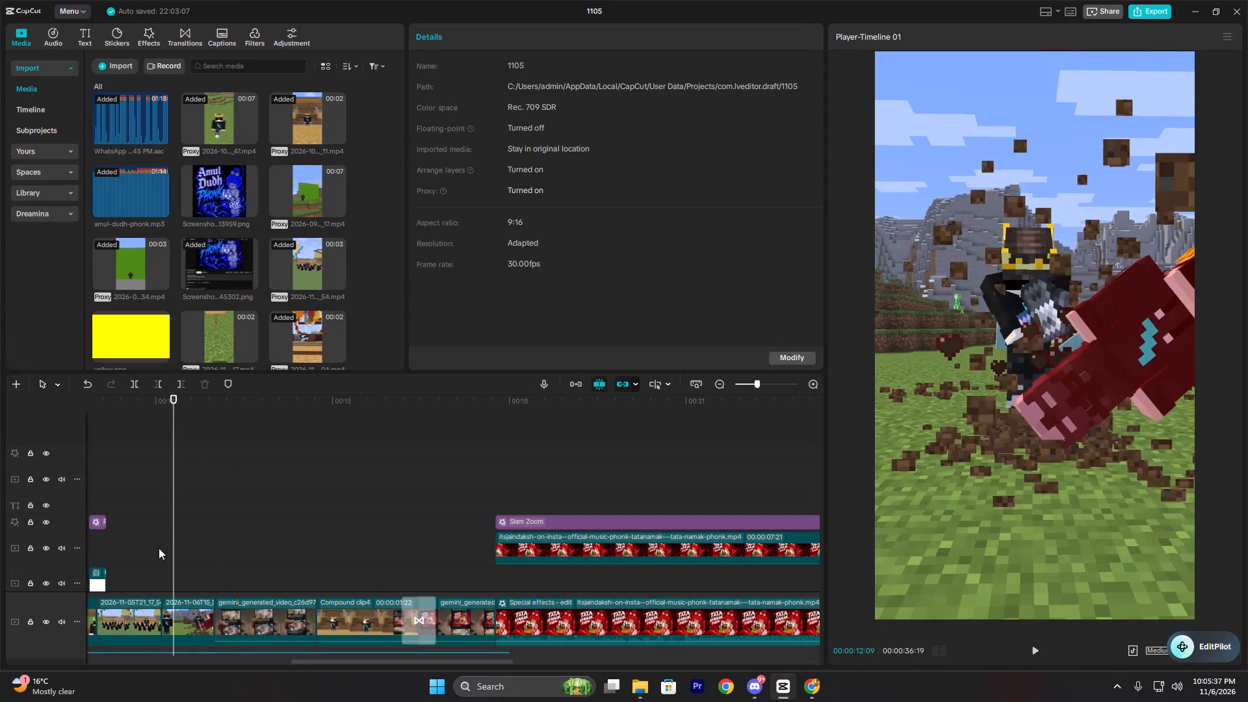
pyautogui.click(159, 548)
pyautogui.press('space')
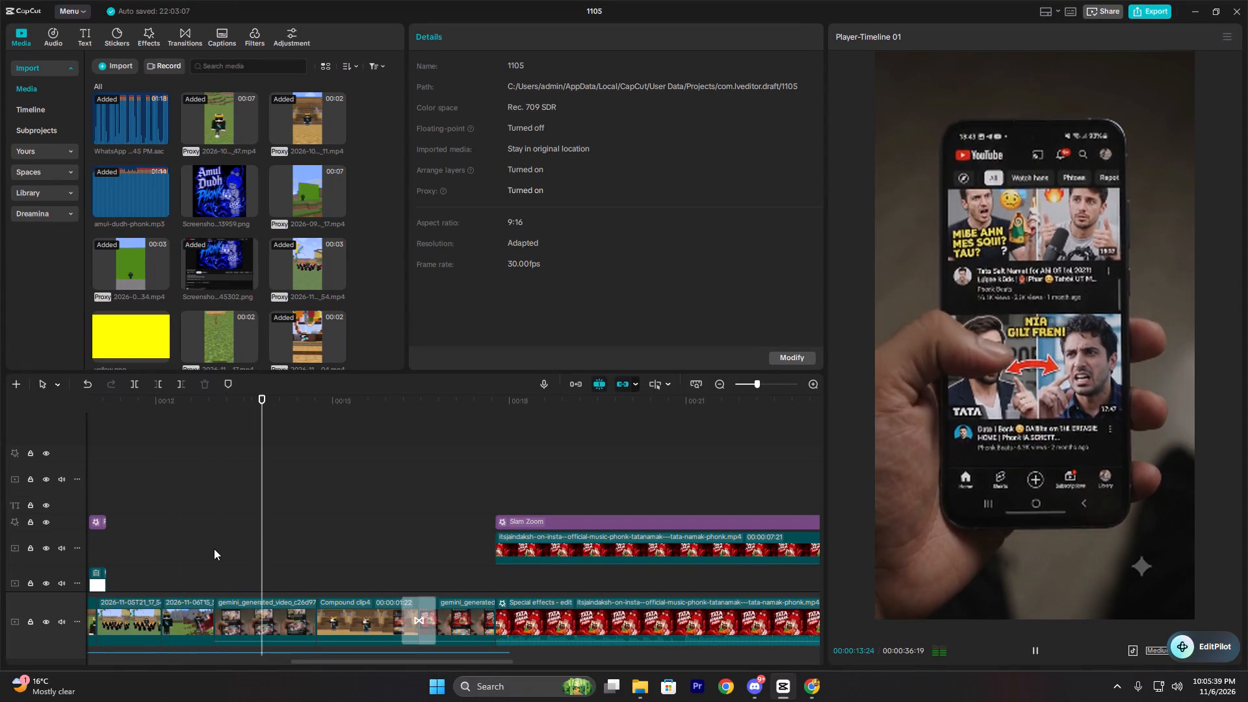
pyautogui.click(214, 549)
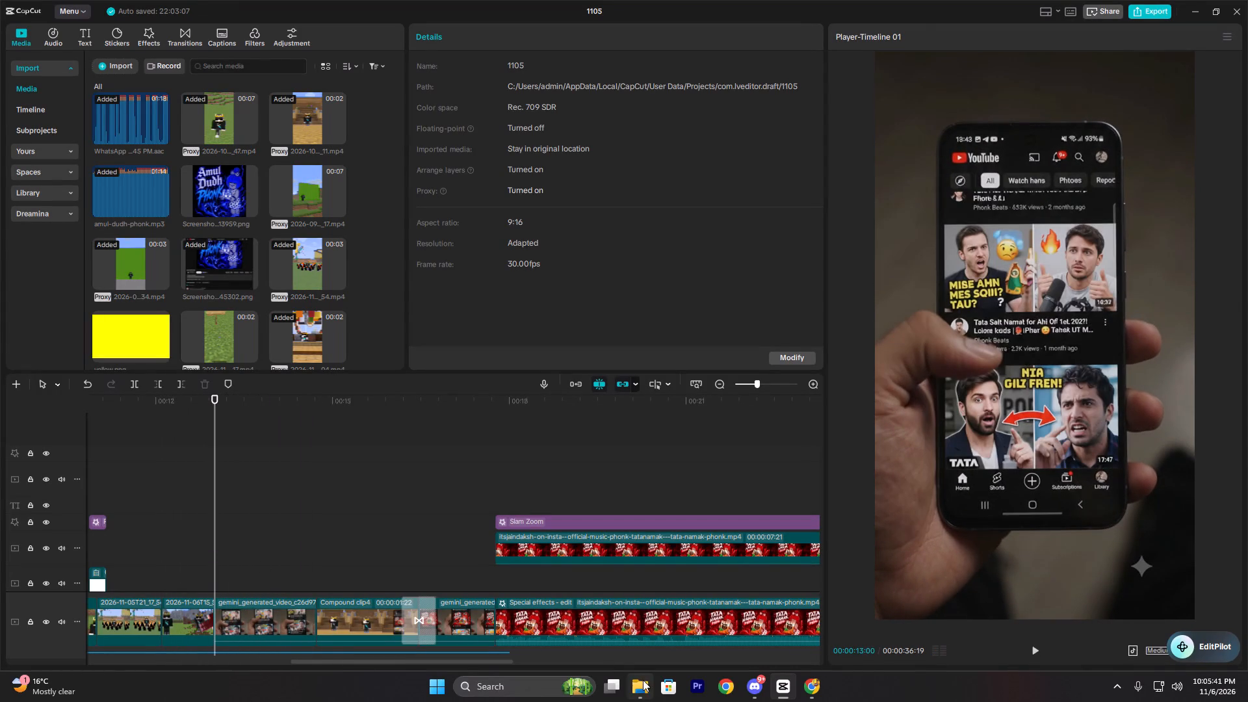
# Switch to File Explorer and look through the Videos folder, from recent recordings back to those from earlier this year, for a suitable clip.
pyautogui.click(643, 680)
pyautogui.click(64, 268)
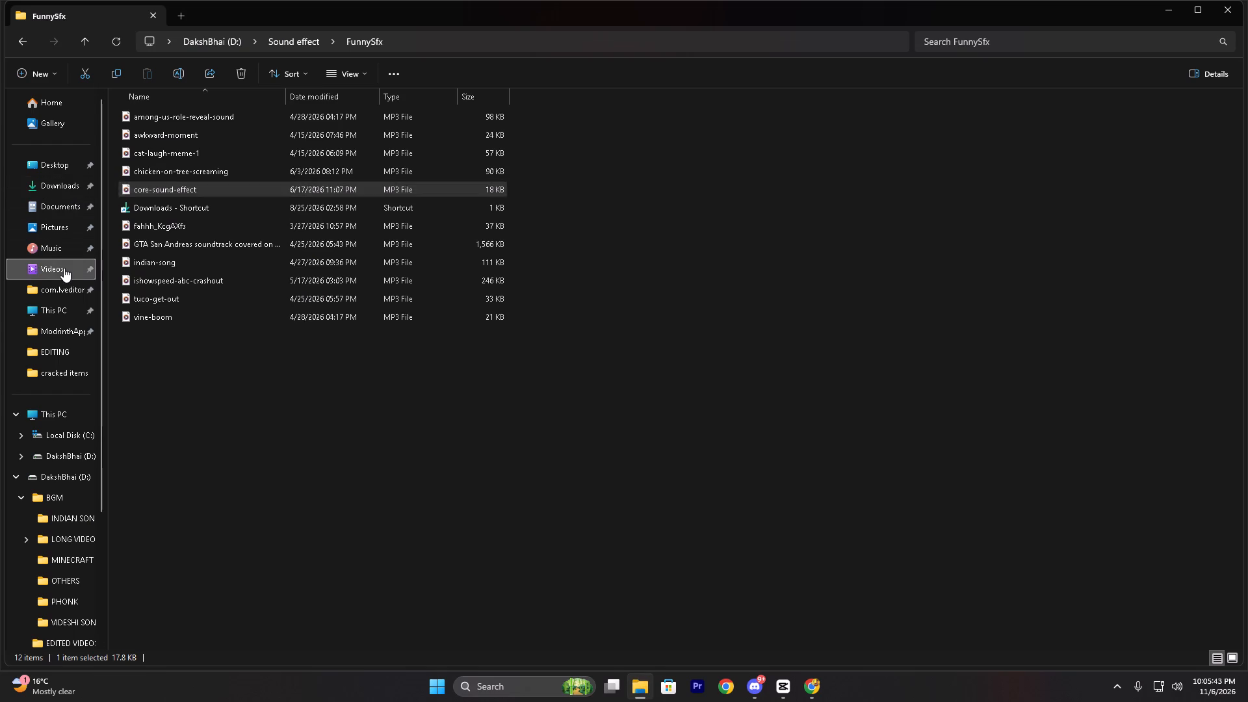
pyautogui.moveTo(1236, 135); pyautogui.dragTo(1241, 207)
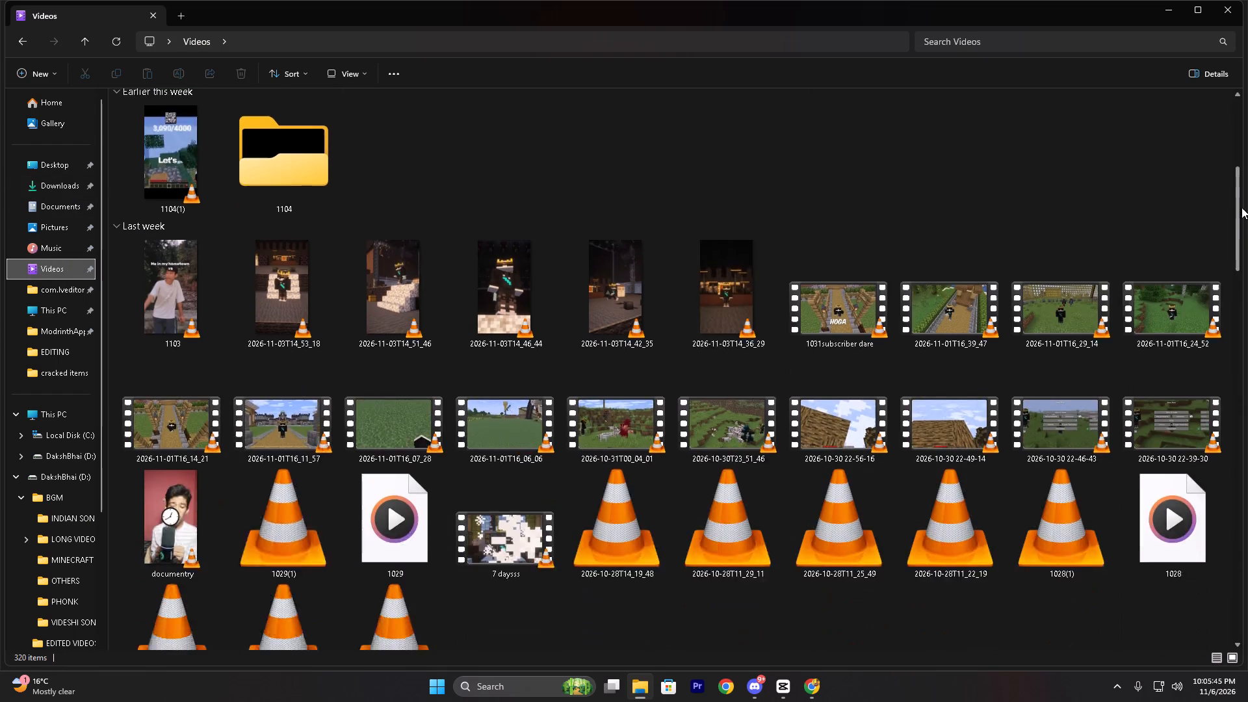
pyautogui.moveTo(1241, 207); pyautogui.dragTo(1238, 317)
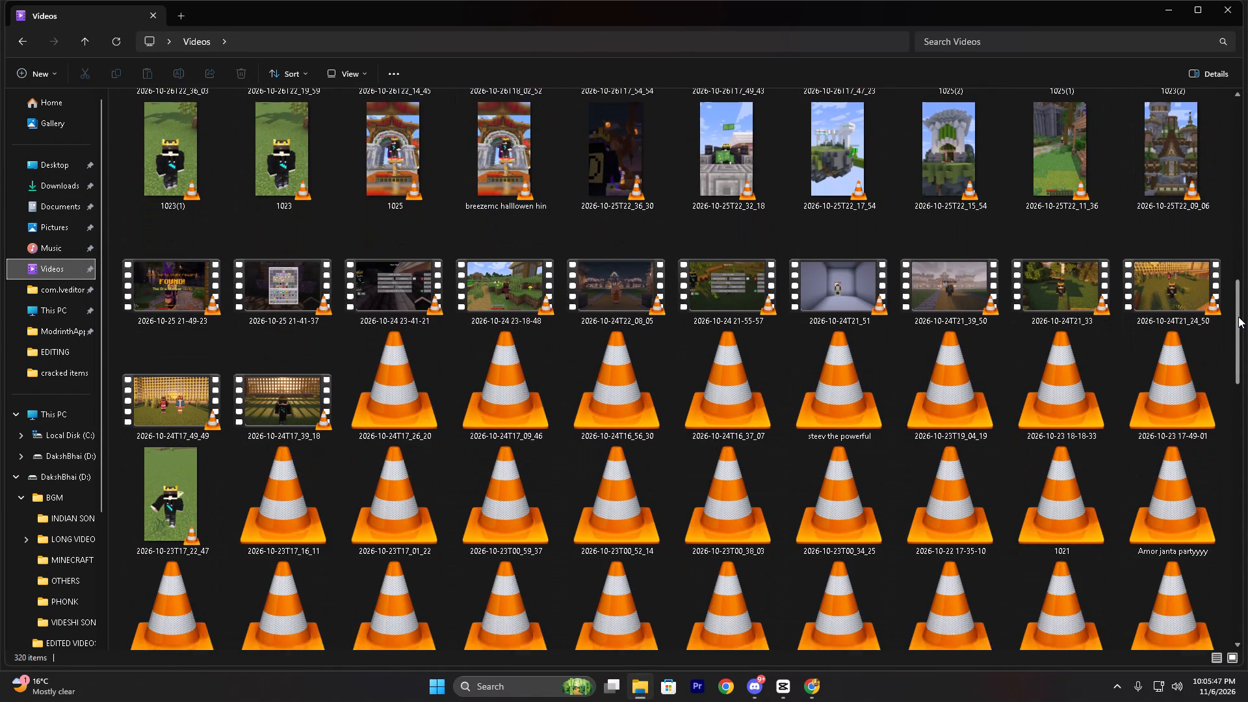
pyautogui.moveTo(1238, 317); pyautogui.dragTo(1236, 344)
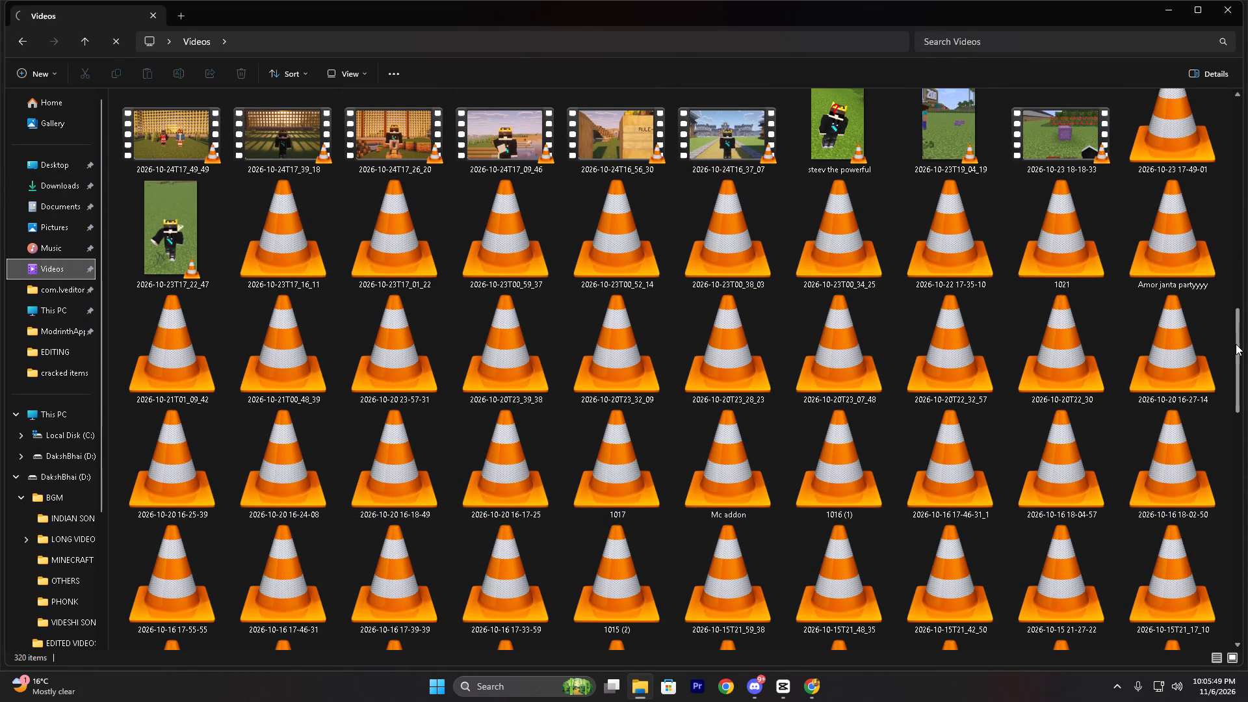
pyautogui.moveTo(1236, 344); pyautogui.dragTo(1236, 352)
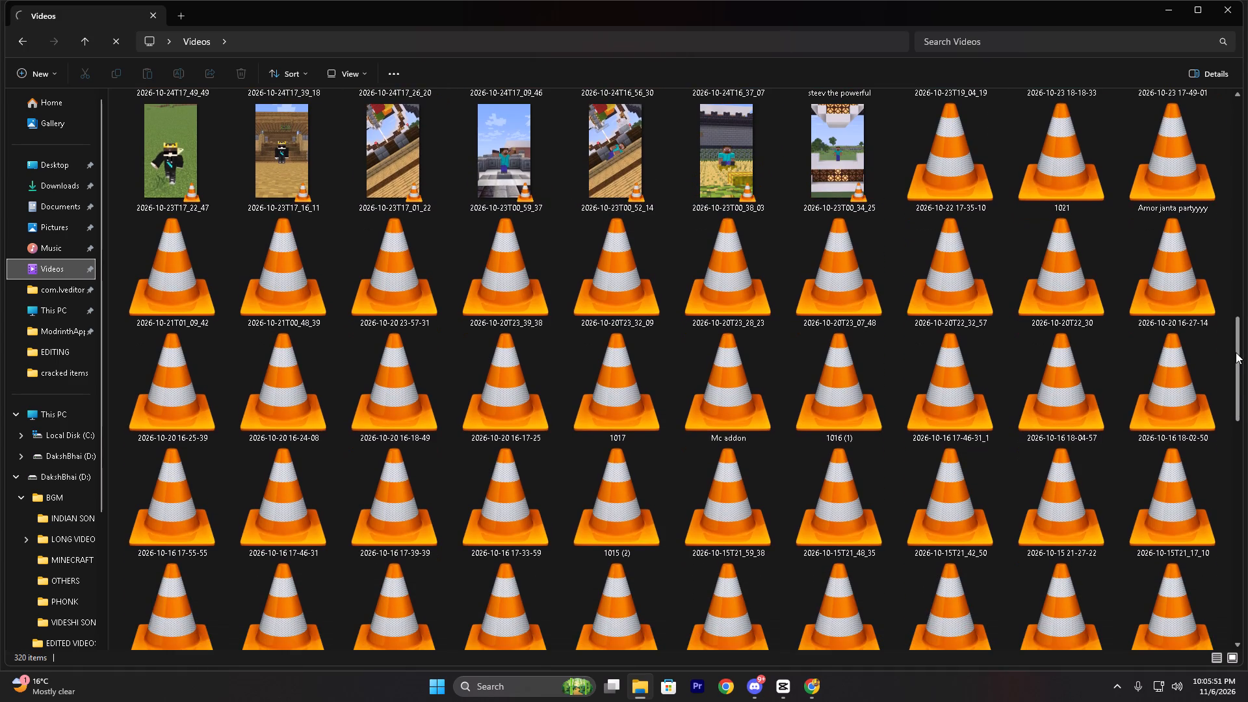
pyautogui.moveTo(1236, 352); pyautogui.dragTo(1237, 394)
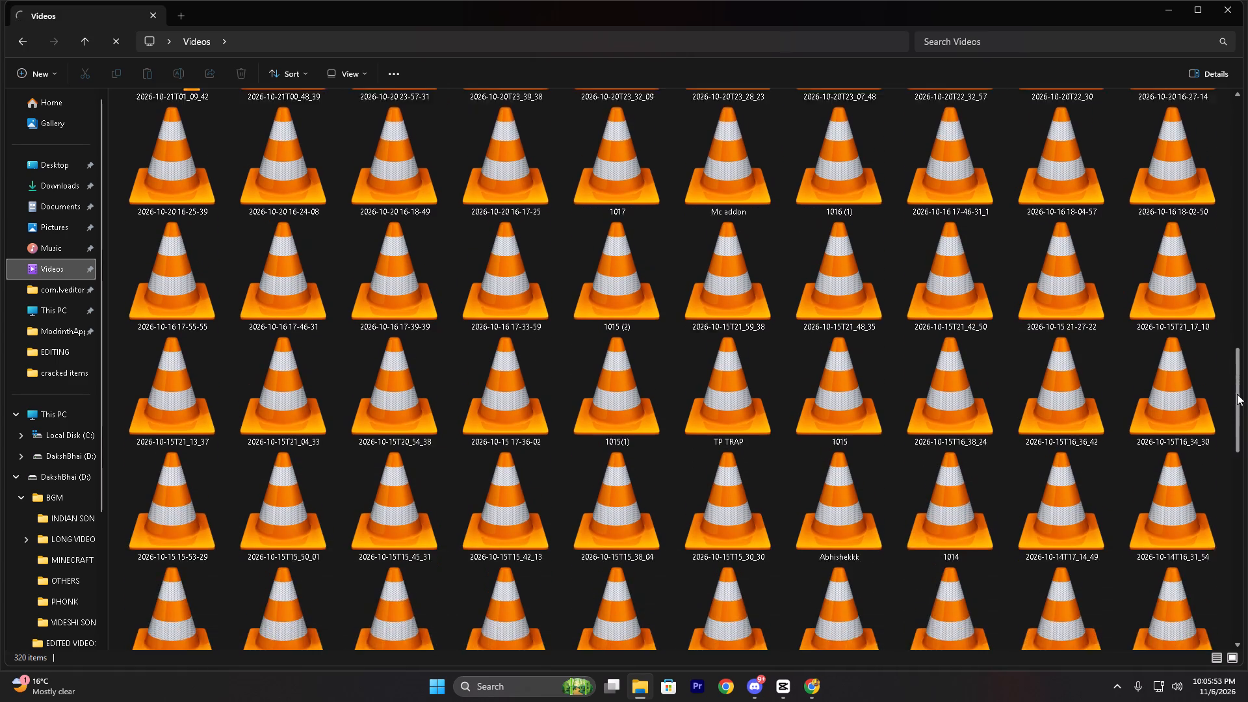
pyautogui.moveTo(1237, 394); pyautogui.dragTo(1225, 592)
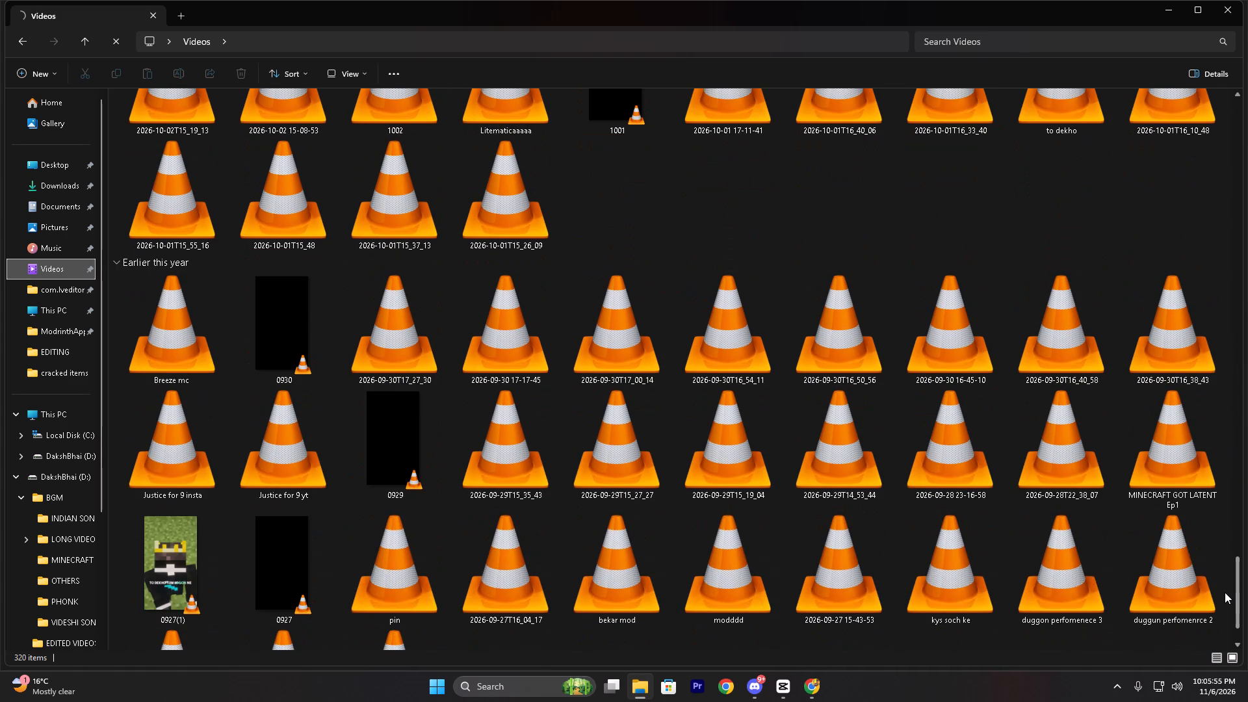
pyautogui.moveTo(1225, 592); pyautogui.dragTo(1245, 613)
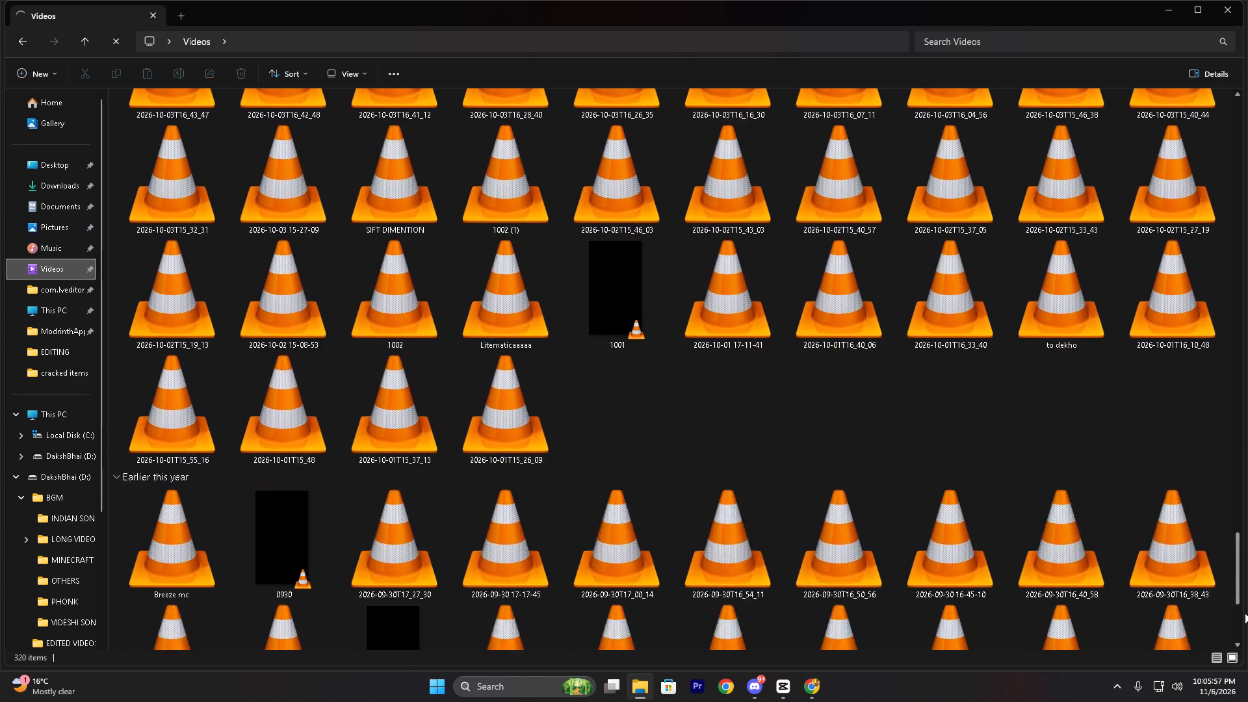
pyautogui.moveTo(1245, 613); pyautogui.dragTo(1247, 701)
pyautogui.scroll(-10, 909, 441)
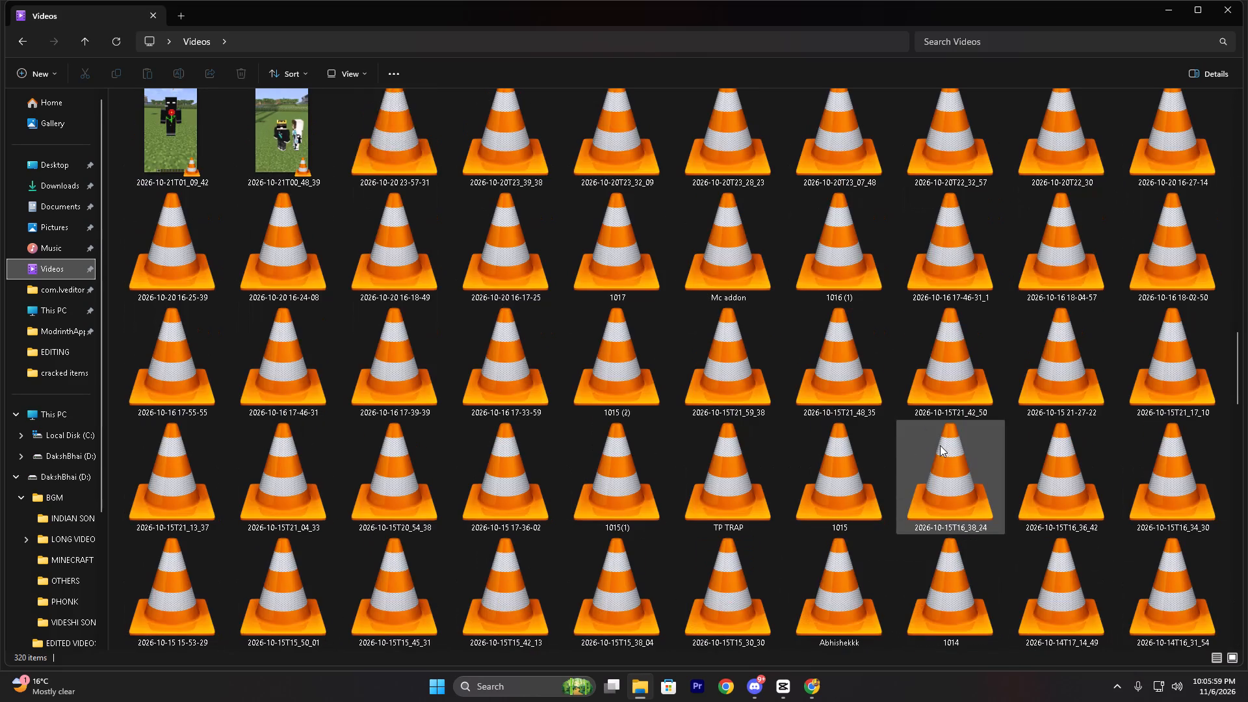
pyautogui.scroll(3, 807, 409)
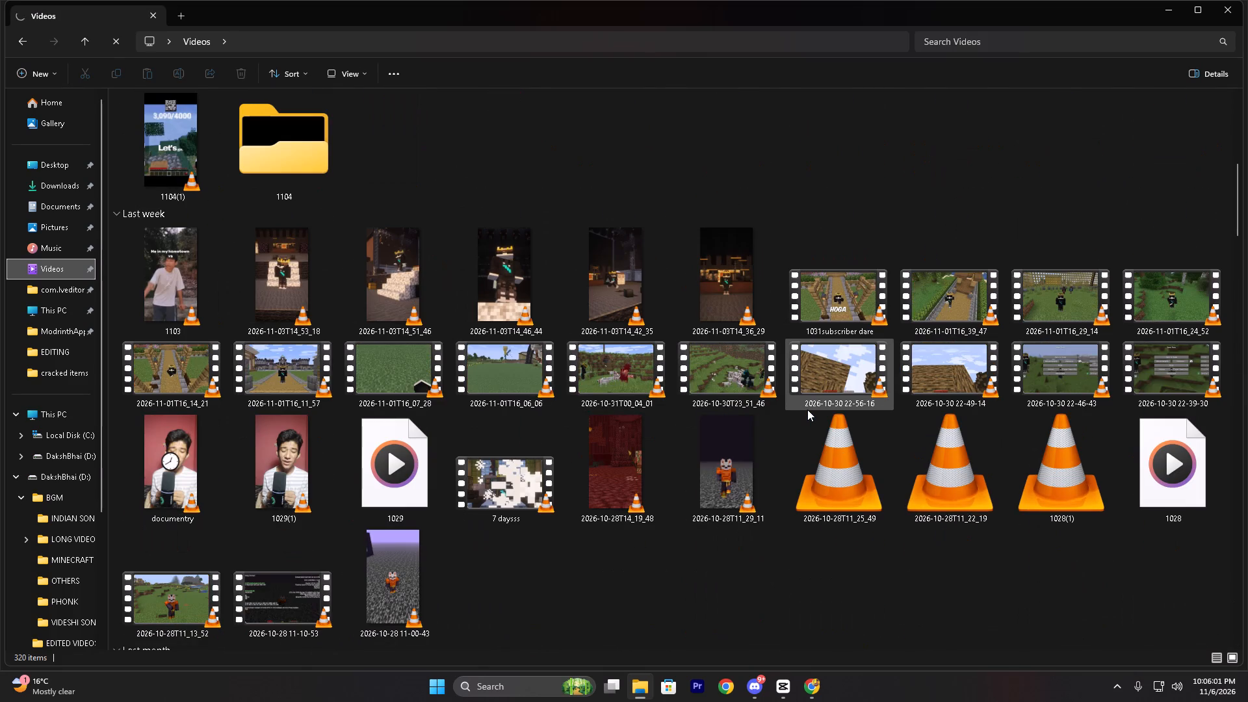
pyautogui.scroll(-3, 807, 409)
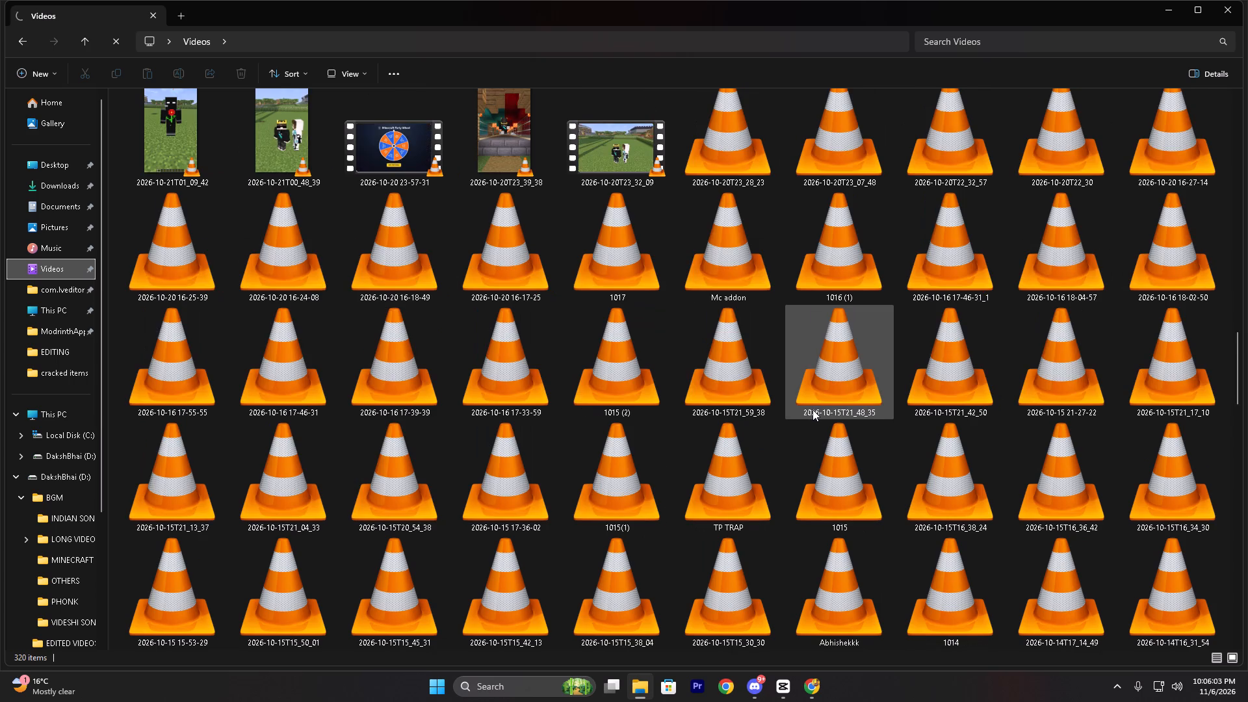
pyautogui.moveTo(1241, 370); pyautogui.dragTo(1208, 582)
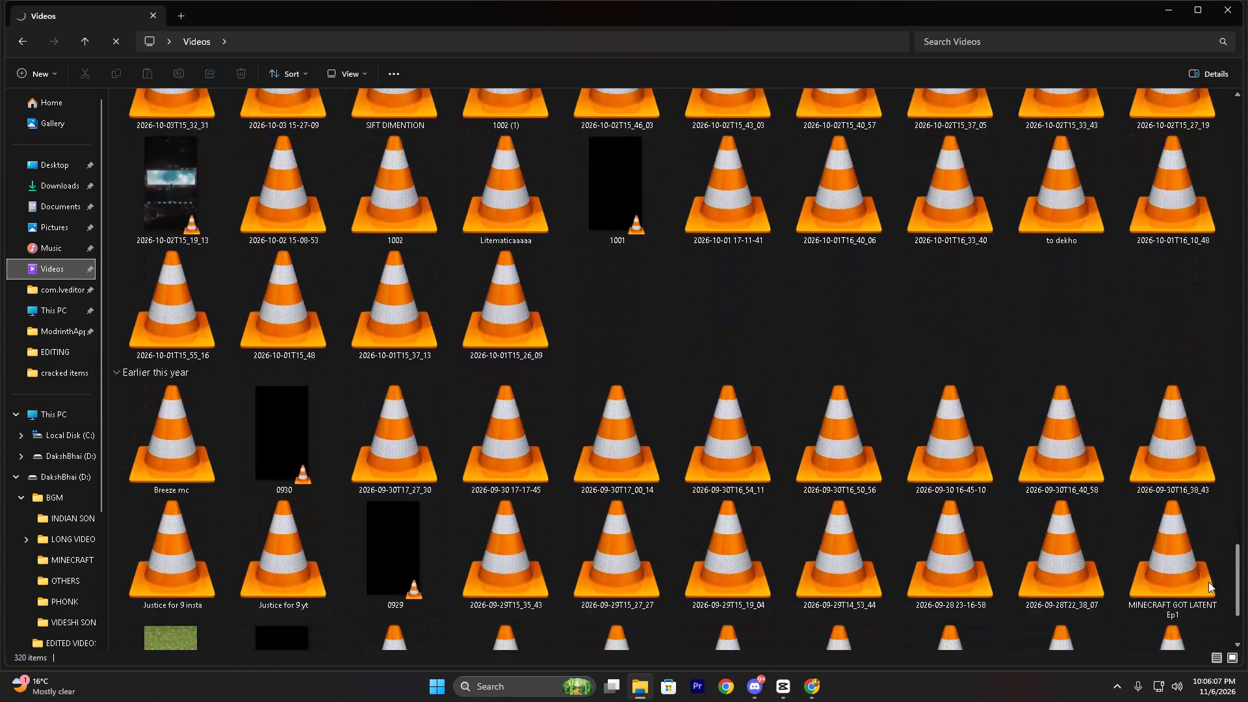
pyautogui.moveTo(1208, 582); pyautogui.dragTo(1223, 608)
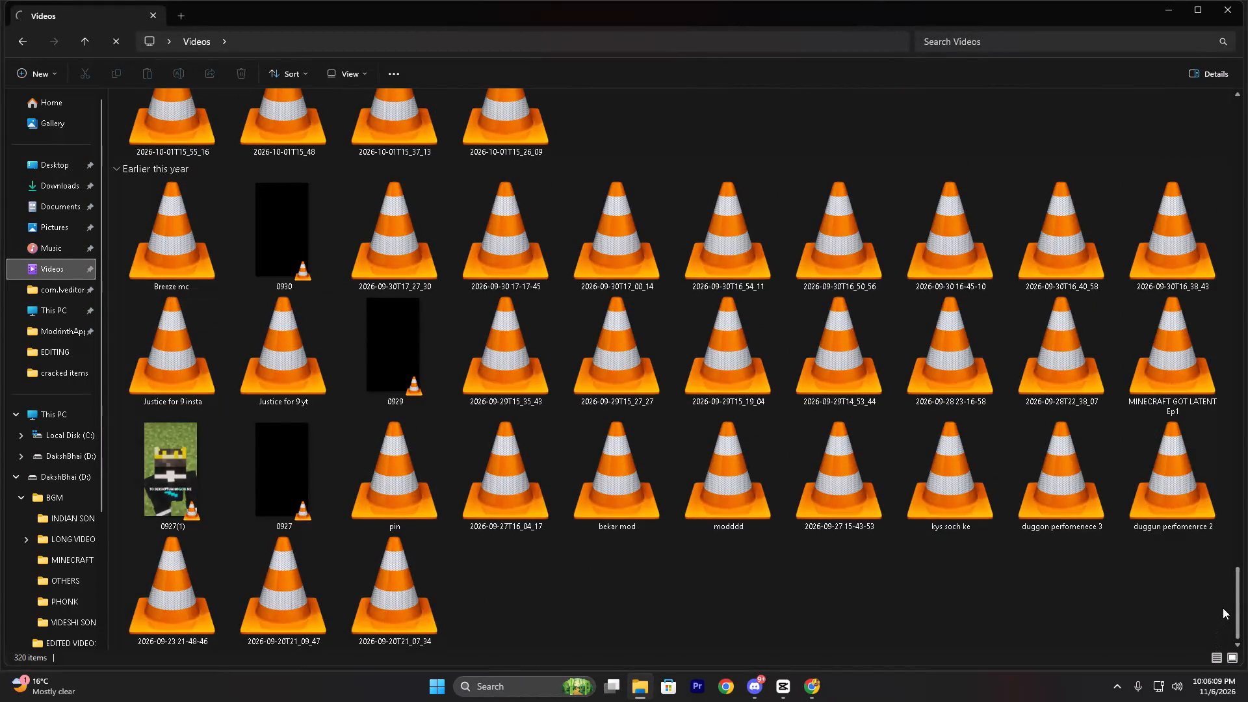
pyautogui.moveTo(1223, 608); pyautogui.dragTo(1236, 584)
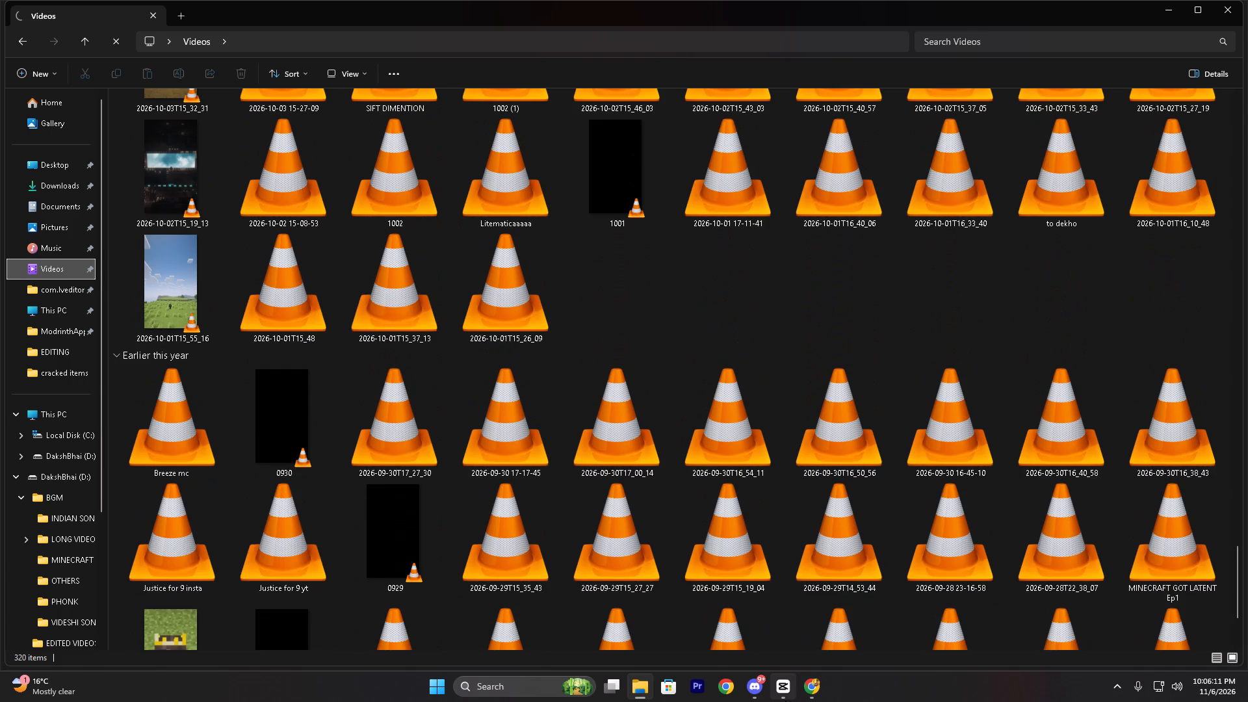
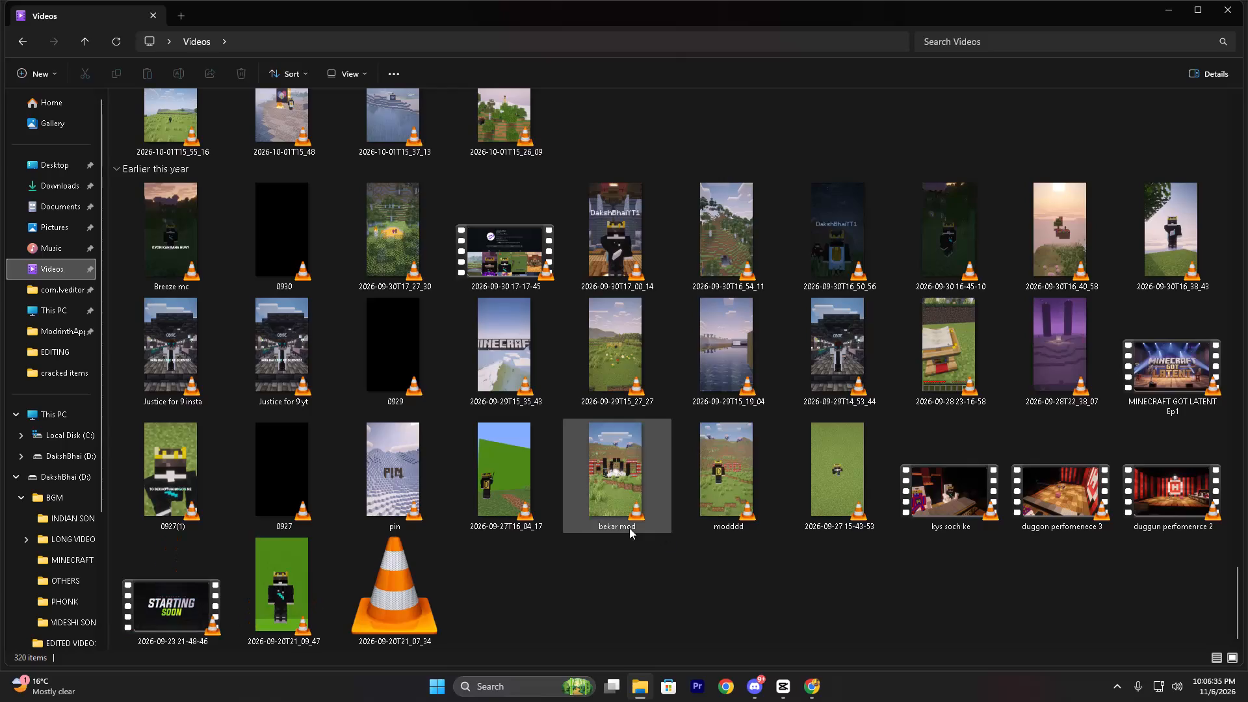
# Look through the early October and earlier-this-year recordings in the Videos folder for a suitable clip.
pyautogui.scroll(1, 591, 523)
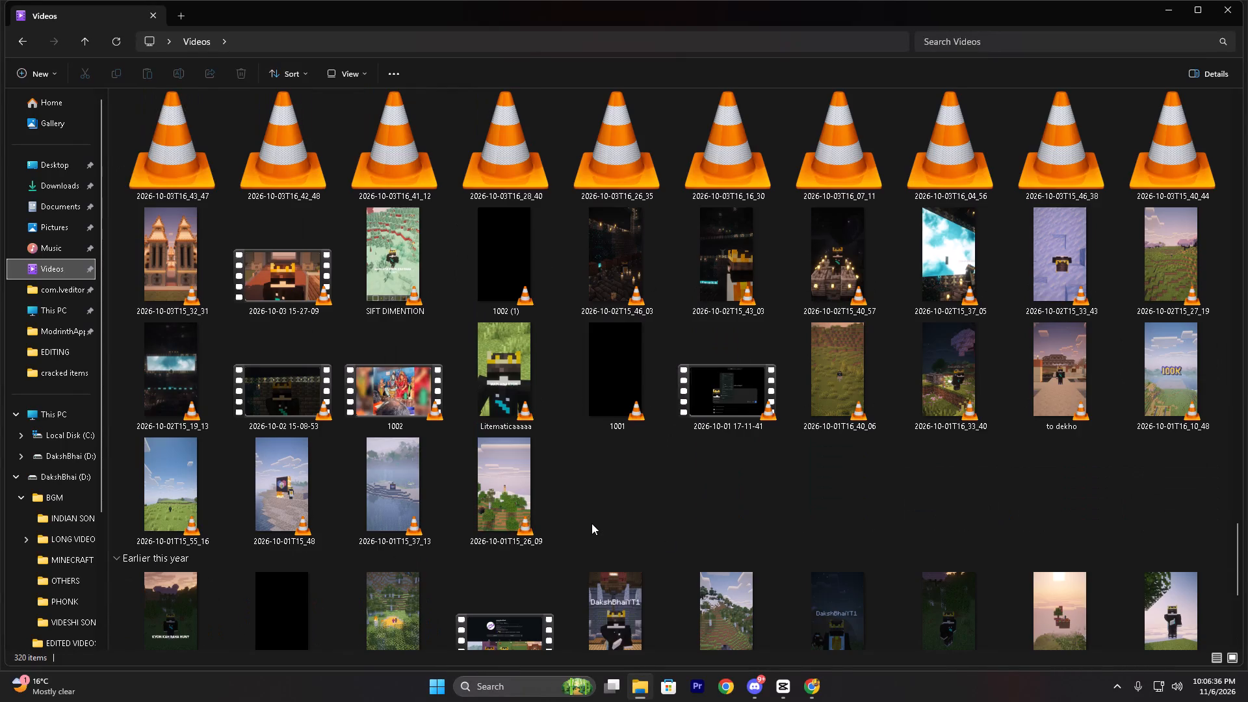
pyautogui.scroll(1, 591, 523)
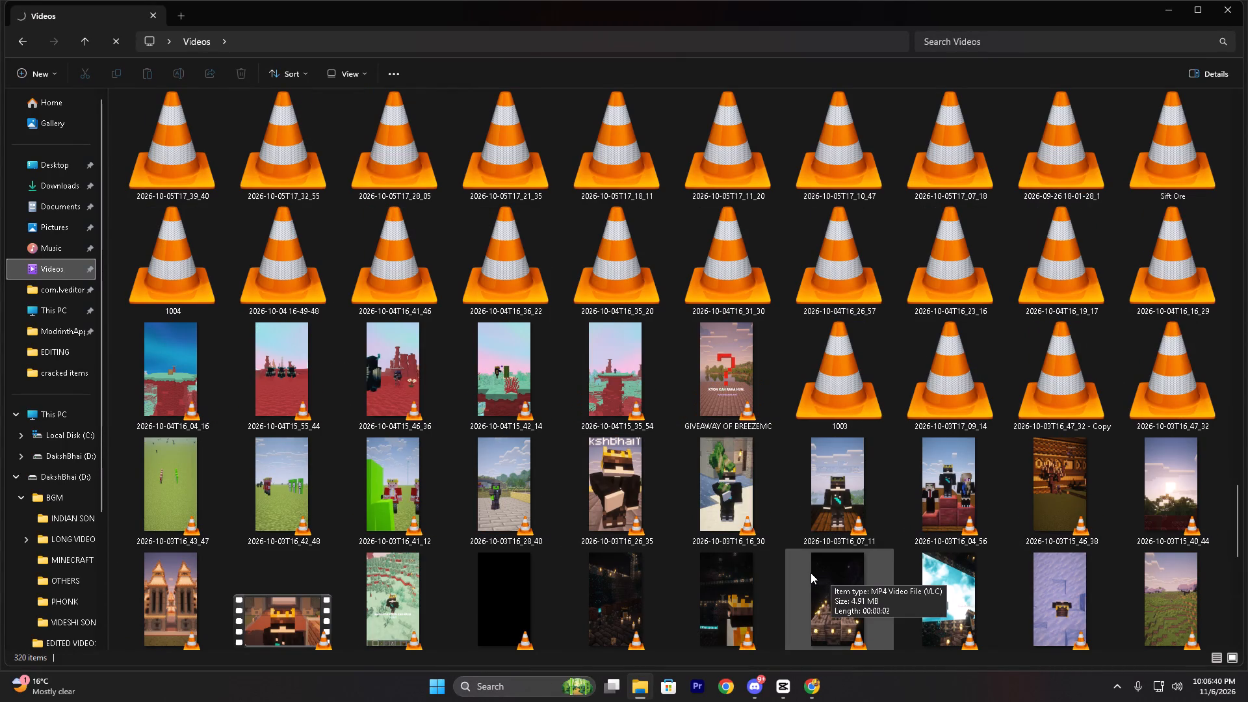
pyautogui.scroll(1, 805, 570)
pyautogui.scroll(-11, 805, 570)
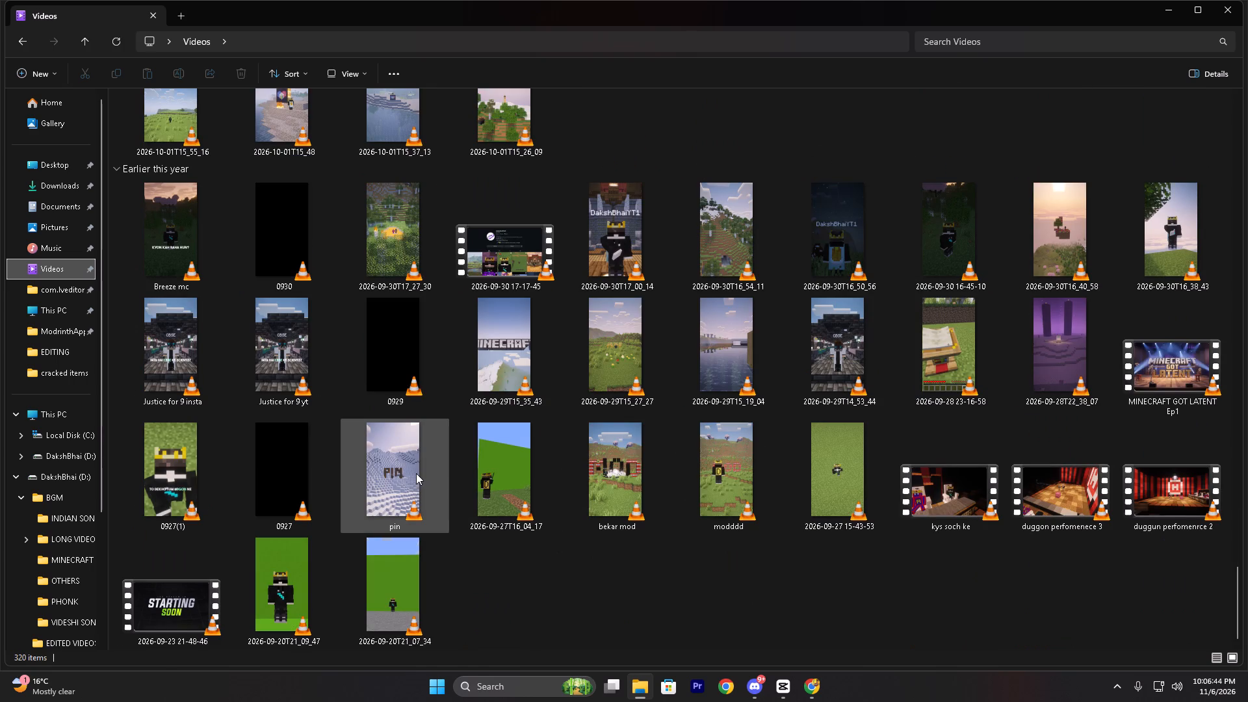
pyautogui.moveTo(946, 569); pyautogui.dragTo(1006, 547)
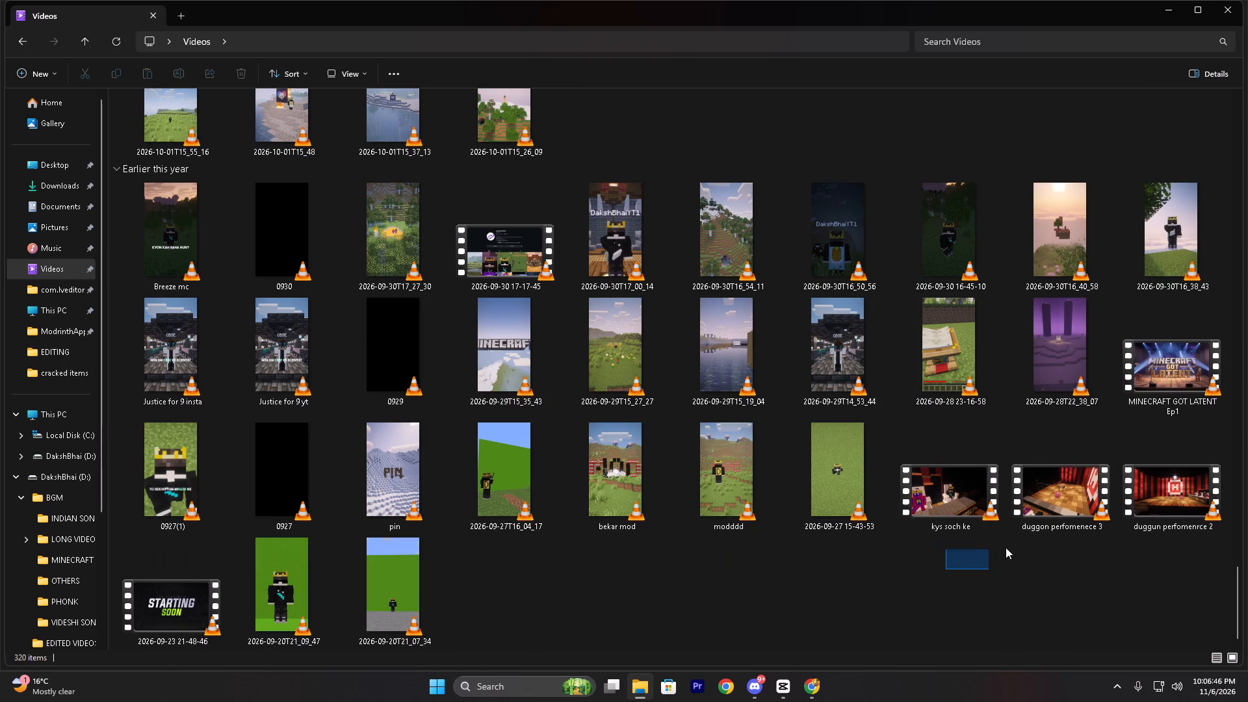
pyautogui.moveTo(1006, 547); pyautogui.dragTo(945, 577)
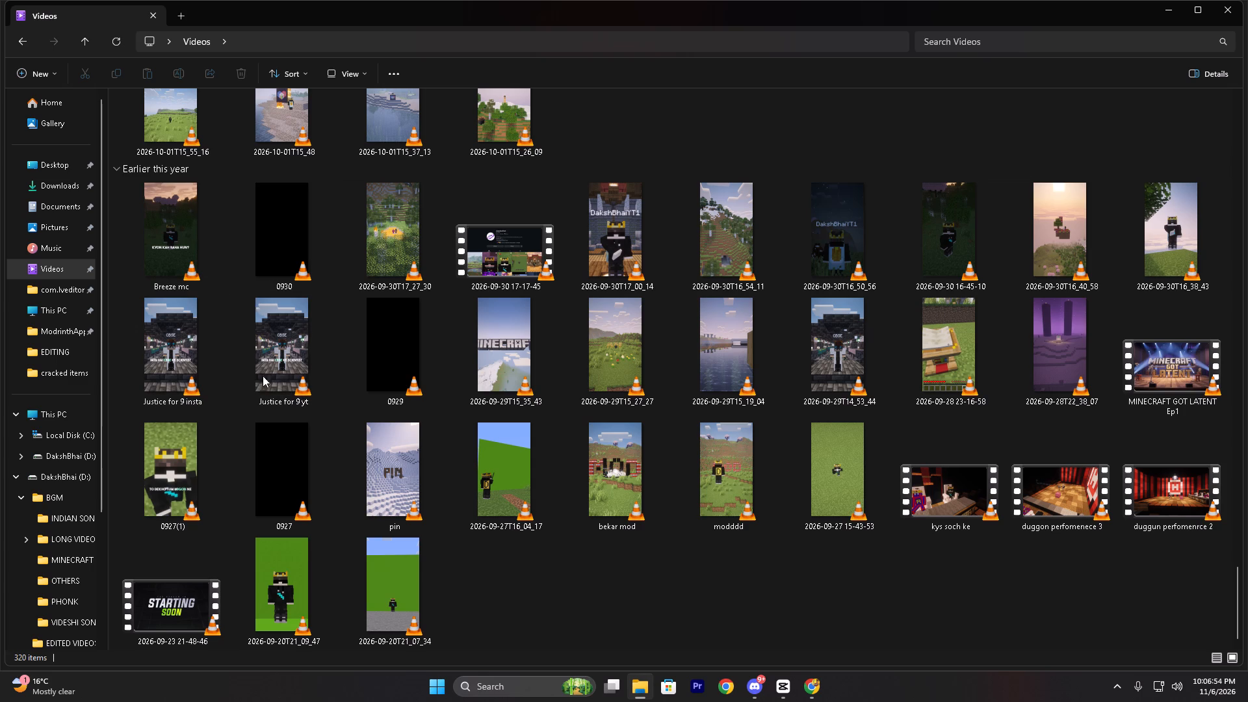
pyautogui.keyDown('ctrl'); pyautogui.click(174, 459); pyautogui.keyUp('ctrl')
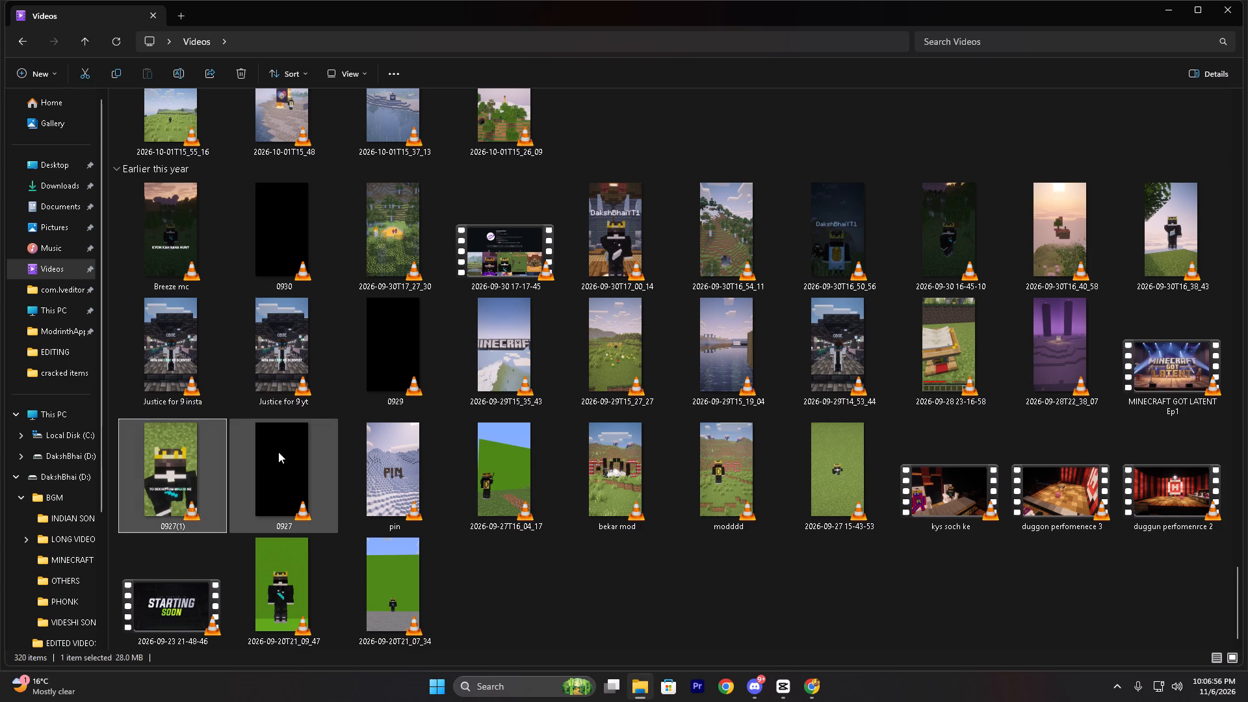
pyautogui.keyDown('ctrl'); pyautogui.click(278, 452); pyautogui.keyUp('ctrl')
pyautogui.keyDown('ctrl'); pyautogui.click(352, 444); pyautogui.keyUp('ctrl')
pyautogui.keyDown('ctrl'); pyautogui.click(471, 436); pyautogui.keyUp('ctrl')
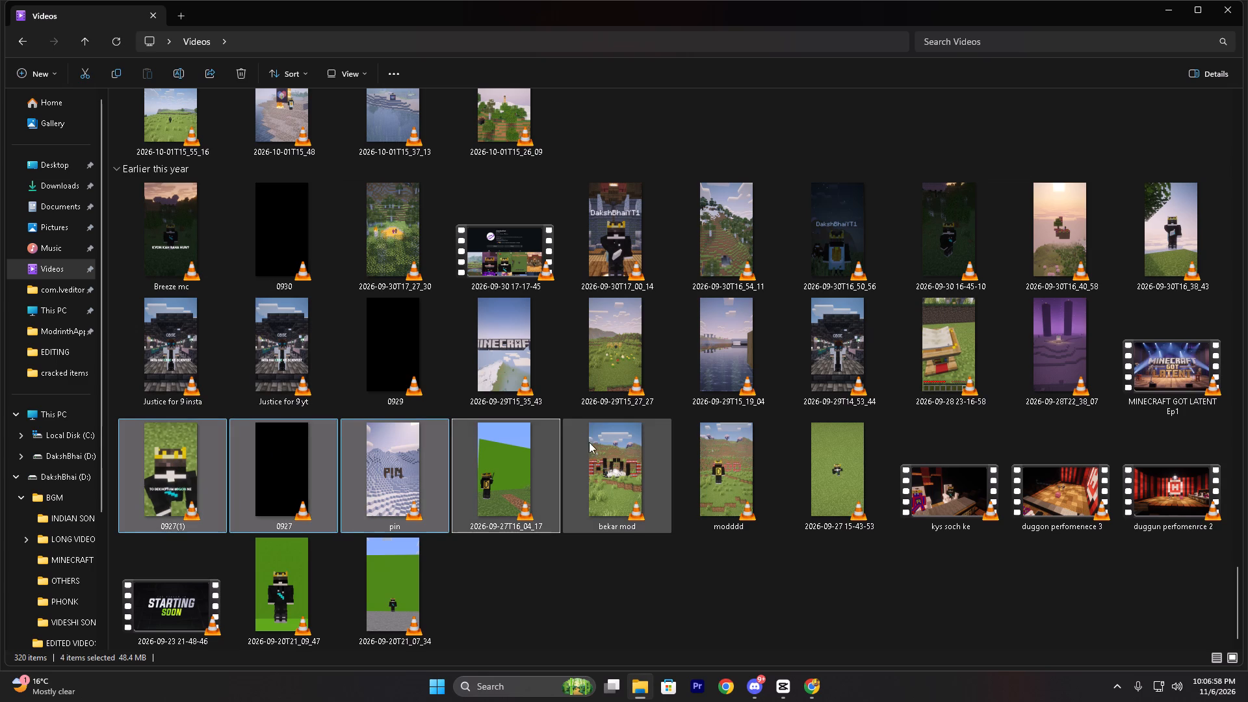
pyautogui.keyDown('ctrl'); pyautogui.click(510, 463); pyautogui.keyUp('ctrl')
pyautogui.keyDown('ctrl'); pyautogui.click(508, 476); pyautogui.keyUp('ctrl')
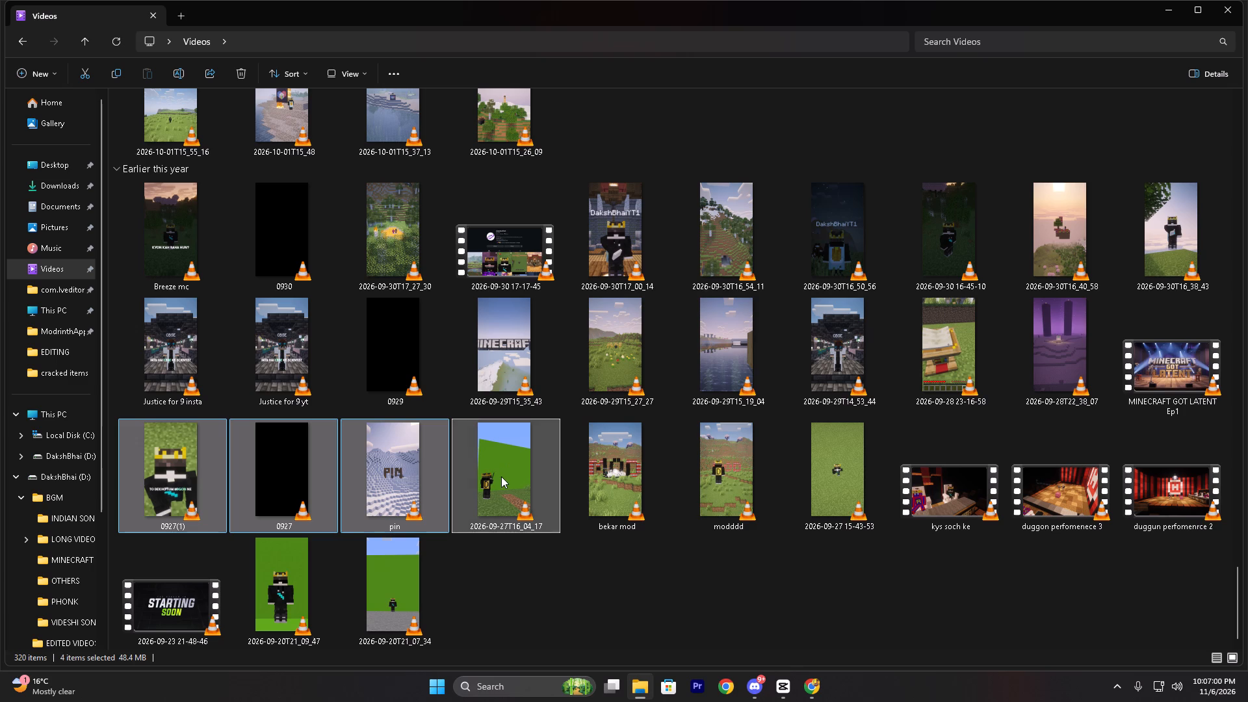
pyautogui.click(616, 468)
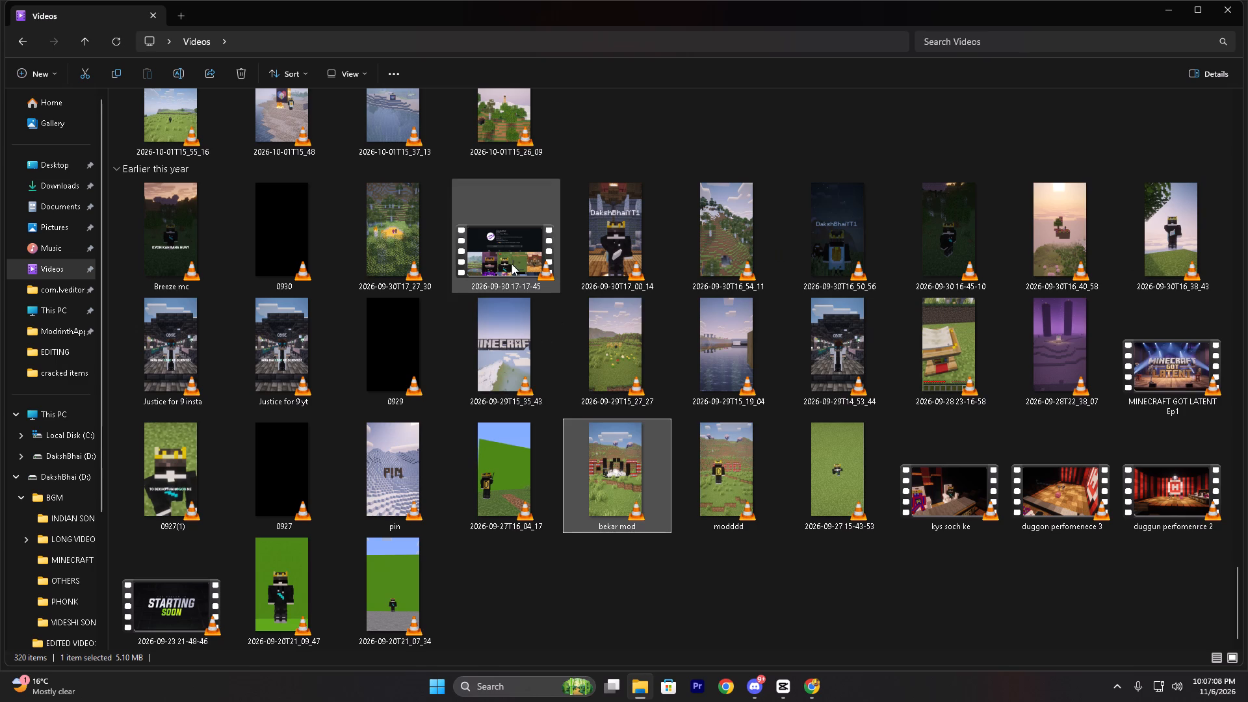
# Examine the video thumbnails from the oldest recordings forward to mid-October for a usable character clip.
pyautogui.moveTo(1241, 194); pyautogui.dragTo(1187, 213)
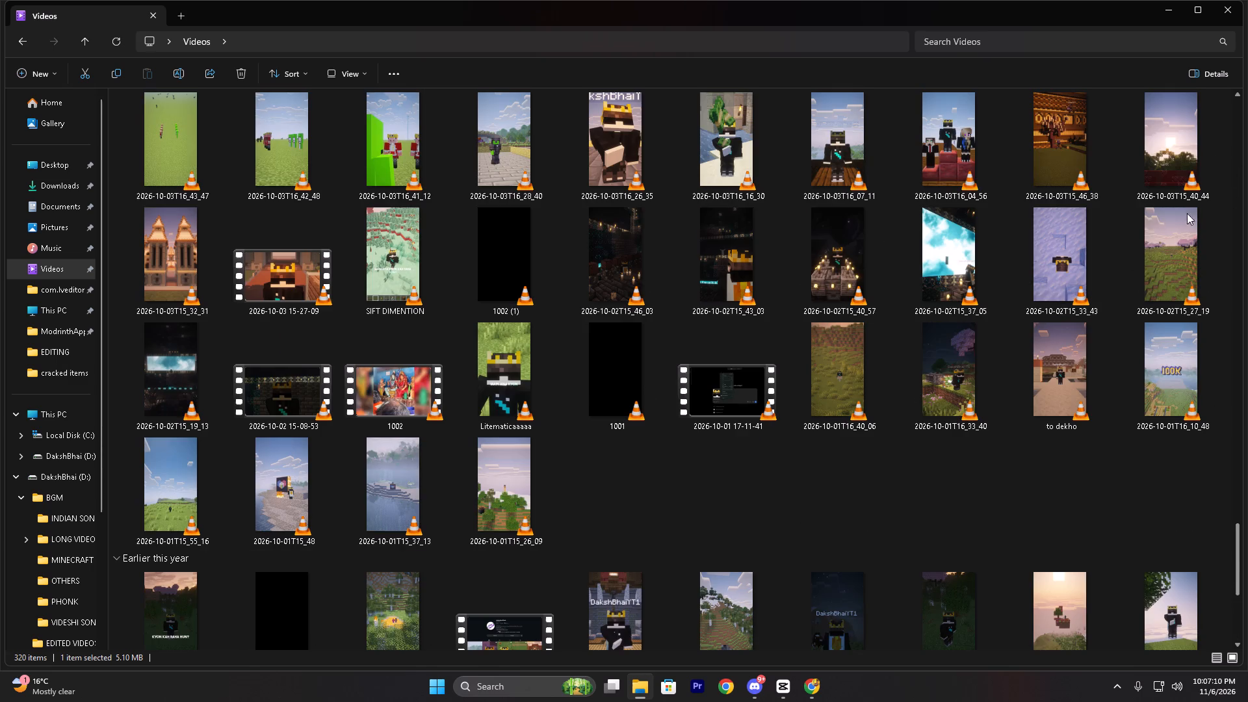
pyautogui.moveTo(1187, 213); pyautogui.dragTo(1115, 229)
pyautogui.scroll(-5, 1101, 356)
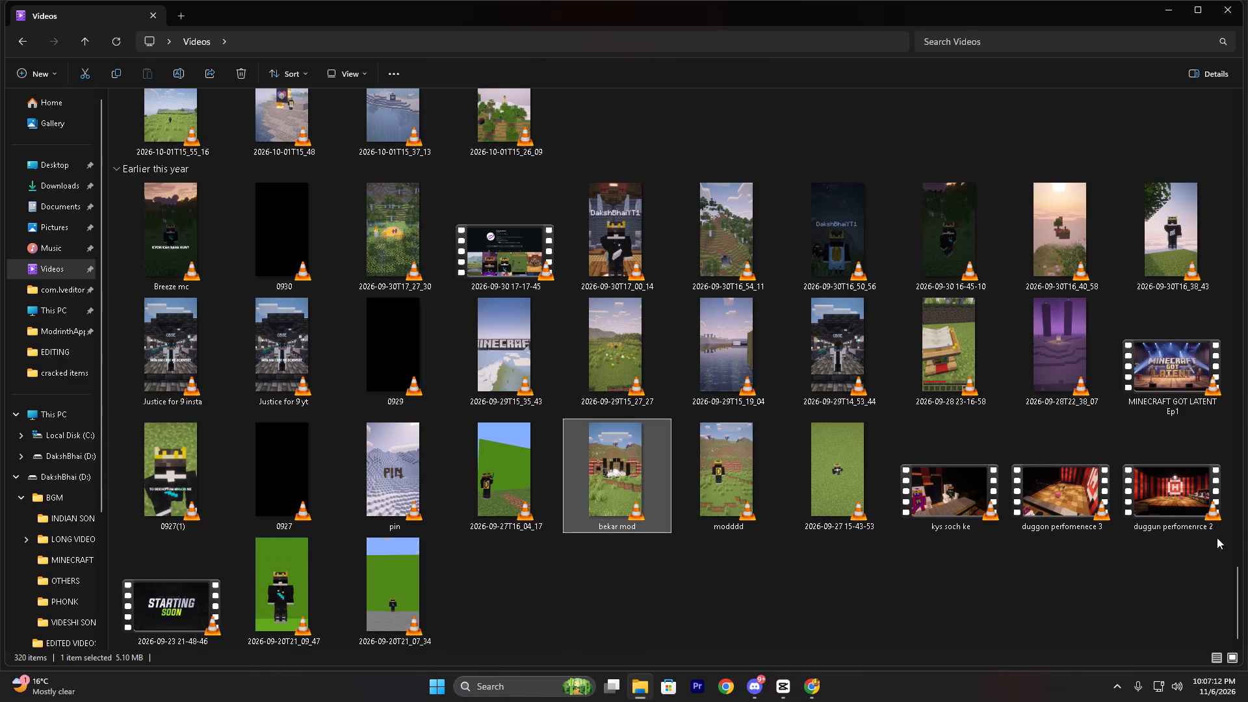
pyautogui.moveTo(1240, 448); pyautogui.dragTo(1179, 431)
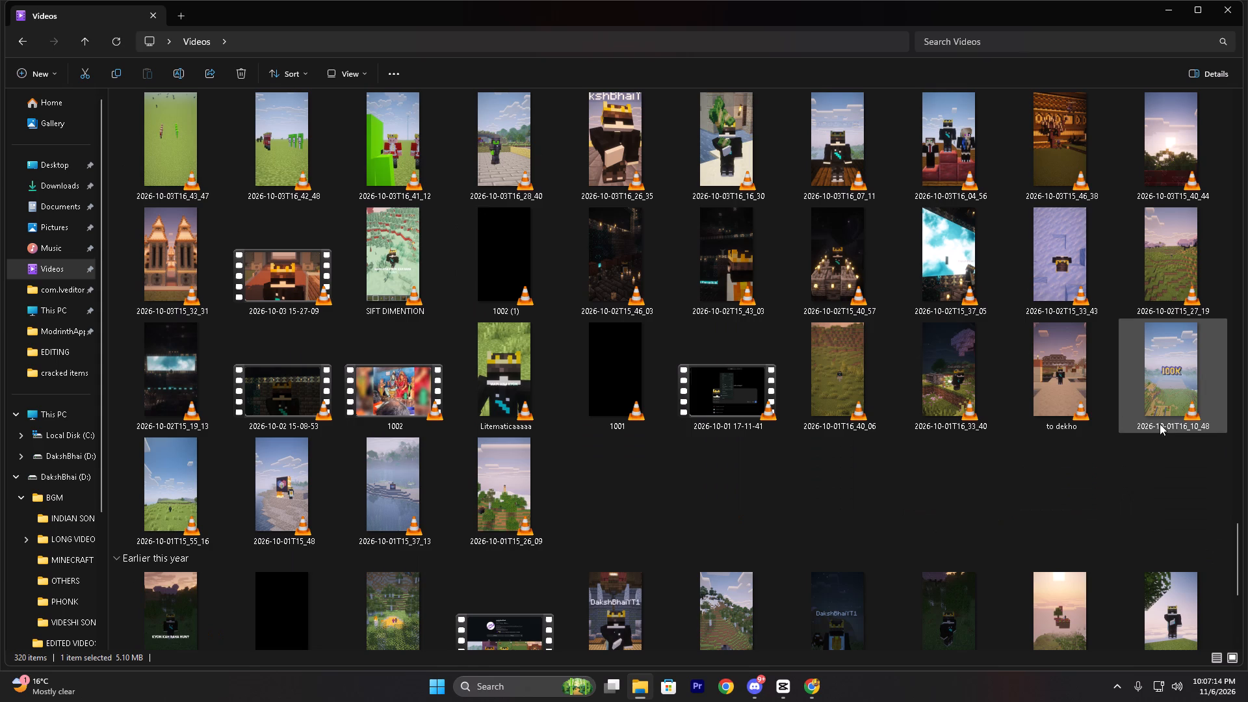
pyautogui.scroll(1, 571, 391)
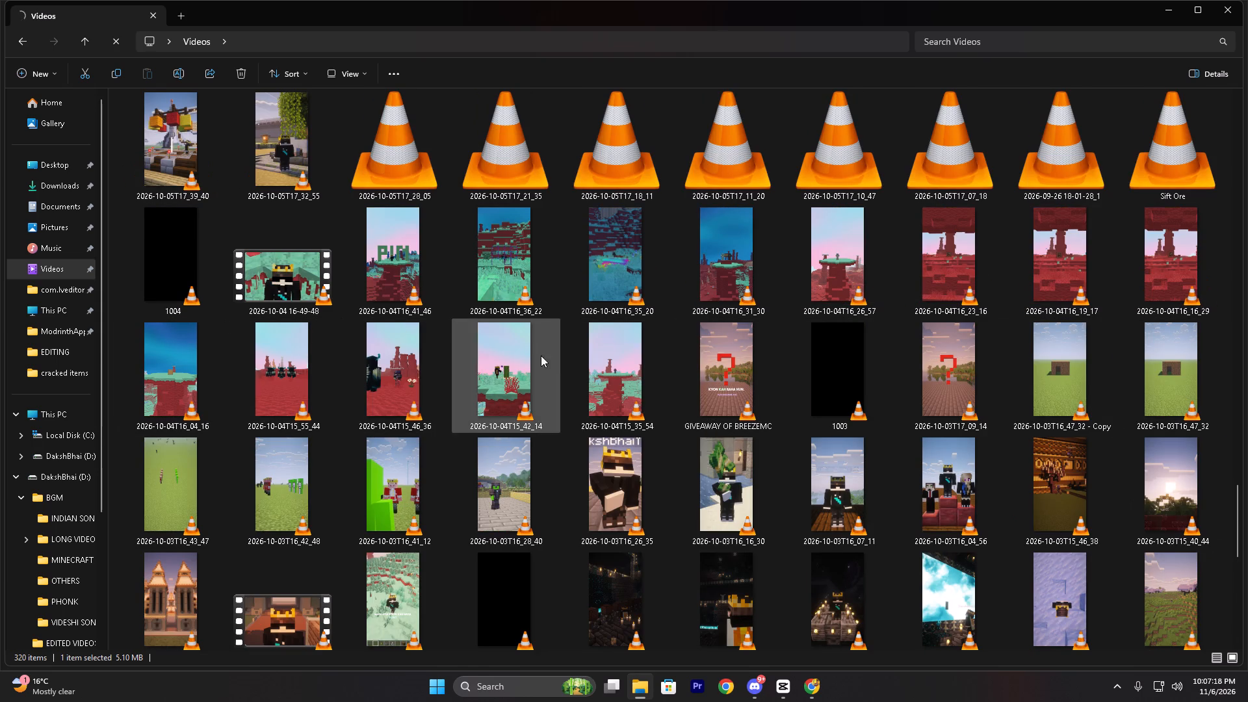
pyautogui.scroll(1, 837, 396)
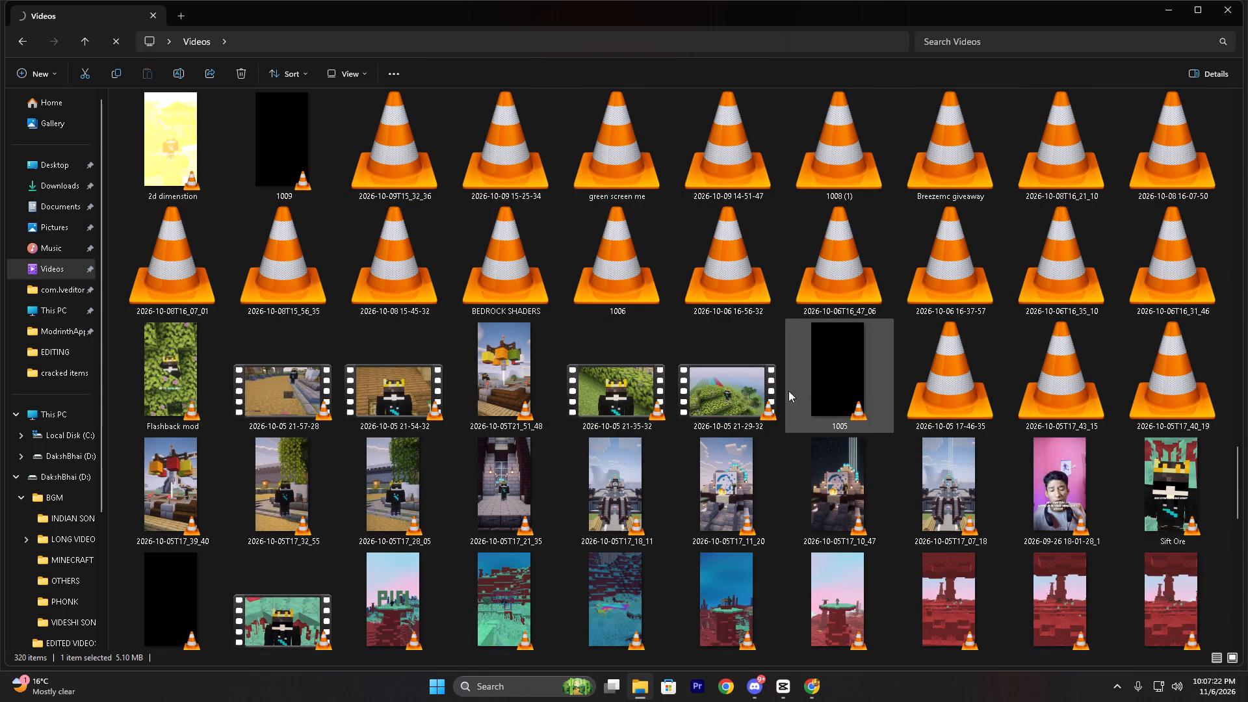
pyautogui.scroll(1, 996, 409)
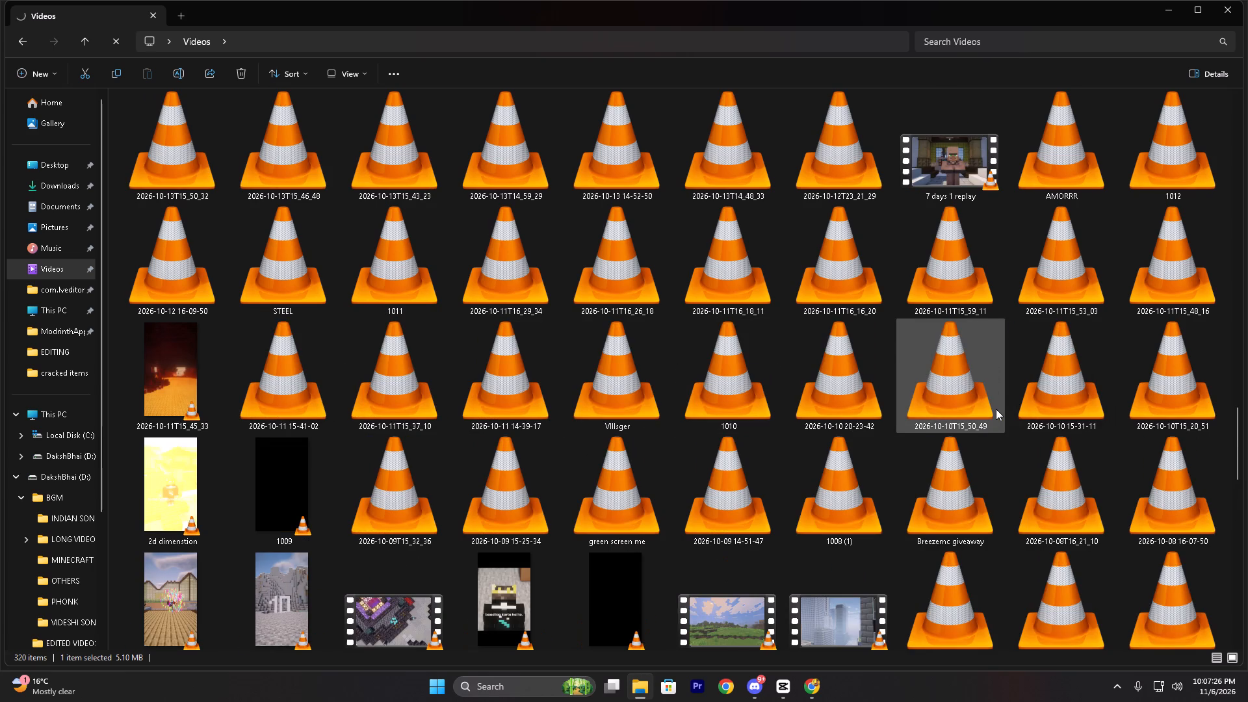
pyautogui.scroll(-1, 993, 409)
pyautogui.scroll(1, 965, 406)
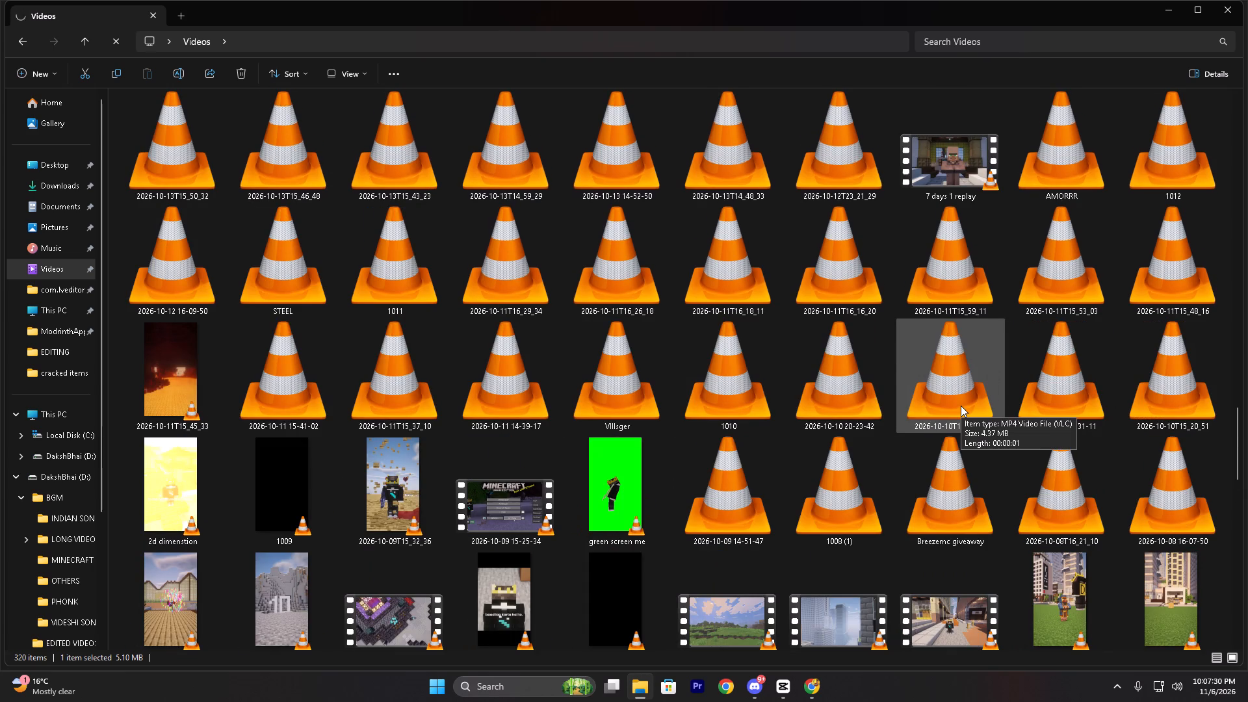
# Pick the "green screen me" video in the Videos folder and bring up its file options.
pyautogui.rightClick(617, 468)
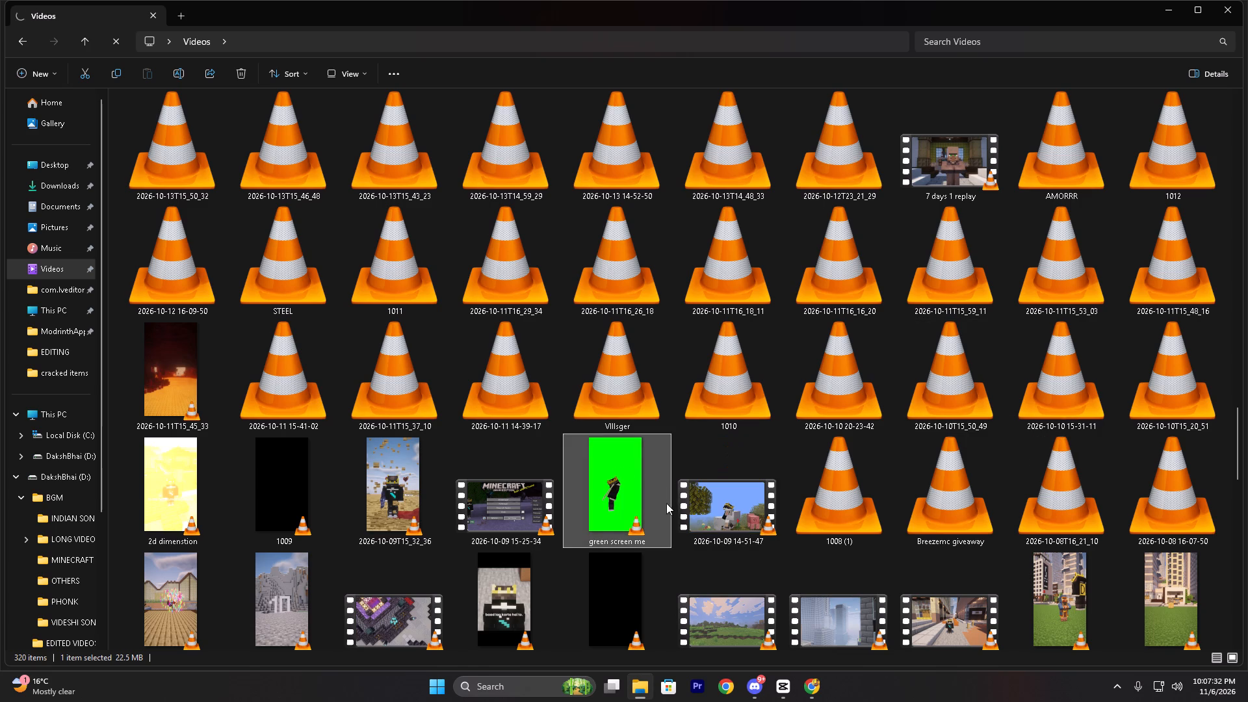
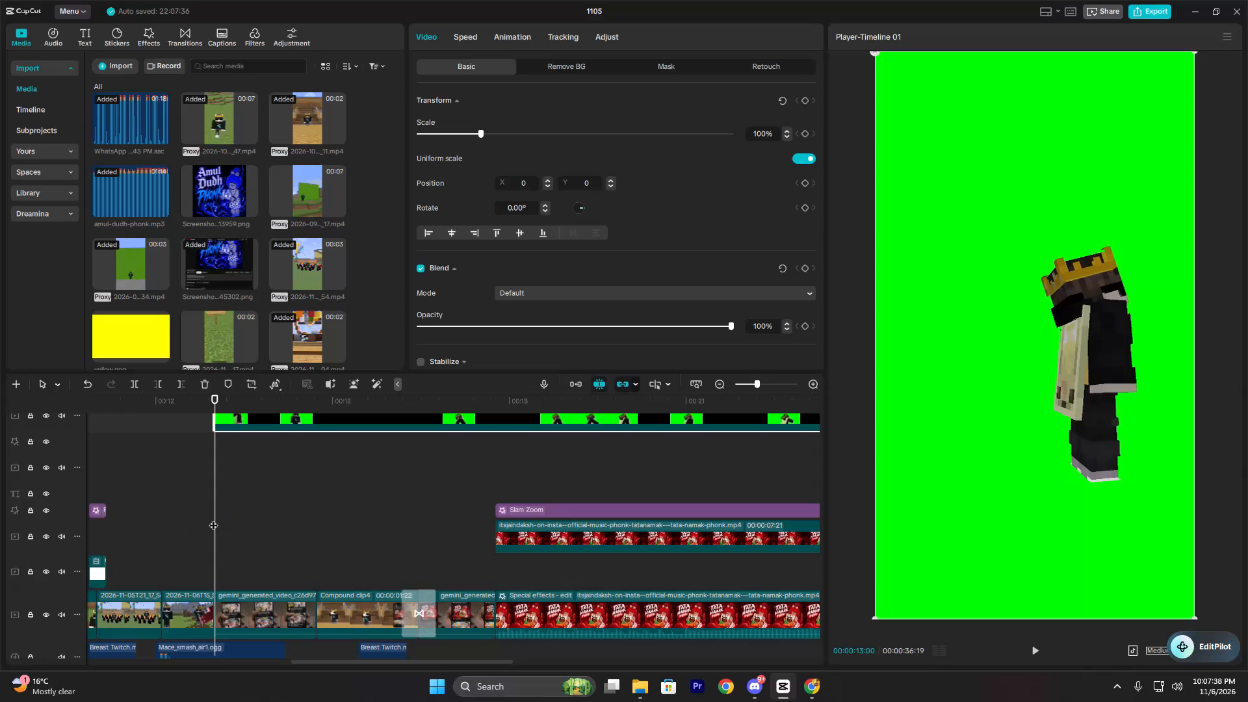
# Trim the end of the green-screen character clip to about 00:00:14:22, level with the end of the phone footage below it.
pyautogui.click(213, 519)
pyautogui.press('space')
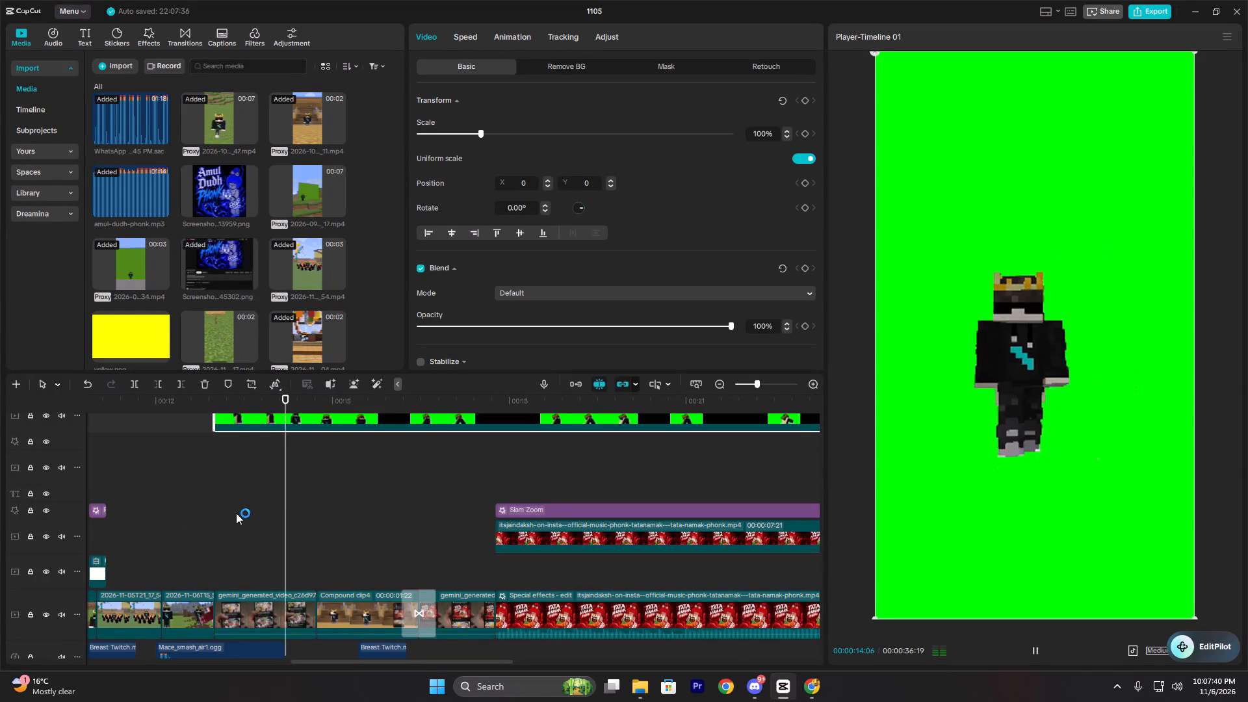
pyautogui.press('space')
pyautogui.press('space')
pyautogui.press('space')
pyautogui.press('w')
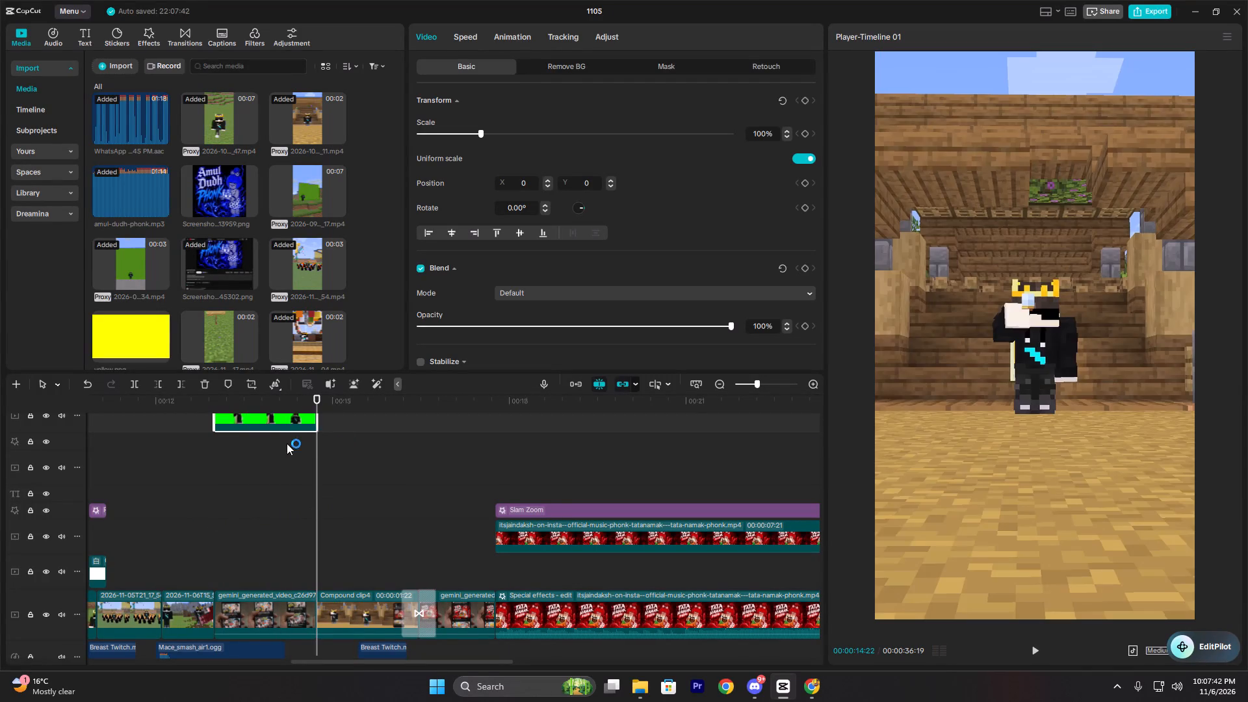
pyautogui.click(252, 449)
pyautogui.press('space')
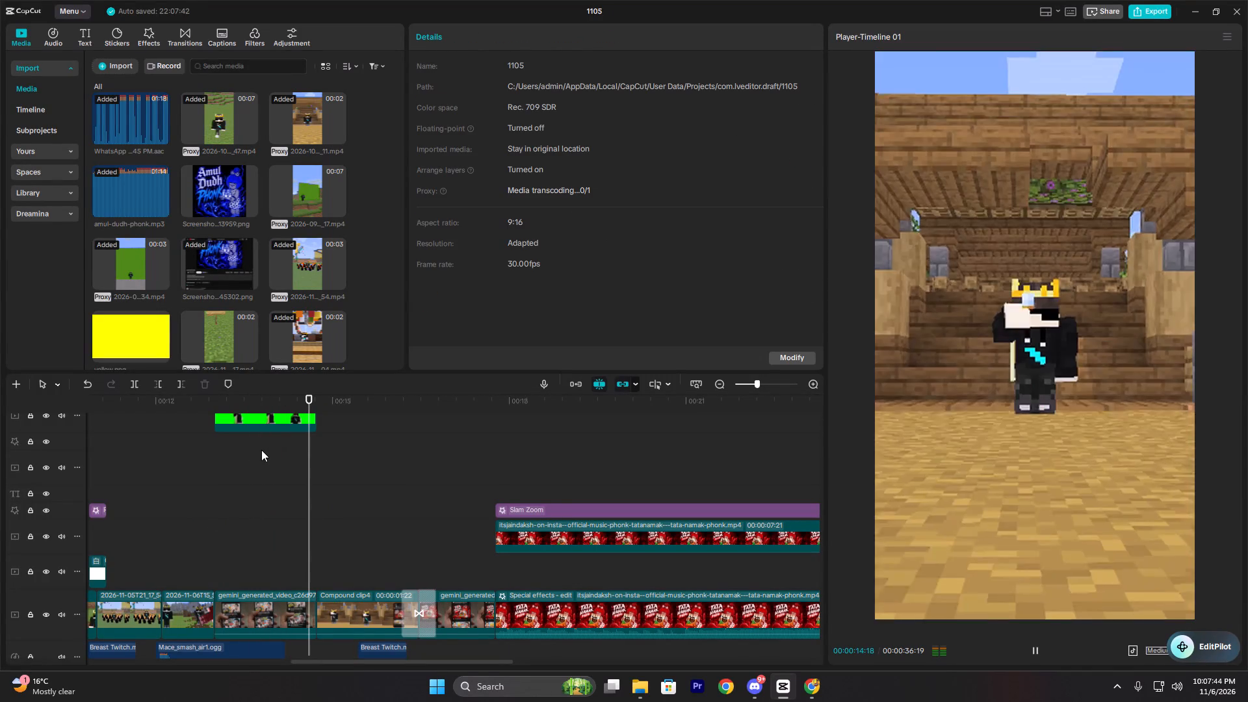
pyautogui.press('space')
# Apply a chroma key to the character clip, sampling its green background and setting the intensity to 26.
pyautogui.click(242, 510)
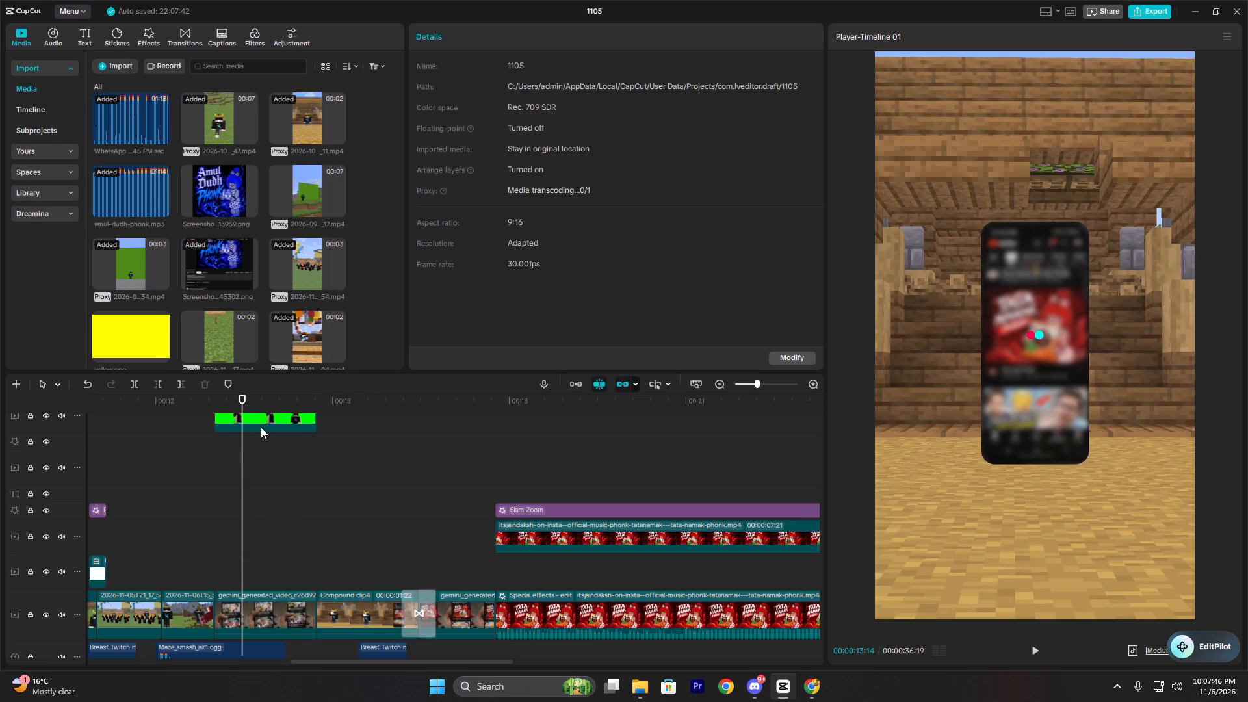
pyautogui.click(261, 427)
pyautogui.click(572, 63)
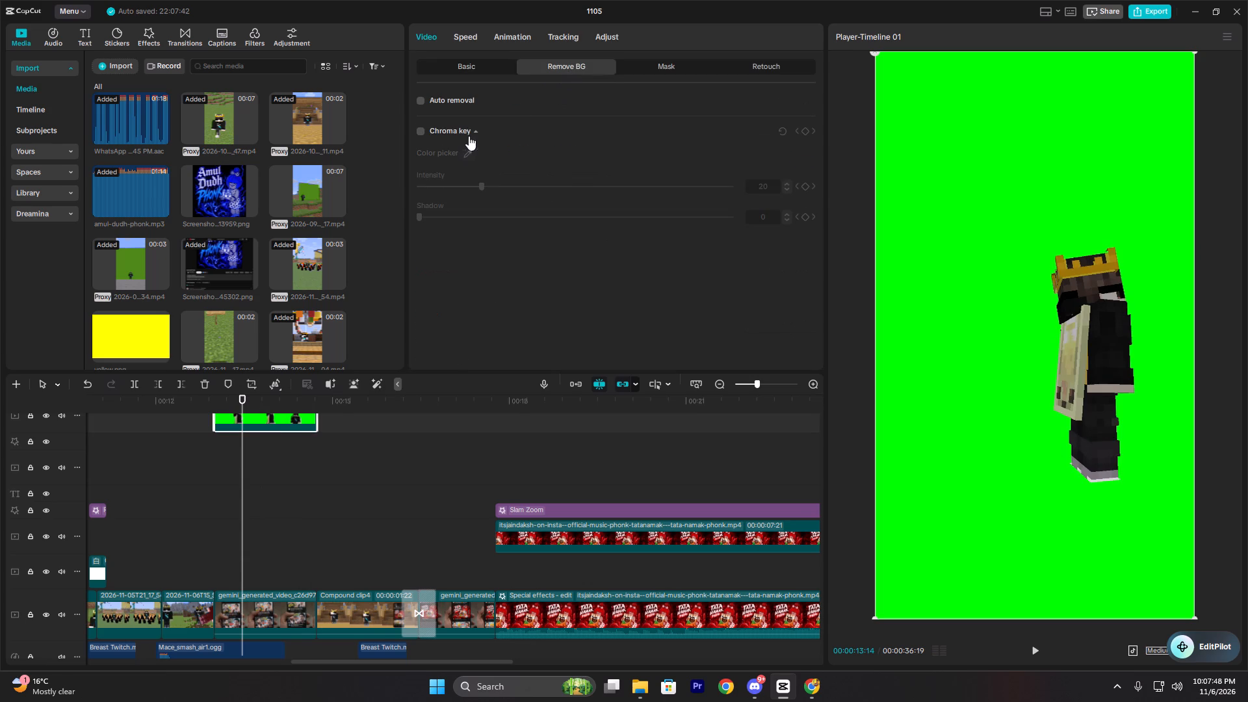
pyautogui.click(421, 129)
pyautogui.click(939, 217)
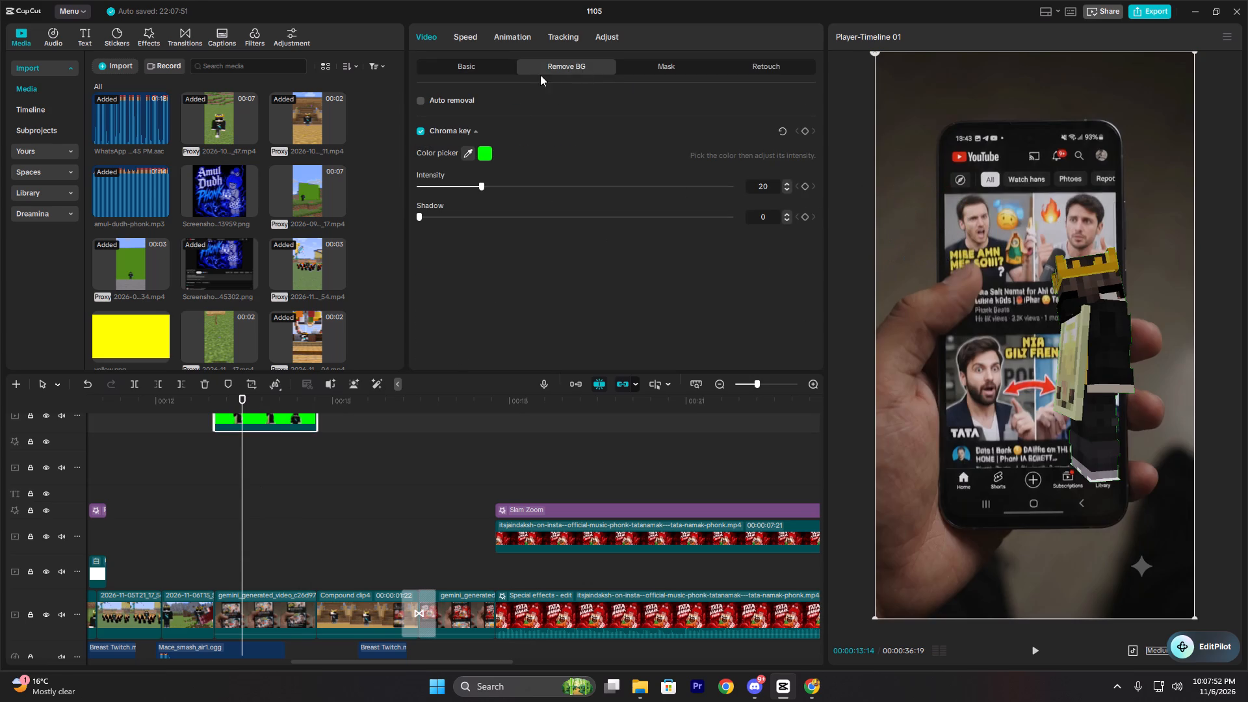
pyautogui.moveTo(487, 185); pyautogui.dragTo(502, 188)
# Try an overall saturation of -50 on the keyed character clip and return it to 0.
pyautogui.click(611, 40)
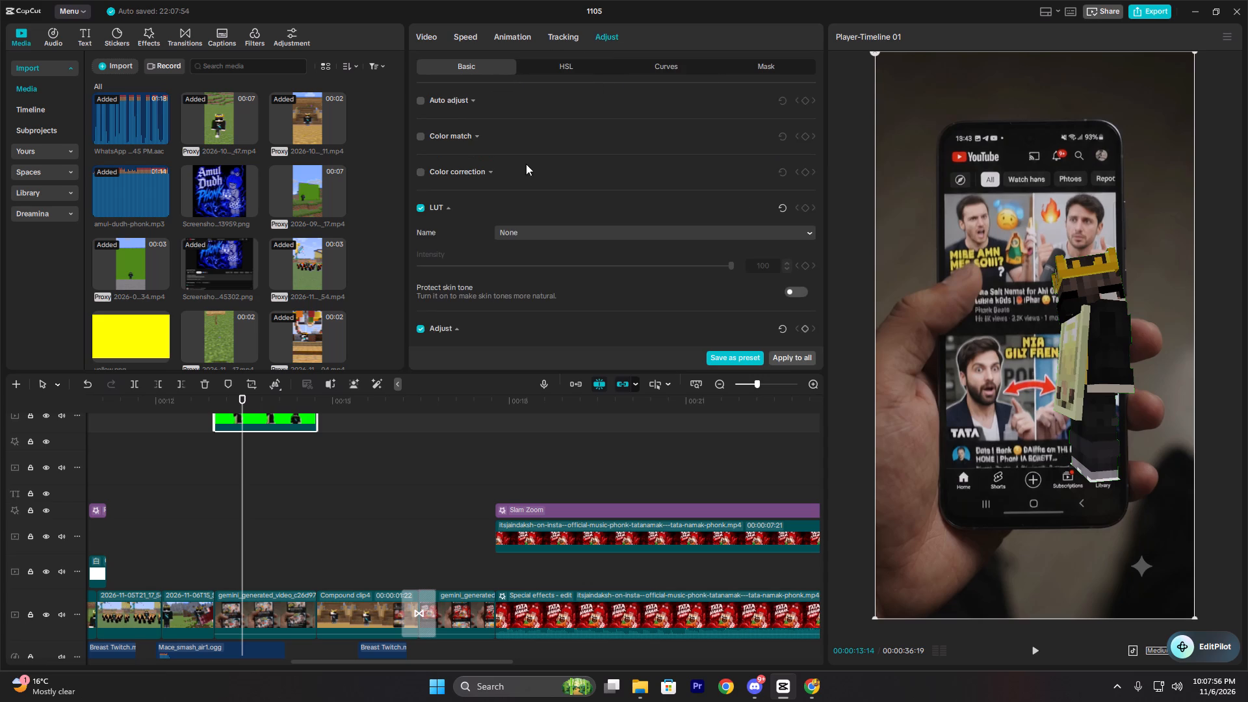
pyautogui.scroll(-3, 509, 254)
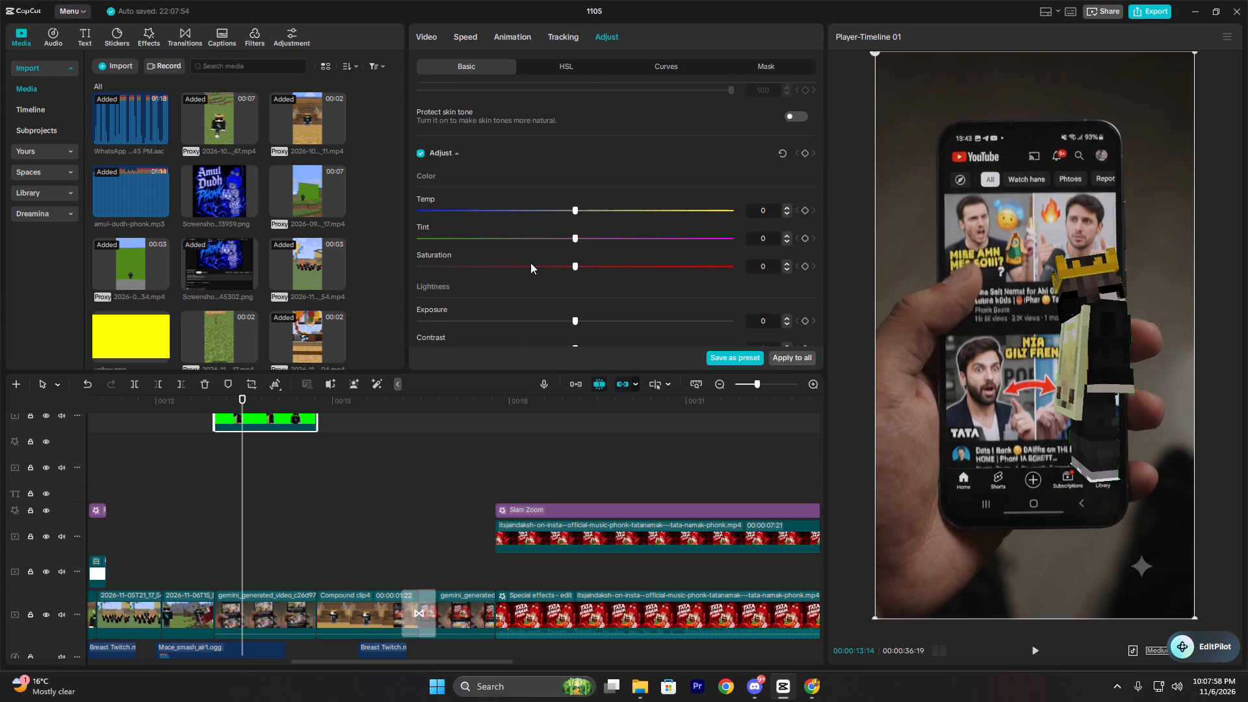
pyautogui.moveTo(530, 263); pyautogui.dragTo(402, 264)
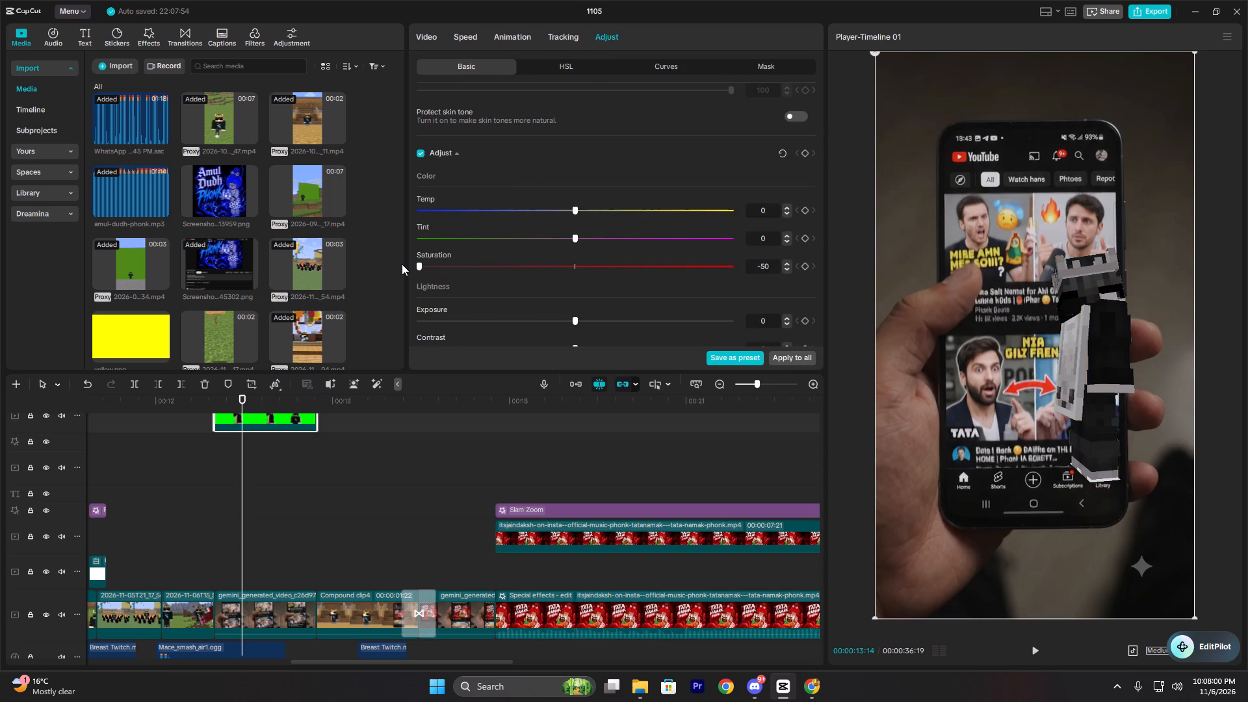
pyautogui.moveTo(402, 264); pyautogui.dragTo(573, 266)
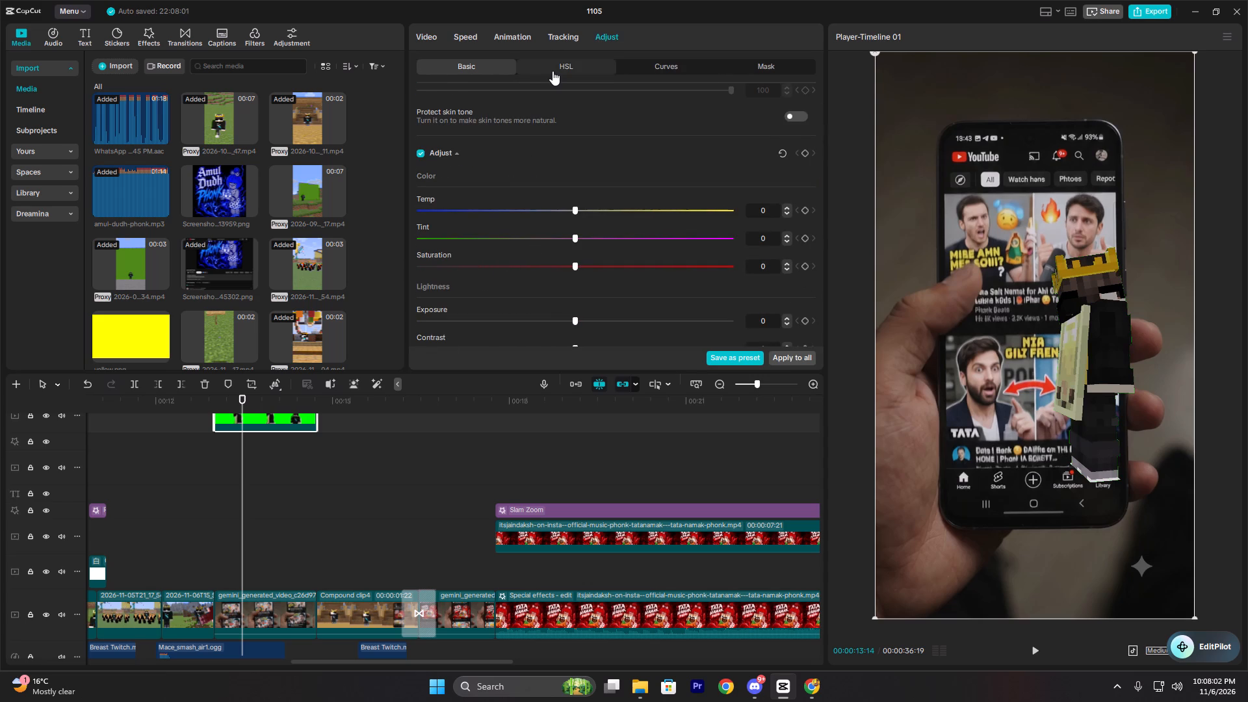
# Set the saturation of the green hue to -100 in the character clip's HSL adjustments.
pyautogui.click(552, 71)
pyautogui.click(521, 122)
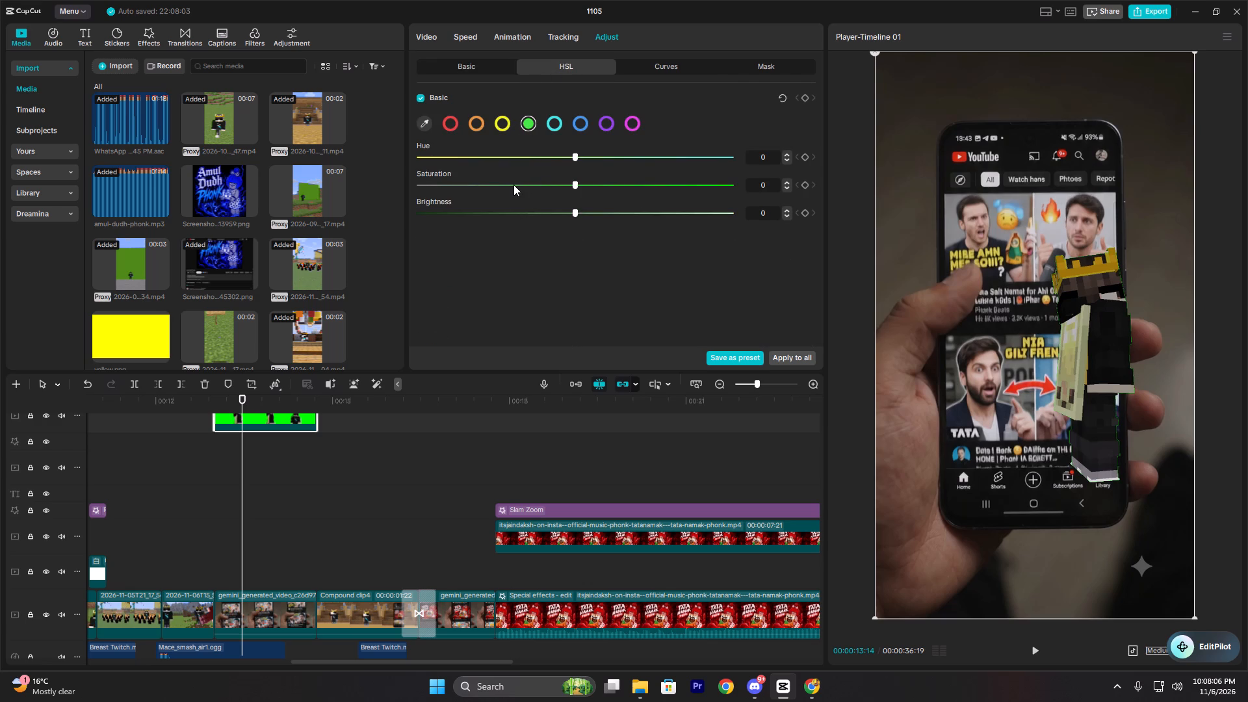
pyautogui.moveTo(513, 185); pyautogui.dragTo(408, 193)
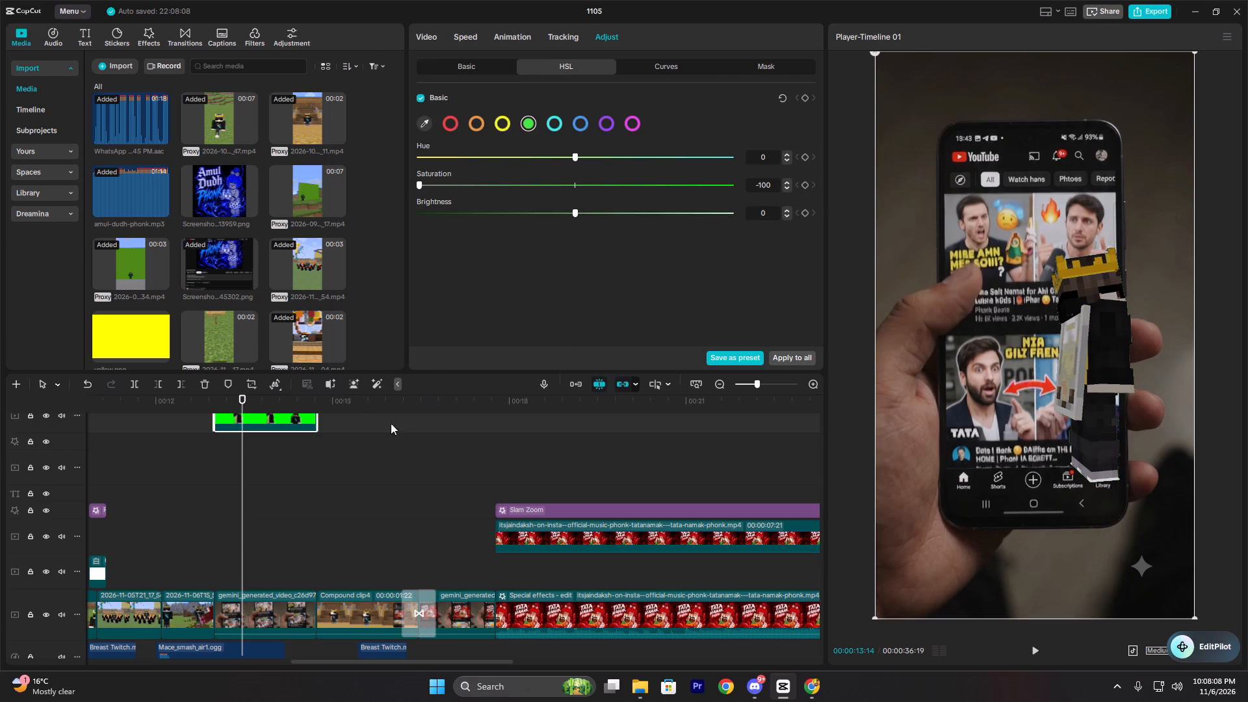
# Play back the keyed character over the phone footage and review the following scenes up to about 30 seconds.
pyautogui.click(1032, 655)
pyautogui.click(1032, 655)
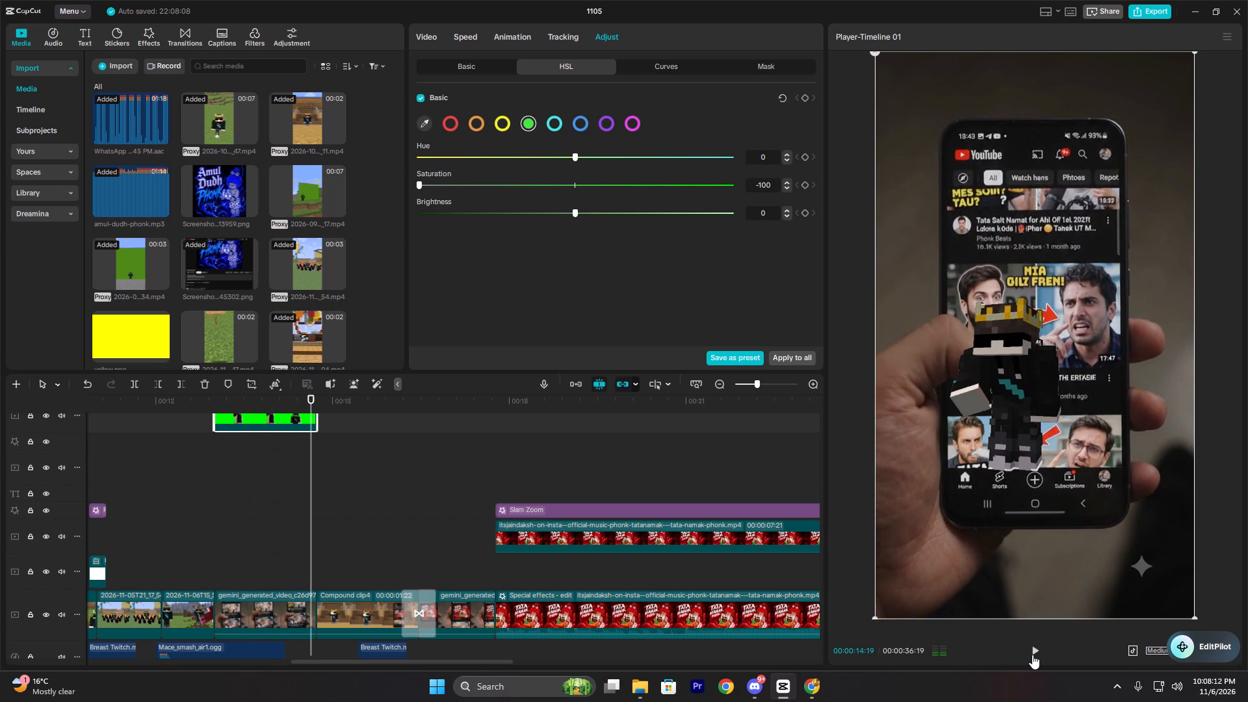
pyautogui.click(1032, 655)
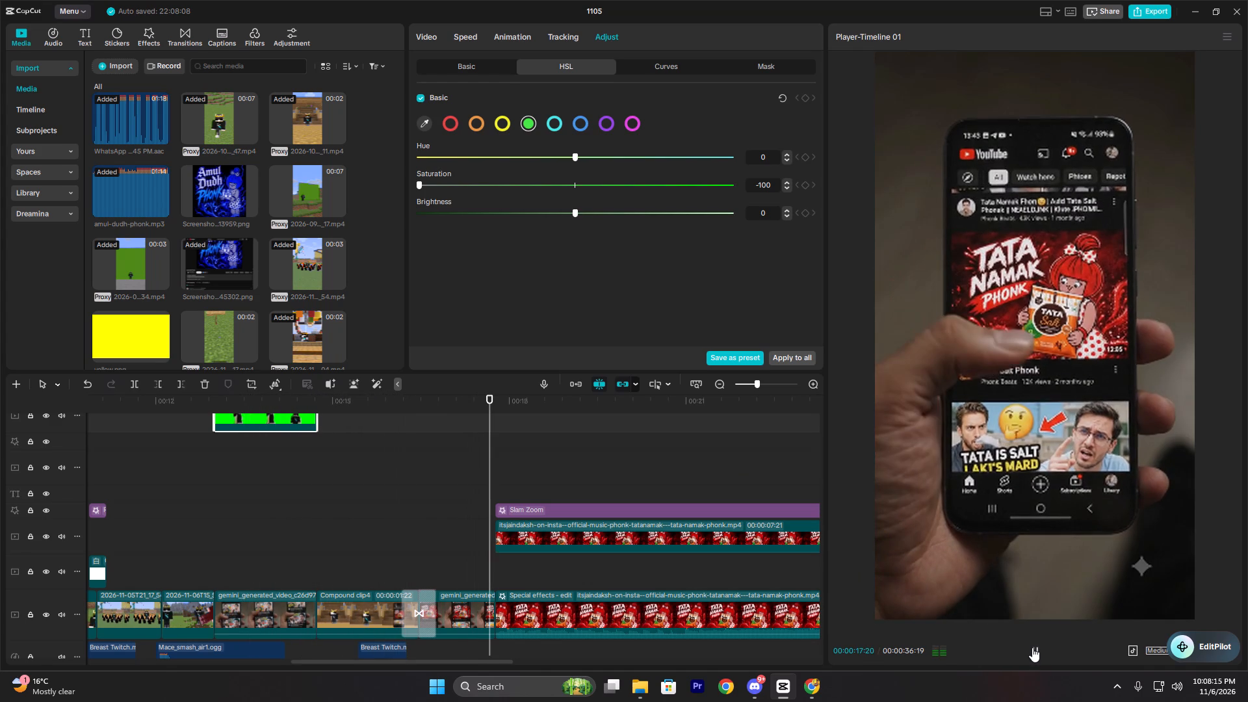
pyautogui.click(1032, 647)
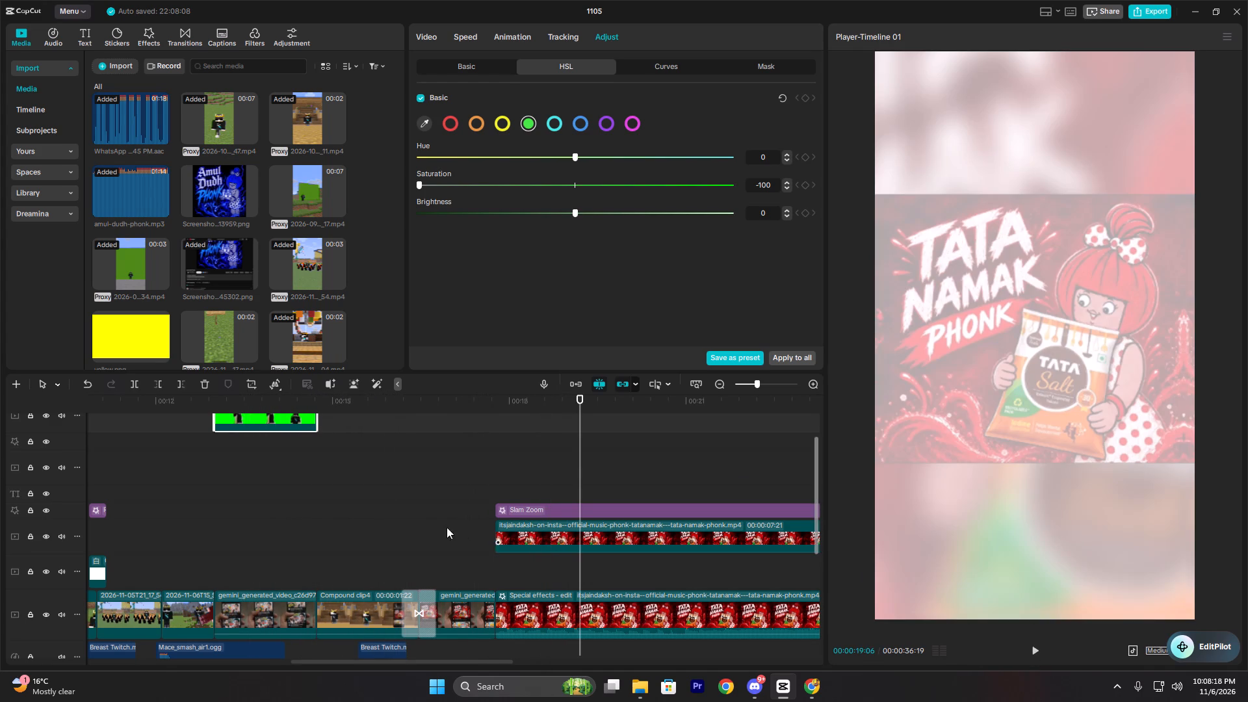
pyautogui.click(205, 474)
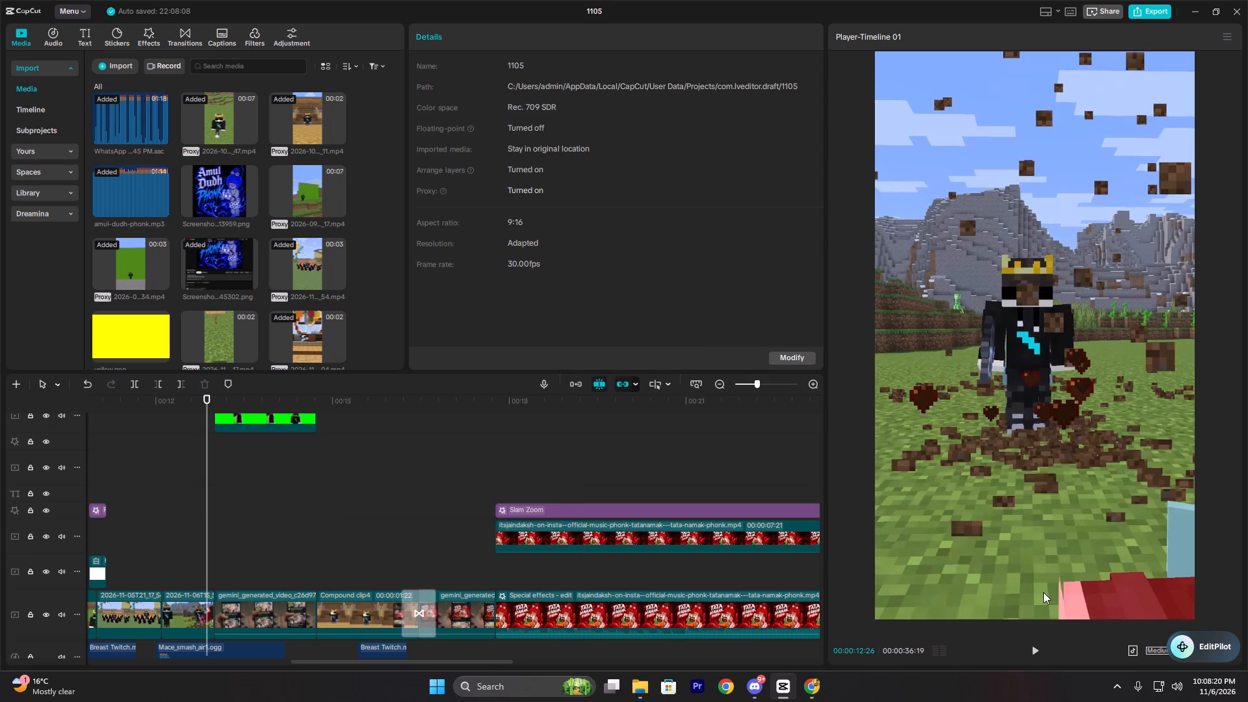
pyautogui.click(1037, 648)
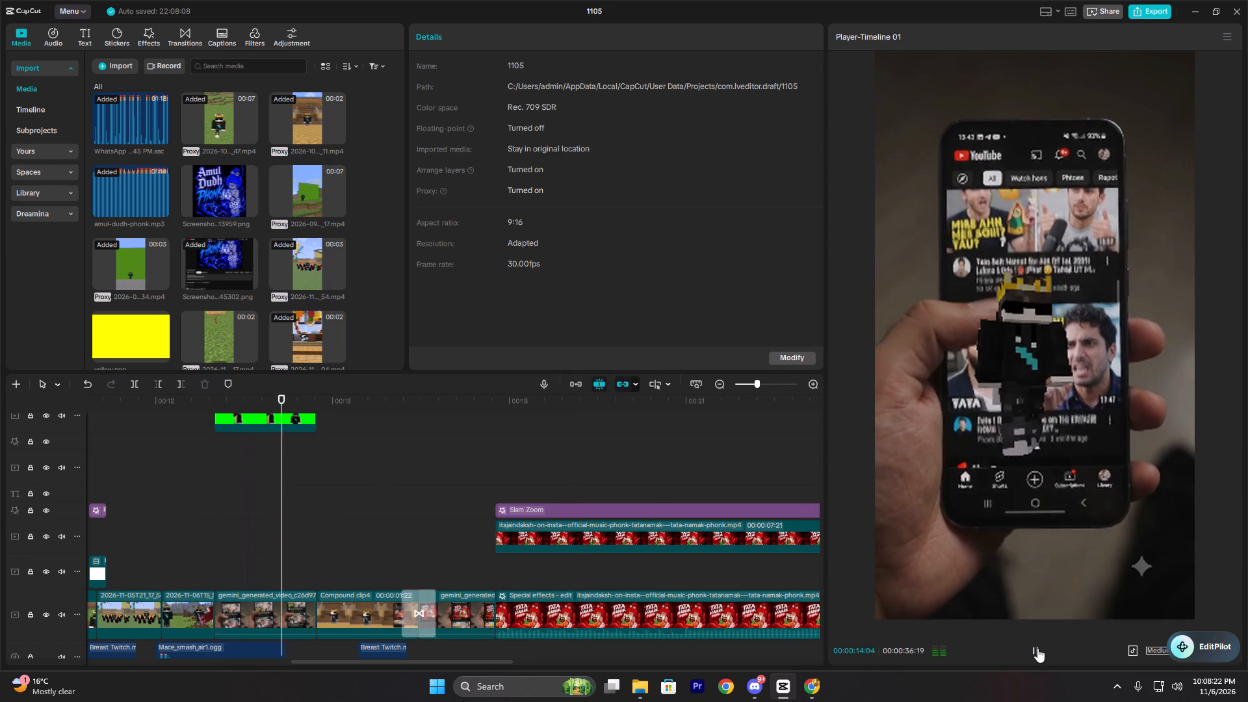
pyautogui.click(1037, 648)
pyautogui.click(191, 510)
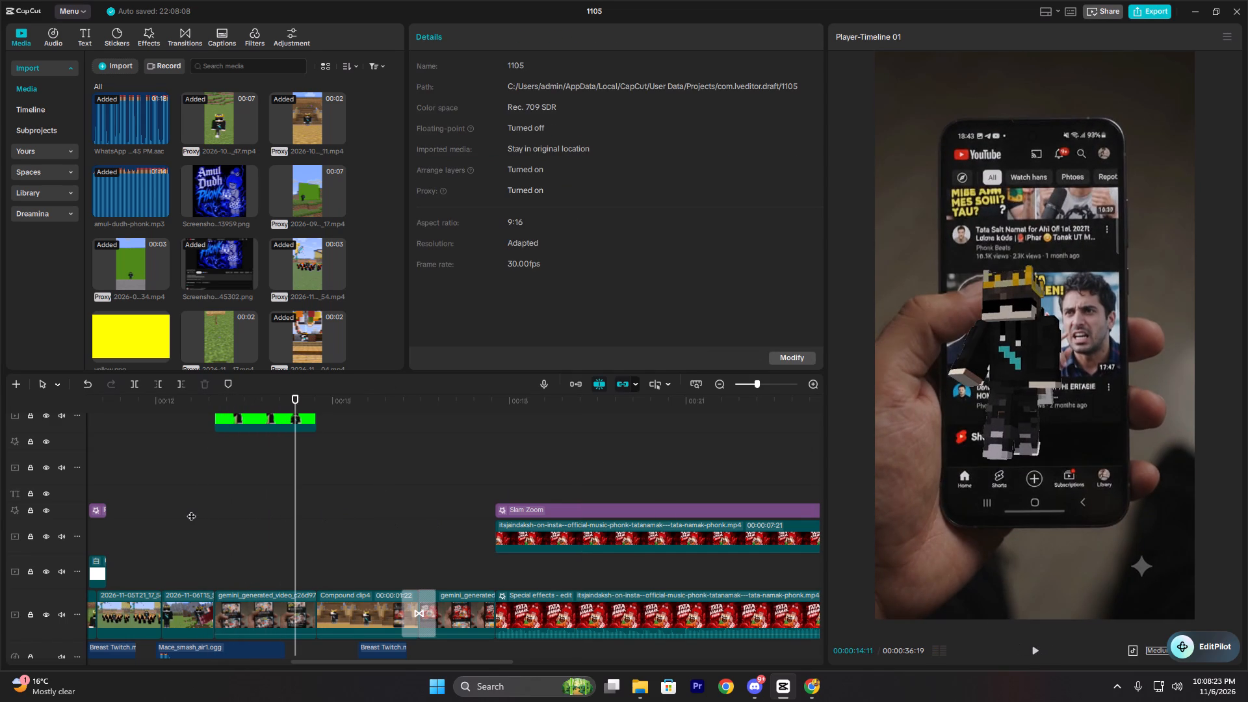
pyautogui.click(1037, 647)
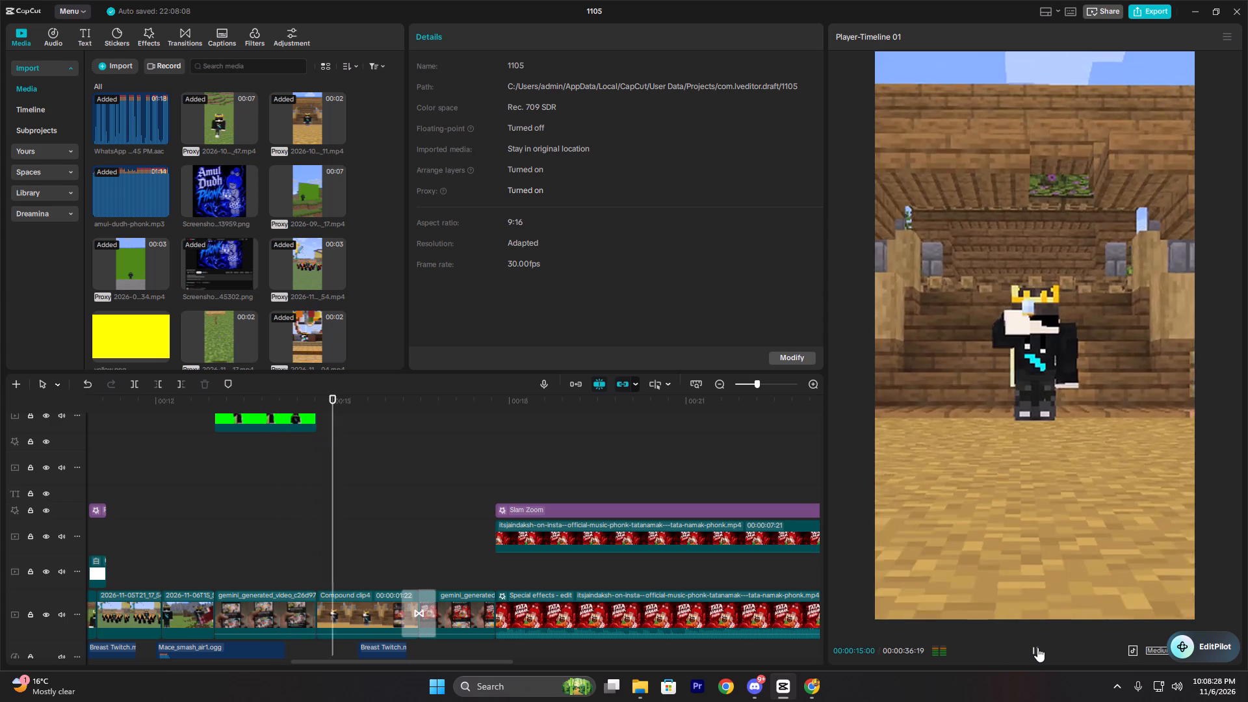
pyautogui.click(1037, 647)
pyautogui.click(1037, 647)
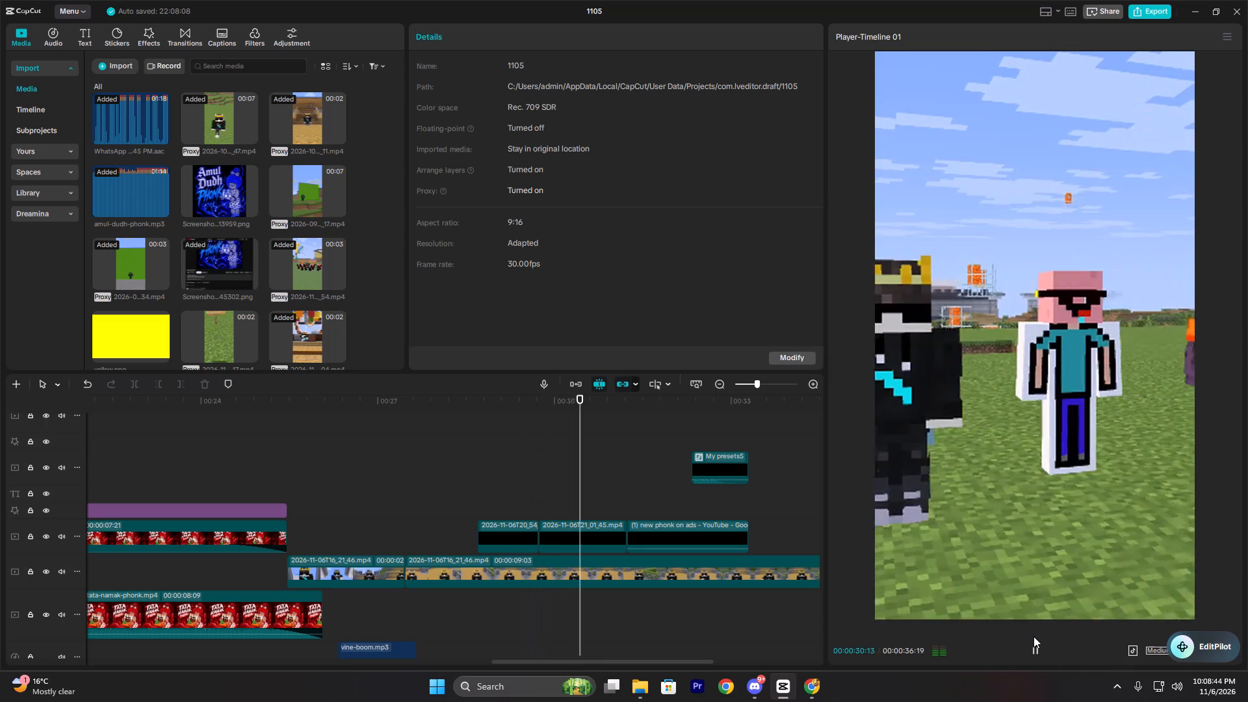
# Review the video from its opening to about 8 seconds along with the sound clips on the audio tracks.
pyautogui.click(592, 458)
pyautogui.moveTo(592, 458); pyautogui.dragTo(580, 459)
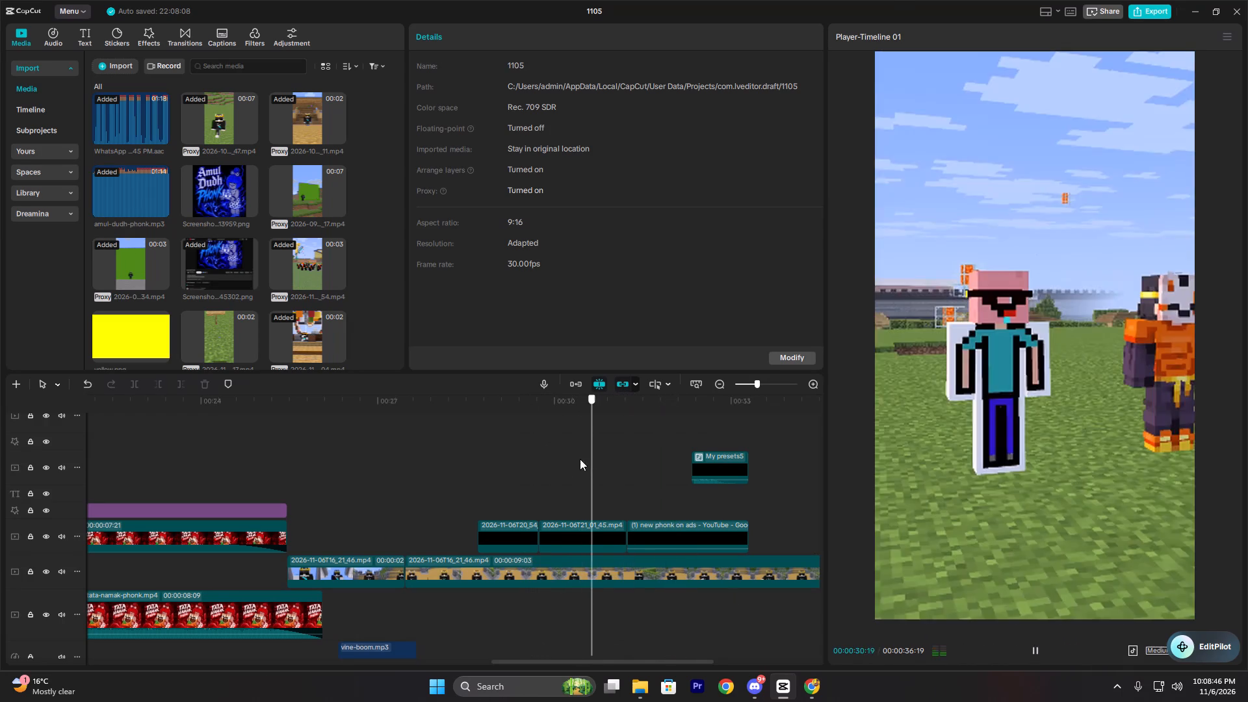
pyautogui.moveTo(580, 459); pyautogui.dragTo(481, 471)
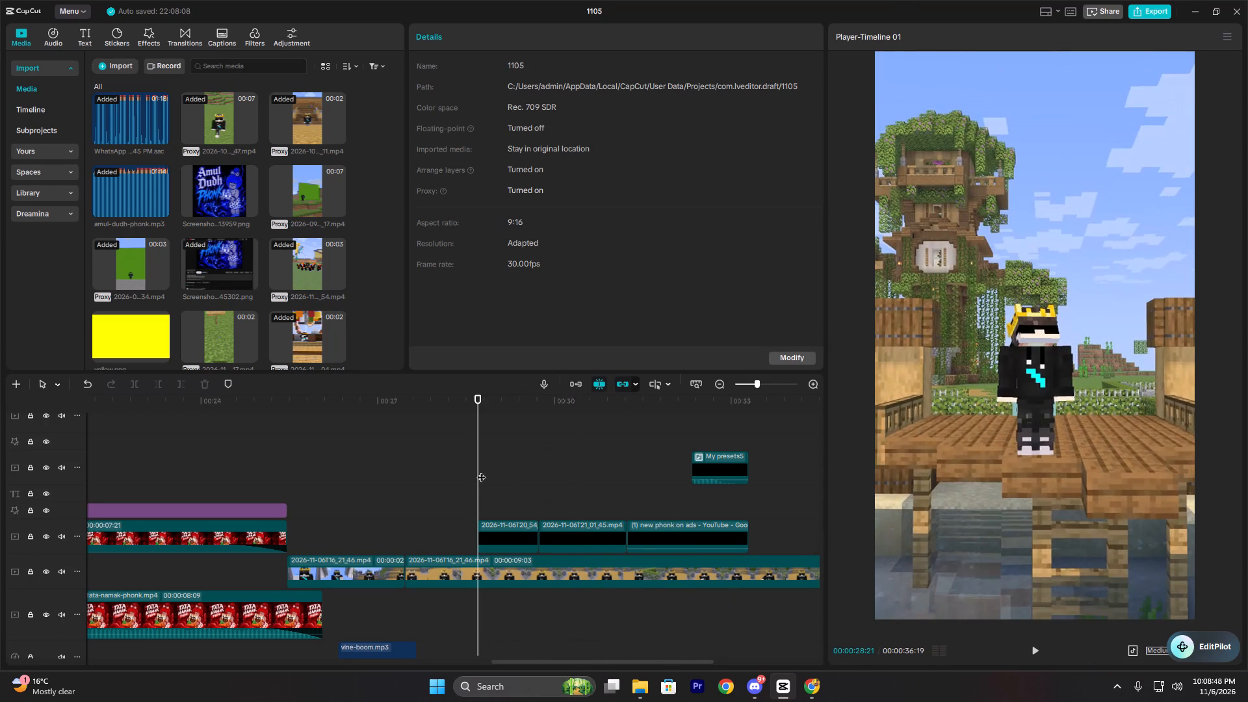
pyautogui.click(370, 515)
pyautogui.moveTo(370, 515); pyautogui.dragTo(18, 503)
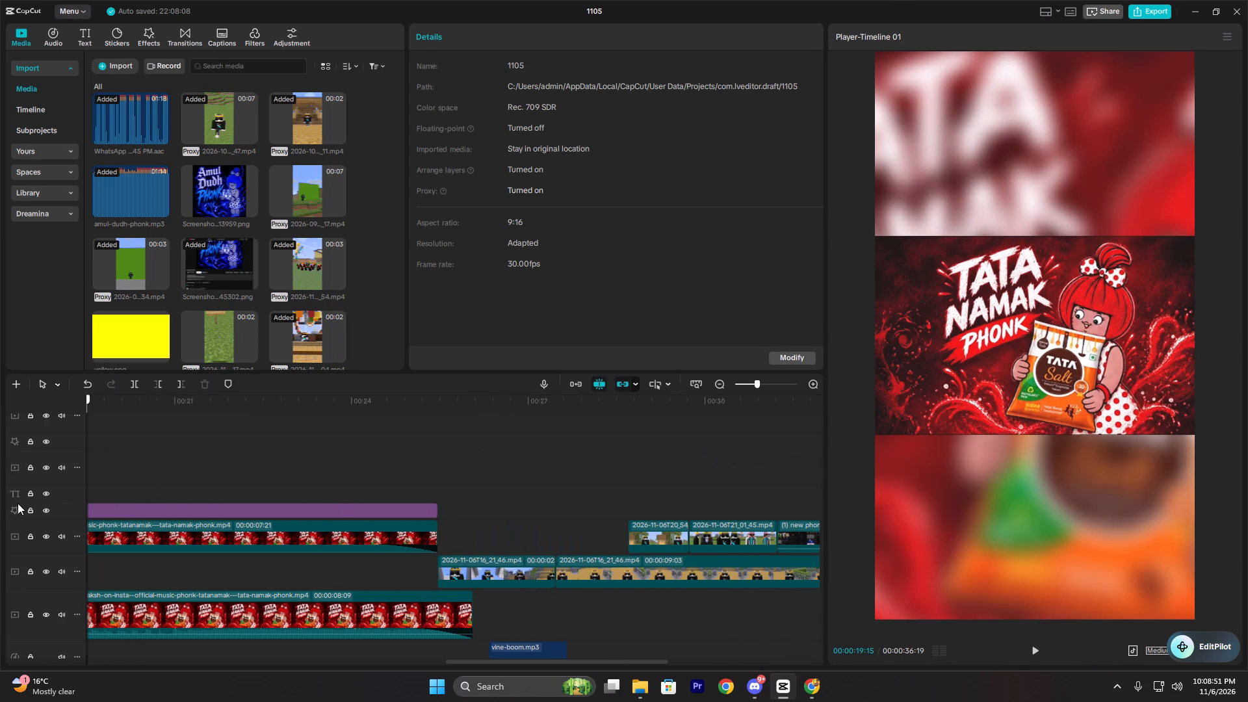
pyautogui.moveTo(18, 503); pyautogui.dragTo(77, 411)
pyautogui.press('space')
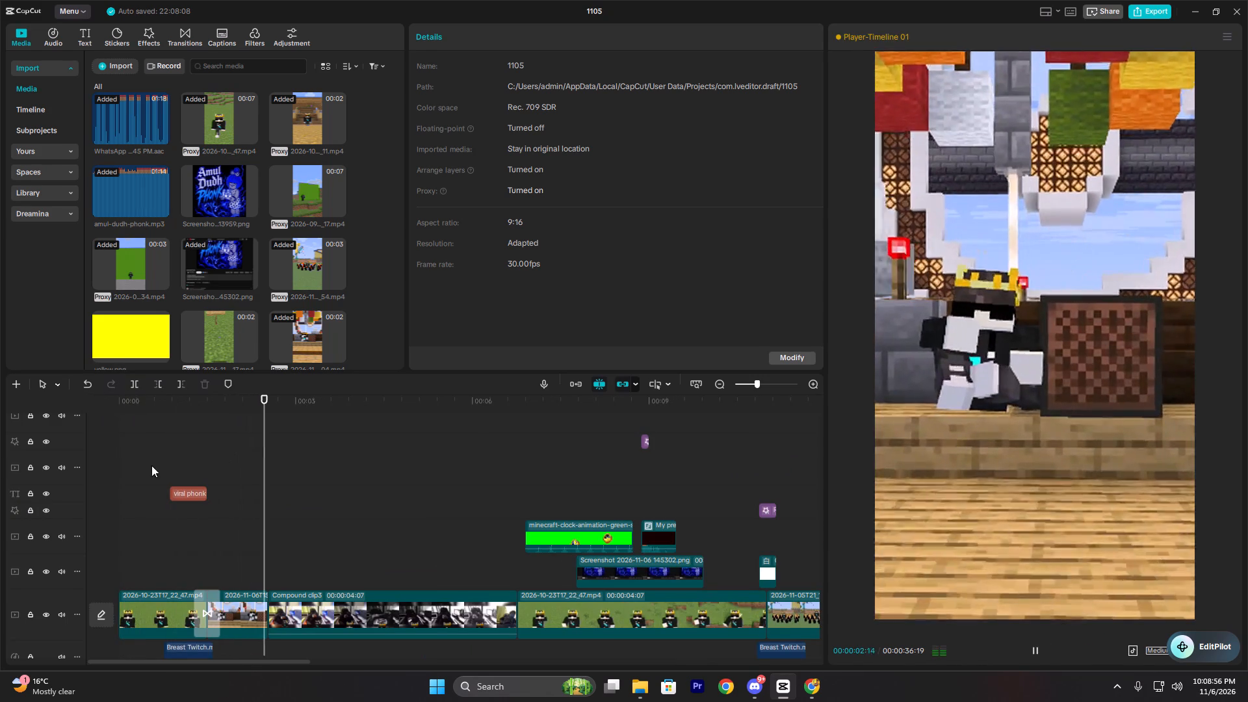
pyautogui.click(149, 465)
pyautogui.moveTo(149, 465); pyautogui.dragTo(97, 481)
pyautogui.press('space')
pyautogui.scroll(-5, 185, 580)
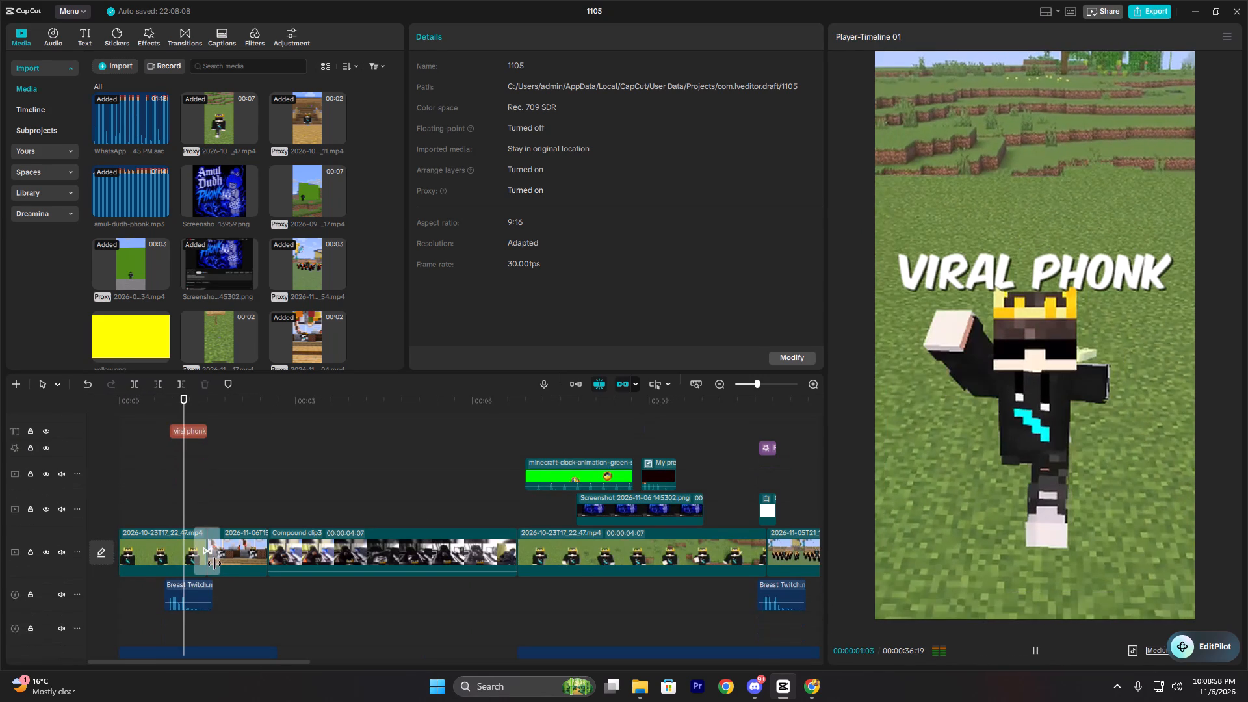
pyautogui.scroll(-9, 214, 564)
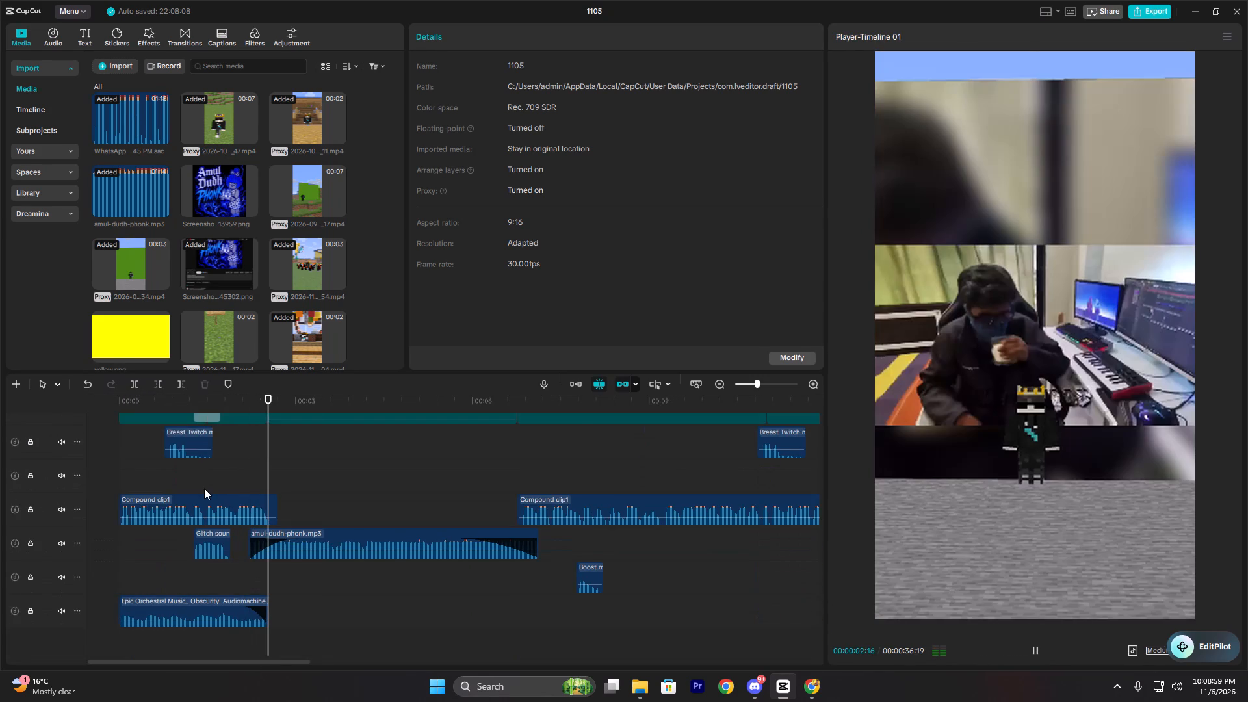
pyautogui.click(515, 474)
pyautogui.press('space')
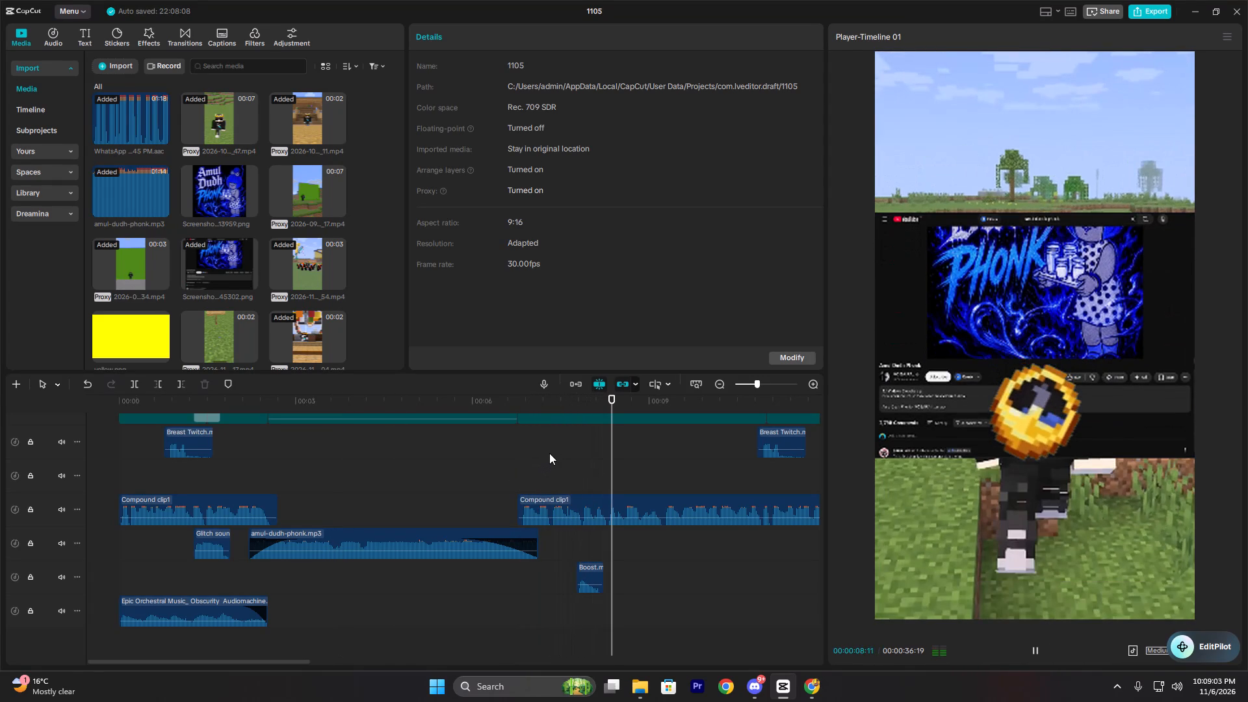
# Duplicate the opening Epic Orchestral Music clip at 00:00:06:28, where the second voice-over section begins.
pyautogui.press('space')
pyautogui.click(493, 462)
pyautogui.moveTo(493, 462); pyautogui.dragTo(527, 466)
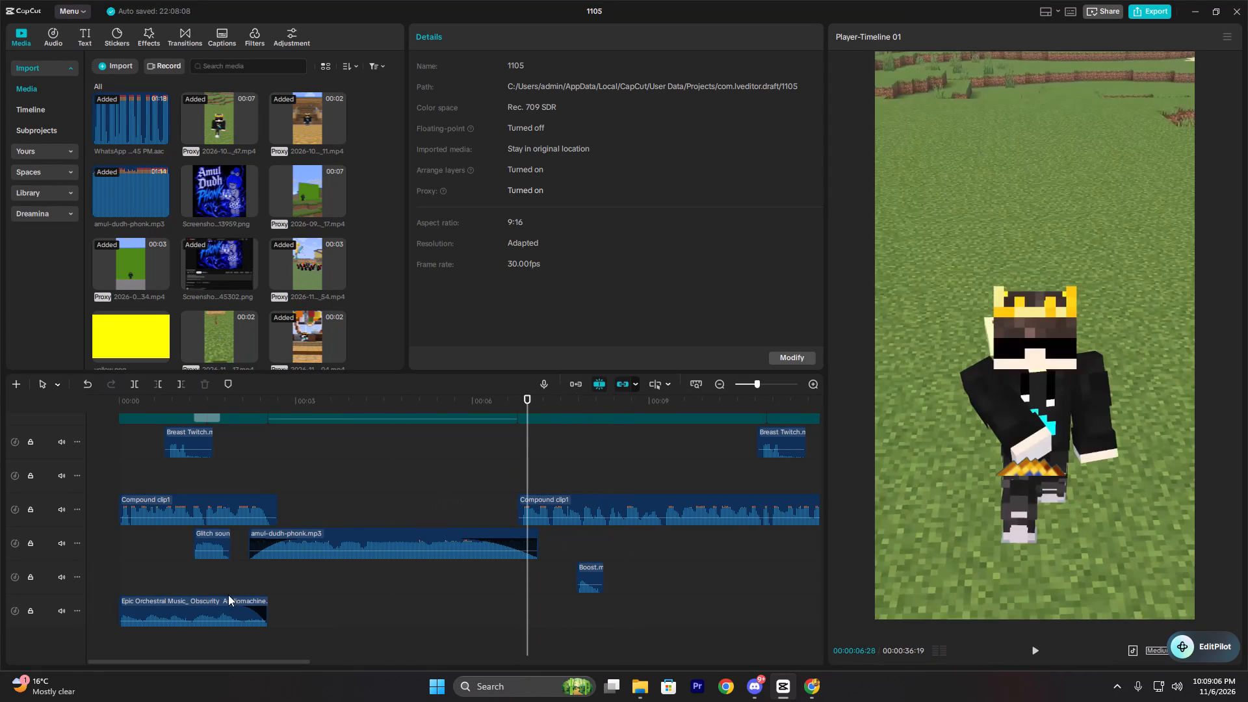
pyautogui.click(197, 607)
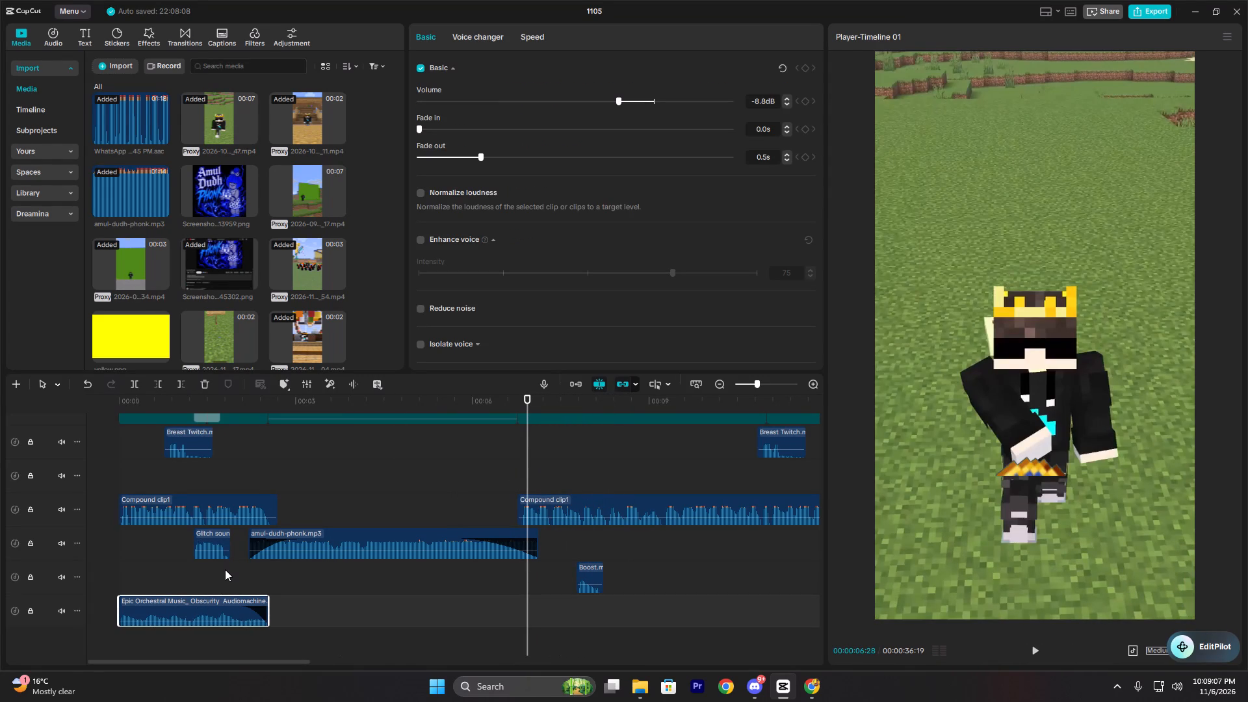
pyautogui.hotkey('ctrl', 'c')
pyautogui.hotkey('ctrl', 'v')
pyautogui.press('space')
pyautogui.press('space')
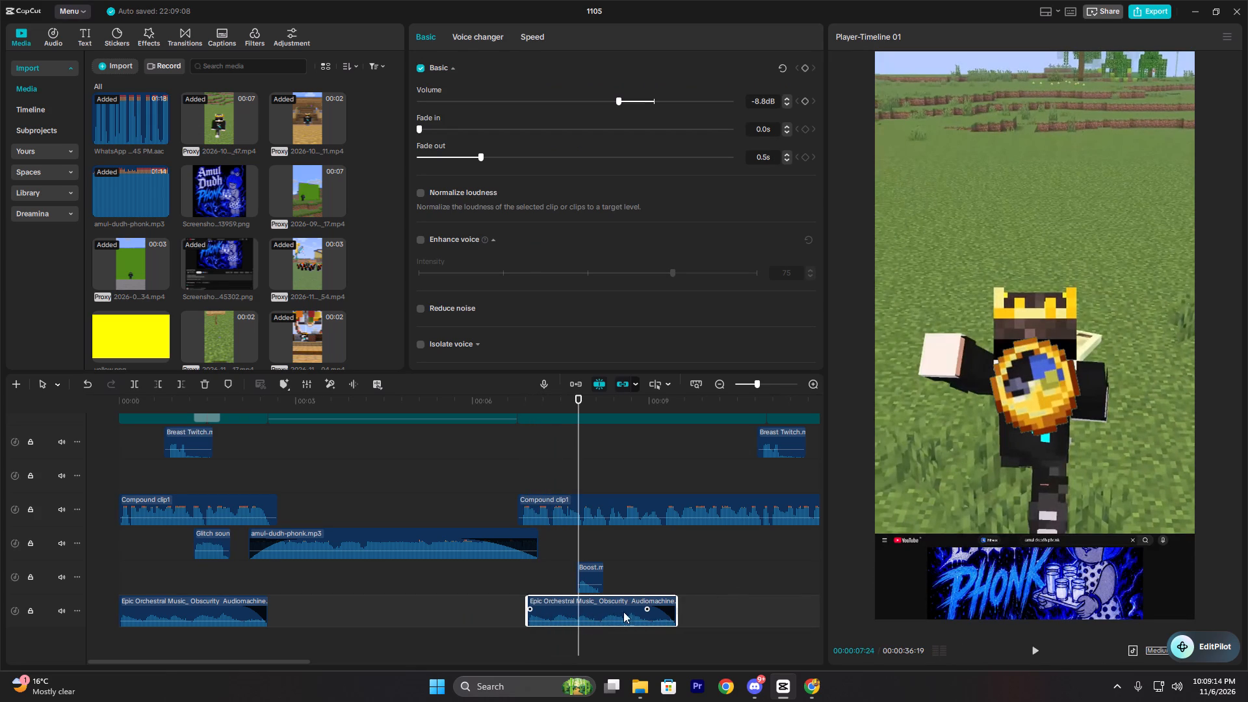
# Extend the end of the duplicated Epic Orchestral Music clip to about the 11-second mark.
pyautogui.moveTo(675, 610); pyautogui.dragTo(721, 605)
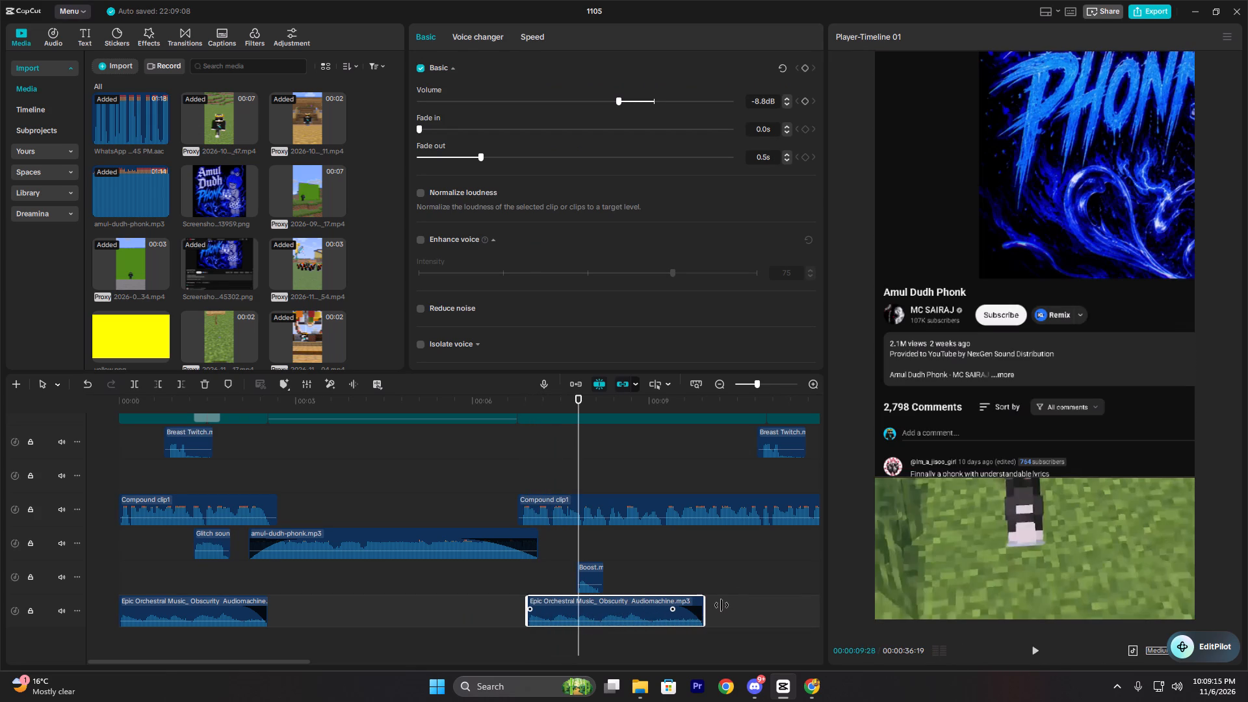
pyautogui.moveTo(721, 605); pyautogui.dragTo(785, 600)
# Find the point where the duplicated orchestral music should begin and trim its start to 00:00:09:00.
pyautogui.click(668, 571)
pyautogui.press('space')
pyautogui.press('space')
pyautogui.click(650, 574)
pyautogui.press('space')
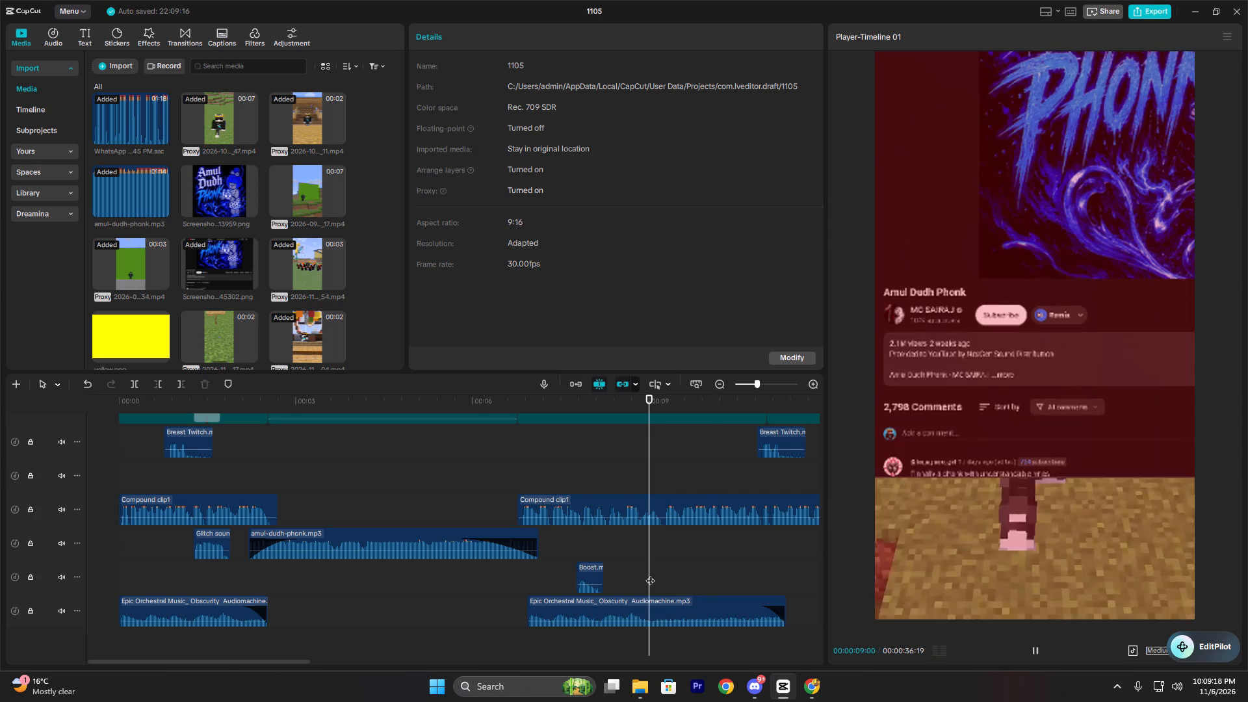
pyautogui.press('space')
pyautogui.click(650, 573)
pyautogui.click(659, 604)
pyautogui.press('q')
pyautogui.moveTo(685, 603); pyautogui.dragTo(682, 602)
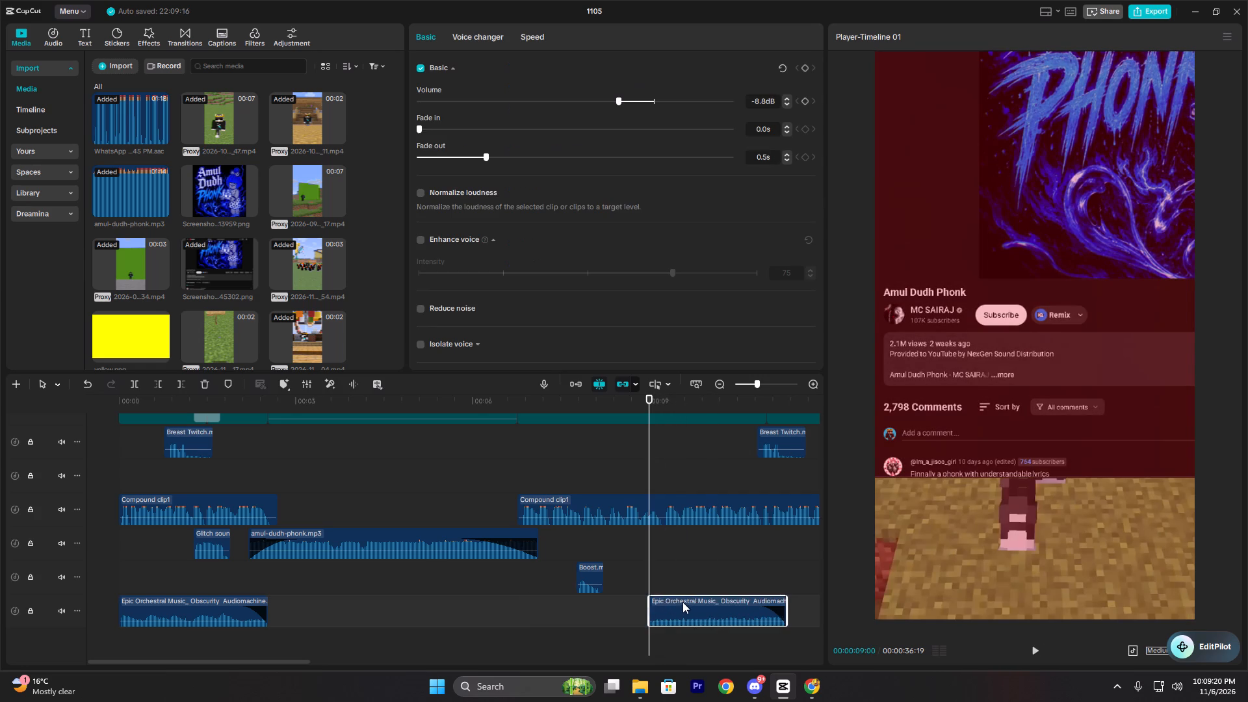
# Move the trimmed Epic Orchestral Music clip back to the start of the second voice-over section.
pyautogui.moveTo(682, 602); pyautogui.dragTo(555, 610)
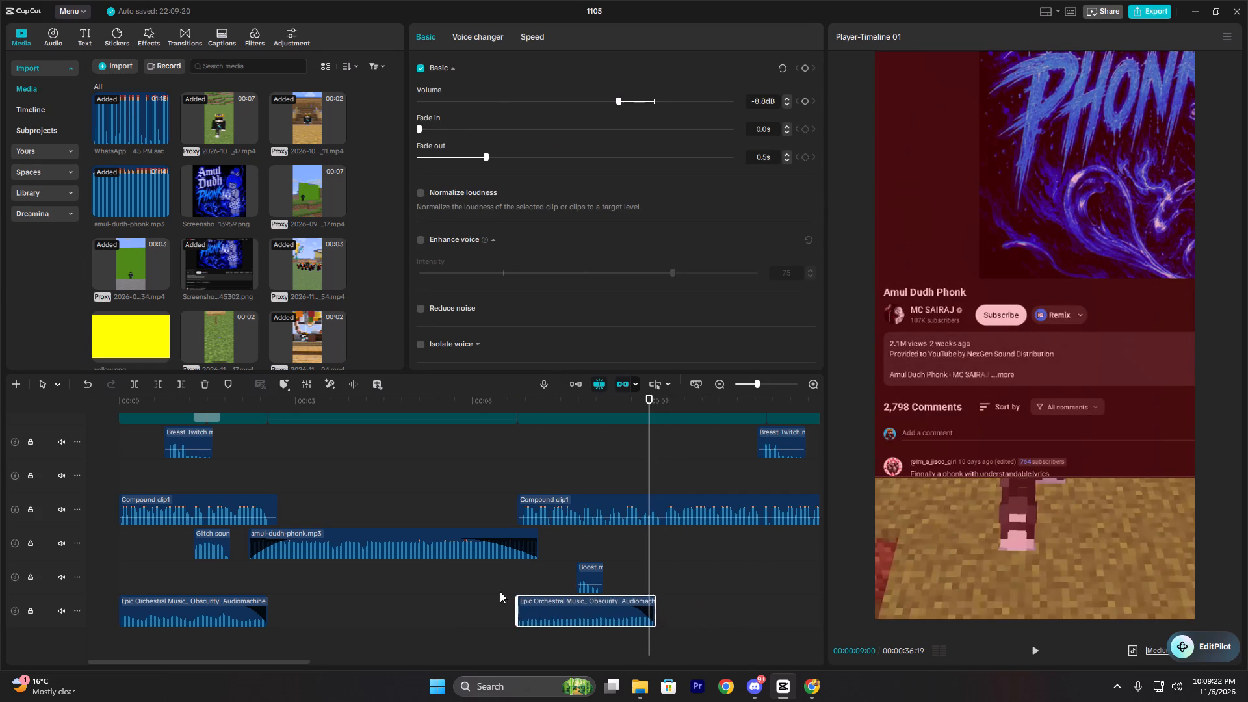
pyautogui.click(522, 578)
pyautogui.press('space')
# Extend the end of the second Epic Orchestral Music clip to the end of the last voice-over at 00:00:36:19.
pyautogui.keyDown('ctrl'); pyautogui.scroll(-9, 590, 578); pyautogui.keyUp('ctrl')
pyautogui.keyDown('ctrl'); pyautogui.scroll(4, 472, 606); pyautogui.keyUp('ctrl')
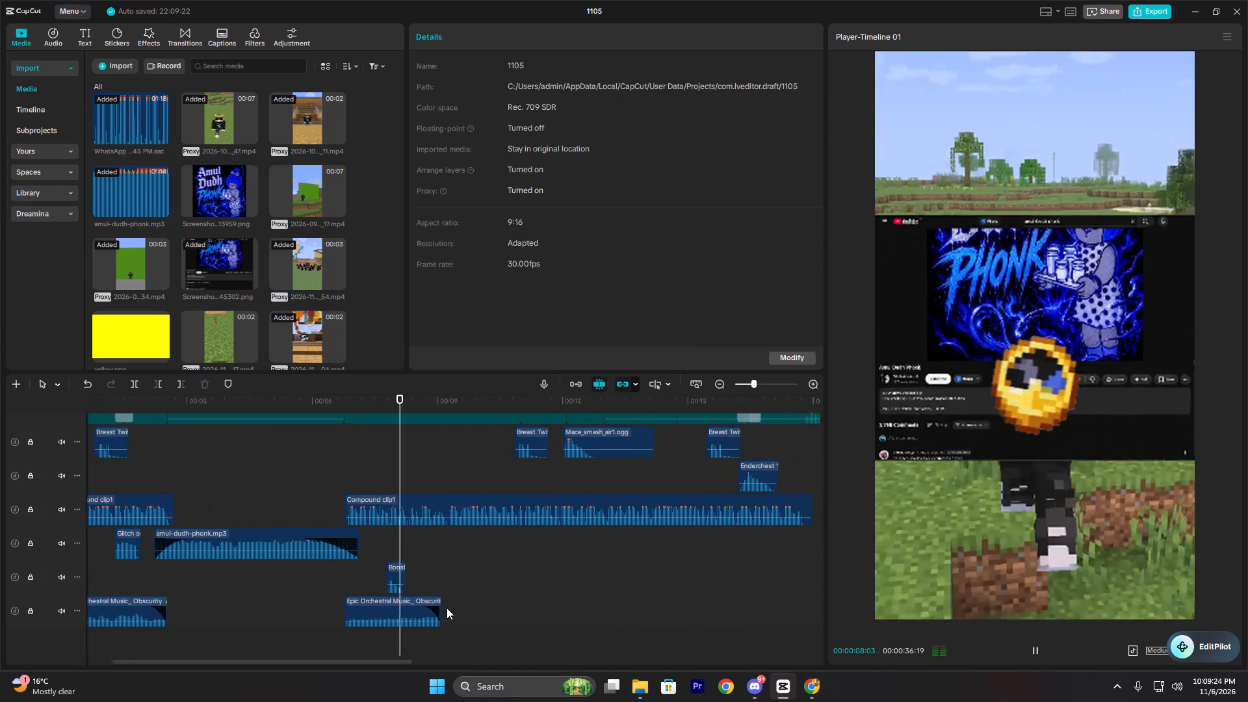
pyautogui.keyDown('ctrl'); pyautogui.click(416, 613); pyautogui.keyUp('ctrl')
pyautogui.moveTo(441, 621); pyautogui.dragTo(705, 621)
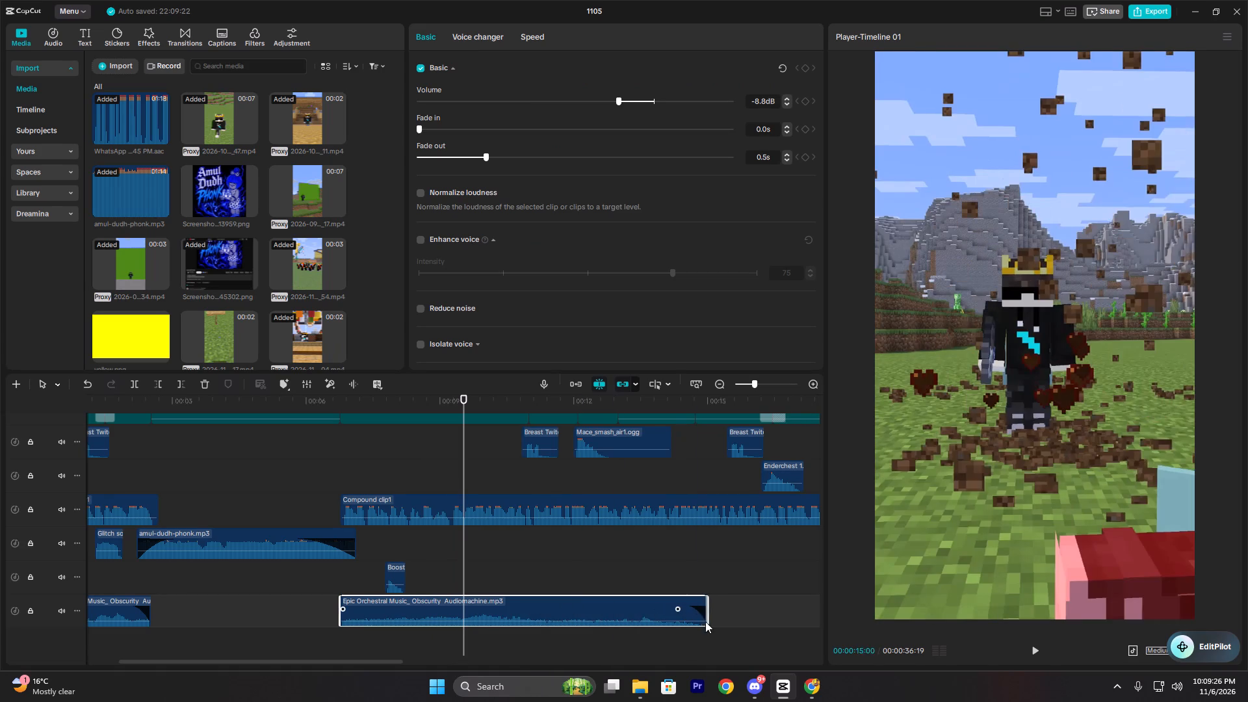
pyautogui.moveTo(705, 621); pyautogui.dragTo(831, 621)
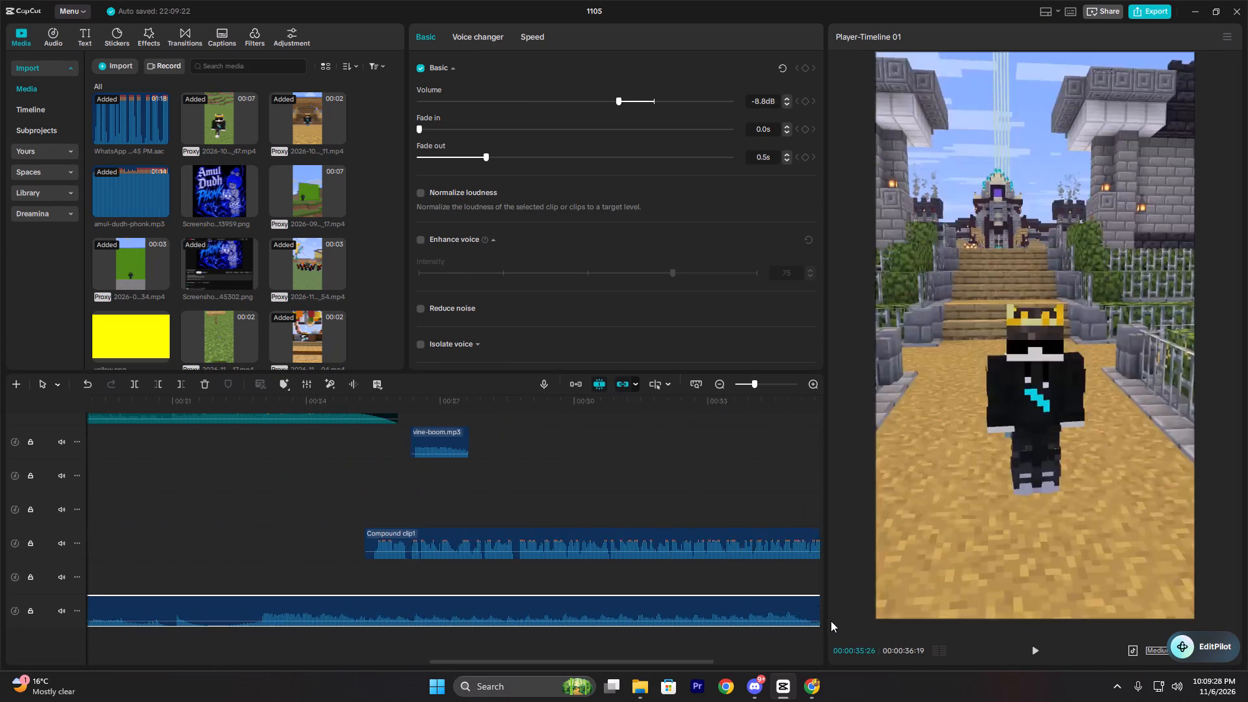
pyautogui.moveTo(831, 621); pyautogui.dragTo(448, 626)
# Play back the video around the start of the second voice-over section to check how the extended orchestral music comes in.
pyautogui.click(357, 564)
pyautogui.press('space')
pyautogui.keyDown('ctrl'); pyautogui.scroll(-15, 464, 580); pyautogui.keyUp('ctrl')
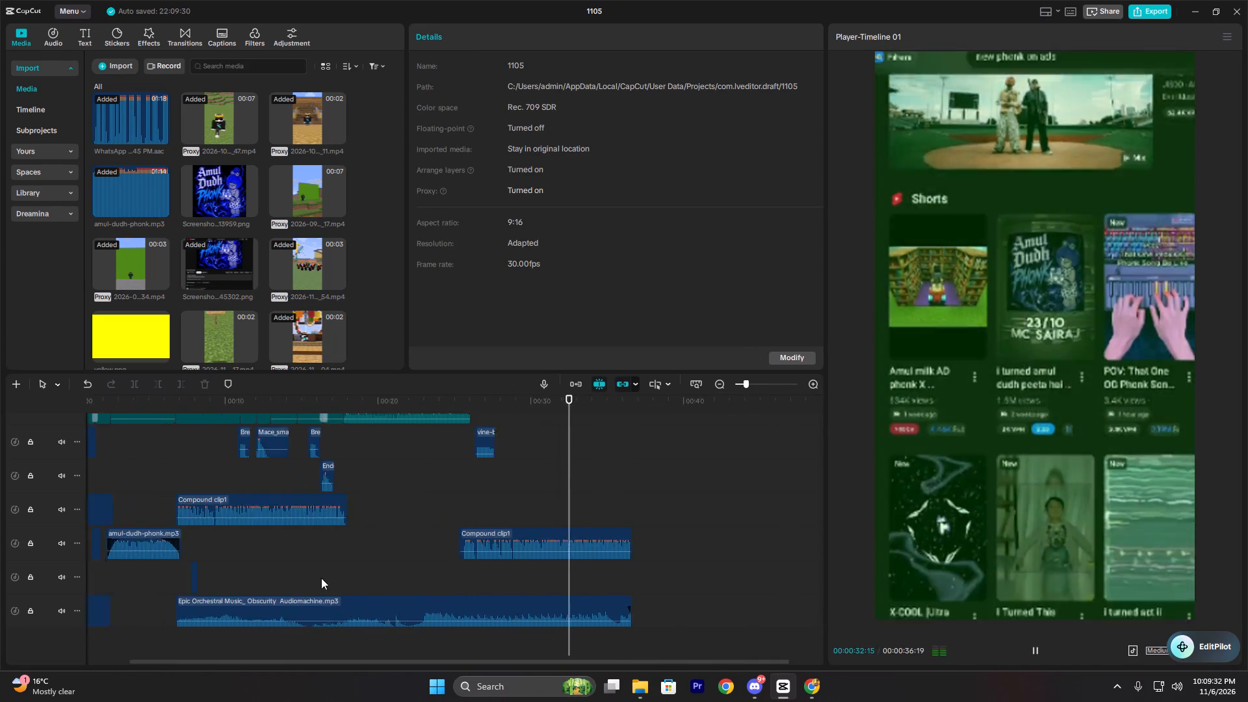
pyautogui.keyDown('ctrl'); pyautogui.scroll(-6, 321, 578); pyautogui.keyUp('ctrl')
pyautogui.keyDown('ctrl'); pyautogui.scroll(9, 240, 577); pyautogui.keyUp('ctrl')
pyautogui.click(189, 575)
pyautogui.moveTo(189, 575); pyautogui.dragTo(90, 567)
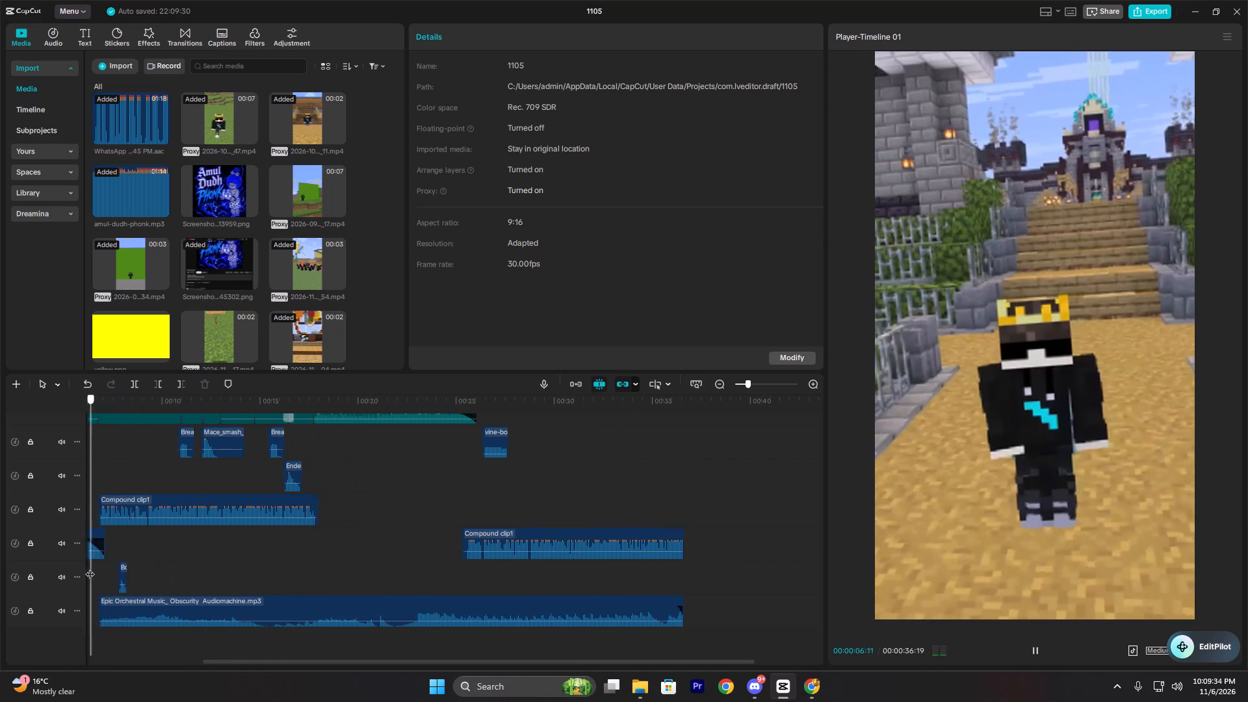
pyautogui.moveTo(90, 567); pyautogui.dragTo(179, 551)
pyautogui.press('space')
pyautogui.click(179, 508)
pyautogui.press('space')
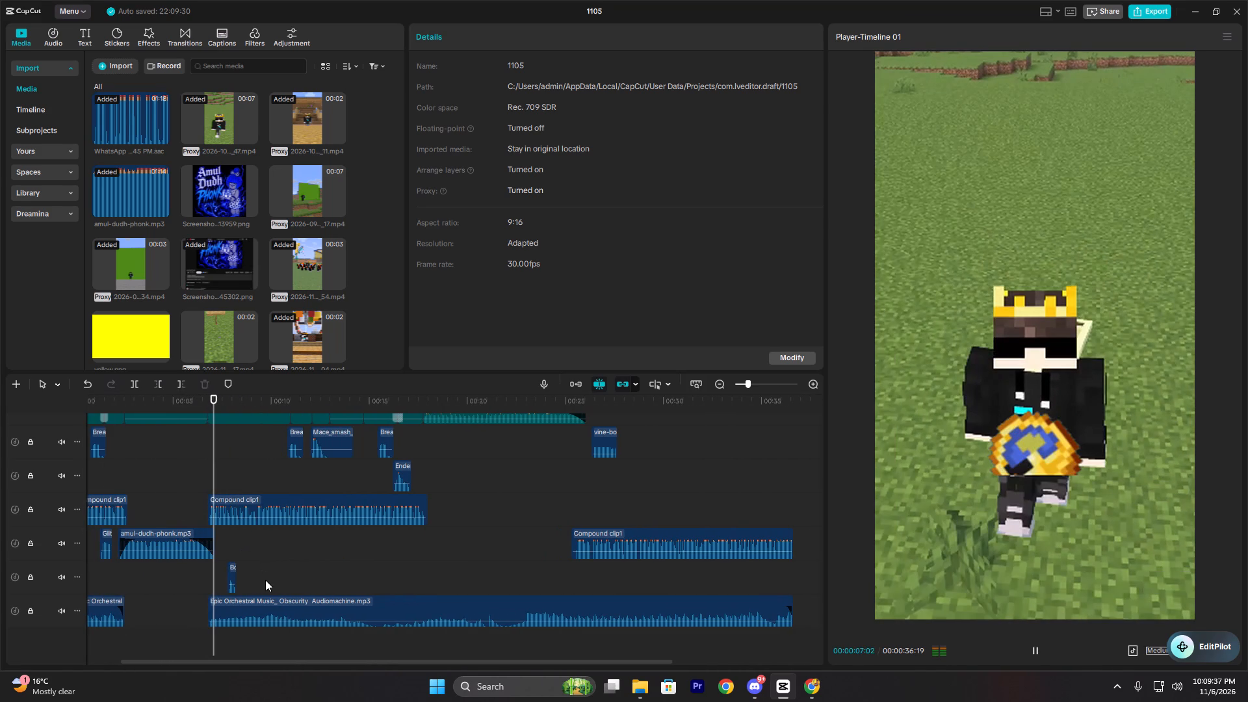
# Add a 0.7 s fade-in to the extended Epic Orchestral Music clip.
pyautogui.click(238, 612)
pyautogui.moveTo(209, 608); pyautogui.dragTo(213, 608)
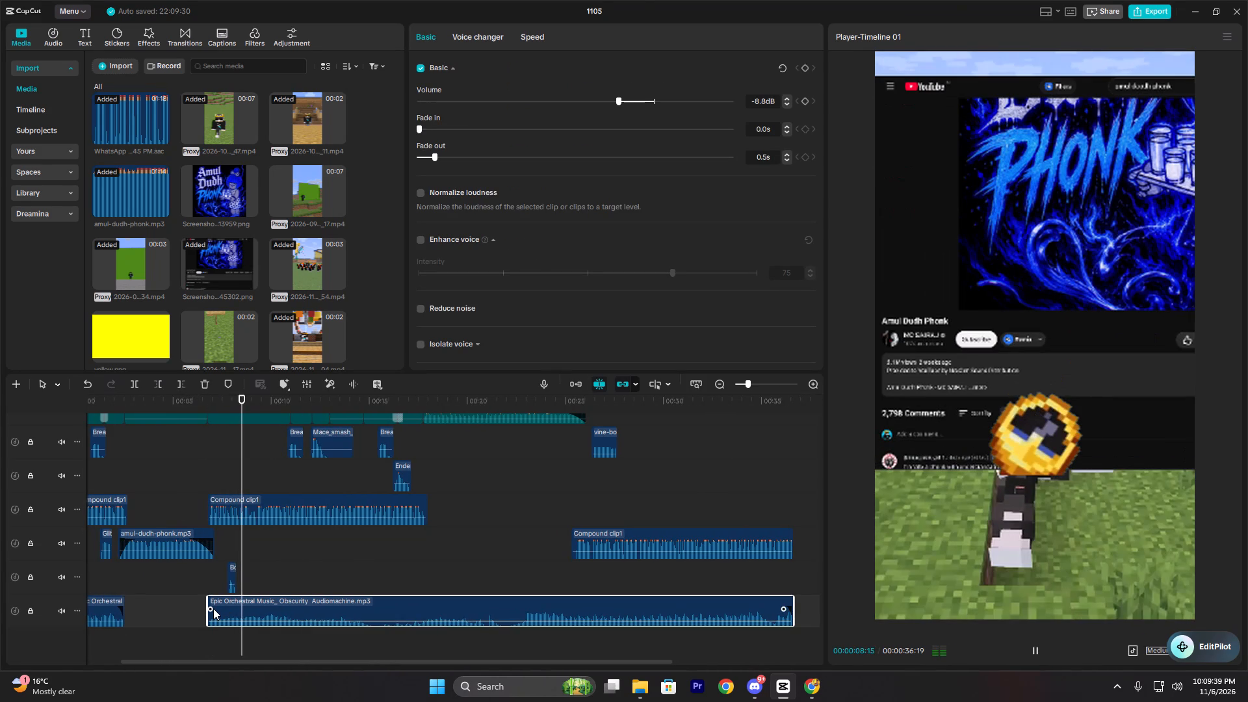
pyautogui.moveTo(213, 608); pyautogui.dragTo(222, 610)
# Listen on past the second voice-over section and split the long Epic Orchestral Music clip at 00:00:21:25.
pyautogui.keyDown('ctrl'); pyautogui.scroll(4, 315, 566); pyautogui.keyUp('ctrl')
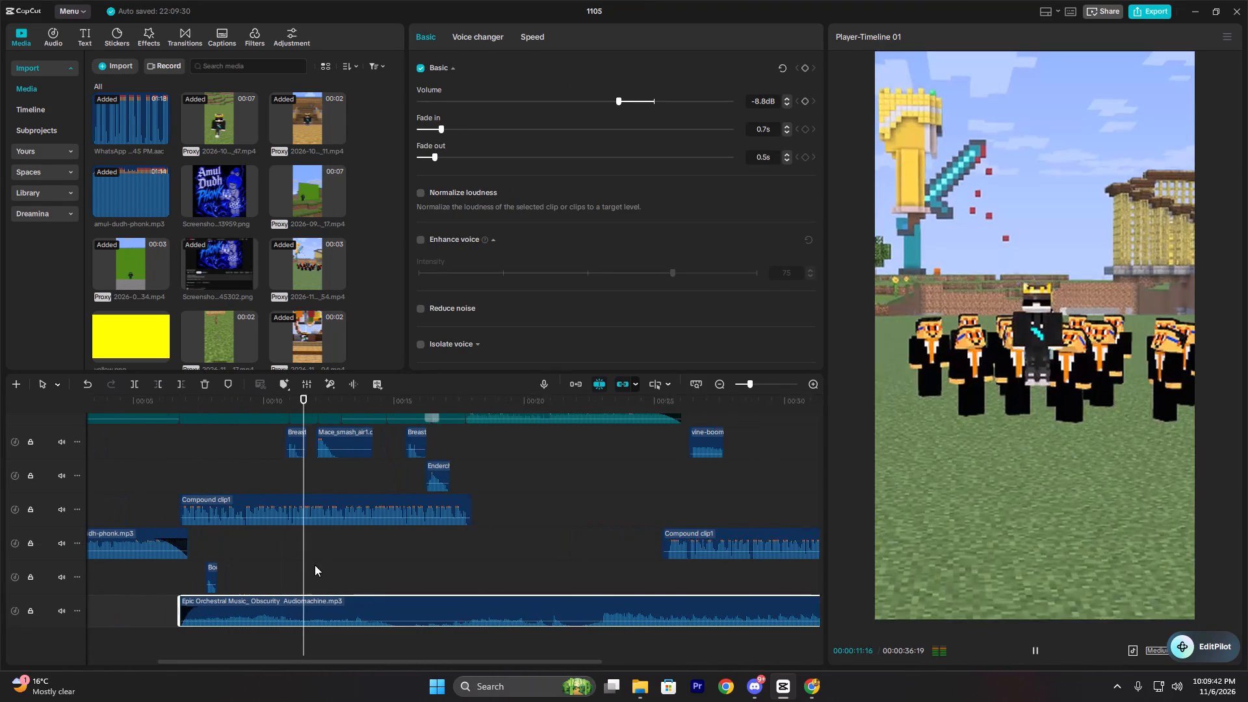
pyautogui.keyDown('ctrl'); pyautogui.scroll(4, 315, 565); pyautogui.keyUp('ctrl')
pyautogui.keyDown('ctrl'); pyautogui.scroll(-6, 344, 561); pyautogui.keyUp('ctrl')
pyautogui.keyDown('ctrl'); pyautogui.scroll(3, 364, 561); pyautogui.keyUp('ctrl')
pyautogui.keyDown('ctrl'); pyautogui.scroll(-4, 364, 561); pyautogui.keyUp('ctrl')
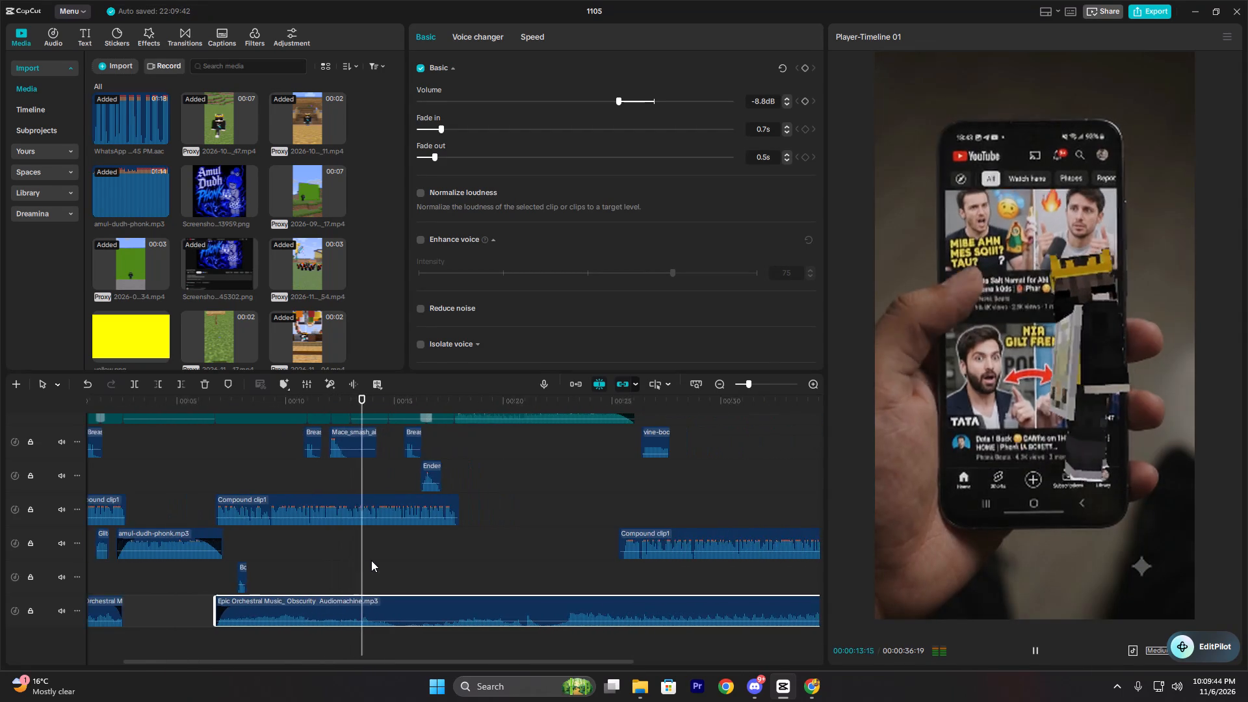
pyautogui.keyDown('ctrl'); pyautogui.scroll(-3, 371, 560); pyautogui.keyUp('ctrl')
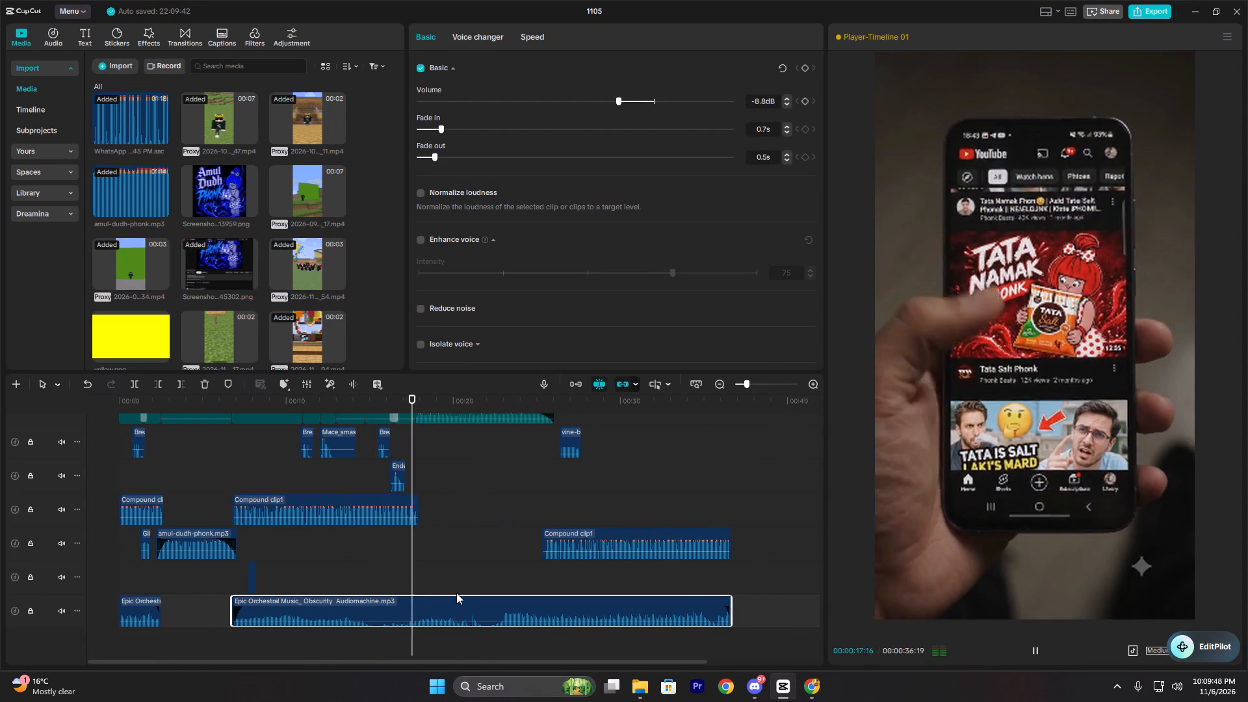
pyautogui.scroll(2, 458, 593)
pyautogui.scroll(-4, 446, 593)
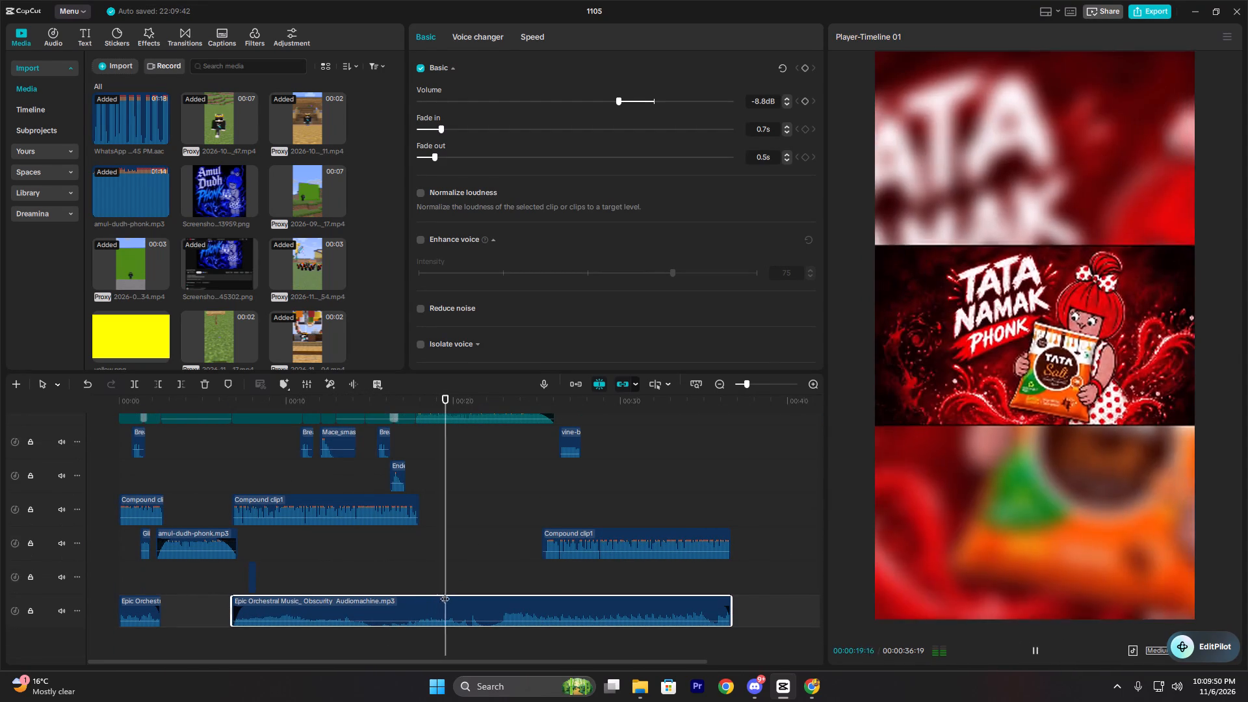
pyautogui.keyDown('ctrl'); pyautogui.scroll(-3, 445, 590); pyautogui.keyUp('ctrl')
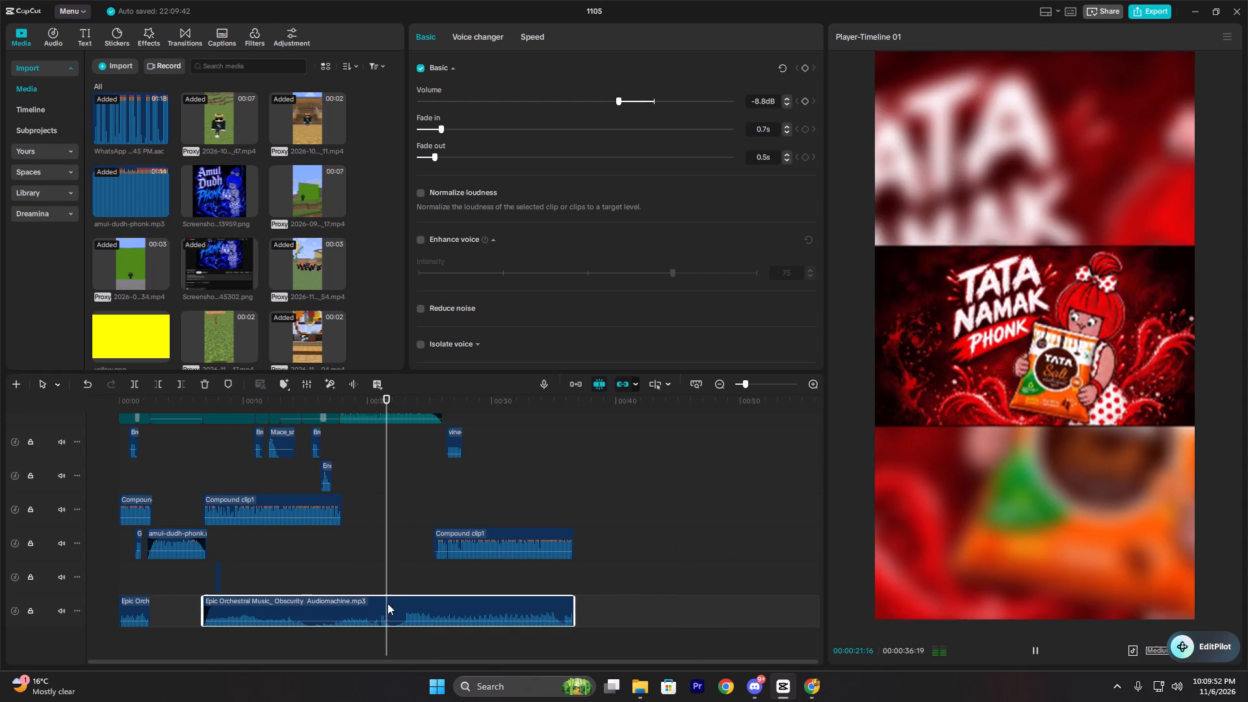
pyautogui.press('space')
pyautogui.hotkey('ctrl', 'b')
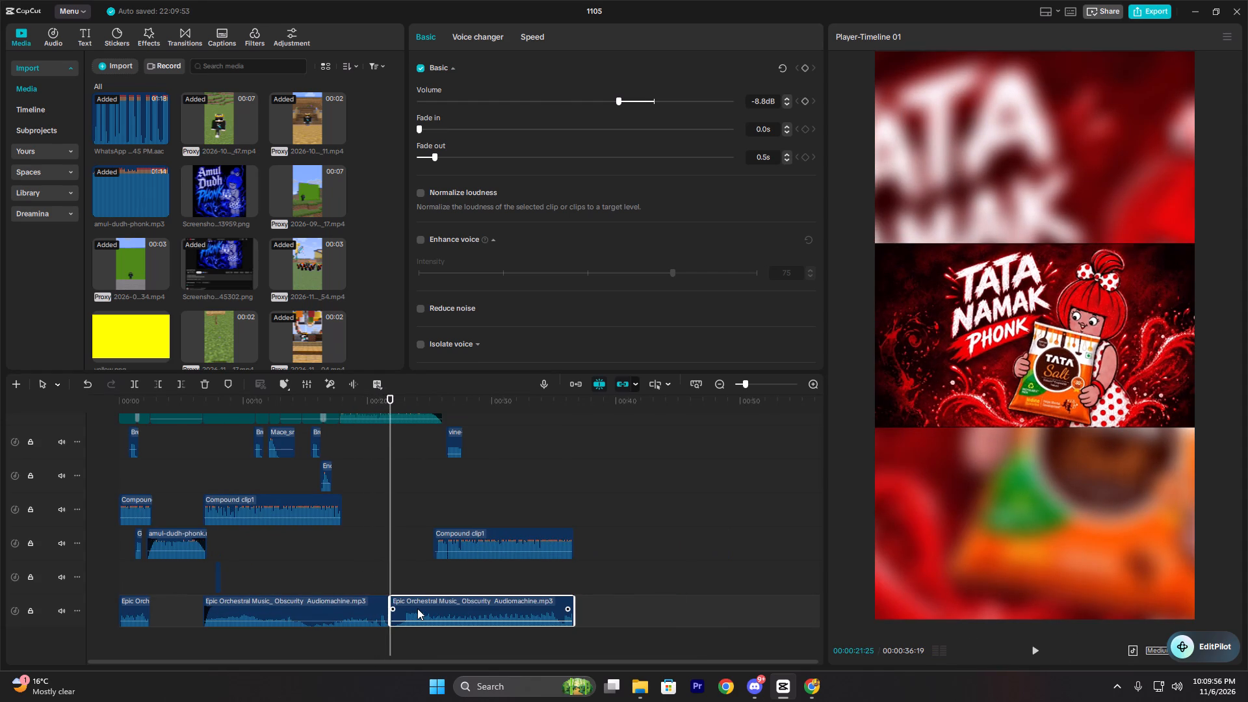
# Move the latter half of the split orchestral music to about the 26-second mark, under the last voice-over section.
pyautogui.moveTo(425, 605); pyautogui.dragTo(478, 604)
# Shift the first half of the split orchestral music earlier so it ends just after the second voice-over section.
pyautogui.click(336, 610)
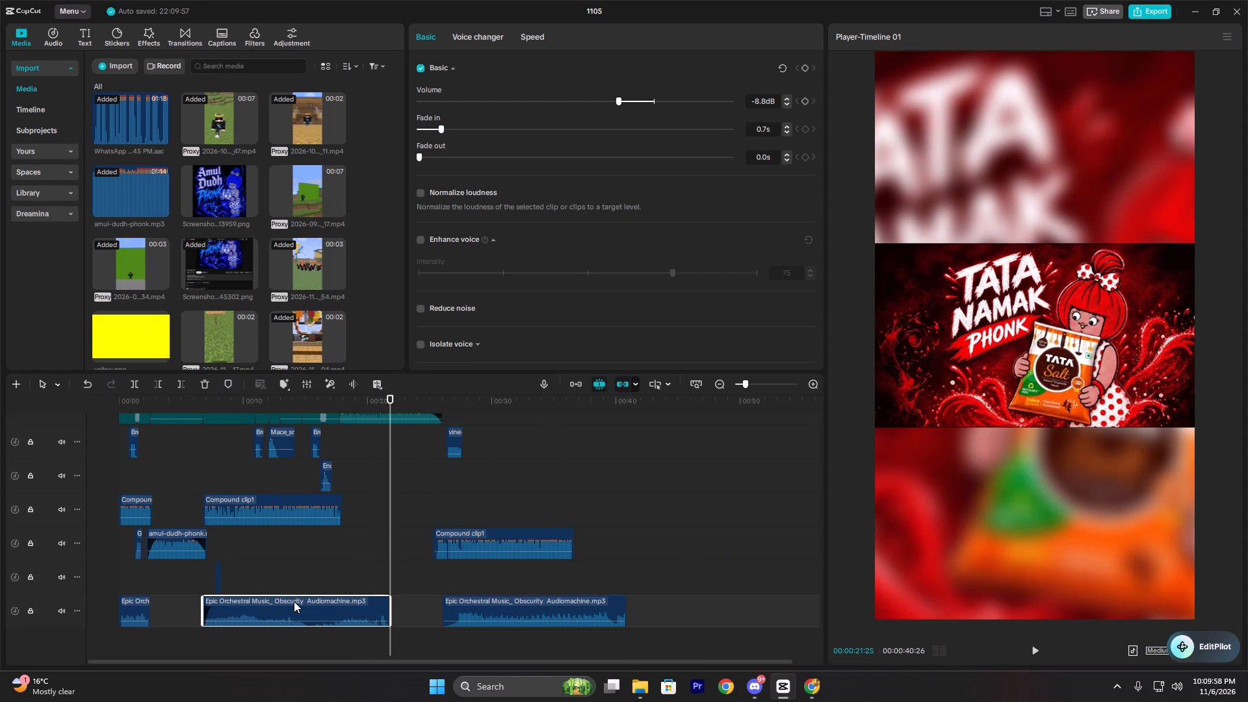
pyautogui.keyDown('ctrl'); pyautogui.scroll(4, 294, 601); pyautogui.keyUp('ctrl')
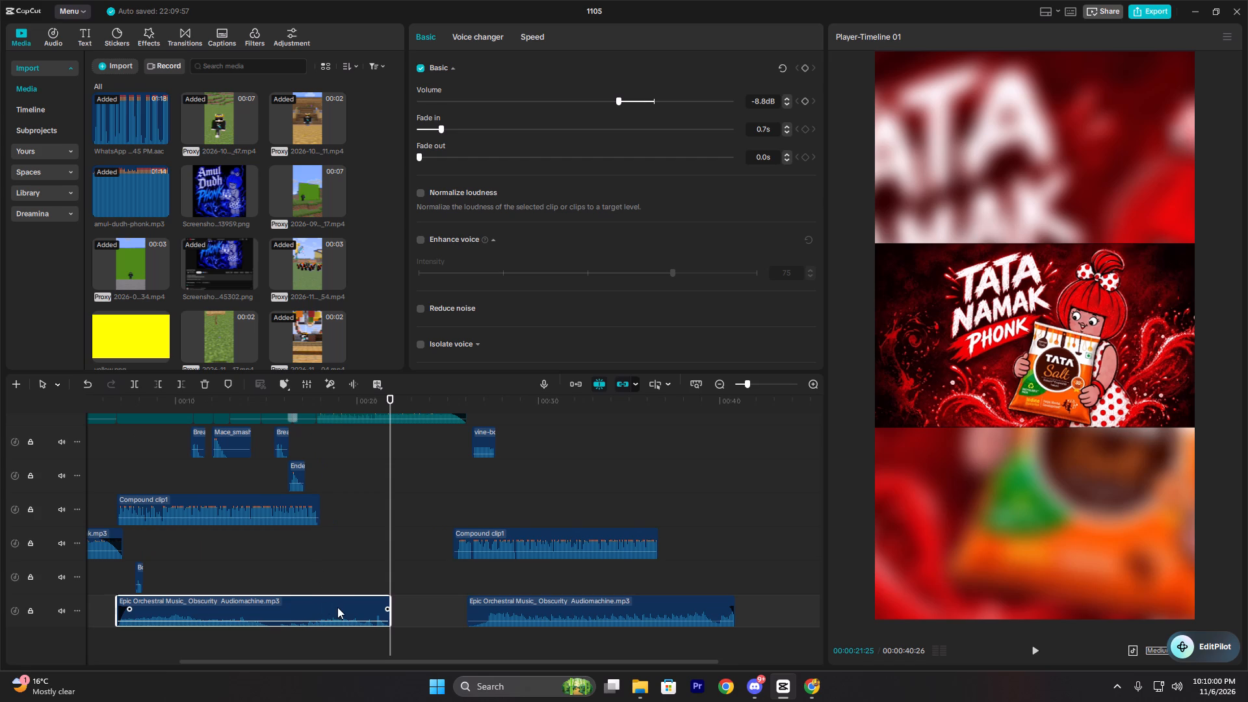
pyautogui.doubleClick(318, 560)
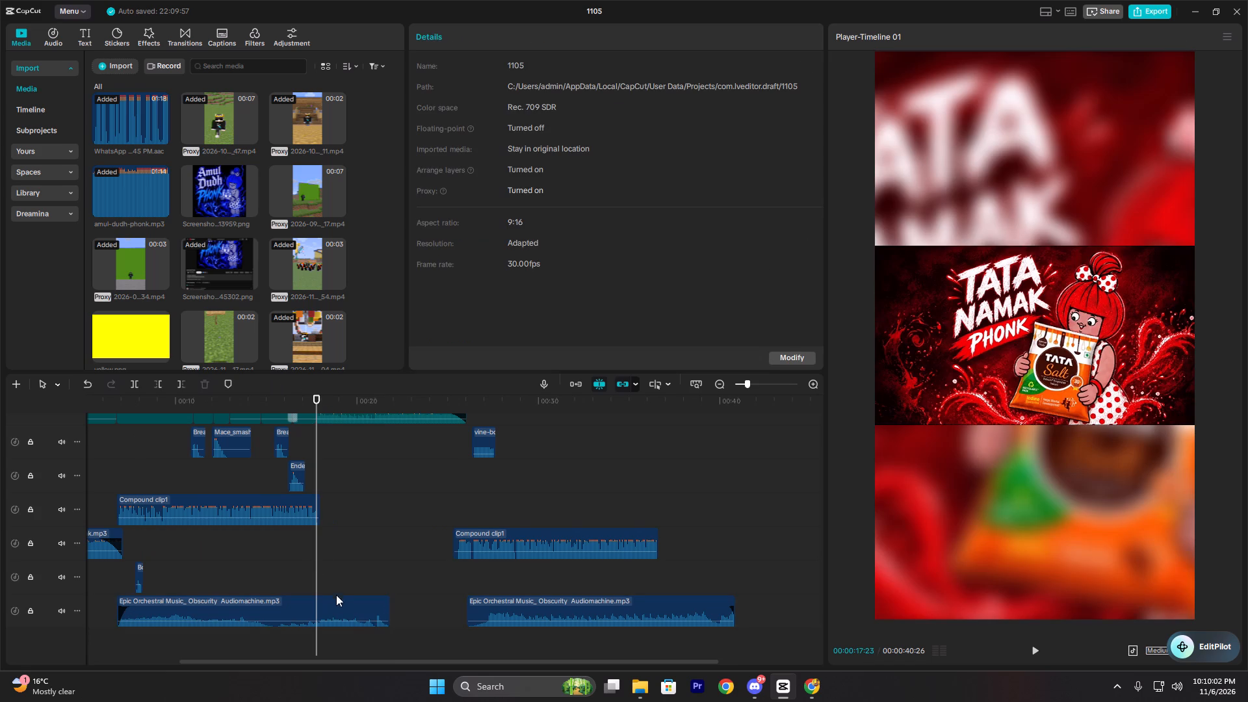
pyautogui.click(347, 606)
pyautogui.moveTo(367, 606); pyautogui.dragTo(318, 603)
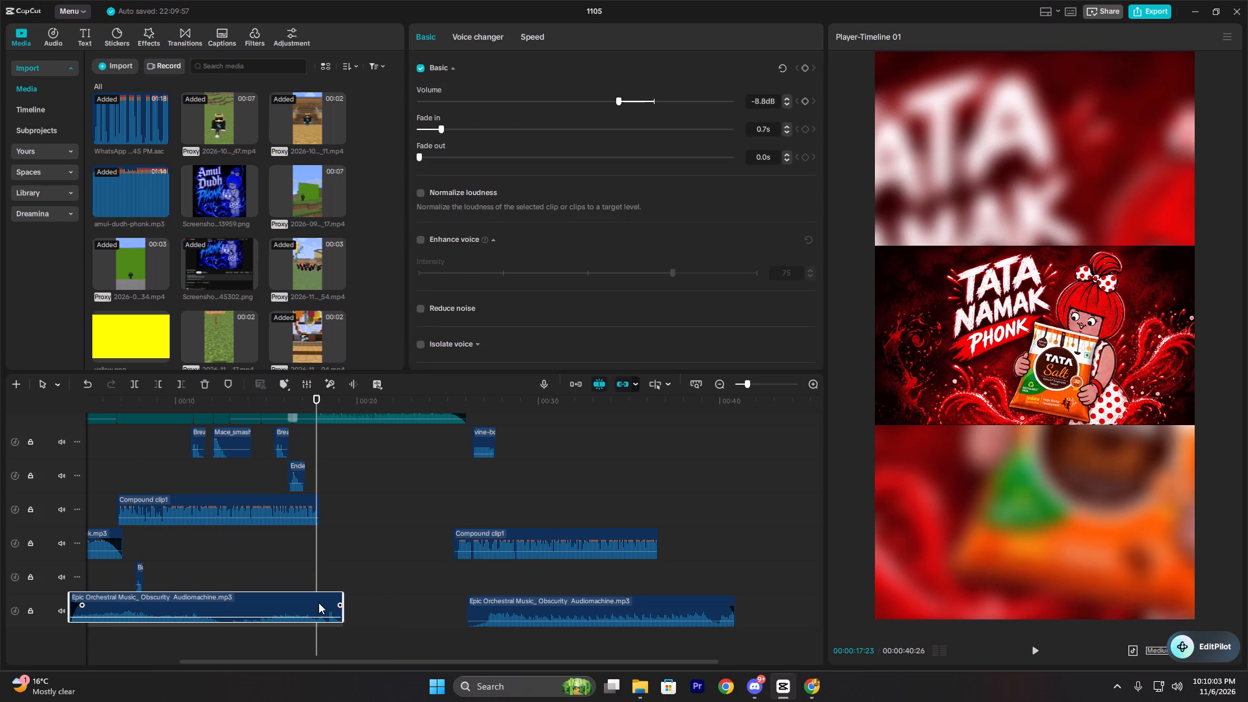
pyautogui.moveTo(318, 603); pyautogui.dragTo(299, 603)
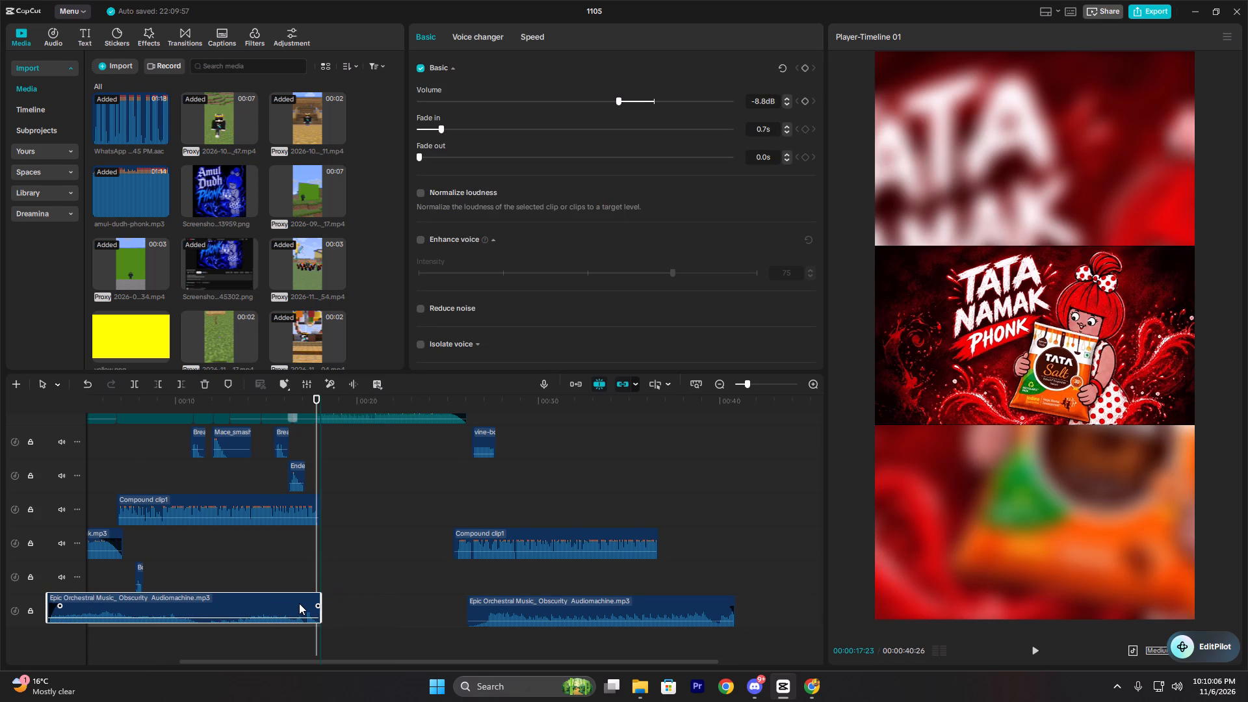
pyautogui.moveTo(299, 603); pyautogui.dragTo(301, 603)
# Trim the start of the shifted orchestral music clip to 00:00:06:23, where the second voice-over section begins.
pyautogui.click(261, 586)
pyautogui.moveTo(261, 586); pyautogui.dragTo(261, 584)
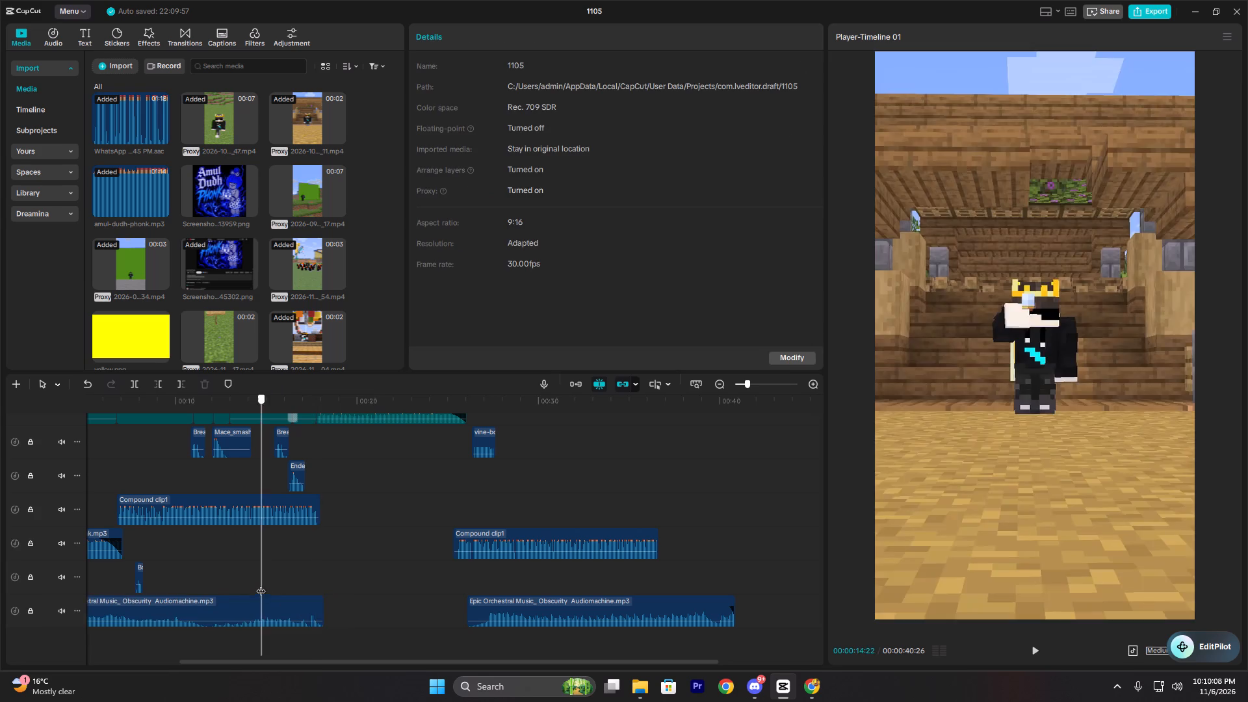
pyautogui.moveTo(261, 584); pyautogui.dragTo(248, 574)
pyautogui.click(242, 573)
pyautogui.click(263, 617)
pyautogui.press('q')
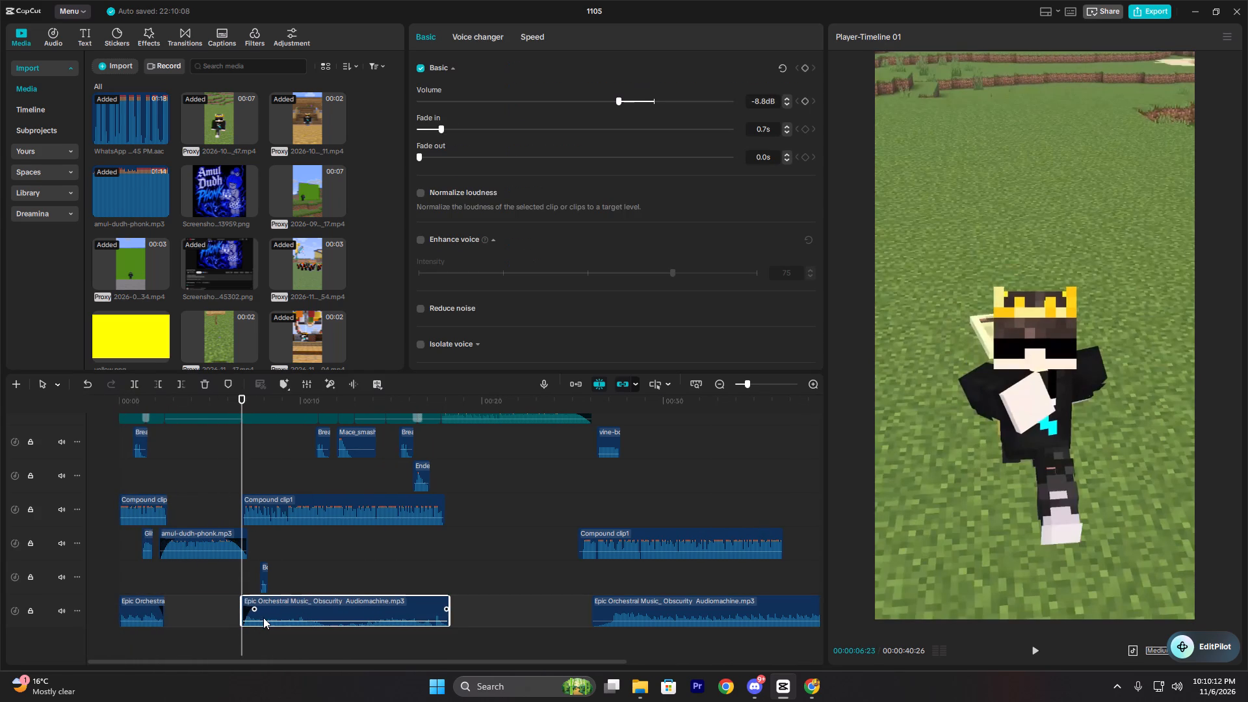
# Play back the second voice-over section and the opening of the last one to check the placement of both orchestral music parts.
pyautogui.press('space')
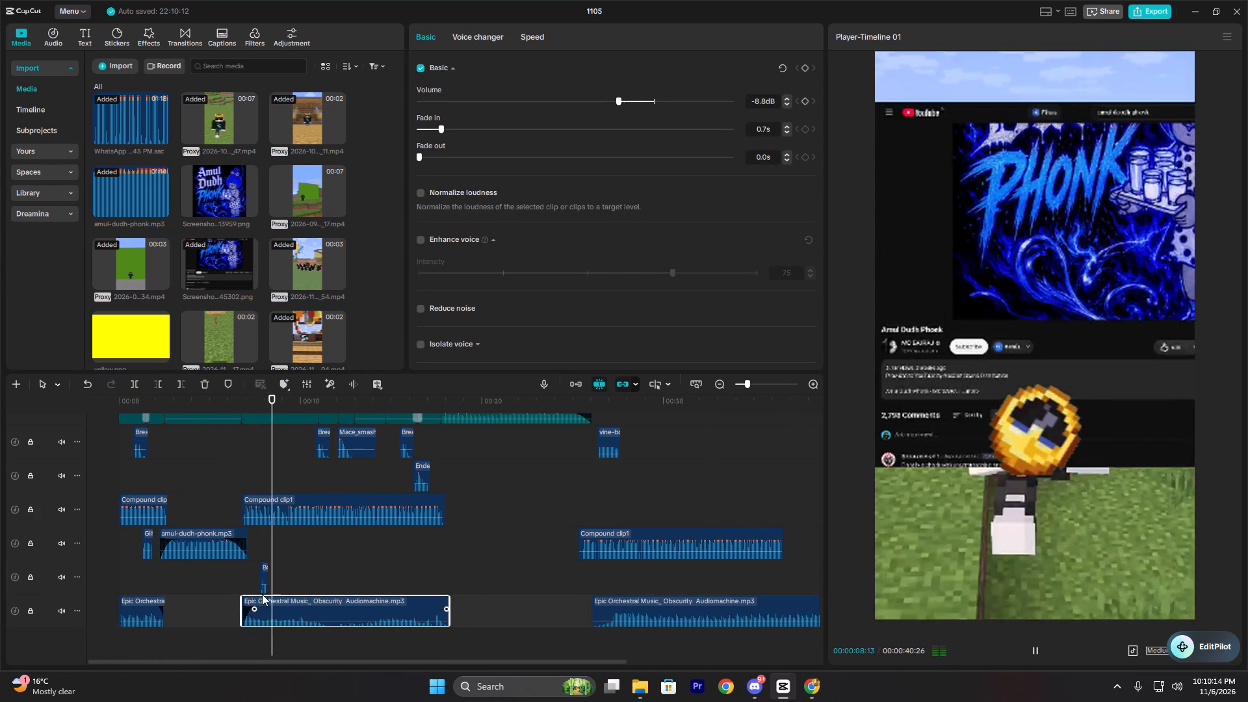
pyautogui.click(239, 574)
pyautogui.press('space')
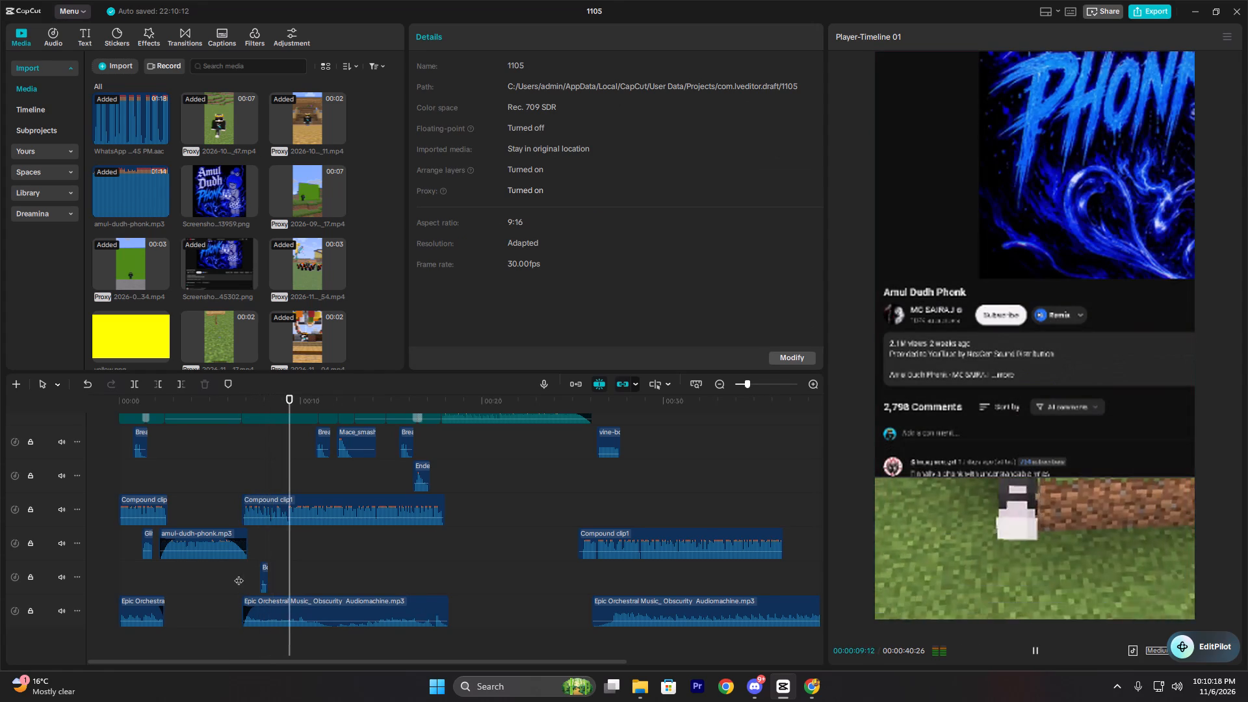
pyautogui.keyDown('ctrl'); pyautogui.scroll(3, 255, 568); pyautogui.keyUp('ctrl')
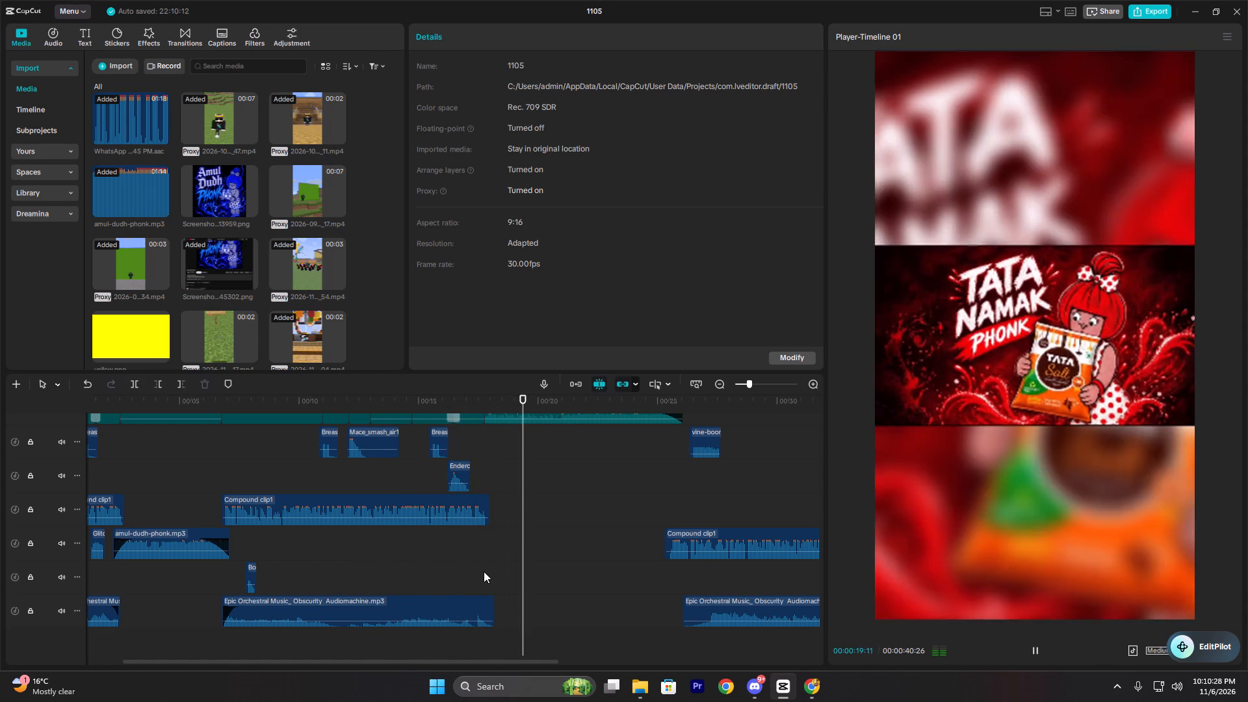
pyautogui.keyDown('ctrl'); pyautogui.scroll(3, 487, 568); pyautogui.keyUp('ctrl')
pyautogui.keyDown('ctrl'); pyautogui.scroll(-9, 487, 567); pyautogui.keyUp('ctrl')
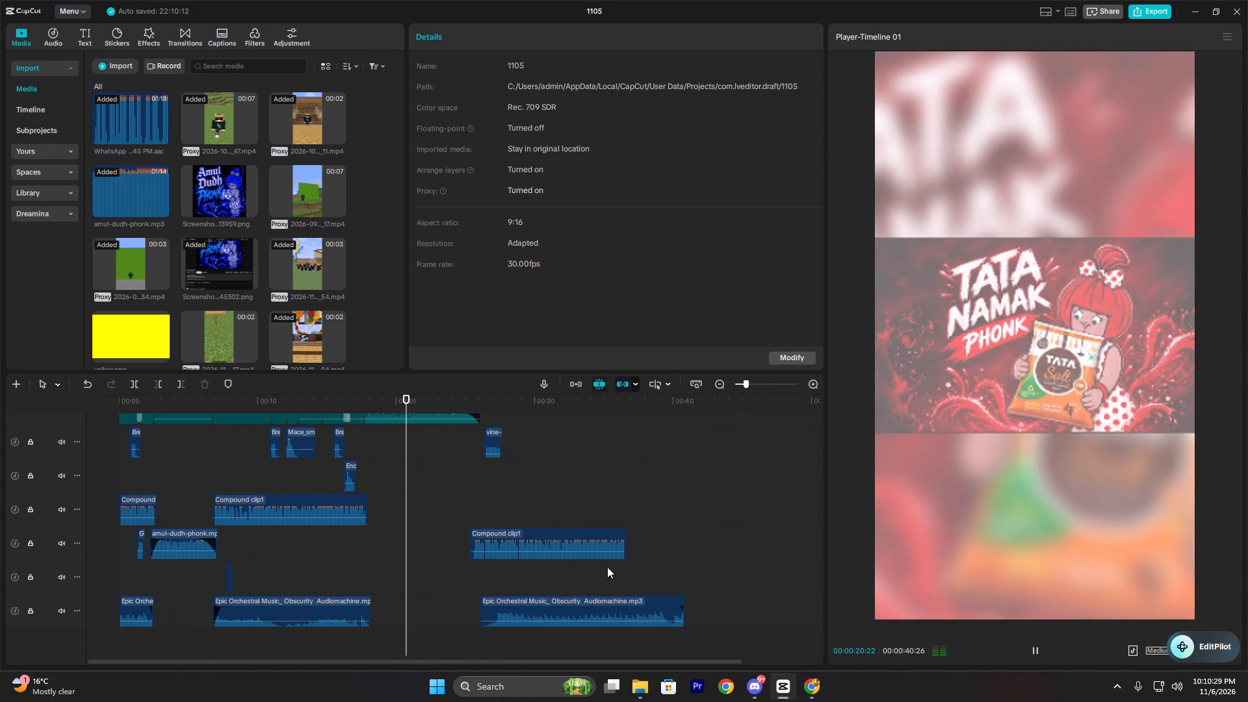
pyautogui.click(484, 494)
pyautogui.press('space')
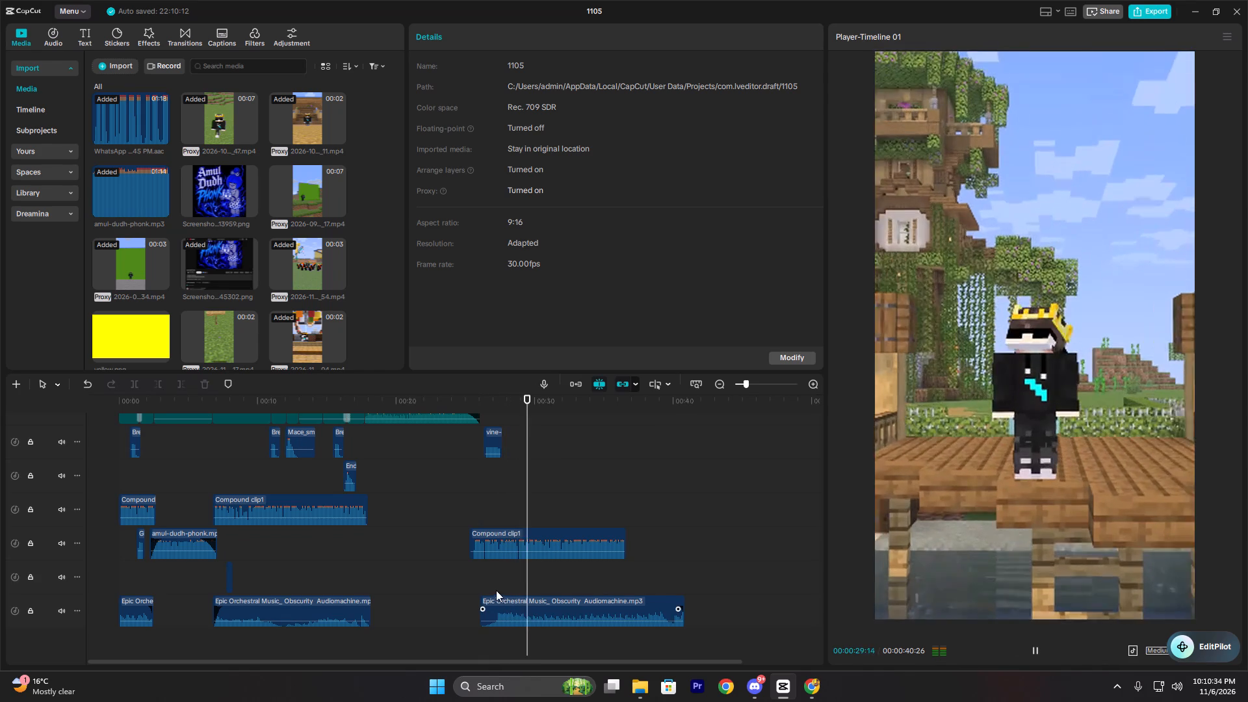
pyautogui.click(478, 581)
pyautogui.press('space')
pyautogui.press('space')
pyautogui.click(465, 576)
pyautogui.press('space')
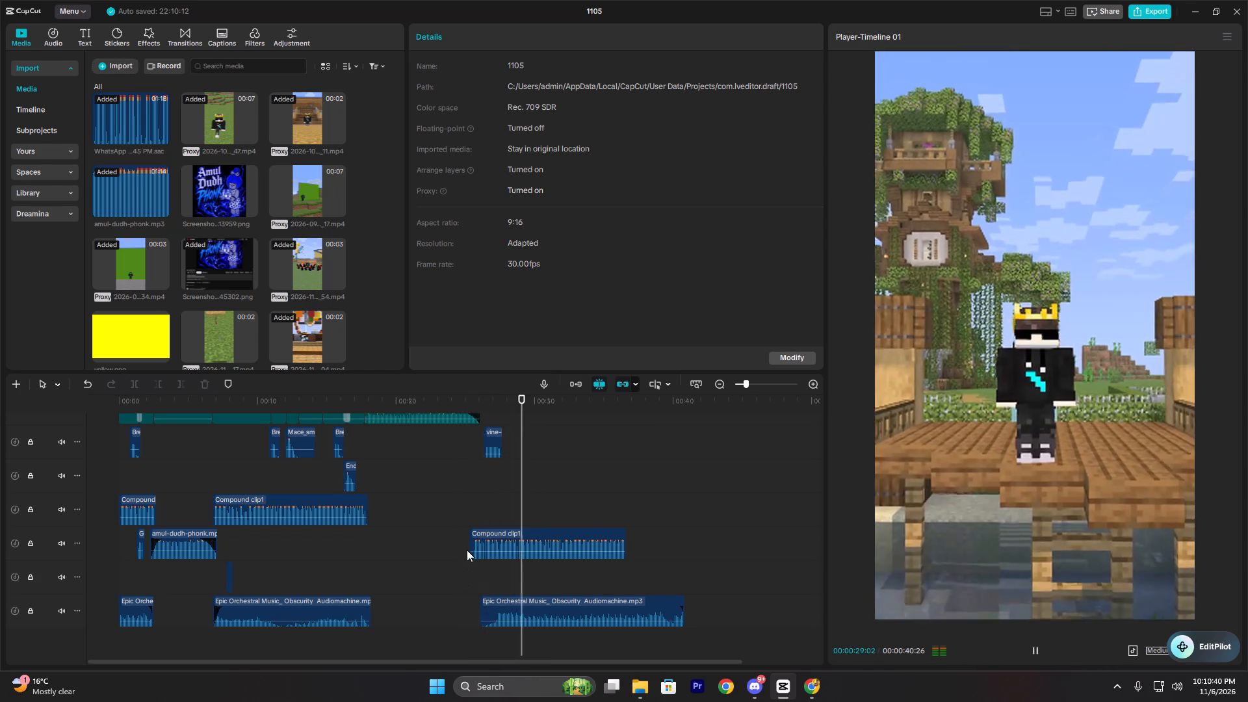
# Find the cut near the start of the last voice-over section and move the vine-boom sound earlier to 00:00:26:05.
pyautogui.click(463, 491)
pyautogui.press('space')
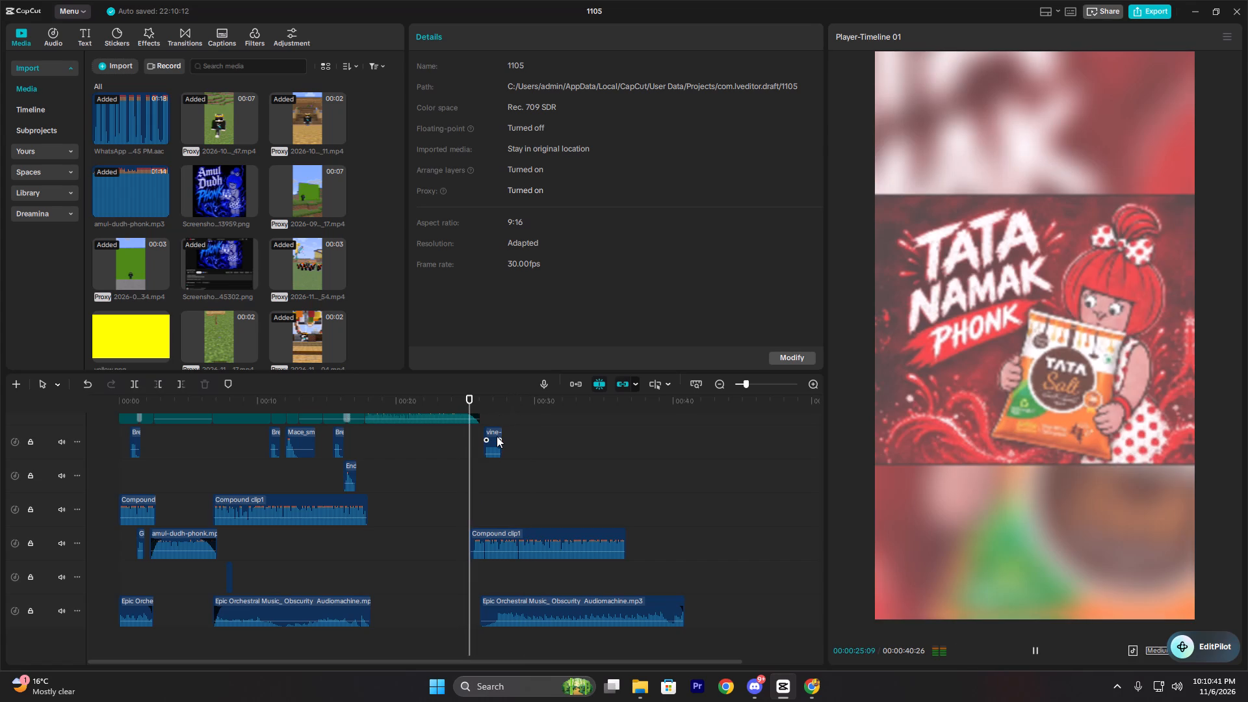
pyautogui.press('space')
pyautogui.click(497, 436)
pyautogui.press('space')
pyautogui.press('space')
pyautogui.press('space')
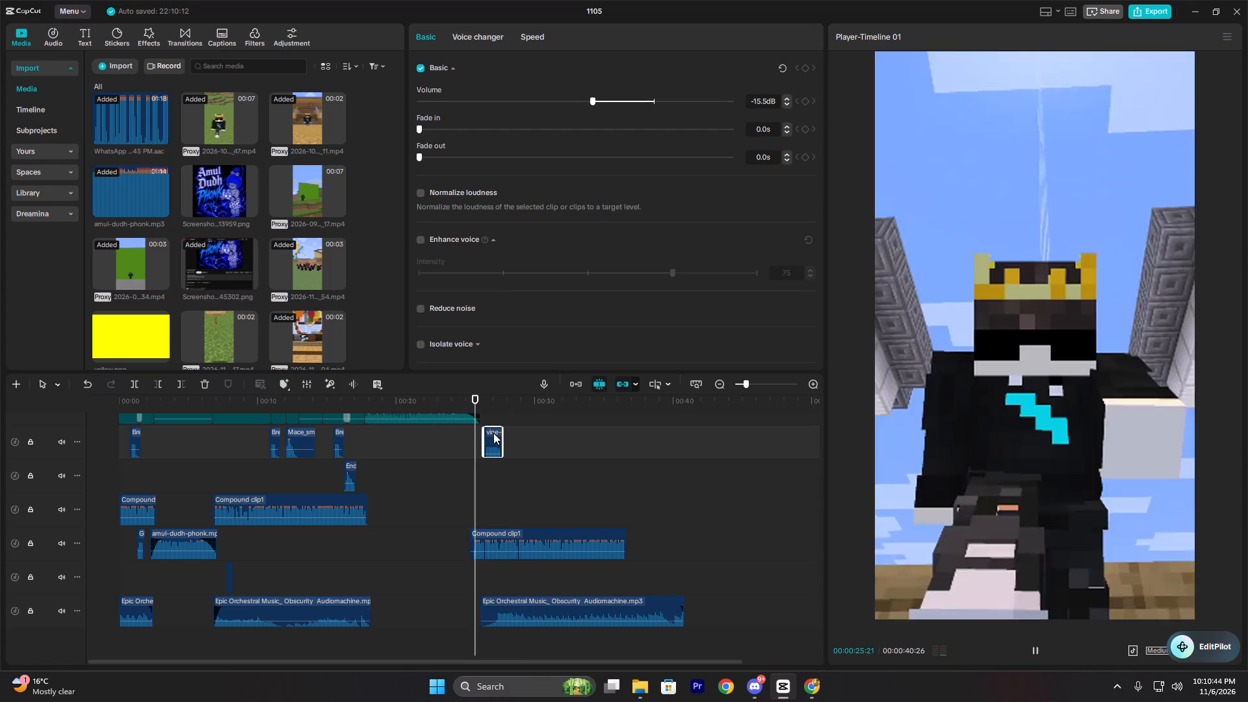
pyautogui.press('space')
pyautogui.press('space')
pyautogui.press('space')
pyautogui.moveTo(493, 433); pyautogui.dragTo(487, 434)
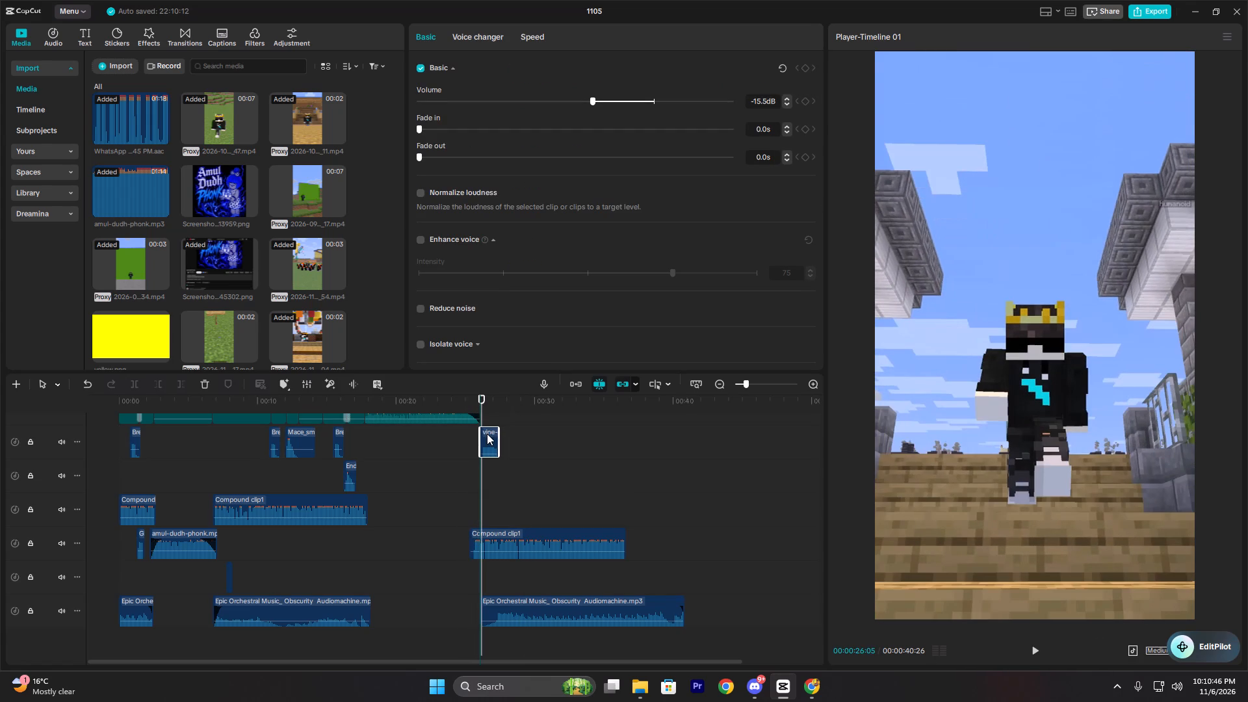
pyautogui.press('space')
pyautogui.press('space')
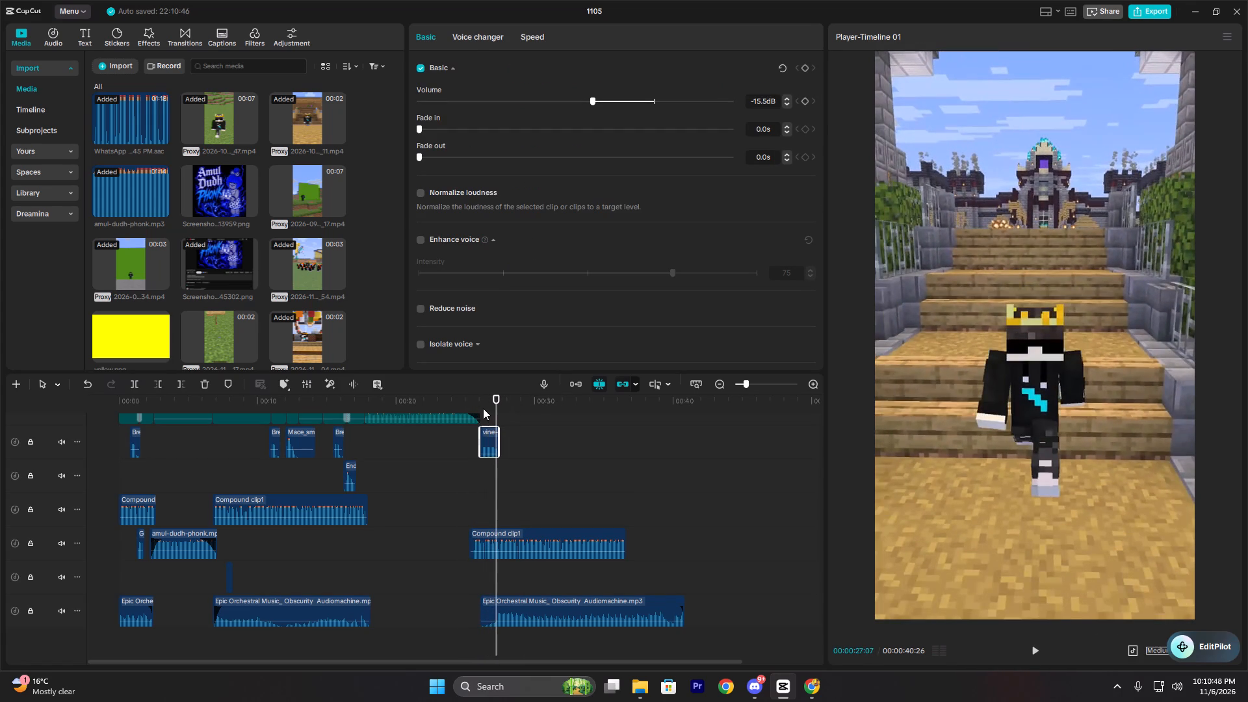
# Review the last voice-over section from about 27 to 35 seconds with its orchestral music and visuals.
pyautogui.press('space')
pyautogui.keyDown('ctrl'); pyautogui.scroll(2, 532, 513); pyautogui.keyUp('ctrl')
pyautogui.keyDown('ctrl'); pyautogui.scroll(-5, 540, 515); pyautogui.keyUp('ctrl')
pyautogui.keyDown('ctrl'); pyautogui.scroll(4, 542, 516); pyautogui.keyUp('ctrl')
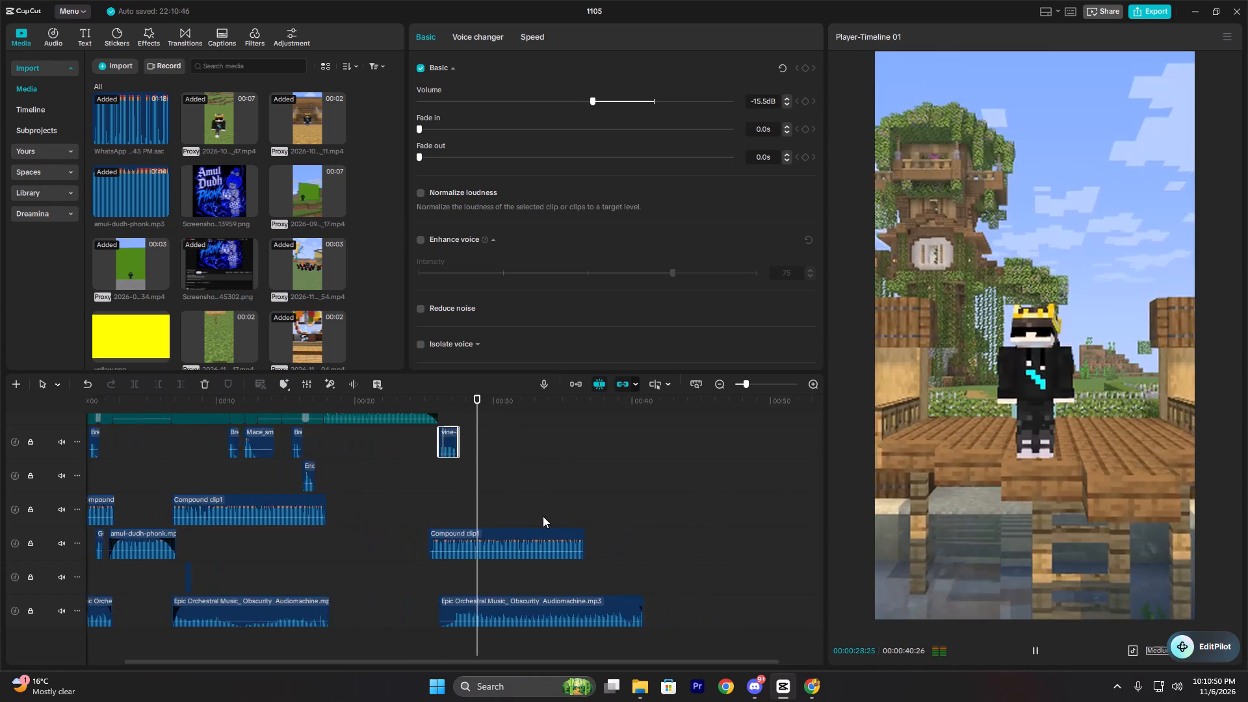
pyautogui.keyDown('ctrl'); pyautogui.scroll(8, 543, 516); pyautogui.keyUp('ctrl')
pyautogui.keyDown('ctrl'); pyautogui.scroll(-8, 546, 514); pyautogui.keyUp('ctrl')
pyautogui.keyDown('ctrl'); pyautogui.scroll(6, 546, 517); pyautogui.keyUp('ctrl')
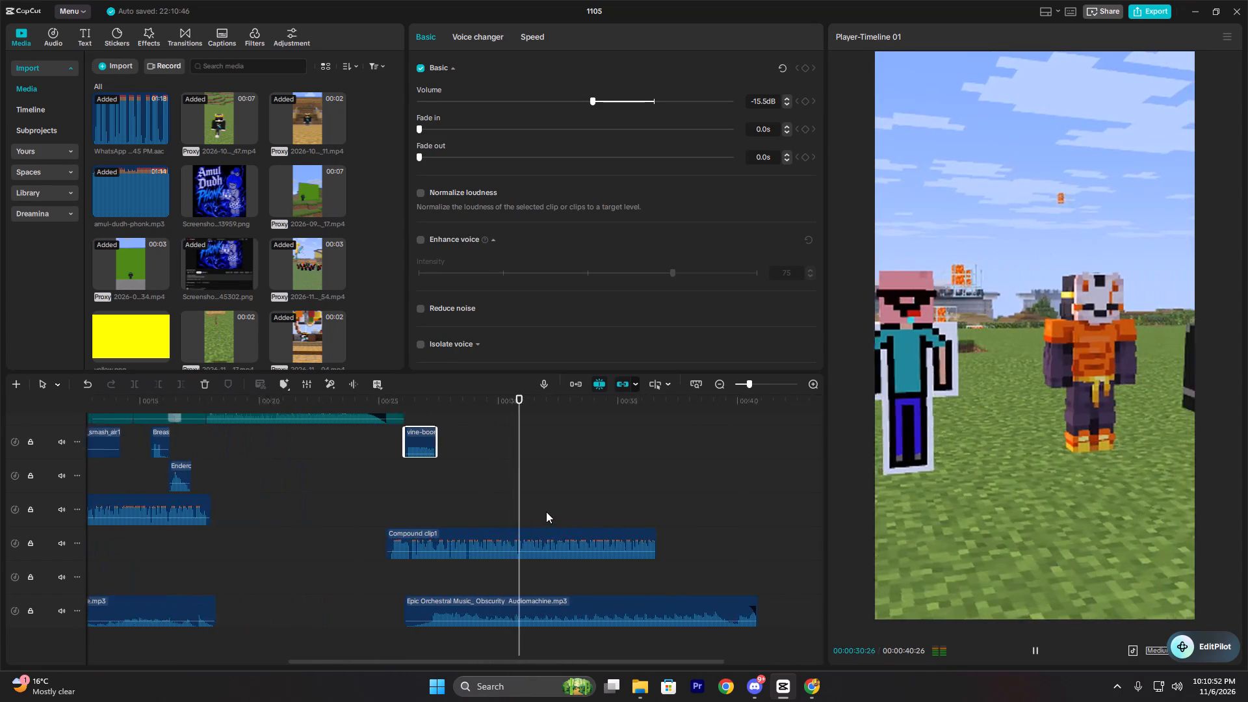
pyautogui.keyDown('ctrl'); pyautogui.scroll(1, 546, 512); pyautogui.keyUp('ctrl')
pyautogui.keyDown('ctrl'); pyautogui.scroll(-8, 546, 512); pyautogui.keyUp('ctrl')
pyautogui.keyDown('ctrl'); pyautogui.scroll(4, 545, 512); pyautogui.keyUp('ctrl')
pyautogui.keyDown('ctrl'); pyautogui.scroll(-4, 545, 512); pyautogui.keyUp('ctrl')
pyautogui.keyDown('ctrl'); pyautogui.scroll(2, 545, 512); pyautogui.keyUp('ctrl')
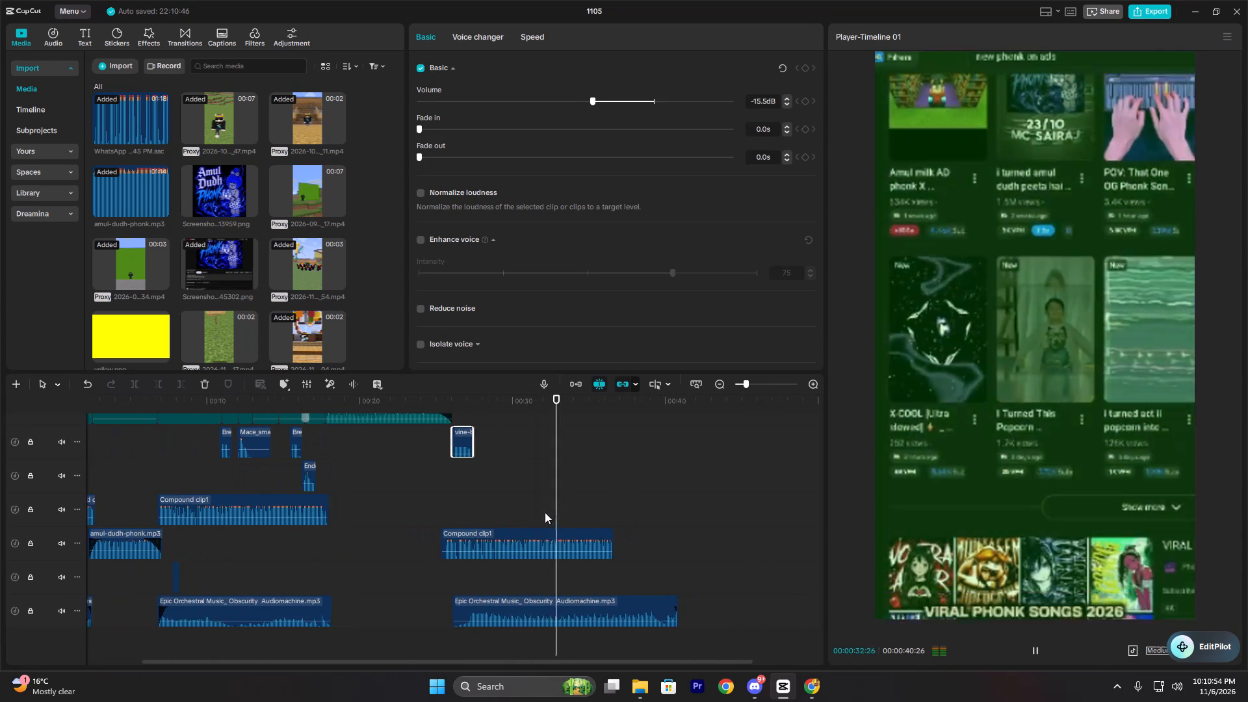
pyautogui.keyDown('ctrl'); pyautogui.scroll(2, 545, 512); pyautogui.keyUp('ctrl')
pyautogui.scroll(4, 545, 513)
pyautogui.keyDown('ctrl'); pyautogui.scroll(4, 545, 513); pyautogui.keyUp('ctrl')
pyautogui.keyDown('ctrl'); pyautogui.scroll(-4, 545, 513); pyautogui.keyUp('ctrl')
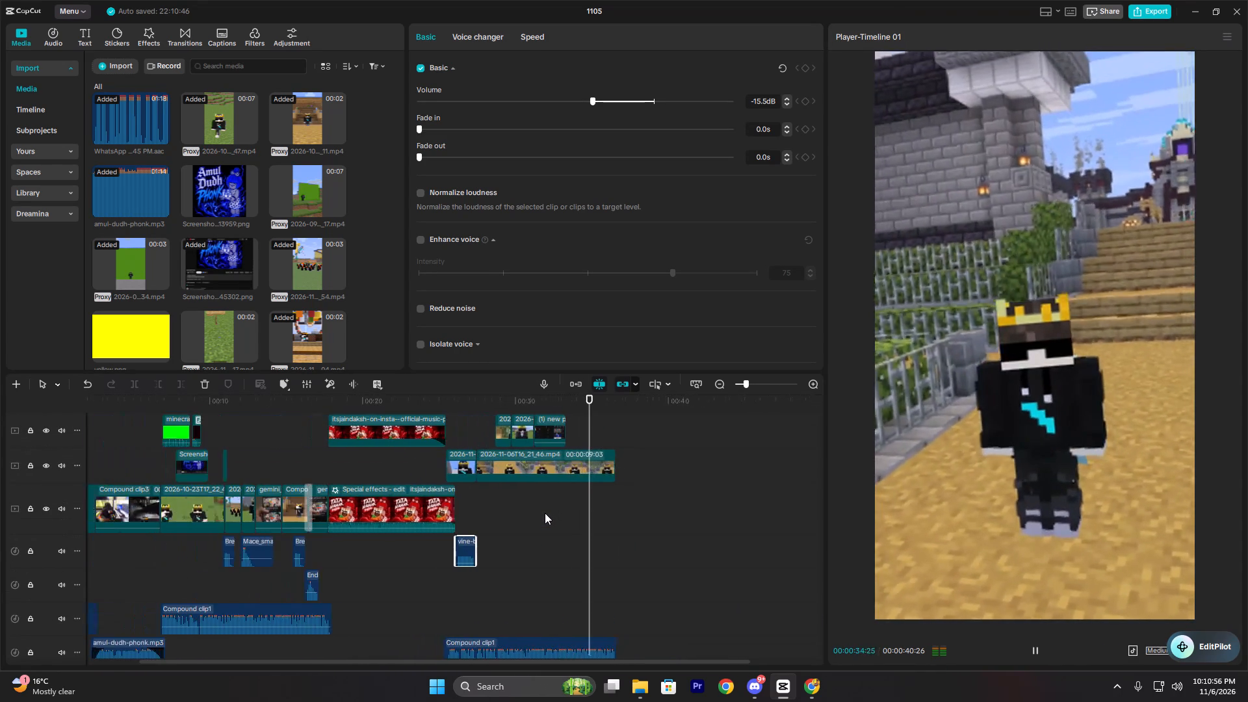
# Check the orchestral music tail beyond the last voice-over section and trim the music clip's end to 00:00:39:26.
pyautogui.keyDown('ctrl'); pyautogui.scroll(12, 545, 513); pyautogui.keyUp('ctrl')
pyautogui.press('space')
pyautogui.scroll(-1, 614, 591)
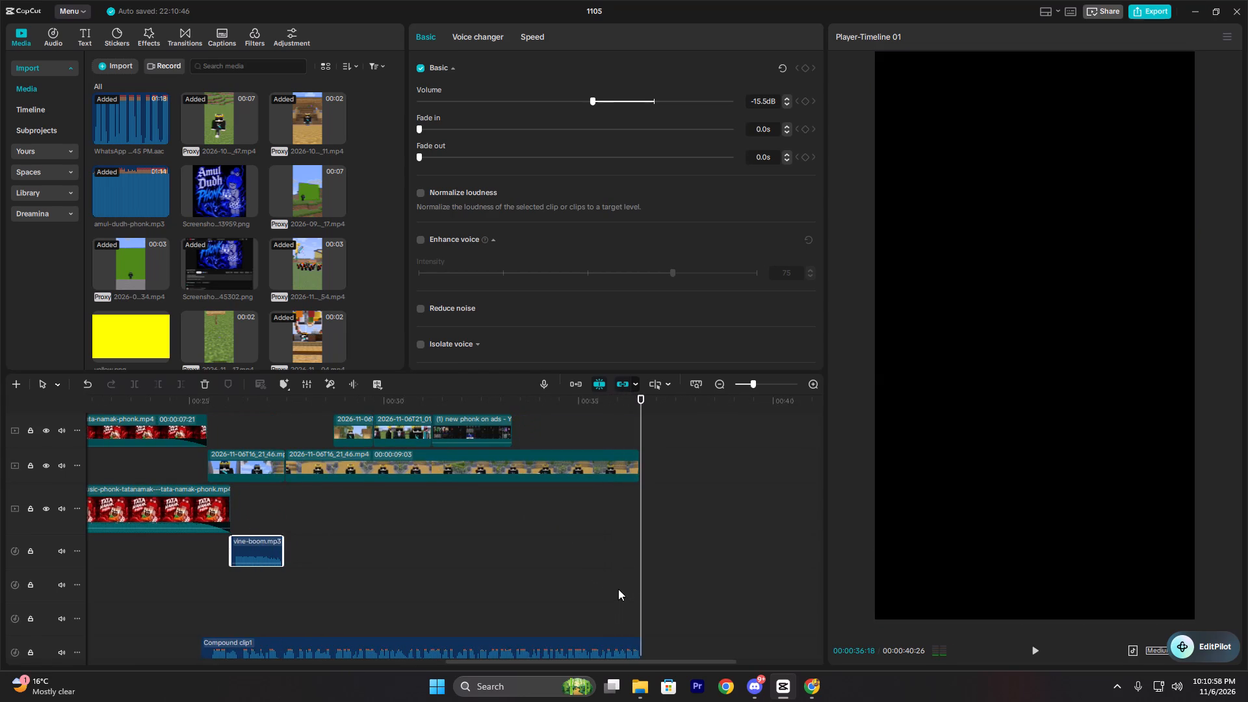
pyautogui.scroll(-6, 618, 589)
pyautogui.moveTo(642, 502); pyautogui.dragTo(656, 508)
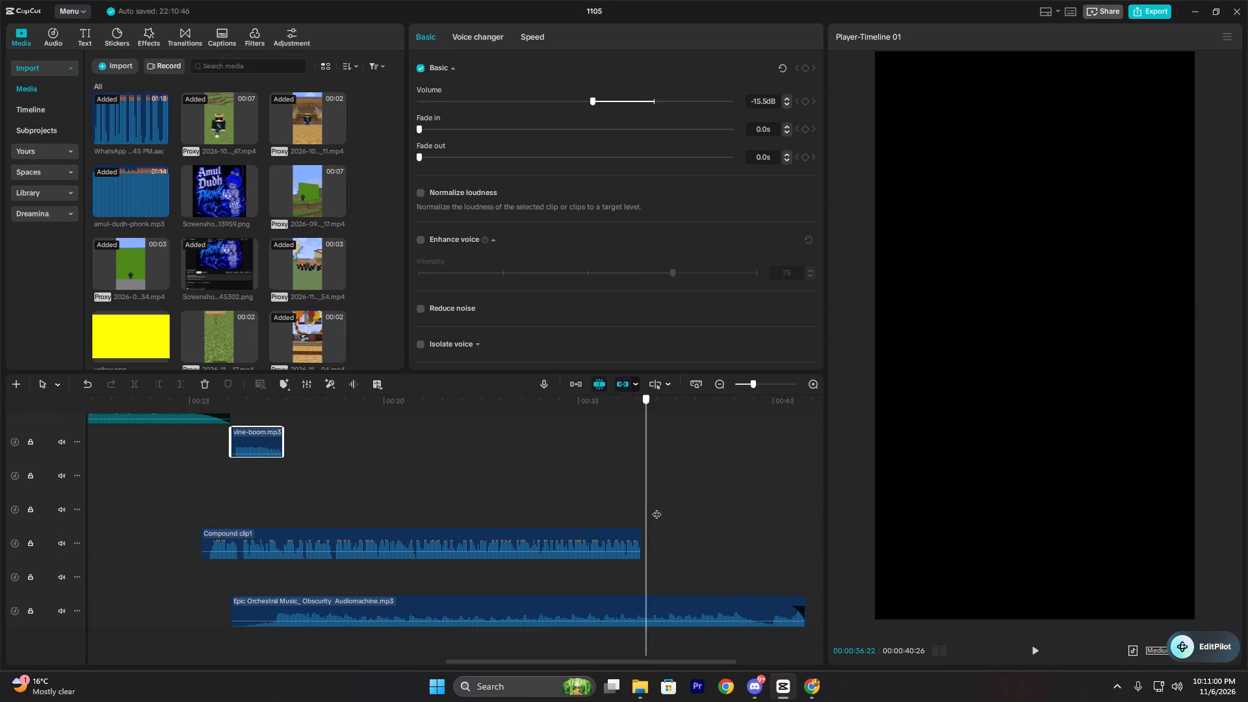
pyautogui.moveTo(656, 508); pyautogui.dragTo(748, 516)
pyautogui.press('space')
pyautogui.click(716, 513)
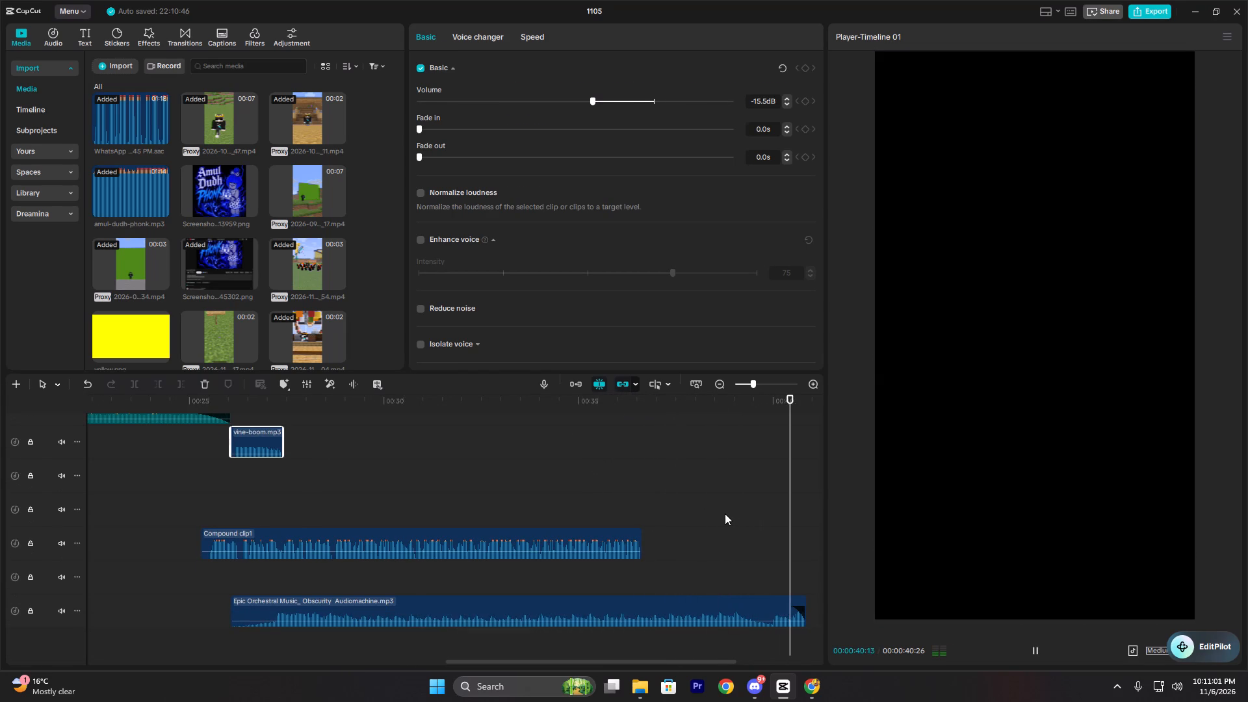
pyautogui.press('space')
pyautogui.press('space')
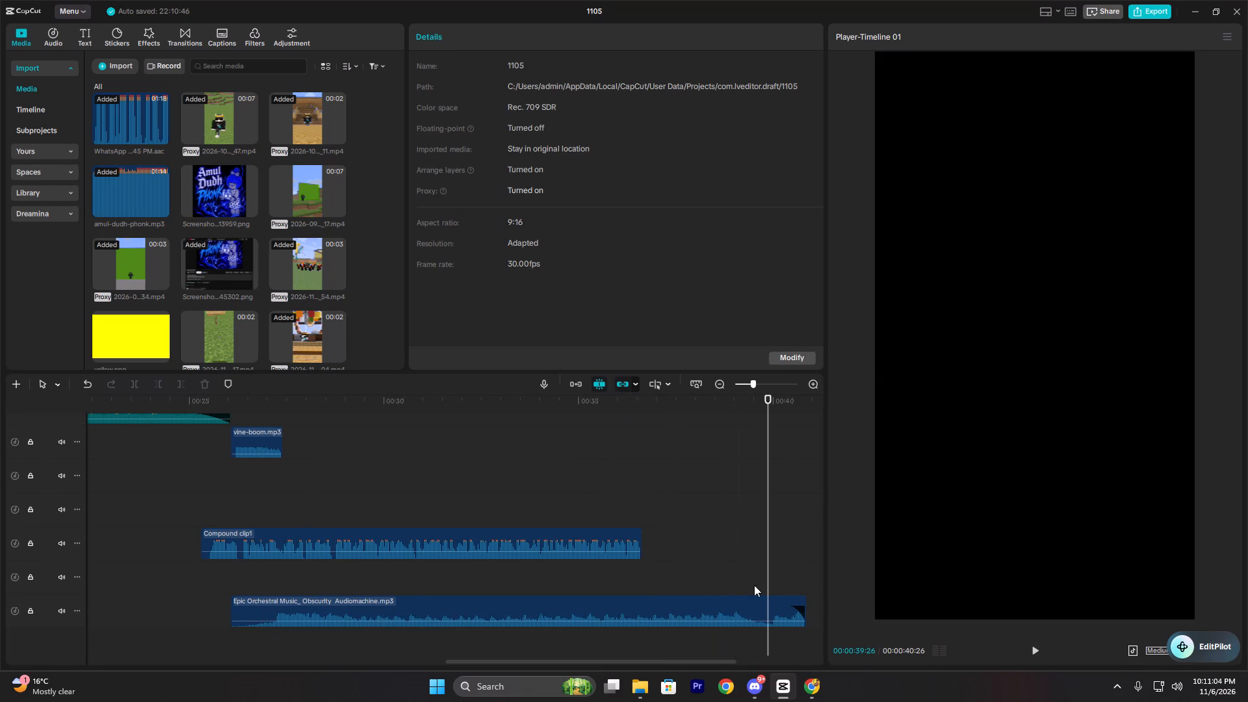
pyautogui.click(753, 605)
pyautogui.press('w')
# Shift the last orchestral music clip earlier to end at 00:00:36:19 and trim its start to where the last voice-over section begins.
pyautogui.moveTo(712, 606); pyautogui.dragTo(637, 608)
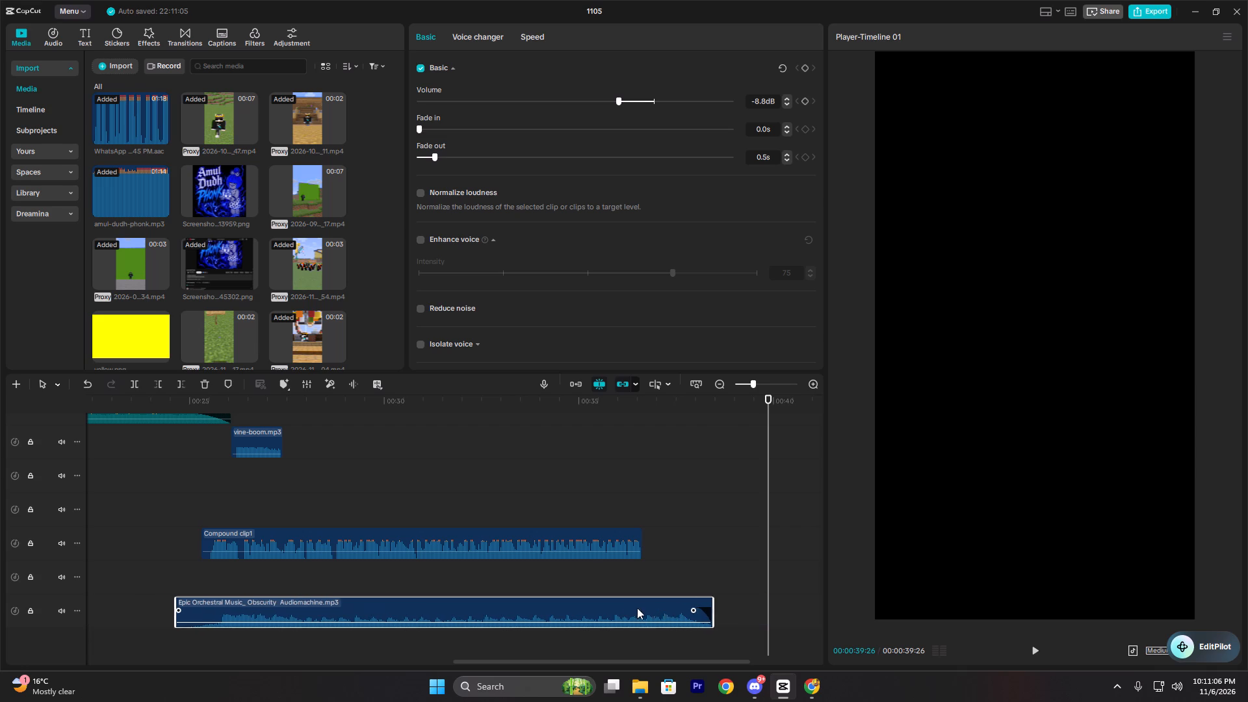
pyautogui.moveTo(637, 608); pyautogui.dragTo(585, 606)
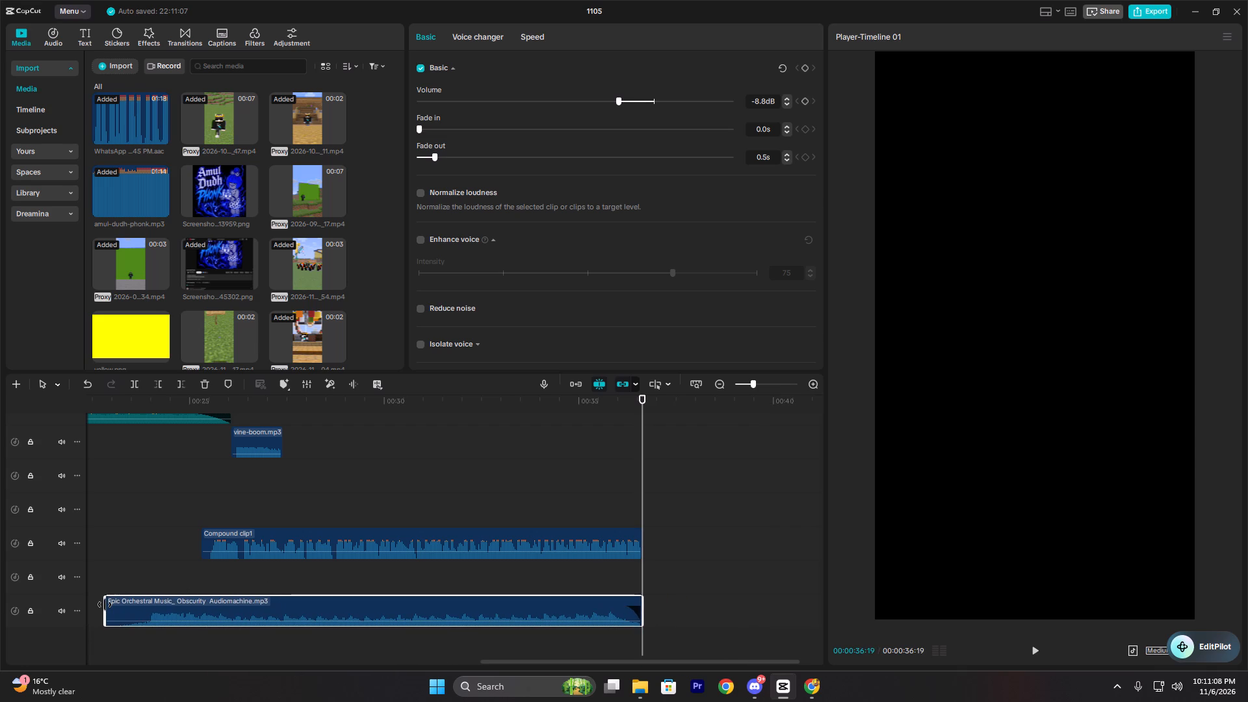
pyautogui.moveTo(107, 602); pyautogui.dragTo(199, 597)
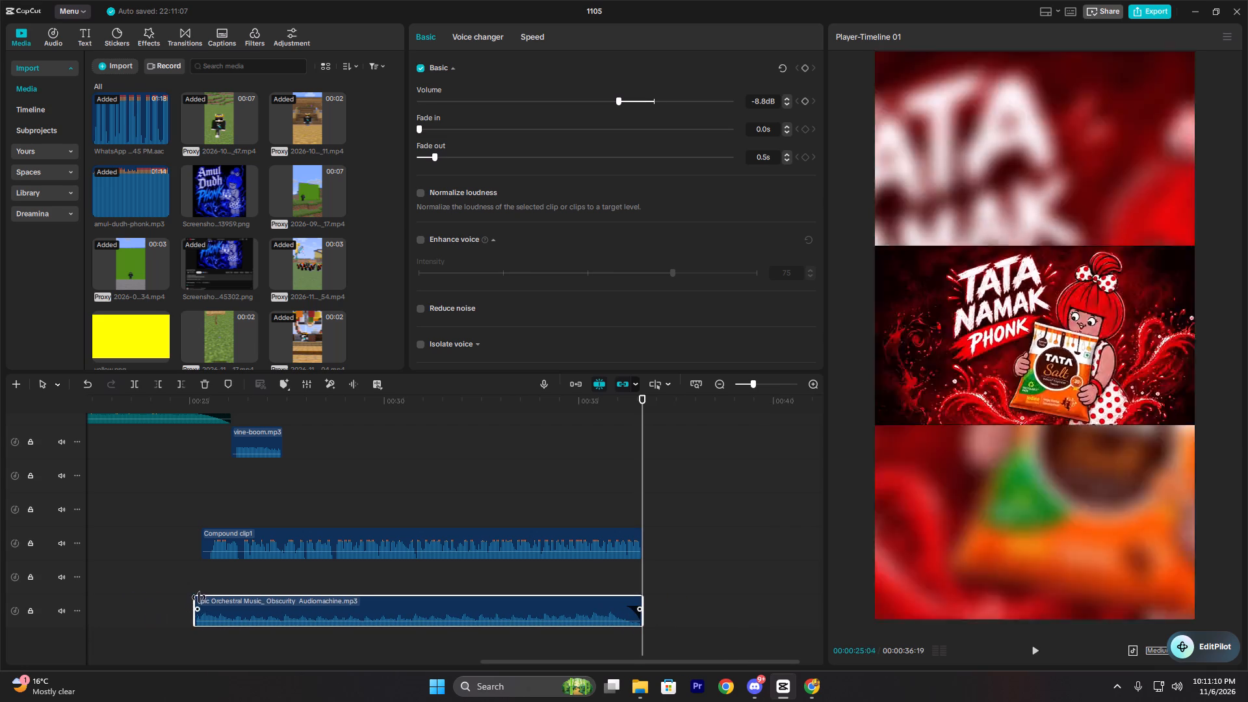
pyautogui.moveTo(199, 597); pyautogui.dragTo(206, 598)
# Play back the last voice-over section from its start to its end to check the repositioned orchestral music and its fade-out.
pyautogui.click(198, 583)
pyautogui.press('space')
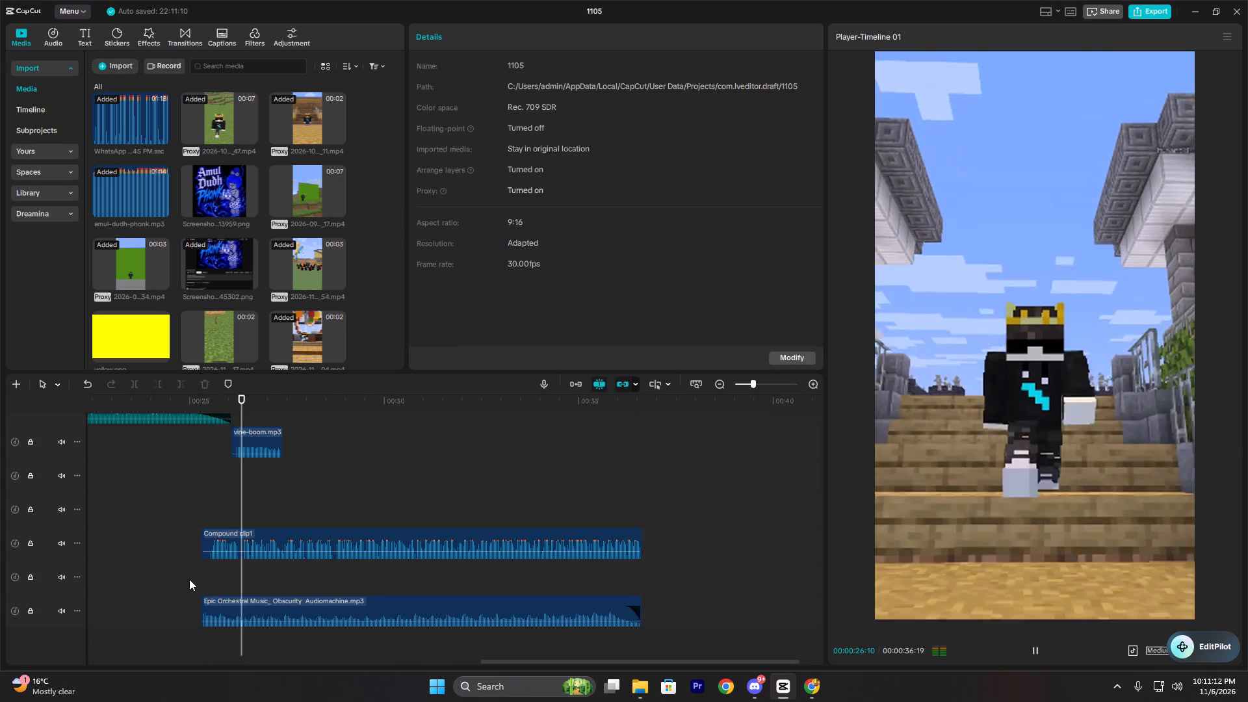
pyautogui.click(184, 577)
pyautogui.press('space')
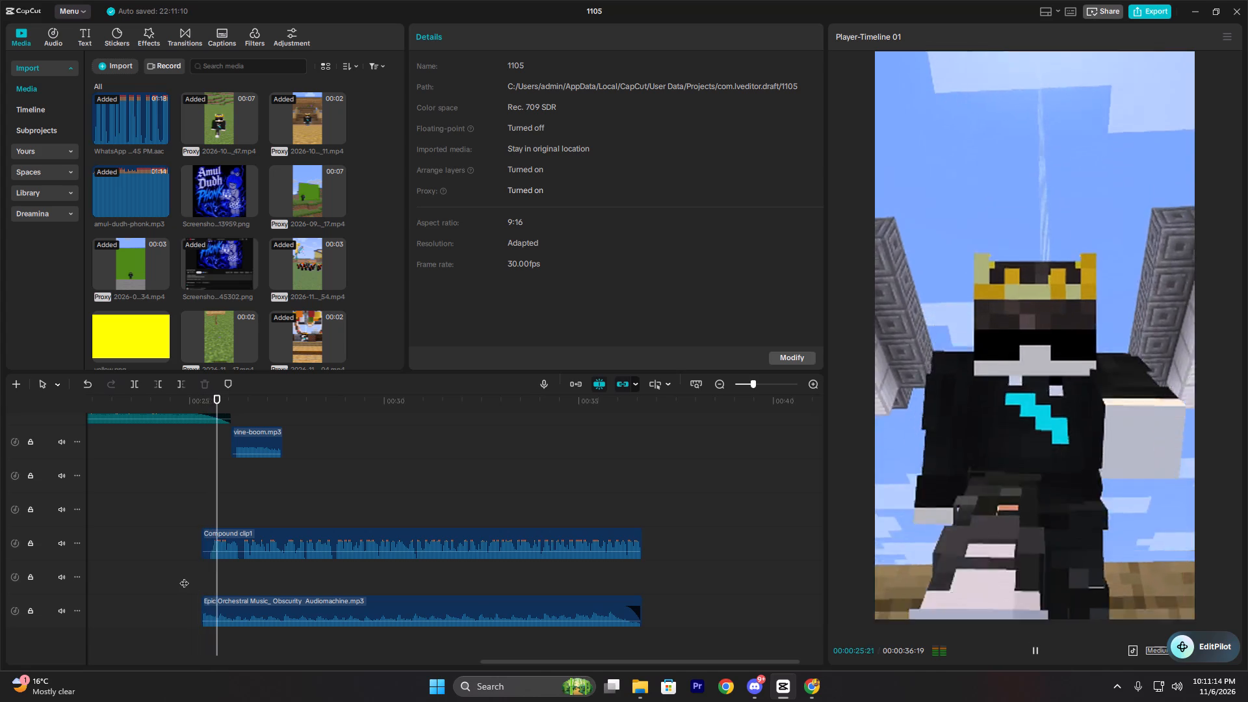
pyautogui.keyDown('ctrl'); pyautogui.scroll(-8, 292, 580); pyautogui.keyUp('ctrl')
pyautogui.keyDown('ctrl'); pyautogui.scroll(5, 327, 592); pyautogui.keyUp('ctrl')
pyautogui.keyDown('ctrl'); pyautogui.scroll(-5, 369, 591); pyautogui.keyUp('ctrl')
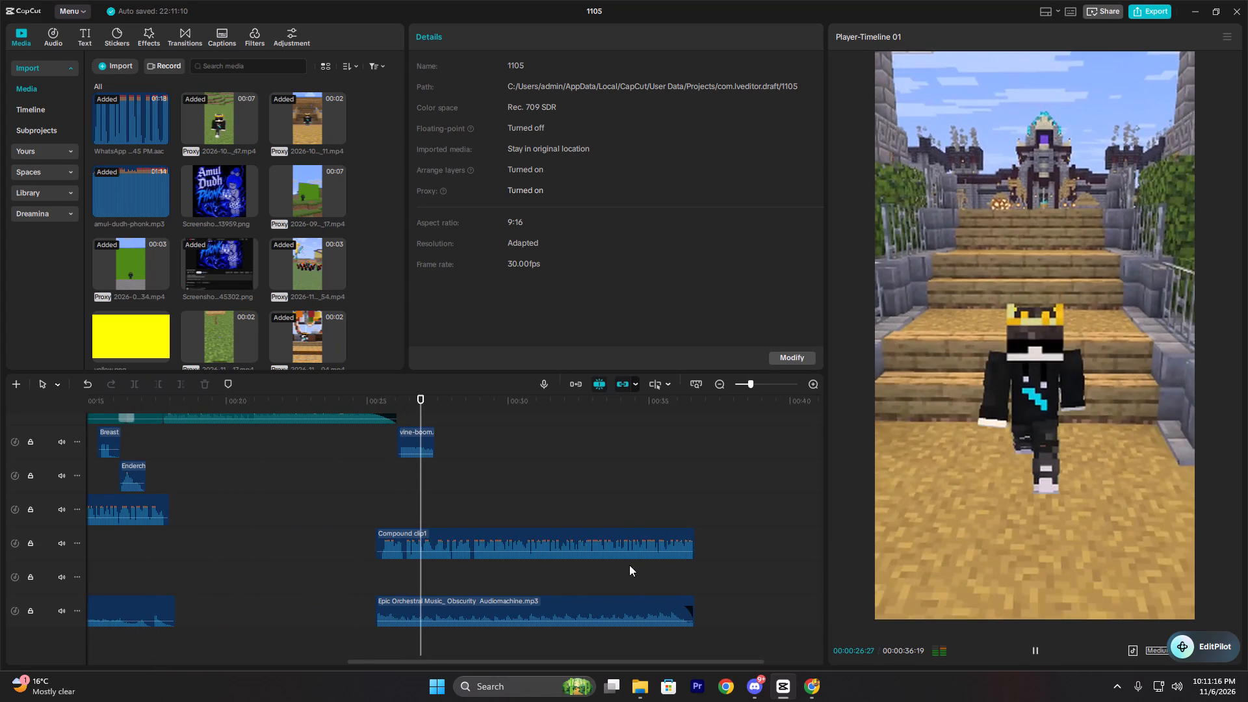
pyautogui.keyDown('ctrl'); pyautogui.scroll(4, 488, 578); pyautogui.keyUp('ctrl')
pyautogui.keyDown('ctrl'); pyautogui.scroll(-9, 495, 577); pyautogui.keyUp('ctrl')
pyautogui.keyDown('ctrl'); pyautogui.scroll(5, 495, 577); pyautogui.keyUp('ctrl')
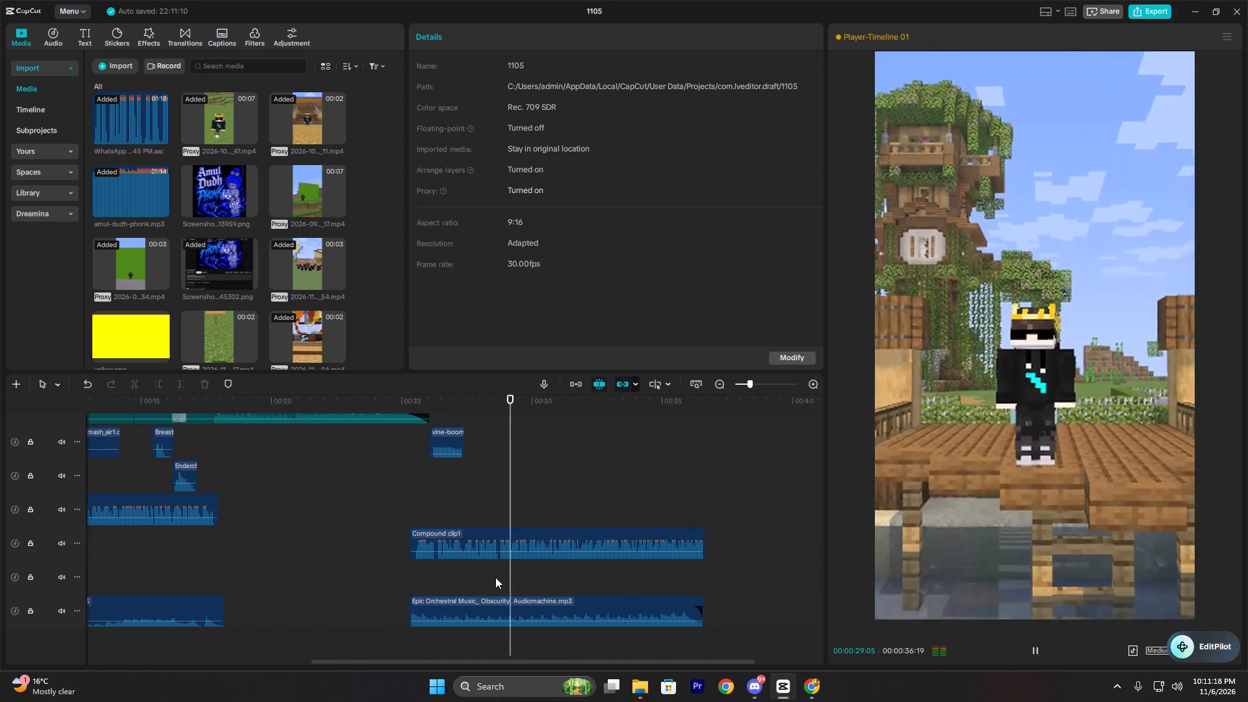
pyautogui.keyDown('ctrl'); pyautogui.scroll(2, 495, 577); pyautogui.keyUp('ctrl')
pyautogui.keyDown('ctrl'); pyautogui.scroll(-10, 495, 577); pyautogui.keyUp('ctrl')
pyautogui.scroll(5, 517, 578)
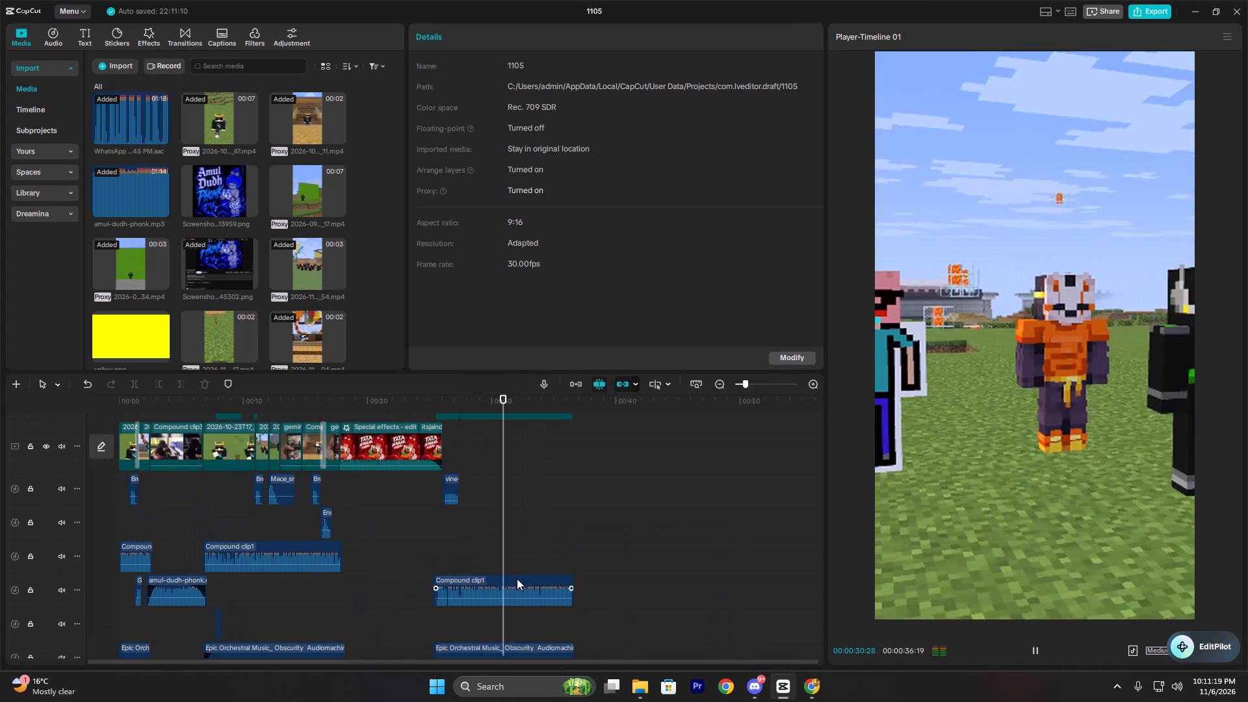
pyautogui.scroll(4, 519, 578)
pyautogui.scroll(-4, 519, 578)
pyautogui.scroll(5, 521, 578)
pyautogui.keyDown('ctrl'); pyautogui.scroll(3, 521, 578); pyautogui.keyUp('ctrl')
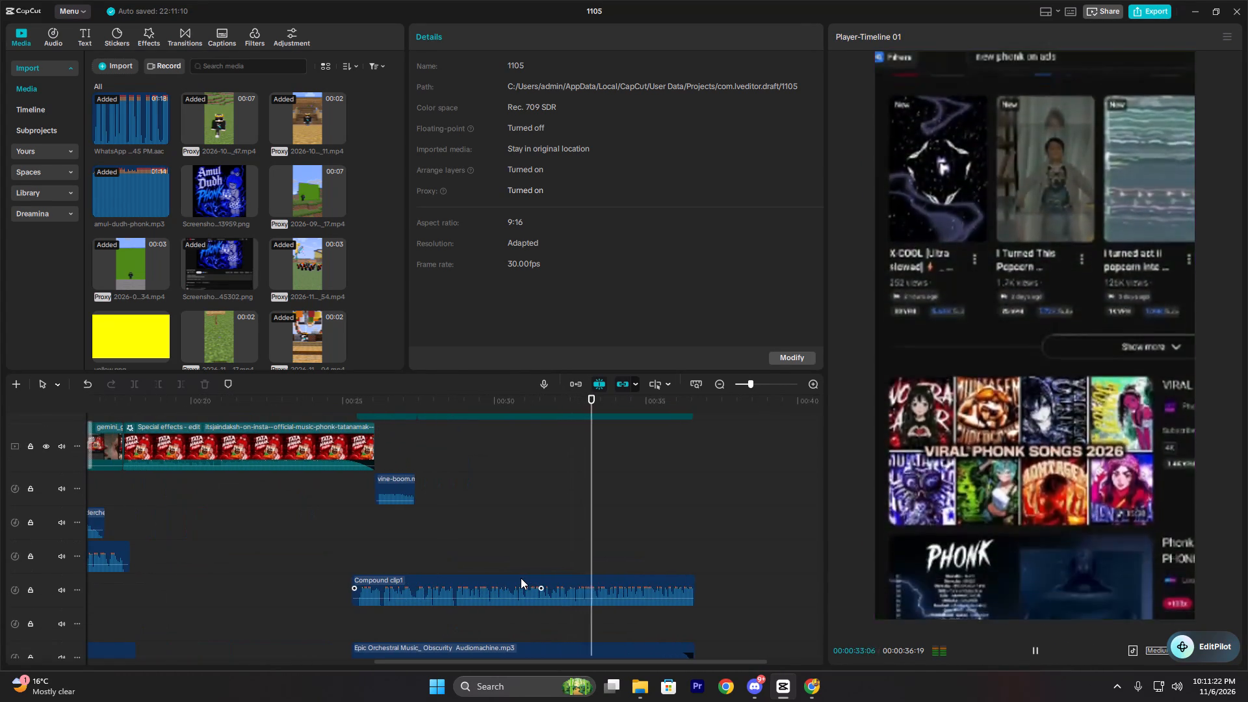
pyautogui.scroll(-3, 521, 578)
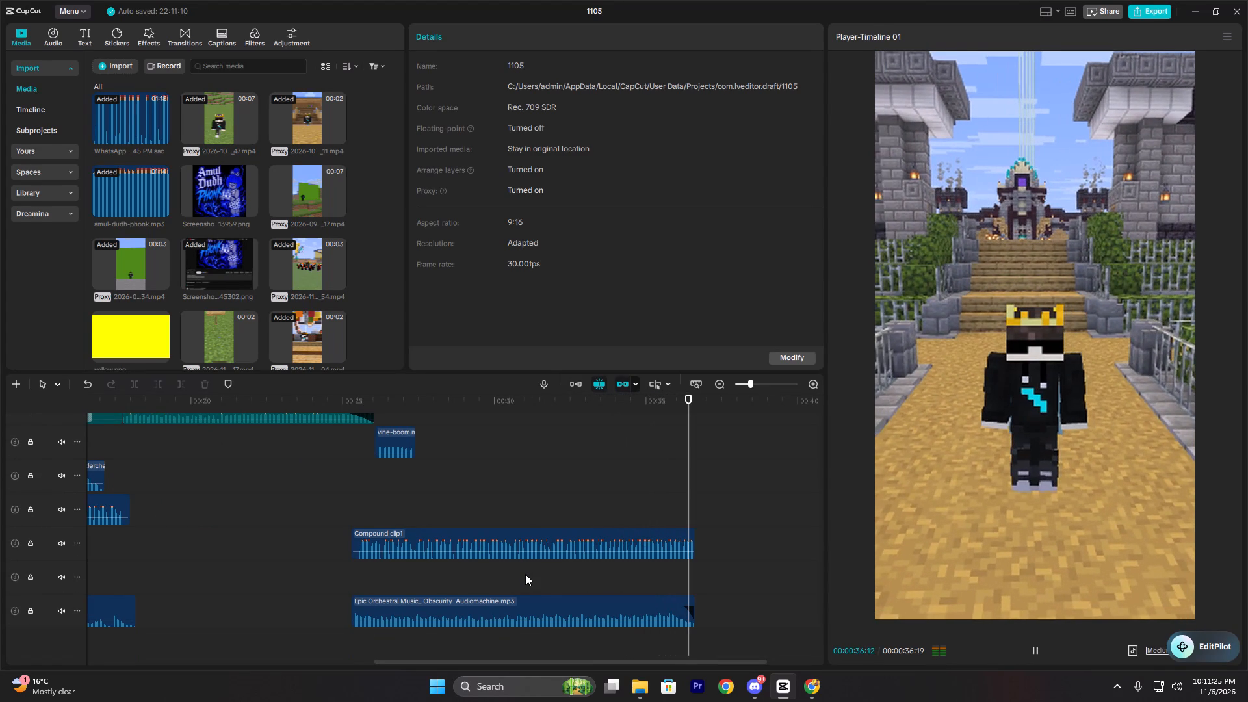
pyautogui.click(619, 495)
pyautogui.press('space')
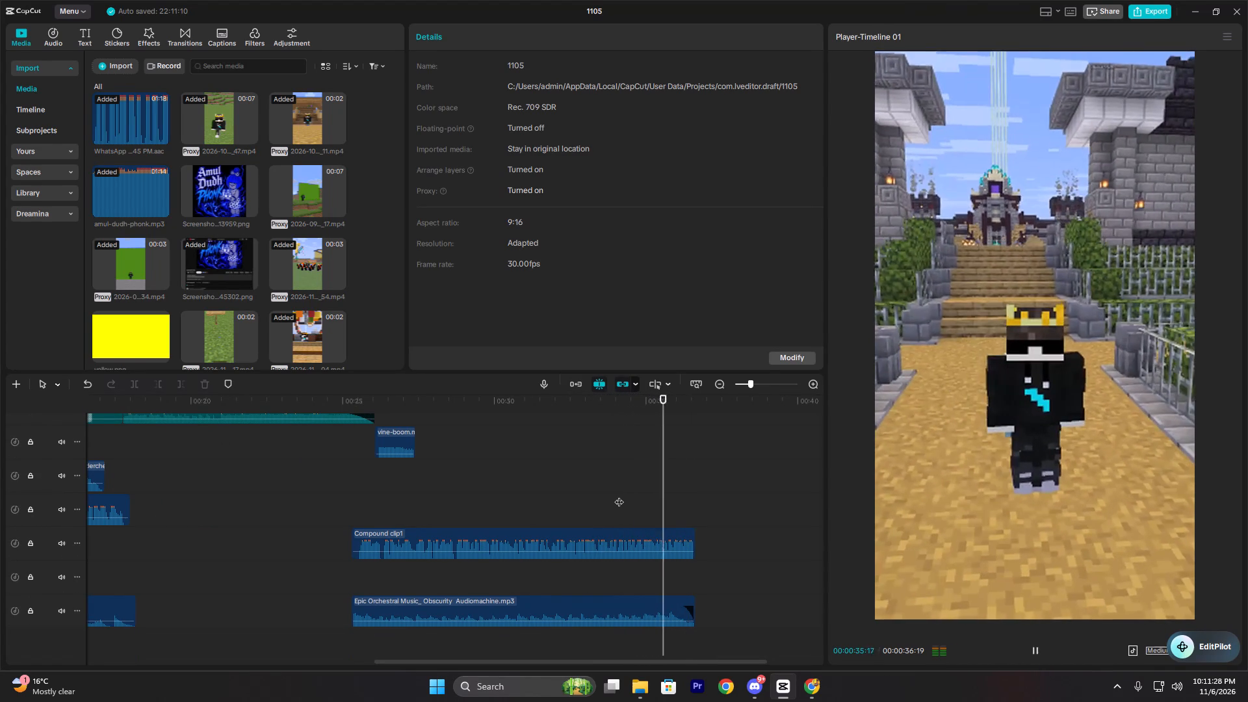
pyautogui.click(619, 495)
# Play back the video's opening from the start to examine the visuals and sounds leading into Compound clip3, stopping at 00:00:02:11.
pyautogui.moveTo(619, 495); pyautogui.dragTo(0, 575)
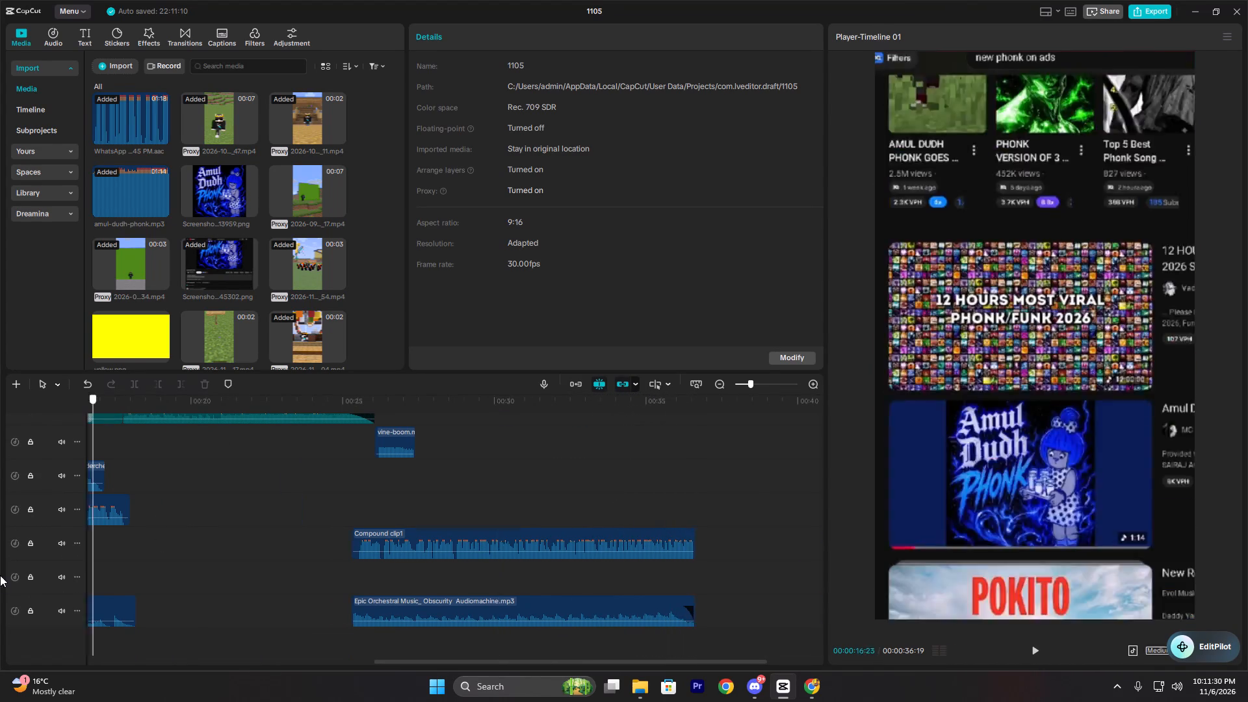
pyautogui.moveTo(0, 575); pyautogui.dragTo(0, 599)
pyautogui.press('space')
pyautogui.scroll(3, 140, 569)
pyautogui.keyDown('ctrl'); pyautogui.scroll(5, 151, 560); pyautogui.keyUp('ctrl')
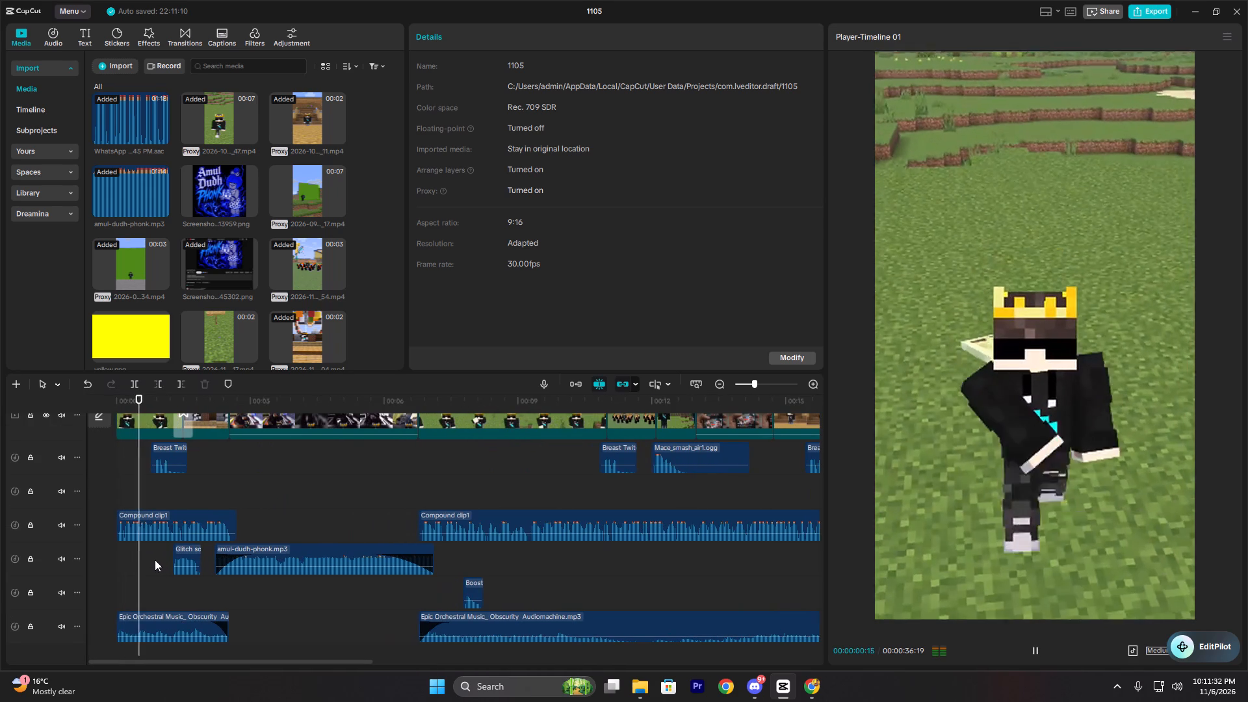
pyautogui.keyDown('ctrl'); pyautogui.scroll(11, 155, 560); pyautogui.keyUp('ctrl')
pyautogui.scroll(5, 197, 554)
pyautogui.keyDown('ctrl'); pyautogui.scroll(4, 227, 554); pyautogui.keyUp('ctrl')
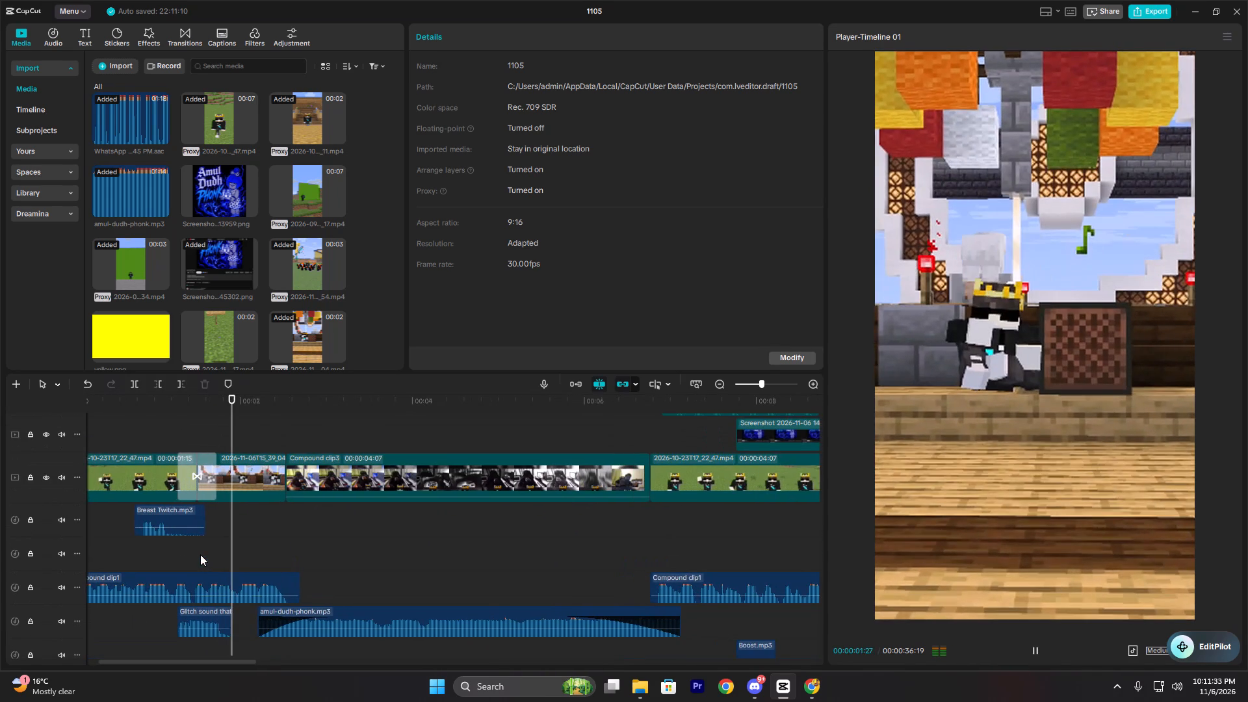
pyautogui.scroll(4, 249, 553)
pyautogui.keyDown('ctrl'); pyautogui.scroll(4, 292, 567); pyautogui.keyUp('ctrl')
pyautogui.keyDown('ctrl'); pyautogui.scroll(-4, 302, 567); pyautogui.keyUp('ctrl')
pyautogui.keyDown('ctrl'); pyautogui.scroll(4, 305, 567); pyautogui.keyUp('ctrl')
pyautogui.click(216, 523)
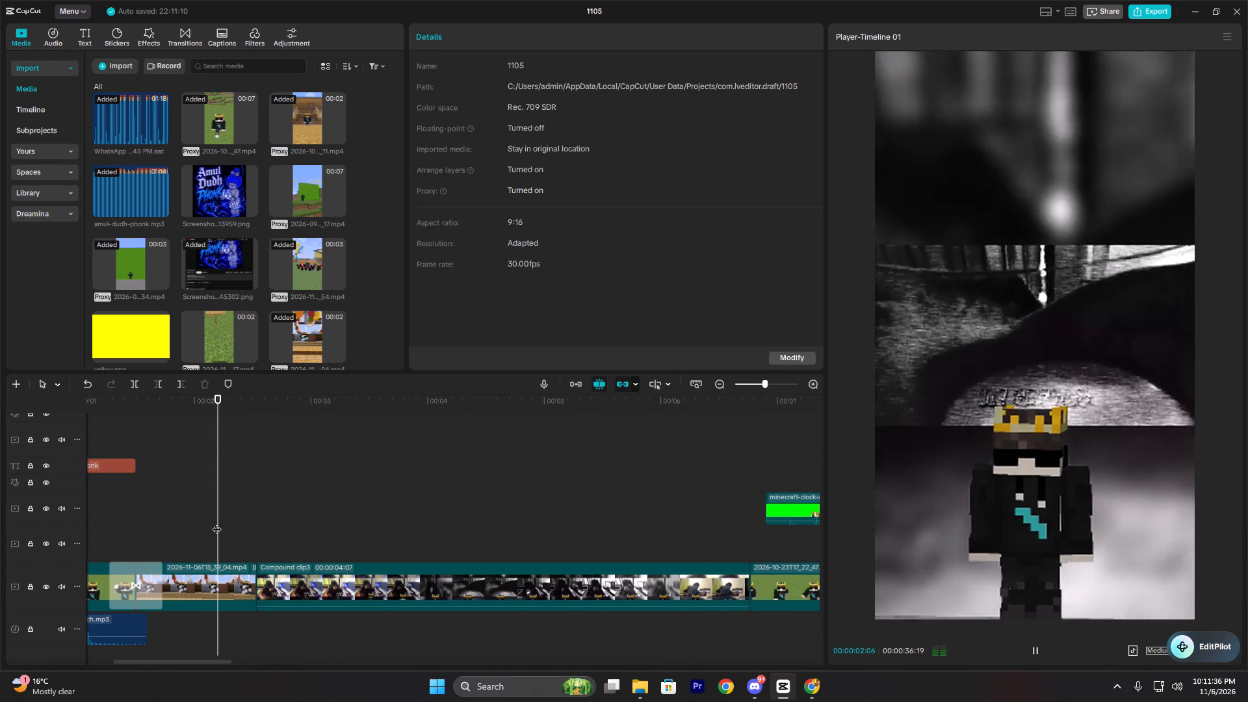
pyautogui.press('space')
pyautogui.doubleClick(237, 540)
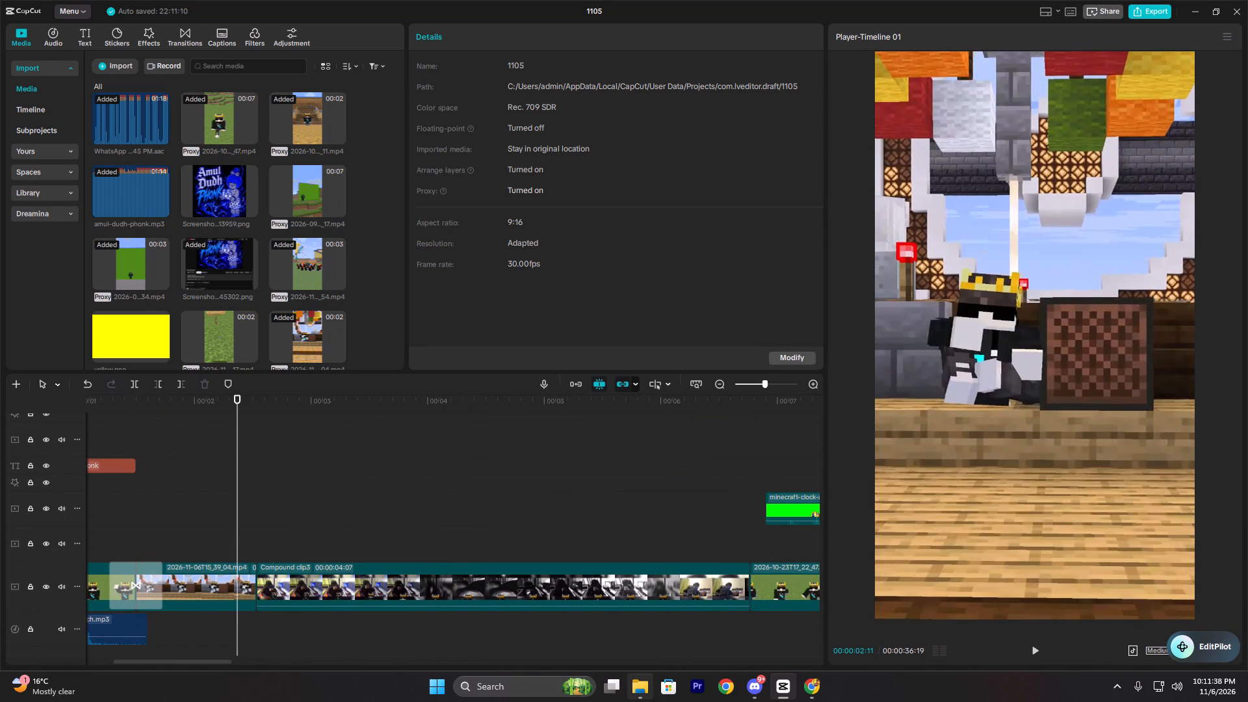
# Add popular-riser-metallic-sound-effect from the IMPSFX folder in drive D's Sound effect folder to the timeline at 00:00:02:11.
pyautogui.click(654, 701)
pyautogui.click(45, 187)
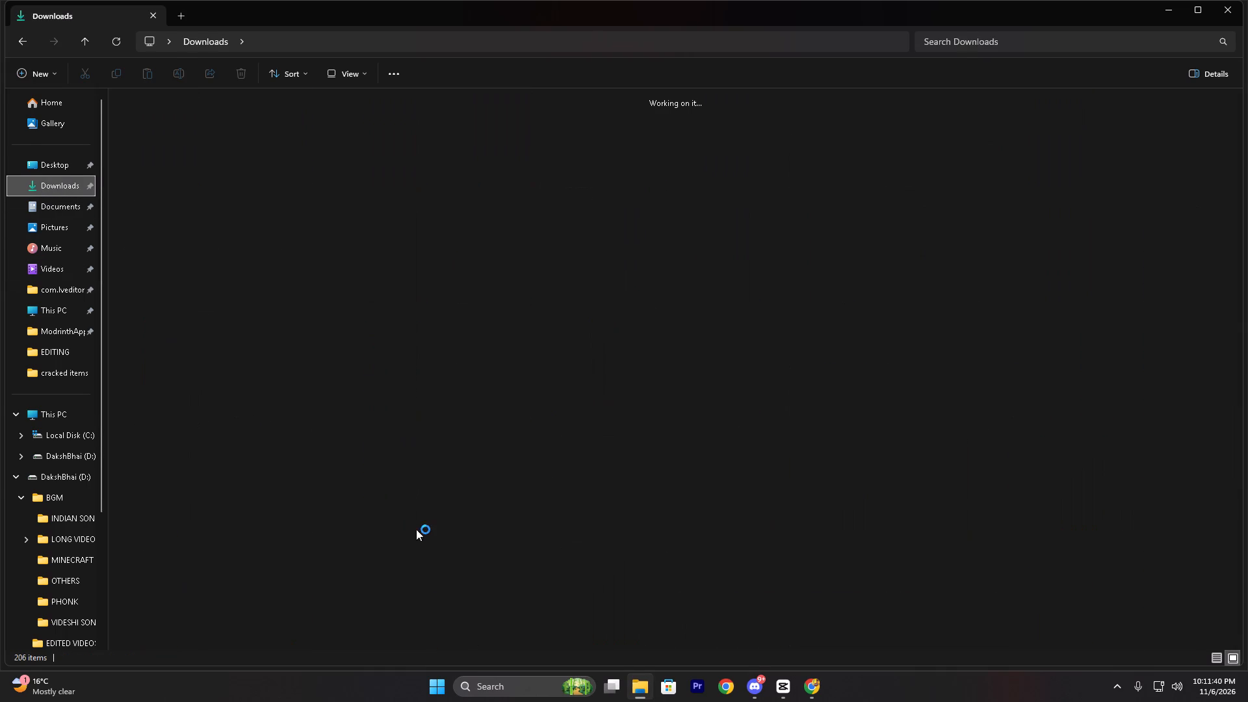
pyautogui.scroll(-5, 599, 516)
pyautogui.scroll(-5, 691, 519)
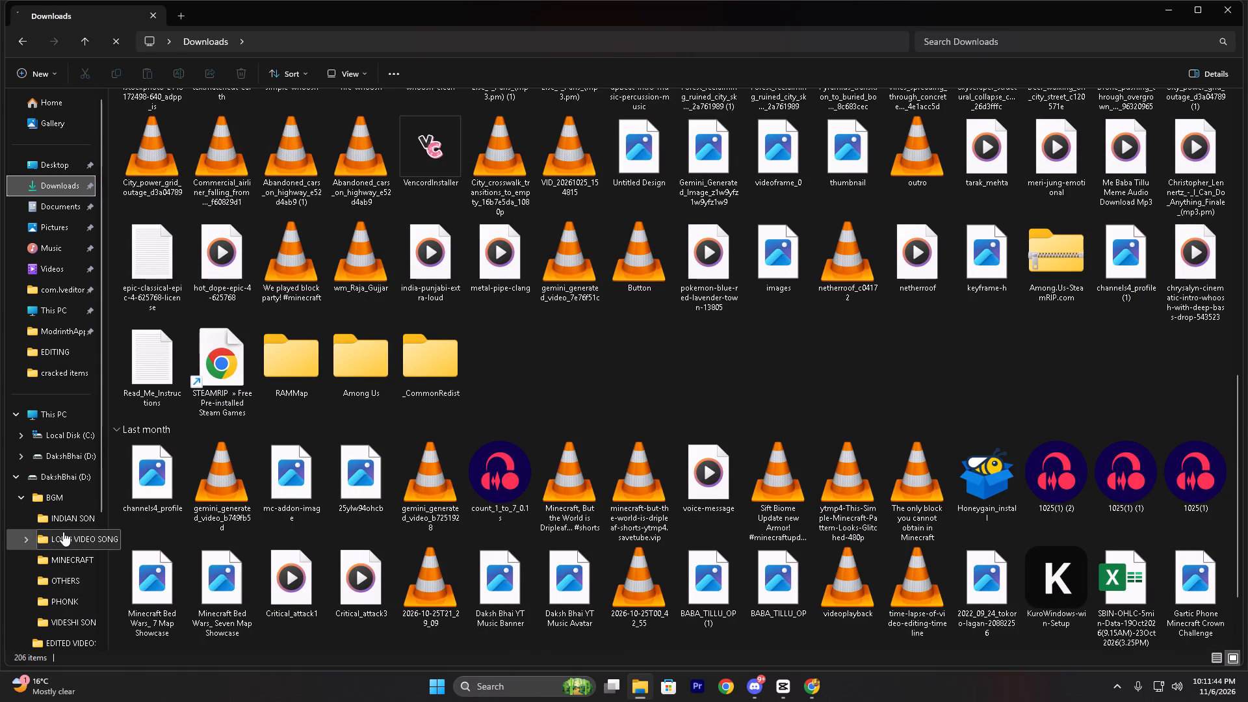
pyautogui.scroll(-2, 66, 528)
pyautogui.click(64, 554)
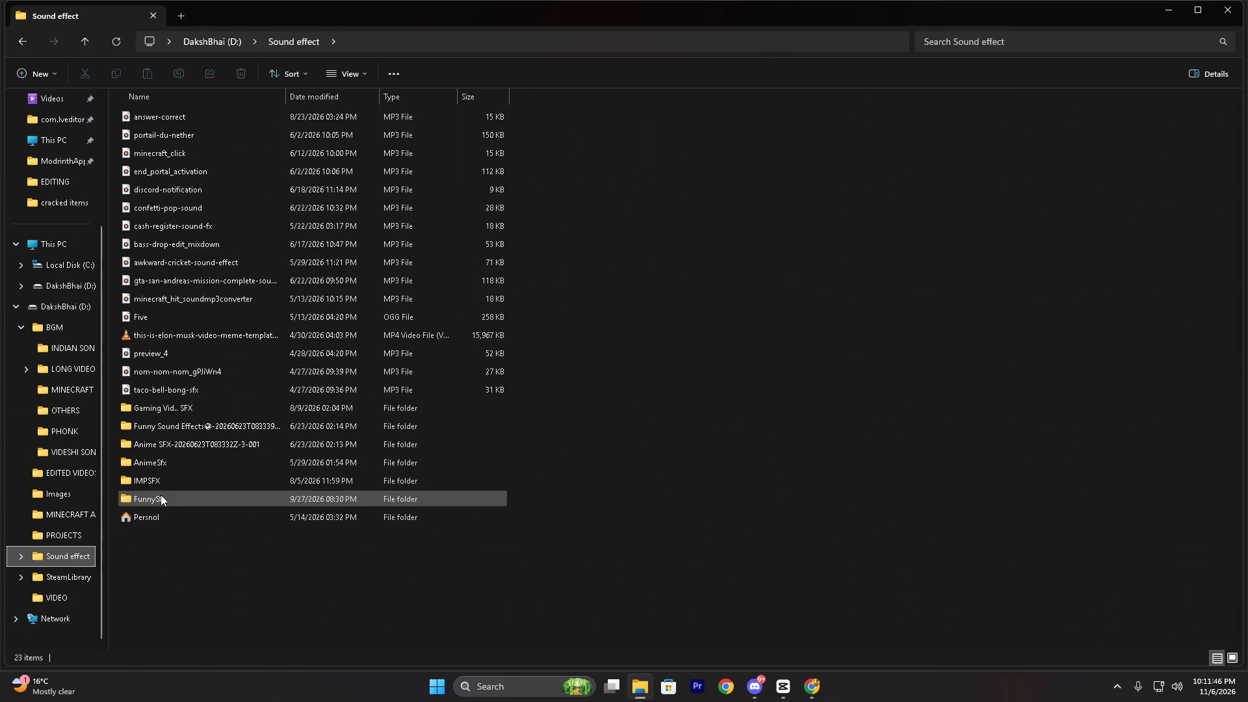
pyautogui.doubleClick(161, 486)
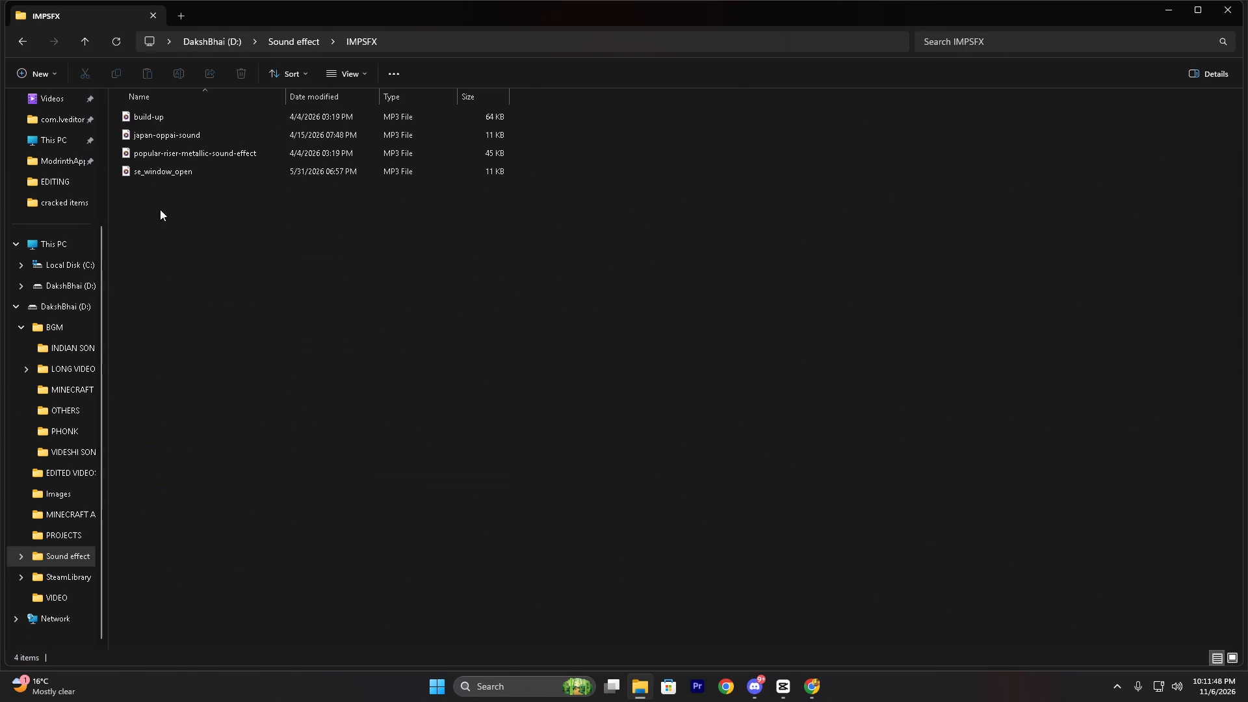
pyautogui.moveTo(172, 155); pyautogui.dragTo(779, 684, button='right')
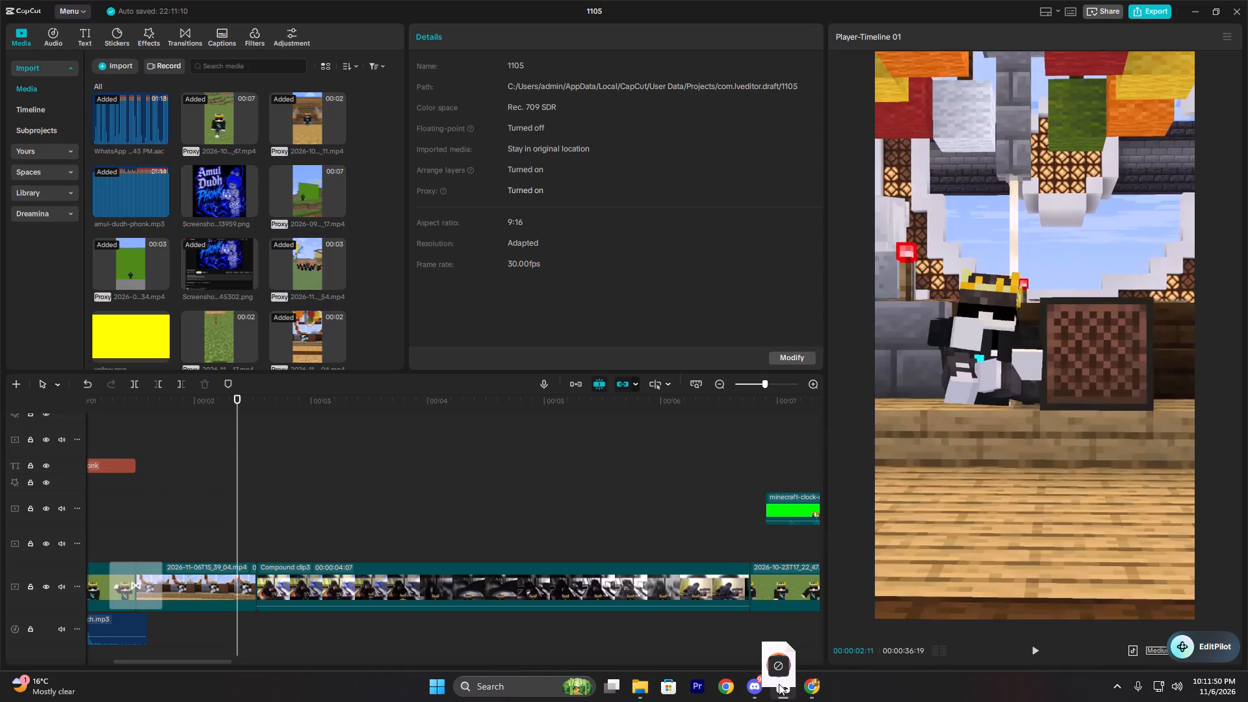
pyautogui.moveTo(779, 684); pyautogui.dragTo(406, 610, button='right')
pyautogui.scroll(-5, 400, 608)
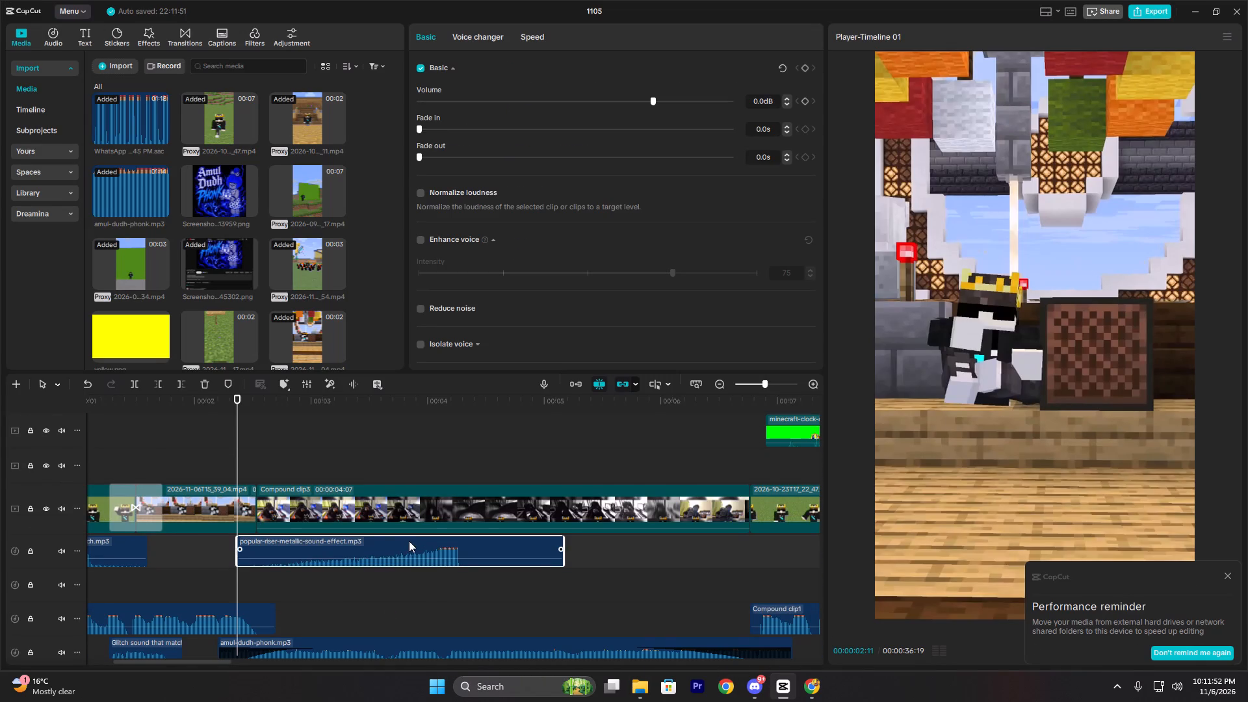
# Move the riser sound to the track below, starting at about 0.6 seconds so its peak meets the cut into Compound clip3.
pyautogui.moveTo(409, 541); pyautogui.dragTo(202, 571)
pyautogui.click(192, 552)
pyautogui.press('space')
pyautogui.press('space')
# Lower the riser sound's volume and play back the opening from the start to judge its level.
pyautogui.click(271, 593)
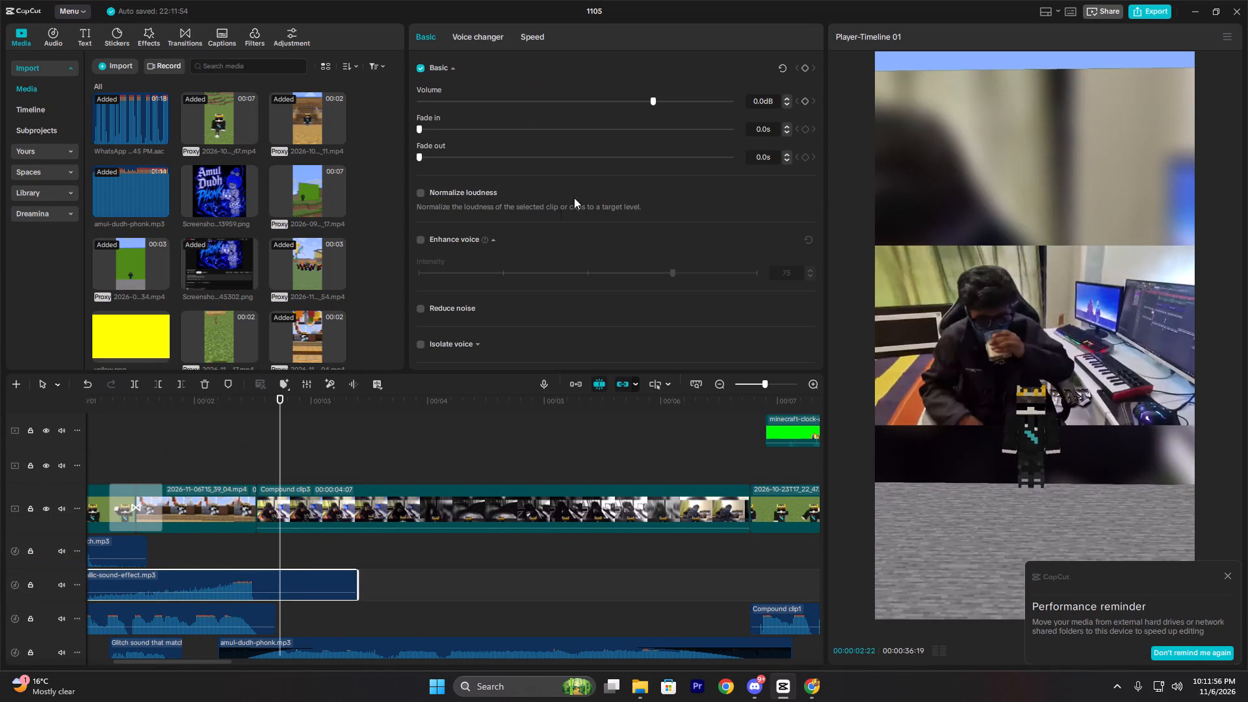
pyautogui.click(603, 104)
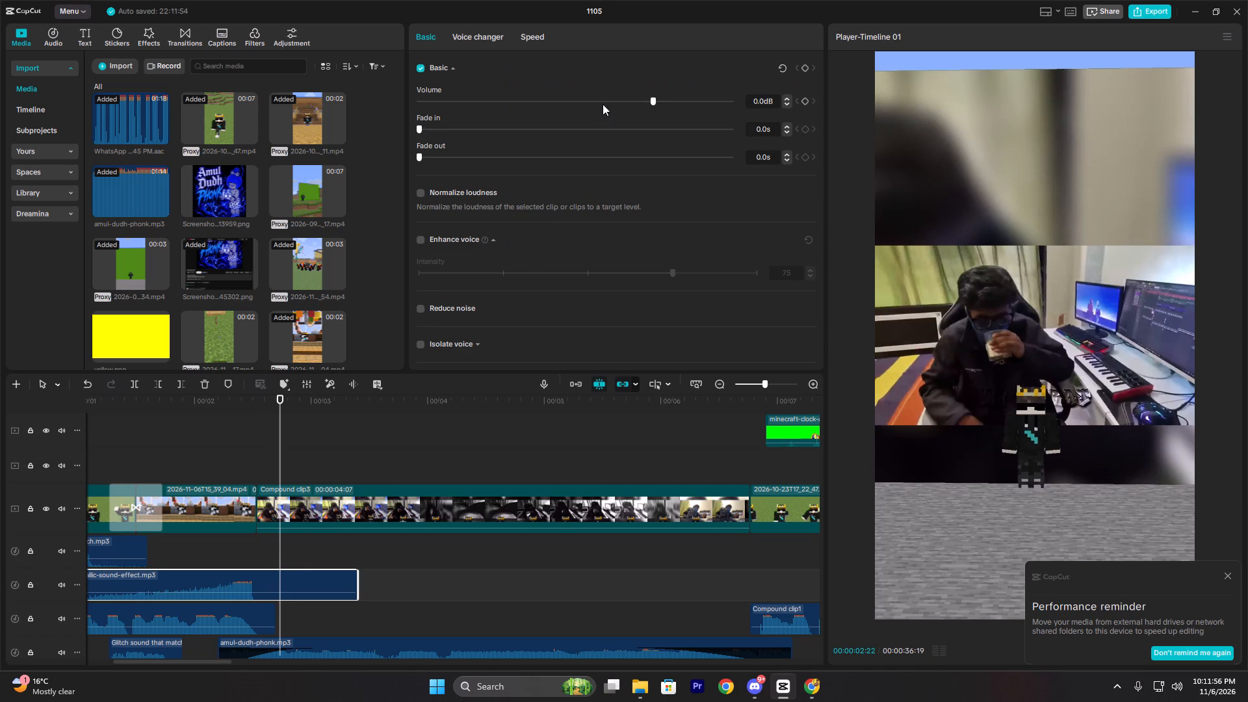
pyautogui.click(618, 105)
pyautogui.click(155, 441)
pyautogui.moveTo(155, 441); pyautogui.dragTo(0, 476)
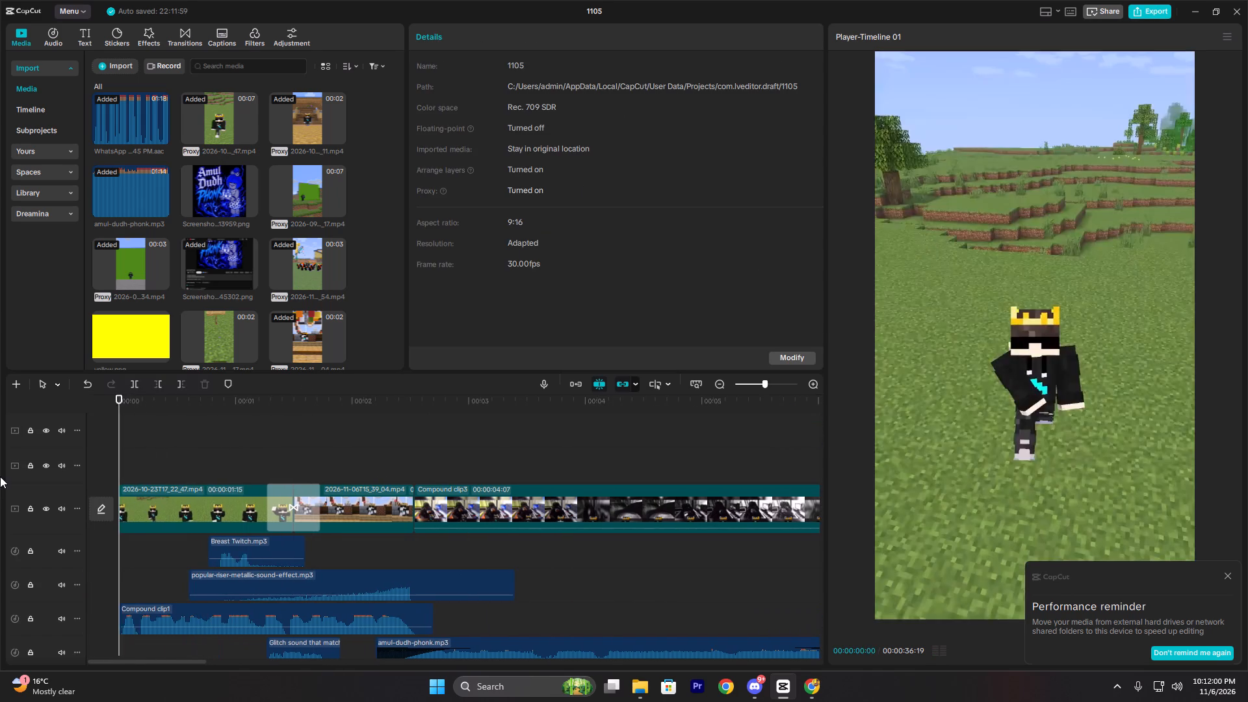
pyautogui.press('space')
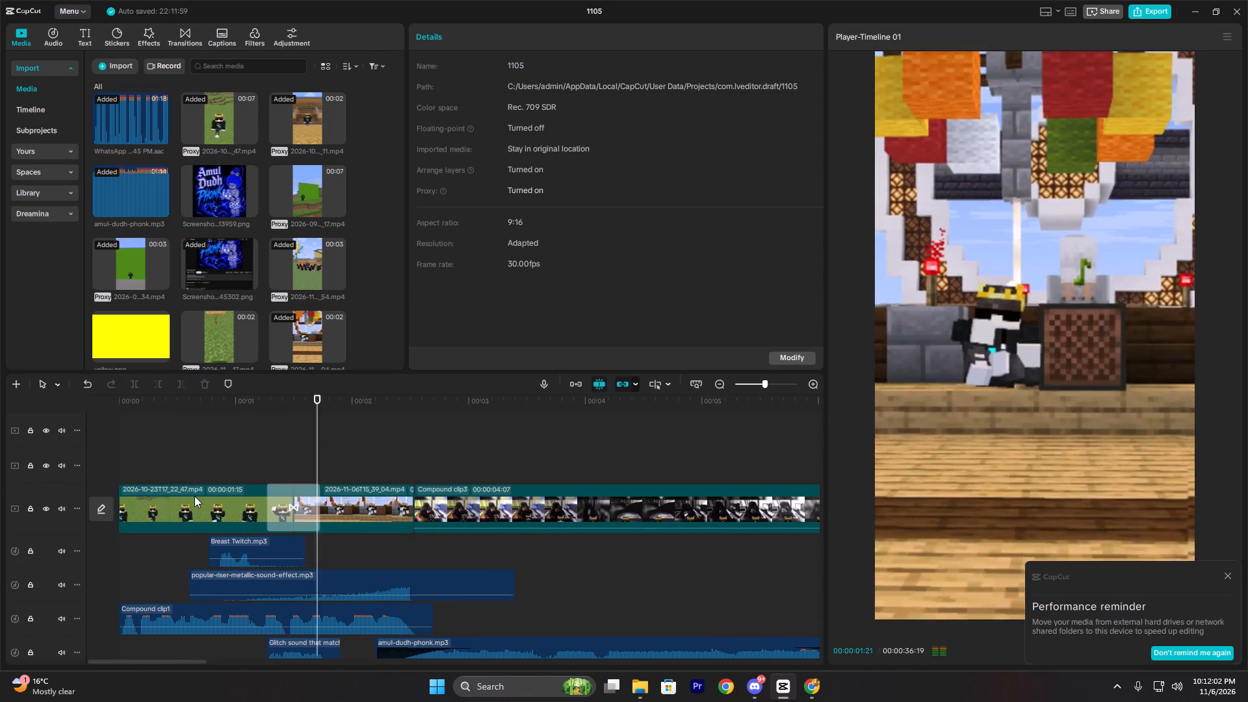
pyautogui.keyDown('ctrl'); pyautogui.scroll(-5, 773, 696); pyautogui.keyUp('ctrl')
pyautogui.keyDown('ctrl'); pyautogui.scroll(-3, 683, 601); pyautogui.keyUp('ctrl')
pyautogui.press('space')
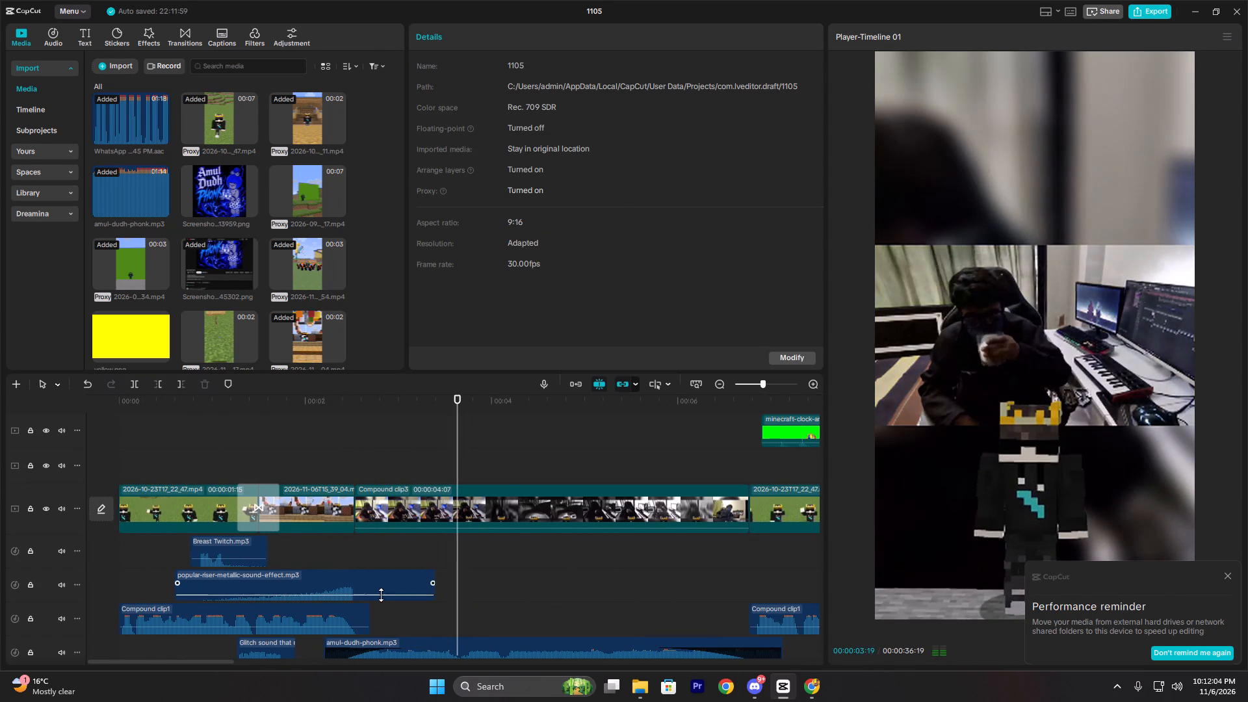
# Set the riser sound's volume to -3.3 dB and play back the lead-in to Compound clip3.
pyautogui.click(377, 595)
pyautogui.click(638, 103)
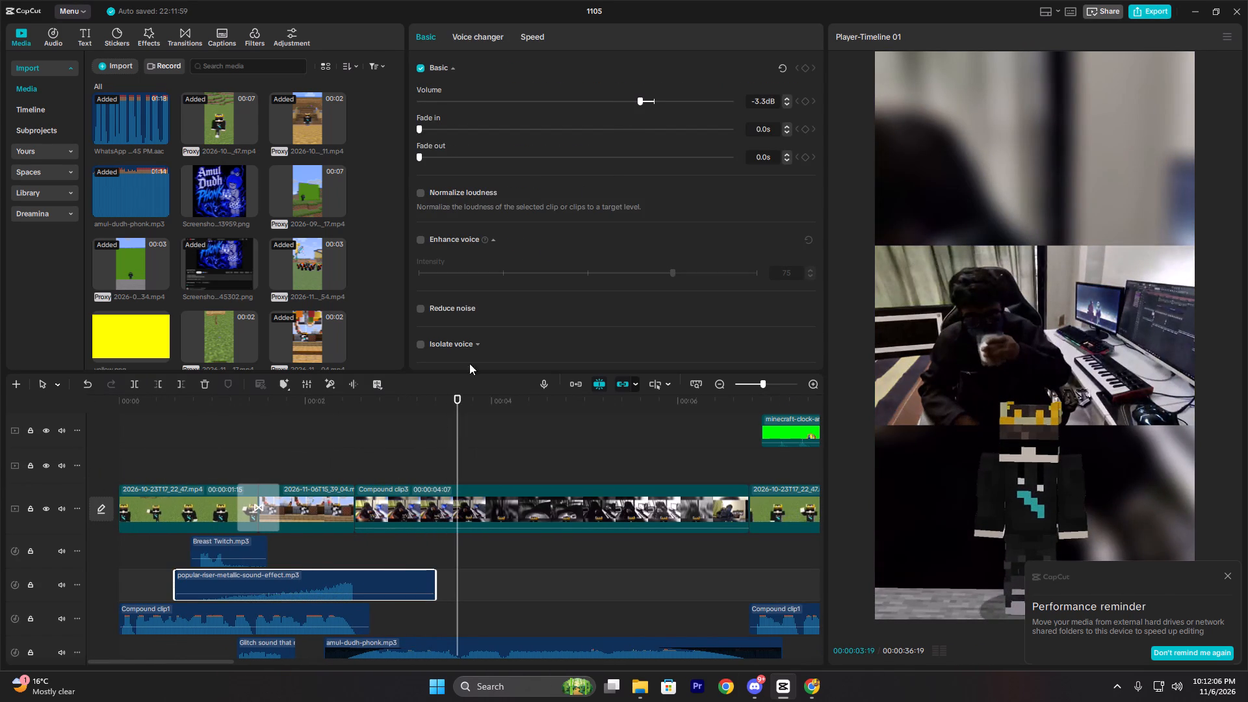
pyautogui.click(322, 555)
pyautogui.press('space')
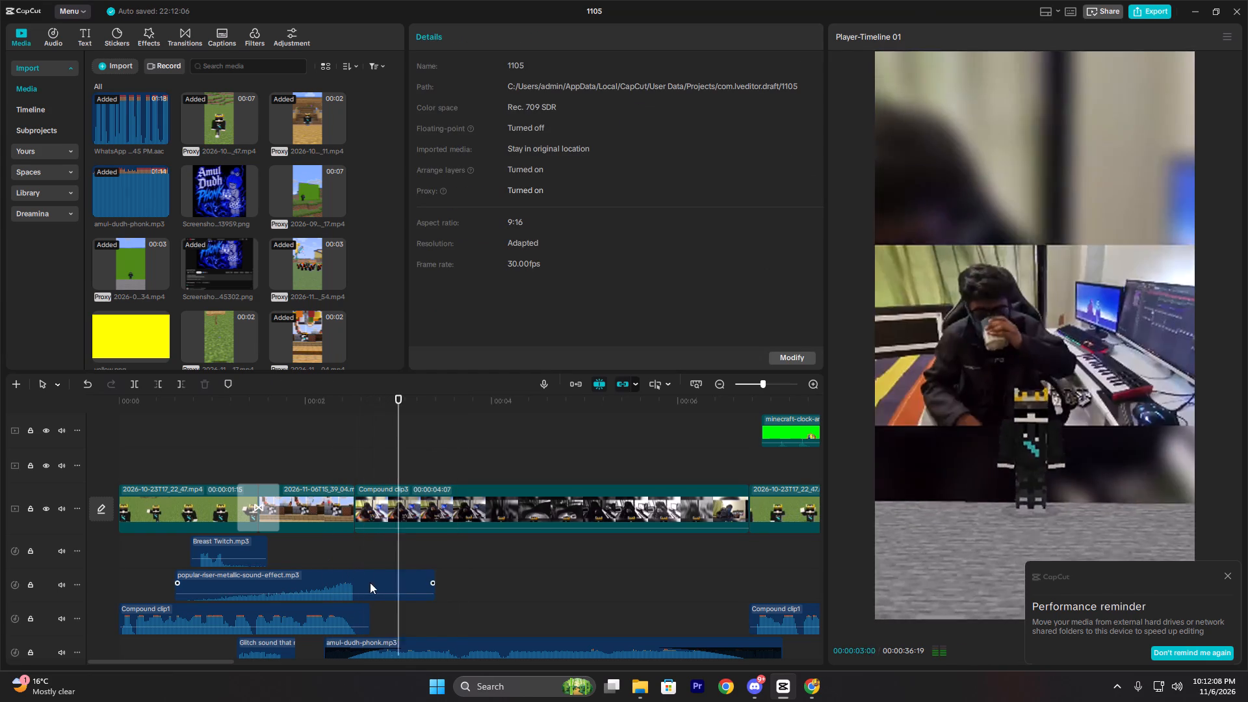
# Move the riser sound slightly earlier, starting at about 0.4 seconds, and play back the transition into Compound clip3.
pyautogui.moveTo(376, 586); pyautogui.dragTo(361, 583)
pyautogui.click(280, 549)
pyautogui.press('space')
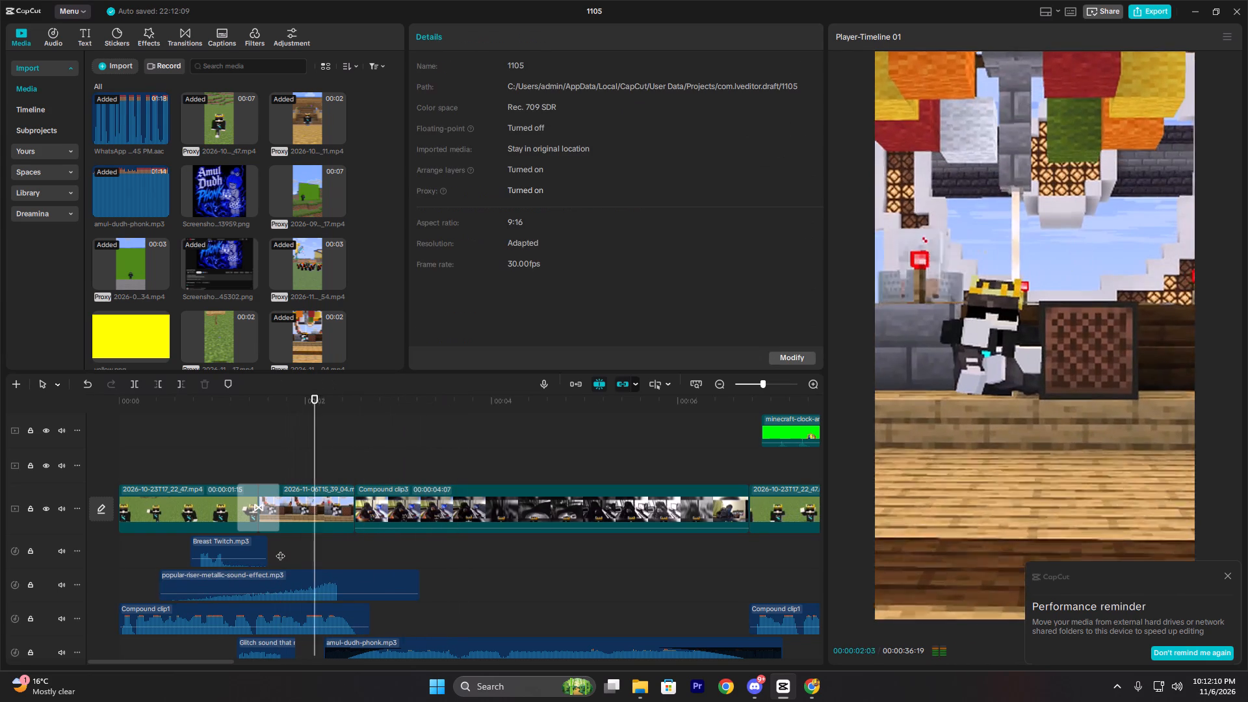
pyautogui.keyDown('ctrl'); pyautogui.scroll(-13, 397, 571); pyautogui.keyUp('ctrl')
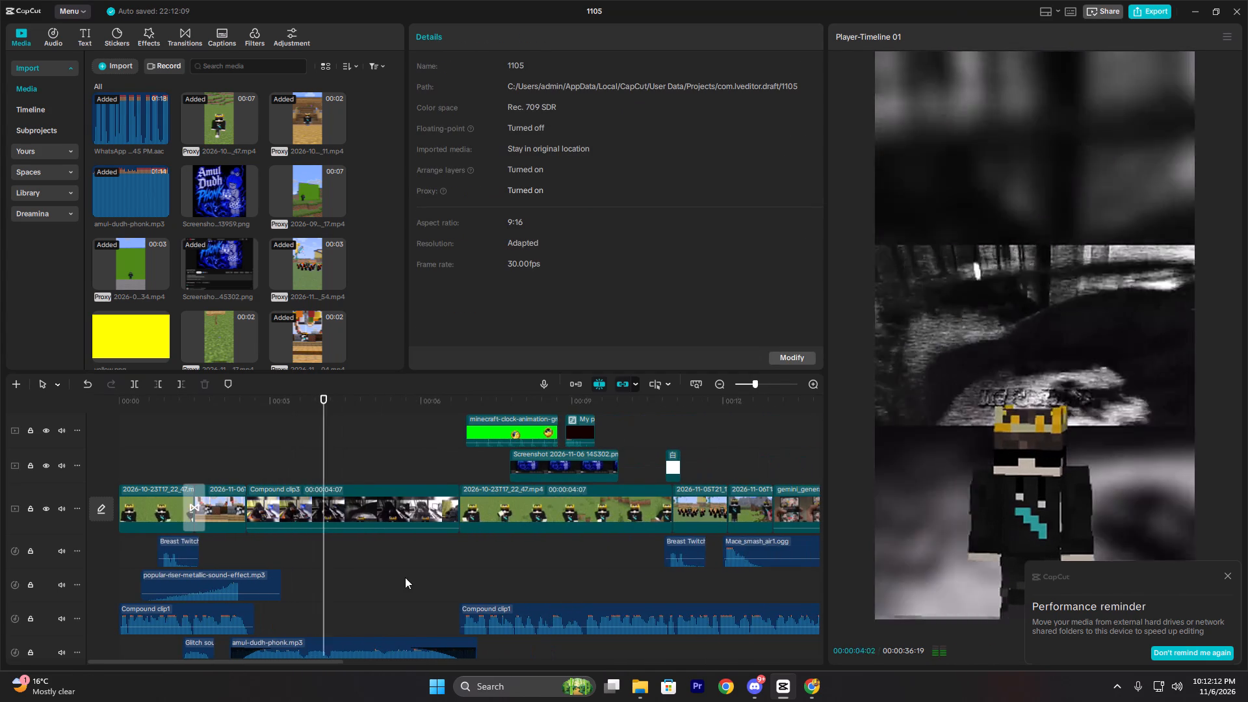
# Play back the video from Compound clip3 through the Tata Namak Phonk section to check the sound effects, and dismiss the performance reminder.
pyautogui.keyDown('ctrl'); pyautogui.scroll(3, 399, 577); pyautogui.keyUp('ctrl')
pyautogui.keyDown('ctrl'); pyautogui.scroll(-5, 363, 569); pyautogui.keyUp('ctrl')
pyautogui.scroll(4, 368, 569)
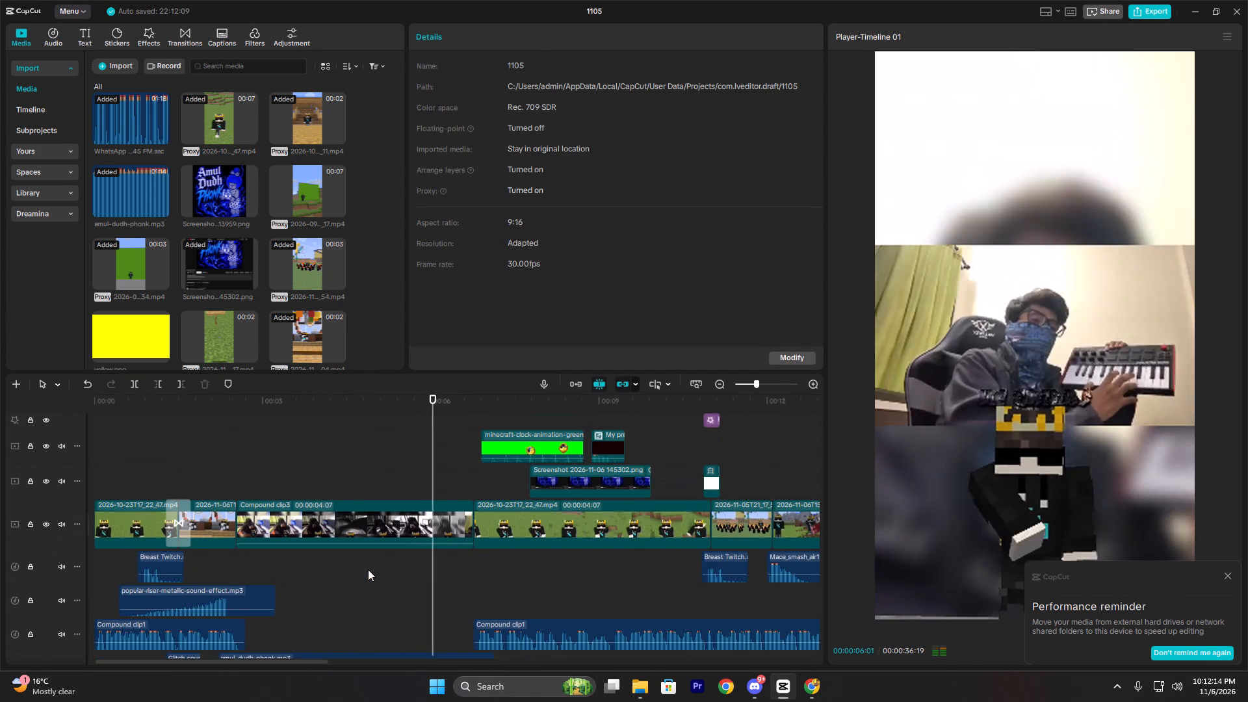
pyautogui.scroll(4, 368, 569)
pyautogui.scroll(-4, 376, 568)
pyautogui.scroll(4, 387, 568)
pyautogui.scroll(3, 447, 562)
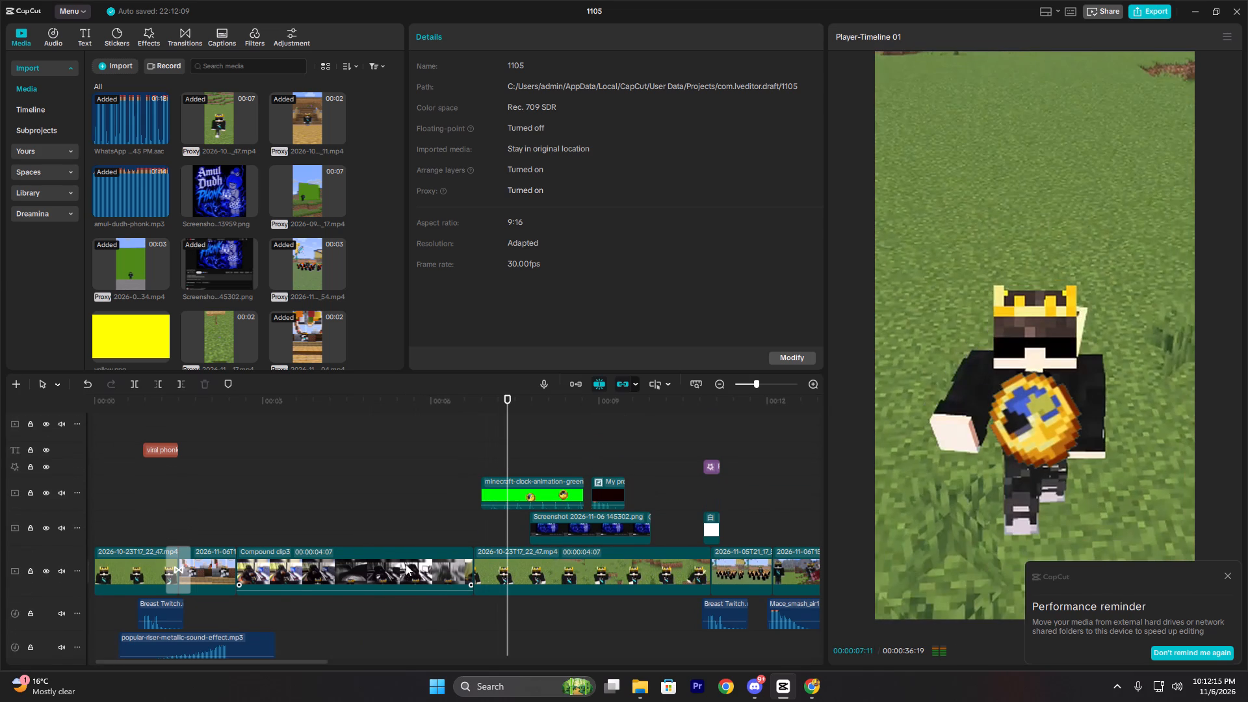
pyautogui.scroll(-7, 448, 562)
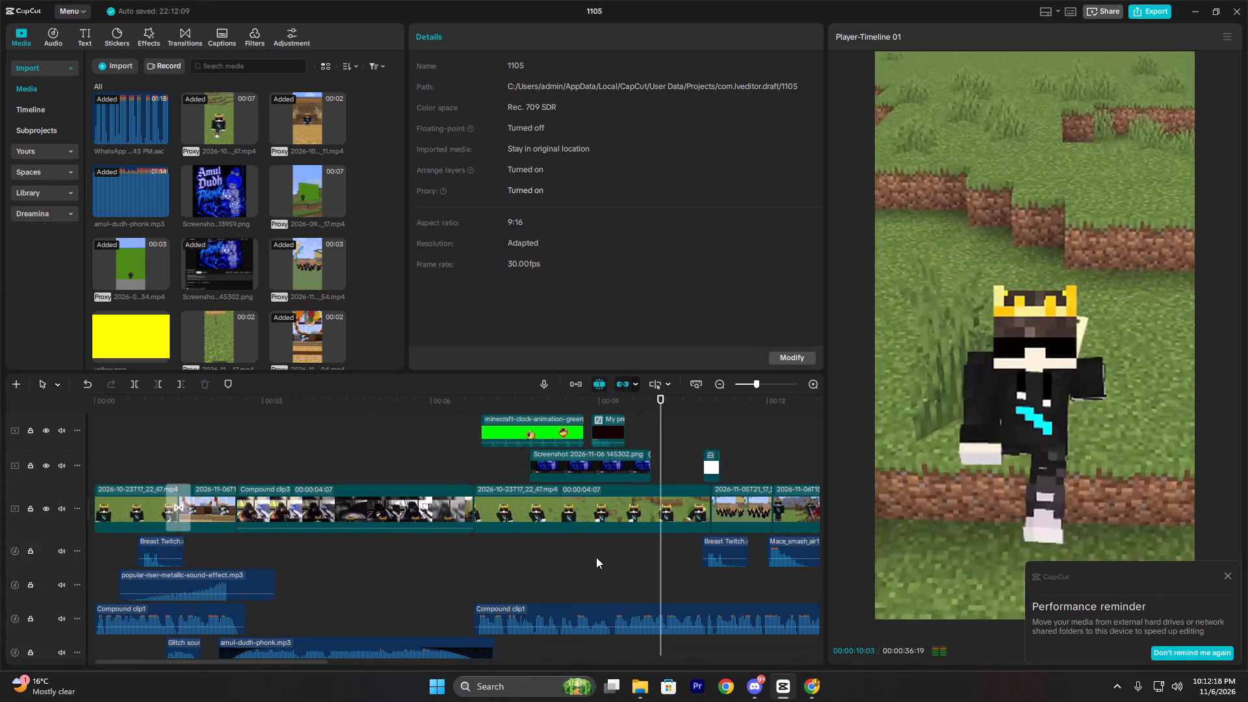
pyautogui.keyDown('ctrl'); pyautogui.scroll(-5, 639, 536); pyautogui.keyUp('ctrl')
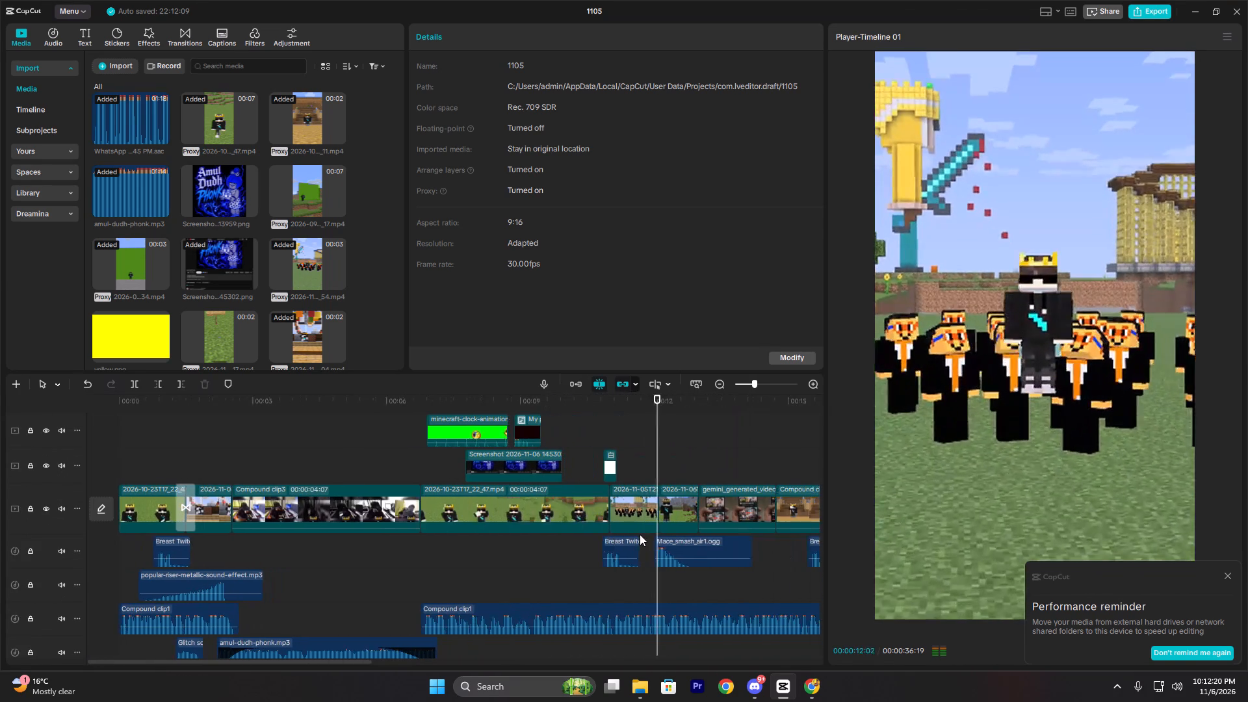
pyautogui.keyDown('ctrl'); pyautogui.scroll(-2, 640, 534); pyautogui.keyUp('ctrl')
pyautogui.keyDown('ctrl'); pyautogui.scroll(10, 640, 534); pyautogui.keyUp('ctrl')
pyautogui.keyDown('ctrl'); pyautogui.scroll(-4, 664, 522); pyautogui.keyUp('ctrl')
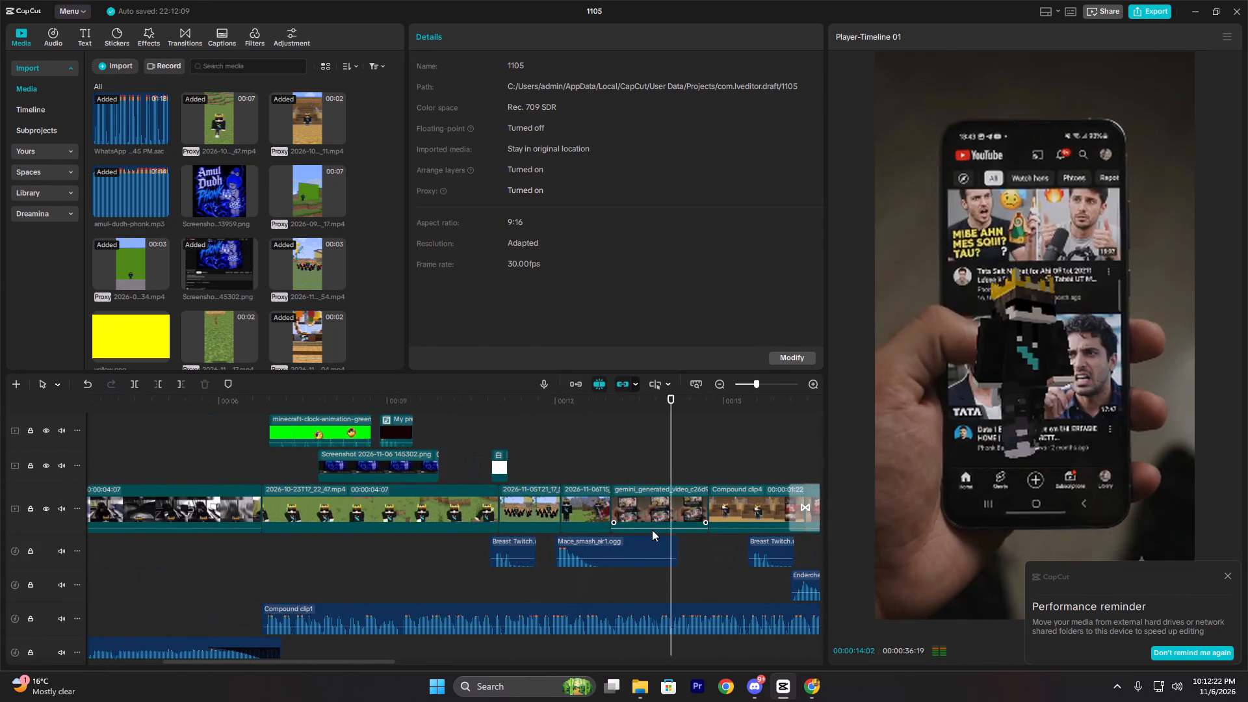
pyautogui.keyDown('ctrl'); pyautogui.scroll(-3, 652, 530); pyautogui.keyUp('ctrl')
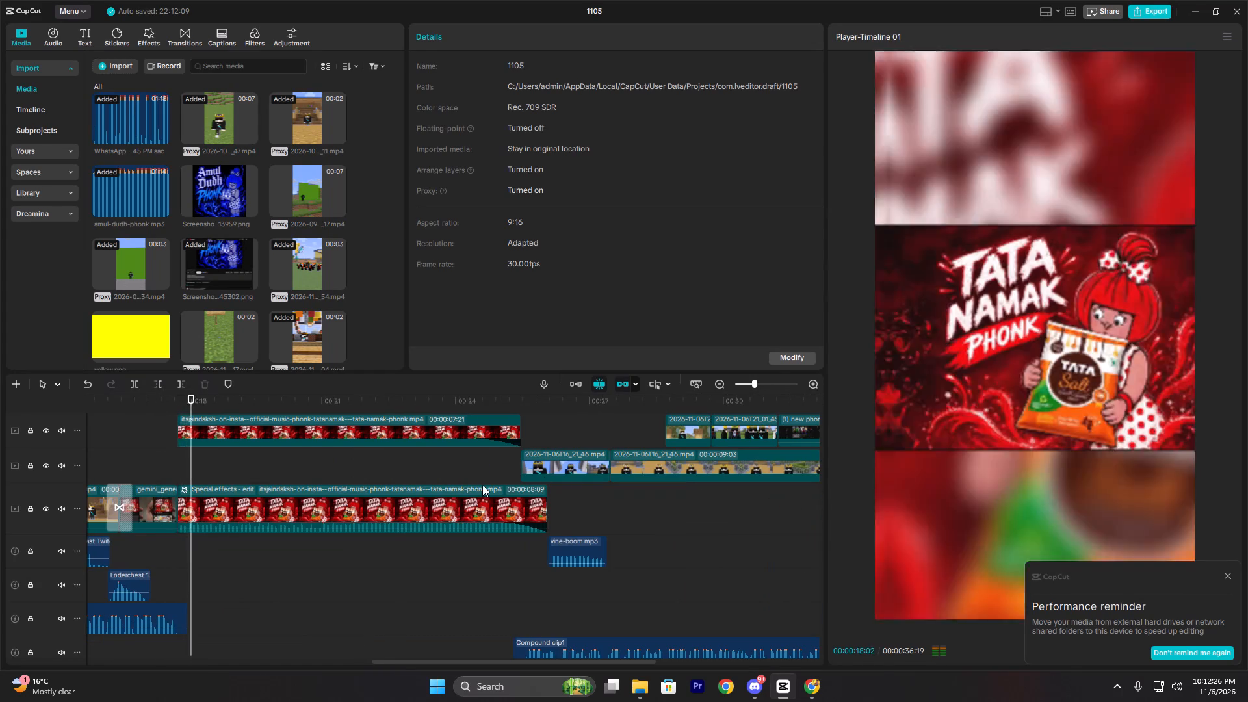
pyautogui.keyDown('ctrl'); pyautogui.scroll(3, 439, 496); pyautogui.keyUp('ctrl')
pyautogui.keyDown('ctrl'); pyautogui.scroll(-16, 430, 499); pyautogui.keyUp('ctrl')
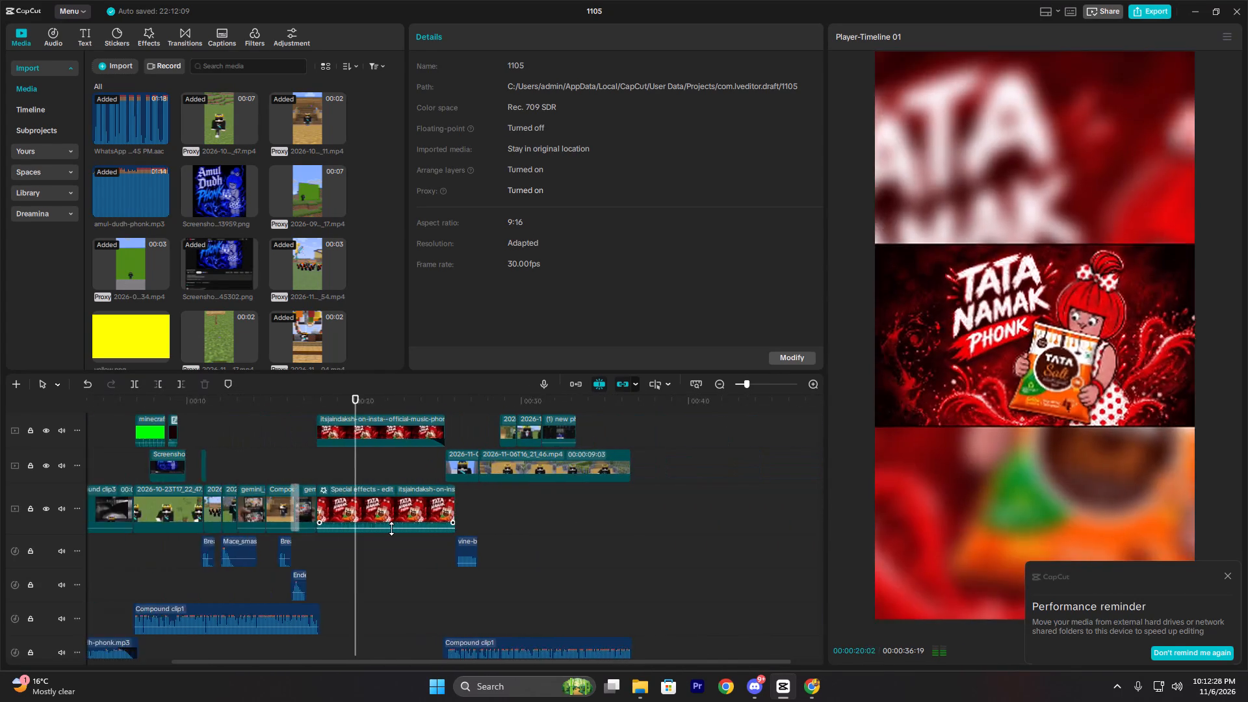
pyautogui.keyDown('ctrl'); pyautogui.scroll(-3, 391, 528); pyautogui.keyUp('ctrl')
pyautogui.scroll(4, 495, 517)
pyautogui.keyDown('ctrl'); pyautogui.scroll(3, 495, 515); pyautogui.keyUp('ctrl')
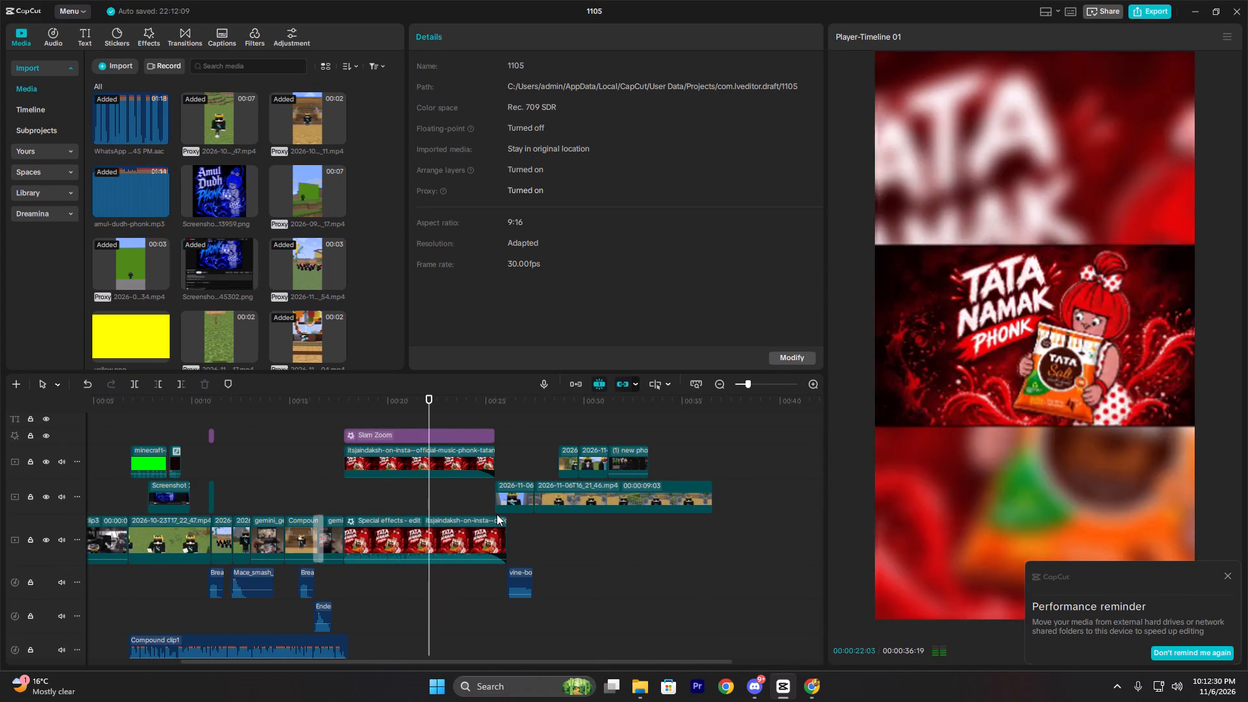
pyautogui.keyDown('ctrl'); pyautogui.scroll(2, 494, 512); pyautogui.keyUp('ctrl')
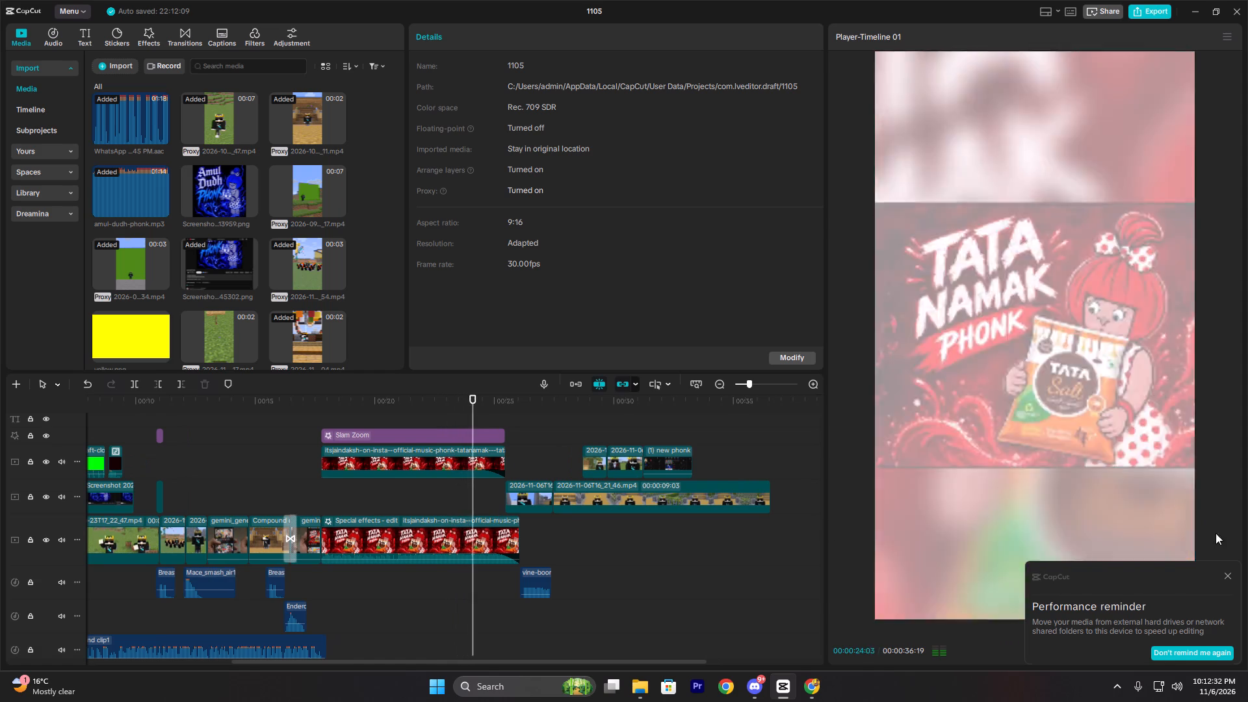
pyautogui.click(1229, 577)
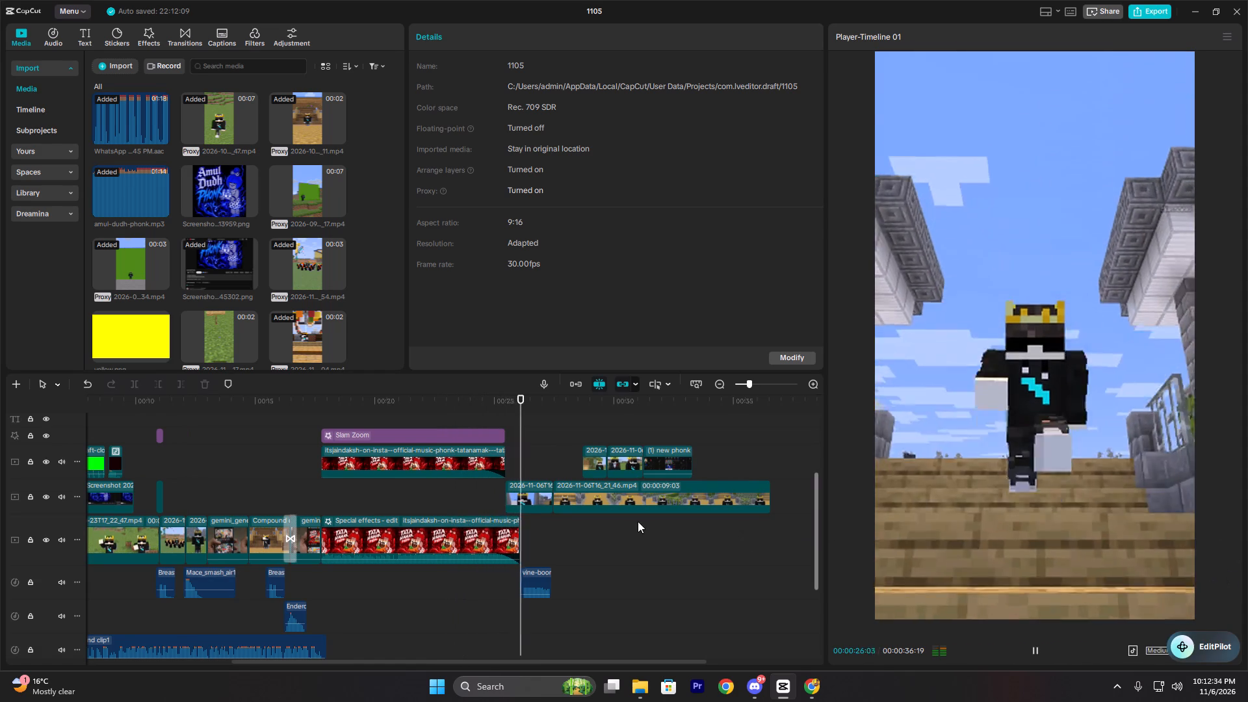
# Repeatedly play back the start of the staircase walking clip after the Tata Namak Phonk section to check the vine-boom sound's timing.
pyautogui.click(526, 454)
pyautogui.click(510, 456)
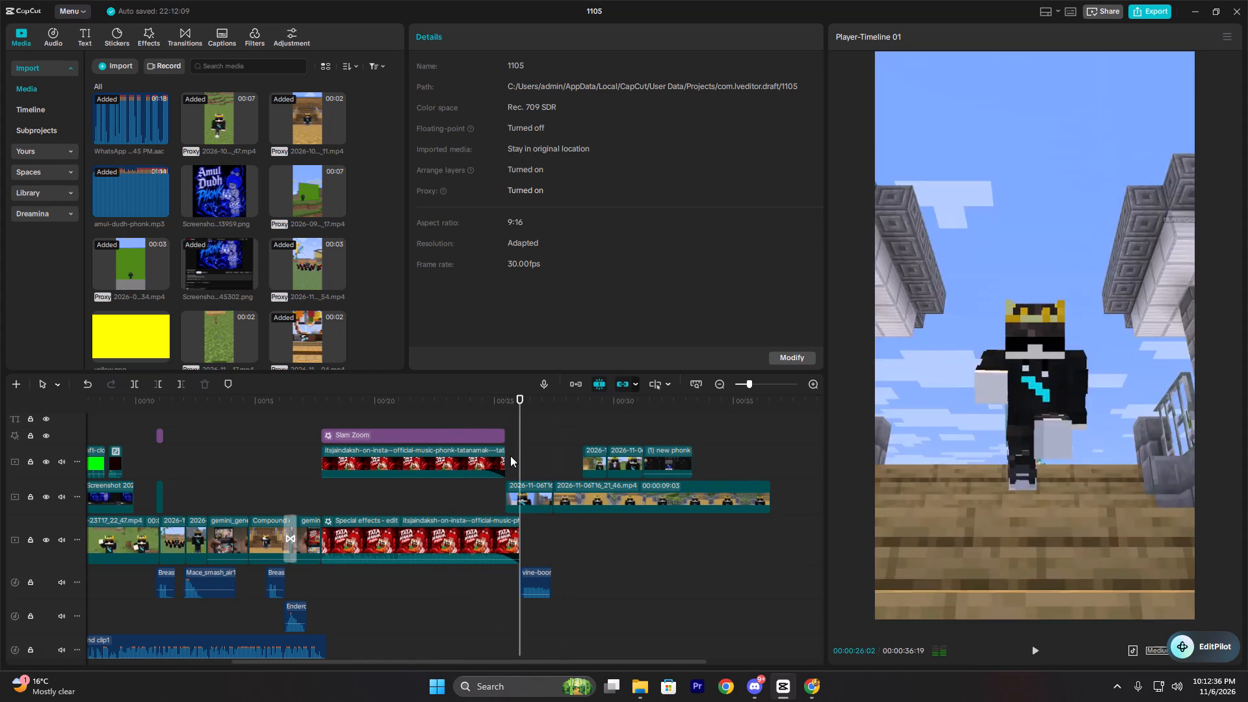
pyautogui.press('space')
pyautogui.press('space')
pyautogui.press('space')
pyautogui.press('space')
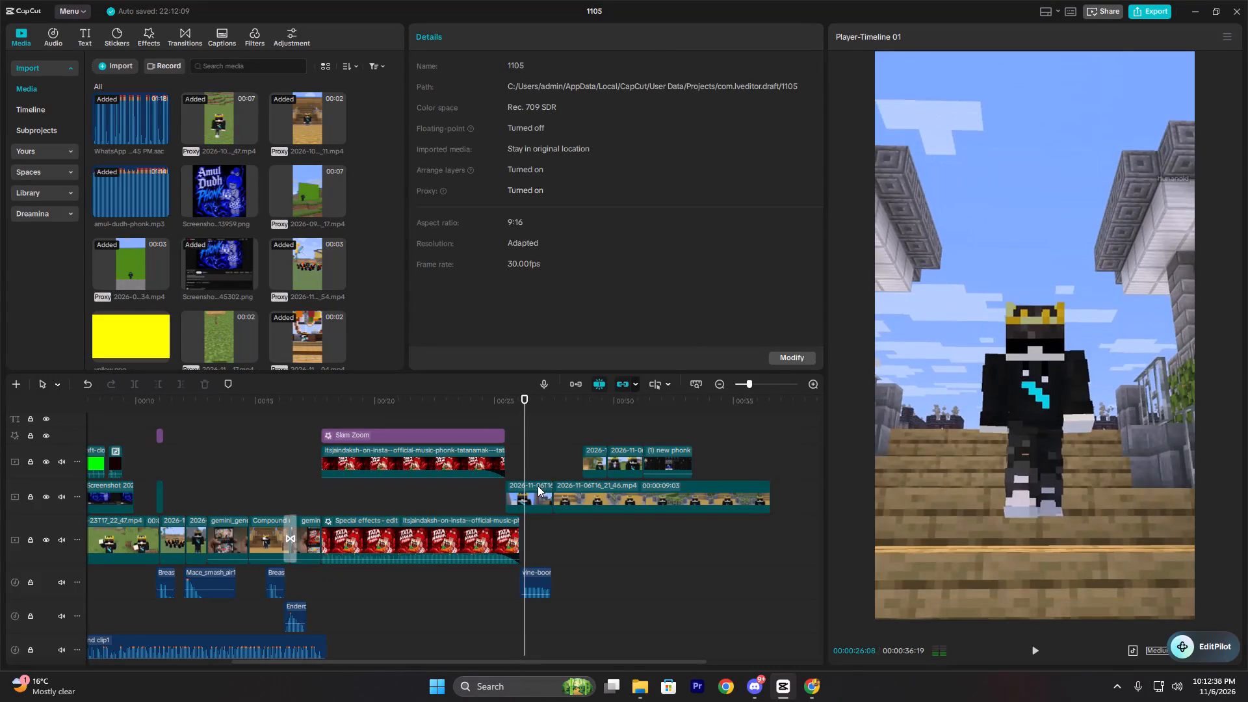
pyautogui.click(538, 486)
pyautogui.click(522, 456)
pyautogui.keyDown('ctrl'); pyautogui.scroll(20, 524, 459); pyautogui.keyUp('ctrl')
pyautogui.keyDown('ctrl'); pyautogui.scroll(1, 524, 459); pyautogui.keyUp('ctrl')
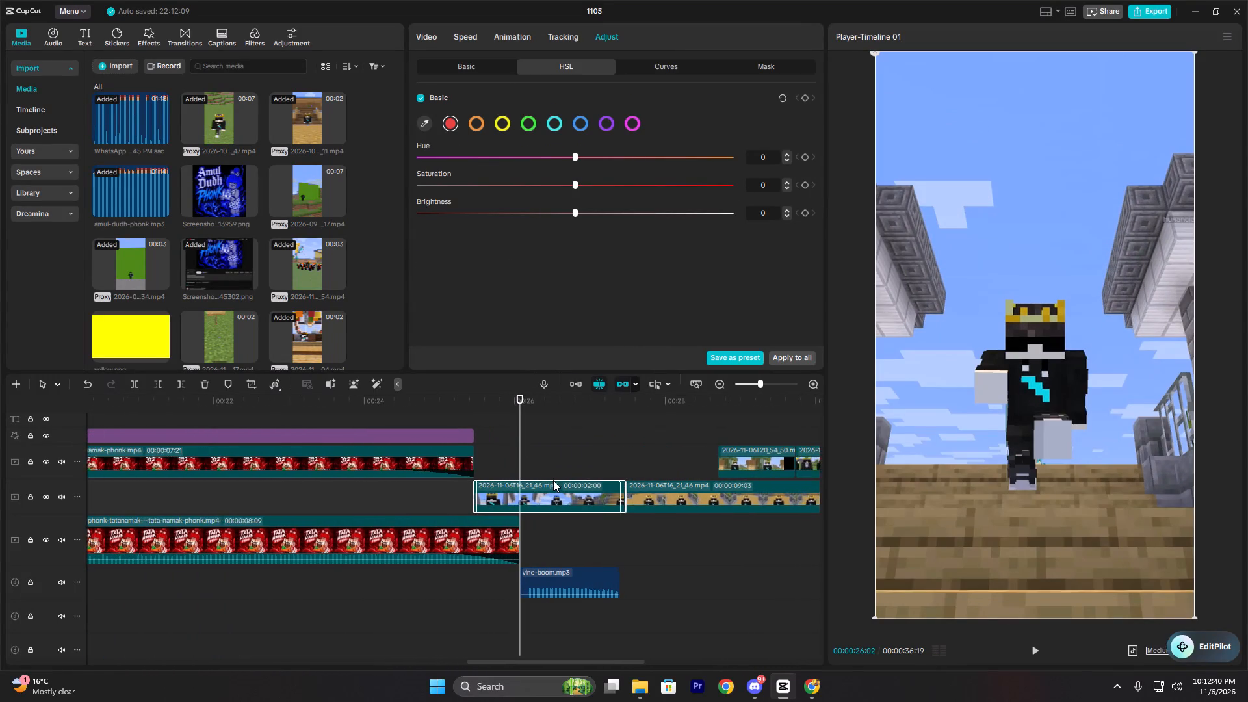
pyautogui.keyDown('ctrl'); pyautogui.scroll(2, 553, 480); pyautogui.keyUp('ctrl')
pyautogui.click(500, 444)
pyautogui.press('space')
pyautogui.press('space')
pyautogui.click(513, 450)
pyautogui.press('space')
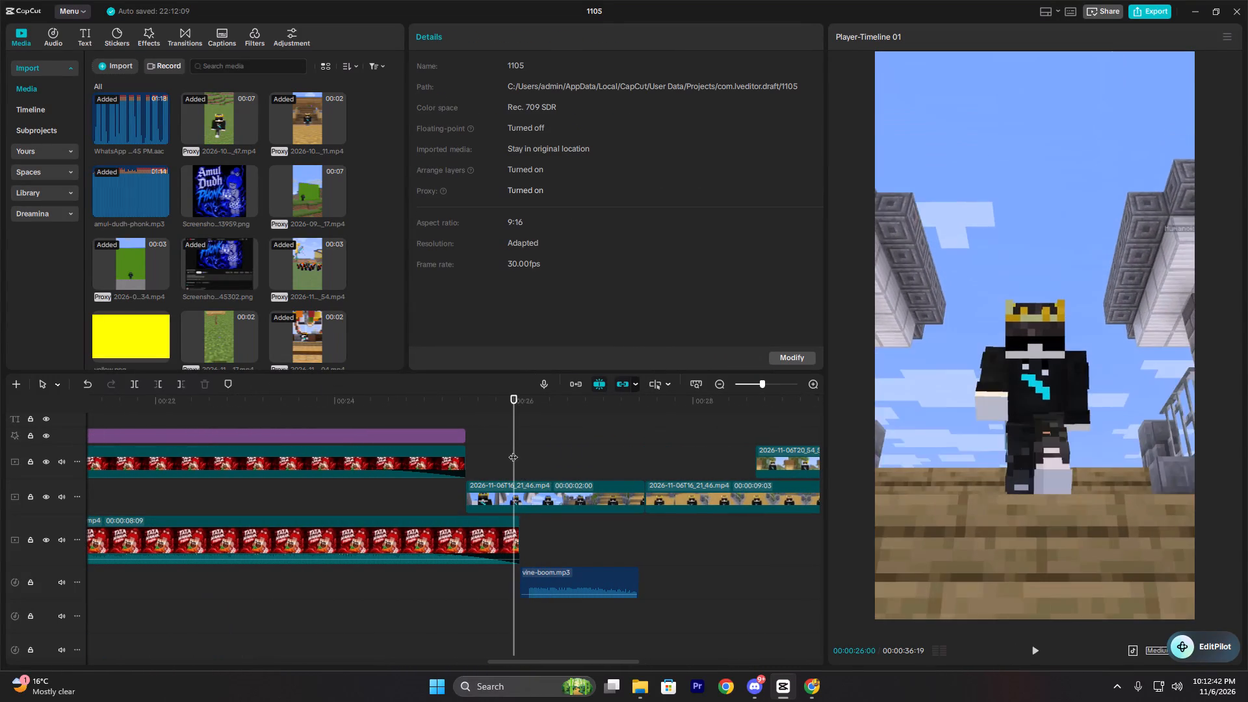
pyautogui.press('space')
# Move the vine-boom.mp3 sound slightly later, starting at about 26.3 seconds, and play back the hit.
pyautogui.click(549, 573)
pyautogui.moveTo(552, 571); pyautogui.dragTo(570, 571)
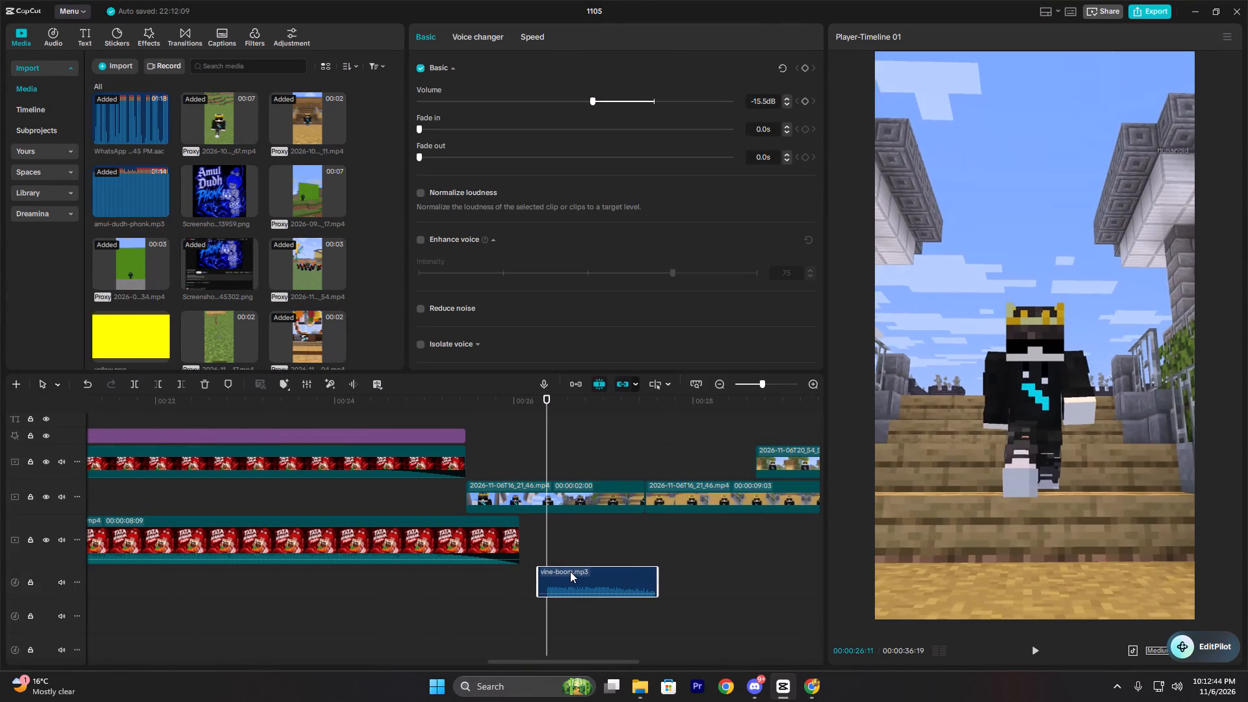
pyautogui.moveTo(570, 571); pyautogui.dragTo(571, 571)
pyautogui.click(537, 554)
pyautogui.click(523, 551)
pyautogui.press('space')
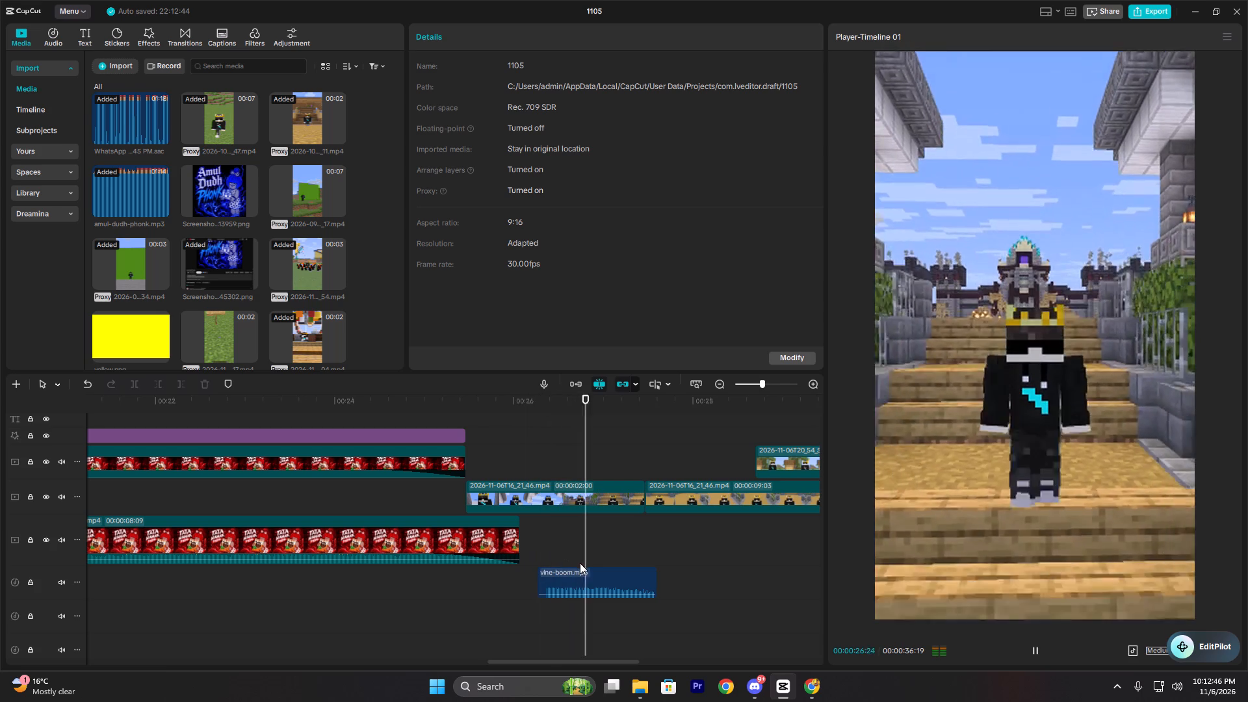
pyautogui.press('space')
# Split the staircase walking clip at 00:00:26:10, where the vine-boom sound hits, and play back the new segment.
pyautogui.click(525, 543)
pyautogui.moveTo(525, 543); pyautogui.dragTo(543, 547)
pyautogui.click(567, 493)
pyautogui.hotkey('ctrl', 'b')
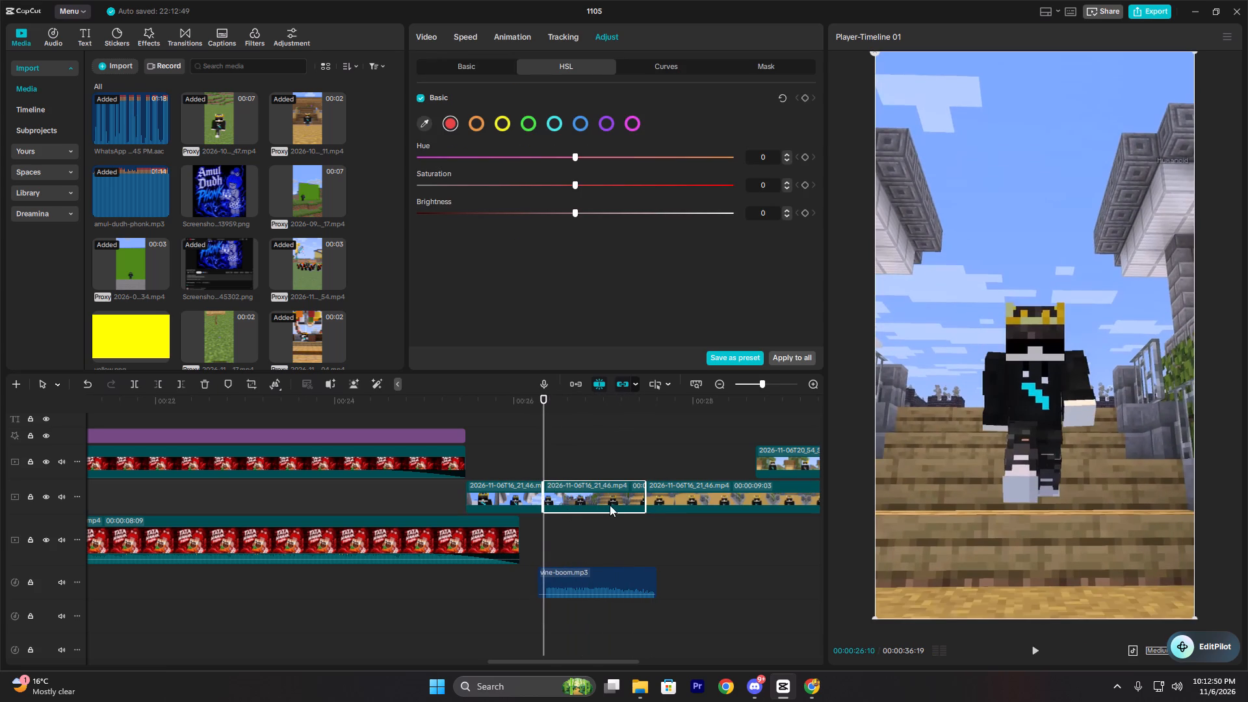
pyautogui.press('space')
pyautogui.press('space')
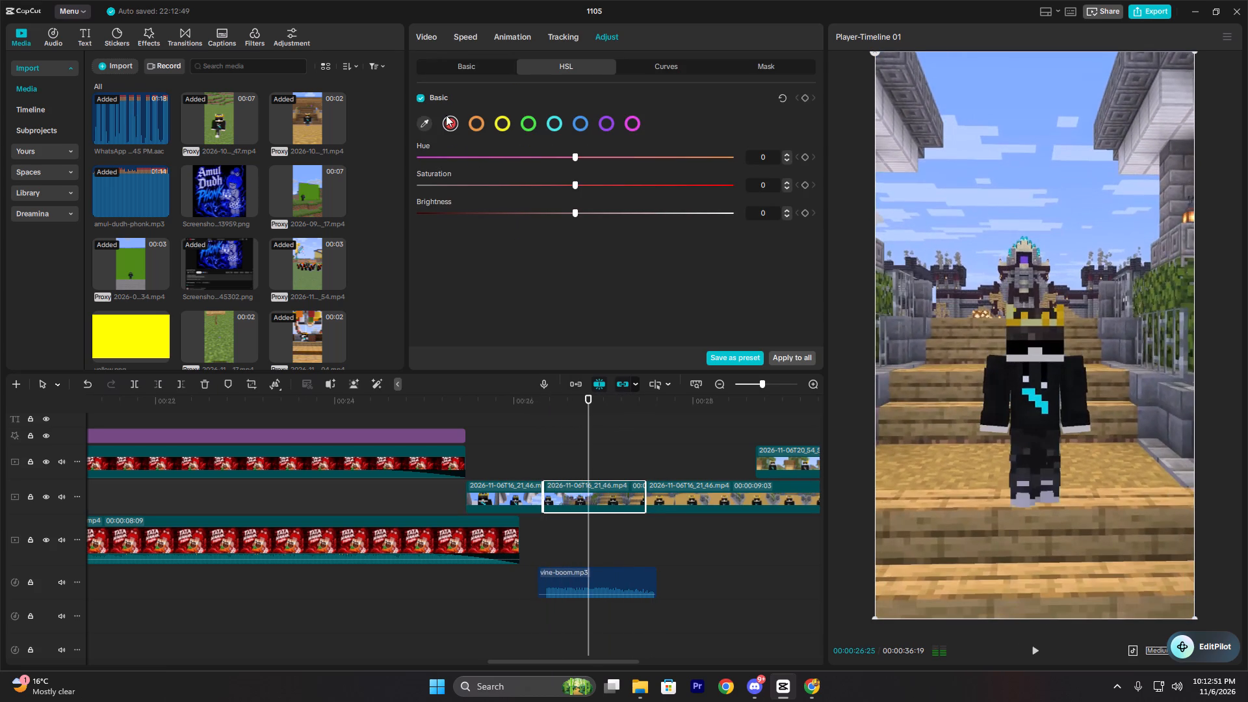
# Lower the saturation of the segment above the vine-boom sound to the minimum, making it black and white.
pyautogui.click(484, 64)
pyautogui.scroll(-3, 539, 289)
pyautogui.moveTo(497, 263); pyautogui.dragTo(473, 263)
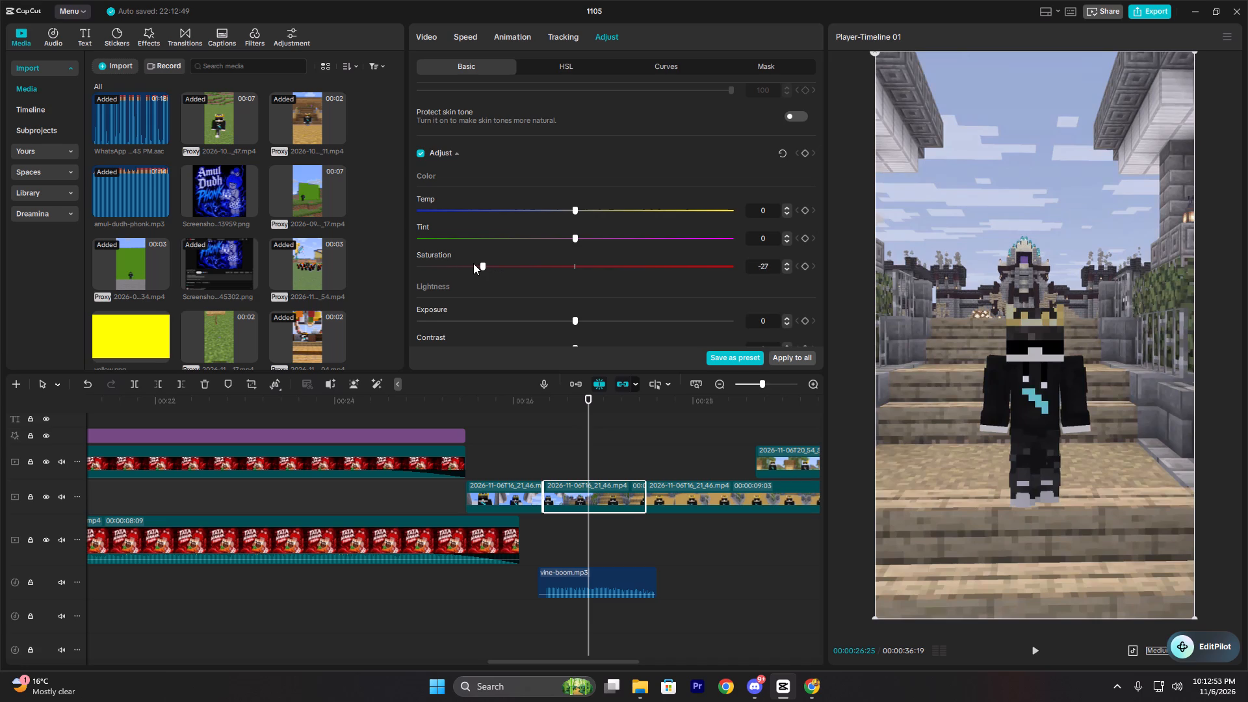
pyautogui.moveTo(473, 263); pyautogui.dragTo(402, 272)
# Scale the black-and-white segment down so that it sits centred with black borders around it.
pyautogui.click(422, 38)
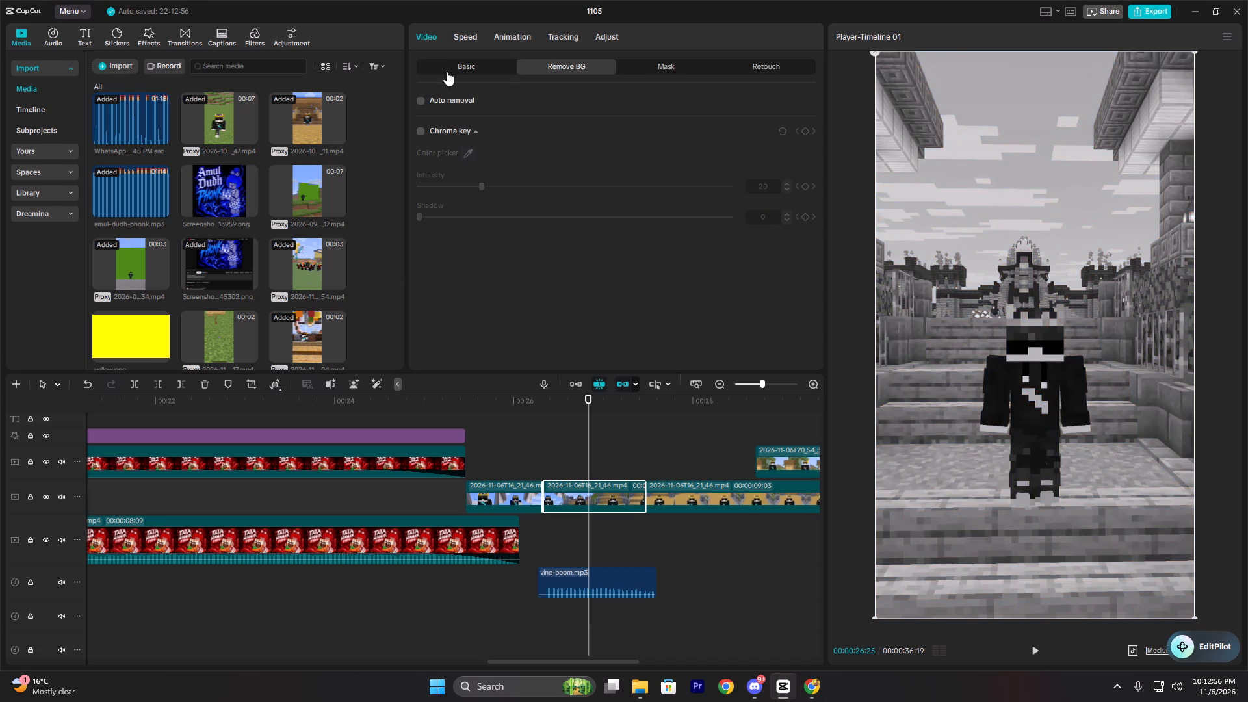
pyautogui.click(468, 72)
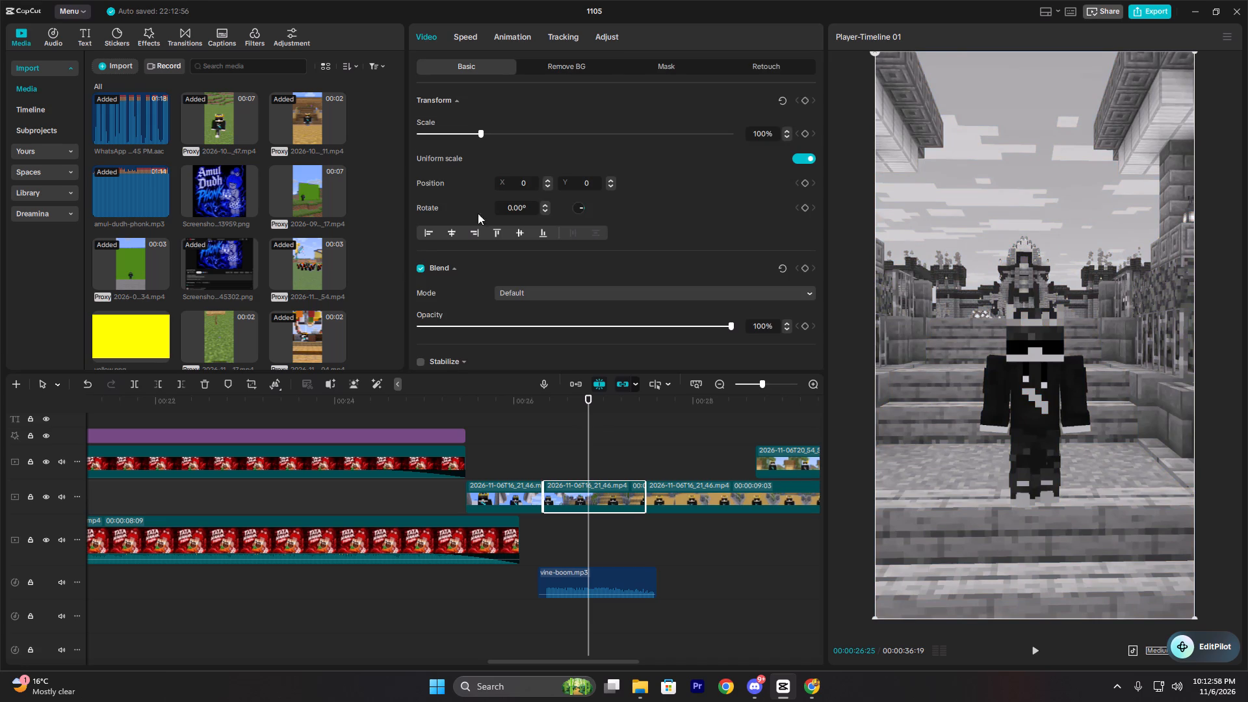
pyautogui.moveTo(477, 133); pyautogui.dragTo(459, 133)
# Play back from the start of the vine-boom moment to the end of the video to review the closing section.
pyautogui.click(510, 453)
pyautogui.press('space')
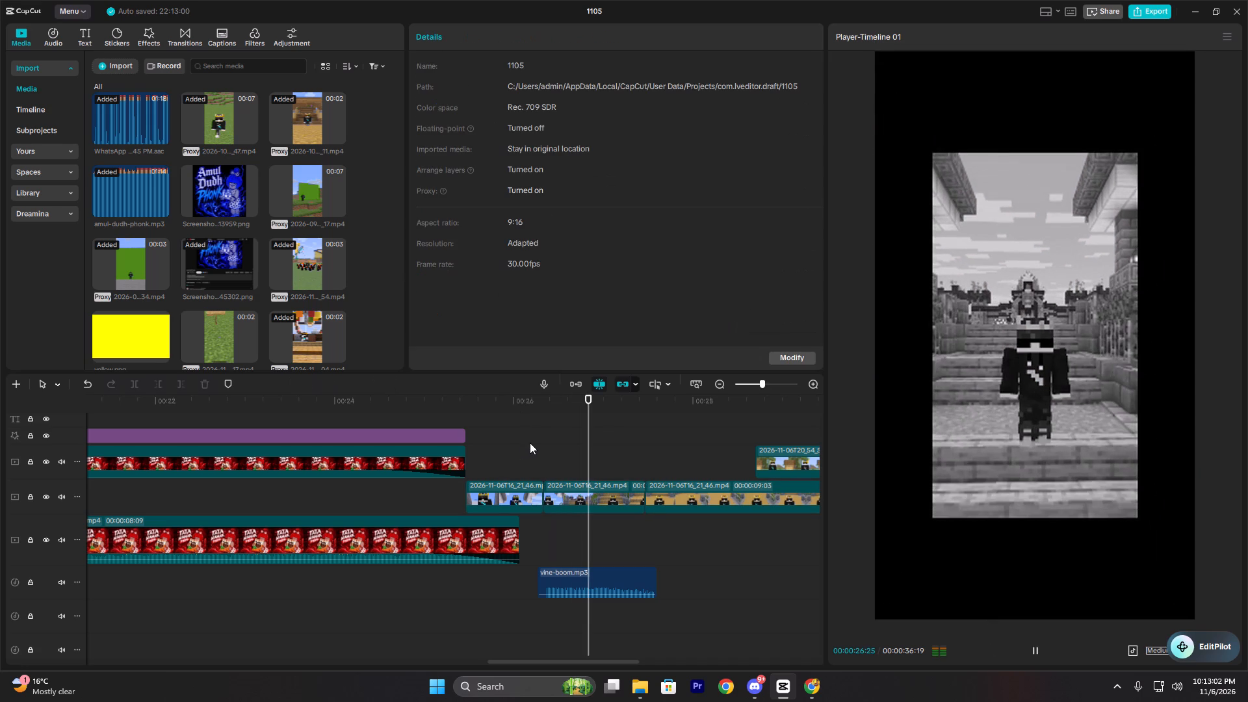
pyautogui.keyDown('ctrl'); pyautogui.scroll(3, 650, 441); pyautogui.keyUp('ctrl')
pyautogui.keyDown('ctrl'); pyautogui.scroll(-4, 650, 441); pyautogui.keyUp('ctrl')
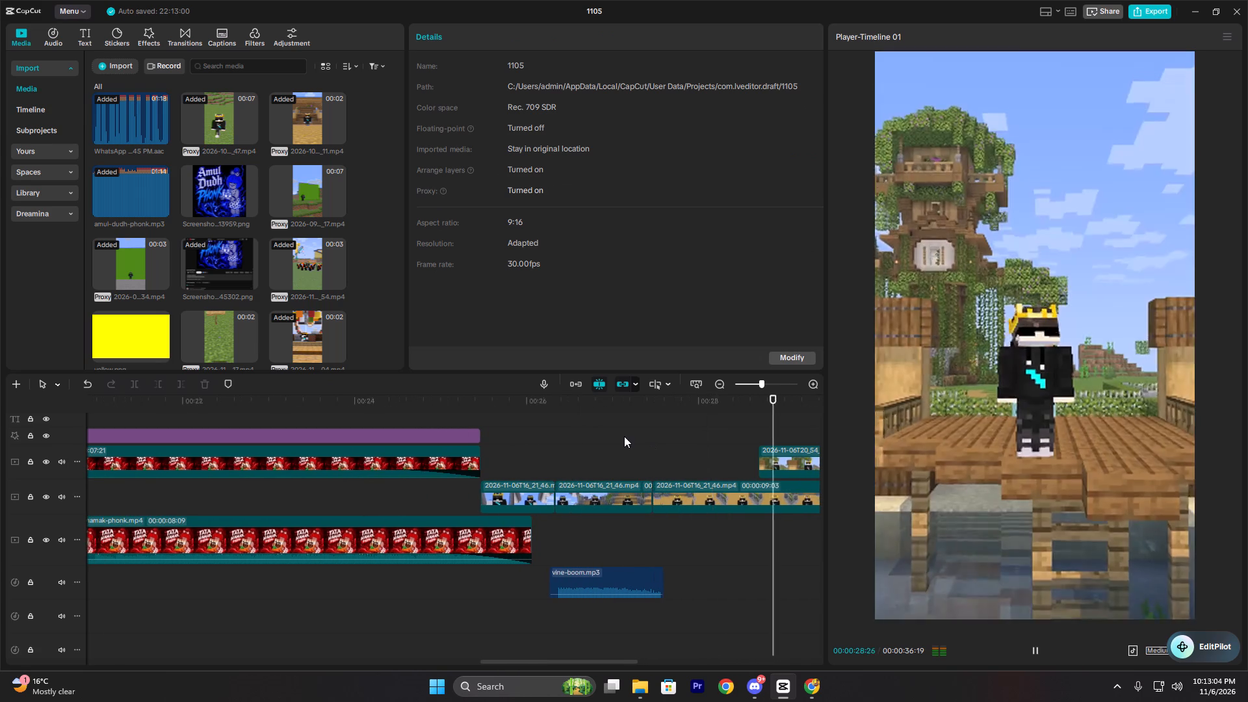
pyautogui.keyDown('ctrl'); pyautogui.scroll(2, 624, 436); pyautogui.keyUp('ctrl')
pyautogui.press('space')
pyautogui.press('space')
pyautogui.keyDown('ctrl'); pyautogui.scroll(-2, 322, 473); pyautogui.keyUp('ctrl')
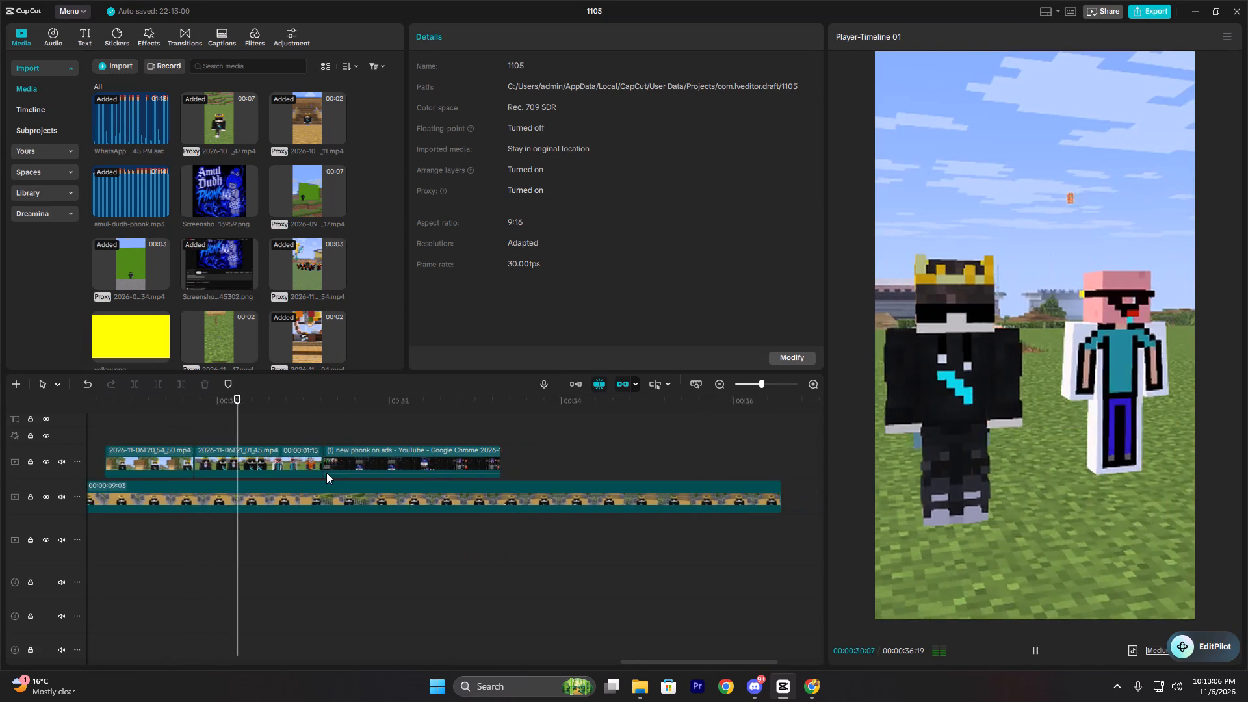
pyautogui.keyDown('ctrl'); pyautogui.scroll(-15, 326, 473); pyautogui.keyUp('ctrl')
pyautogui.keyDown('ctrl'); pyautogui.scroll(8, 316, 474); pyautogui.keyUp('ctrl')
pyautogui.keyDown('ctrl'); pyautogui.scroll(6, 367, 464); pyautogui.keyUp('ctrl')
pyautogui.keyDown('ctrl'); pyautogui.scroll(-14, 395, 458); pyautogui.keyUp('ctrl')
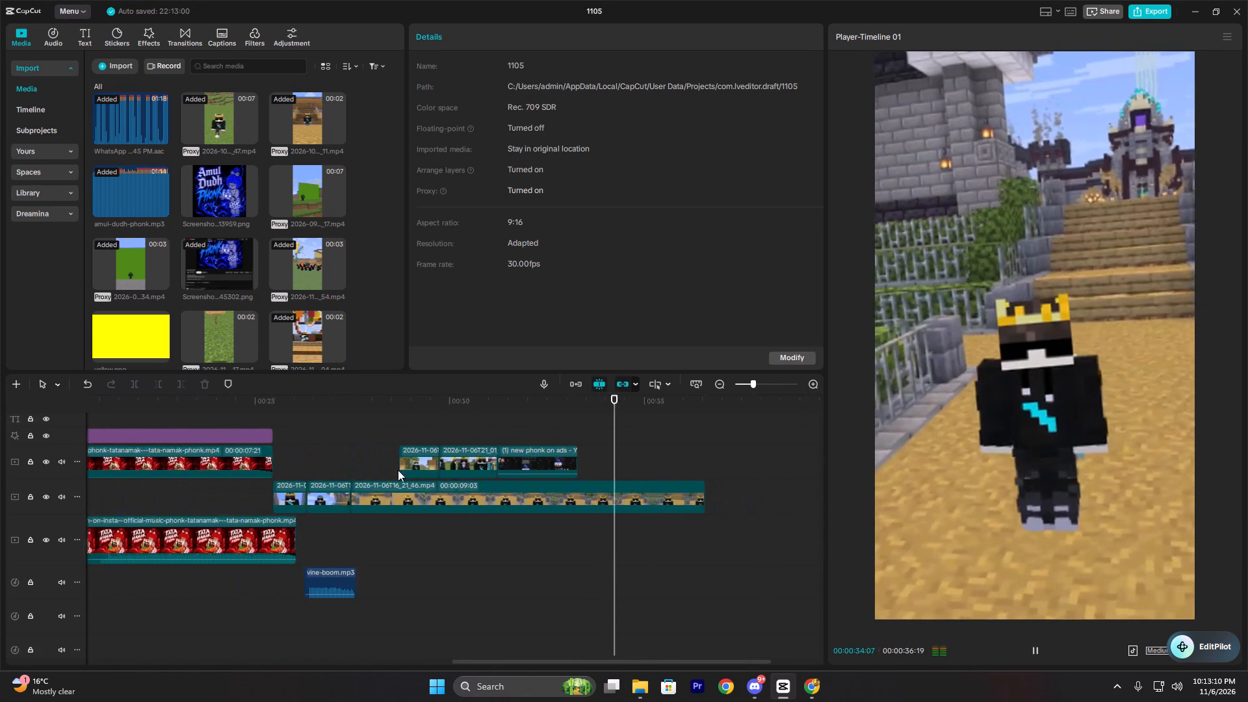
pyautogui.keyDown('ctrl'); pyautogui.scroll(-4, 398, 470); pyautogui.keyUp('ctrl')
pyautogui.keyDown('ctrl'); pyautogui.scroll(-1, 325, 469); pyautogui.keyUp('ctrl')
pyautogui.press('space')
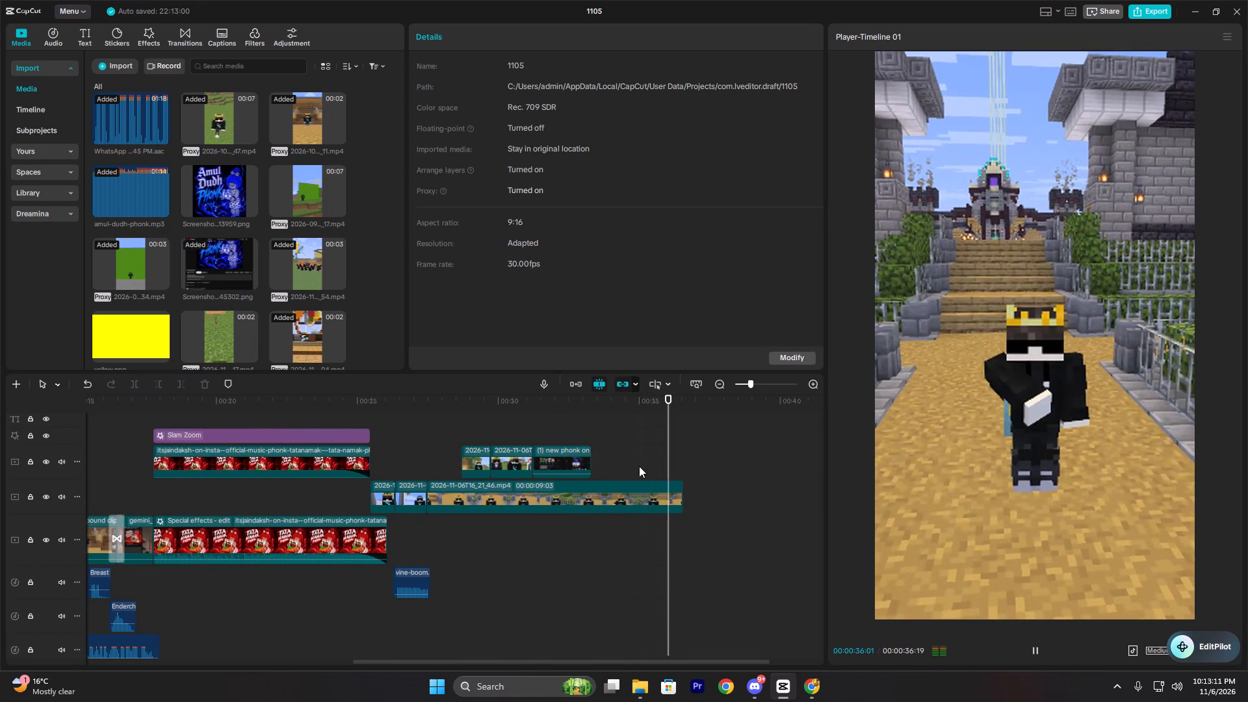
pyautogui.press('space')
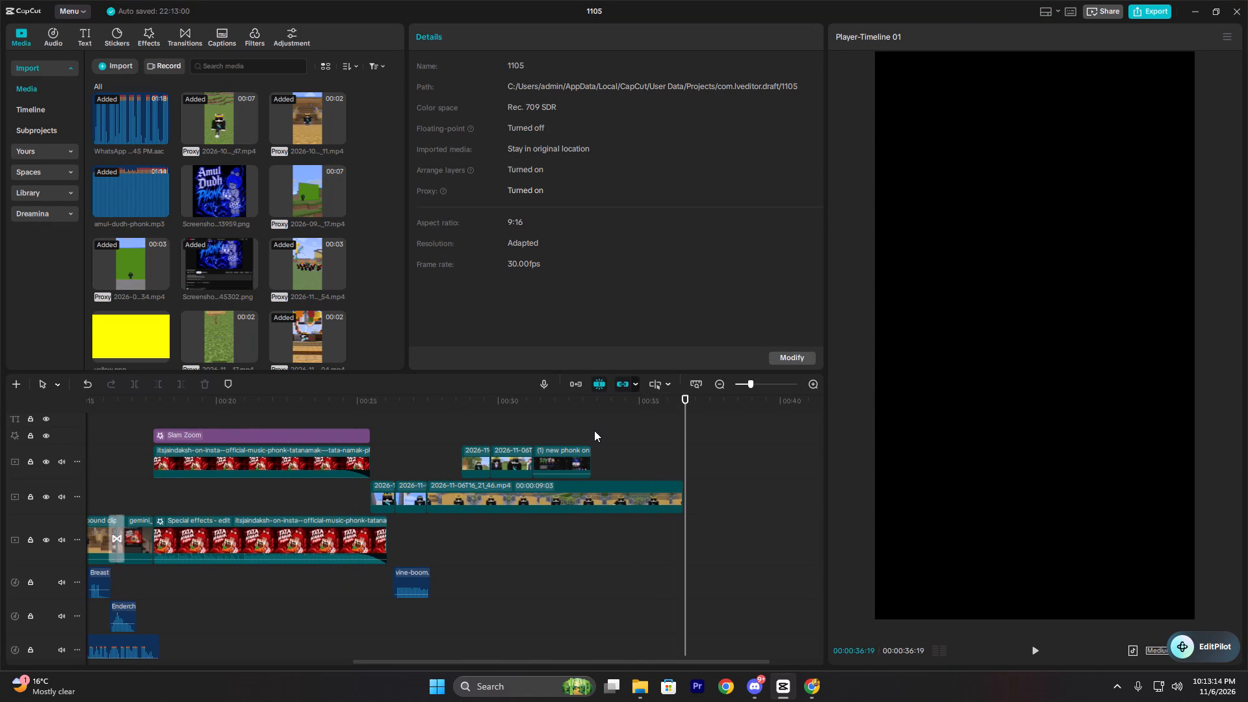
# Play back the video from the start through Compound clip3, the clock animation and the phonk screenshot to Compound clip4.
pyautogui.press('space')
pyautogui.keyDown('ctrl'); pyautogui.scroll(-4, 570, 450); pyautogui.keyUp('ctrl')
pyautogui.keyDown('ctrl'); pyautogui.scroll(9, 525, 454); pyautogui.keyUp('ctrl')
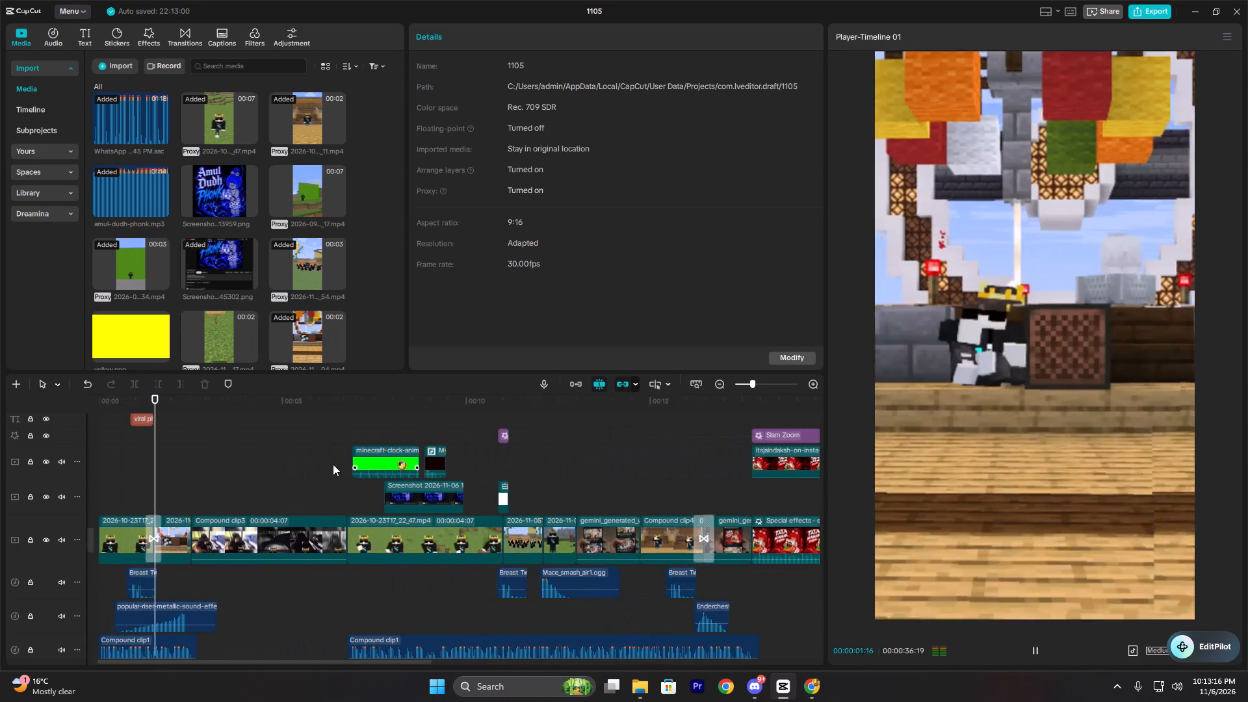
pyautogui.scroll(4, 221, 473)
pyautogui.scroll(-5, 221, 473)
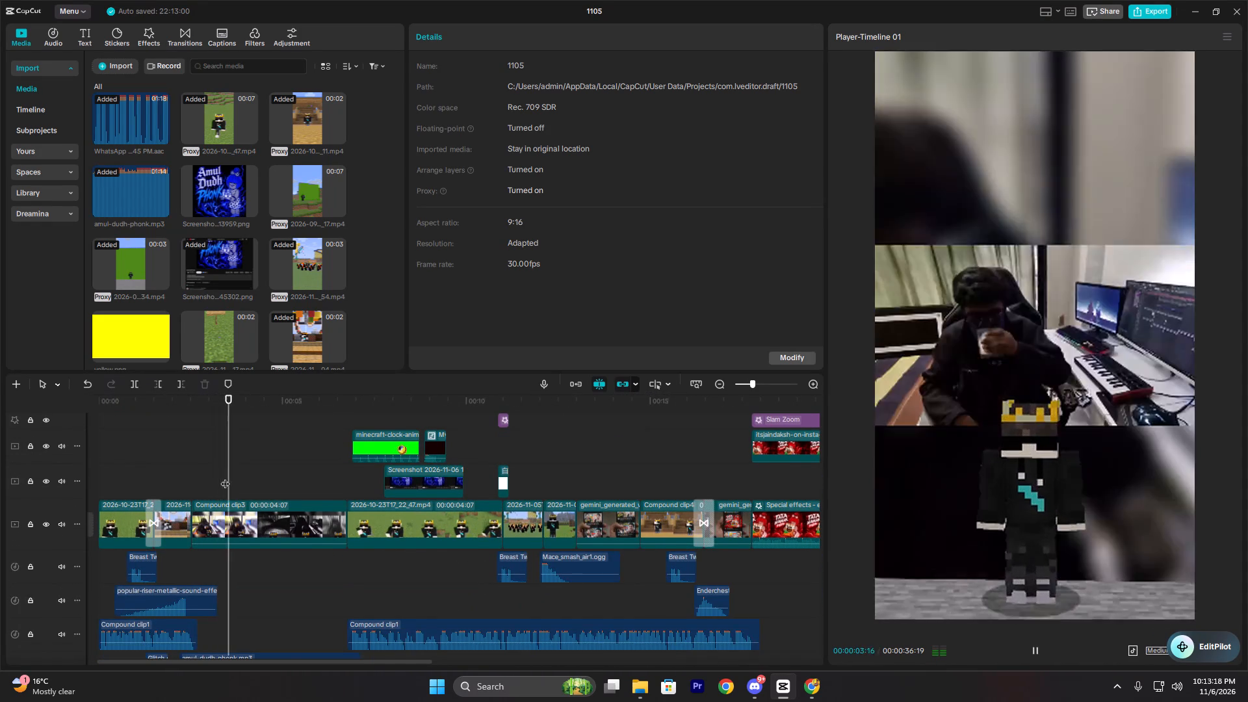
pyautogui.scroll(-4, 228, 473)
pyautogui.scroll(11, 244, 476)
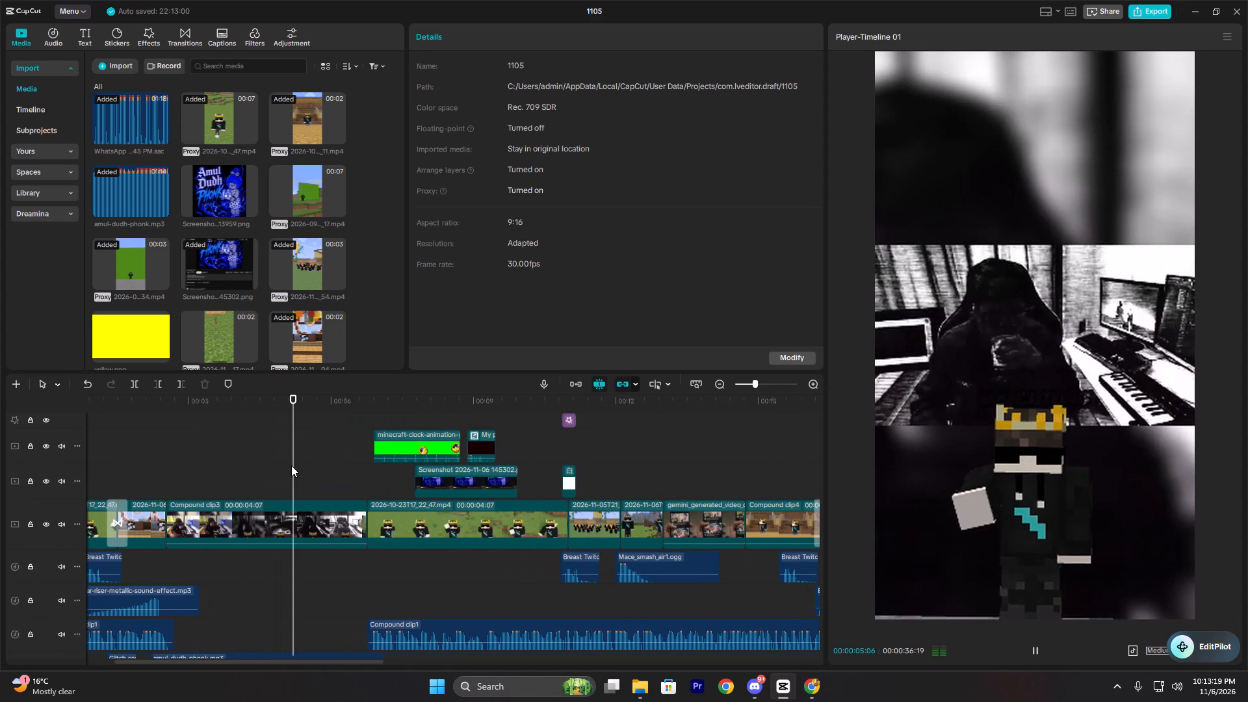
pyautogui.keyDown('ctrl'); pyautogui.scroll(-10, 305, 466); pyautogui.keyUp('ctrl')
pyautogui.keyDown('ctrl'); pyautogui.scroll(16, 330, 477); pyautogui.keyUp('ctrl')
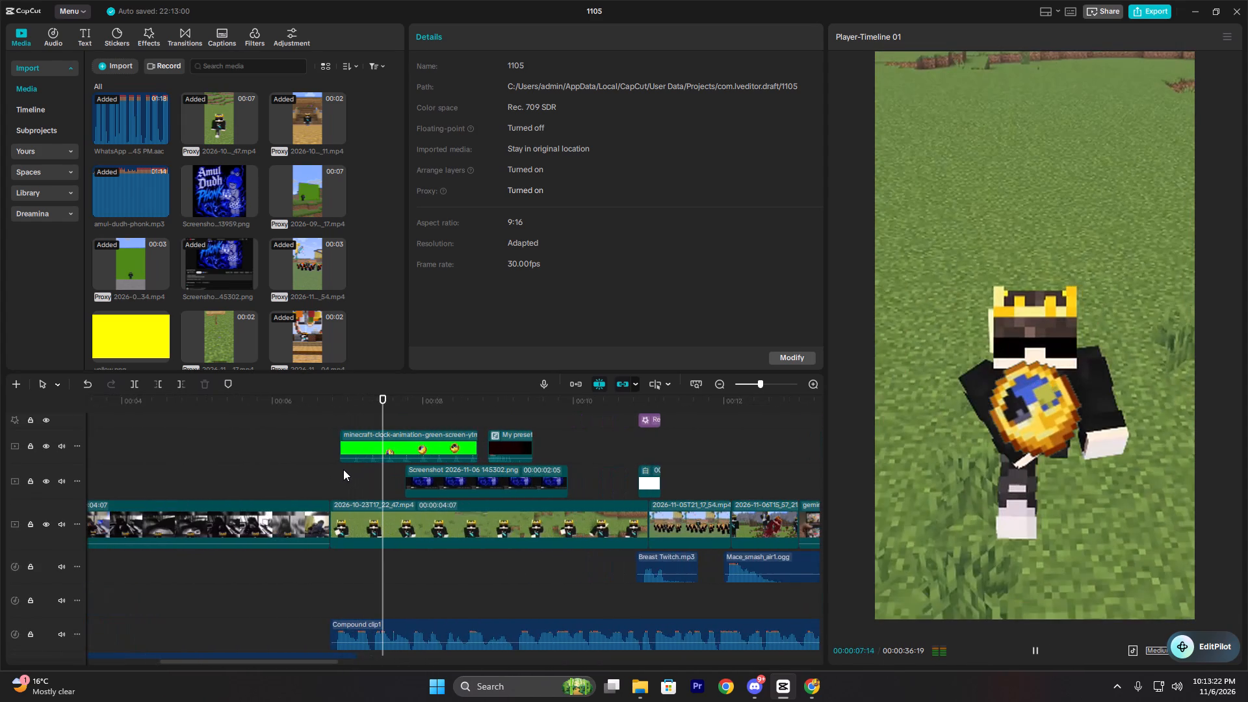
pyautogui.keyDown('ctrl'); pyautogui.scroll(9, 343, 469); pyautogui.keyUp('ctrl')
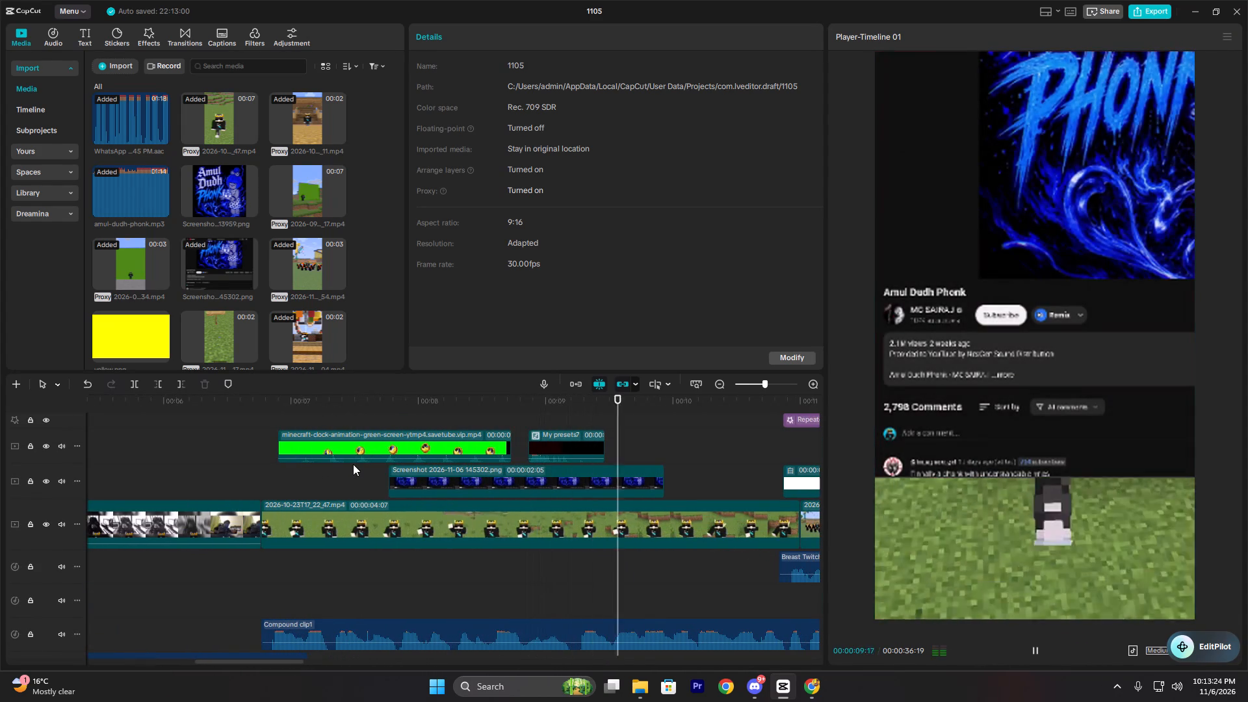
pyautogui.keyDown('ctrl'); pyautogui.scroll(-2, 365, 463); pyautogui.keyUp('ctrl')
pyautogui.hotkey('ctrl', 'space')
pyautogui.click(547, 413)
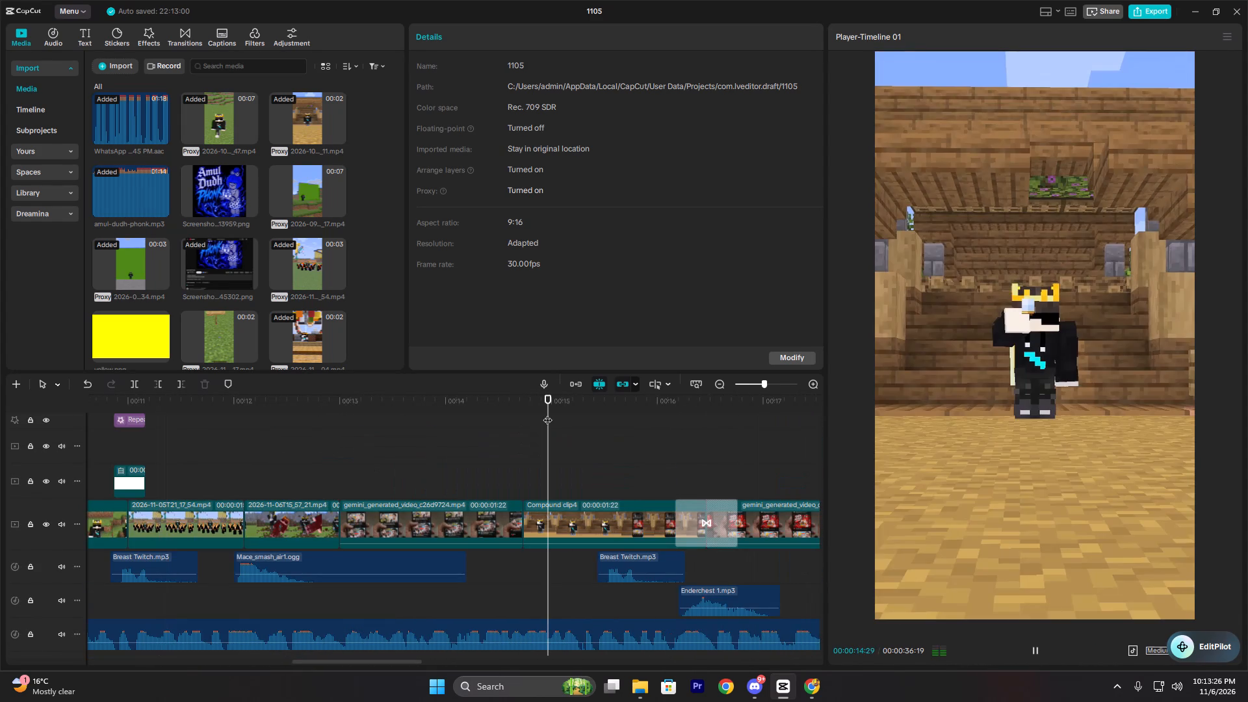
# Move the My presets7 clip later so it starts near the end of the phonk screenshot overlay, then play that passage back.
pyautogui.click(277, 433)
pyautogui.moveTo(277, 433); pyautogui.dragTo(131, 458)
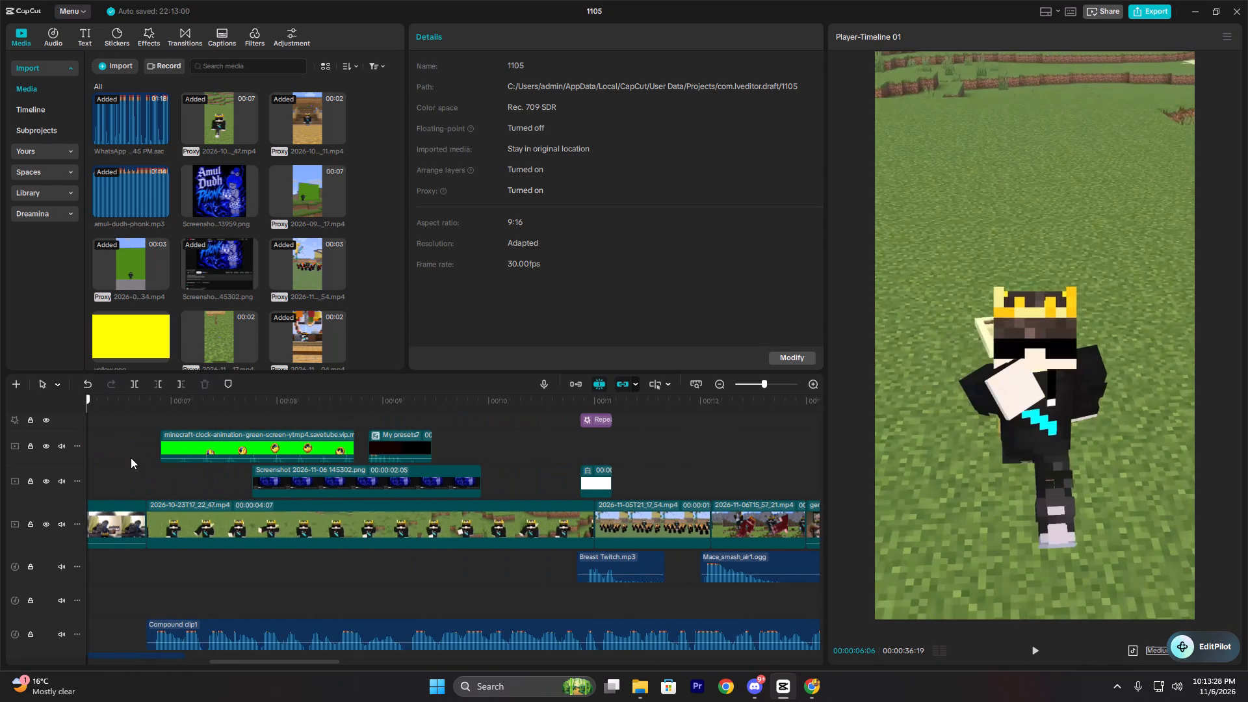
pyautogui.moveTo(131, 458); pyautogui.dragTo(328, 436)
pyautogui.press('space')
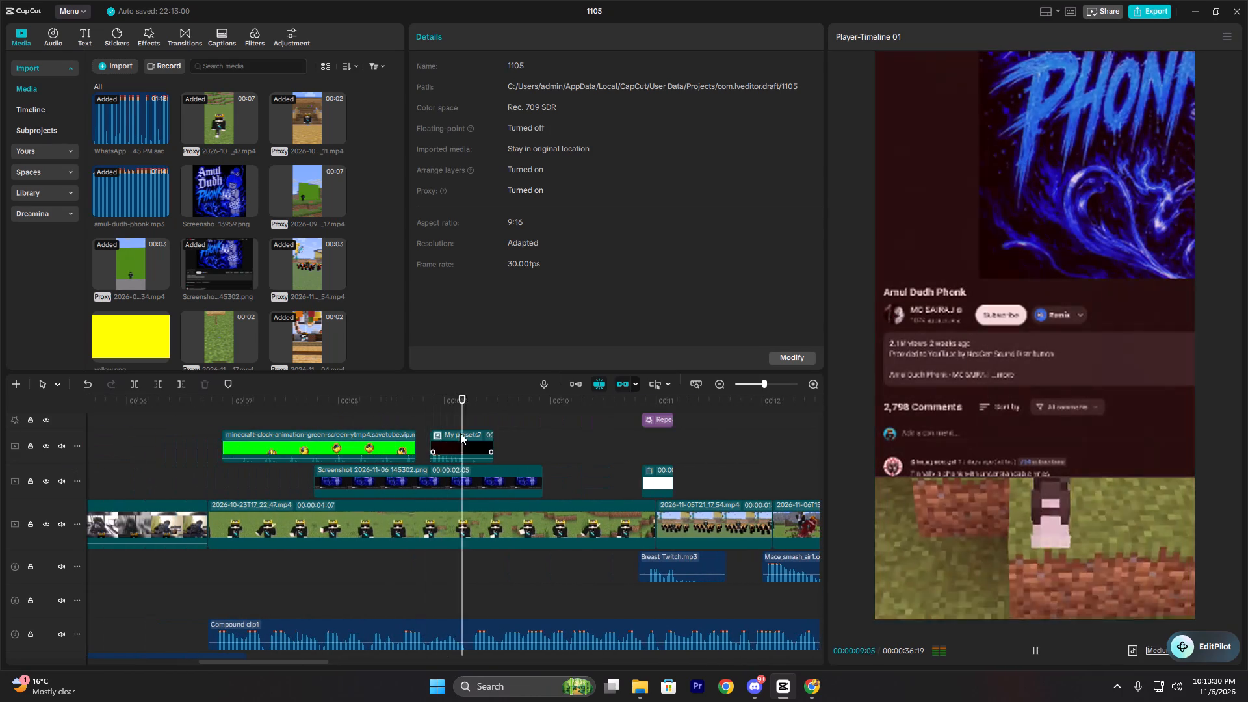
pyautogui.press('space')
pyautogui.click(460, 434)
pyautogui.moveTo(442, 434); pyautogui.dragTo(516, 433)
pyautogui.press('space')
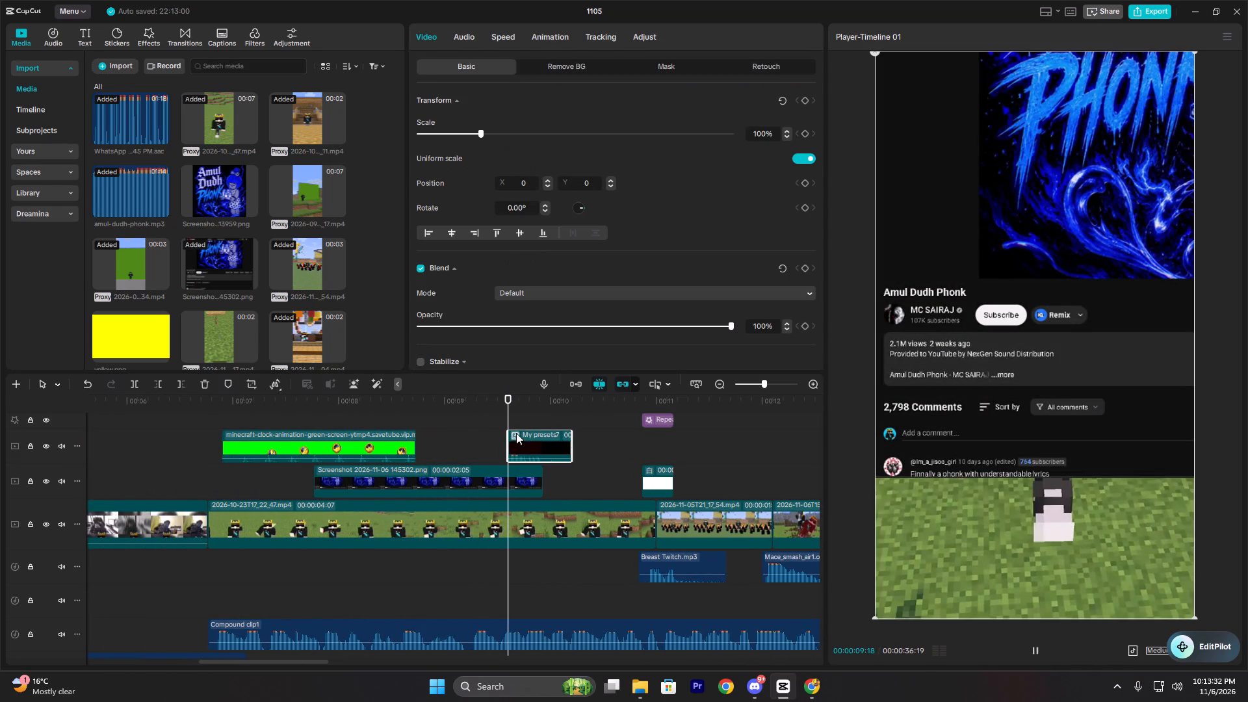
pyautogui.press('space')
pyautogui.click(461, 432)
pyautogui.press('space')
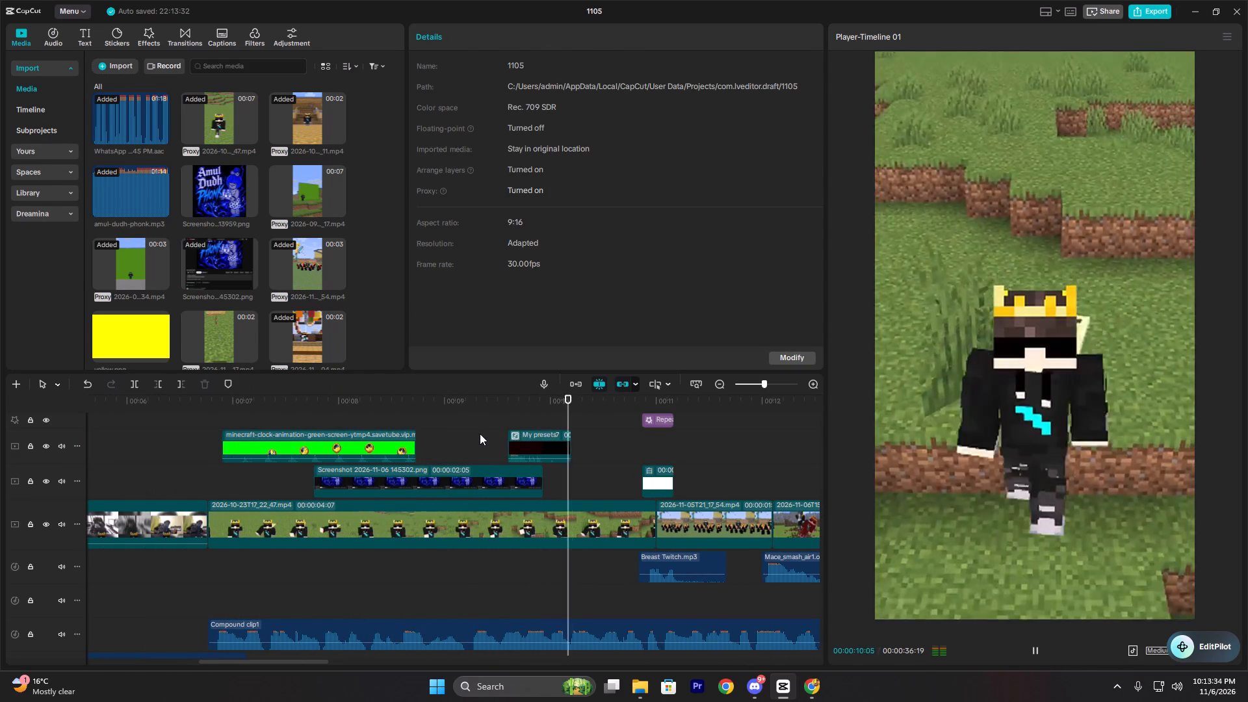
# Look inside the My presets7 compound clip, return to the main timeline and shift the clip slightly earlier, across the screenshot's end.
pyautogui.press('space')
pyautogui.click(530, 435)
pyautogui.click(532, 437)
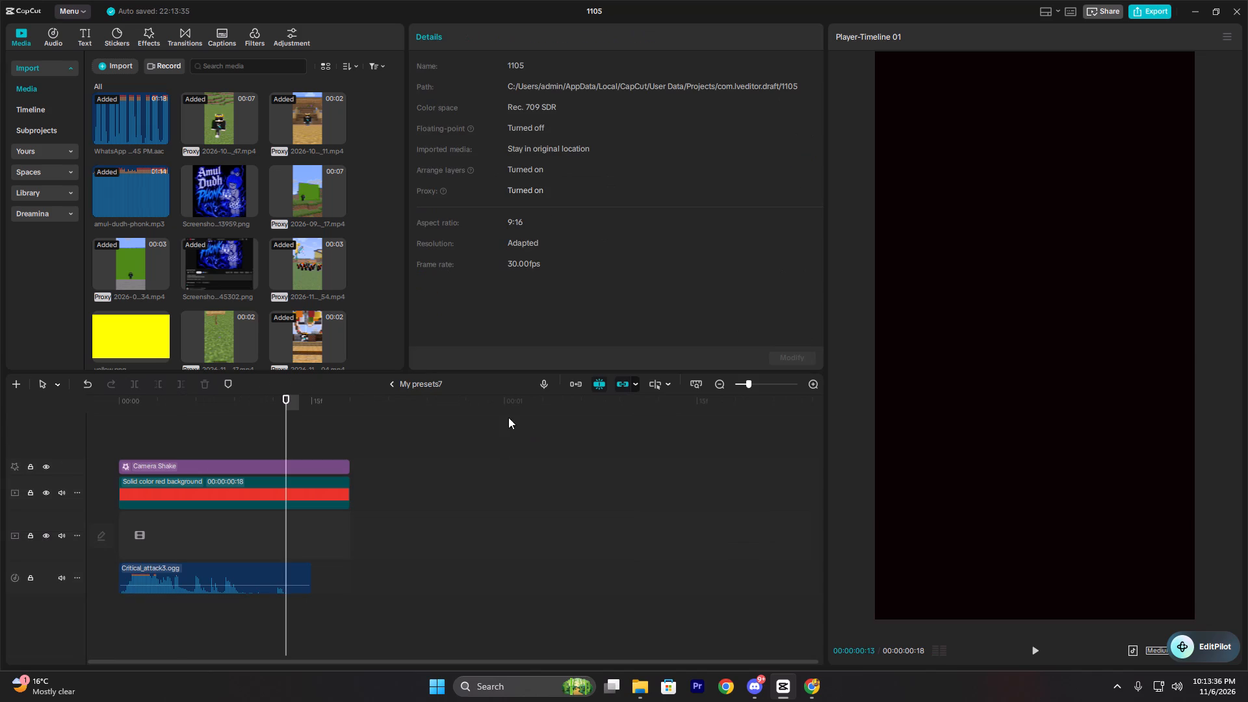
pyautogui.click(393, 383)
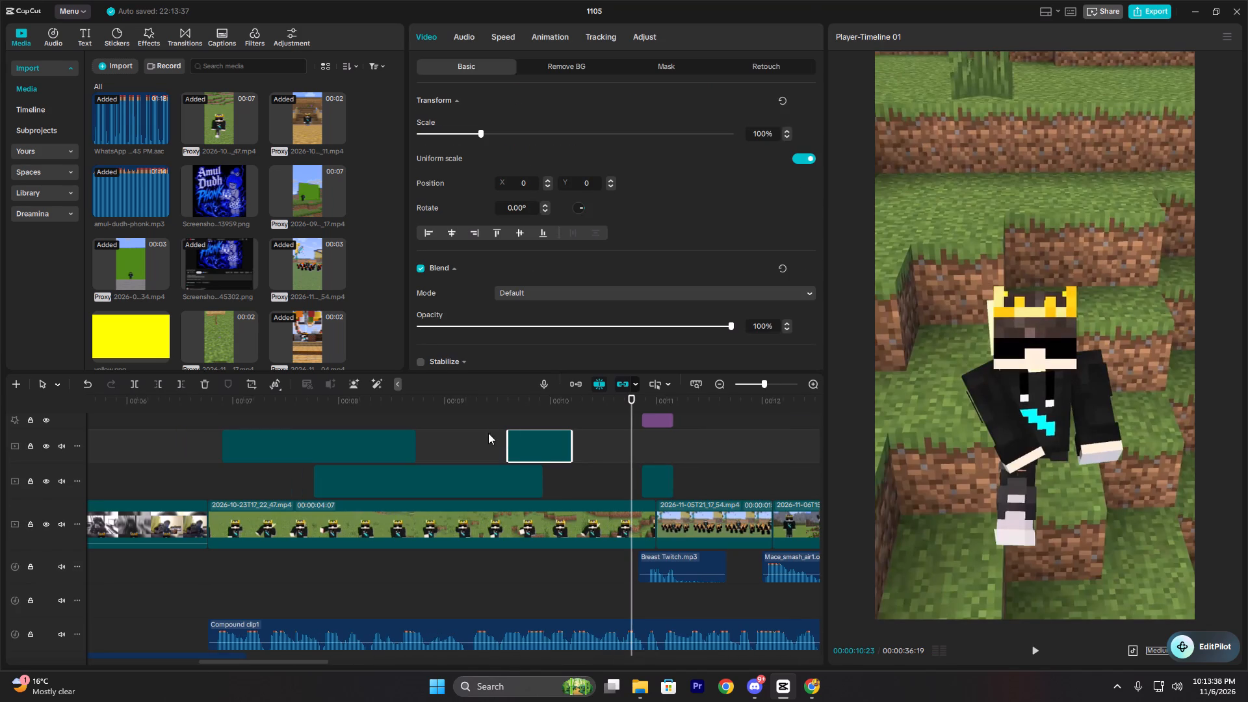
pyautogui.moveTo(548, 445); pyautogui.dragTo(536, 447)
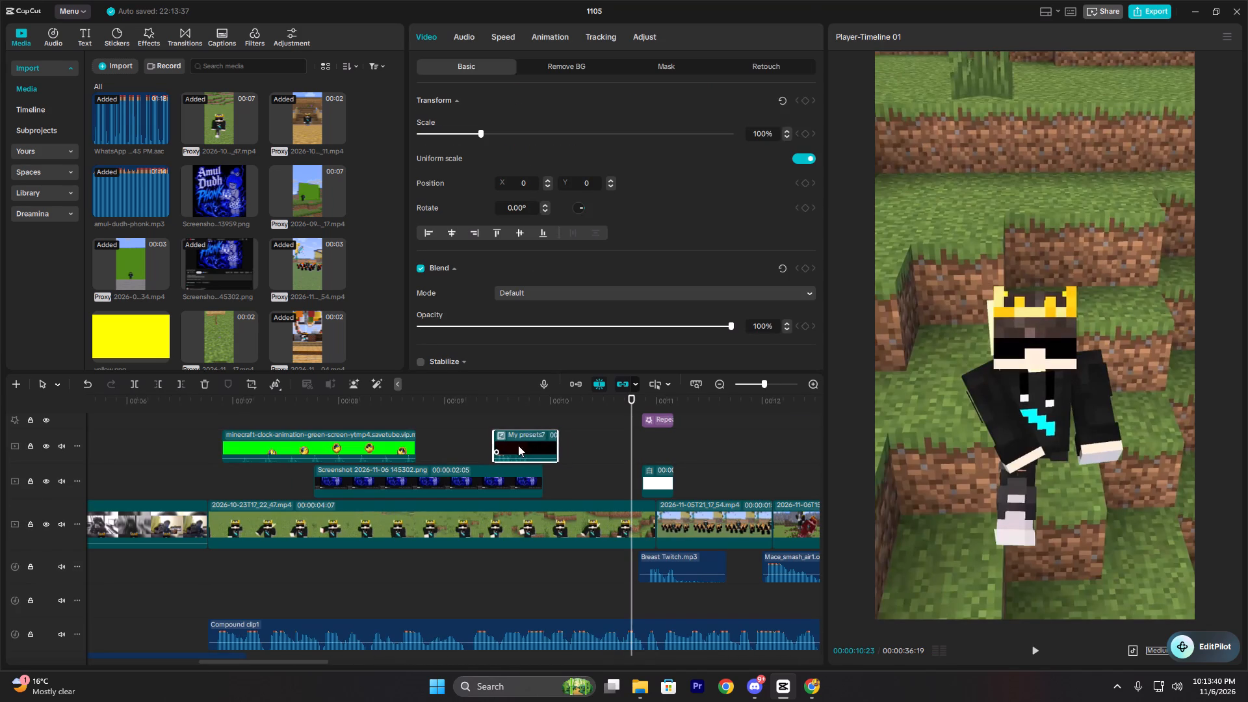
# Play back from the end of the phonk screenshot through Compound clip4 into the Tata Namak Phonk video.
pyautogui.click(474, 441)
pyautogui.press('space')
pyautogui.keyDown('ctrl'); pyautogui.scroll(-6, 634, 438); pyautogui.keyUp('ctrl')
pyautogui.keyDown('ctrl'); pyautogui.scroll(6, 640, 440); pyautogui.keyUp('ctrl')
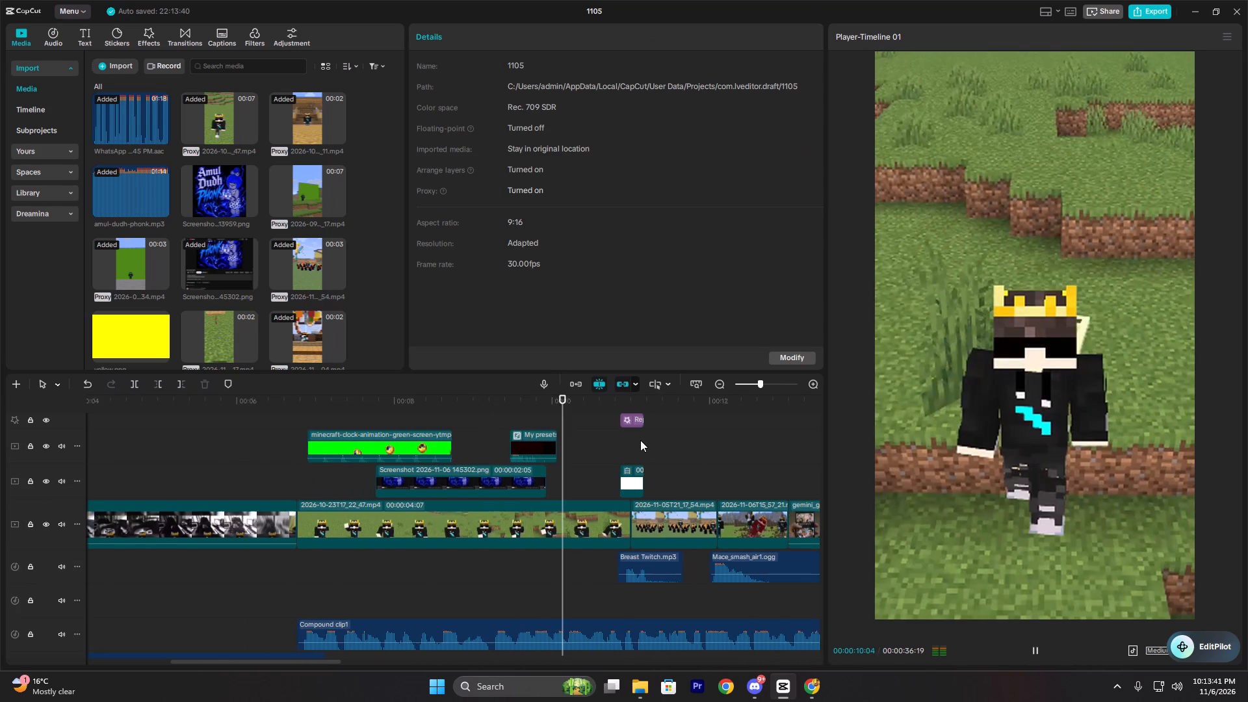
pyautogui.keyDown('ctrl'); pyautogui.scroll(2, 640, 440); pyautogui.keyUp('ctrl')
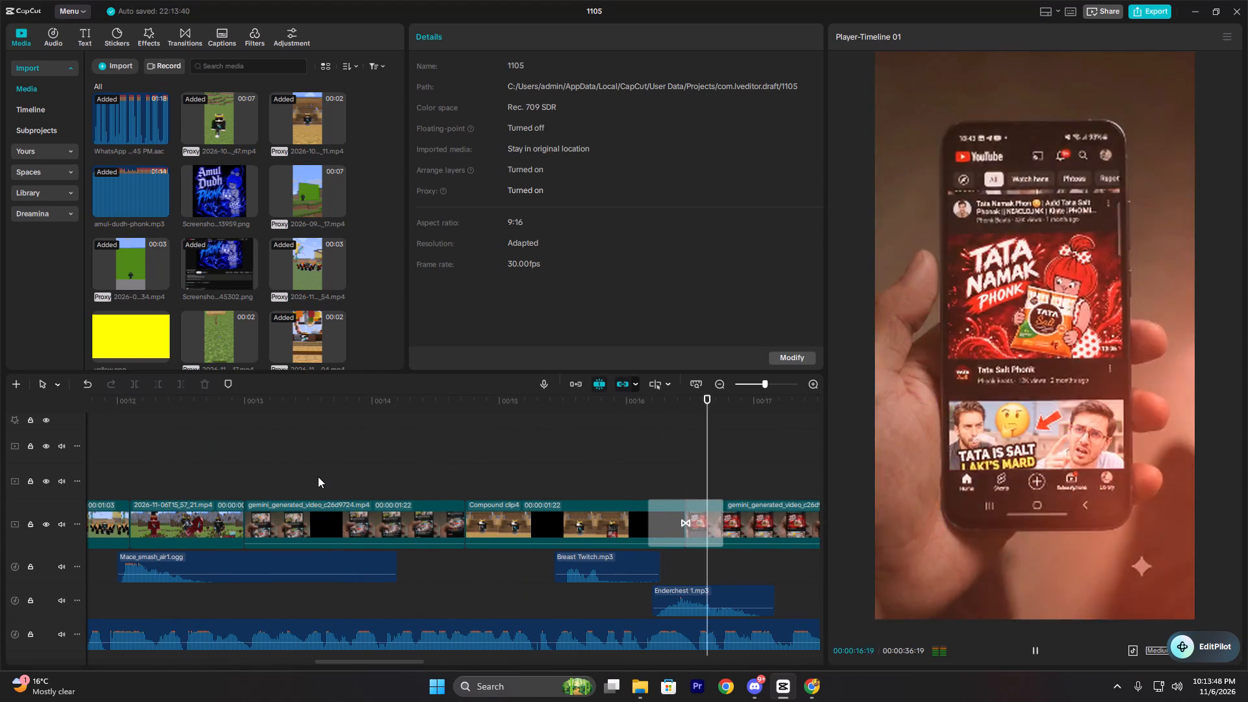
pyautogui.press('space')
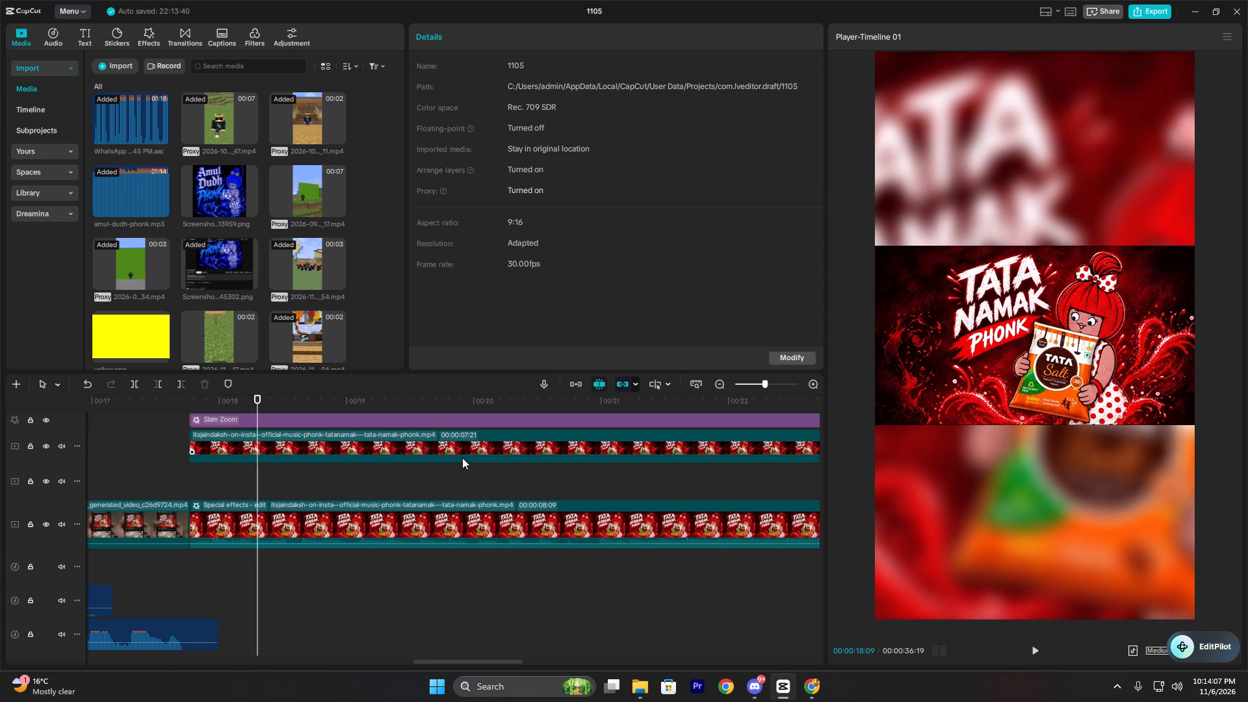
pyautogui.press('space')
pyautogui.press('space')
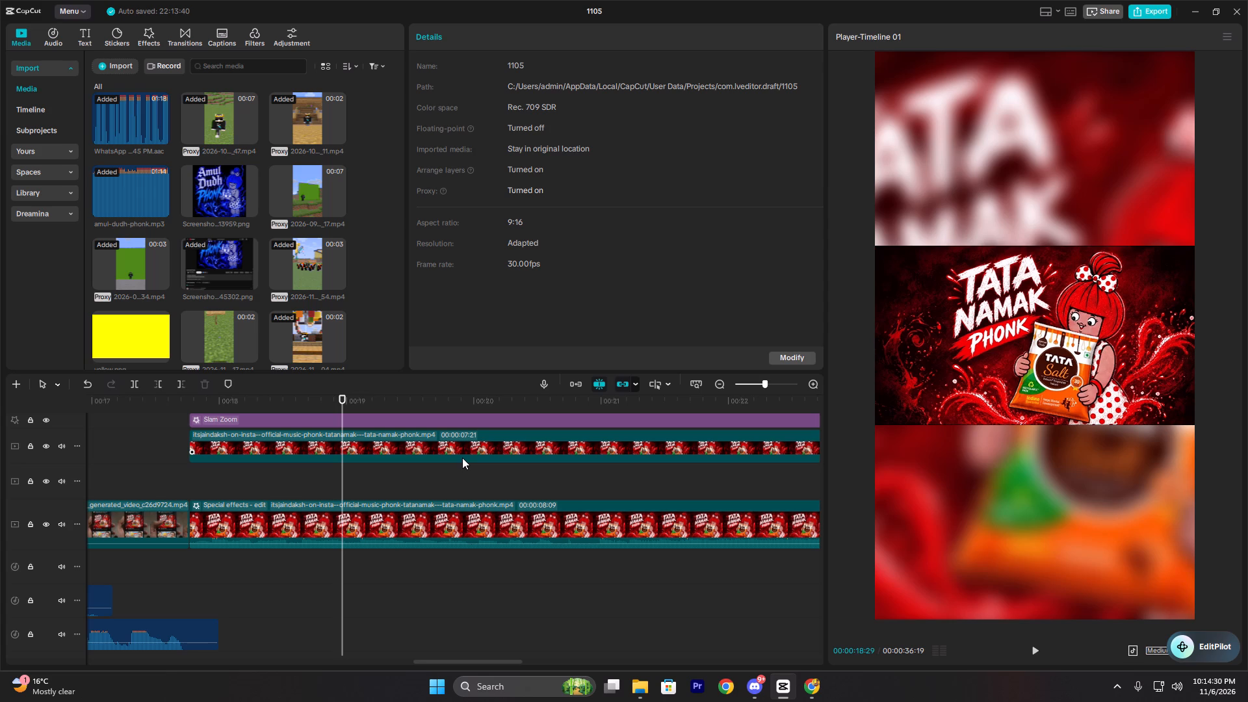
# Replay the cut from the hand-held phone clip to the Tata Namak Phonk video several times.
pyautogui.click(165, 441)
pyautogui.moveTo(165, 441); pyautogui.dragTo(244, 451)
pyautogui.press('space')
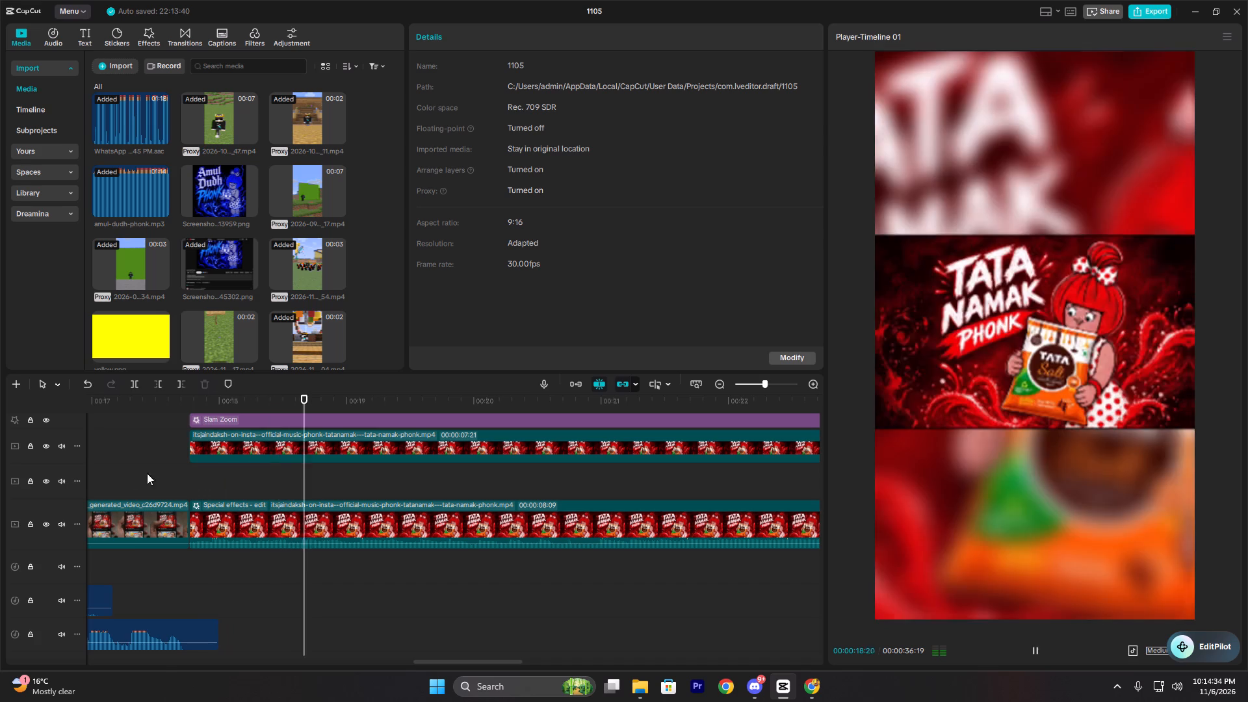
pyautogui.press('space')
pyautogui.click(132, 473)
pyautogui.press('space')
pyautogui.press('space')
pyautogui.click(137, 463)
pyautogui.moveTo(137, 463); pyautogui.dragTo(153, 464)
pyautogui.press('space')
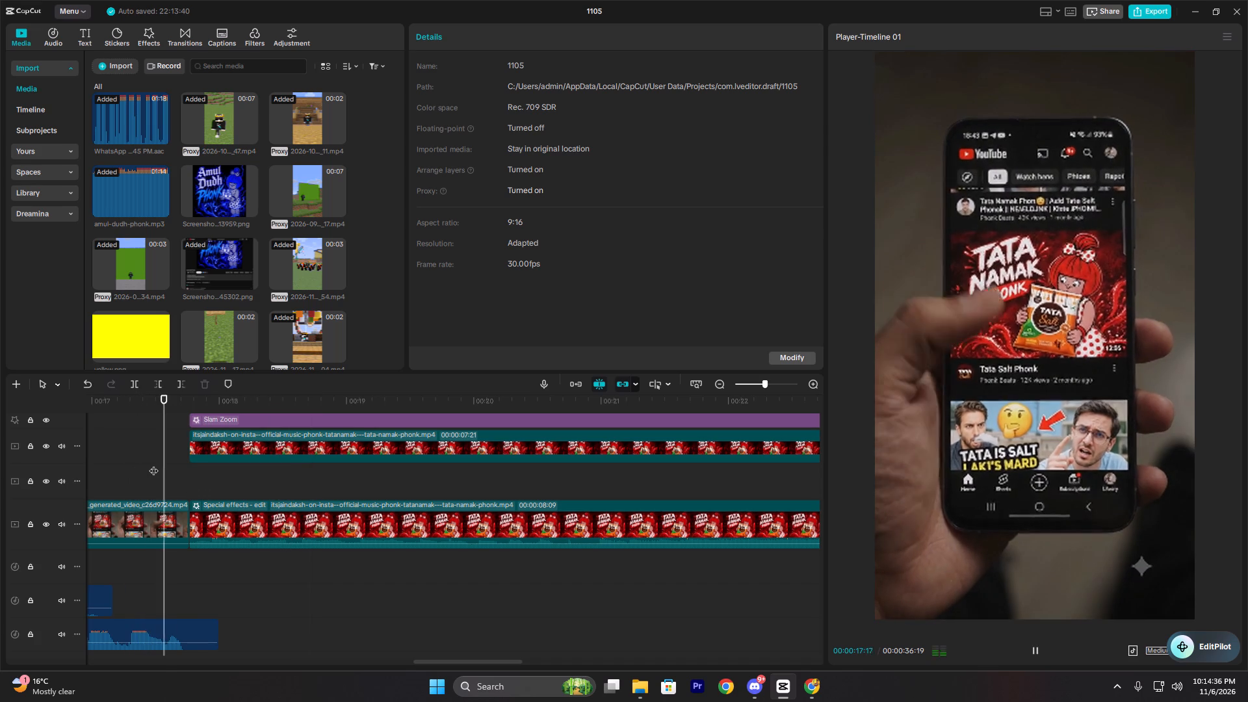
pyautogui.press('space')
pyautogui.click(153, 464)
pyautogui.press('space')
pyautogui.press('space')
# Add the popular-riser-metallic sound effect from the media library so its peak lands on the start of the Tata Namak Phonk video.
pyautogui.click(151, 465)
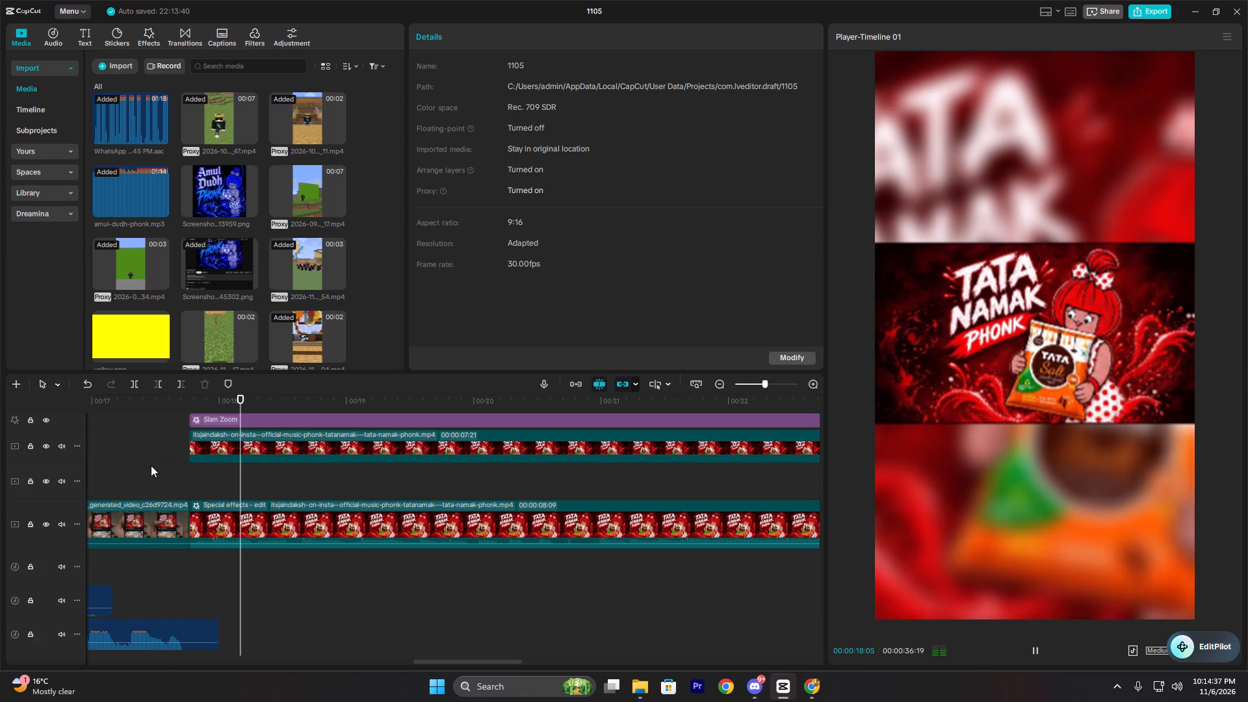
pyautogui.moveTo(151, 465); pyautogui.dragTo(187, 482)
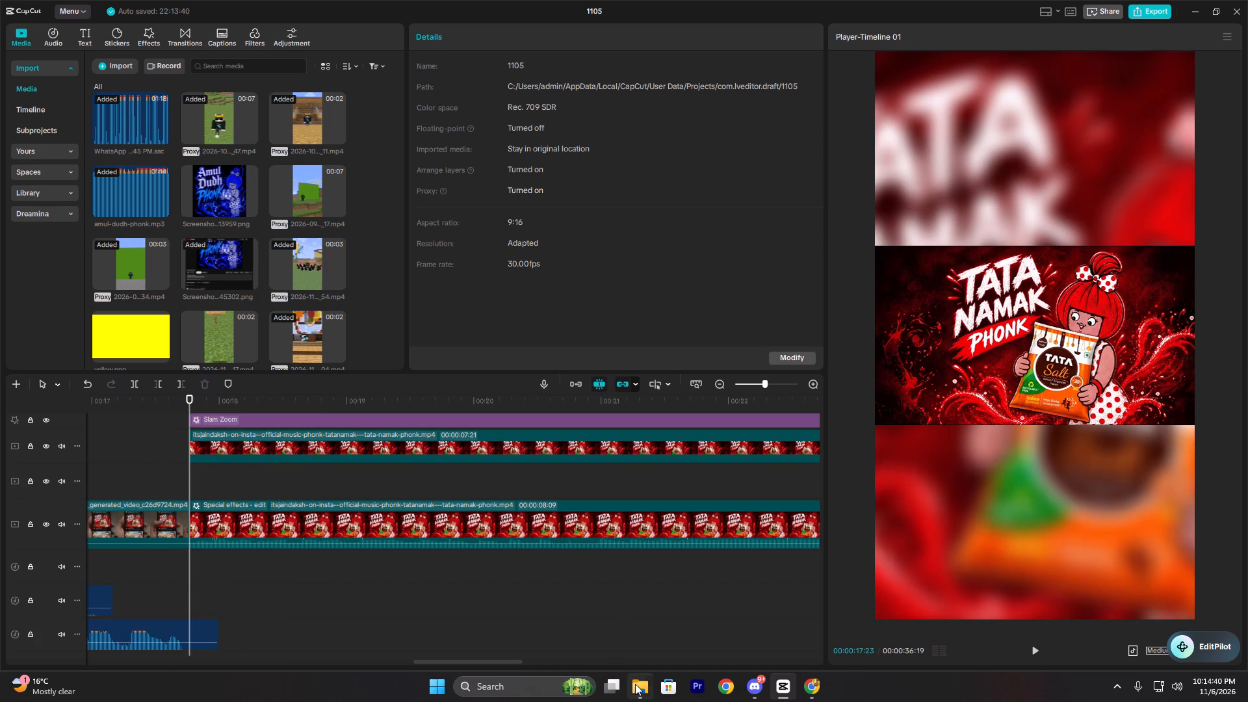
pyautogui.scroll(-7, 192, 211)
pyautogui.scroll(-3, 320, 316)
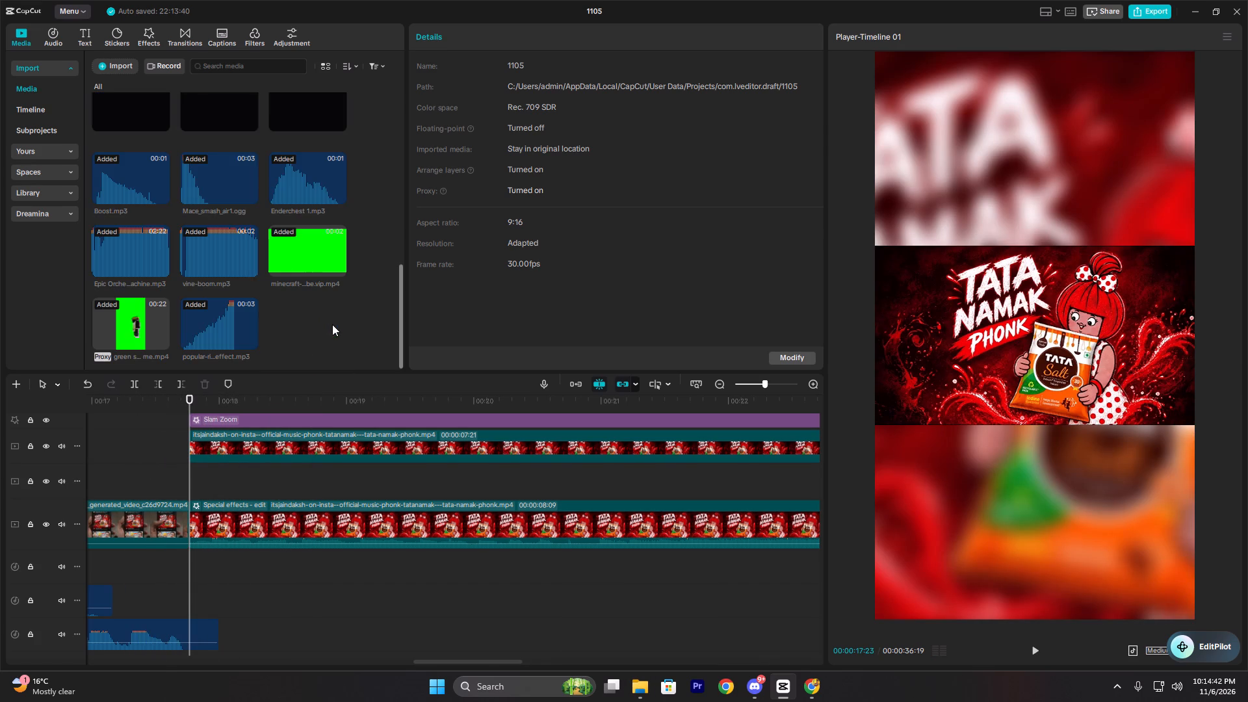
pyautogui.scroll(-2, 332, 324)
pyautogui.click(246, 342)
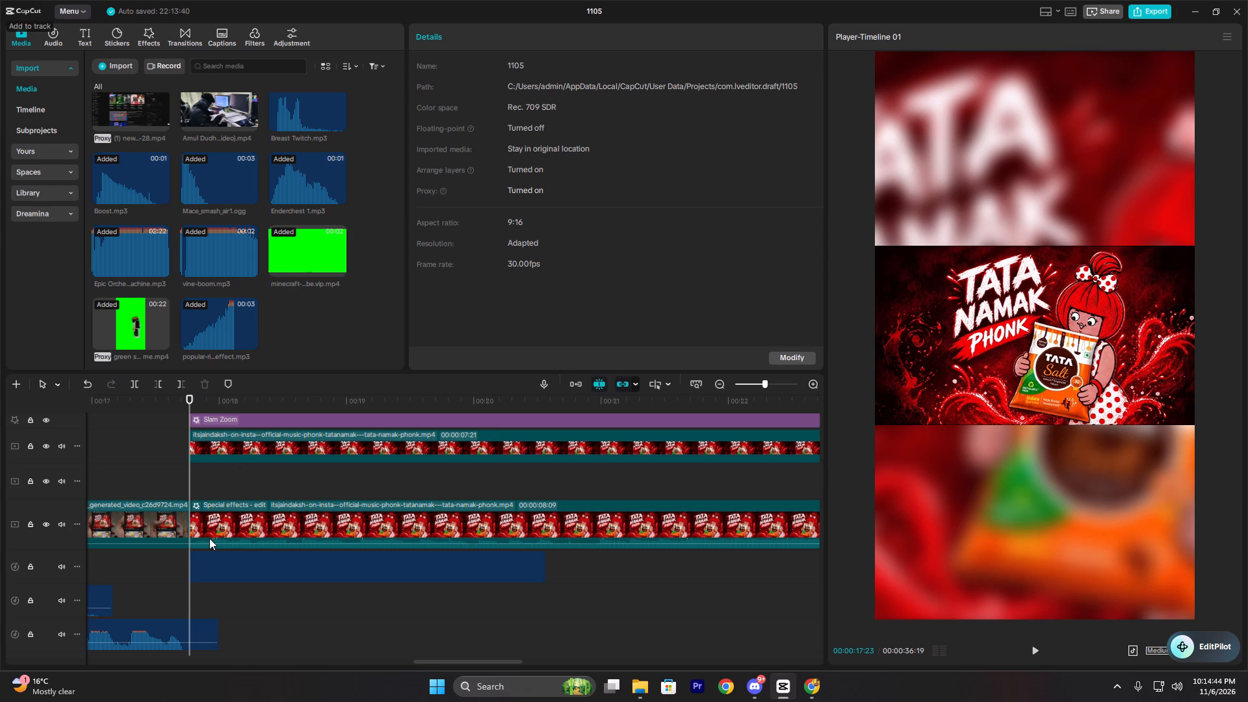
pyautogui.click(134, 547)
pyautogui.click(141, 559)
pyautogui.click(310, 563)
pyautogui.moveTo(348, 561); pyautogui.dragTo(190, 569)
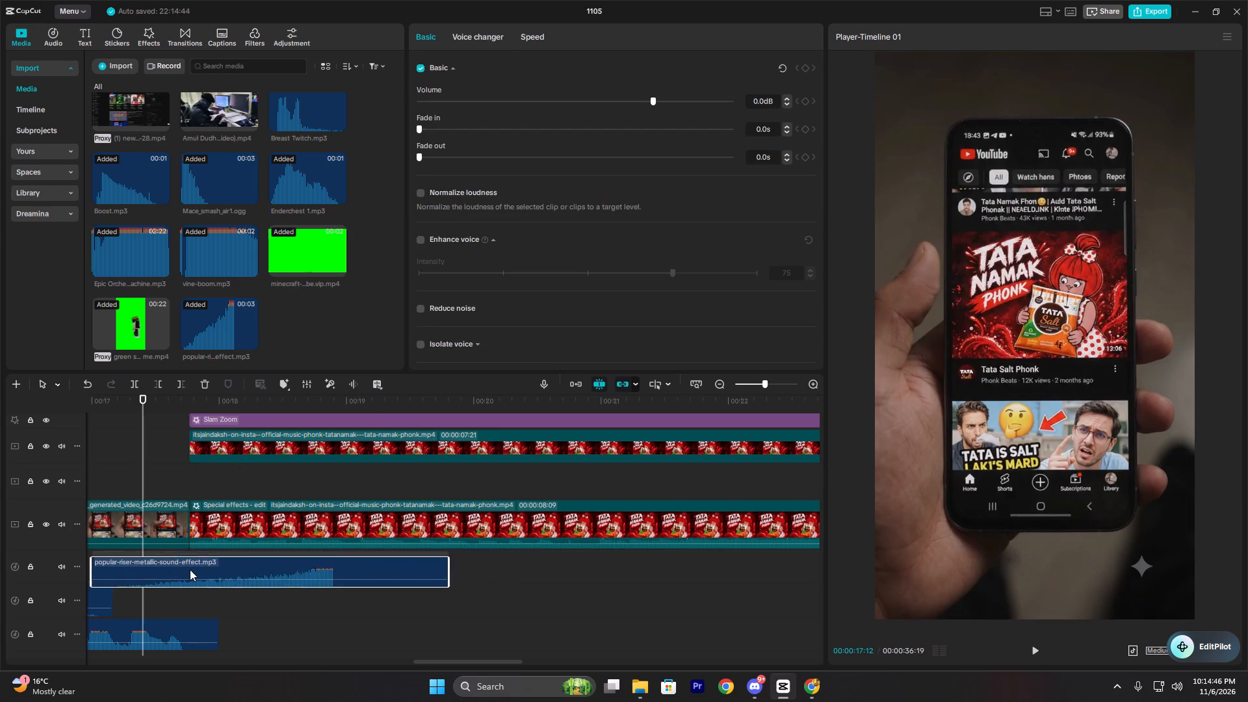
pyautogui.moveTo(190, 569); pyautogui.dragTo(257, 565)
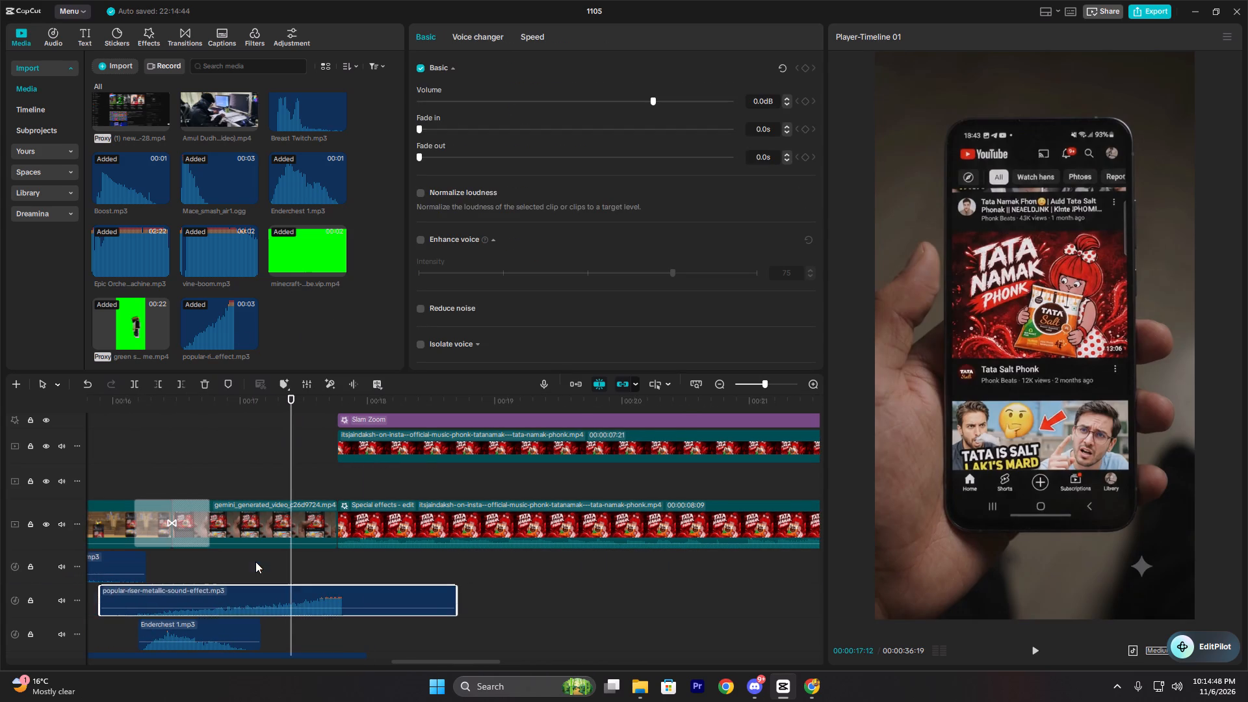
# Play back the phone clip's lead-in to the Tata Namak Phonk video to check the riser's timing.
pyautogui.click(259, 469)
pyautogui.press('space')
pyautogui.scroll(-5, 350, 495)
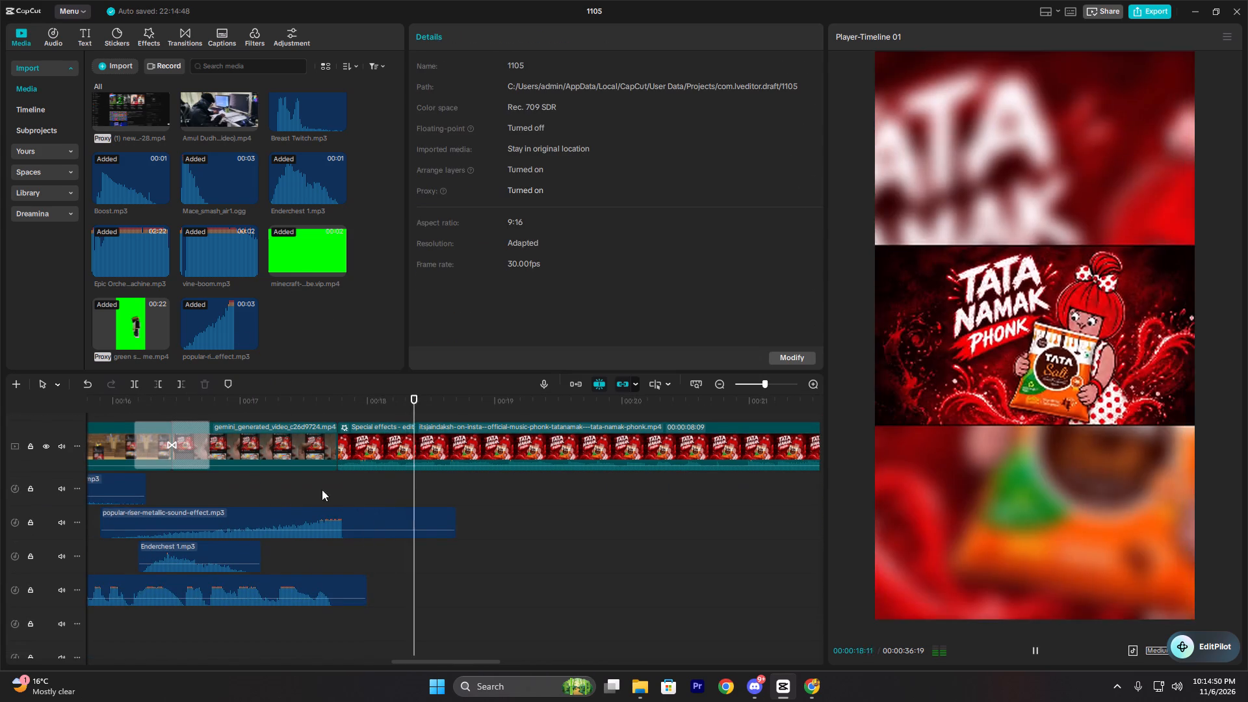
pyautogui.click(90, 544)
pyautogui.press('space')
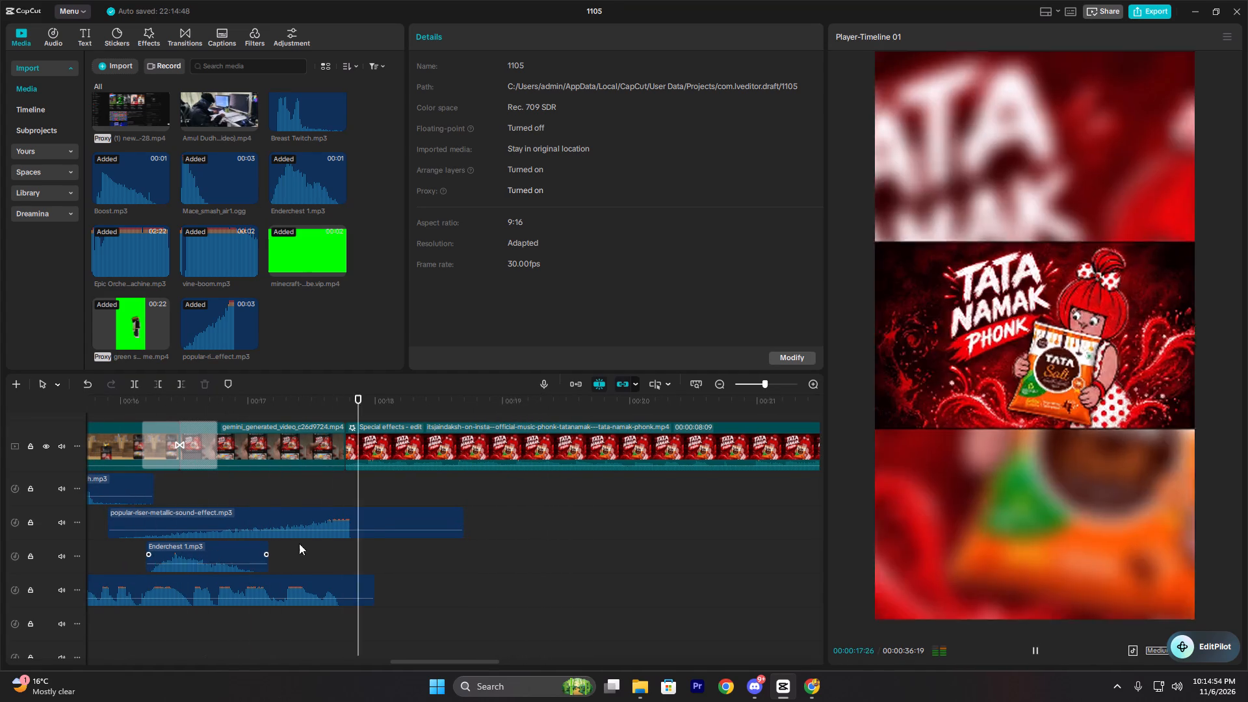
# Play back the Tata Namak Phonk section through the black-and-white vine-boom moment to the treehouse shot.
pyautogui.hotkey('ctrl', 'a')
pyautogui.keyDown('ctrl'); pyautogui.scroll(-18, 347, 539); pyautogui.keyUp('ctrl')
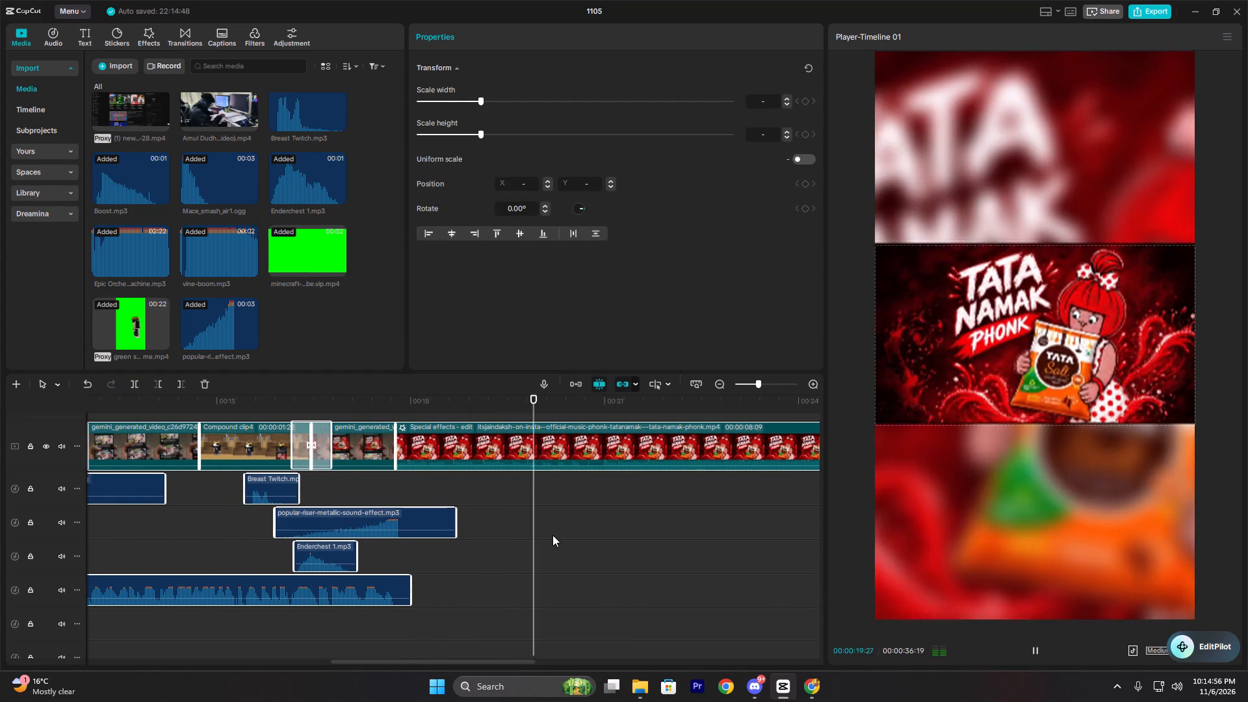
pyautogui.press('space')
pyautogui.click(601, 526)
pyautogui.press('space')
pyautogui.keyDown('ctrl'); pyautogui.scroll(-14, 605, 525); pyautogui.keyUp('ctrl')
pyautogui.keyDown('ctrl'); pyautogui.scroll(4, 582, 510); pyautogui.keyUp('ctrl')
pyautogui.keyDown('ctrl'); pyautogui.scroll(-7, 582, 510); pyautogui.keyUp('ctrl')
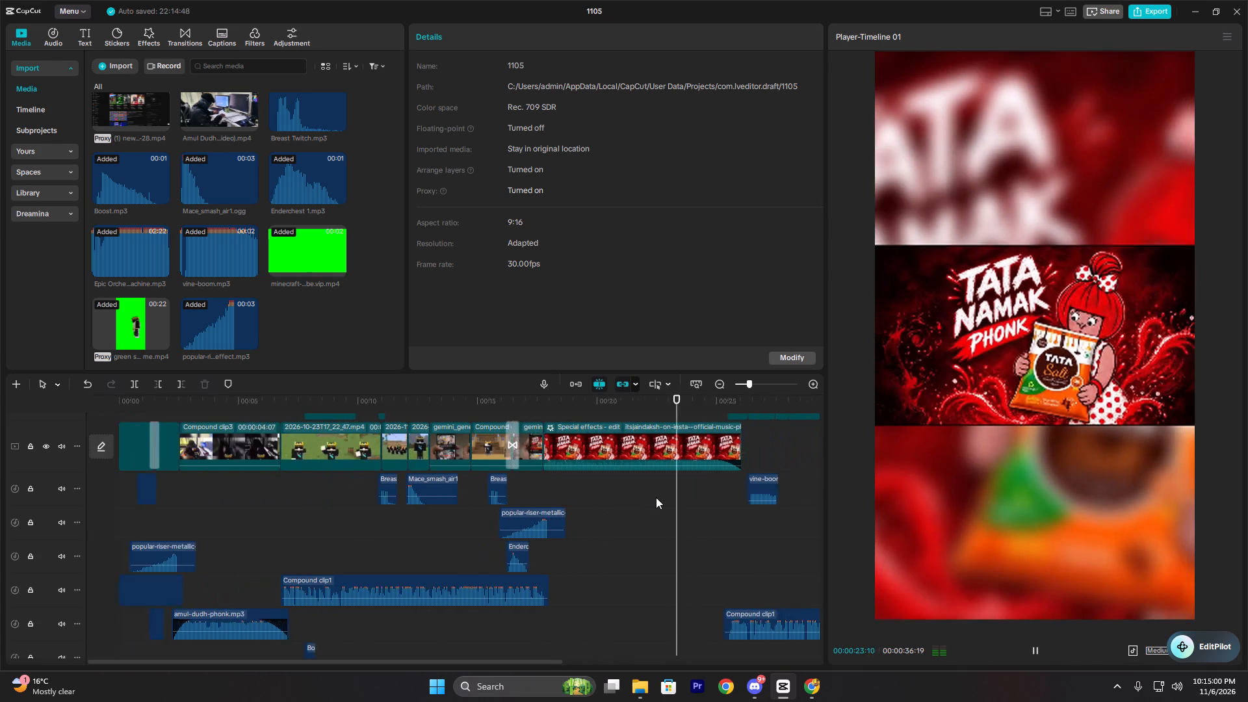
pyautogui.keyDown('ctrl'); pyautogui.scroll(-2, 656, 497); pyautogui.keyUp('ctrl')
pyautogui.keyDown('ctrl'); pyautogui.scroll(15, 666, 497); pyautogui.keyUp('ctrl')
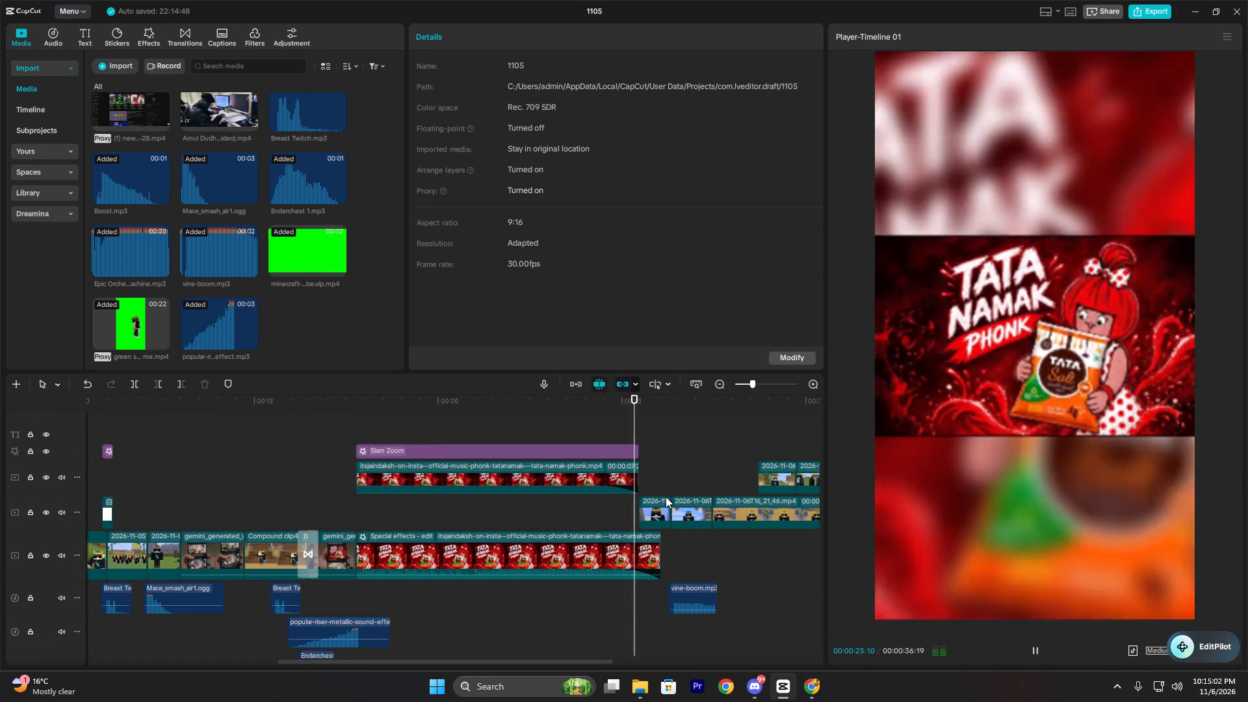
pyautogui.keyDown('ctrl'); pyautogui.scroll(8, 669, 489); pyautogui.keyUp('ctrl')
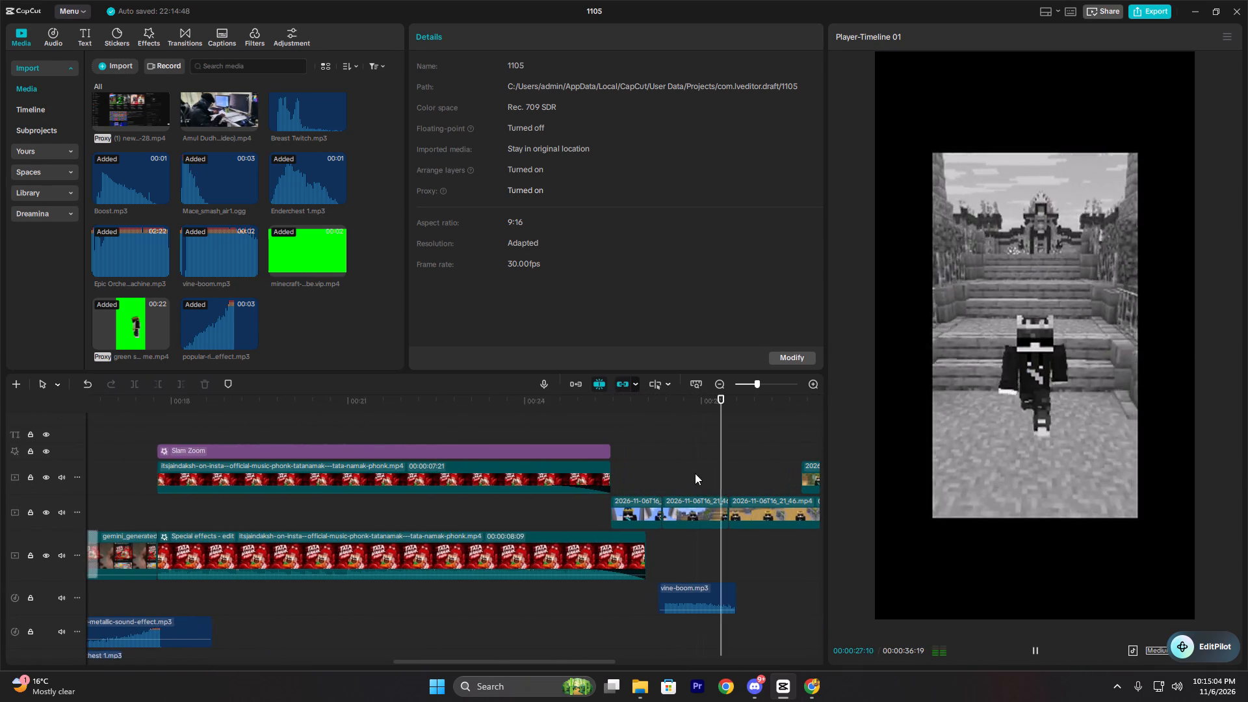
pyautogui.keyDown('ctrl'); pyautogui.scroll(-13, 703, 473); pyautogui.keyUp('ctrl')
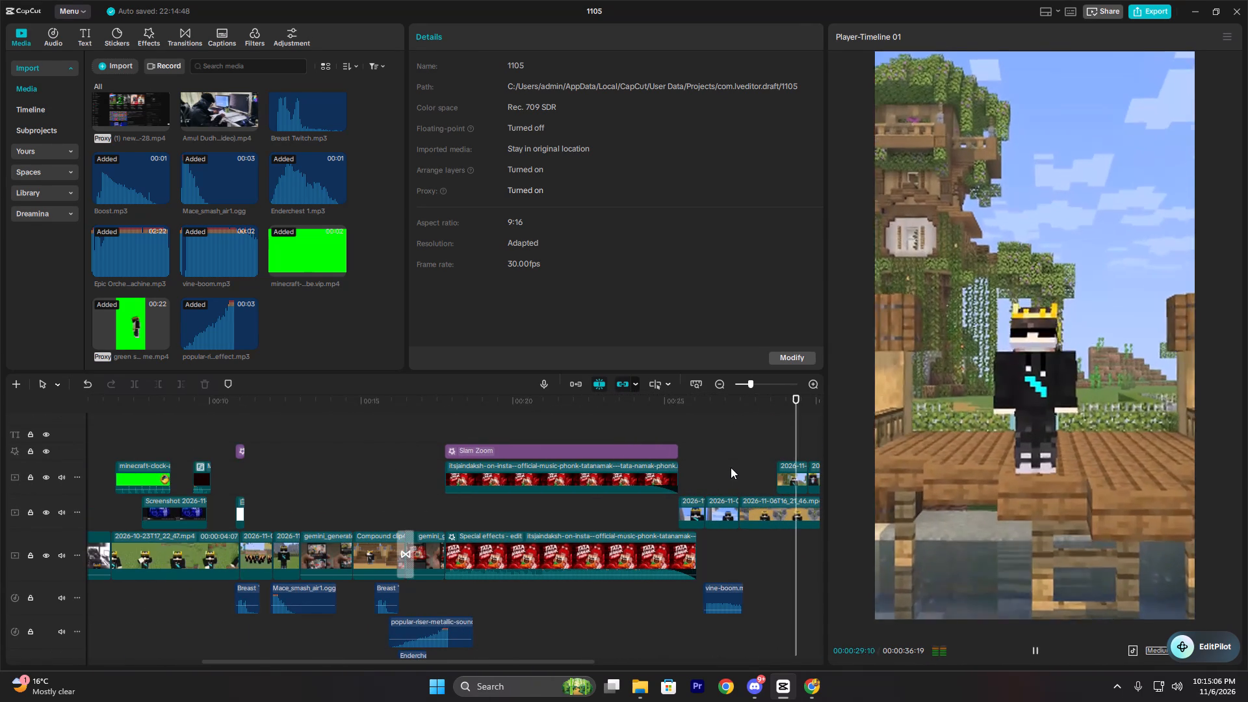
pyautogui.press('space')
# Add the chicken-on-tree-screaming sound from the FunnySfx folder to the timeline at the start of the treehouse shot.
pyautogui.doubleClick(767, 448)
pyautogui.press('space')
pyautogui.press('space')
pyautogui.press('space')
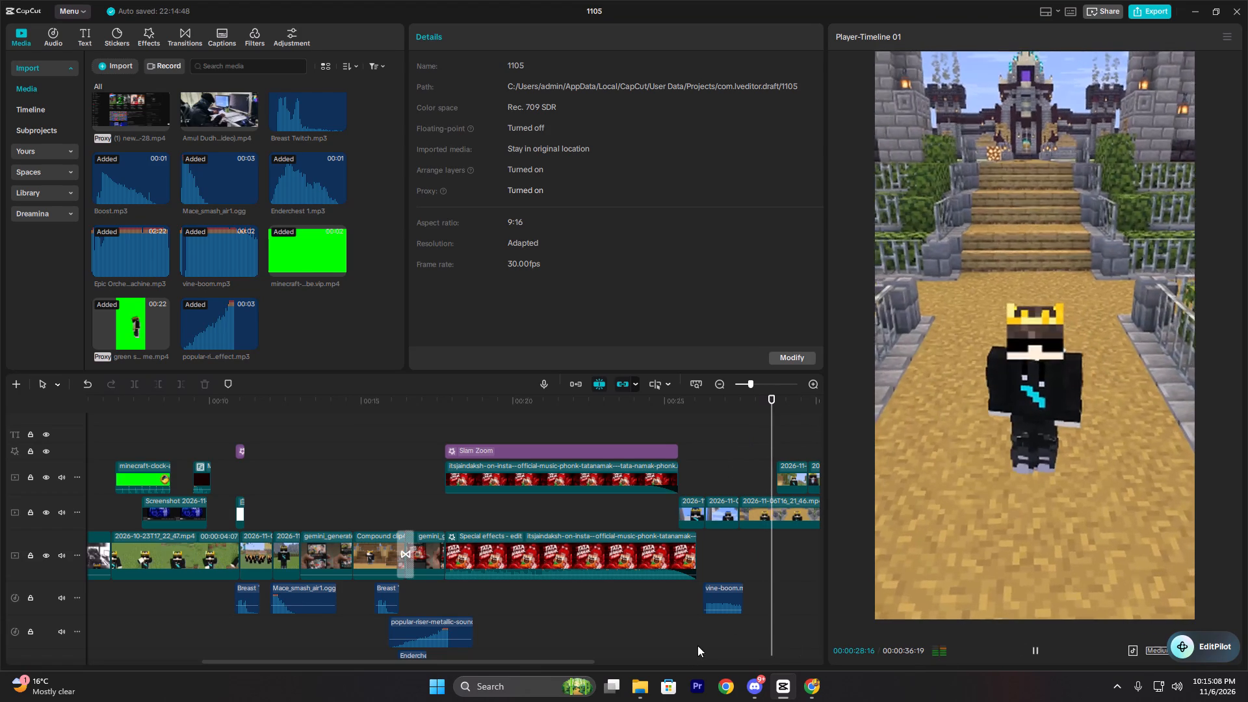
pyautogui.press('space')
pyautogui.click(642, 693)
pyautogui.click(18, 42)
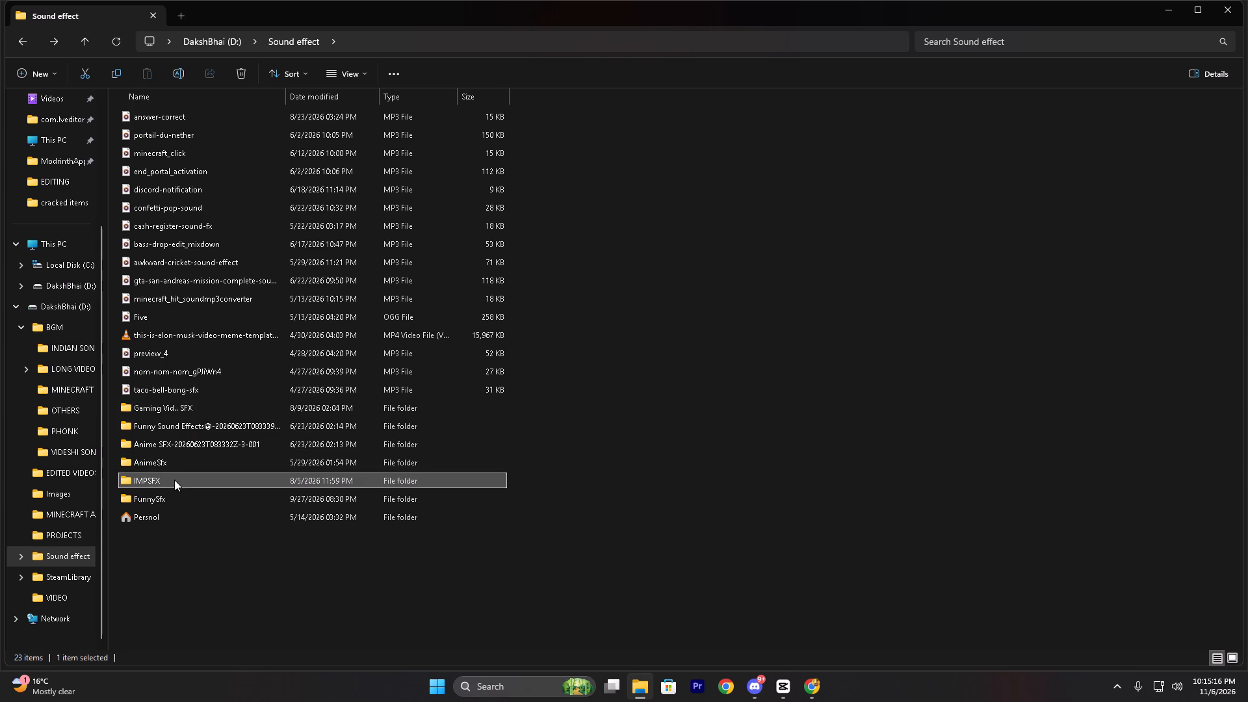
pyautogui.doubleClick(162, 496)
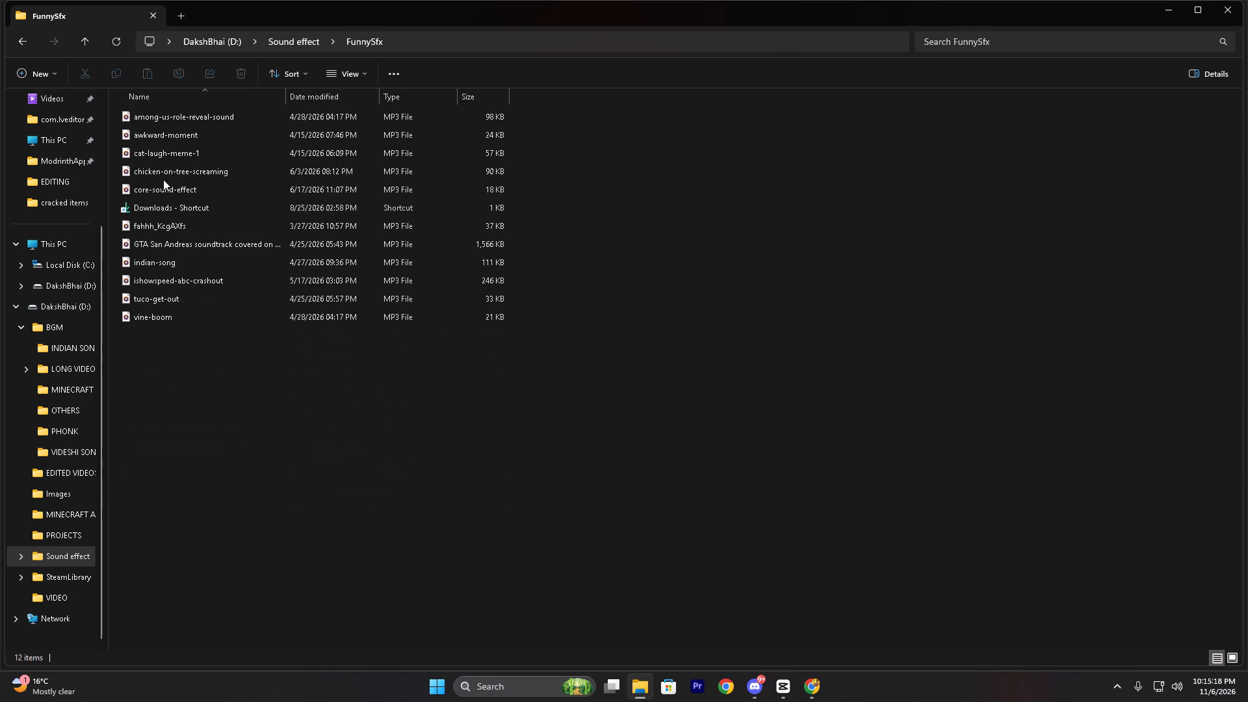
pyautogui.moveTo(162, 172); pyautogui.dragTo(794, 690, button='right')
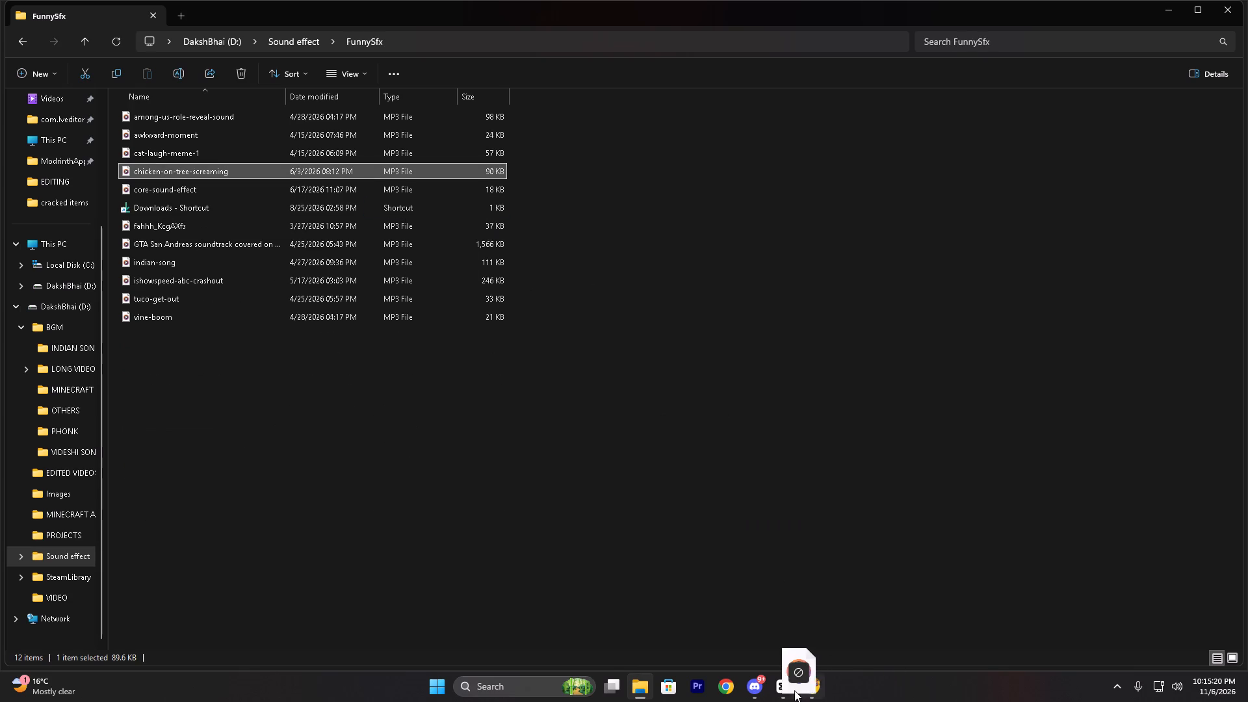
pyautogui.moveTo(794, 690); pyautogui.dragTo(803, 610, button='right')
# Shift the chicken-on-tree-screaming sound slightly earlier and trim off everything after 00:00:29:22.
pyautogui.press('space')
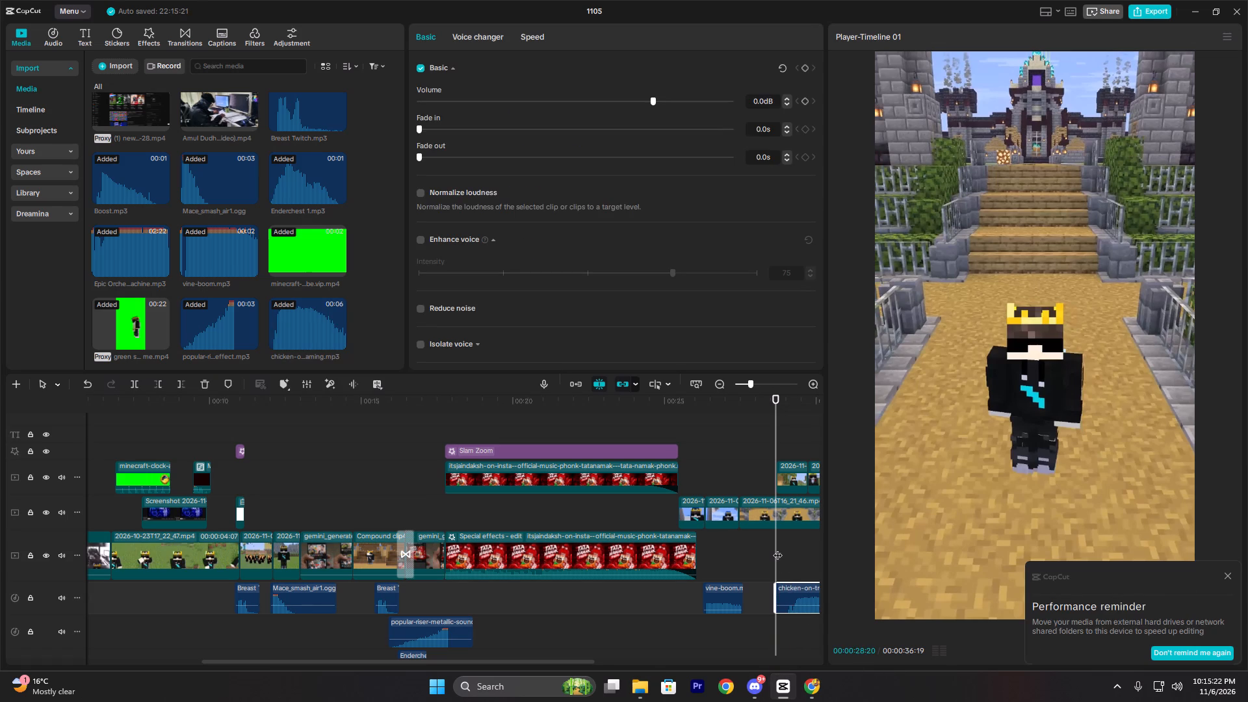
pyautogui.moveTo(797, 598); pyautogui.dragTo(785, 599)
pyautogui.press('space')
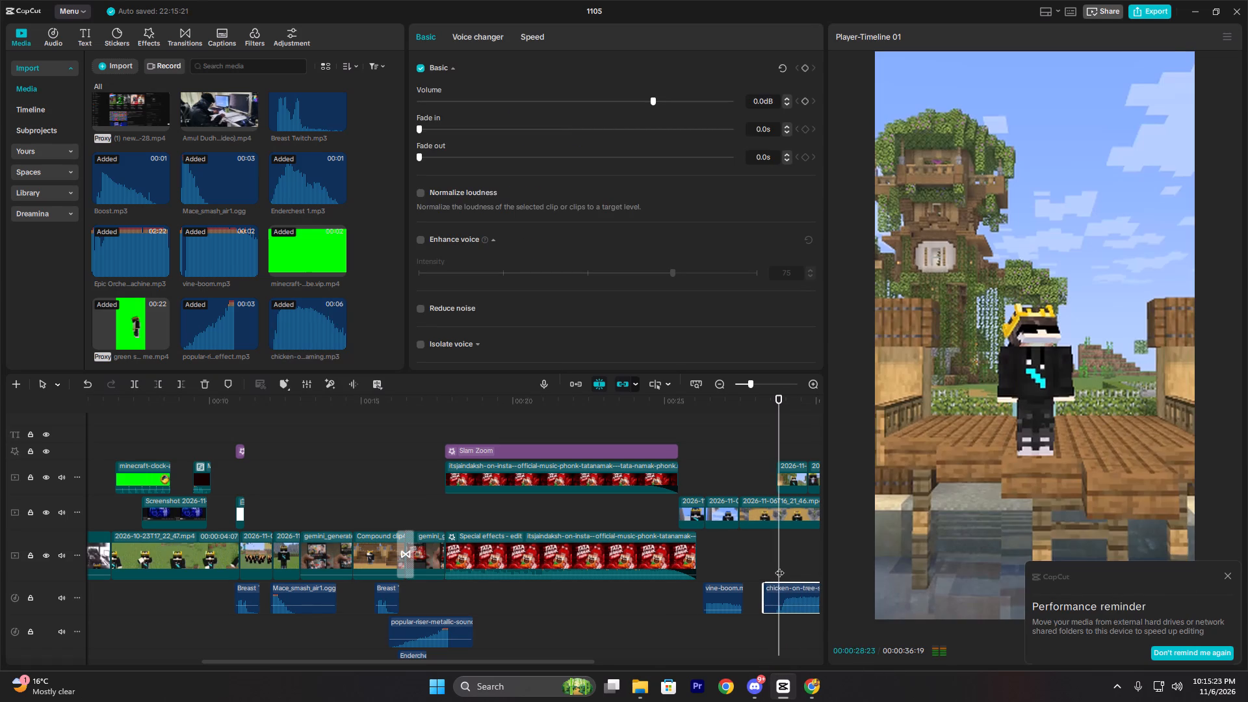
pyautogui.press('space')
pyautogui.click(807, 556)
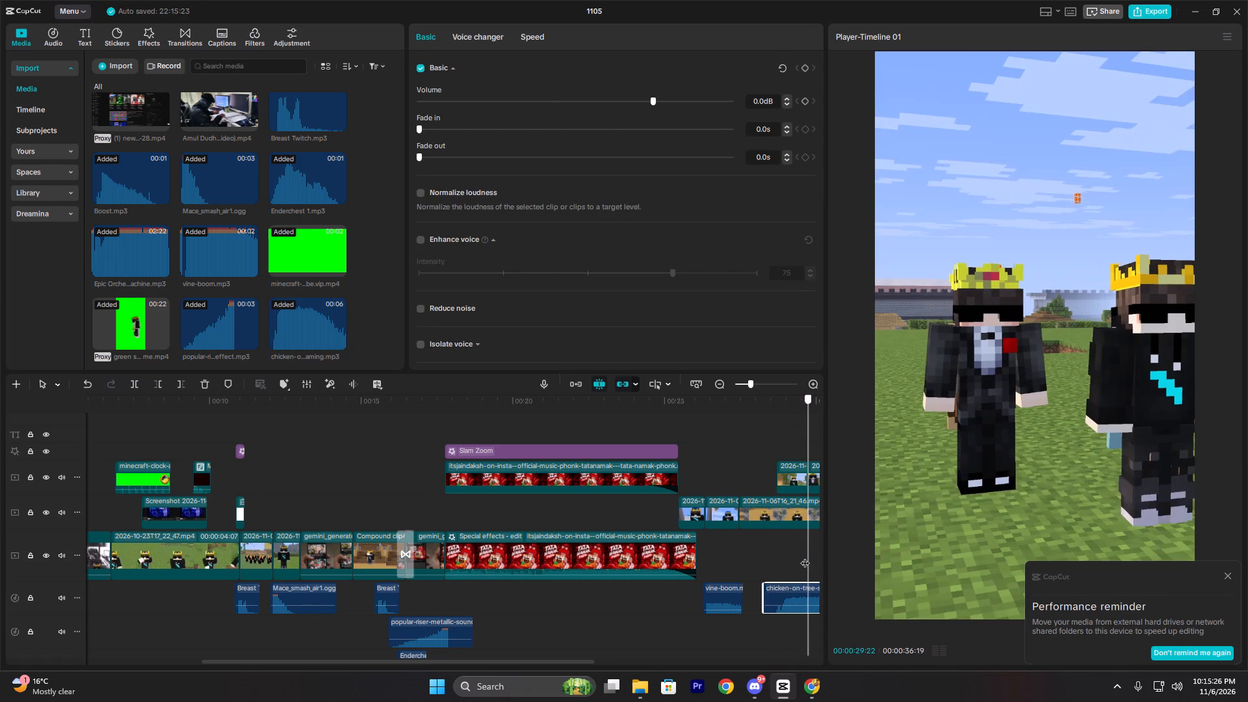
pyautogui.press('w')
# Lower the chicken-on-tree-screaming sound's volume to about -25.7 dB and play it back.
pyautogui.click(551, 101)
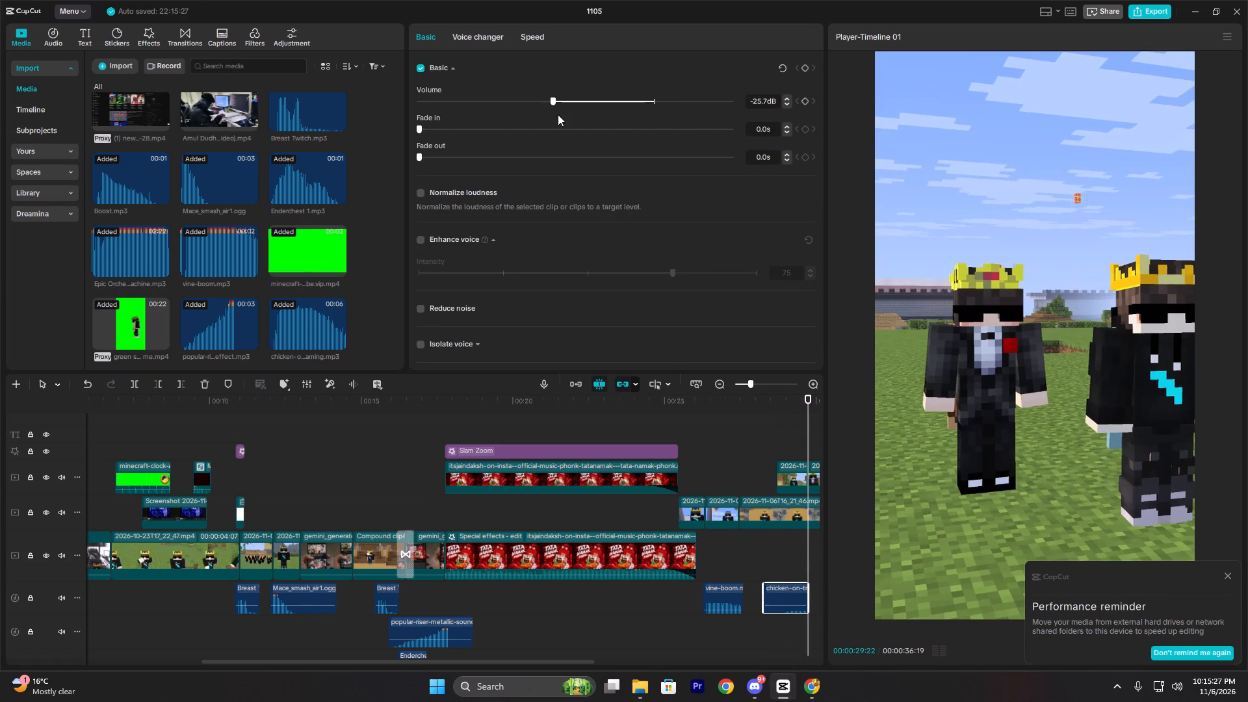
pyautogui.click(766, 573)
pyautogui.press('space')
pyautogui.press('space')
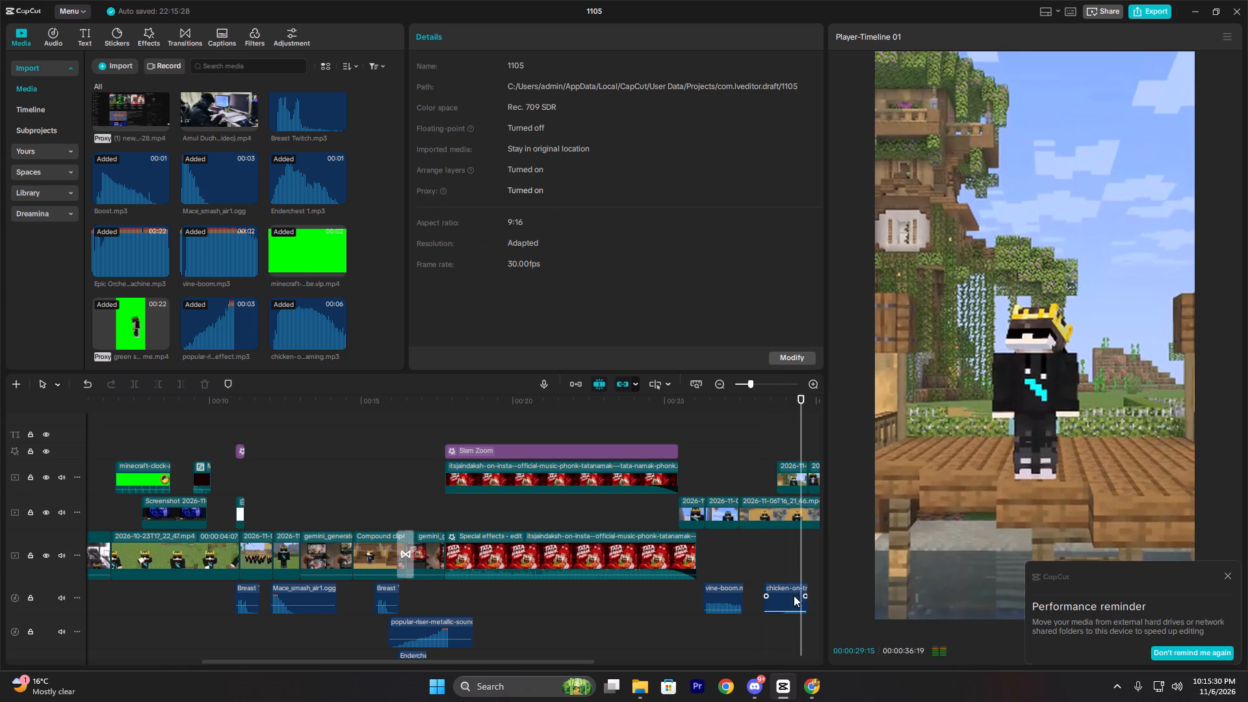
# Raise the chicken-on-tree-screaming sound's volume to about -17.8 dB.
pyautogui.click(794, 595)
pyautogui.moveTo(573, 104); pyautogui.dragTo(581, 104)
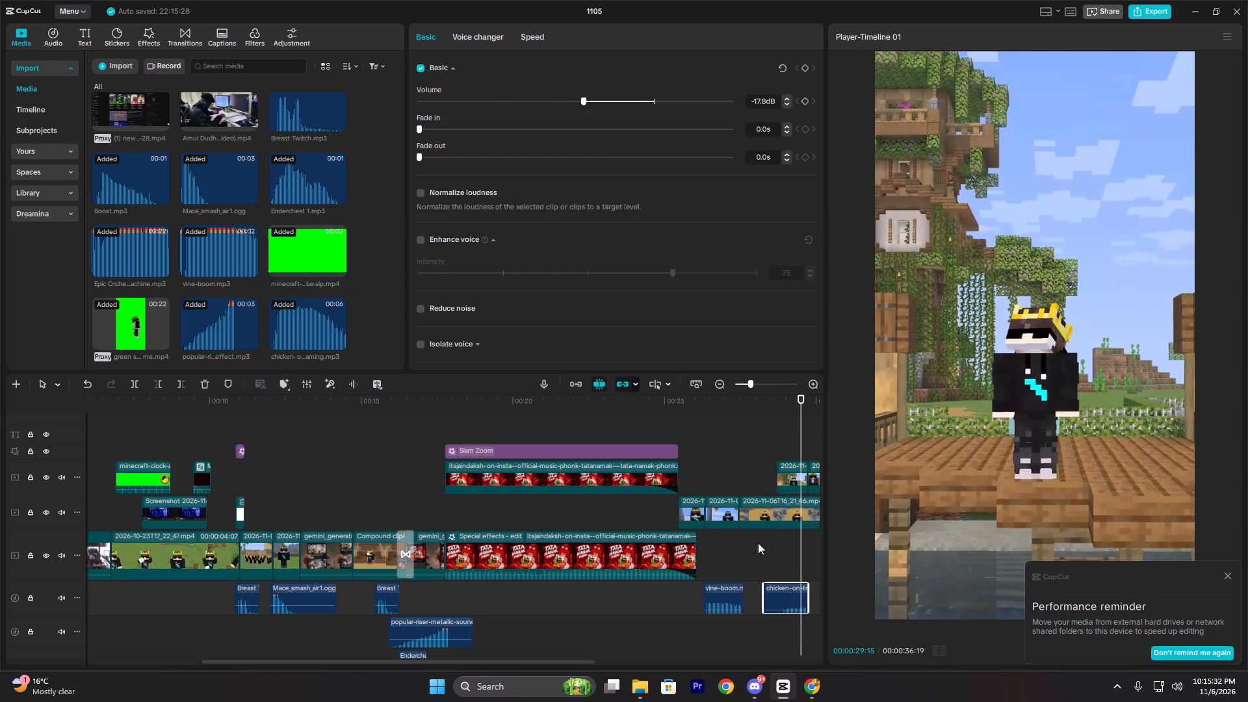
# Play back the ending from the treehouse shot through the group shots to the closing castle-path clip.
pyautogui.click(770, 547)
pyautogui.press('space')
pyautogui.keyDown('ctrl'); pyautogui.scroll(-6, 770, 547); pyautogui.keyUp('ctrl')
pyautogui.keyDown('ctrl'); pyautogui.scroll(3, 773, 549); pyautogui.keyUp('ctrl')
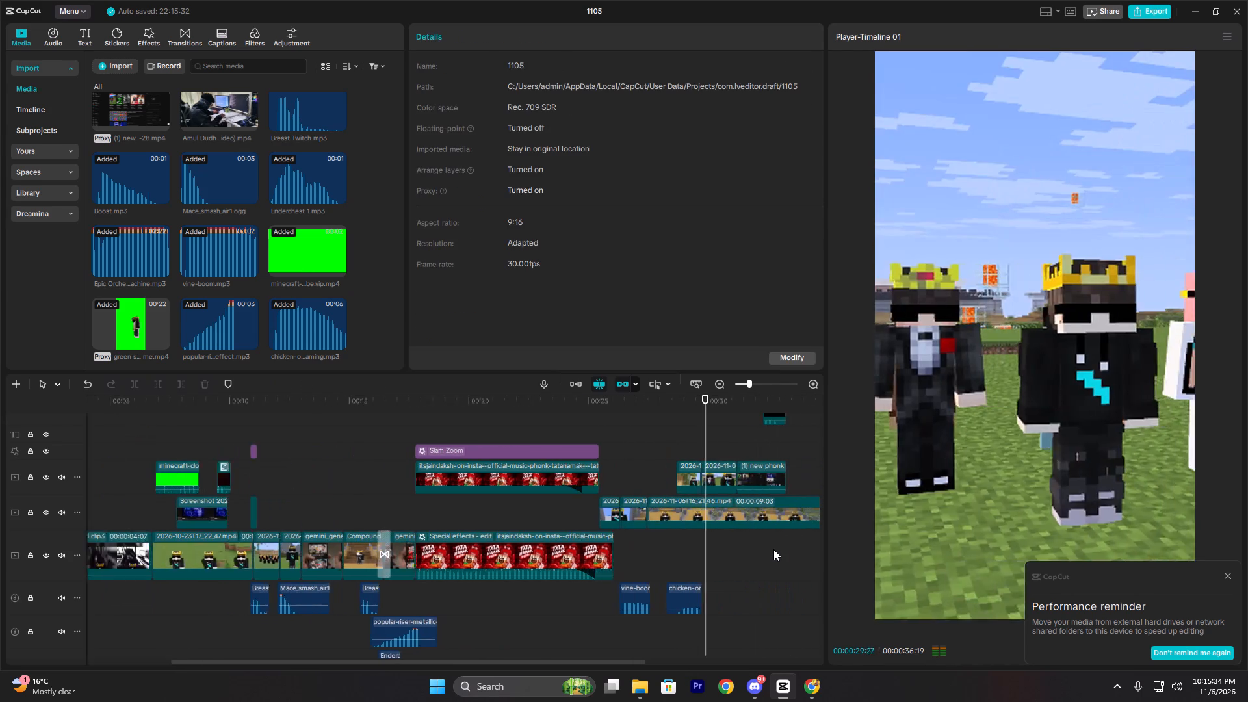
pyautogui.keyDown('ctrl'); pyautogui.scroll(5, 773, 549); pyautogui.keyUp('ctrl')
pyautogui.keyDown('ctrl'); pyautogui.scroll(-11, 766, 519); pyautogui.keyUp('ctrl')
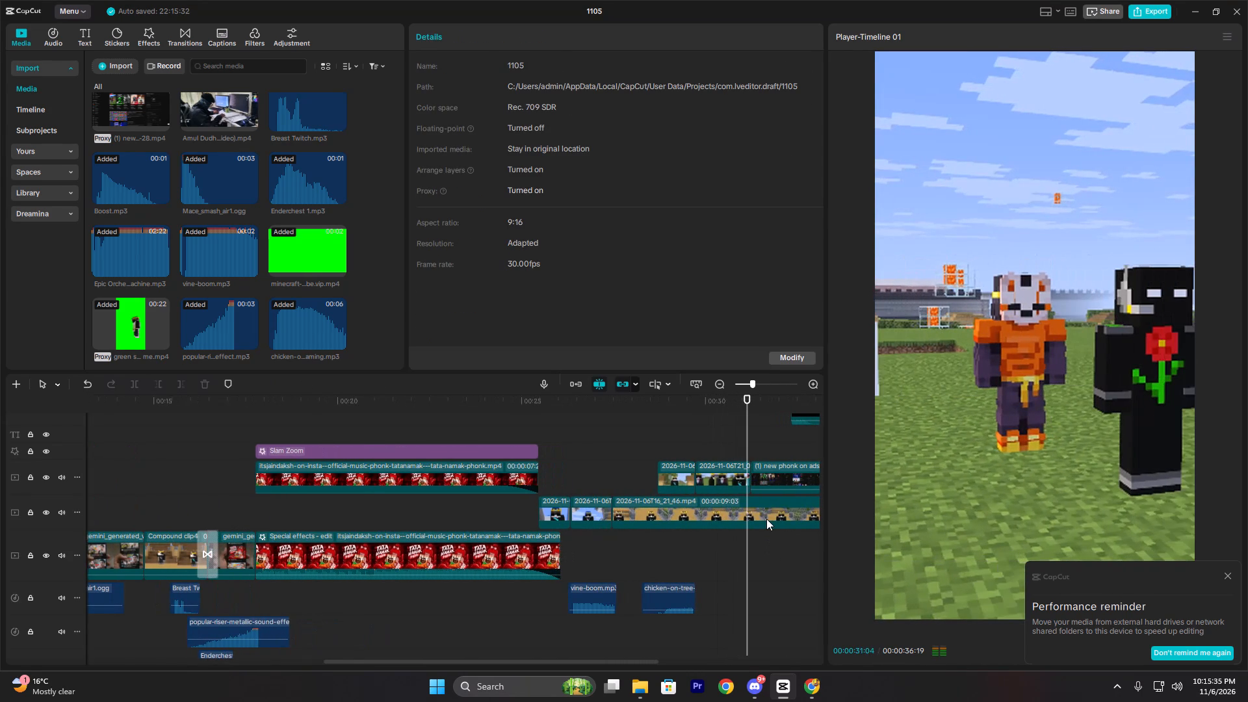
pyautogui.keyDown('ctrl'); pyautogui.scroll(-1, 766, 519); pyautogui.keyUp('ctrl')
pyautogui.keyDown('ctrl'); pyautogui.scroll(2, 550, 444); pyautogui.keyUp('ctrl')
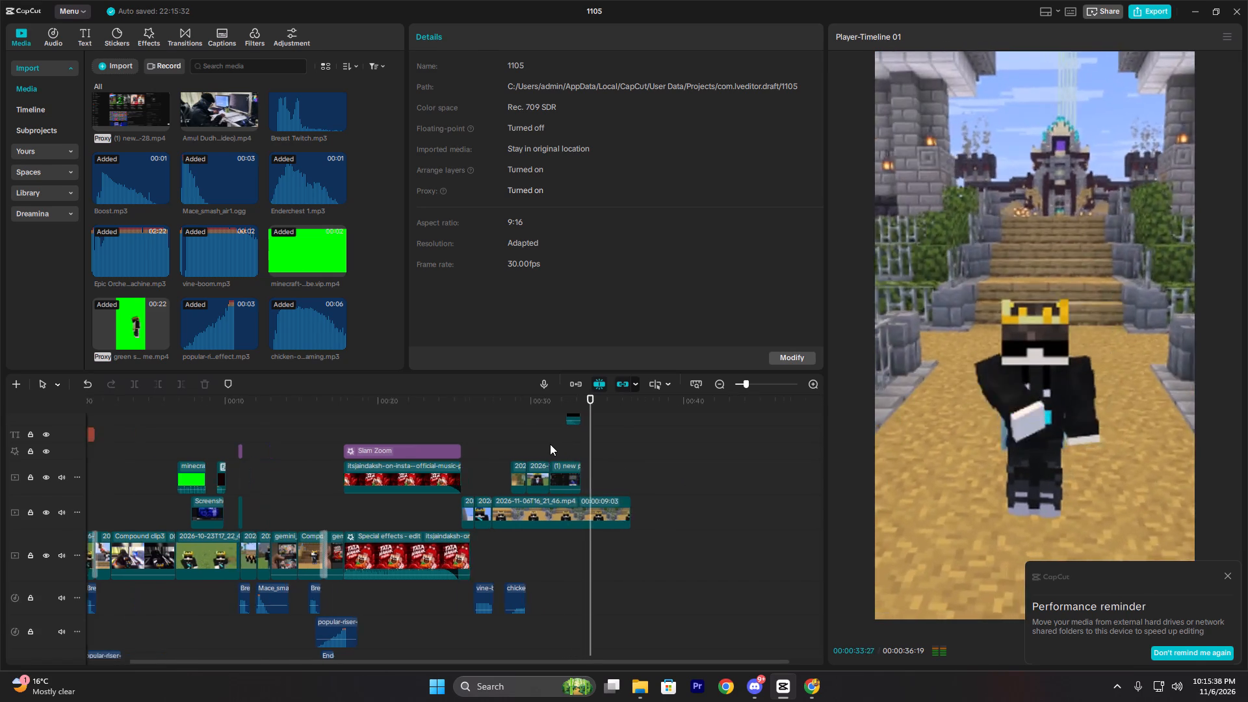
pyautogui.keyDown('ctrl'); pyautogui.scroll(1, 550, 444); pyautogui.keyUp('ctrl')
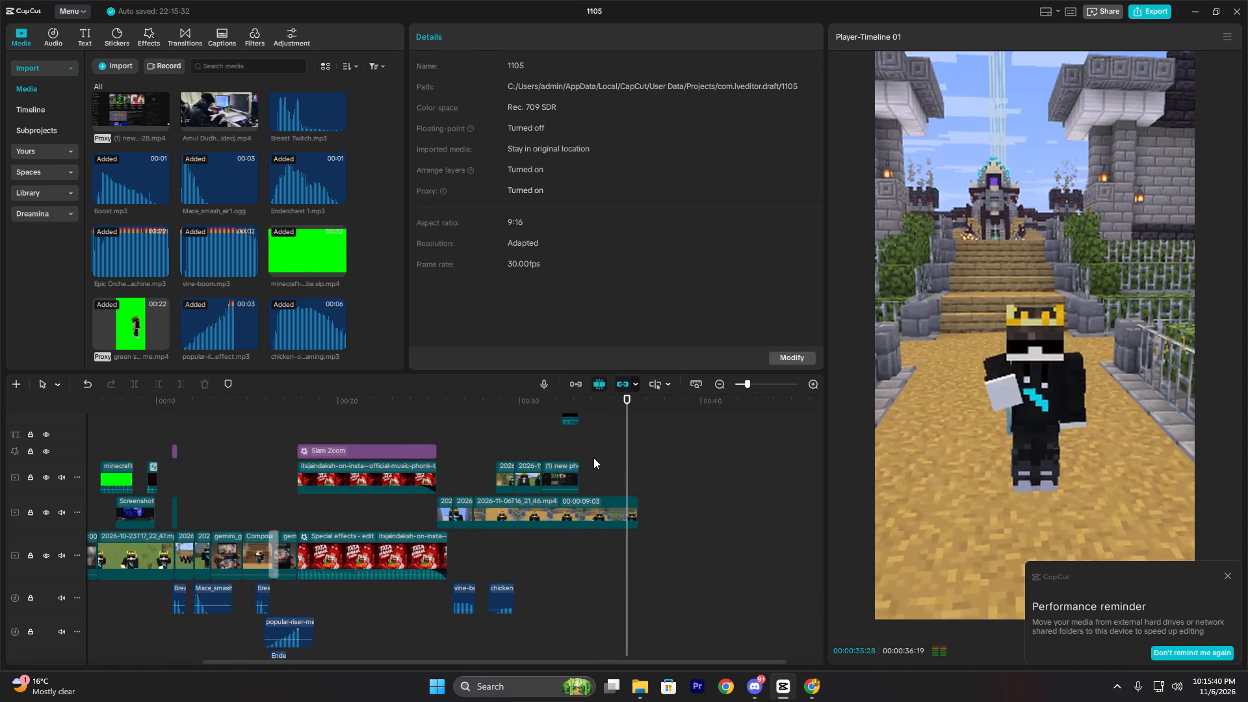
# Review the whole edit by playing it from the very beginning into the Tata Namak Phonk section, dismissing the performance reminder.
pyautogui.keyDown('ctrl'); pyautogui.click(606, 458); pyautogui.keyUp('ctrl')
pyautogui.moveTo(606, 458); pyautogui.dragTo(0, 453)
pyautogui.press('space')
pyautogui.keyDown('ctrl'); pyautogui.scroll(4, 155, 455); pyautogui.keyUp('ctrl')
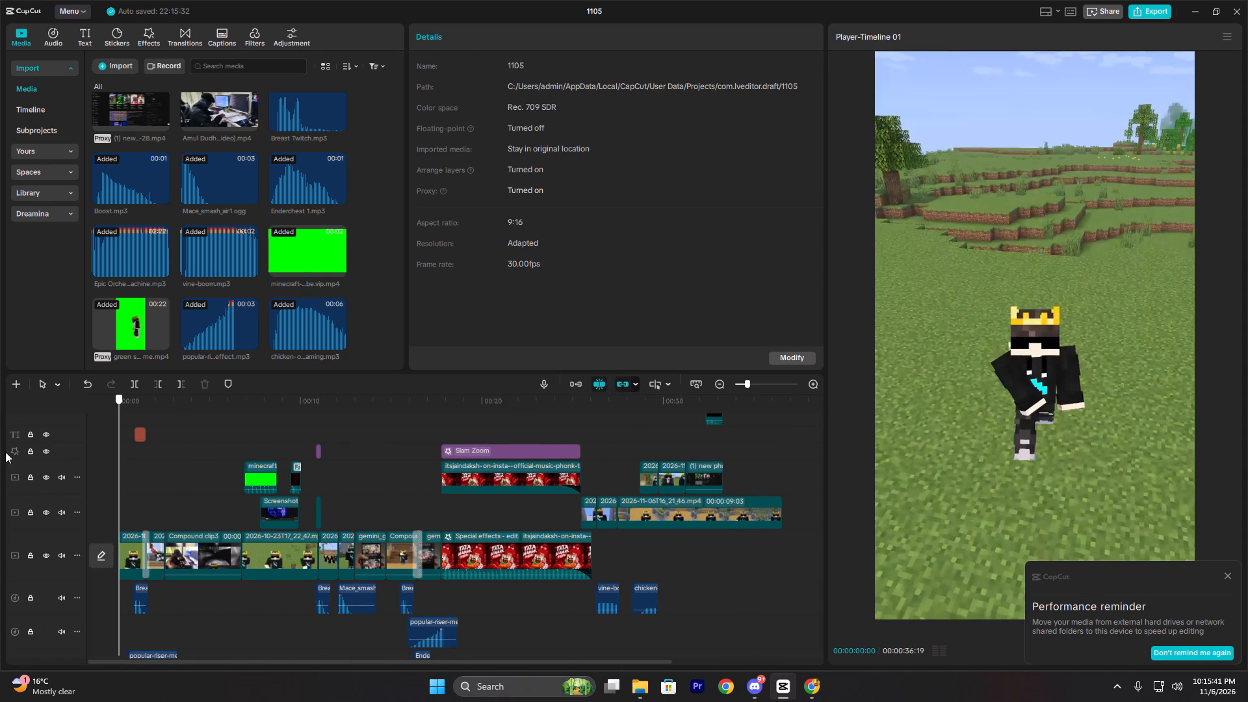
pyautogui.keyDown('ctrl'); pyautogui.scroll(17, 165, 458); pyautogui.keyUp('ctrl')
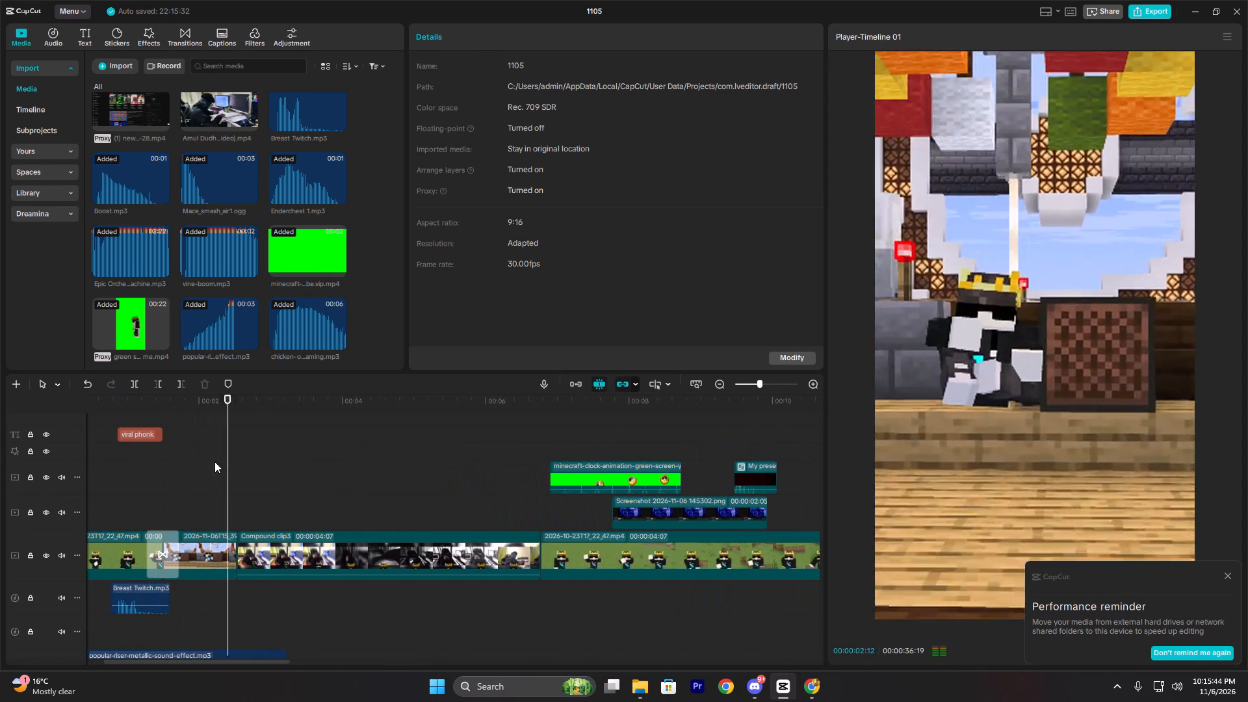
pyautogui.keyDown('ctrl'); pyautogui.scroll(-13, 226, 463); pyautogui.keyUp('ctrl')
pyautogui.keyDown('ctrl'); pyautogui.scroll(2, 240, 469); pyautogui.keyUp('ctrl')
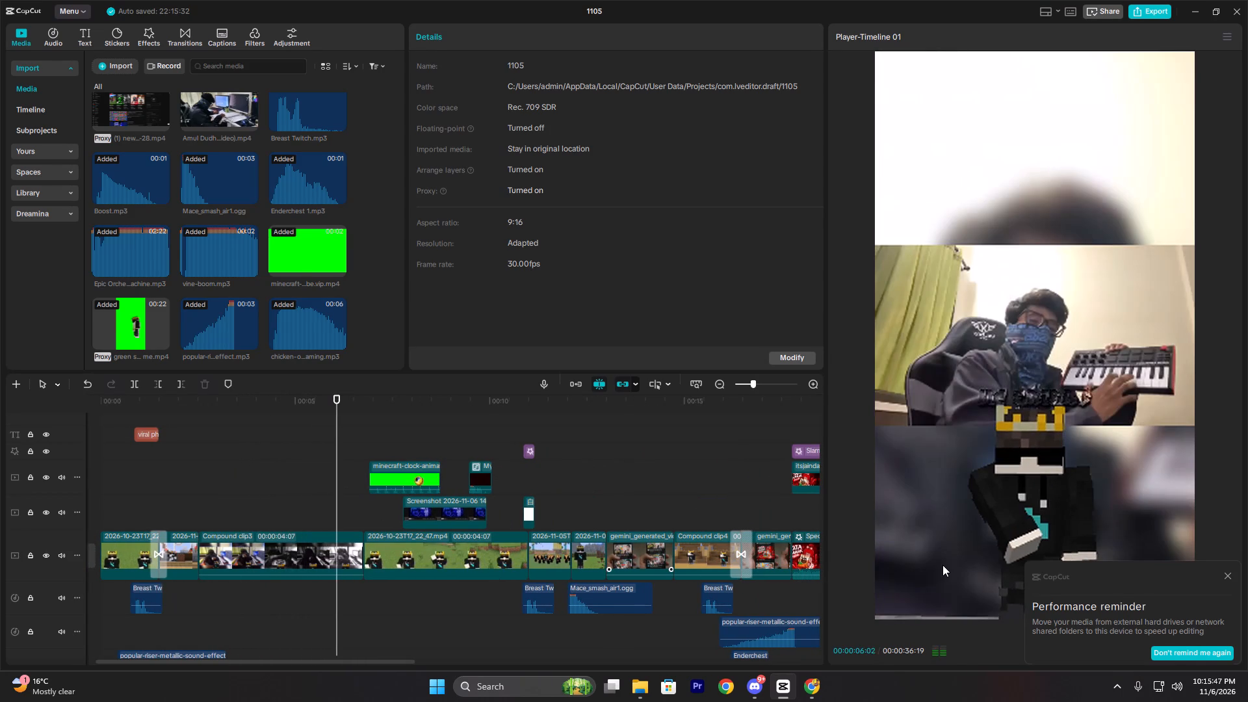
pyautogui.click(1230, 575)
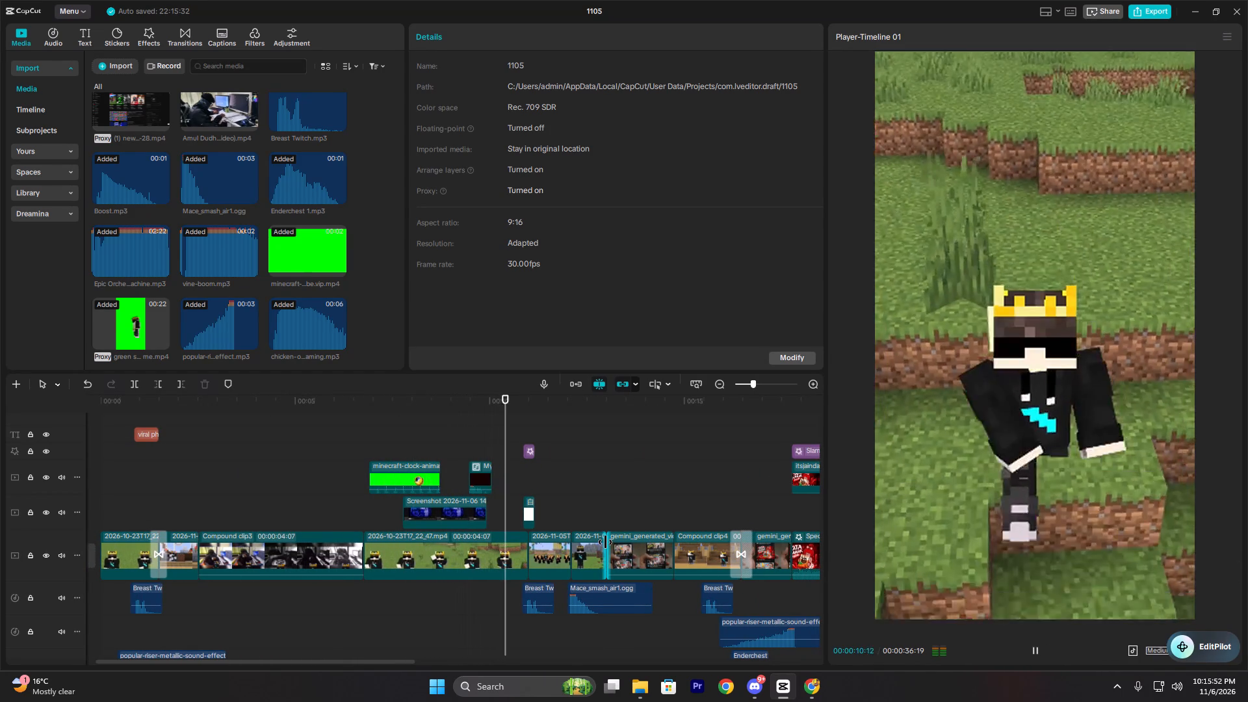
pyautogui.keyDown('ctrl'); pyautogui.scroll(-5, 620, 538); pyautogui.keyUp('ctrl')
pyautogui.keyDown('ctrl'); pyautogui.scroll(7, 640, 538); pyautogui.keyUp('ctrl')
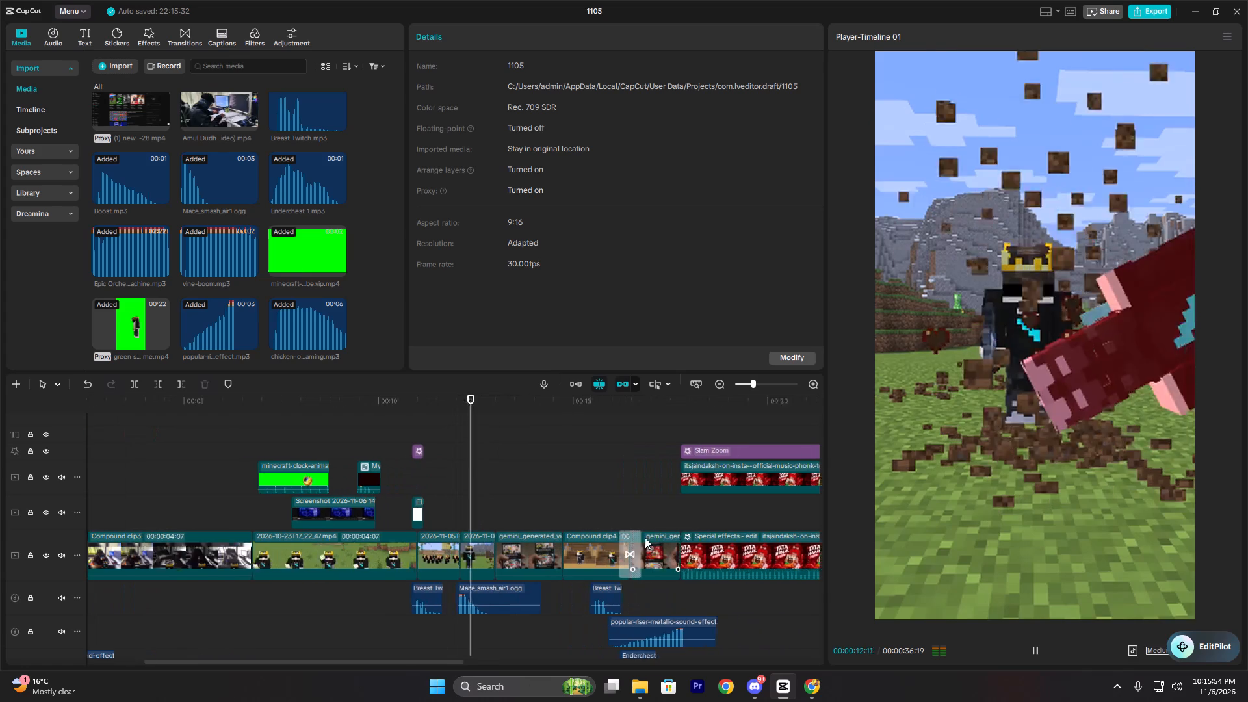
pyautogui.keyDown('ctrl'); pyautogui.scroll(2, 645, 538); pyautogui.keyUp('ctrl')
pyautogui.keyDown('ctrl'); pyautogui.scroll(-8, 645, 536); pyautogui.keyUp('ctrl')
pyautogui.keyDown('ctrl'); pyautogui.scroll(5, 648, 536); pyautogui.keyUp('ctrl')
pyautogui.keyDown('ctrl'); pyautogui.scroll(-3, 649, 534); pyautogui.keyUp('ctrl')
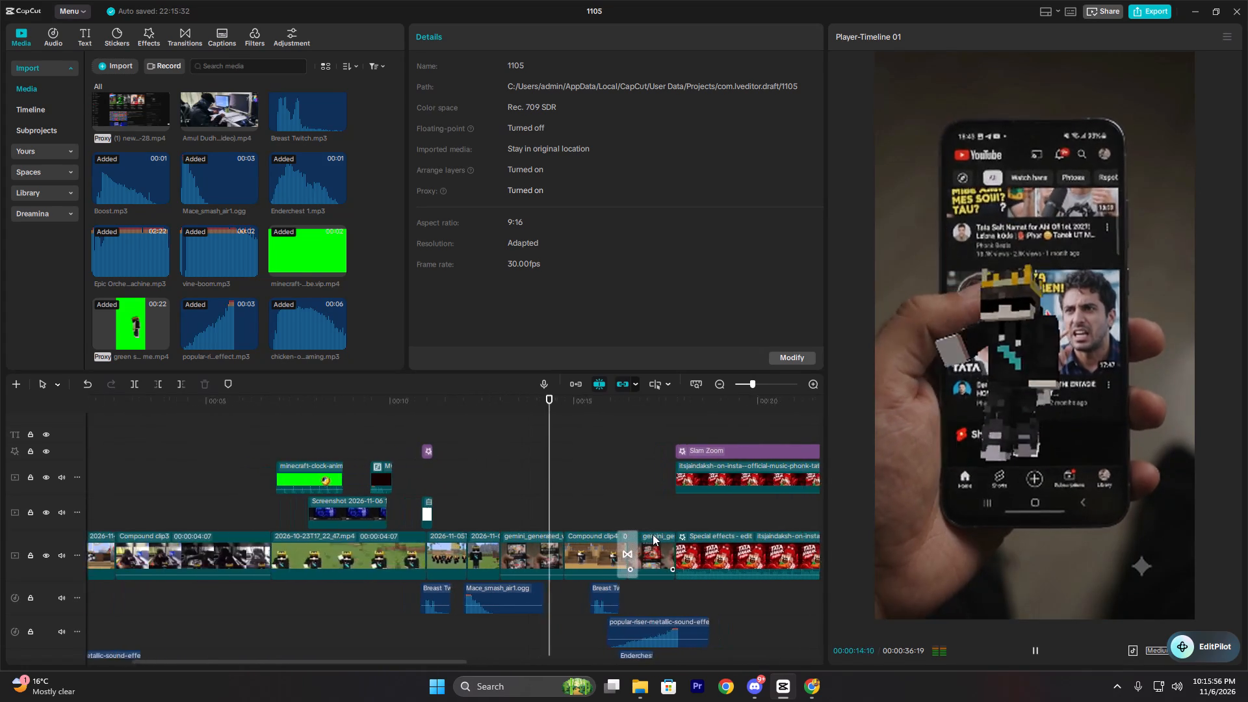
pyautogui.keyDown('ctrl'); pyautogui.scroll(-4, 653, 534); pyautogui.keyUp('ctrl')
pyautogui.keyDown('ctrl'); pyautogui.scroll(11, 653, 534); pyautogui.keyUp('ctrl')
pyautogui.keyDown('ctrl'); pyautogui.scroll(-7, 661, 532); pyautogui.keyUp('ctrl')
pyautogui.keyDown('ctrl'); pyautogui.scroll(10, 683, 512); pyautogui.keyUp('ctrl')
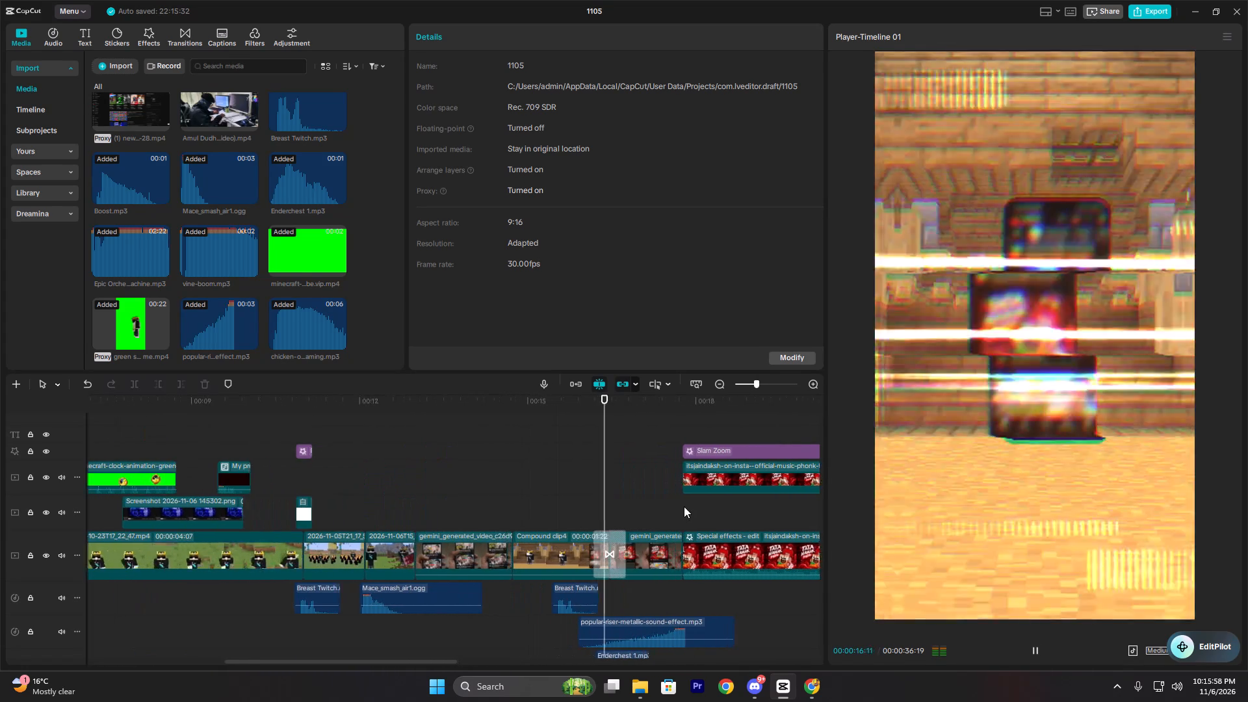
pyautogui.keyDown('ctrl'); pyautogui.scroll(1, 684, 506); pyautogui.keyUp('ctrl')
pyautogui.keyDown('ctrl'); pyautogui.scroll(-12, 684, 506); pyautogui.keyUp('ctrl')
pyautogui.keyDown('ctrl'); pyautogui.scroll(4, 636, 519); pyautogui.keyUp('ctrl')
pyautogui.keyDown('ctrl'); pyautogui.scroll(-7, 636, 519); pyautogui.keyUp('ctrl')
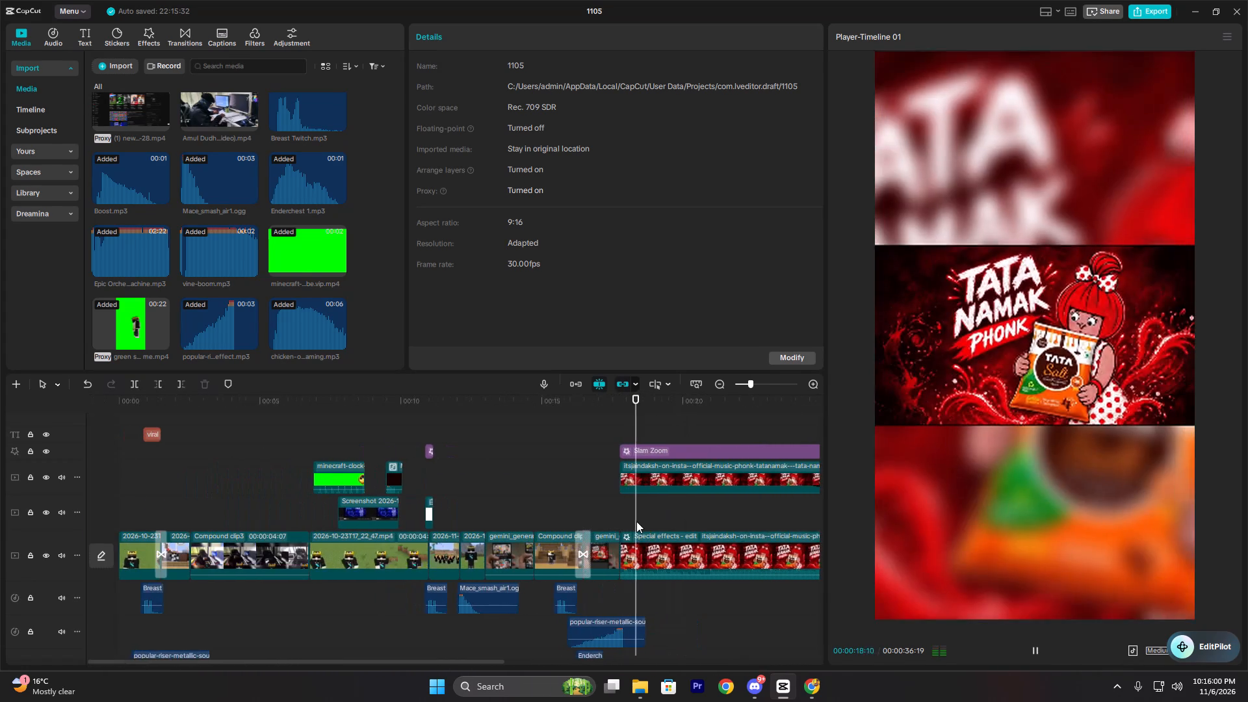
pyautogui.keyDown('ctrl'); pyautogui.scroll(-8, 643, 510); pyautogui.keyUp('ctrl')
pyautogui.keyDown('ctrl'); pyautogui.scroll(3, 643, 509); pyautogui.keyUp('ctrl')
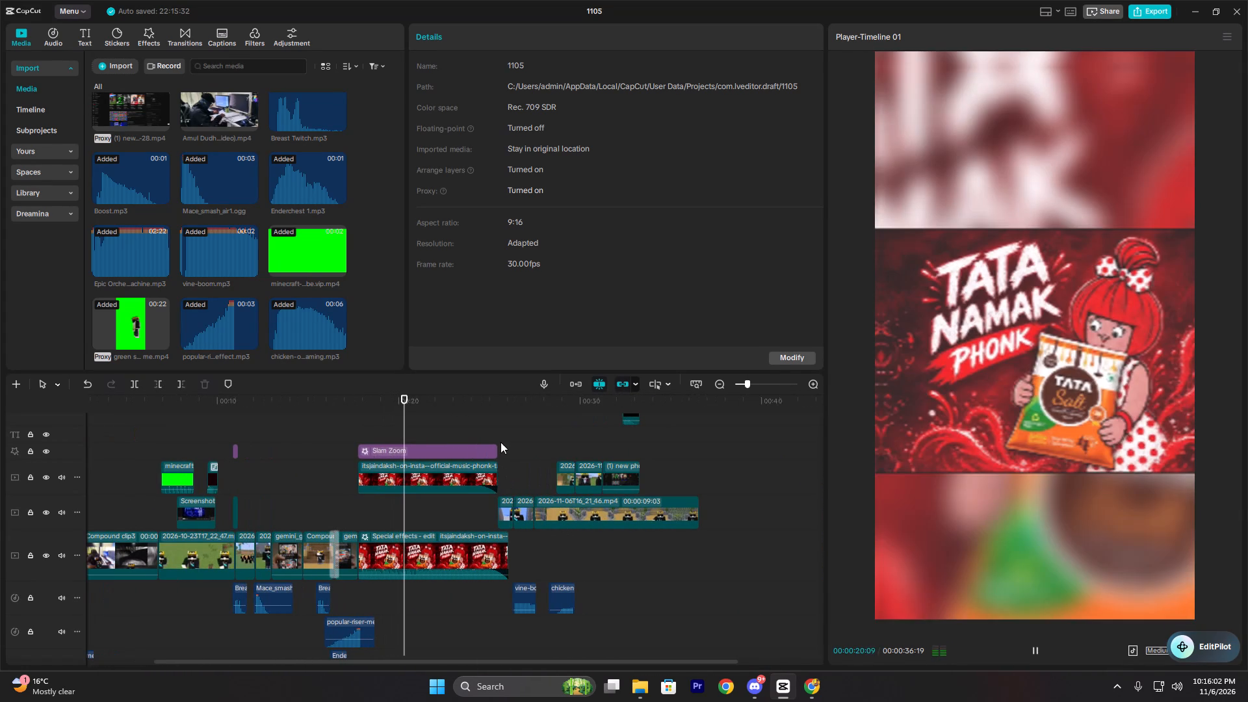
pyautogui.keyDown('ctrl'); pyautogui.scroll(-4, 482, 443); pyautogui.keyUp('ctrl')
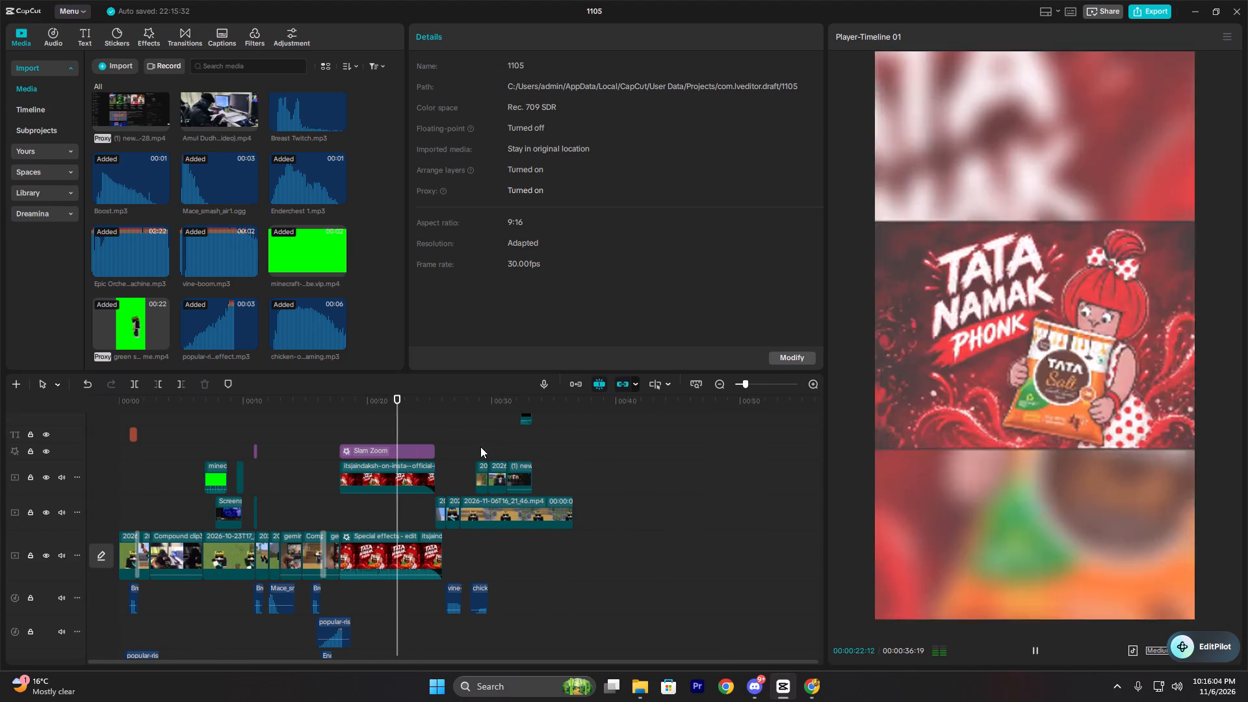
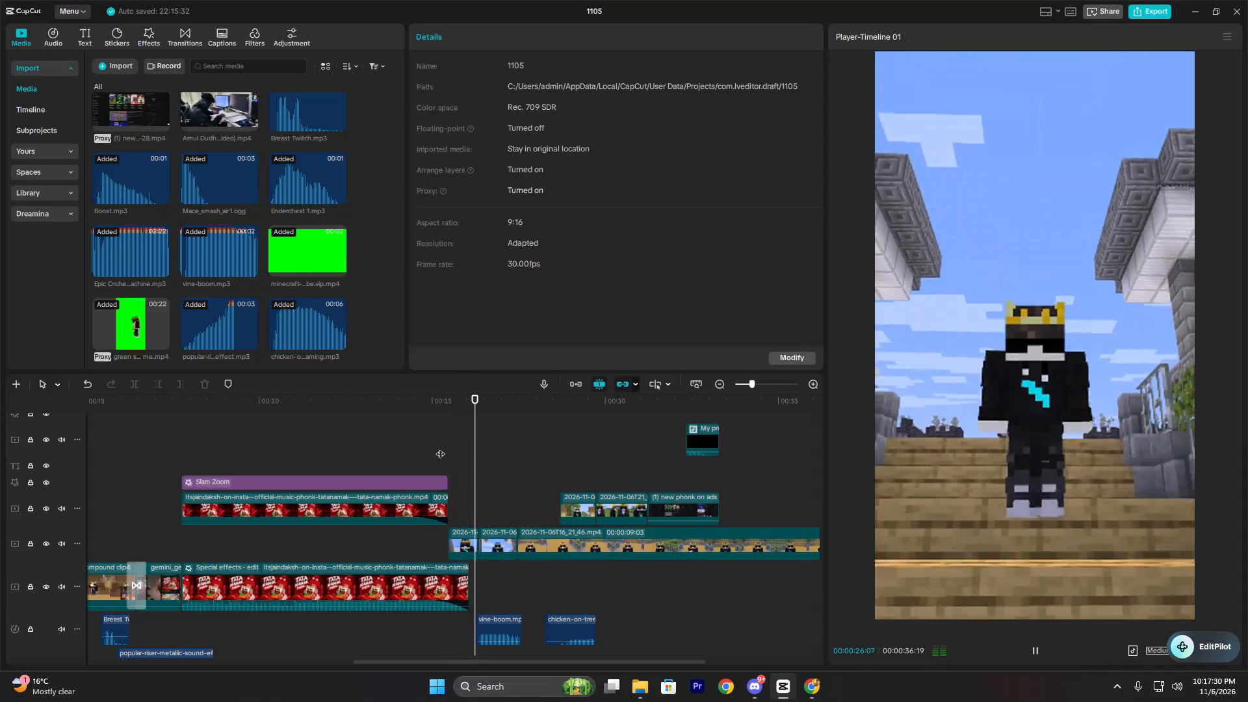
# Trim the end of the lower Tata Namak Phonk clip at 00:00:25:13, level with the upper copy's end.
pyautogui.press('space')
pyautogui.click(440, 447)
pyautogui.press('space')
pyautogui.press('space')
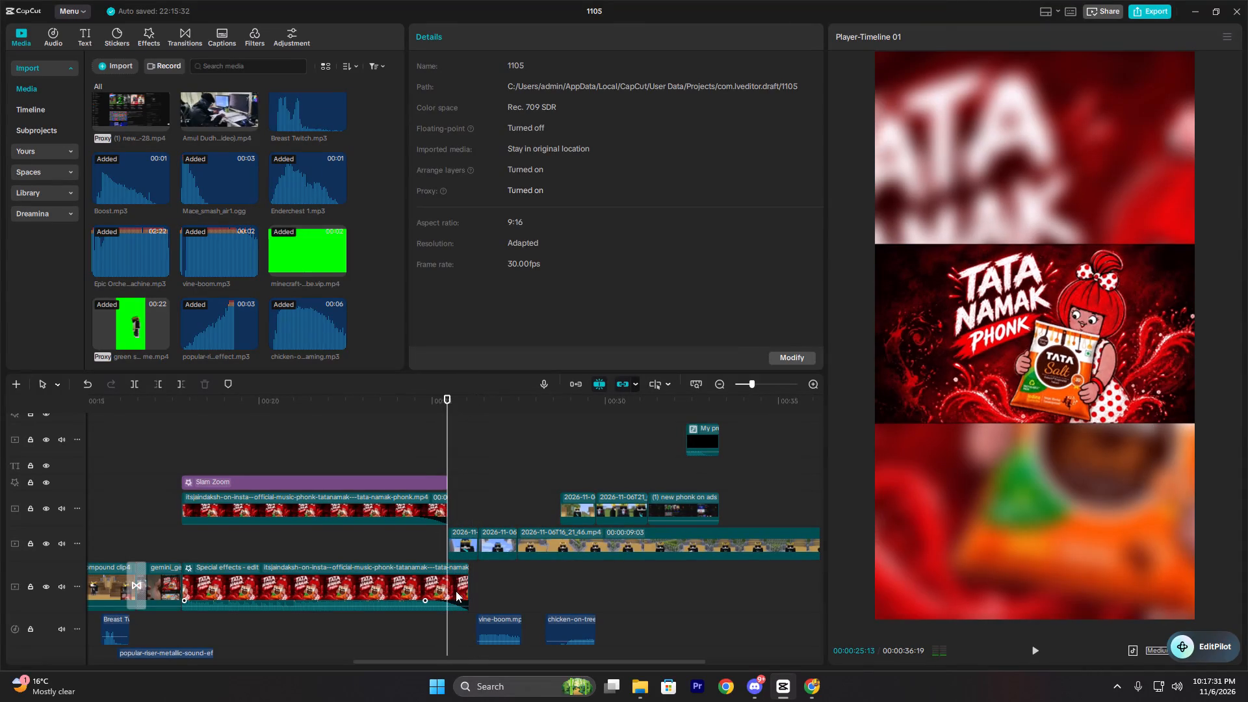
pyautogui.click(454, 589)
pyautogui.write('w')
# Play back the cut from the Tata Namak Phonk section into the crowned-character clip.
pyautogui.press('space')
pyautogui.press('space')
pyautogui.click(429, 448)
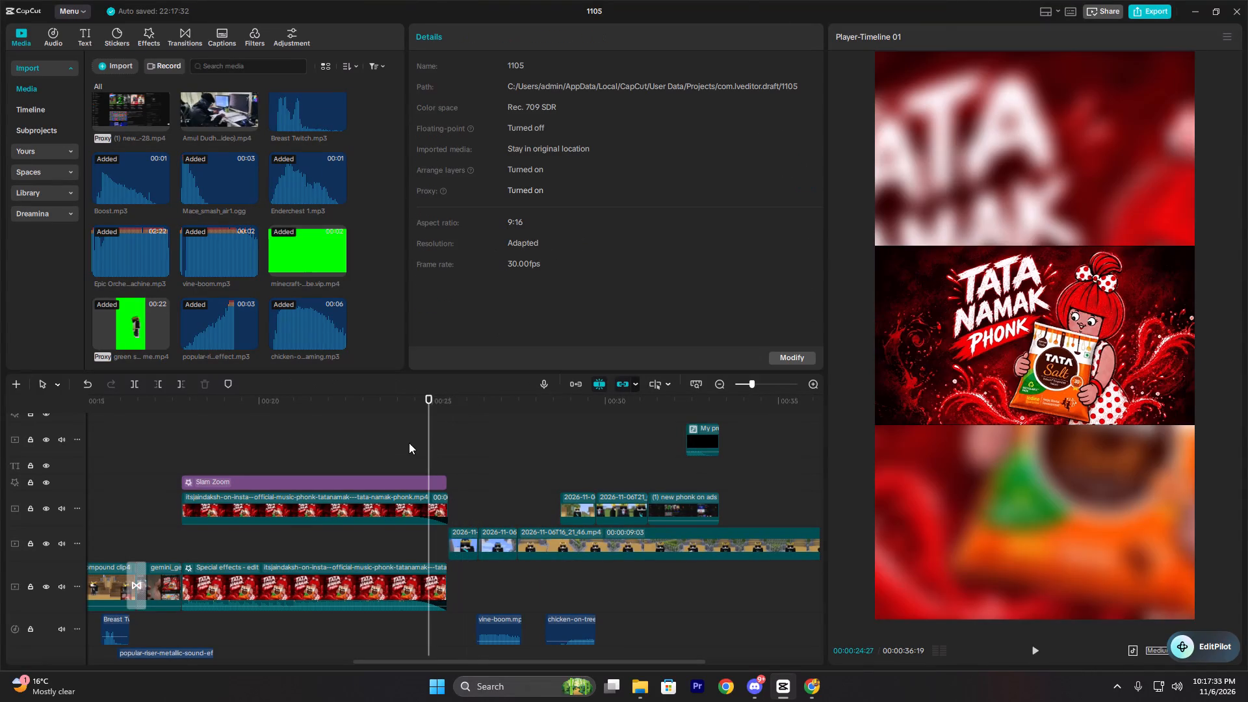
pyautogui.click(408, 442)
pyautogui.press('space')
pyautogui.press('space')
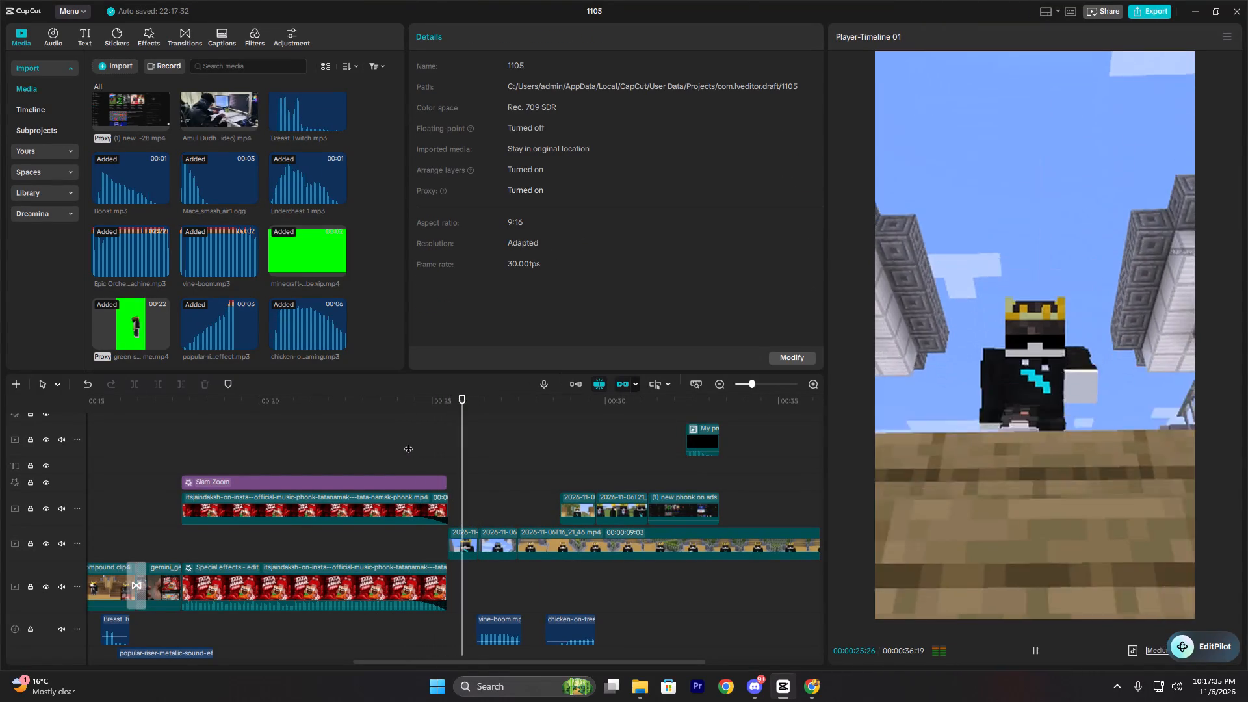
pyautogui.click(408, 442)
pyautogui.press('space')
pyautogui.press('space')
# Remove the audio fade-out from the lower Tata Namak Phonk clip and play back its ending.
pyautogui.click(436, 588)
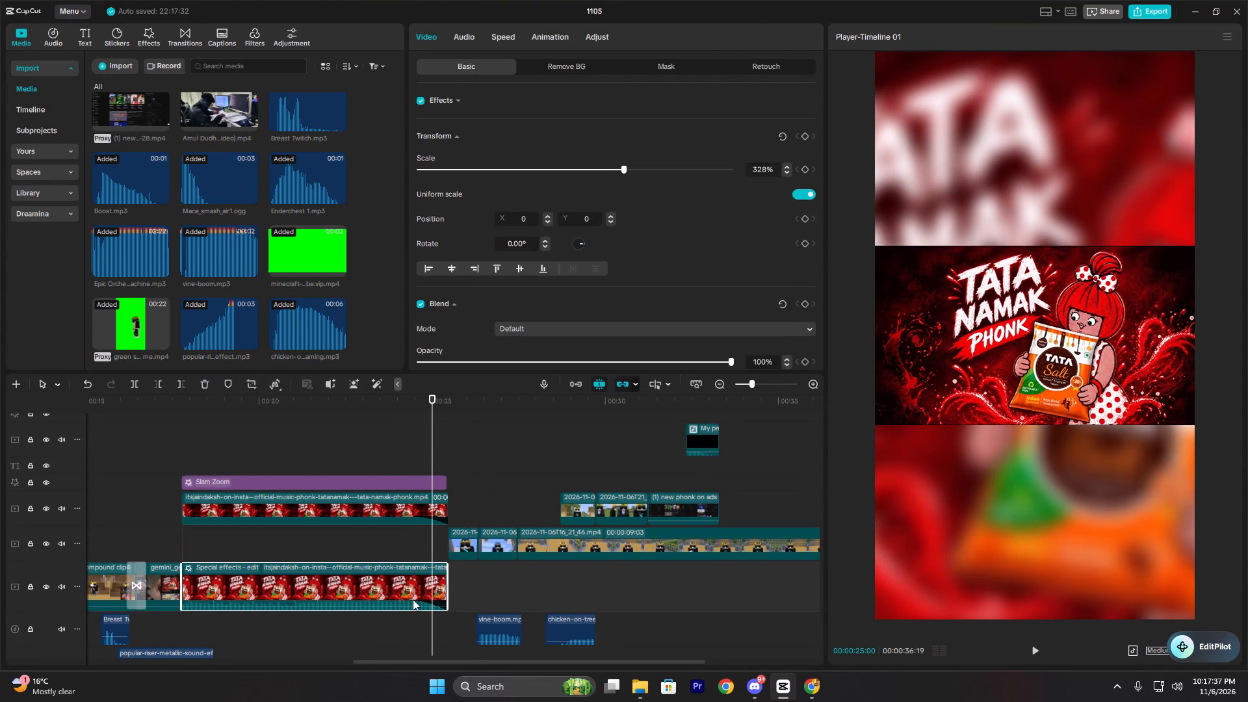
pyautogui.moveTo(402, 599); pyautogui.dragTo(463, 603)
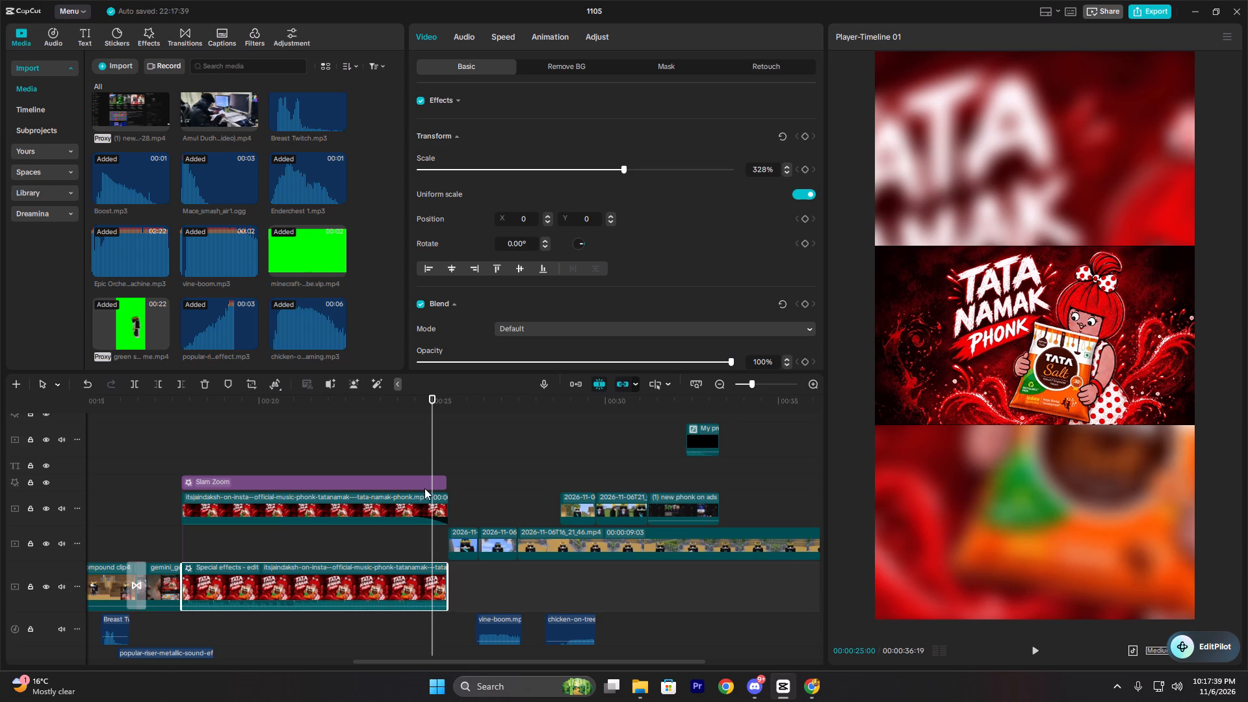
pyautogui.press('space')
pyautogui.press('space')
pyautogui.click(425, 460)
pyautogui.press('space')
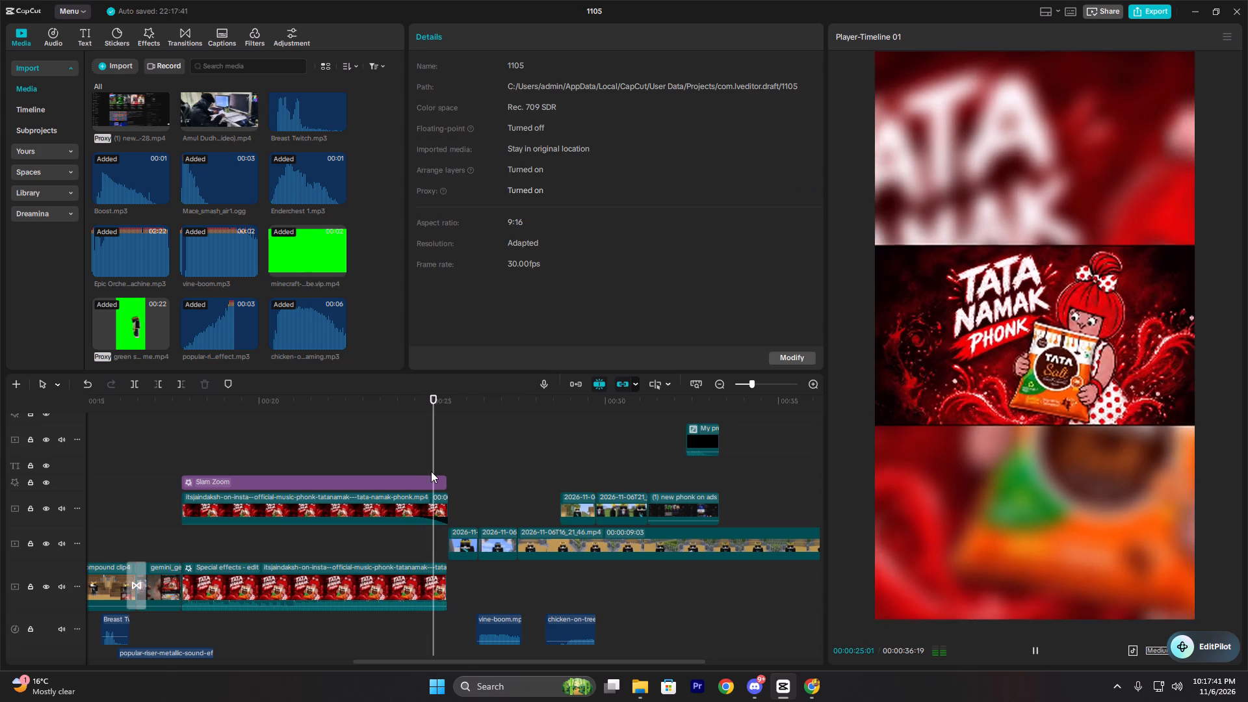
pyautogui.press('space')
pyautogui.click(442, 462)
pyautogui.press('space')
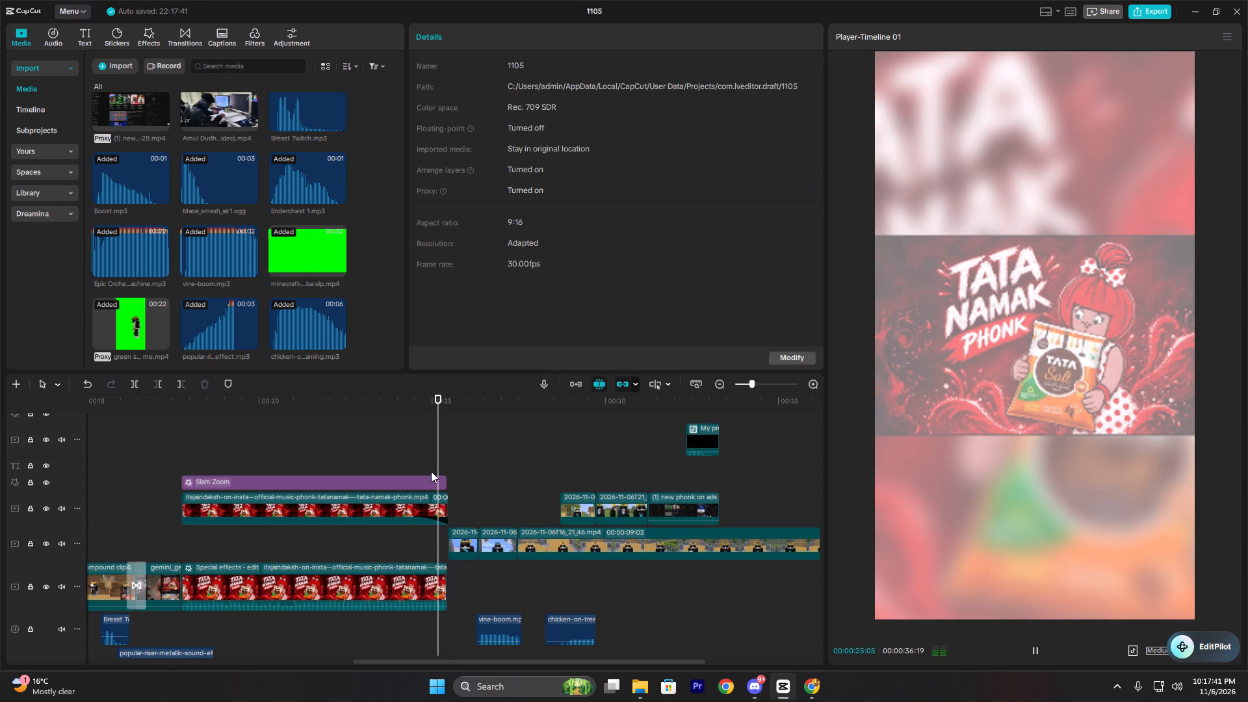
# Extend the lower Tata Namak Phonk clip's end slightly, to 00:00:25:15, just past the start of the crowned-character clip.
pyautogui.scroll(-4, 523, 598)
pyautogui.keyDown('ctrl'); pyautogui.scroll(6, 516, 586); pyautogui.keyUp('ctrl')
pyautogui.doubleClick(450, 587)
pyautogui.moveTo(450, 587); pyautogui.dragTo(432, 586)
pyautogui.scroll(-6, 432, 586)
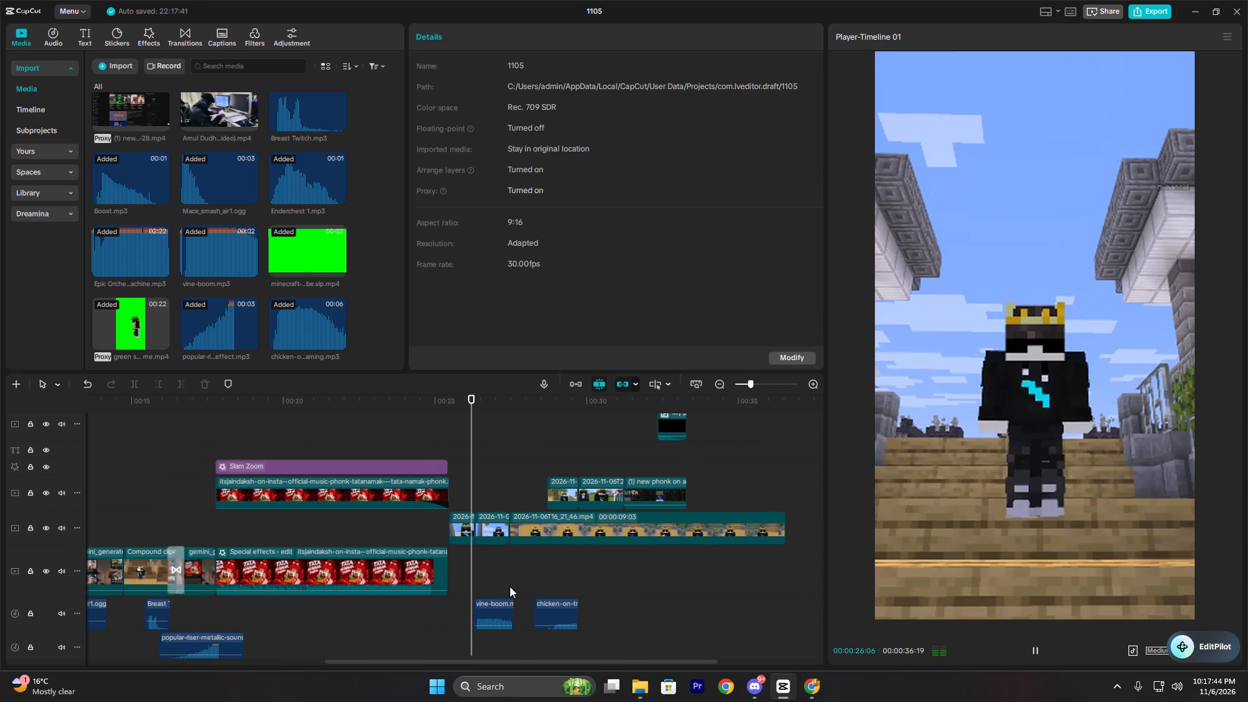
pyautogui.scroll(-3, 510, 586)
pyautogui.scroll(20, 434, 586)
pyautogui.scroll(4, 434, 586)
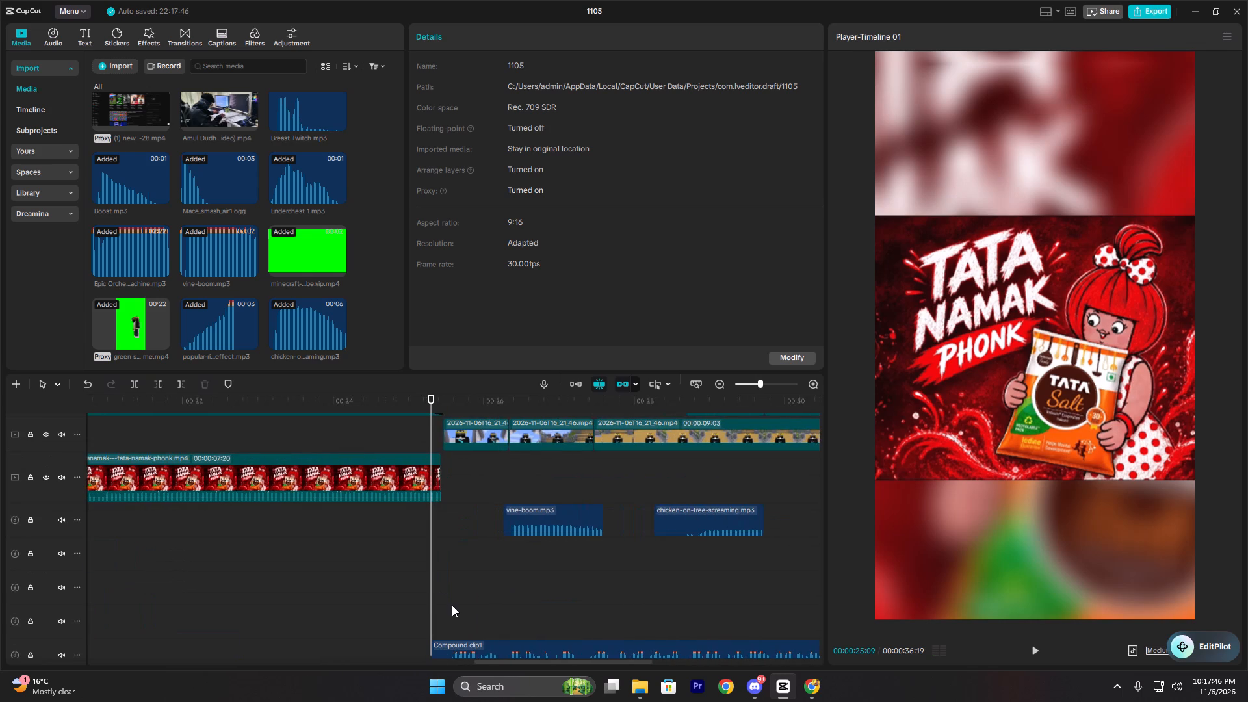
pyautogui.click(464, 606)
pyautogui.click(457, 599)
pyautogui.scroll(4, 450, 598)
pyautogui.keyDown('ctrl'); pyautogui.scroll(-7, 450, 602); pyautogui.keyUp('ctrl')
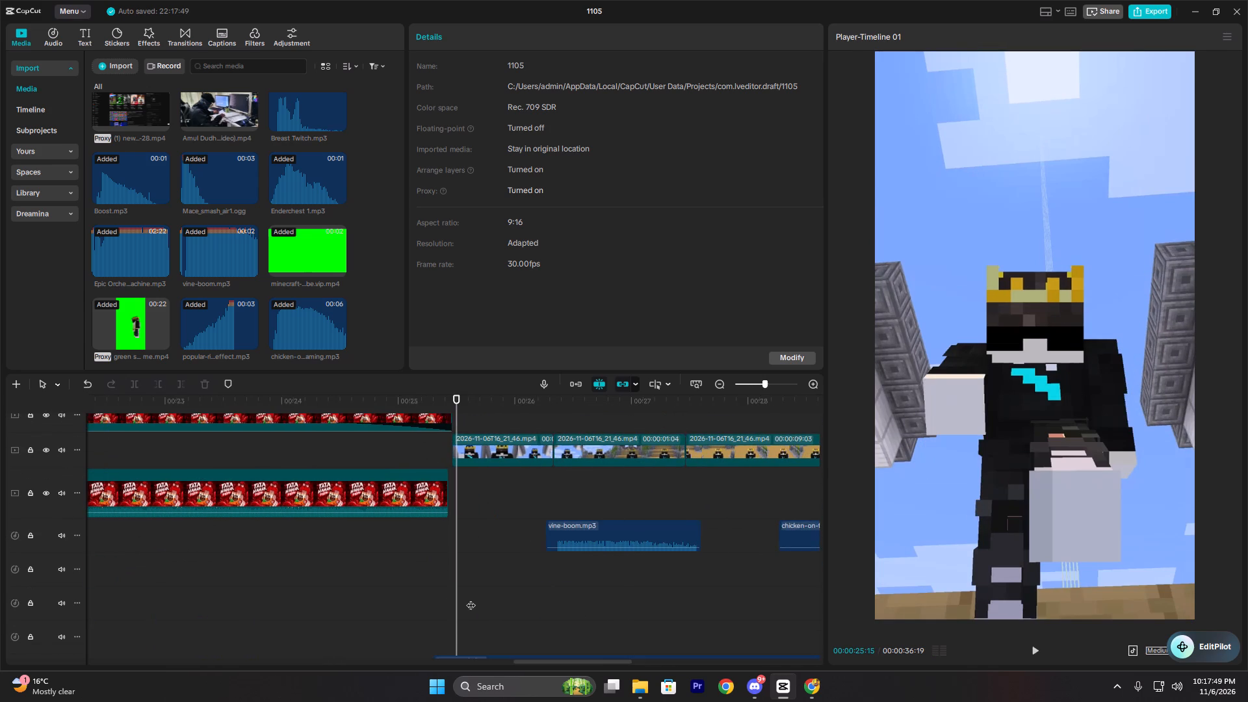
pyautogui.scroll(-3, 471, 597)
pyautogui.scroll(4, 473, 597)
pyautogui.keyDown('ctrl'); pyautogui.scroll(3, 473, 597); pyautogui.keyUp('ctrl')
pyautogui.scroll(2, 465, 548)
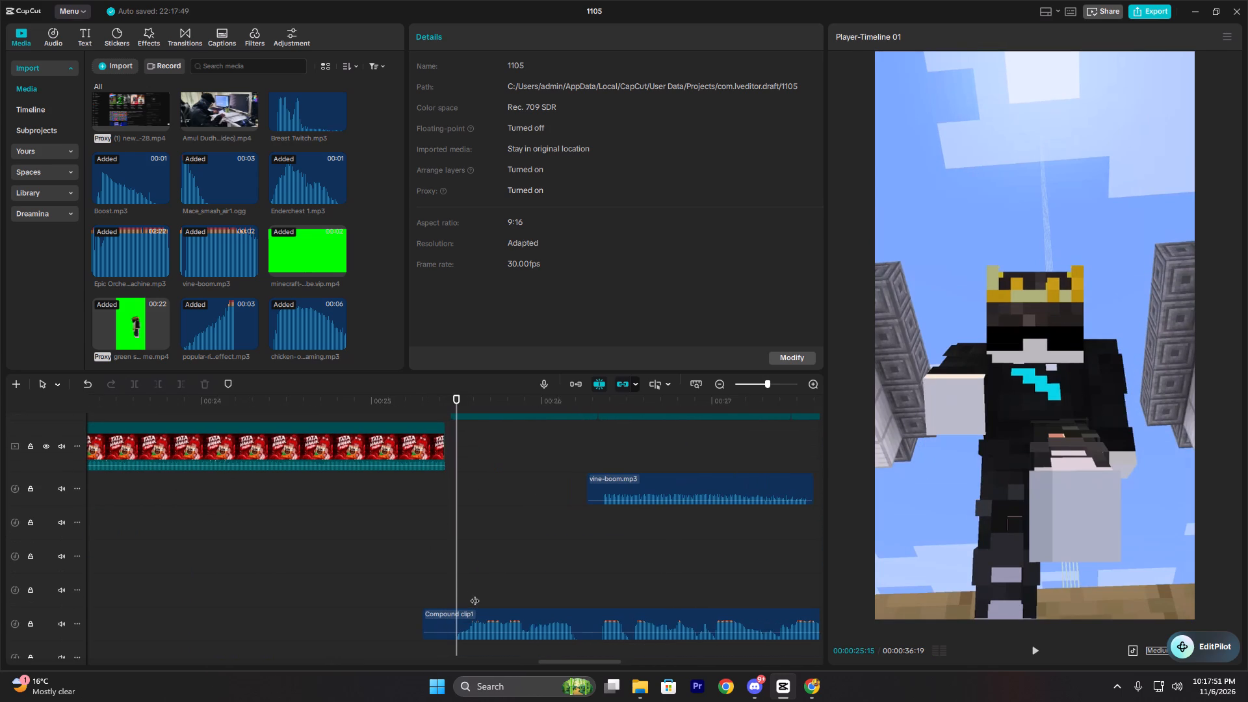
pyautogui.click(422, 483)
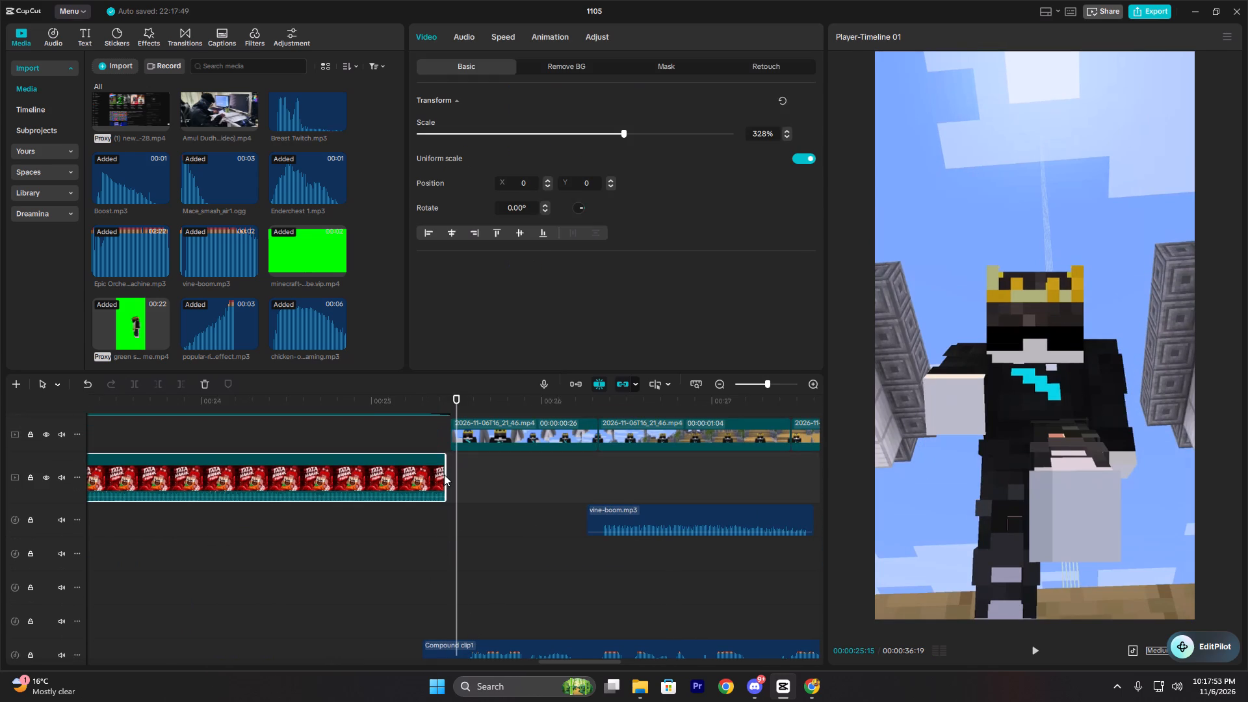
pyautogui.moveTo(445, 473); pyautogui.dragTo(453, 473)
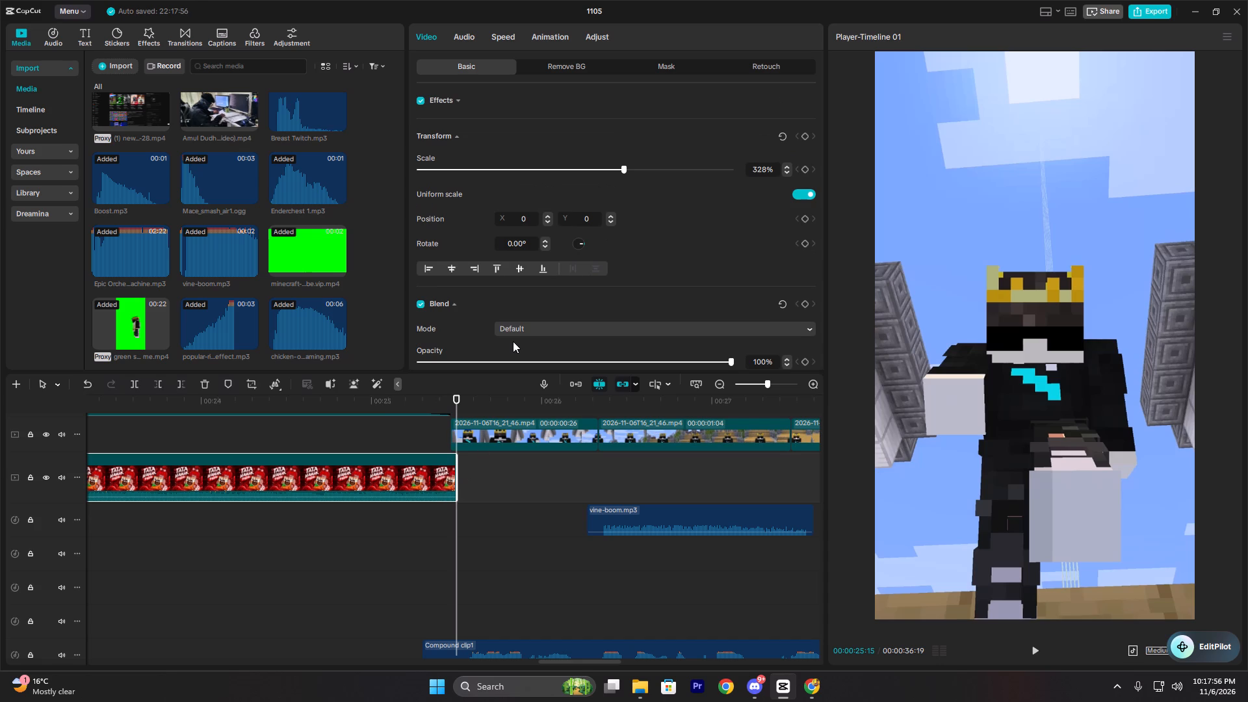
# Set a 0.2 s audio fade-out on the lower Tata Namak Phonk clip and play back the cut.
pyautogui.click(468, 37)
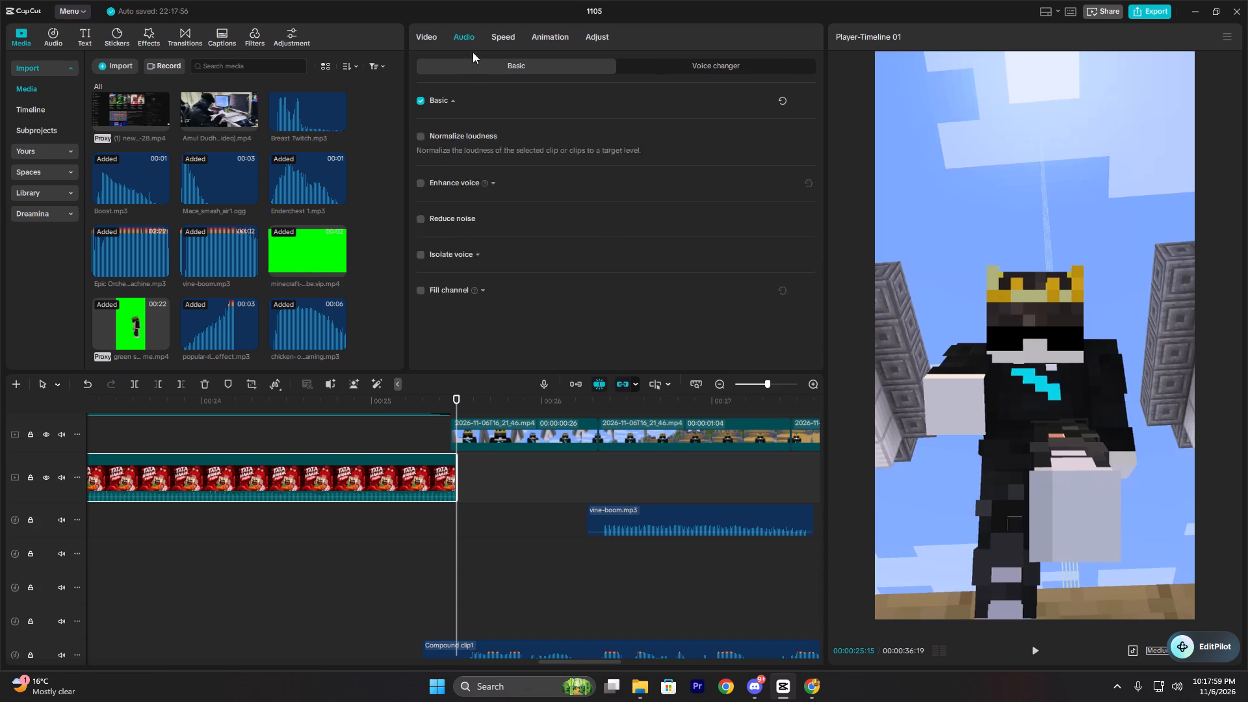
pyautogui.click(421, 189)
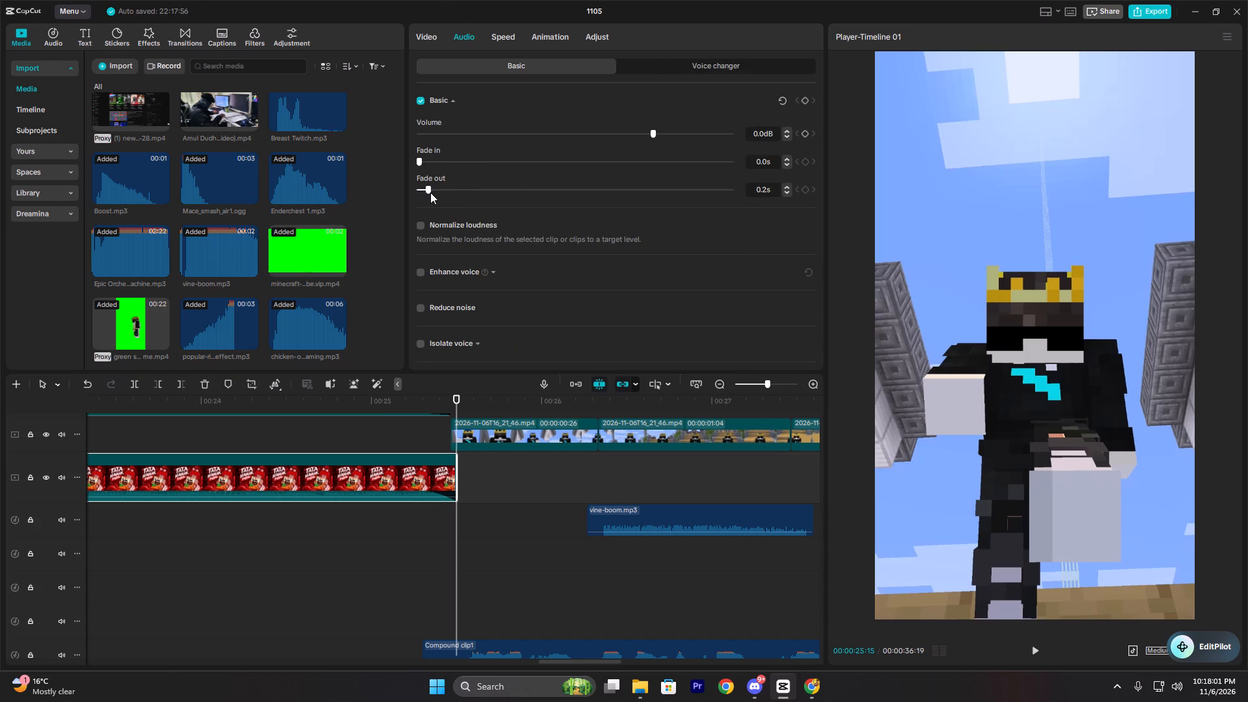
pyautogui.click(413, 426)
pyautogui.press('space')
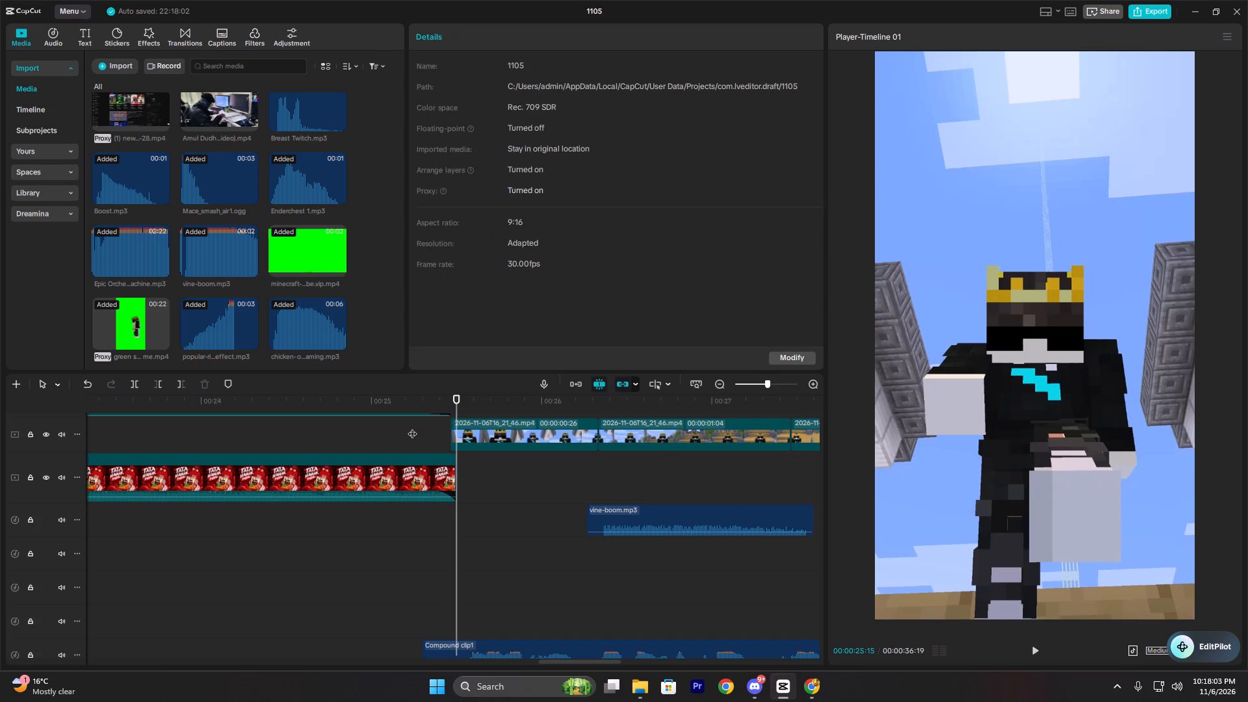
pyautogui.scroll(2, 432, 482)
pyautogui.keyDown('ctrl'); pyautogui.scroll(-4, 556, 510); pyautogui.keyUp('ctrl')
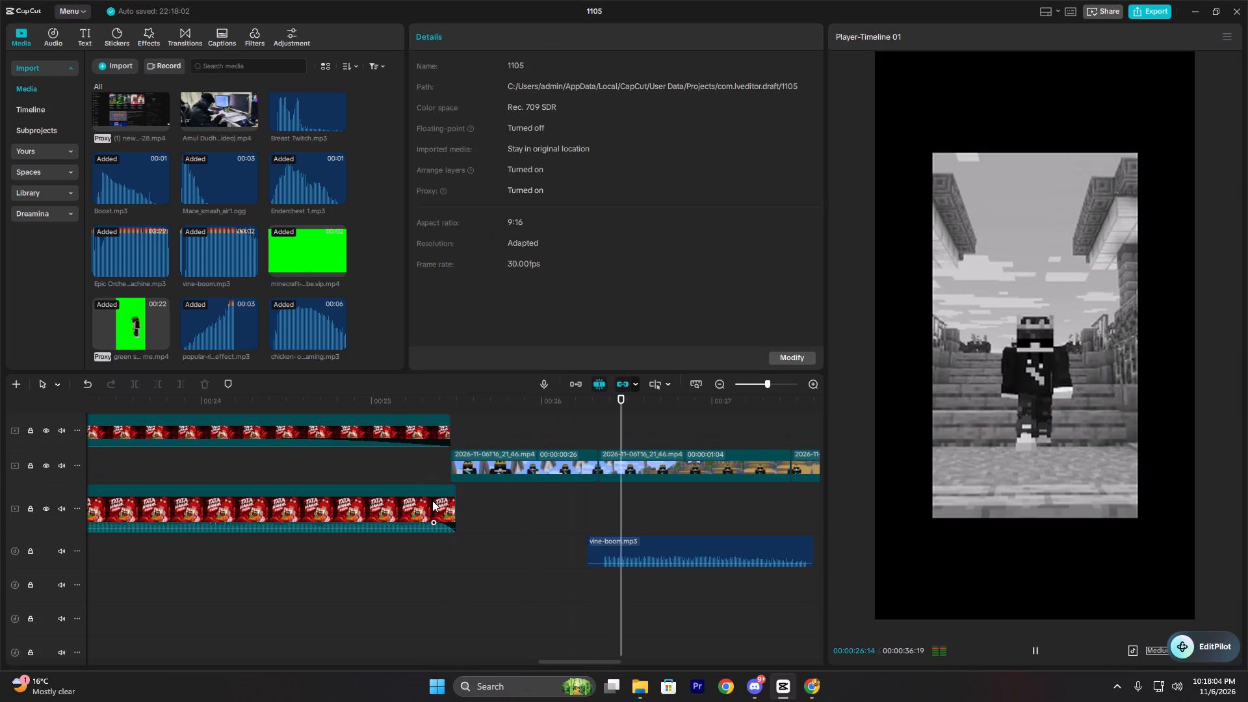
pyautogui.keyDown('ctrl'); pyautogui.scroll(-3, 432, 500); pyautogui.keyUp('ctrl')
pyautogui.keyDown('ctrl'); pyautogui.scroll(-2, 556, 510); pyautogui.keyUp('ctrl')
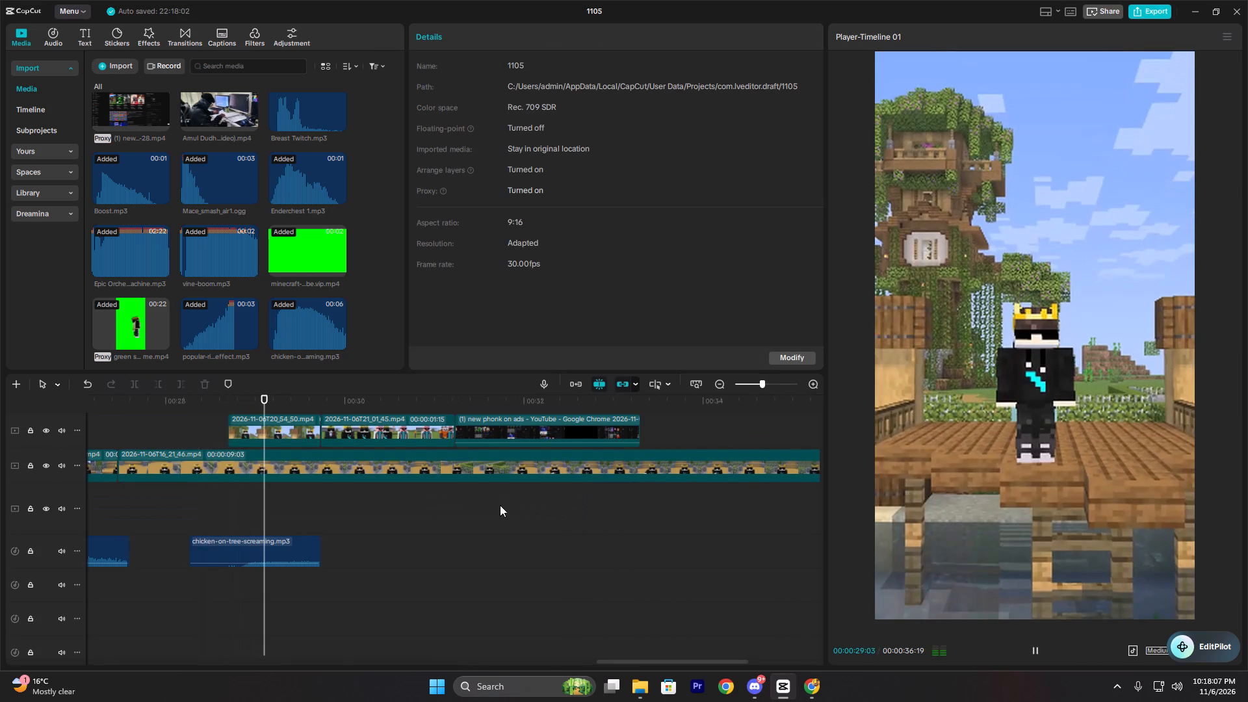
# Replay the chicken-on-tree-screaming sound over the cut from the treehouse shot to the group shot.
pyautogui.keyDown('ctrl'); pyautogui.scroll(7, 480, 508); pyautogui.keyUp('ctrl')
pyautogui.click(302, 499)
pyautogui.click(265, 502)
pyautogui.press('space')
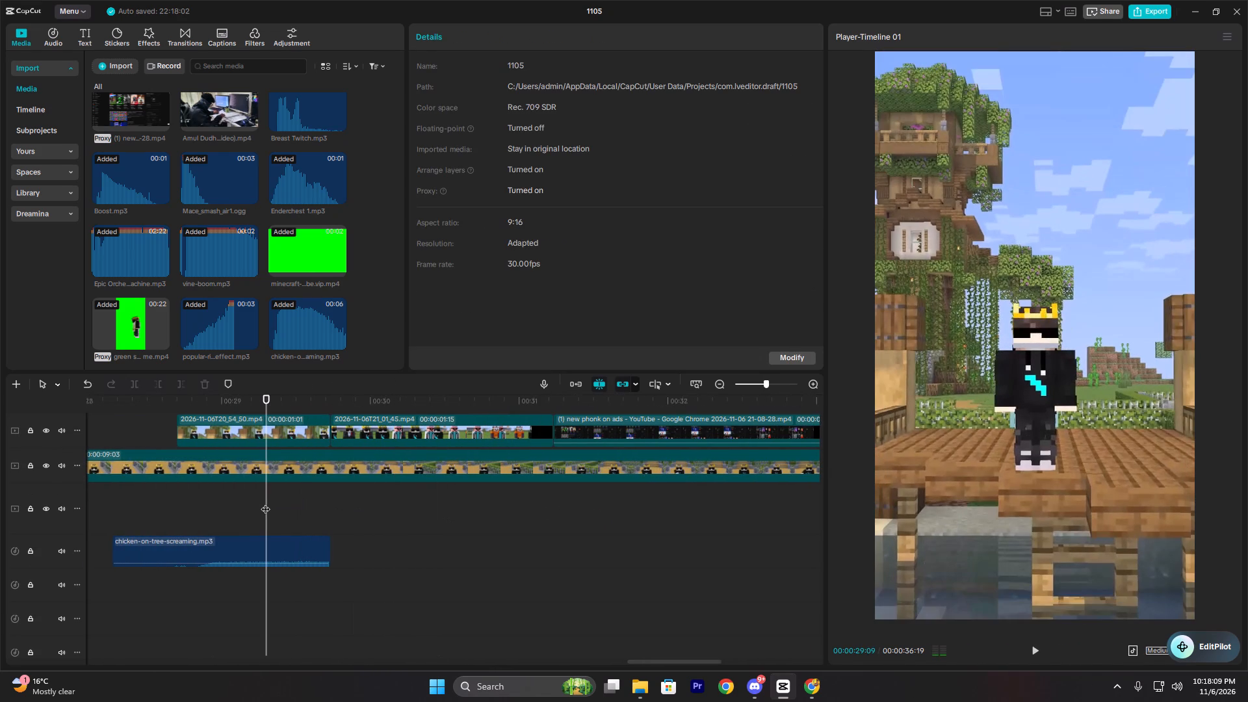
pyautogui.press('space')
pyautogui.click(257, 507)
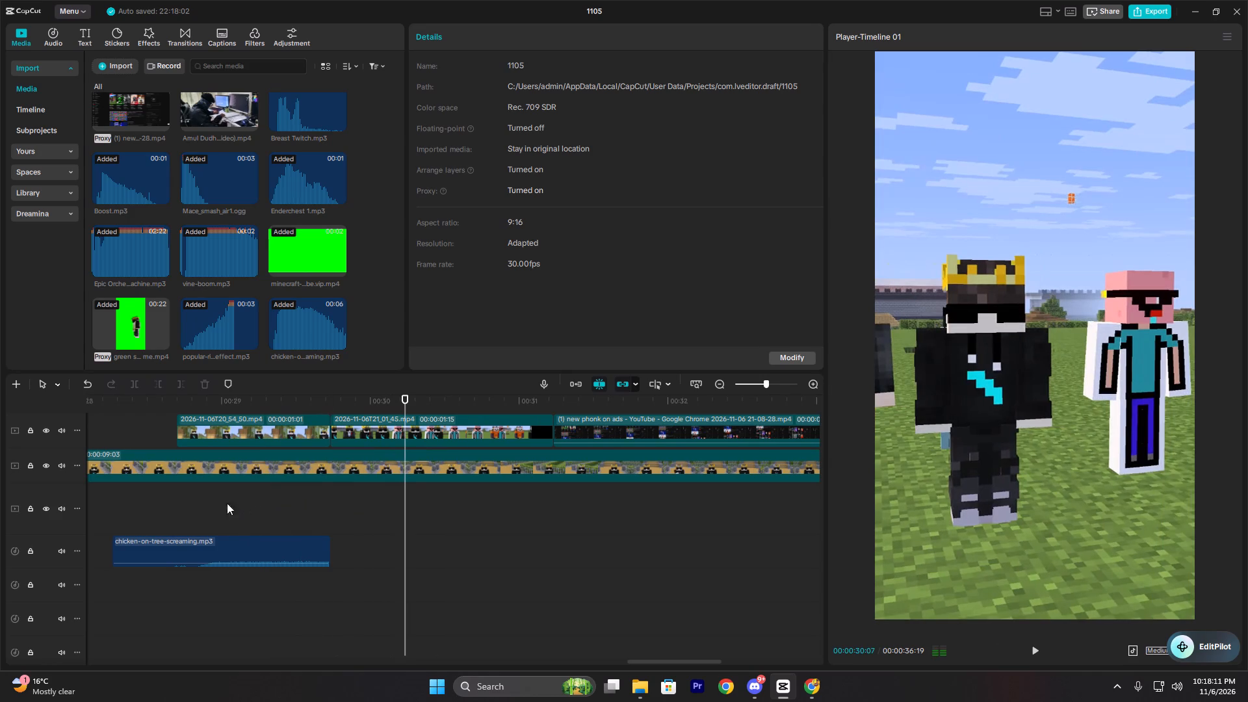
pyautogui.click(201, 503)
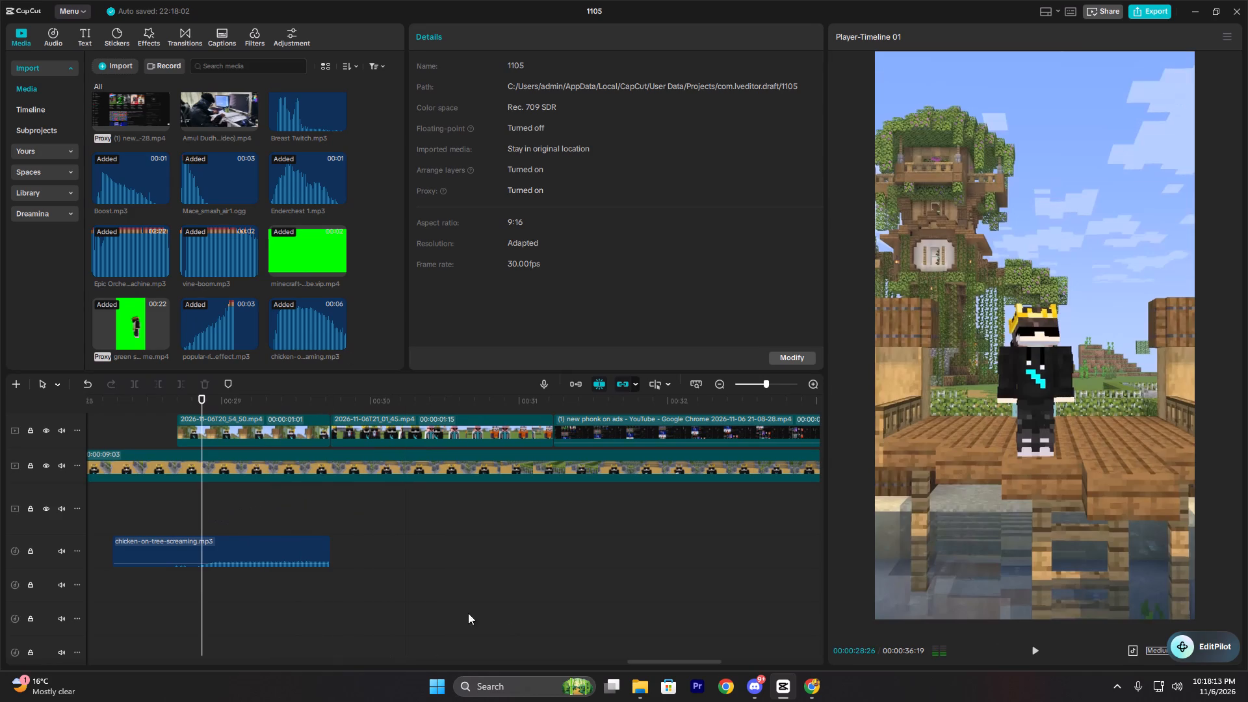
pyautogui.press('space')
pyautogui.press('space')
pyautogui.click(313, 517)
# Extend the chicken-on-tree-screaming sound slightly past the treehouse clip, add a 0.1 s fade-out, and play it back.
pyautogui.click(317, 553)
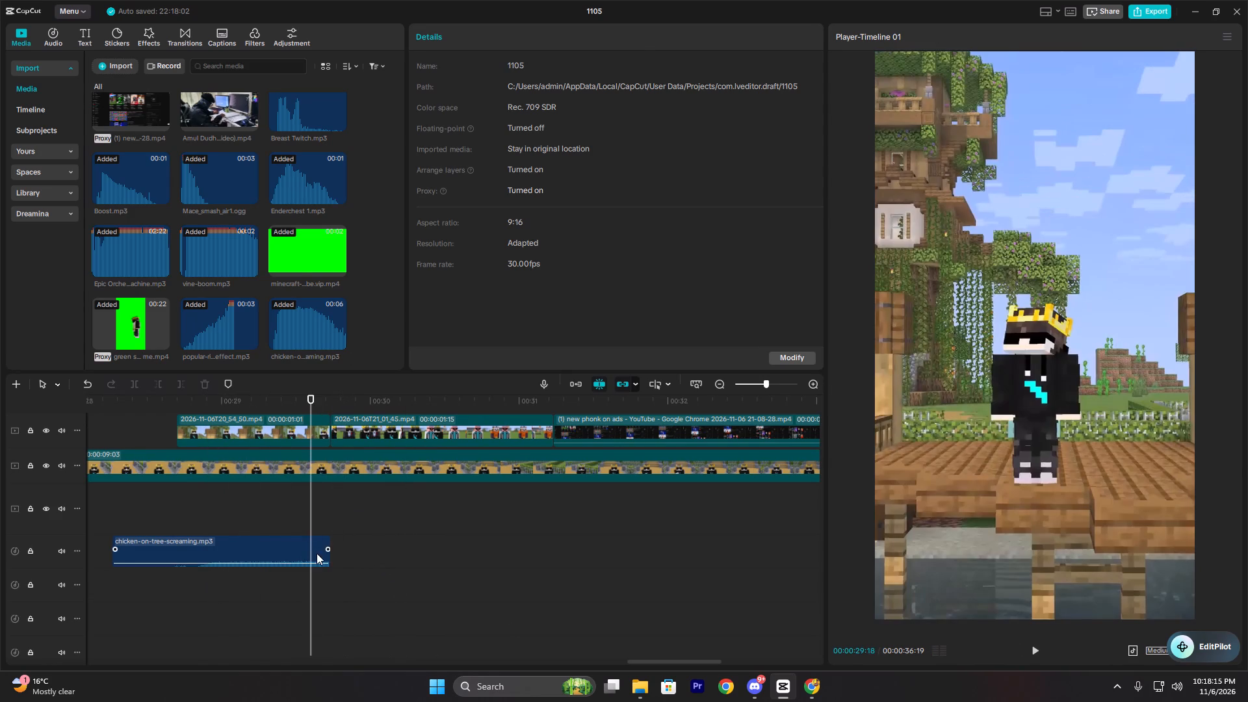
pyautogui.moveTo(333, 555); pyautogui.dragTo(341, 558)
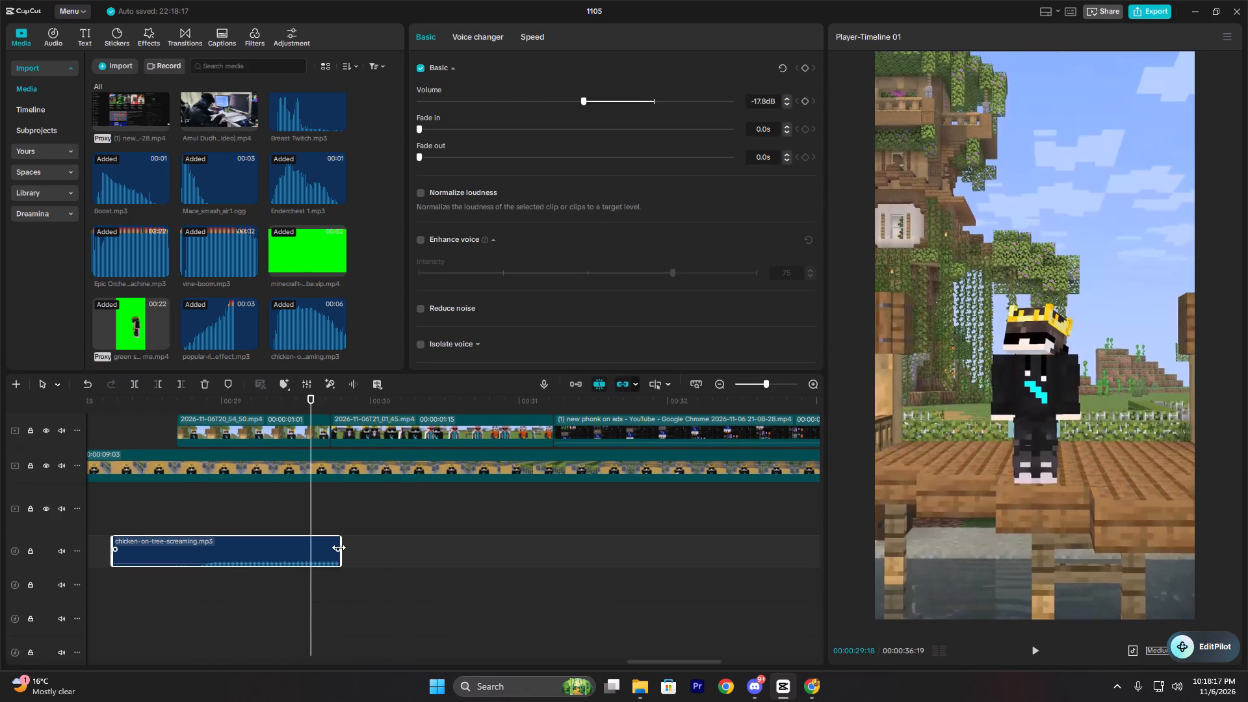
pyautogui.moveTo(339, 547); pyautogui.dragTo(322, 547)
pyautogui.click(298, 510)
pyautogui.press('space')
pyautogui.press('space')
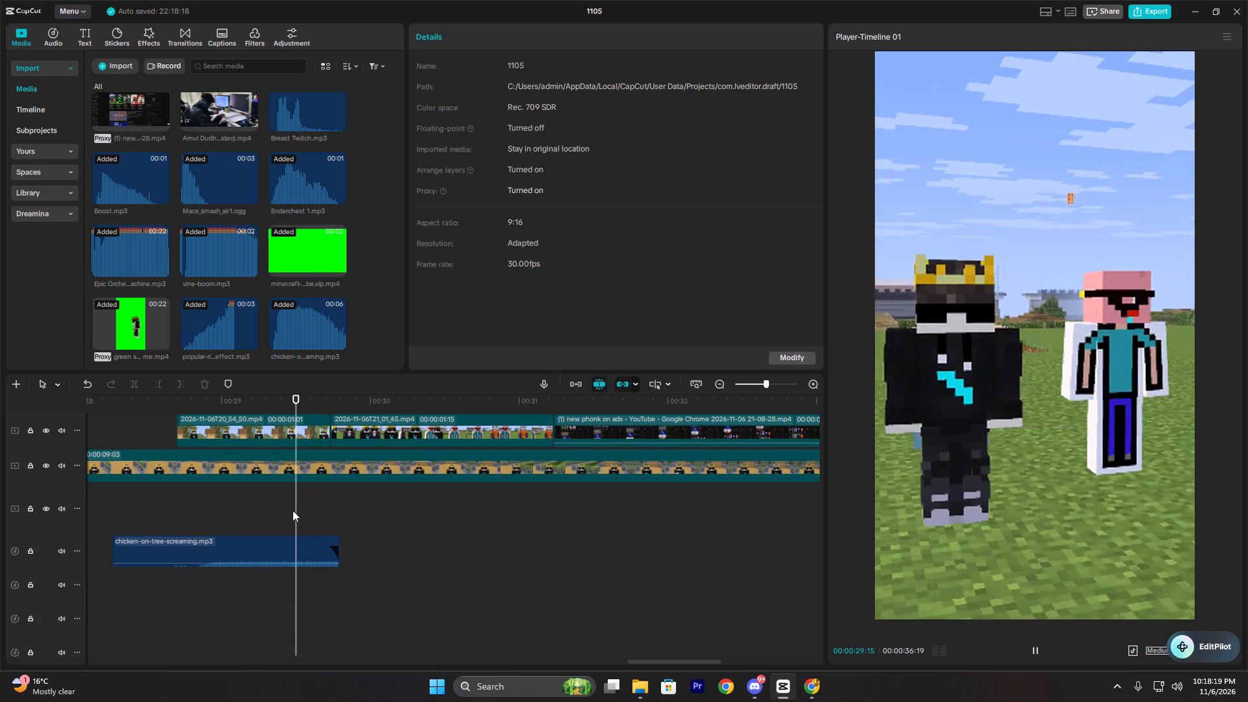
pyautogui.click(248, 521)
# Extend the chicken-on-tree-screaming sound further over the group shot, lengthen its fade-out, and play it back.
pyautogui.click(317, 556)
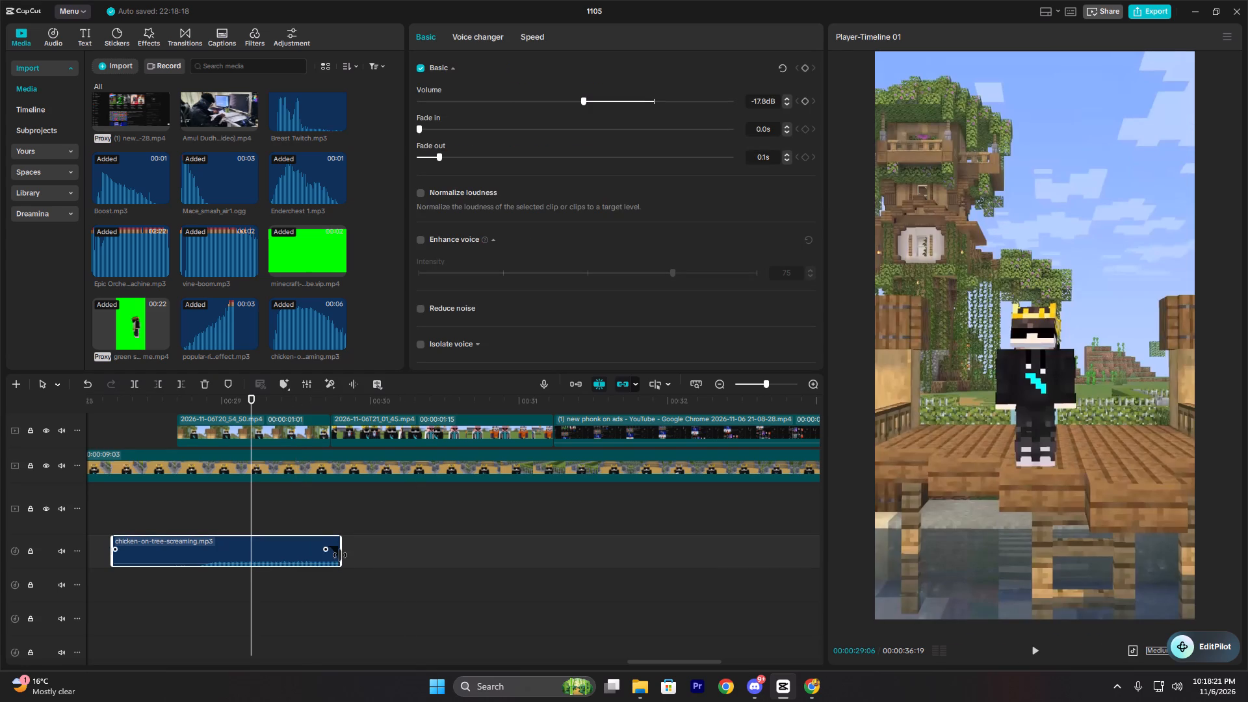
pyautogui.moveTo(341, 555); pyautogui.dragTo(353, 556)
pyautogui.moveTo(341, 547); pyautogui.dragTo(322, 546)
pyautogui.moveTo(322, 546); pyautogui.dragTo(310, 545)
pyautogui.click(296, 525)
pyautogui.press('space')
pyautogui.press('space')
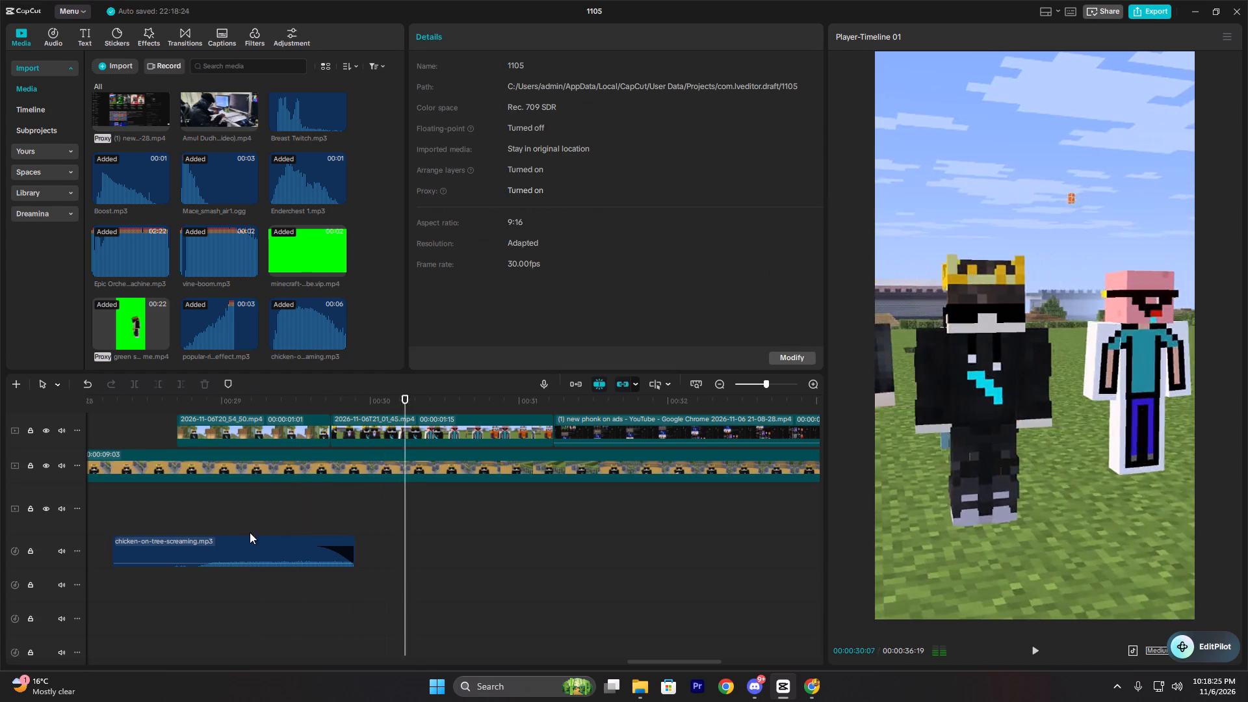
# Play back the ending from the treehouse shot through the group shots and the closing castle-path clip.
pyautogui.click(250, 532)
pyautogui.press('space')
pyautogui.scroll(-8, 337, 551)
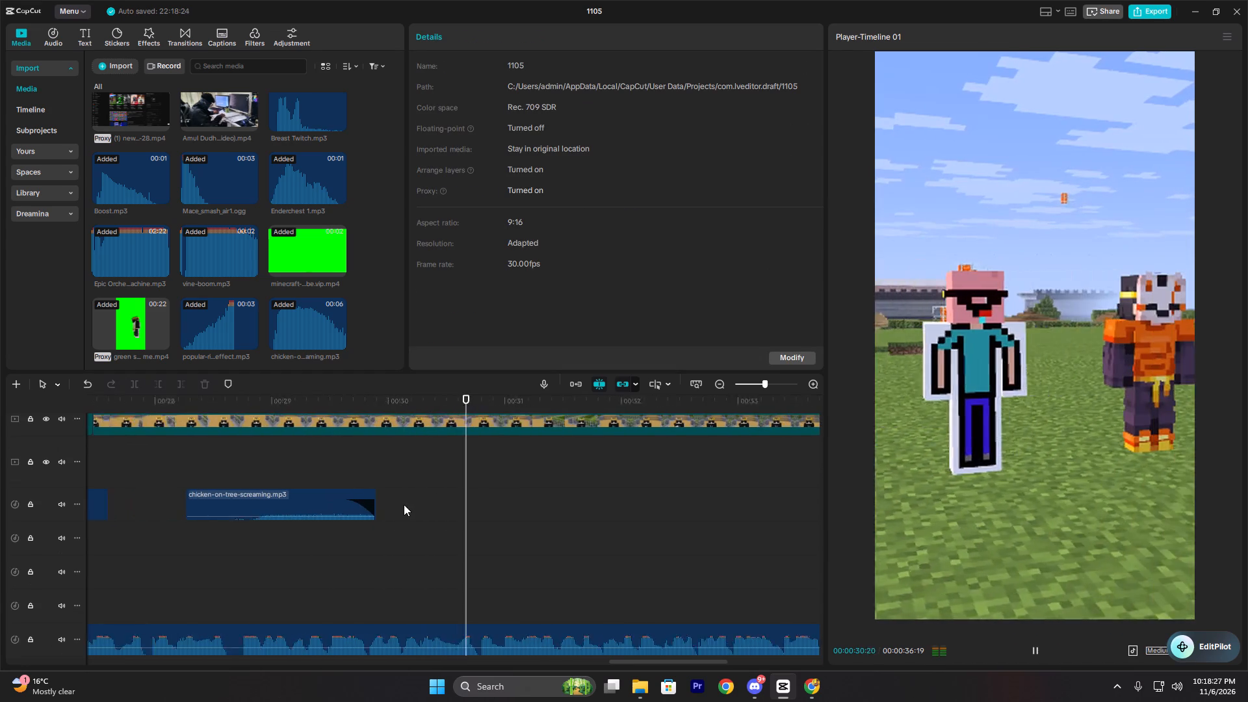
pyautogui.keyDown('ctrl'); pyautogui.scroll(5, 411, 505); pyautogui.keyUp('ctrl')
pyautogui.scroll(9, 463, 514)
pyautogui.scroll(3, 977, 526)
pyautogui.keyDown('ctrl'); pyautogui.scroll(7, 692, 513); pyautogui.keyUp('ctrl')
pyautogui.keyDown('ctrl'); pyautogui.scroll(-12, 733, 450); pyautogui.keyUp('ctrl')
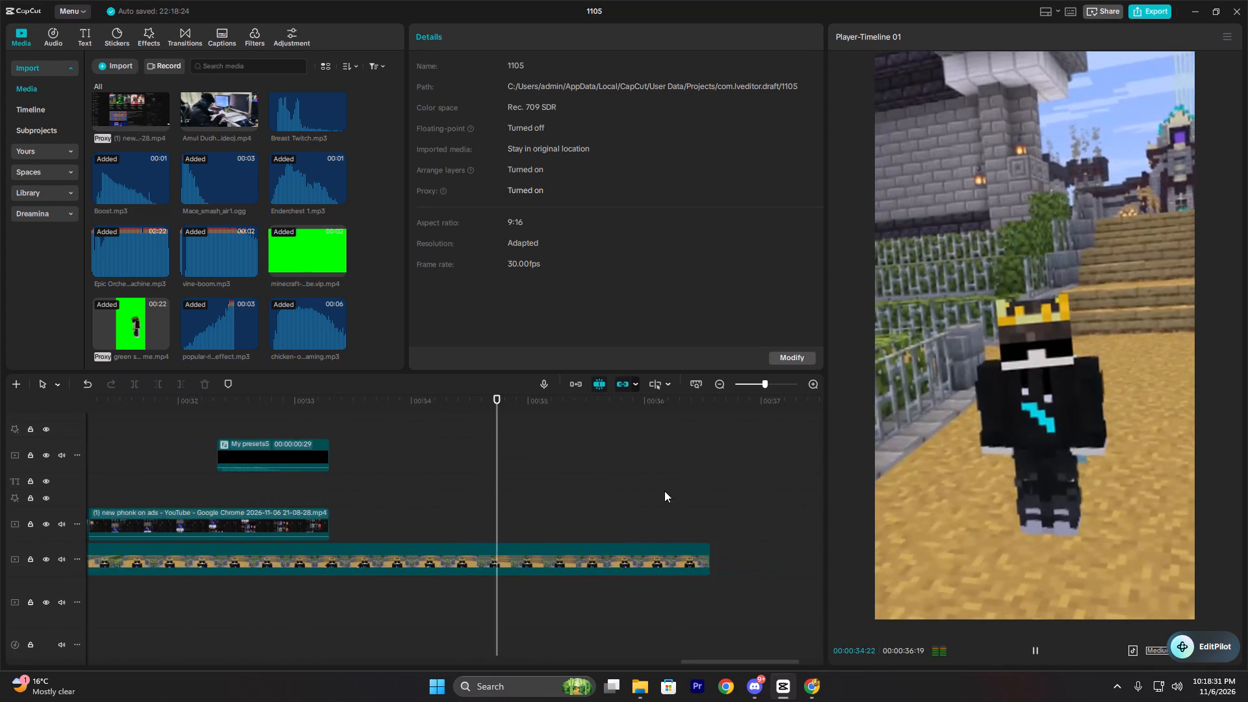
pyautogui.keyDown('ctrl'); pyautogui.scroll(-14, 664, 491); pyautogui.keyUp('ctrl')
pyautogui.click(478, 513)
pyautogui.press('space')
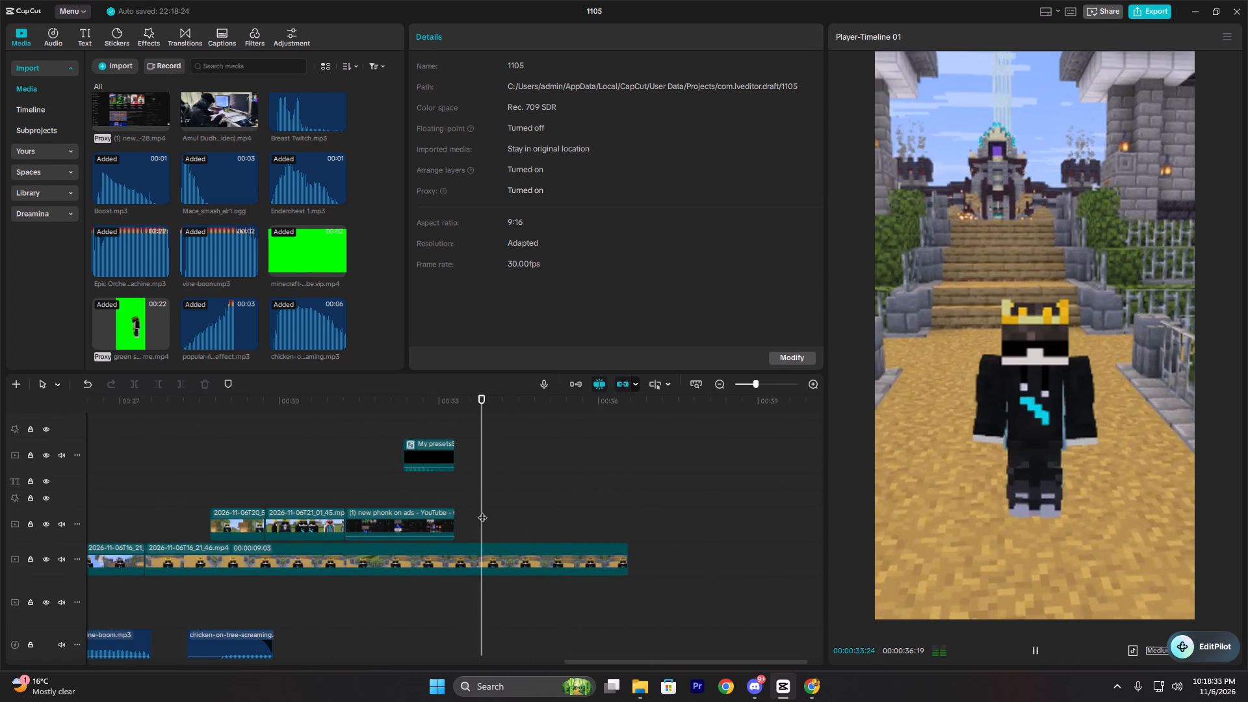
pyautogui.keyDown('ctrl'); pyautogui.scroll(-10, 471, 496); pyautogui.keyUp('ctrl')
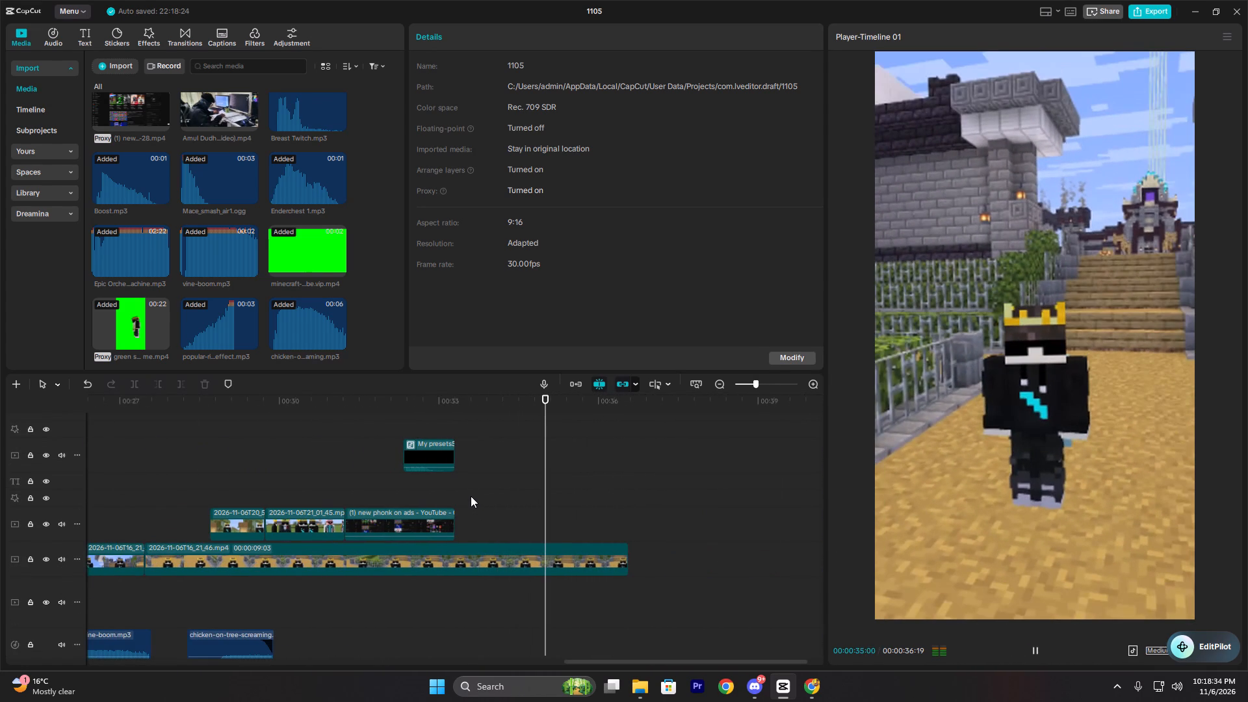
pyautogui.keyDown('ctrl'); pyautogui.scroll(-8, 471, 496); pyautogui.keyUp('ctrl')
# Go back to the Amul Dudh Phonk section and play back the cut into the crowd shot around 11 seconds.
pyautogui.keyDown('ctrl'); pyautogui.click(176, 484); pyautogui.keyUp('ctrl')
pyautogui.click(248, 474)
pyautogui.keyDown('ctrl'); pyautogui.scroll(6, 248, 474); pyautogui.keyUp('ctrl')
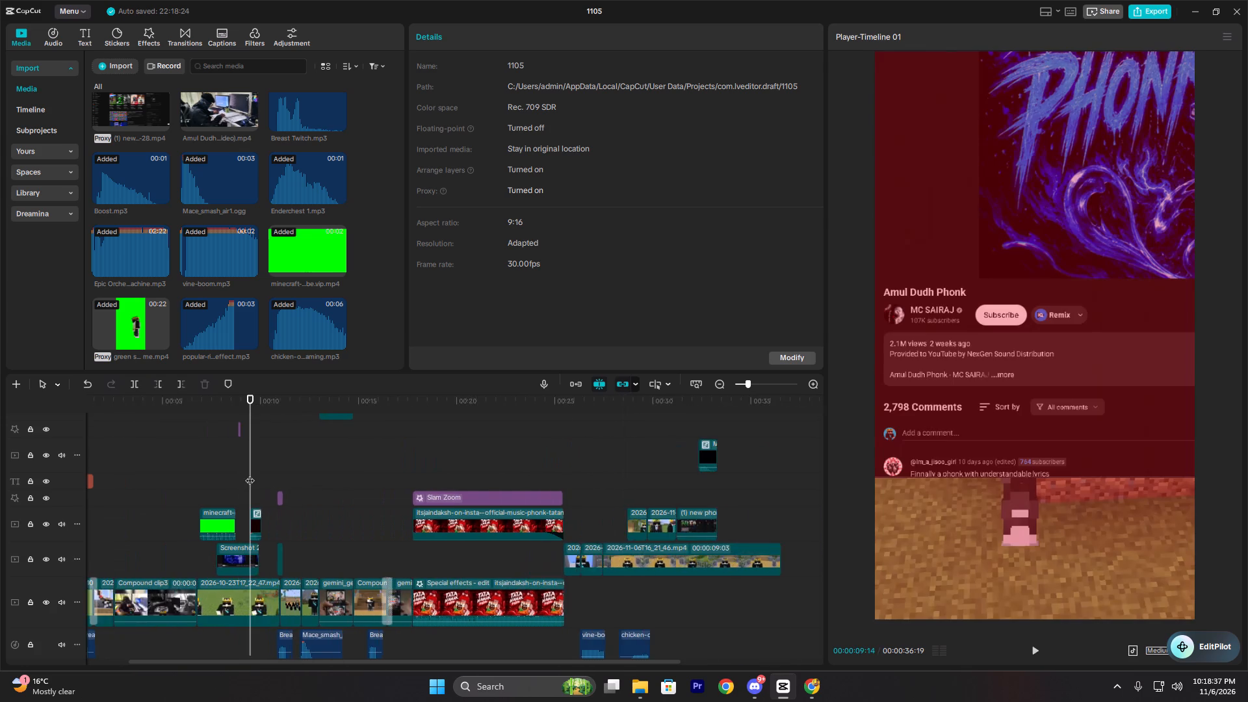
pyautogui.keyDown('ctrl'); pyautogui.scroll(12, 250, 474); pyautogui.keyUp('ctrl')
pyautogui.keyDown('ctrl'); pyautogui.scroll(9, 283, 498); pyautogui.keyUp('ctrl')
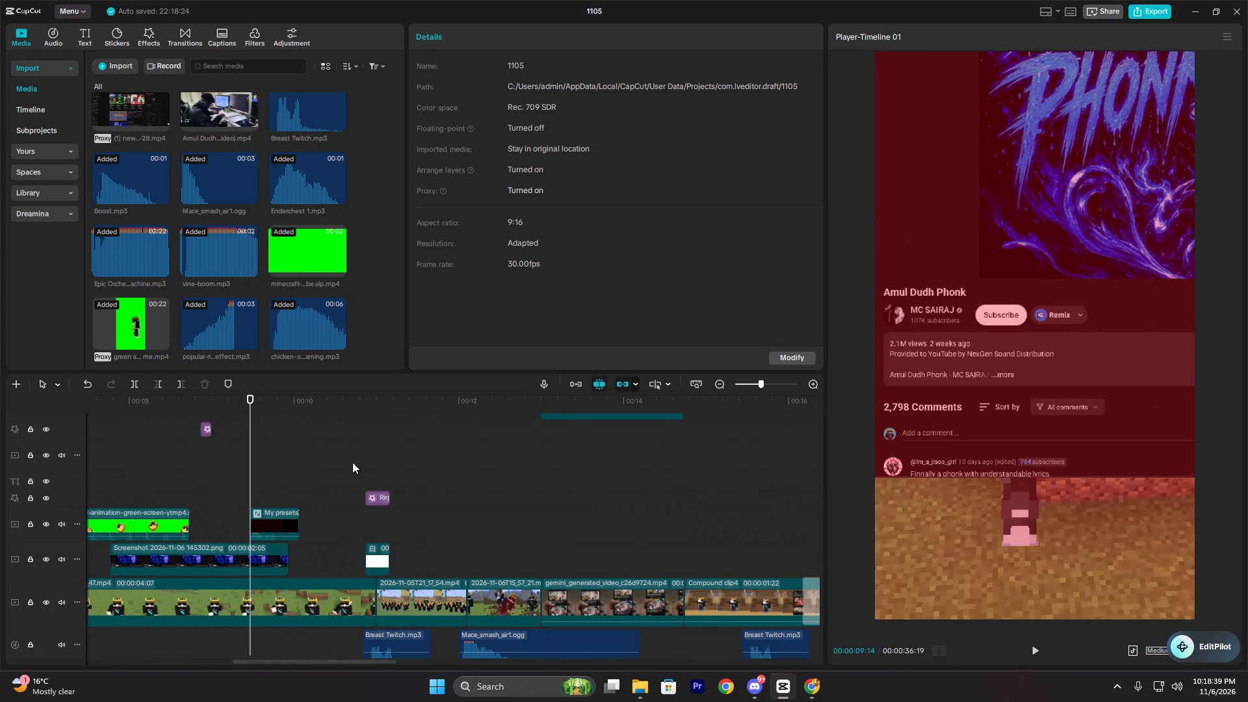
pyautogui.click(361, 458)
pyautogui.press('space')
pyautogui.press('space')
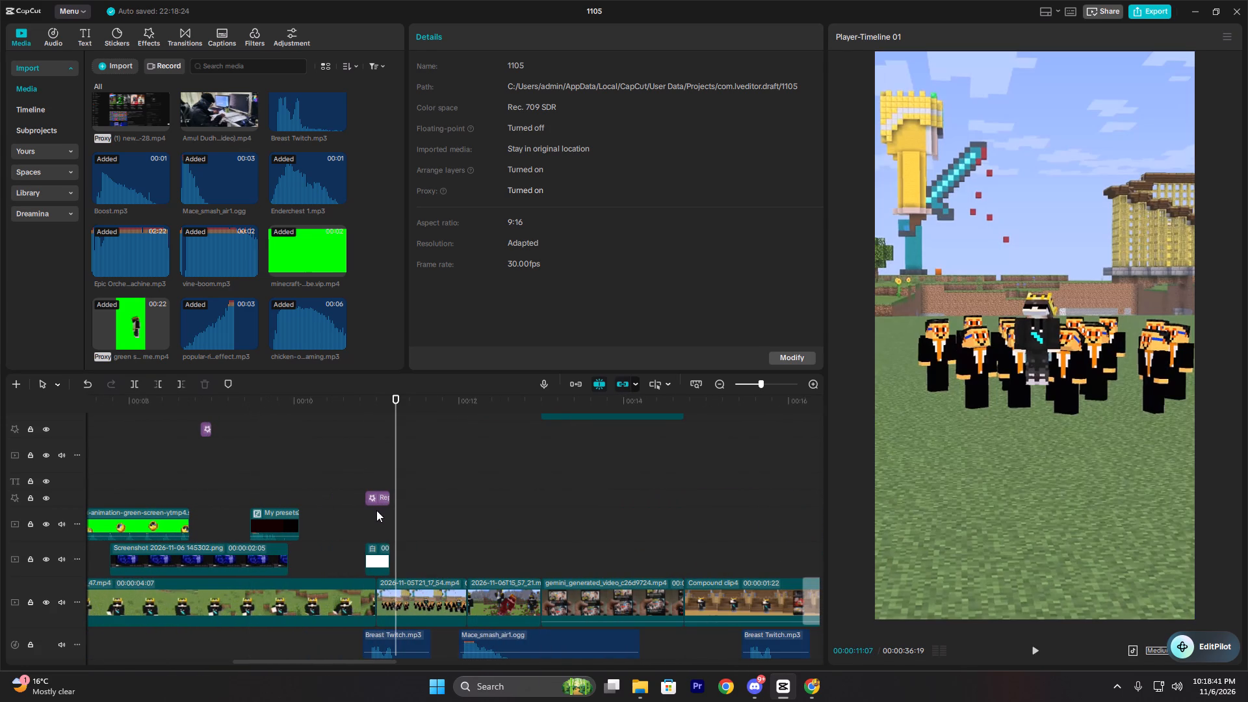
# Combine the white flash clip, the effect above it and the Breast Twitch sound near 11 seconds into one compound clip.
pyautogui.scroll(-3, 380, 493)
pyautogui.click(380, 515)
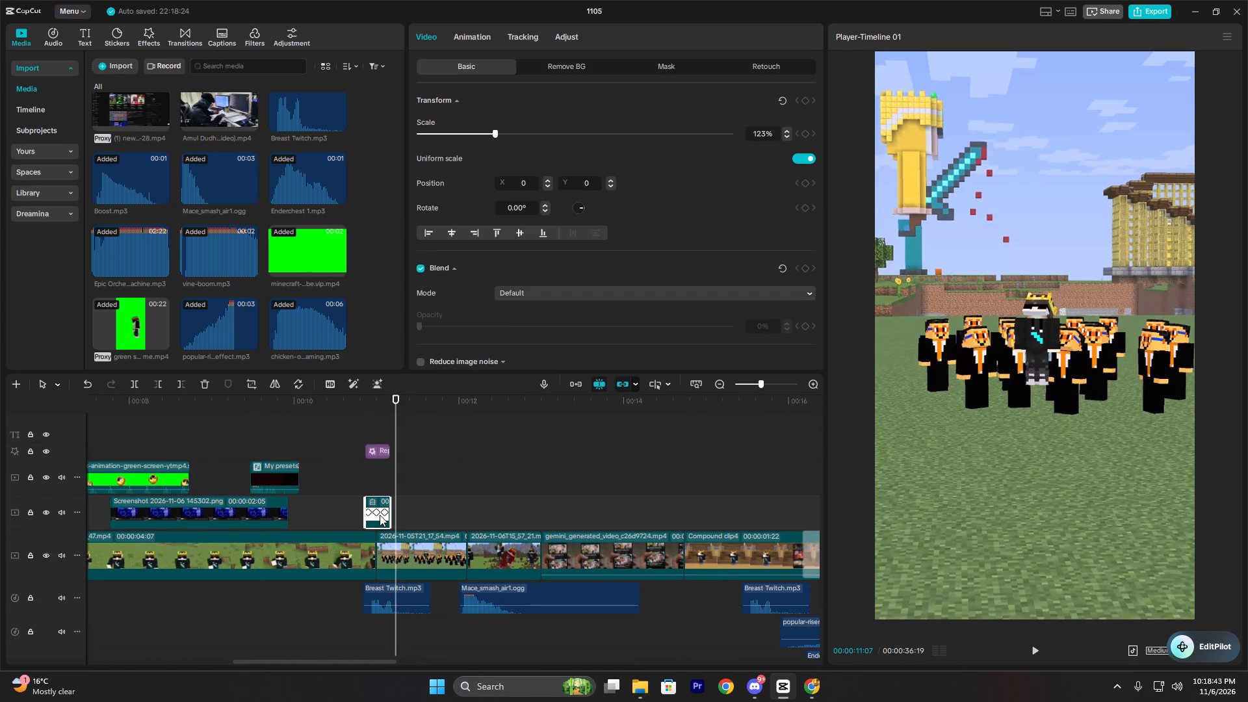
pyautogui.keyDown('ctrl'); pyautogui.click(377, 453); pyautogui.keyUp('ctrl')
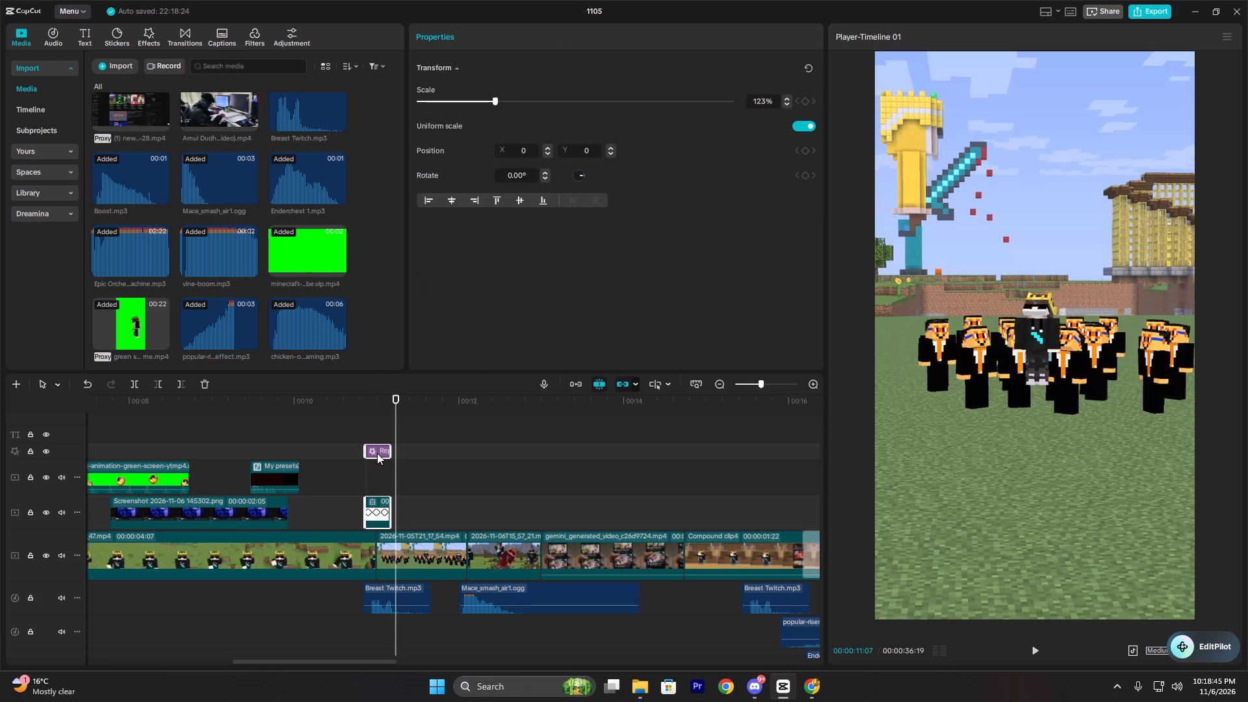
pyautogui.keyDown('ctrl'); pyautogui.click(378, 597); pyautogui.keyUp('ctrl')
pyautogui.hotkey('alt', 'g')
# Save the new flash-and-sound compound clip as a reusable preset.
pyautogui.scroll(-4, 623, 202)
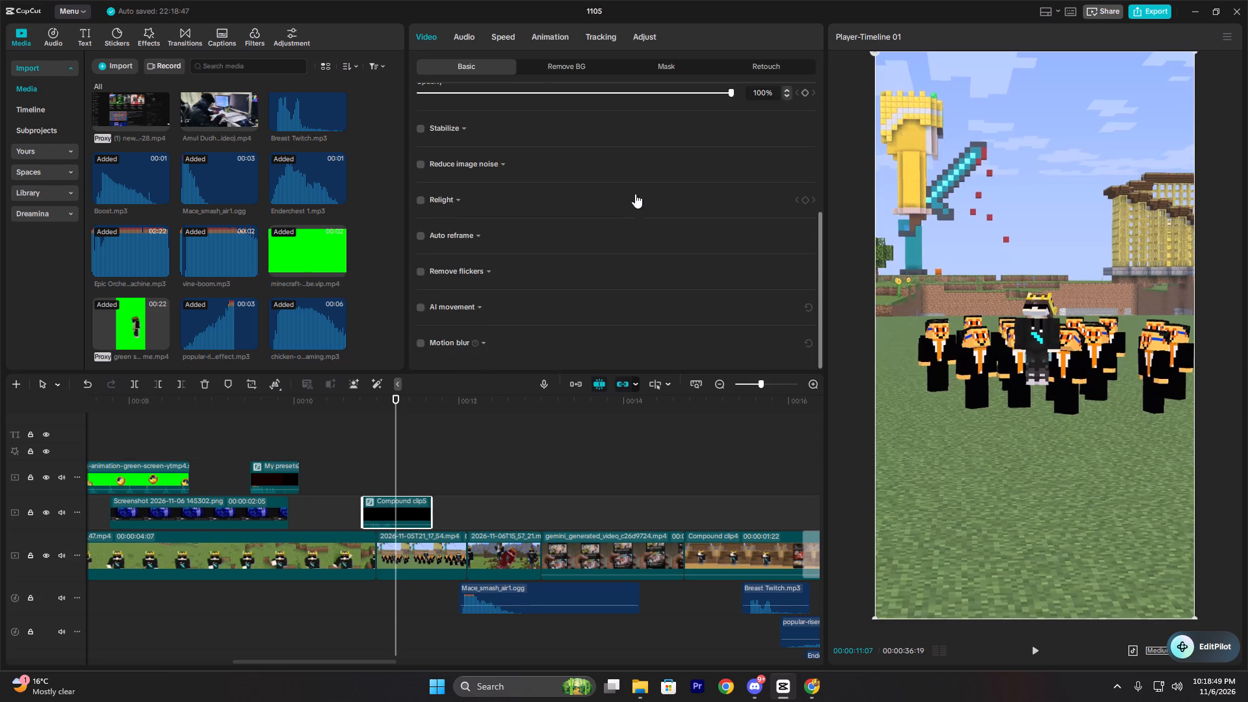
pyautogui.scroll(-5, 635, 194)
pyautogui.scroll(9, 640, 184)
pyautogui.scroll(-3, 625, 200)
pyautogui.rightClick(398, 508)
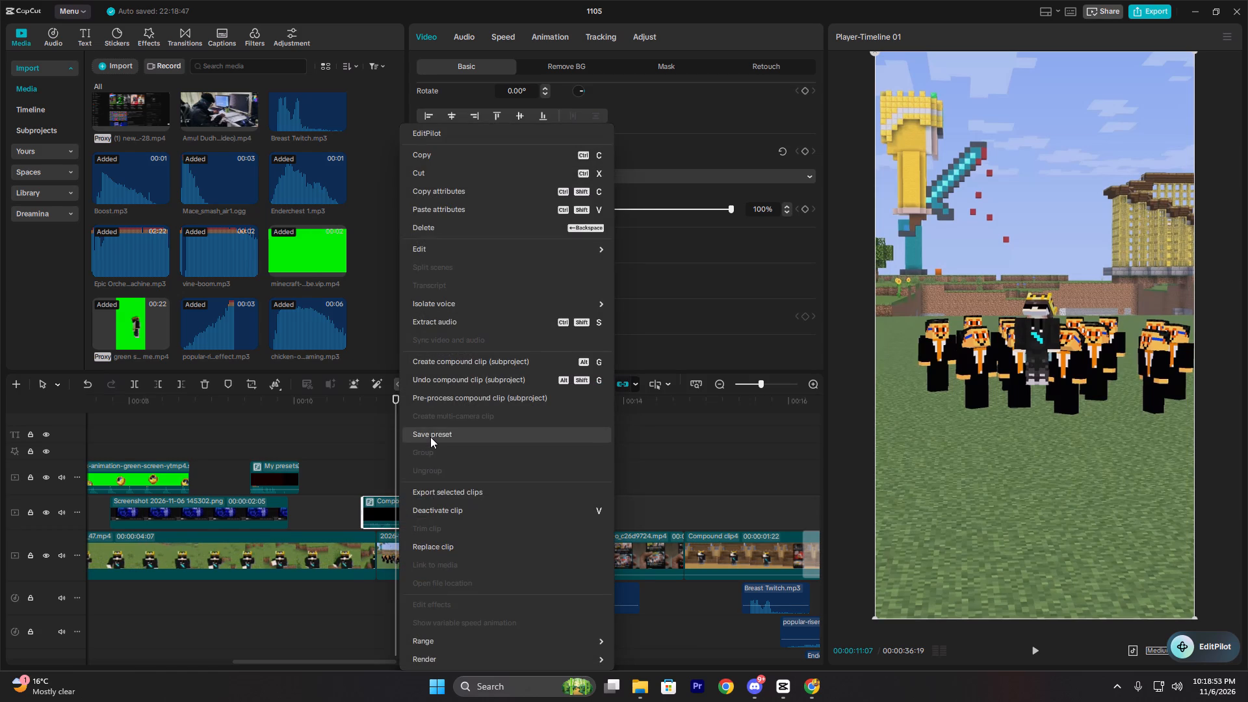
pyautogui.click(430, 437)
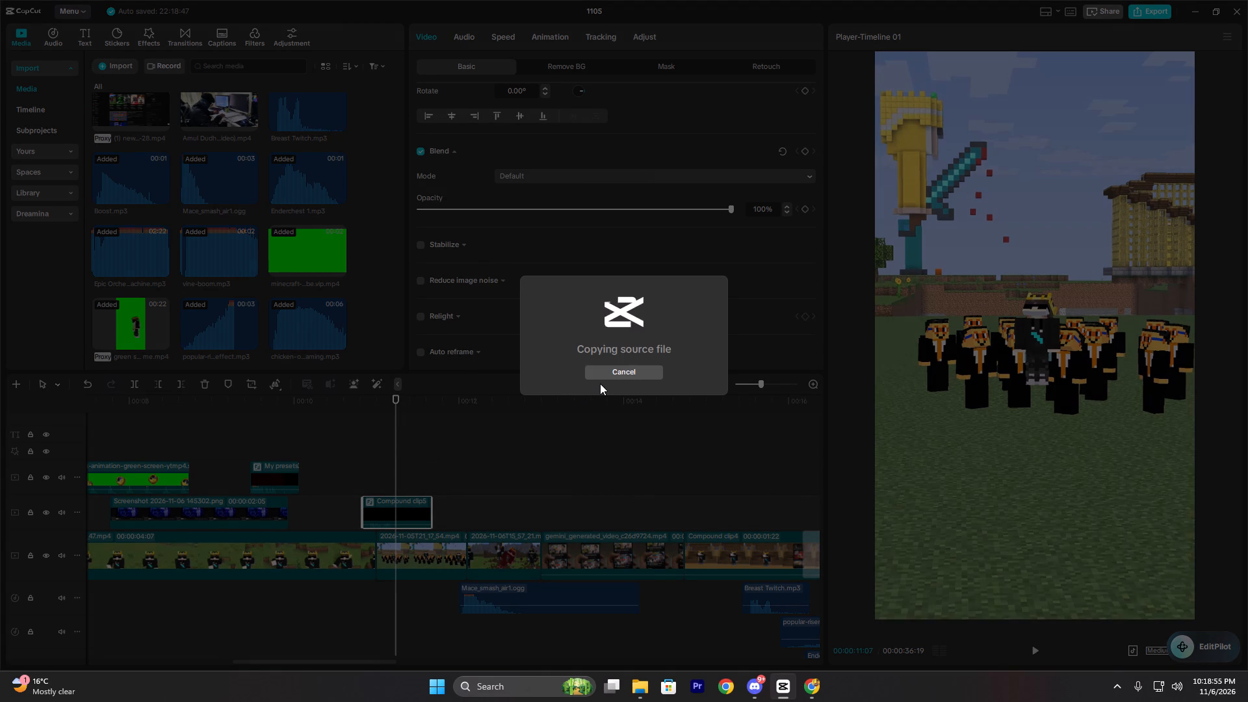
# Return to the start of the timeline and add the saved brand adjustment preset as an adjustment layer there.
pyautogui.scroll(-2, 580, 499)
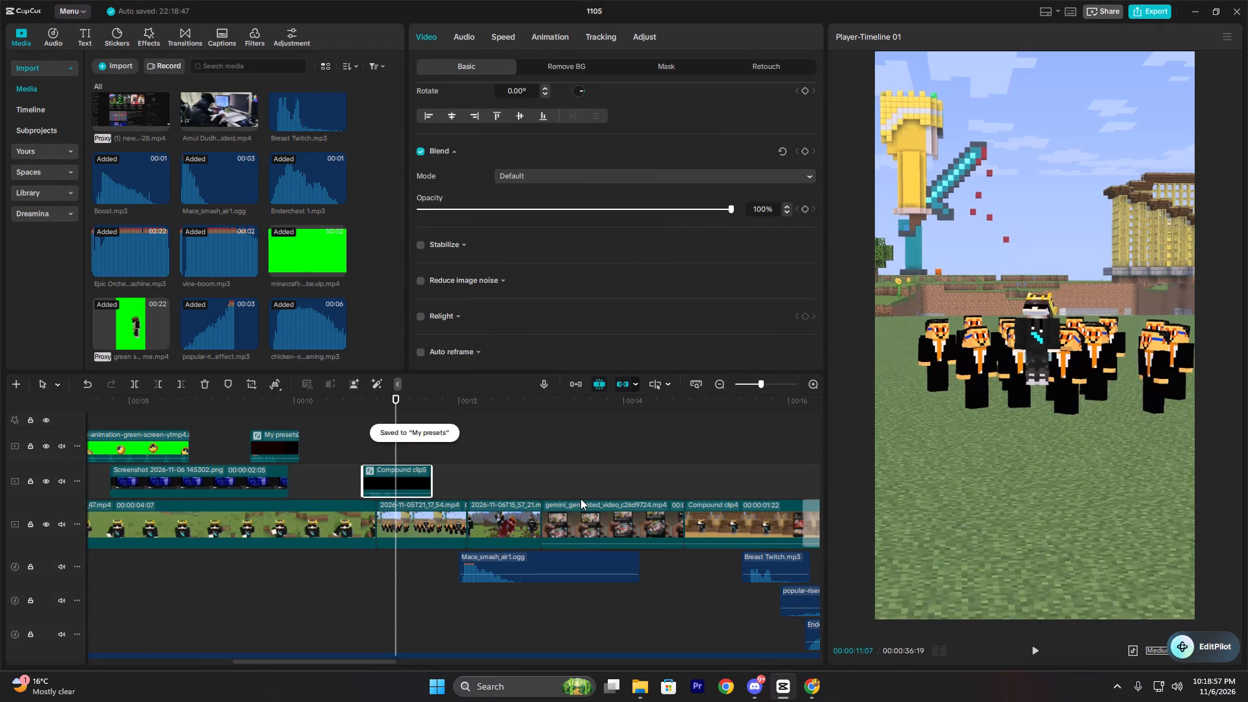
pyautogui.keyDown('ctrl'); pyautogui.scroll(-6, 580, 499); pyautogui.keyUp('ctrl')
pyautogui.click(239, 421)
pyautogui.moveTo(240, 415); pyautogui.dragTo(111, 428)
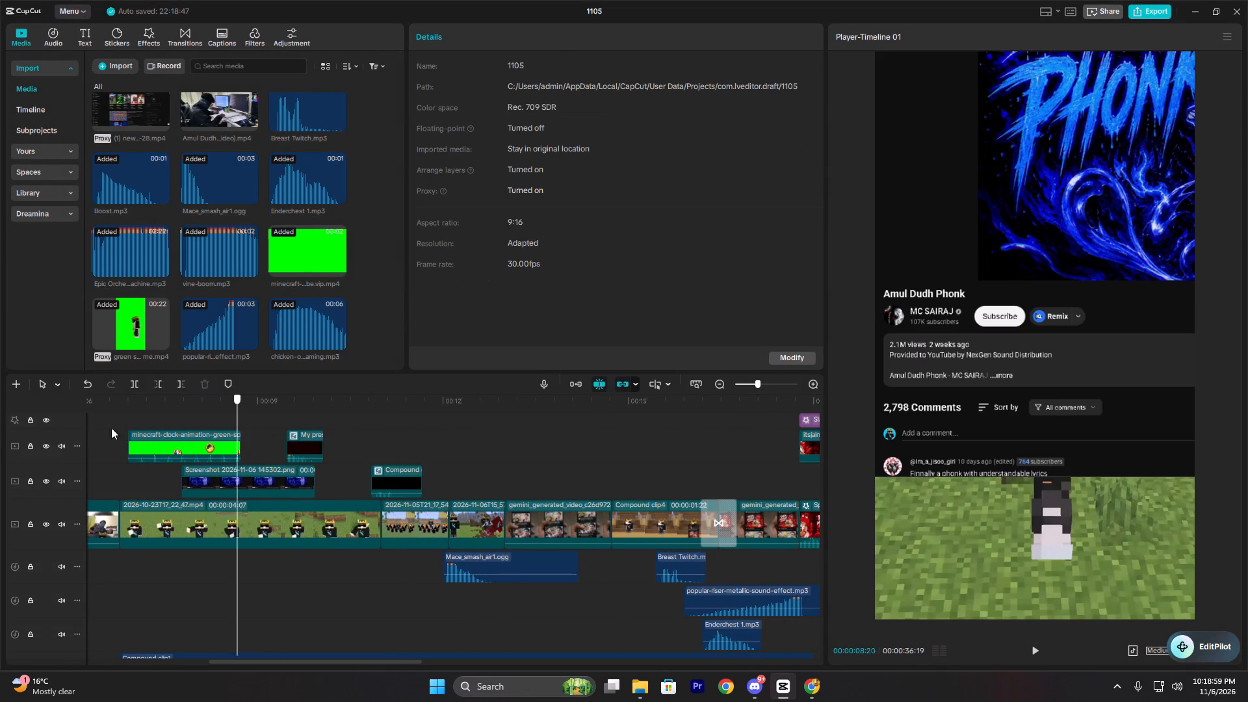
pyautogui.moveTo(111, 428); pyautogui.dragTo(0, 447)
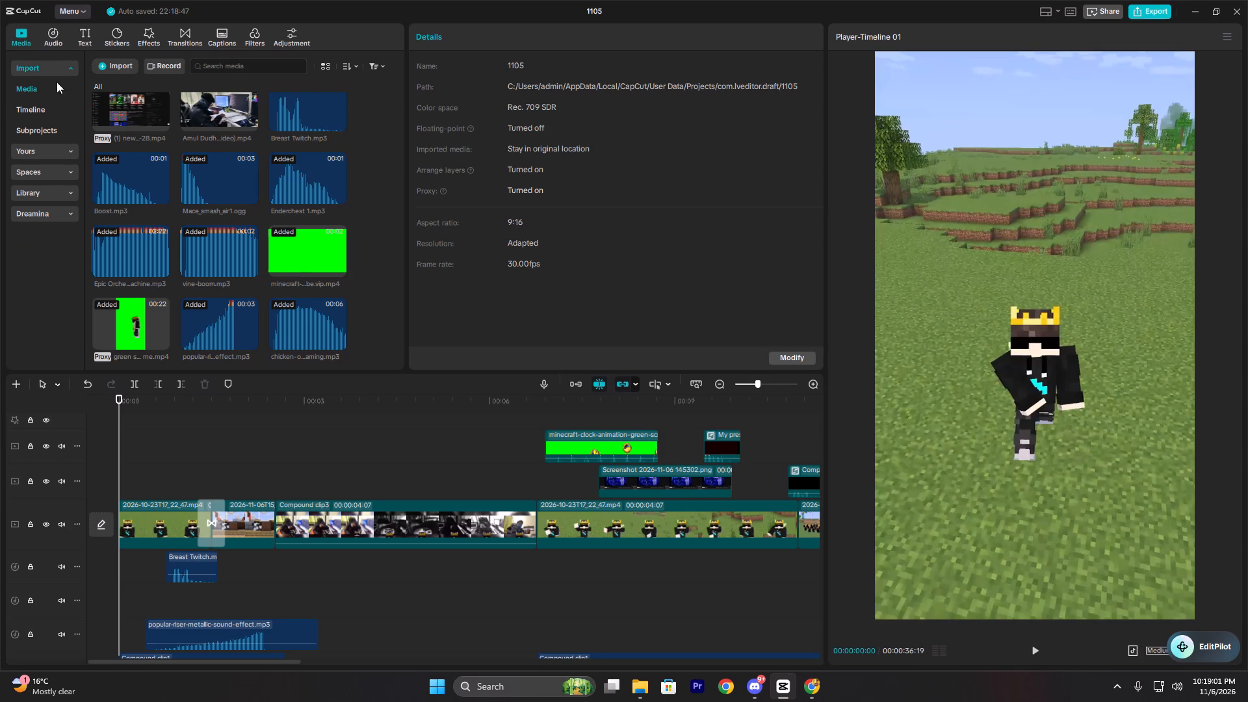
pyautogui.click(32, 108)
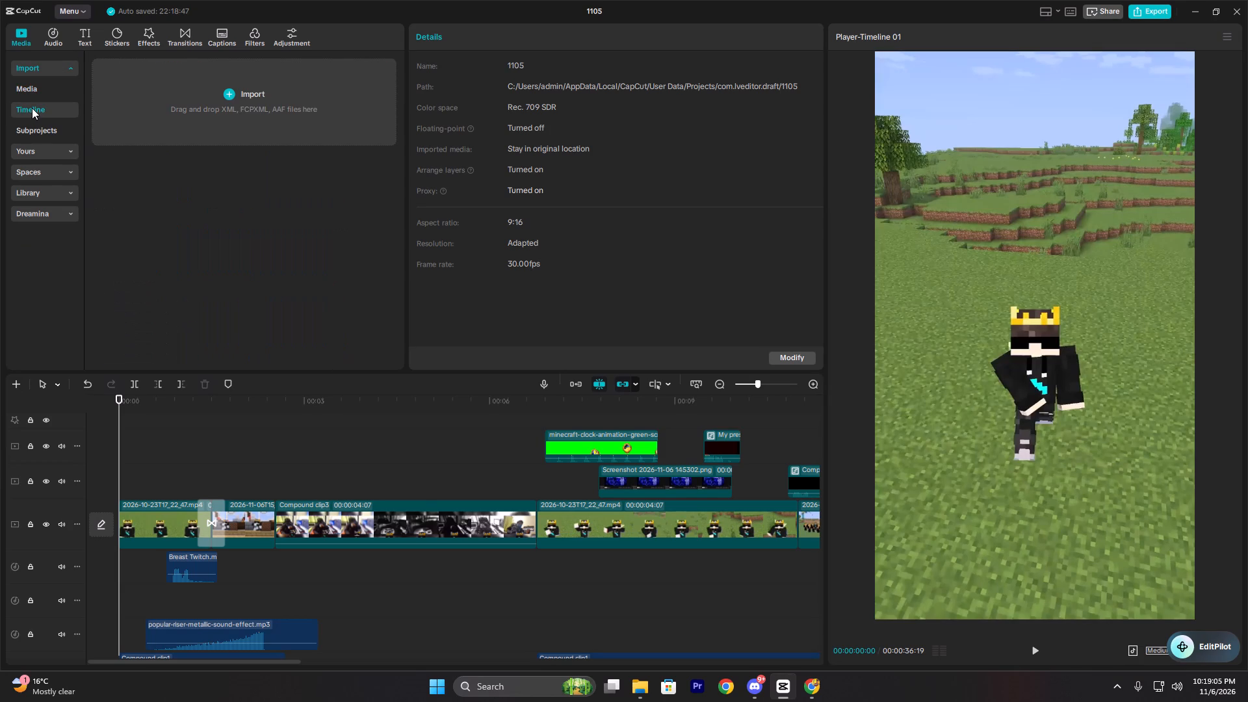
pyautogui.click(29, 65)
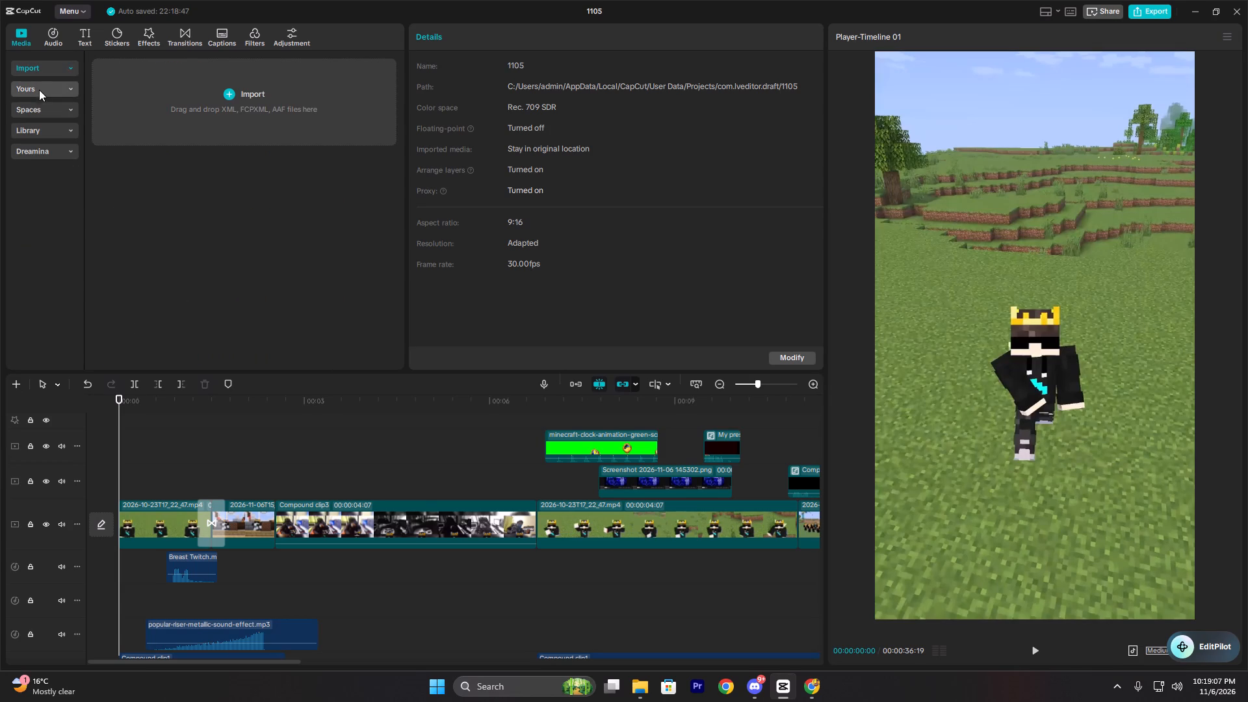
pyautogui.click(40, 91)
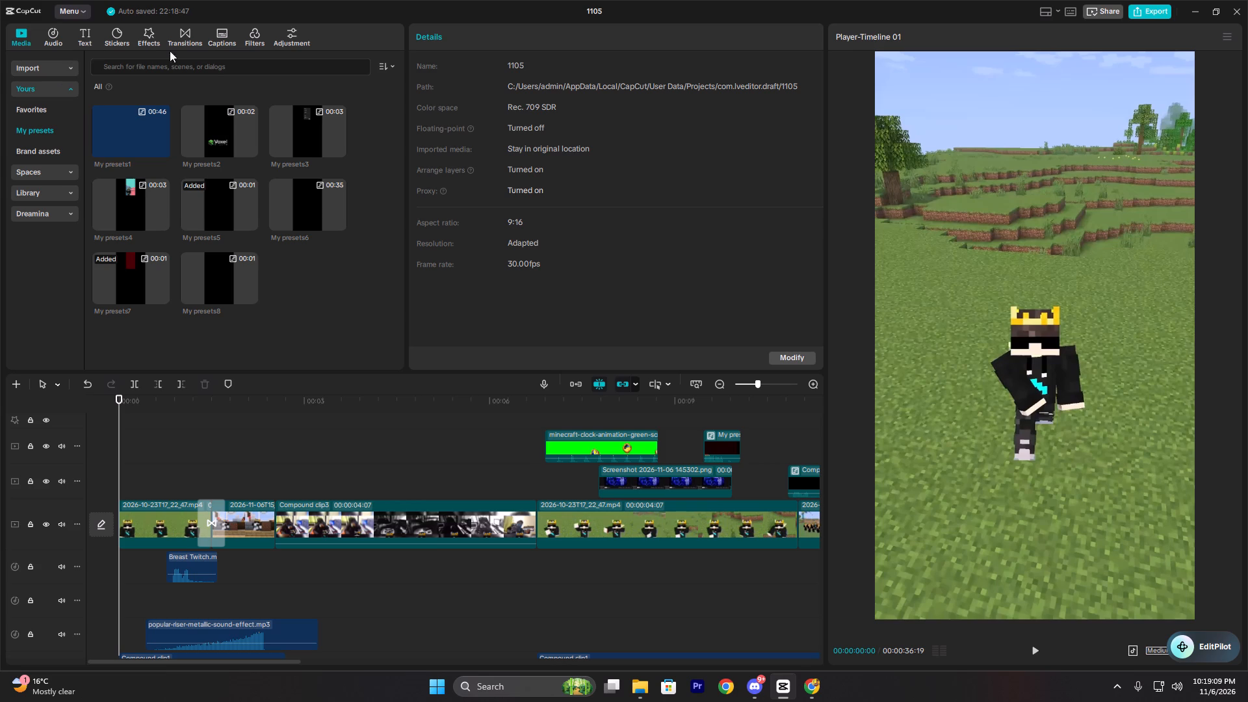
pyautogui.click(294, 43)
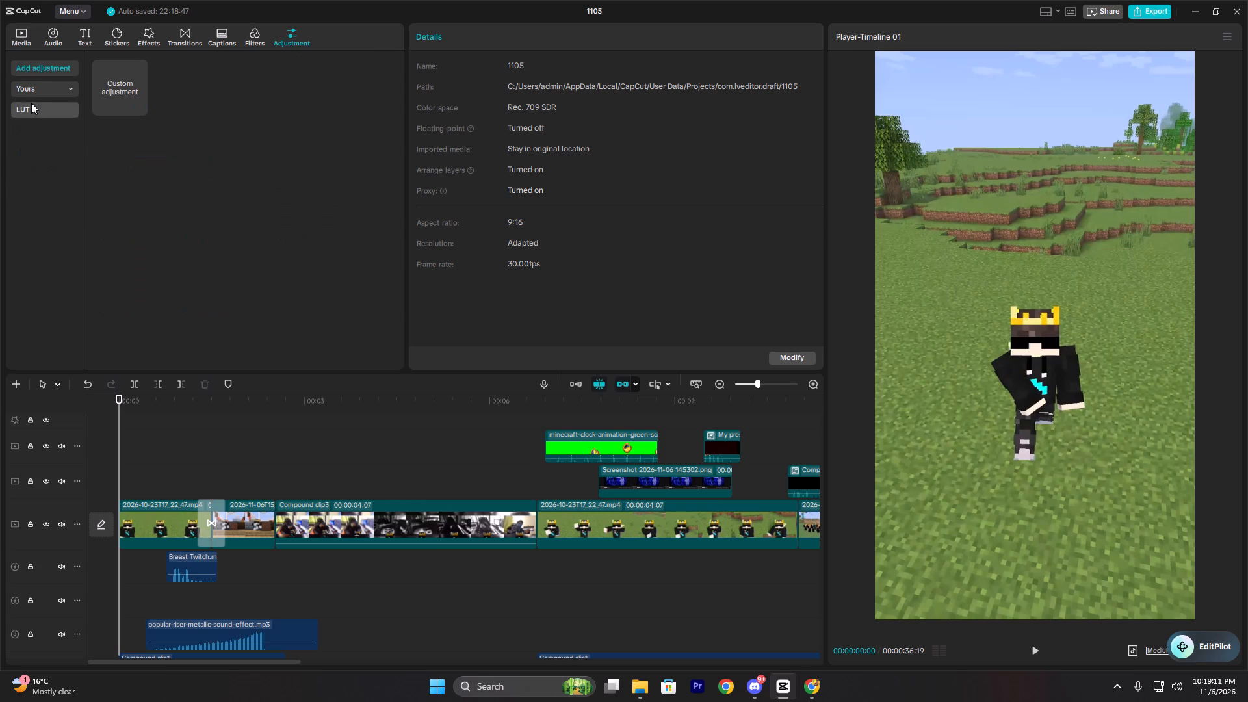
pyautogui.click(36, 94)
pyautogui.click(122, 129)
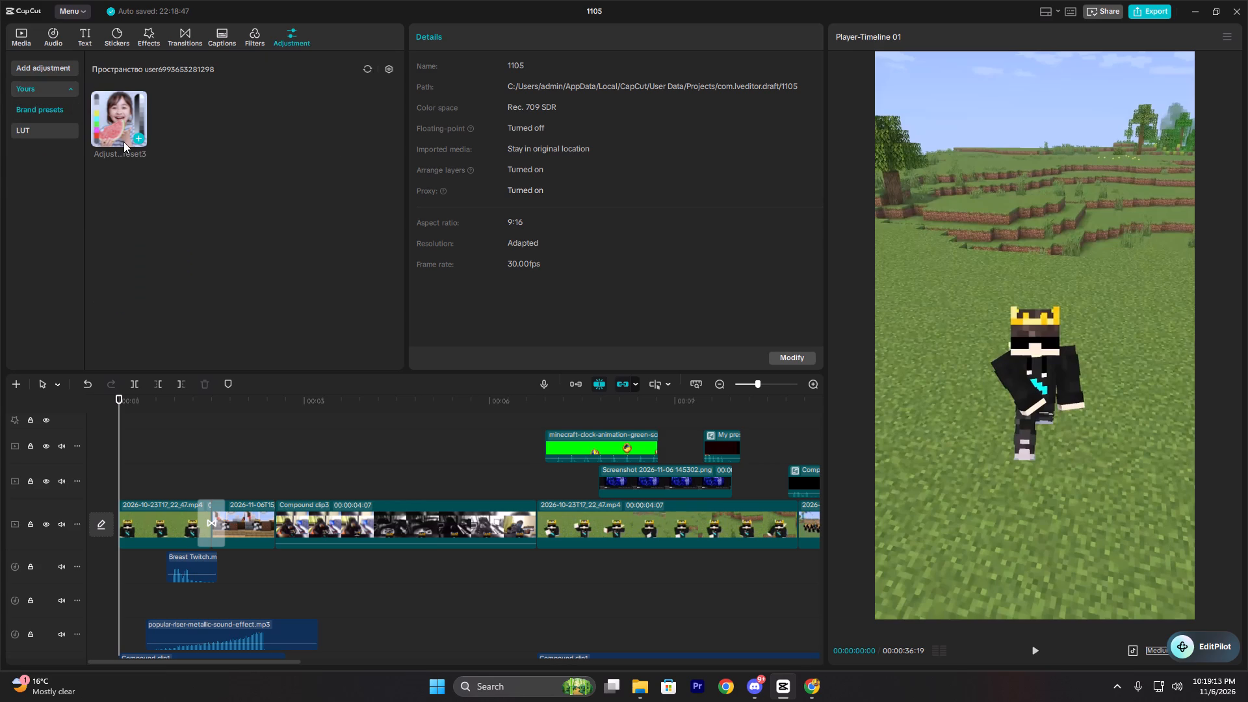
pyautogui.click(138, 138)
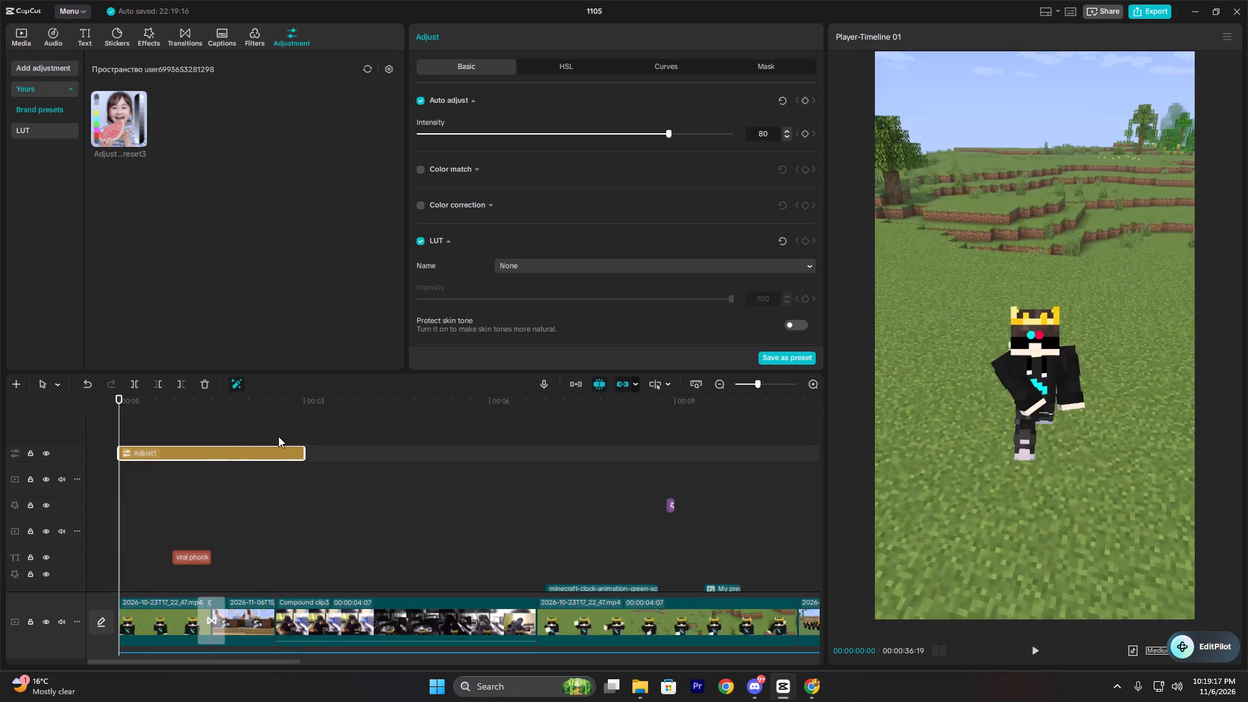
# Extend the adjustment layer from the start to the end of the whole video, at about 36 seconds.
pyautogui.click(208, 434)
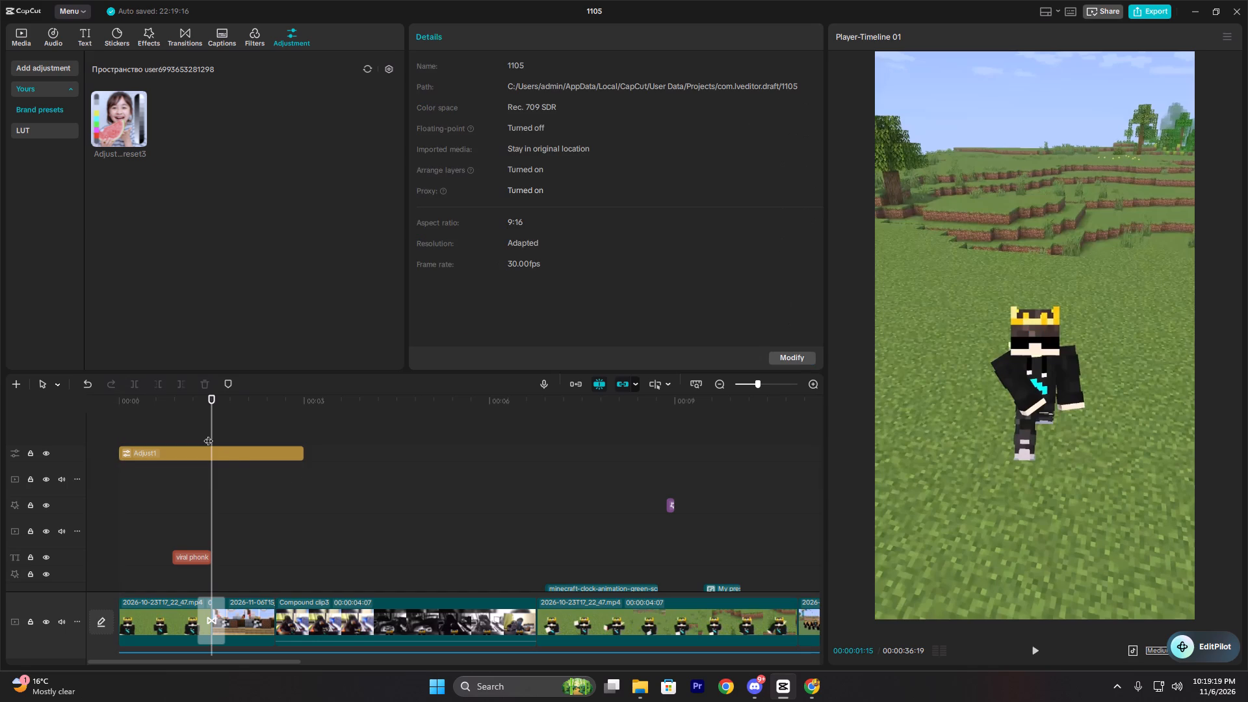
pyautogui.click(239, 454)
pyautogui.keyDown('ctrl'); pyautogui.scroll(-9, 239, 454); pyautogui.keyUp('ctrl')
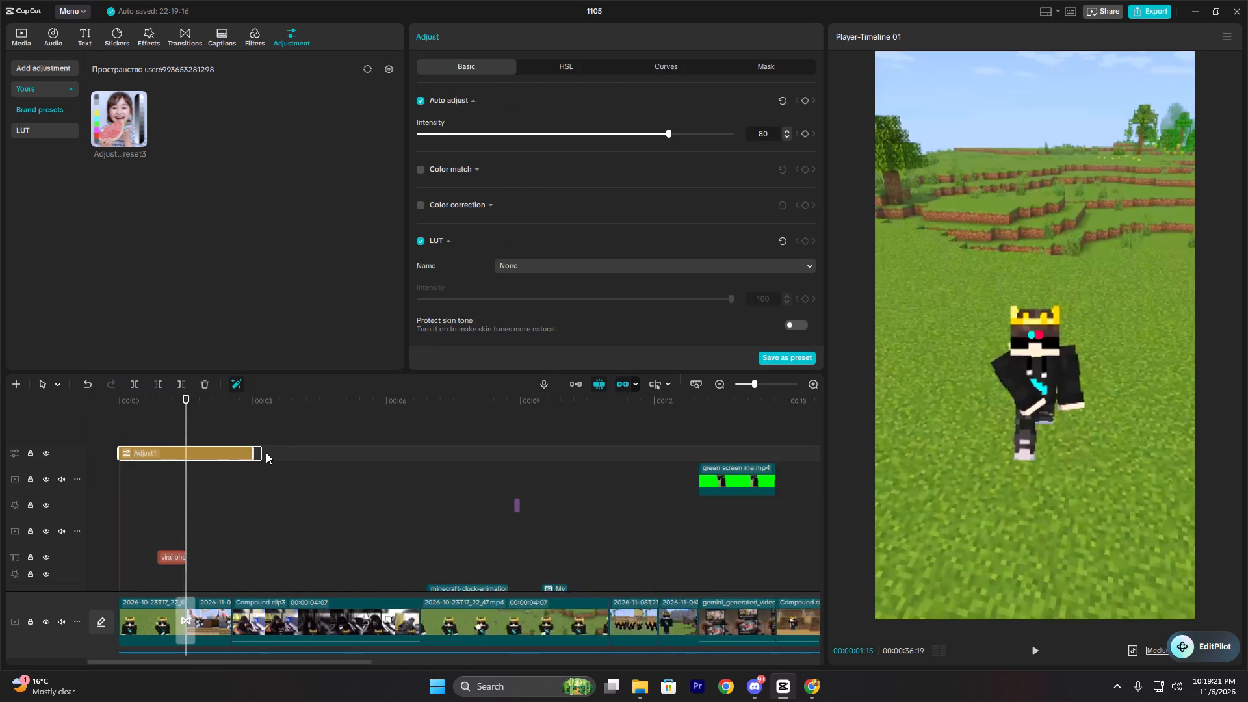
pyautogui.keyDown('ctrl'); pyautogui.scroll(-18, 266, 452); pyautogui.keyUp('ctrl')
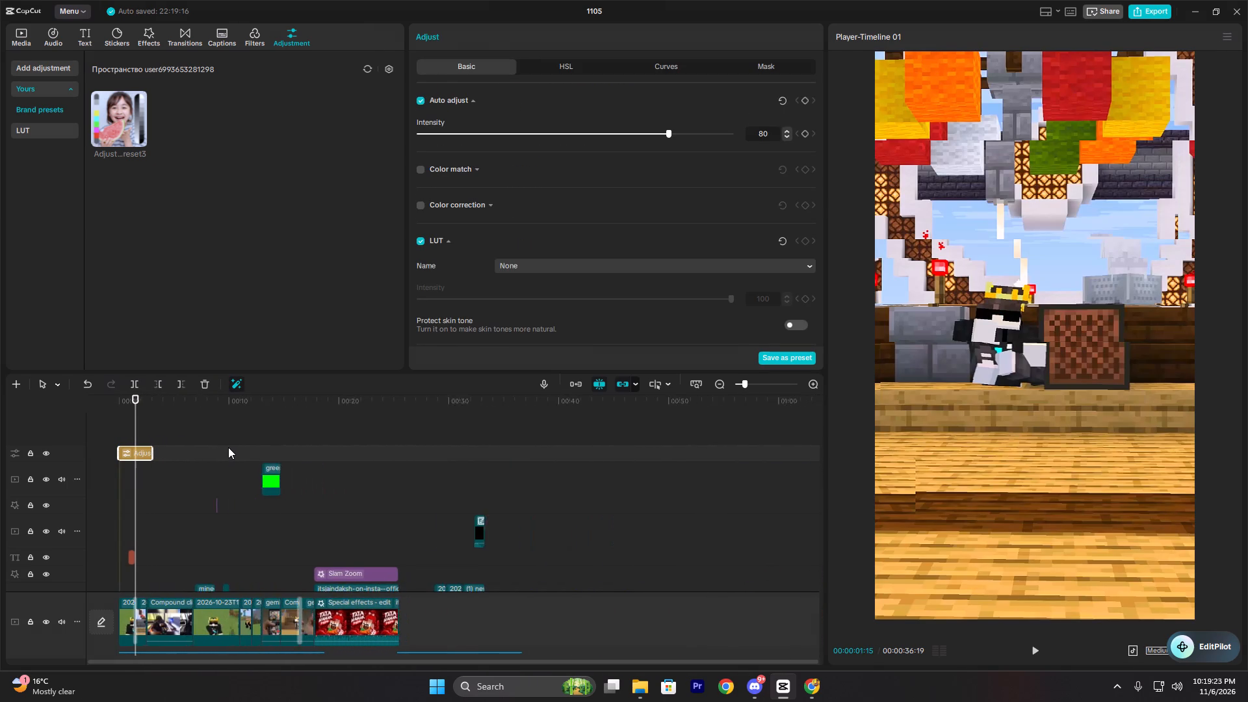
pyautogui.moveTo(146, 448); pyautogui.dragTo(400, 459)
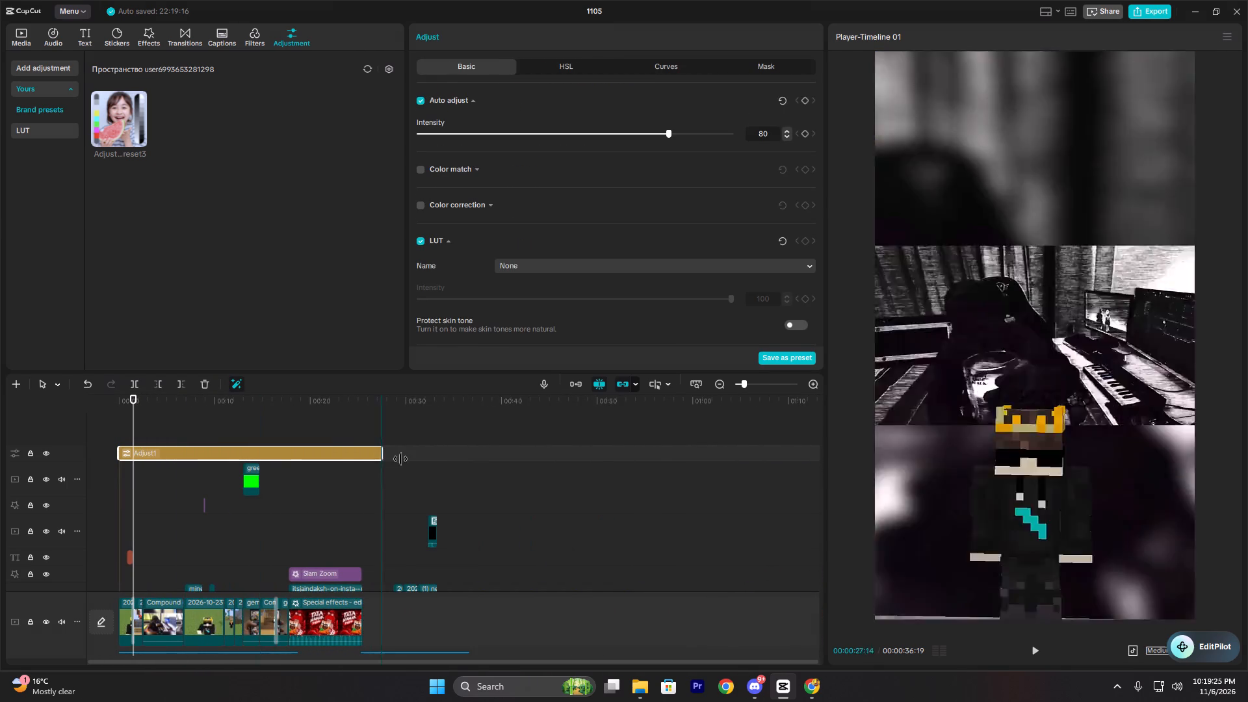
pyautogui.moveTo(400, 459); pyautogui.dragTo(465, 462)
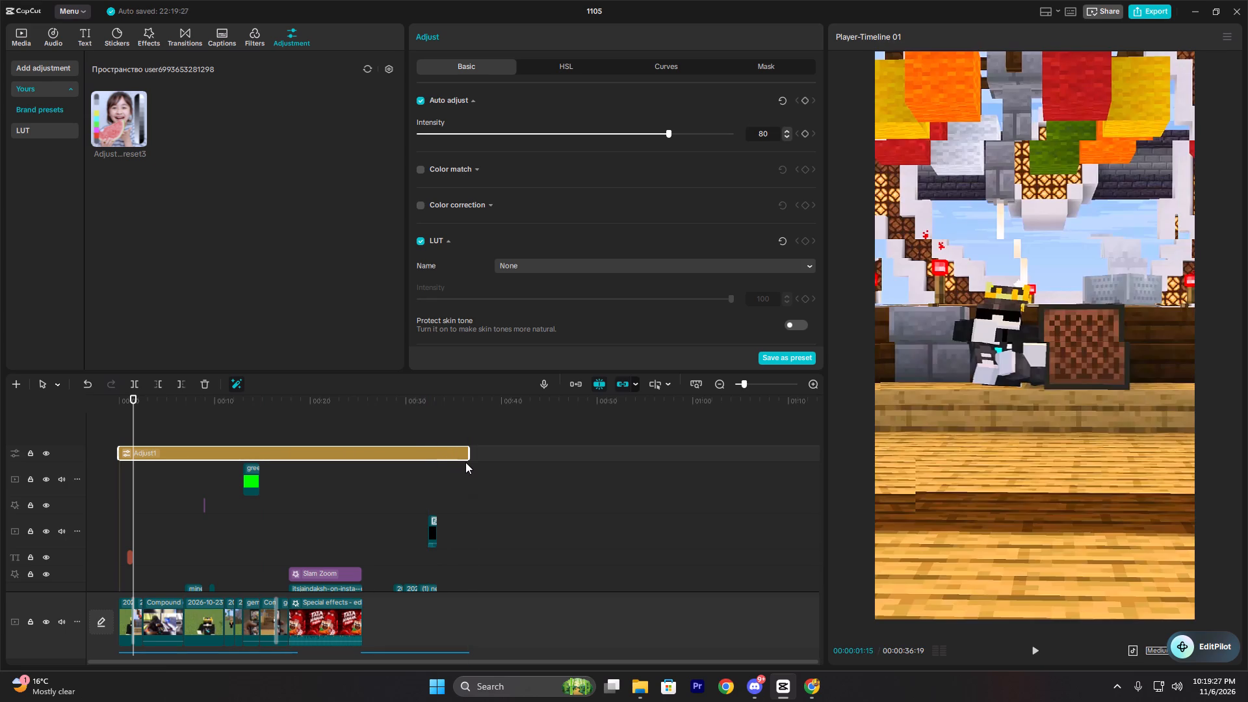
# Play back the opening, Amul Dudh Phonk and phone sections to check how they look with the adjustment layer.
pyautogui.press('space')
pyautogui.keyDown('ctrl'); pyautogui.scroll(7, 385, 468); pyautogui.keyUp('ctrl')
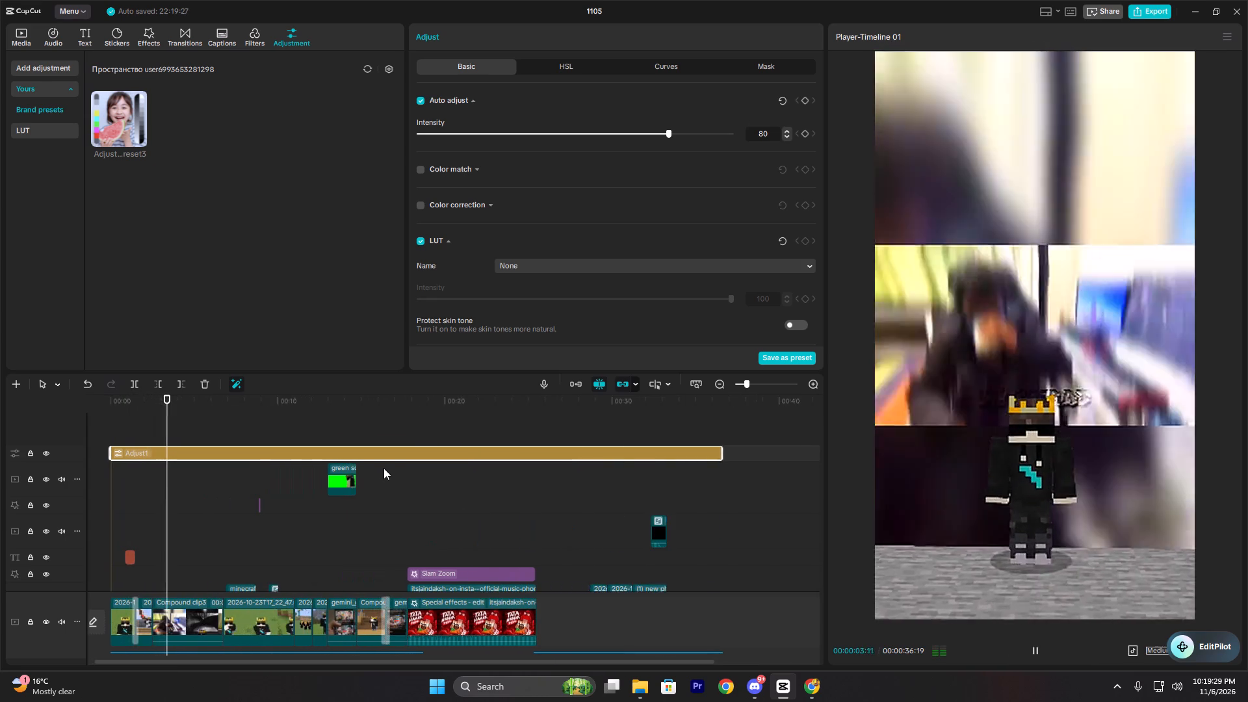
pyautogui.keyDown('ctrl'); pyautogui.scroll(5, 383, 468); pyautogui.keyUp('ctrl')
pyautogui.scroll(-4, 383, 468)
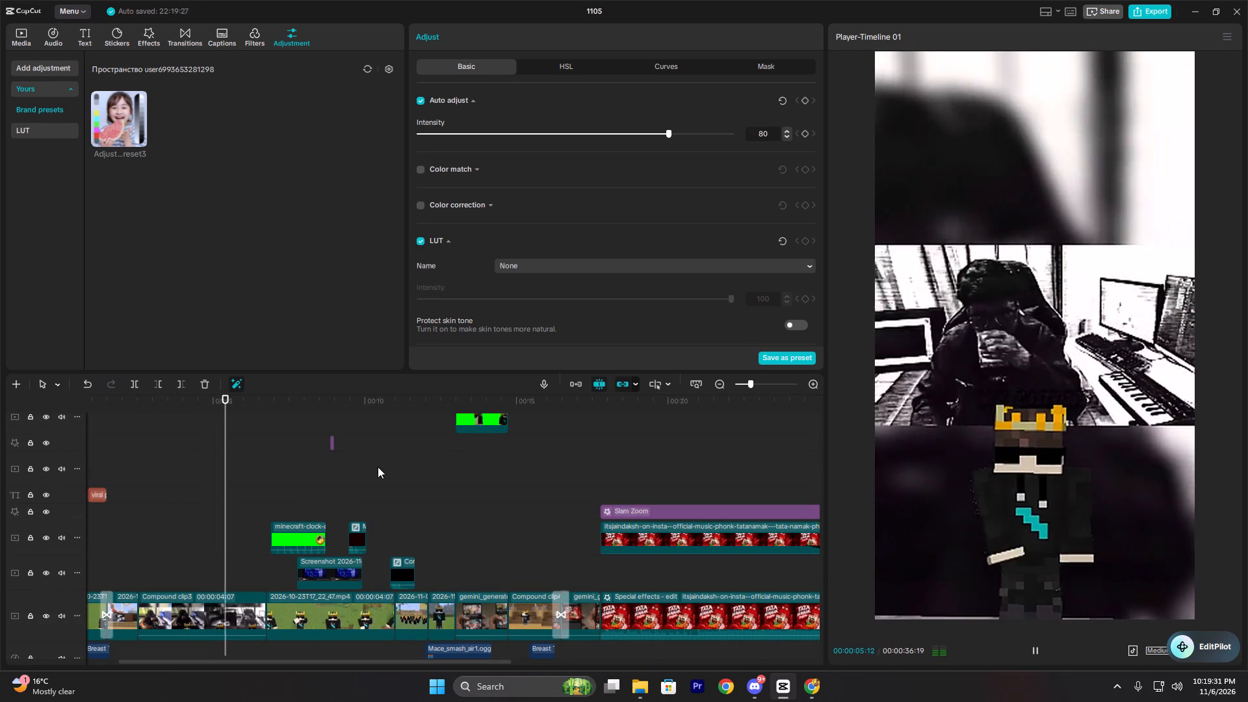
pyautogui.keyDown('ctrl'); pyautogui.scroll(3, 377, 466); pyautogui.keyUp('ctrl')
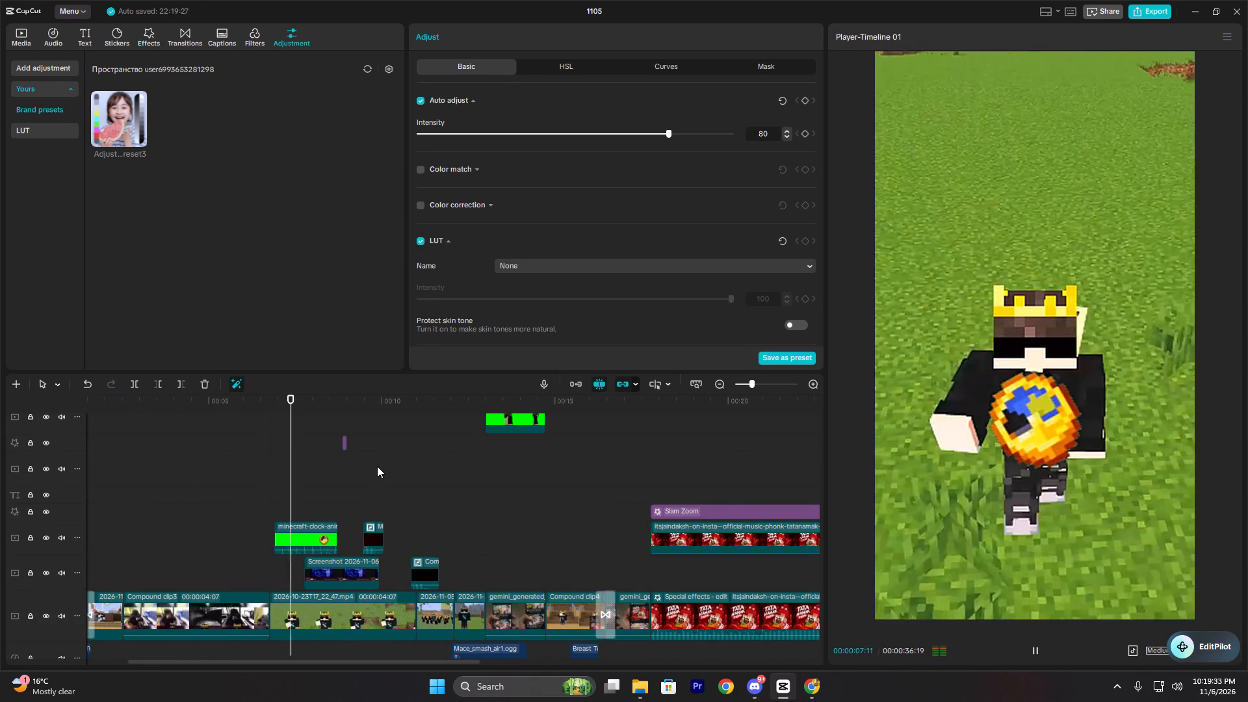
pyautogui.keyDown('ctrl'); pyautogui.scroll(7, 377, 466); pyautogui.keyUp('ctrl')
pyautogui.scroll(3, 378, 452)
pyautogui.press('space')
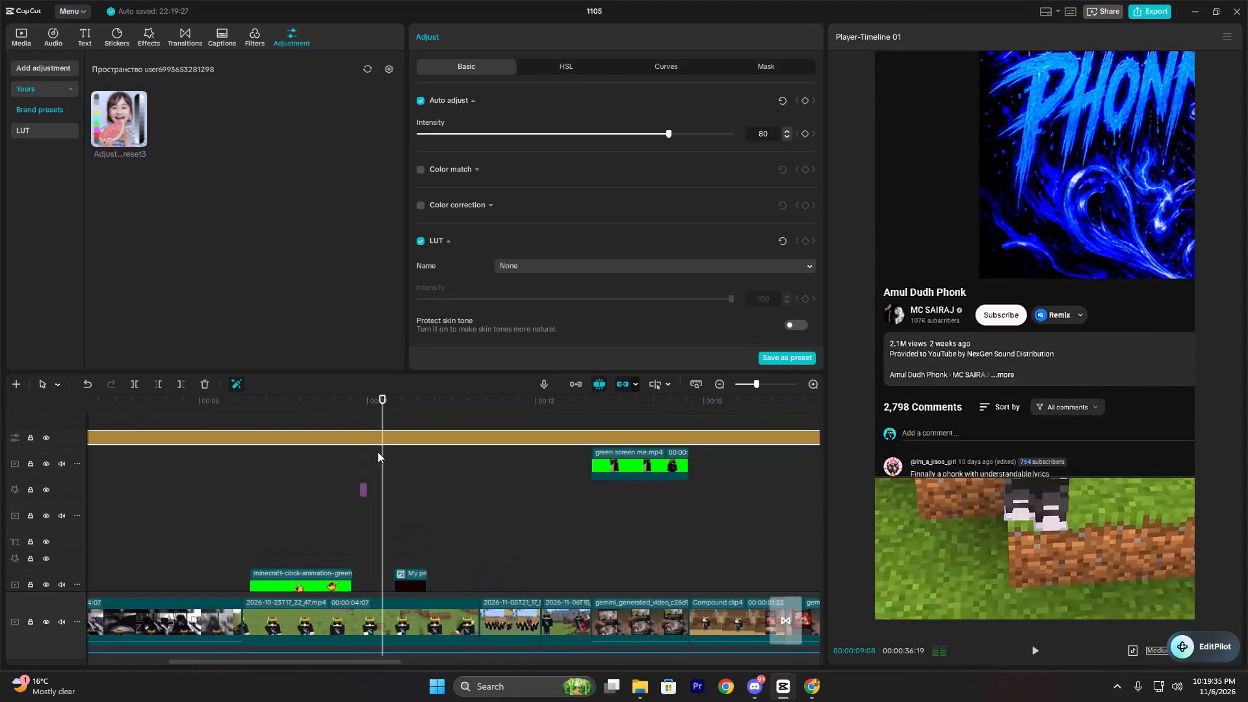
pyautogui.press('space')
pyautogui.keyDown('ctrl'); pyautogui.scroll(-1, 378, 452); pyautogui.keyUp('ctrl')
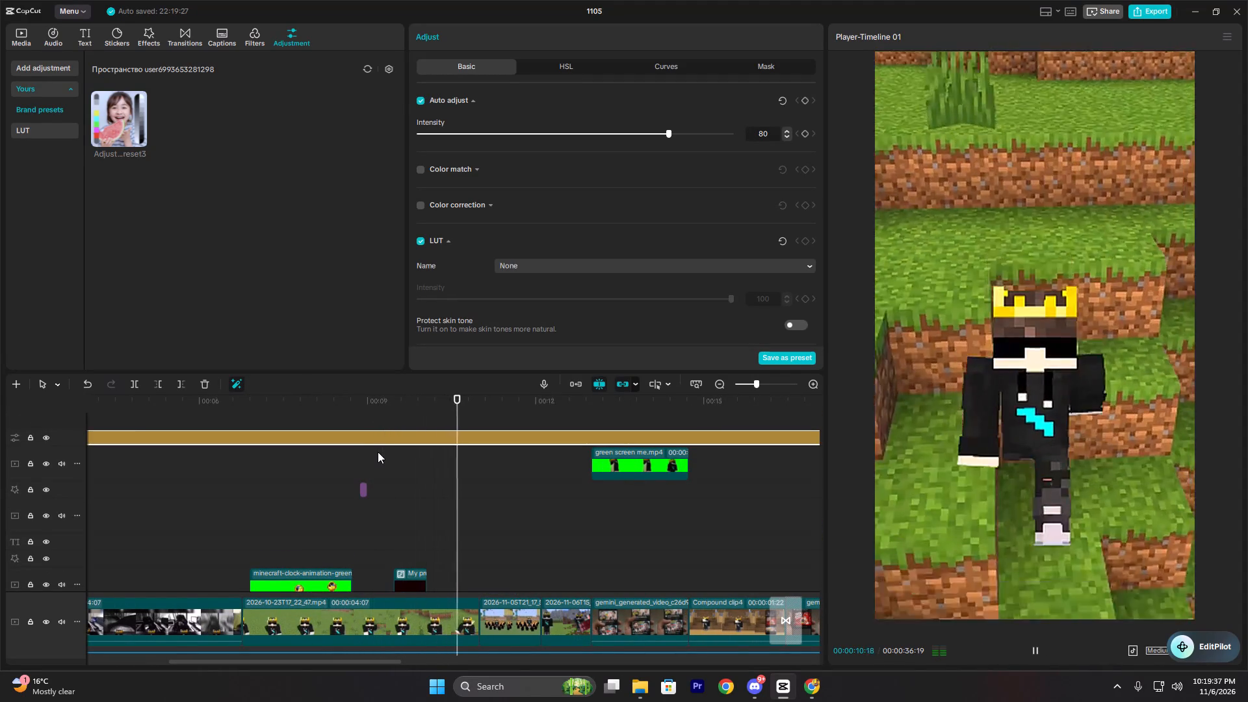
pyautogui.keyDown('ctrl'); pyautogui.scroll(-2, 378, 452); pyautogui.keyUp('ctrl')
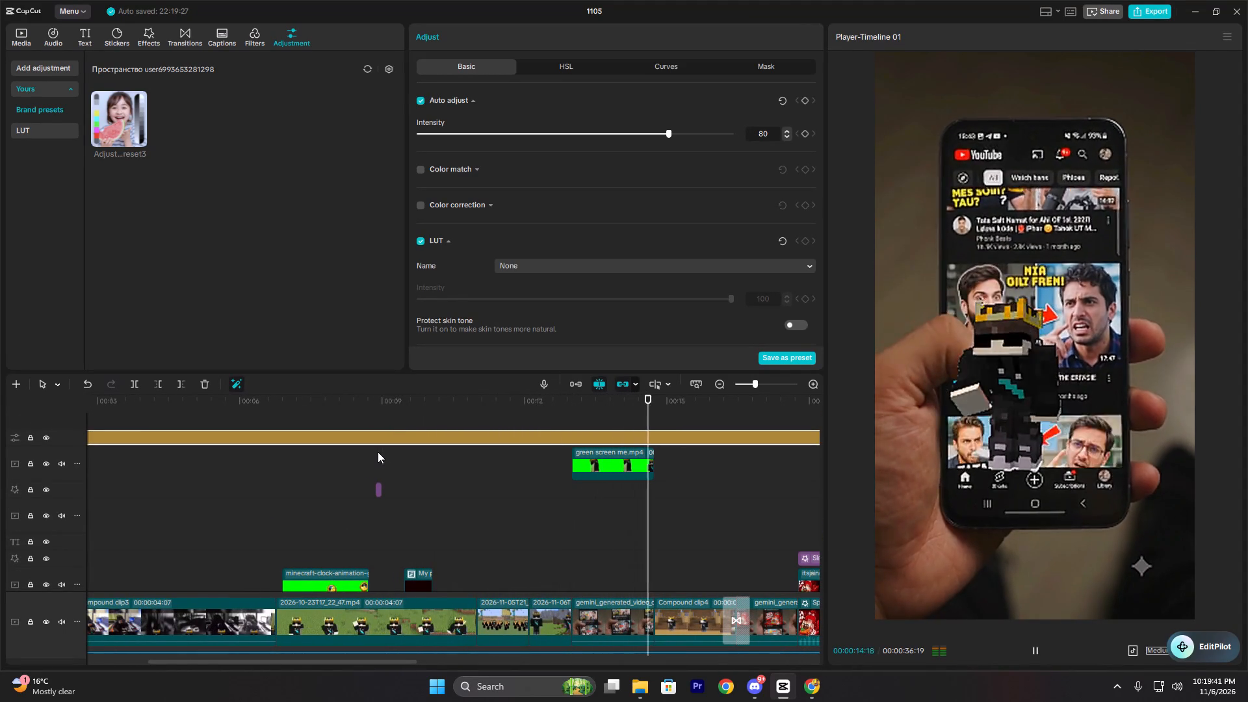
pyautogui.scroll(16, 378, 452)
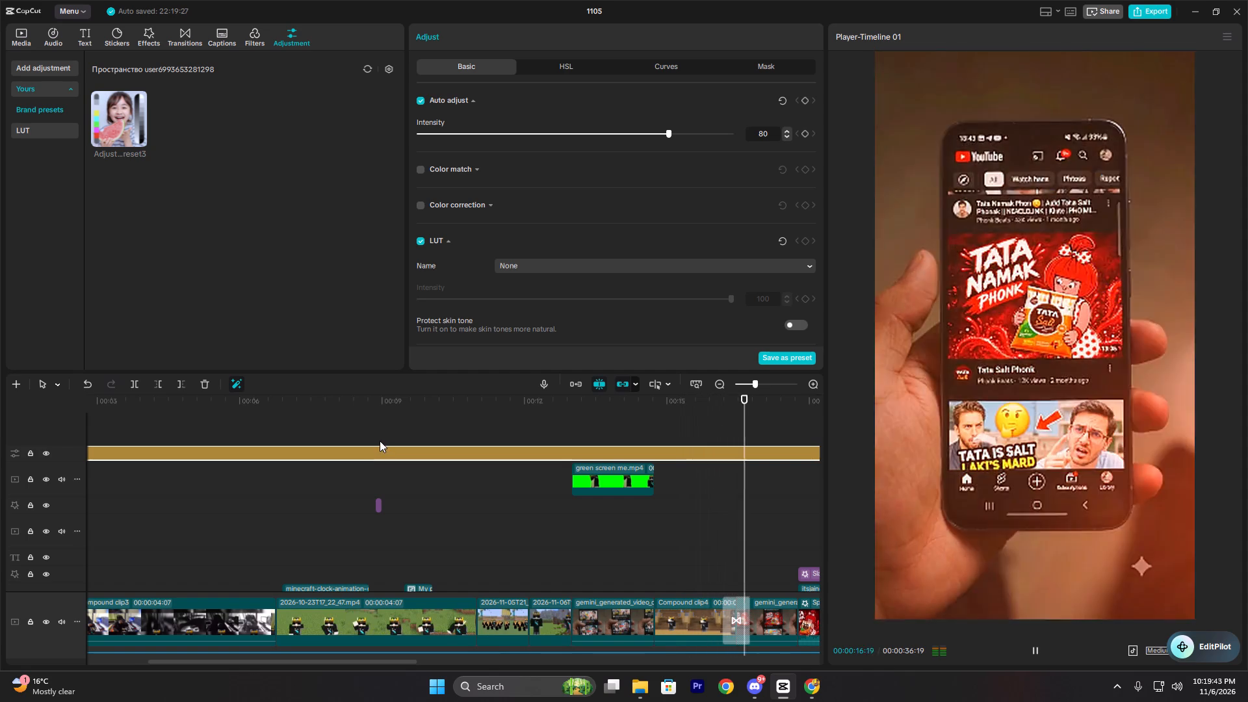
pyautogui.scroll(3, 380, 441)
pyautogui.scroll(-7, 441, 455)
# Play back the Tata Namak Phonk section with its Slam Zoom effect, replaying the part around 21 seconds.
pyautogui.scroll(-3, 558, 476)
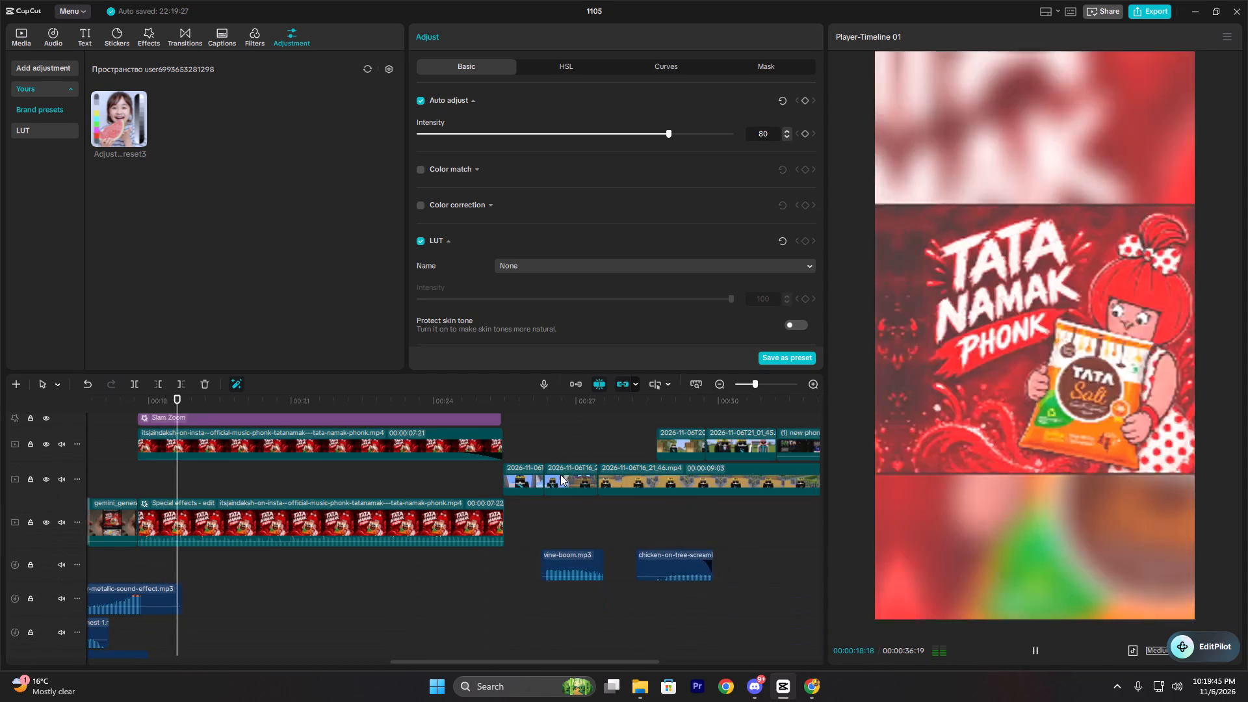
pyautogui.scroll(-2, 560, 474)
pyautogui.press('space')
pyautogui.press('space')
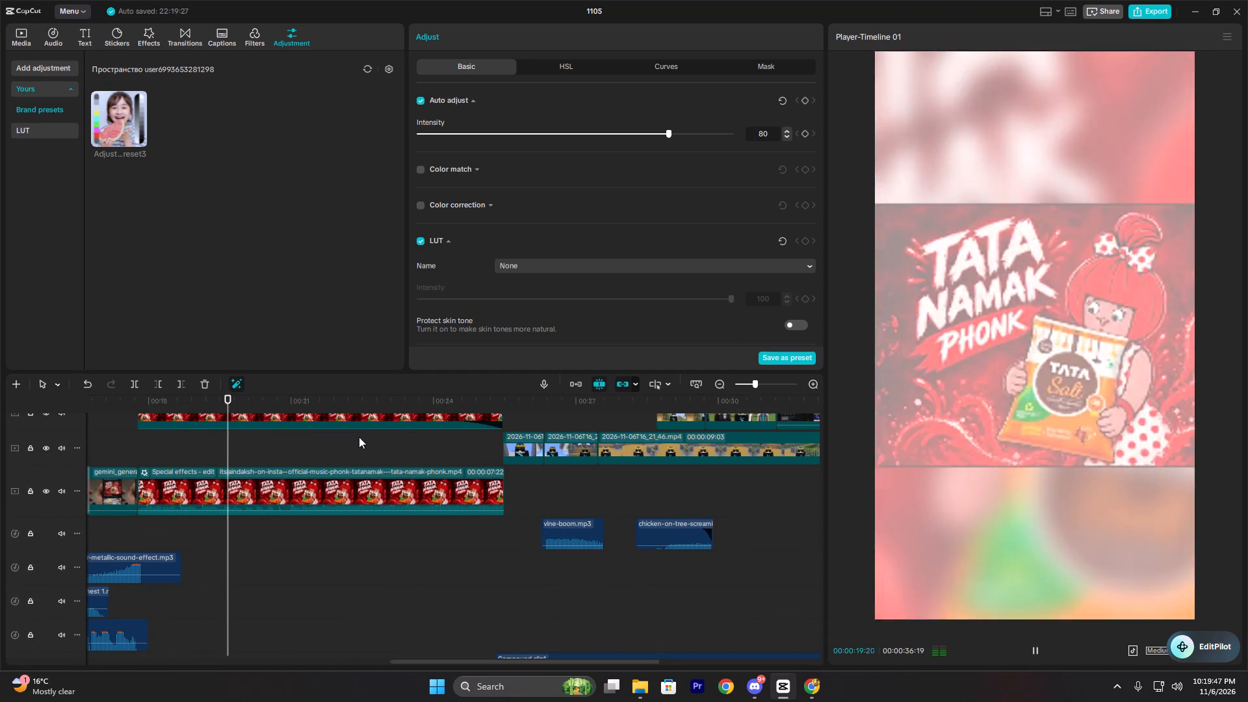
pyautogui.scroll(5, 359, 437)
pyautogui.keyDown('ctrl'); pyautogui.scroll(8, 370, 453); pyautogui.keyUp('ctrl')
pyautogui.scroll(-10, 370, 454)
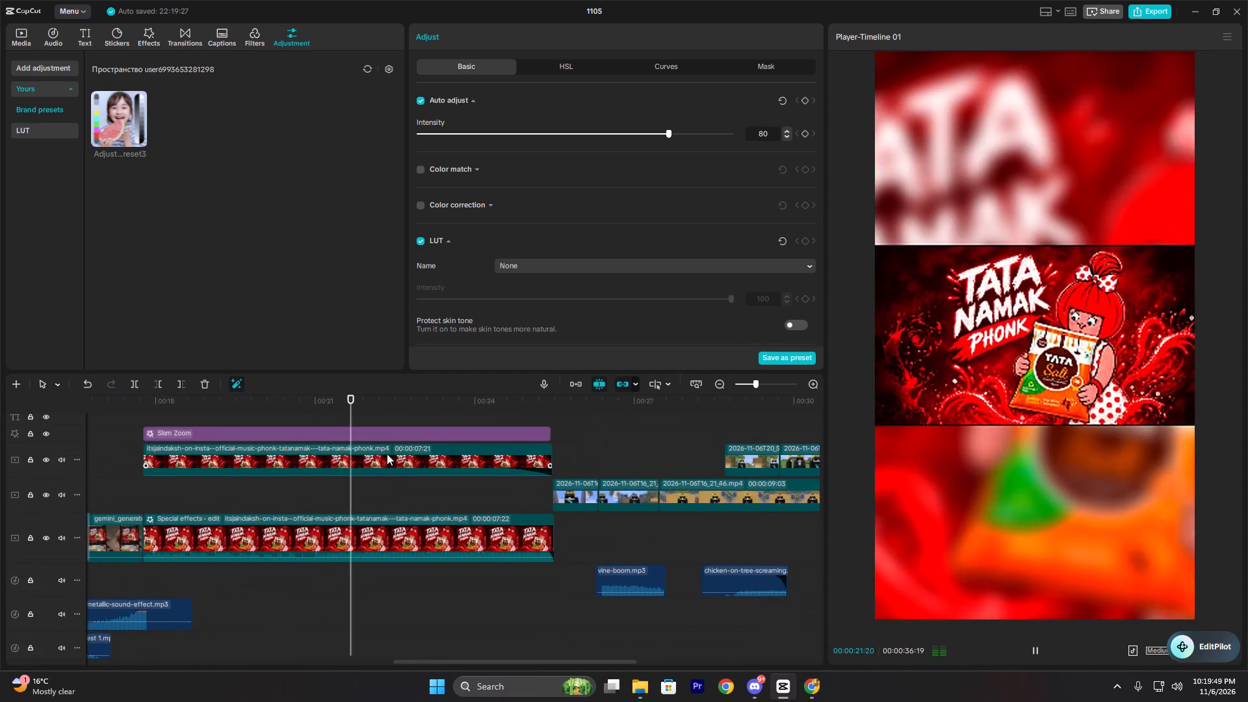
pyautogui.scroll(-6, 387, 454)
pyautogui.keyDown('ctrl'); pyautogui.scroll(7, 392, 457); pyautogui.keyUp('ctrl')
pyautogui.keyDown('ctrl'); pyautogui.scroll(-3, 396, 455); pyautogui.keyUp('ctrl')
pyautogui.click(356, 415)
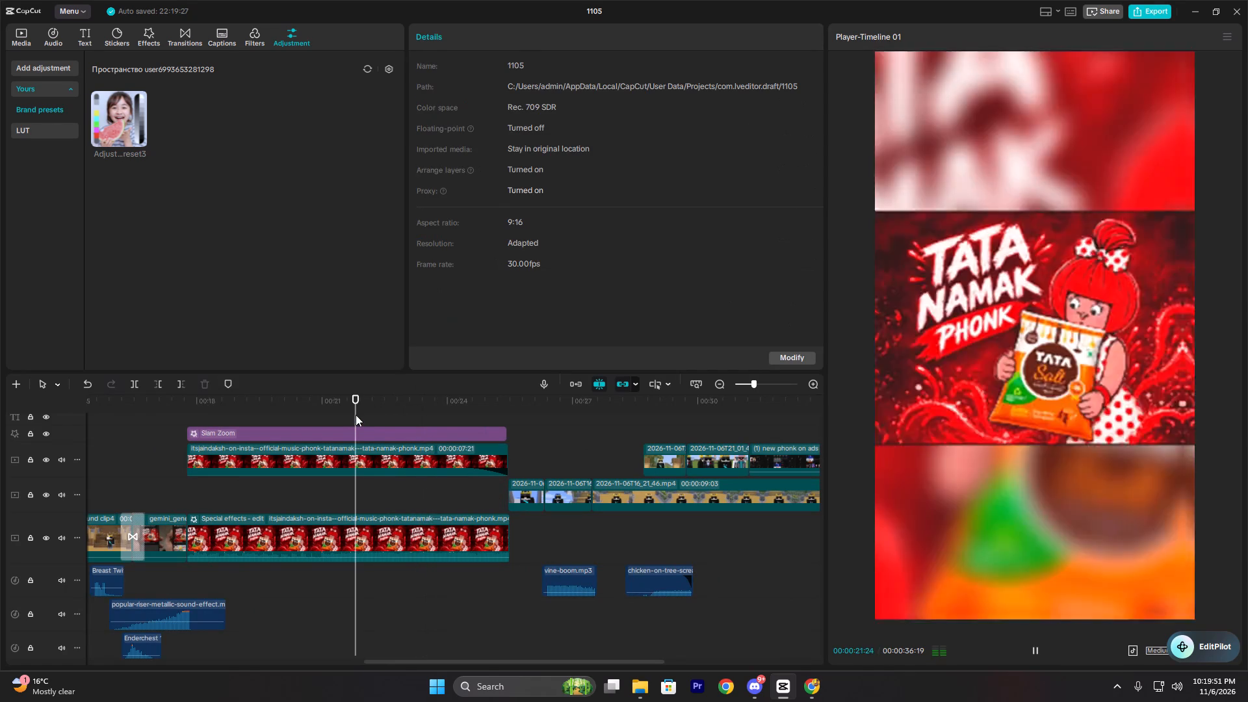
pyautogui.press('space')
pyautogui.press('space')
pyautogui.click(343, 416)
pyautogui.click(312, 411)
pyautogui.press('space')
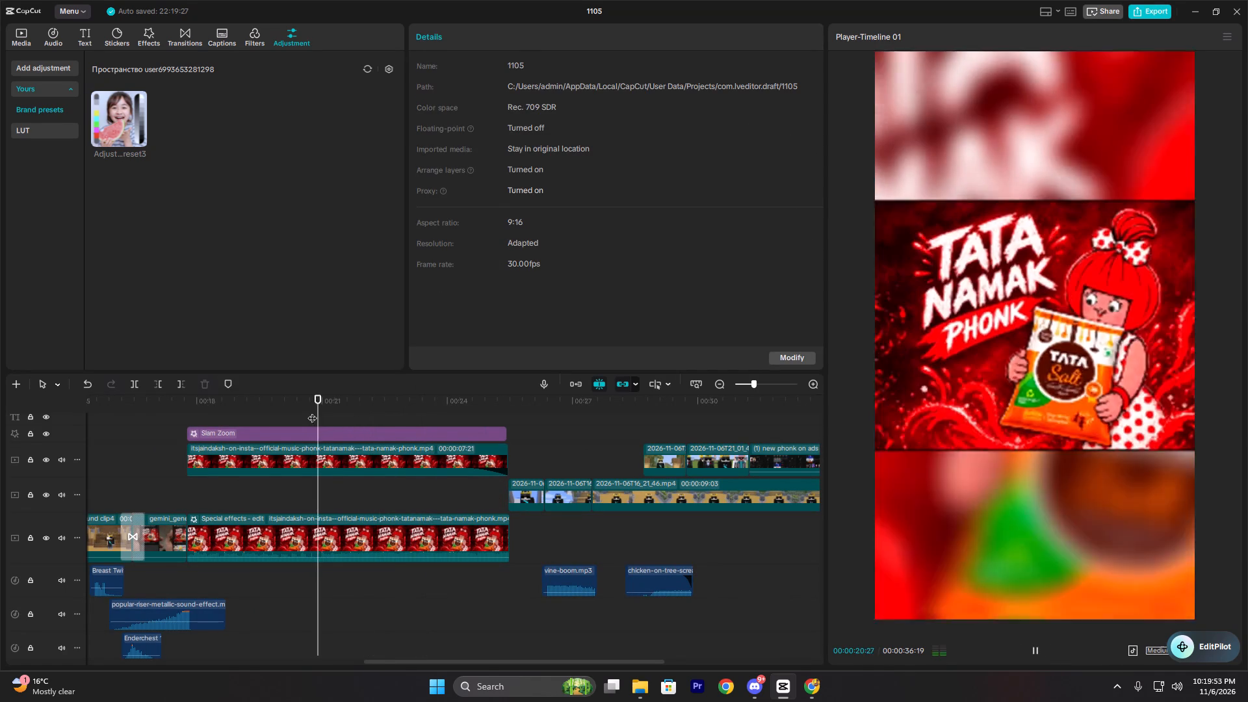
pyautogui.press('space')
# Search the stickers for dance and add the orange dancing cat sticker over the Tata Namak Phonk section at about 22 seconds.
pyautogui.click(121, 40)
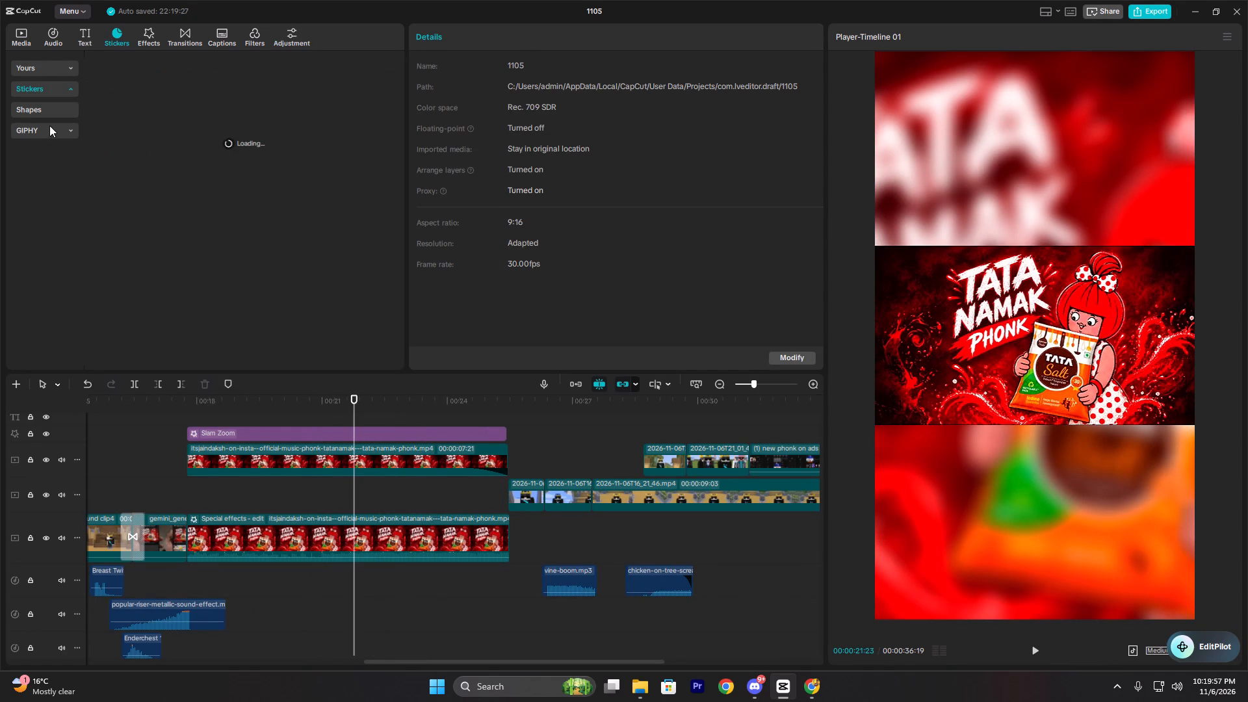
pyautogui.click(44, 128)
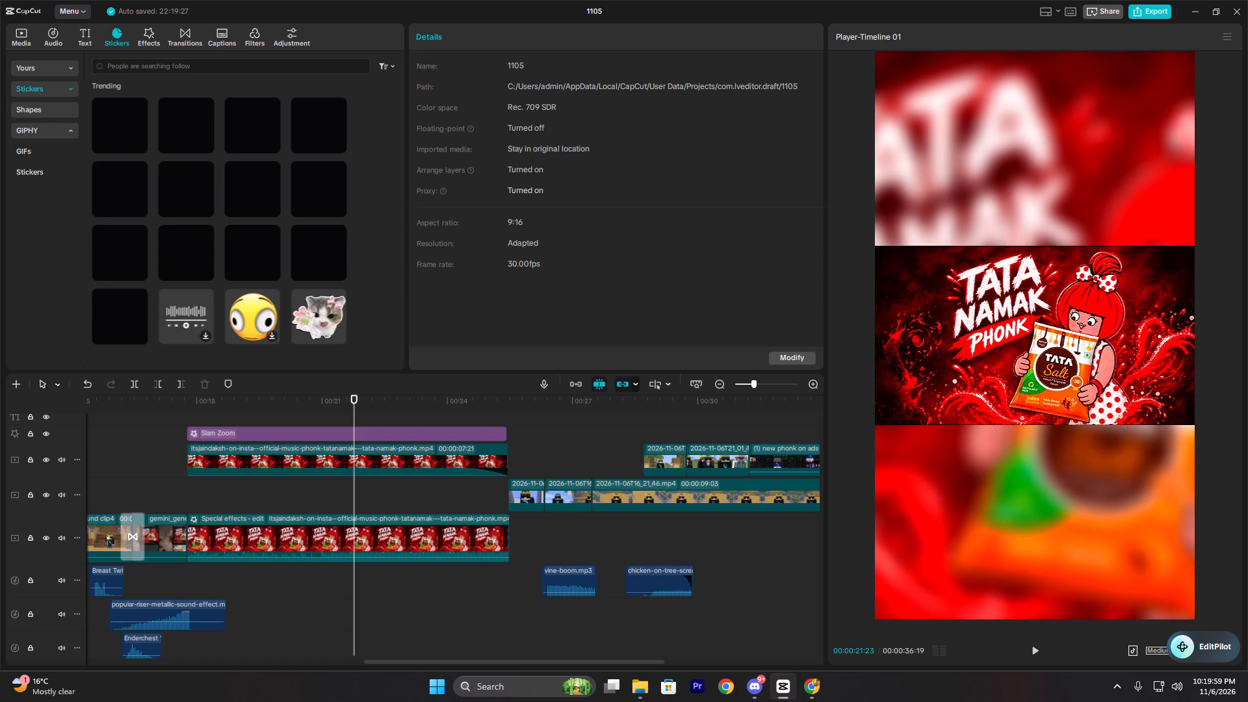
pyautogui.click(148, 66)
pyautogui.write('dance')
pyautogui.press('Return')
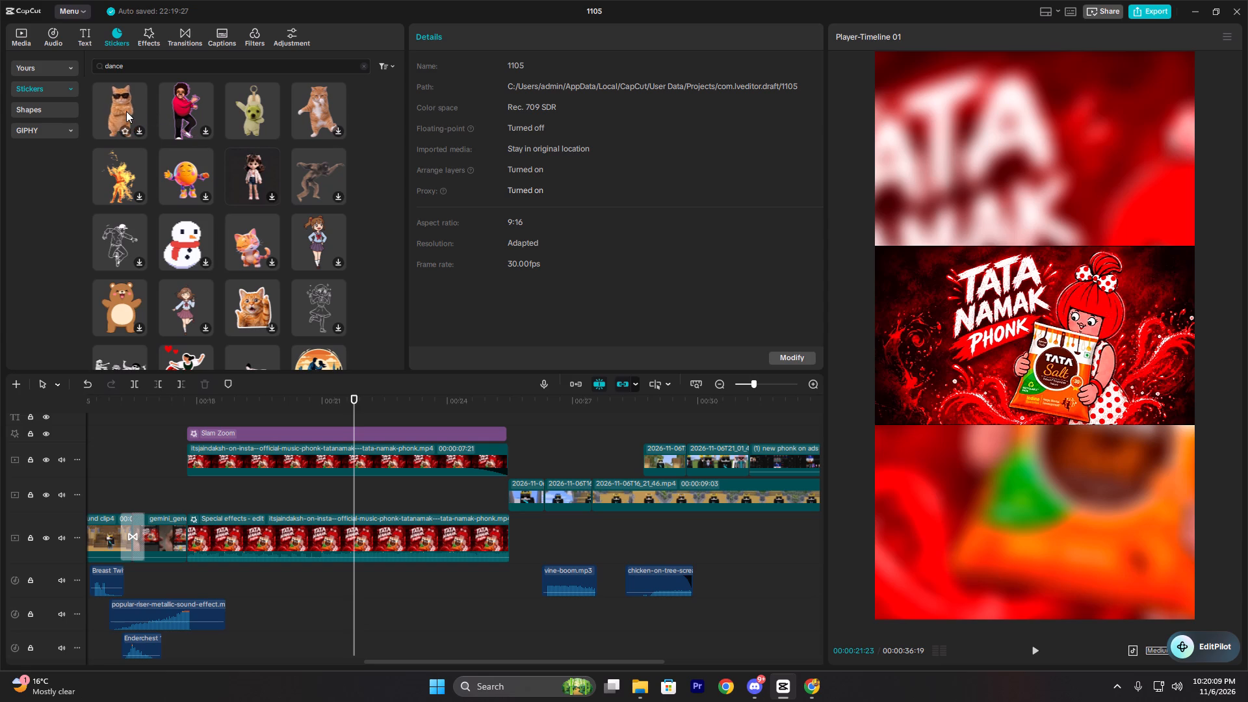
pyautogui.click(328, 110)
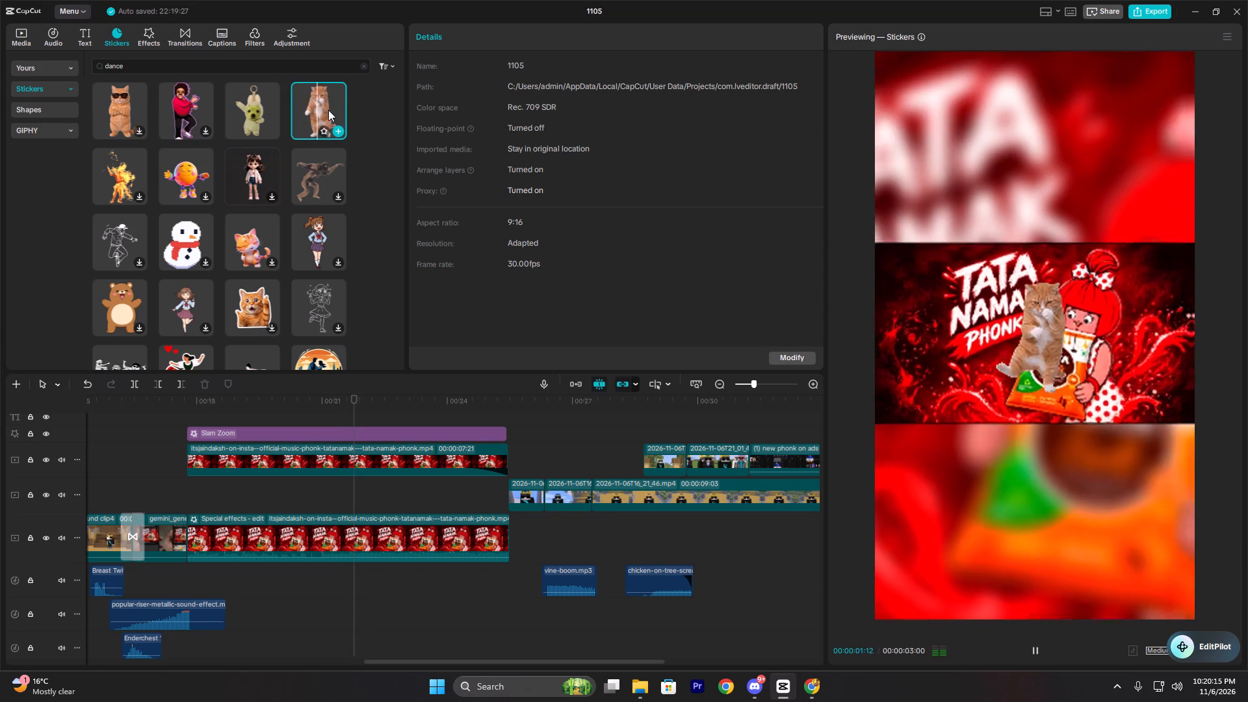
pyautogui.click(335, 131)
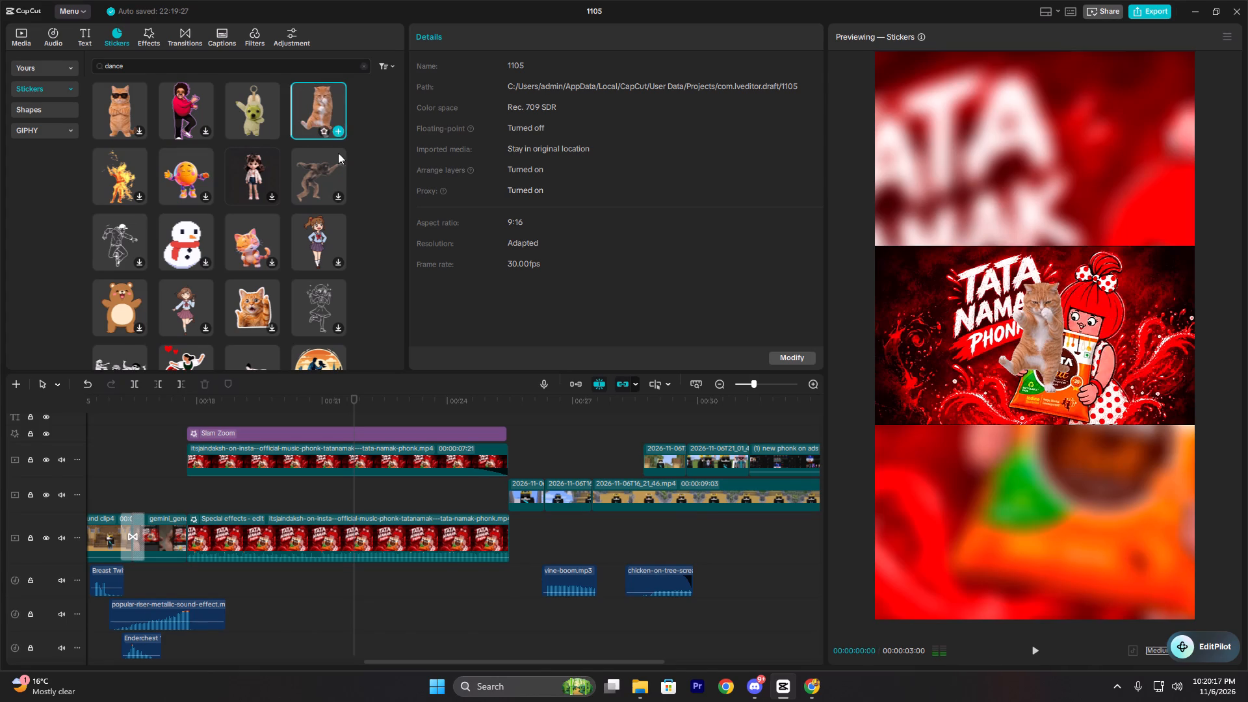
# Play back the cat sticker and extend it to the end of the Tata Namak Phonk section, at about 25 seconds.
pyautogui.scroll(3, 410, 430)
pyautogui.click(308, 438)
pyautogui.click(276, 430)
pyautogui.press('space')
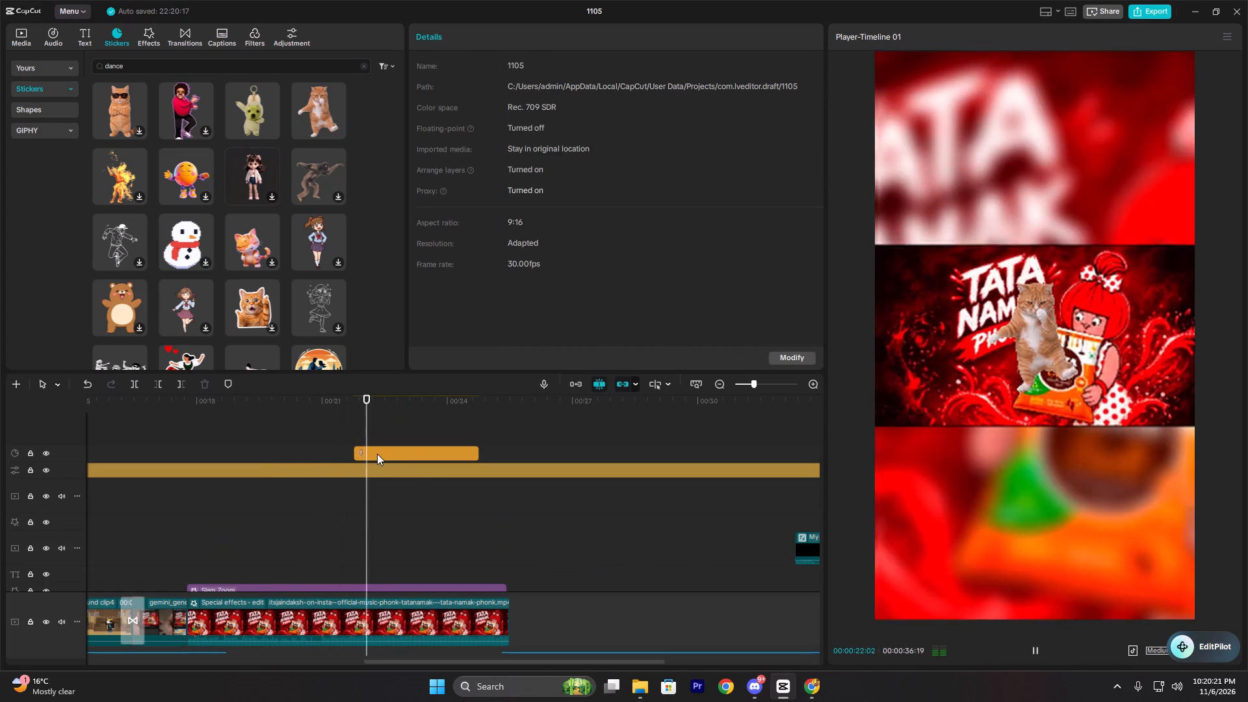
pyautogui.scroll(-3, 442, 463)
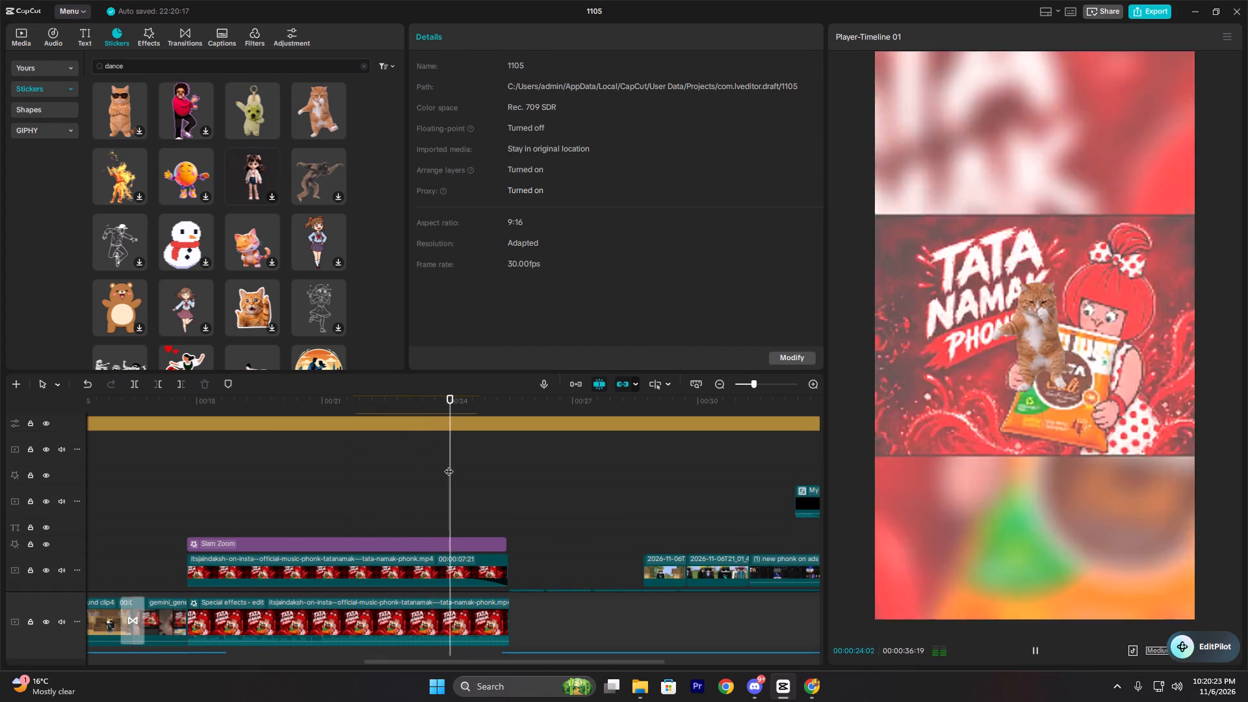
pyautogui.scroll(3, 448, 465)
pyautogui.press('space')
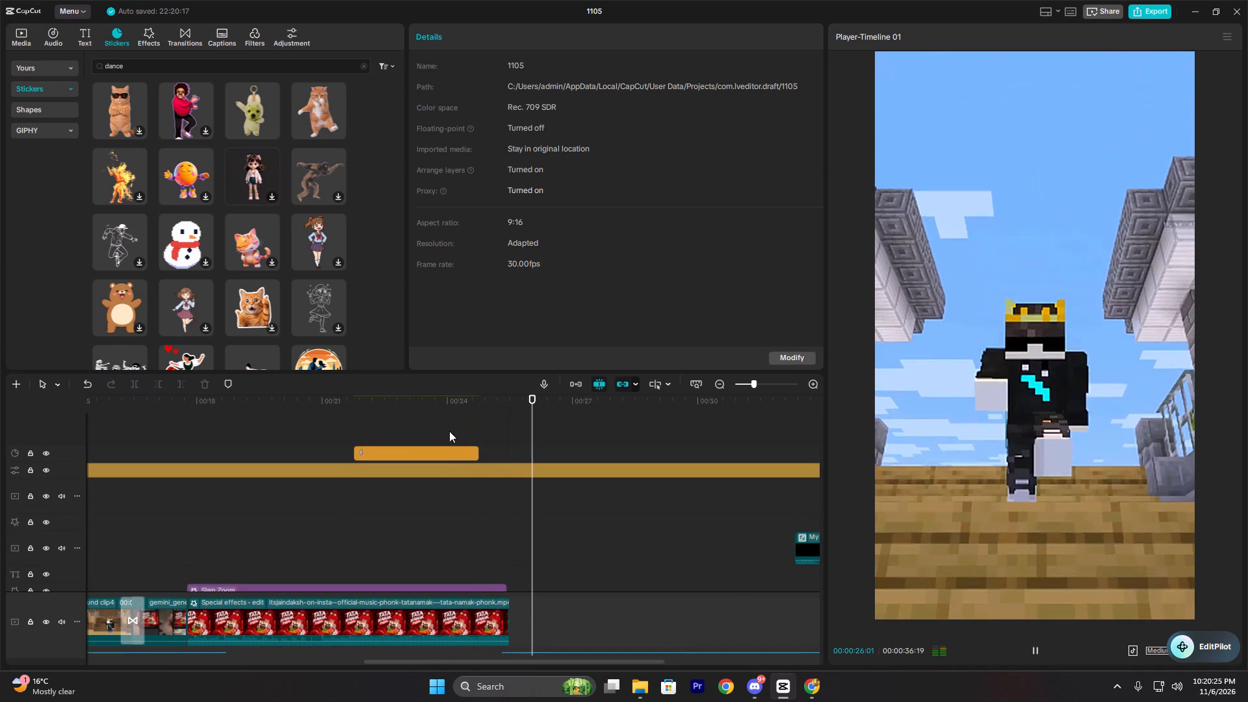
pyautogui.click(459, 448)
pyautogui.moveTo(481, 450); pyautogui.dragTo(504, 453)
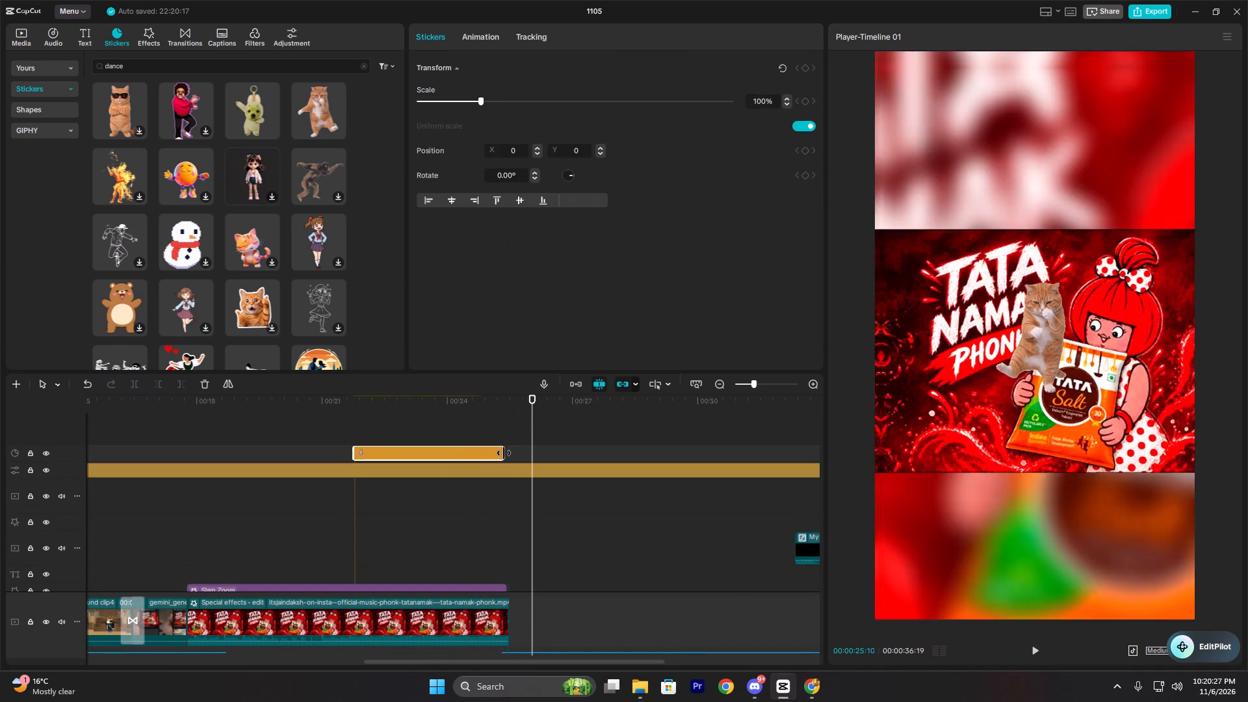
pyautogui.moveTo(504, 453); pyautogui.dragTo(507, 454)
pyautogui.click(490, 429)
pyautogui.press('space')
# Add a fade-in to the start of the Epic Orchestral Music clip at about 25 seconds and listen to the change of section.
pyautogui.scroll(-5, 494, 440)
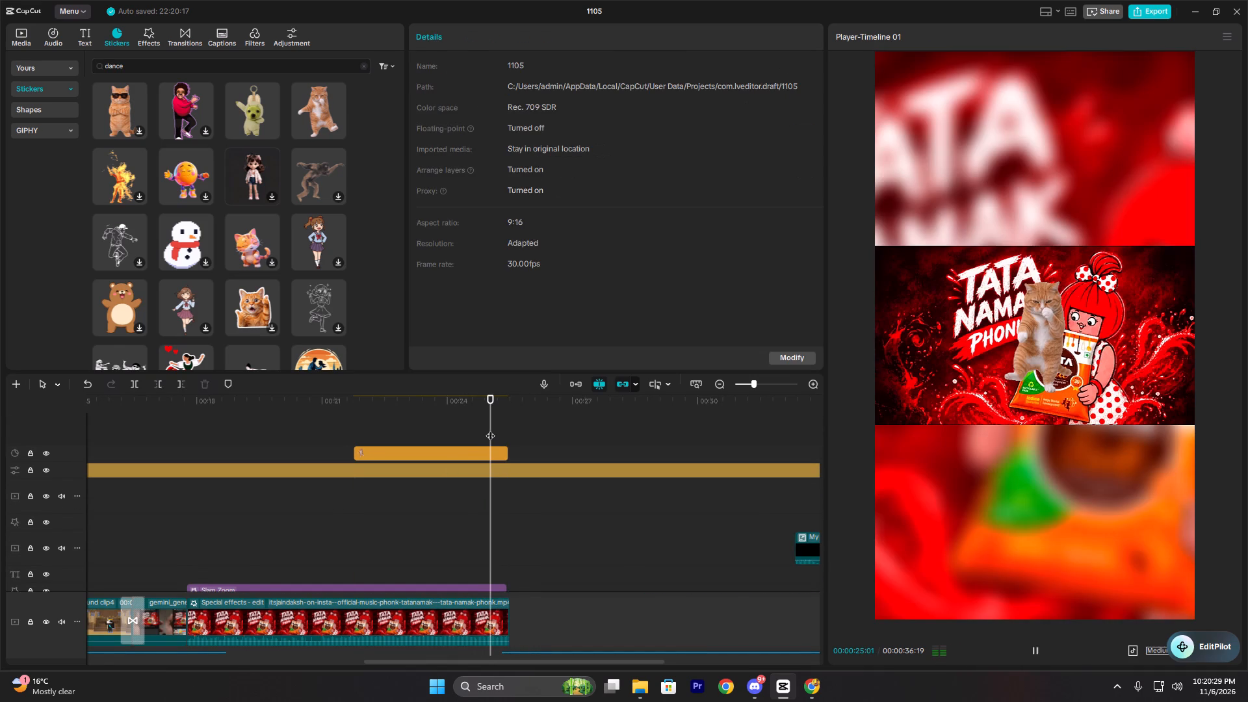
pyautogui.scroll(-5, 490, 429)
pyautogui.scroll(-8, 519, 493)
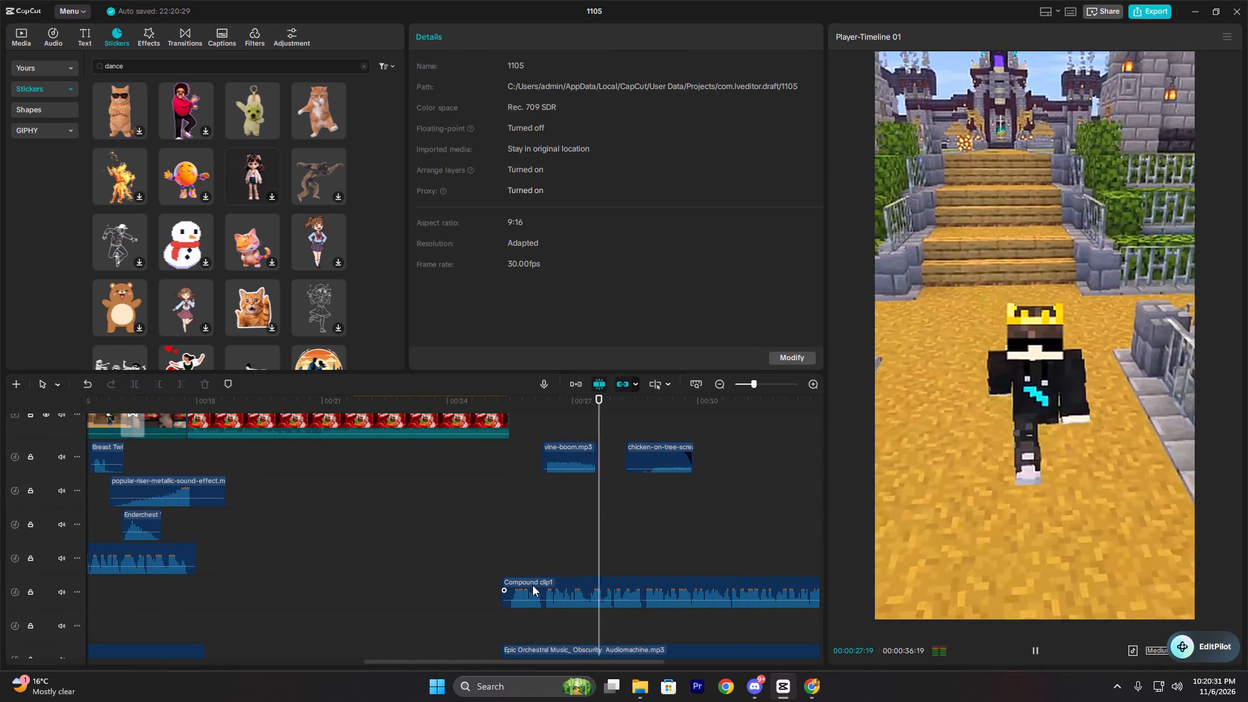
pyautogui.scroll(-3, 531, 586)
pyautogui.click(535, 608)
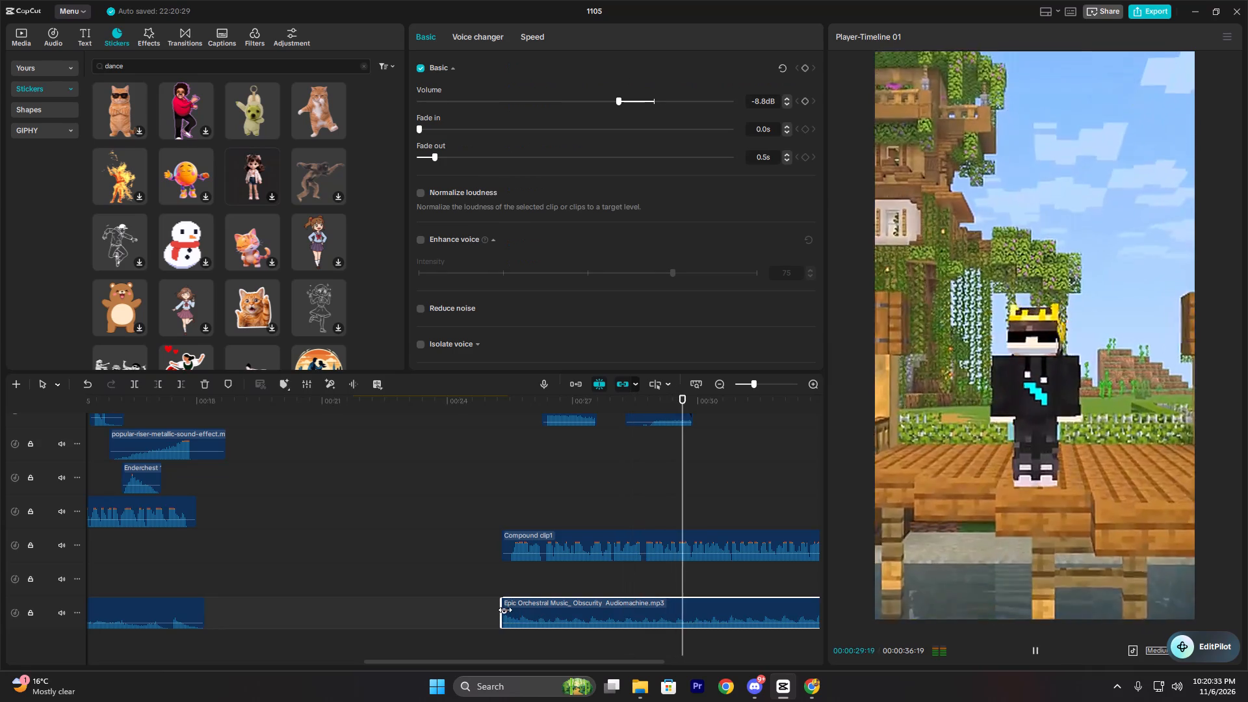
pyautogui.moveTo(505, 610); pyautogui.dragTo(550, 604)
pyautogui.click(485, 575)
pyautogui.press('space')
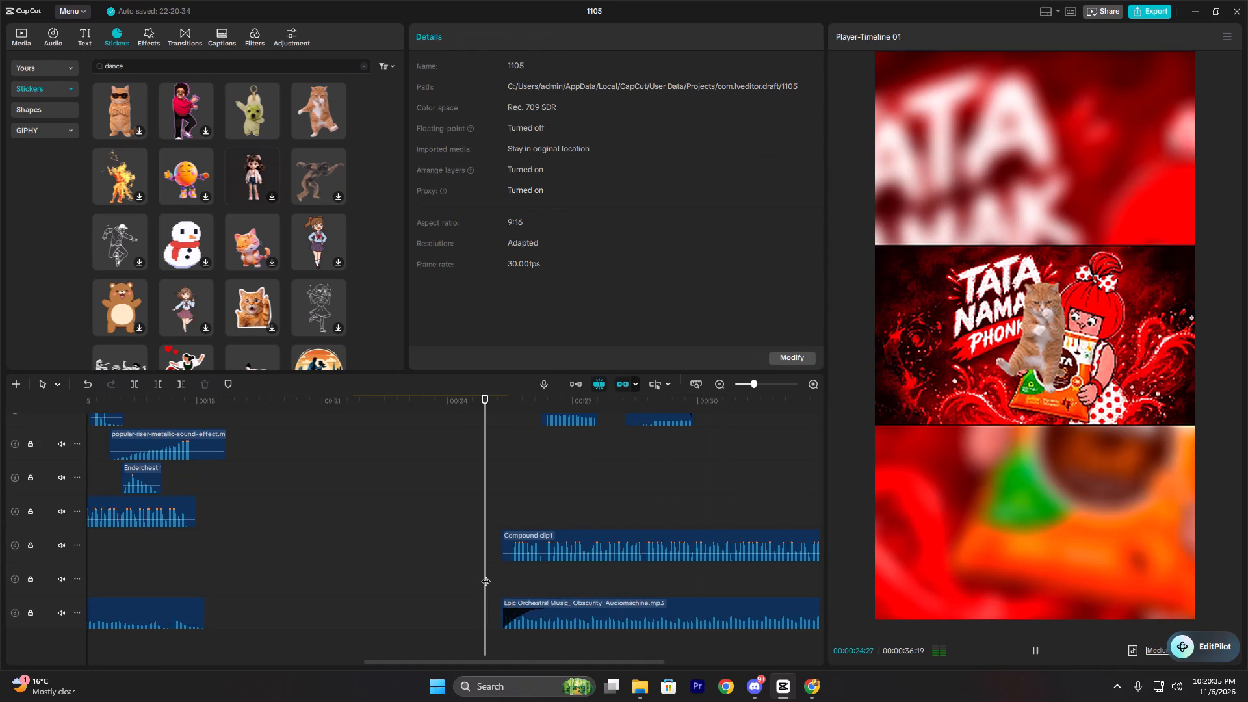
pyautogui.click(486, 575)
pyautogui.press('space')
pyautogui.press('space')
# Add the imported popular-riser-metallic-sound-effect at the end of the Tata Namak Phonk section, building up to the cut at about 25 seconds.
pyautogui.click(472, 570)
pyautogui.moveTo(472, 570); pyautogui.dragTo(500, 571)
pyautogui.click(16, 30)
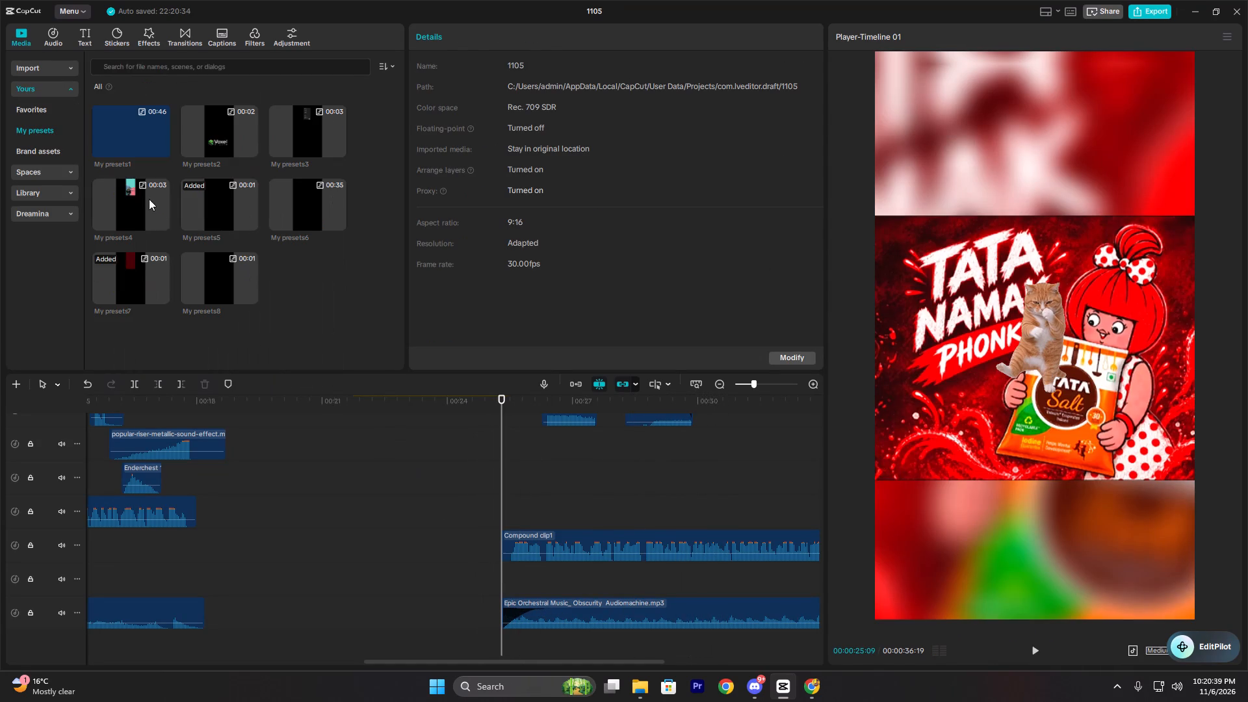
pyautogui.scroll(-3, 178, 218)
pyautogui.click(27, 54)
pyautogui.click(33, 66)
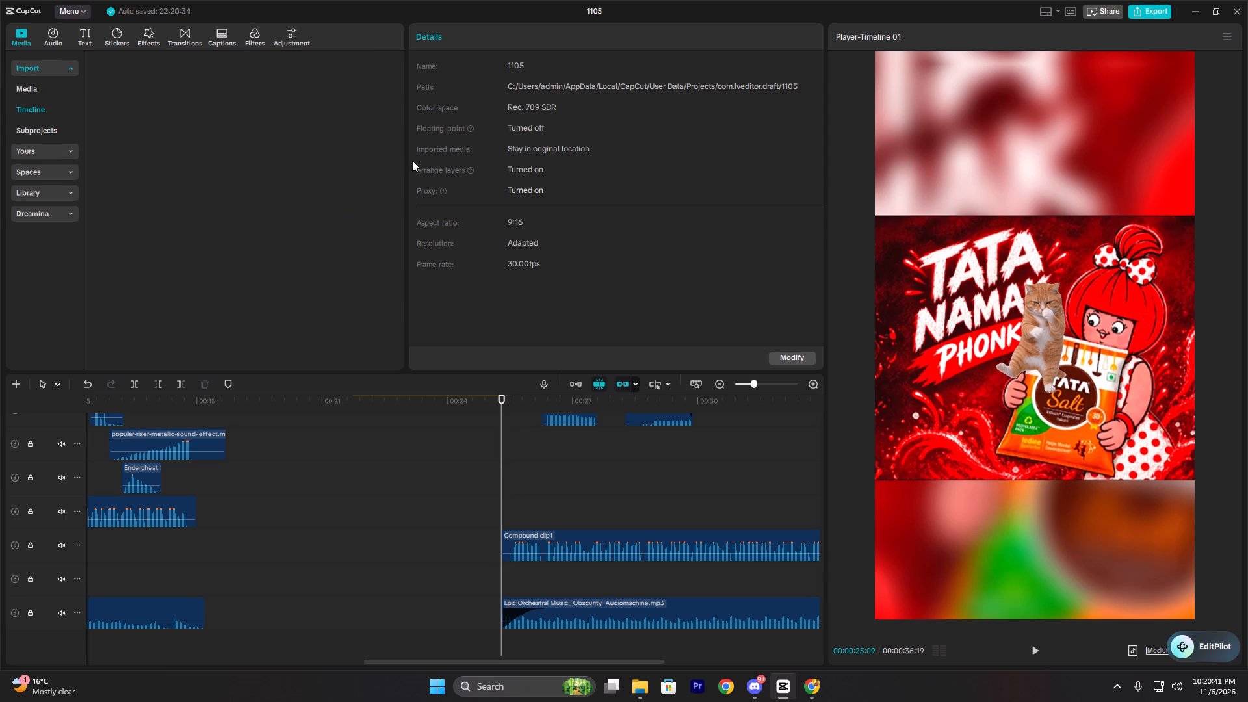
pyautogui.click(31, 71)
pyautogui.click(33, 68)
pyautogui.doubleClick(18, 33)
pyautogui.click(55, 34)
pyautogui.click(25, 38)
pyautogui.click(45, 91)
pyautogui.click(35, 68)
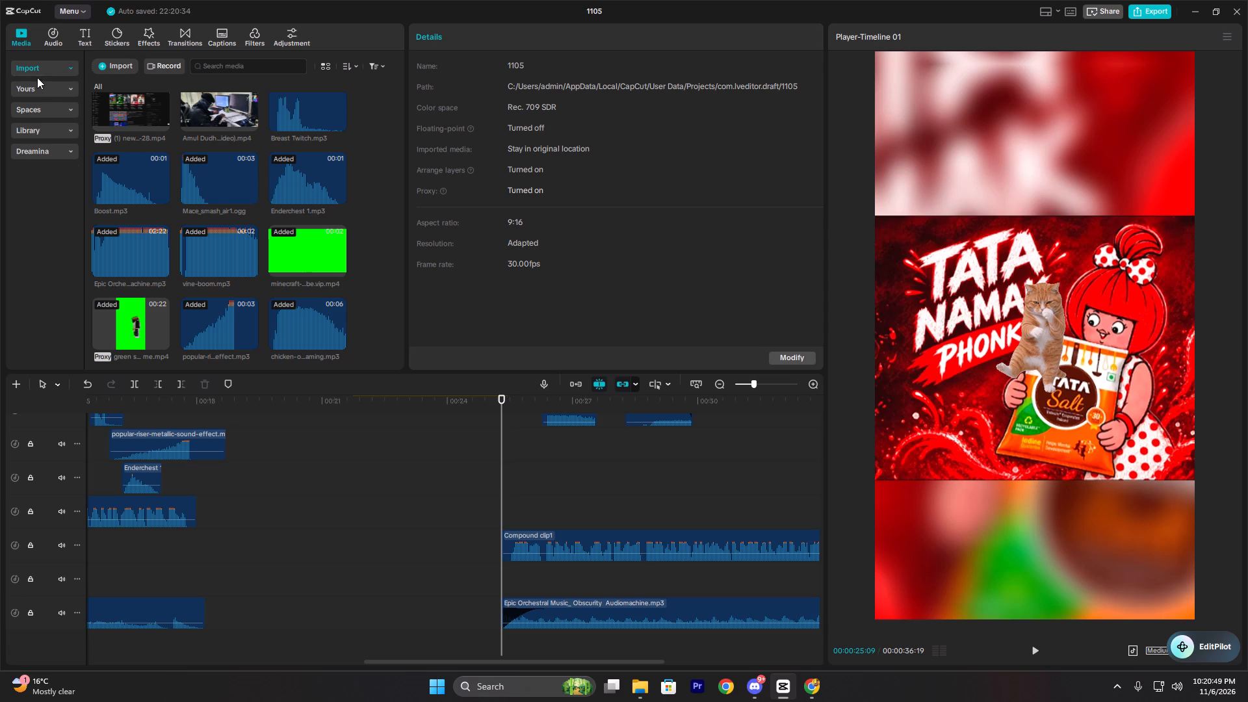
pyautogui.scroll(-4, 248, 279)
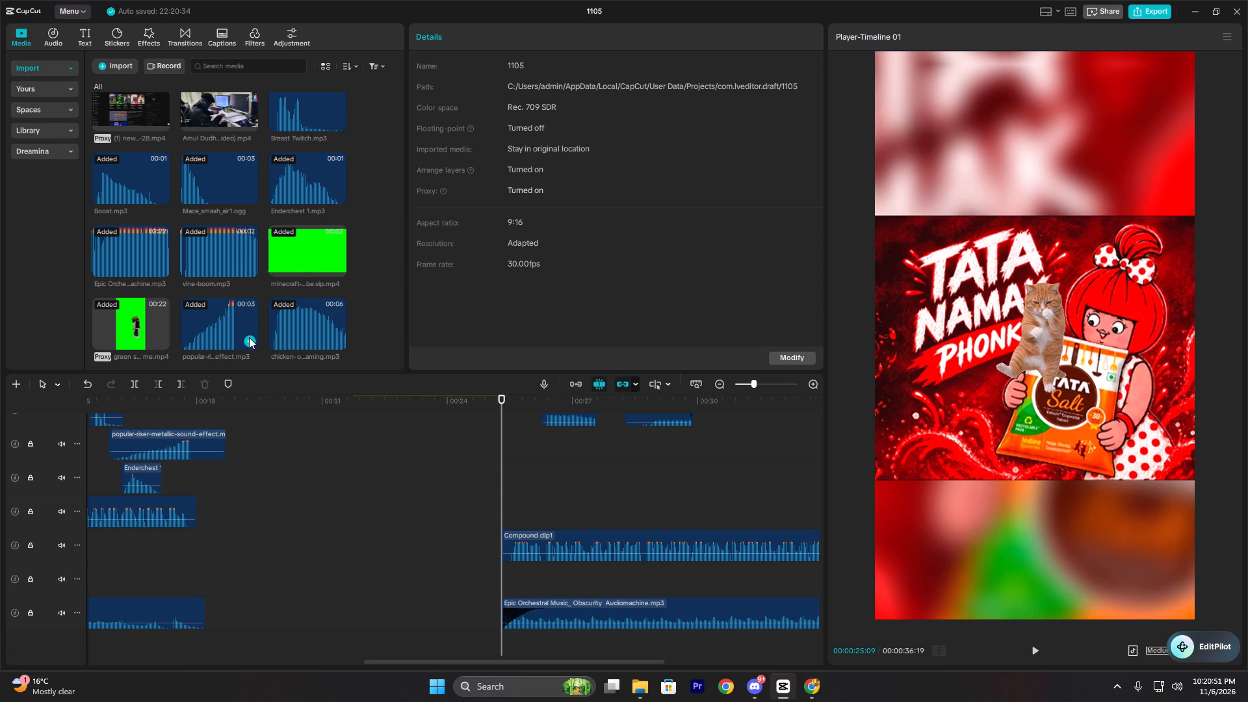
pyautogui.click(249, 337)
pyautogui.scroll(-4, 593, 528)
pyautogui.moveTo(562, 436); pyautogui.dragTo(499, 509)
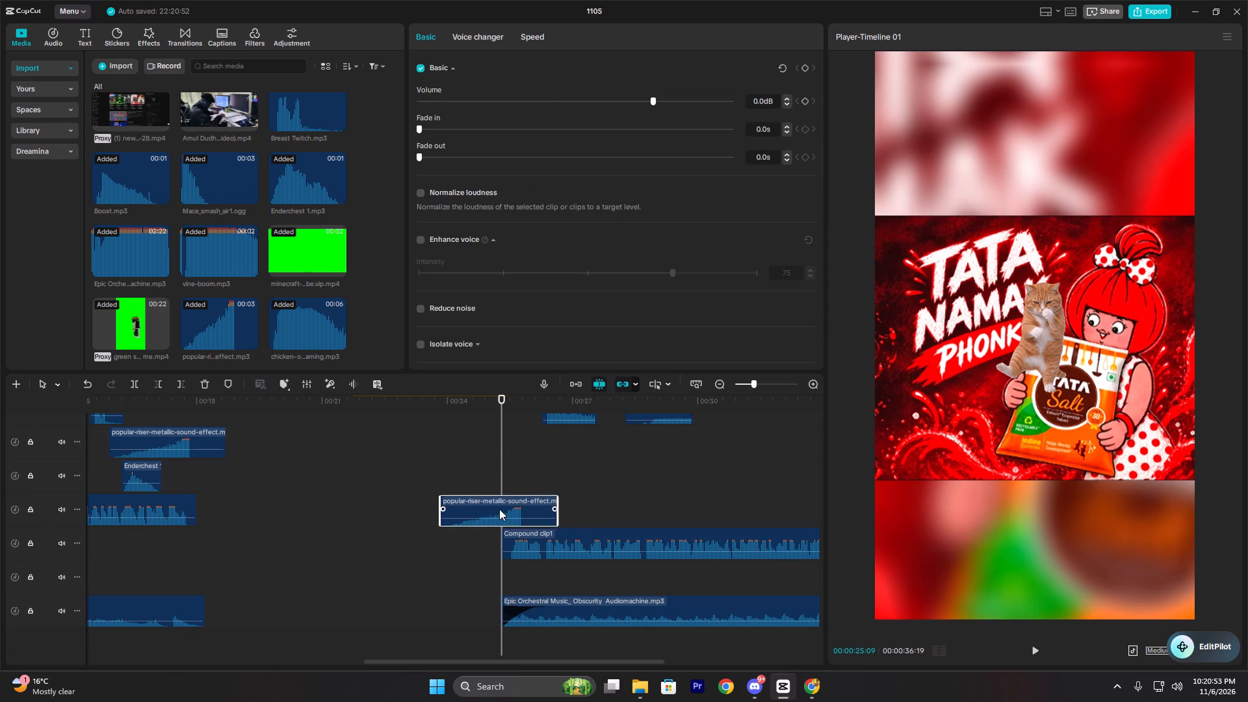
pyautogui.moveTo(499, 509); pyautogui.dragTo(483, 512)
# Listen to the riser at the cut and shift its clip slightly later on the timeline.
pyautogui.click(439, 465)
pyautogui.press('space')
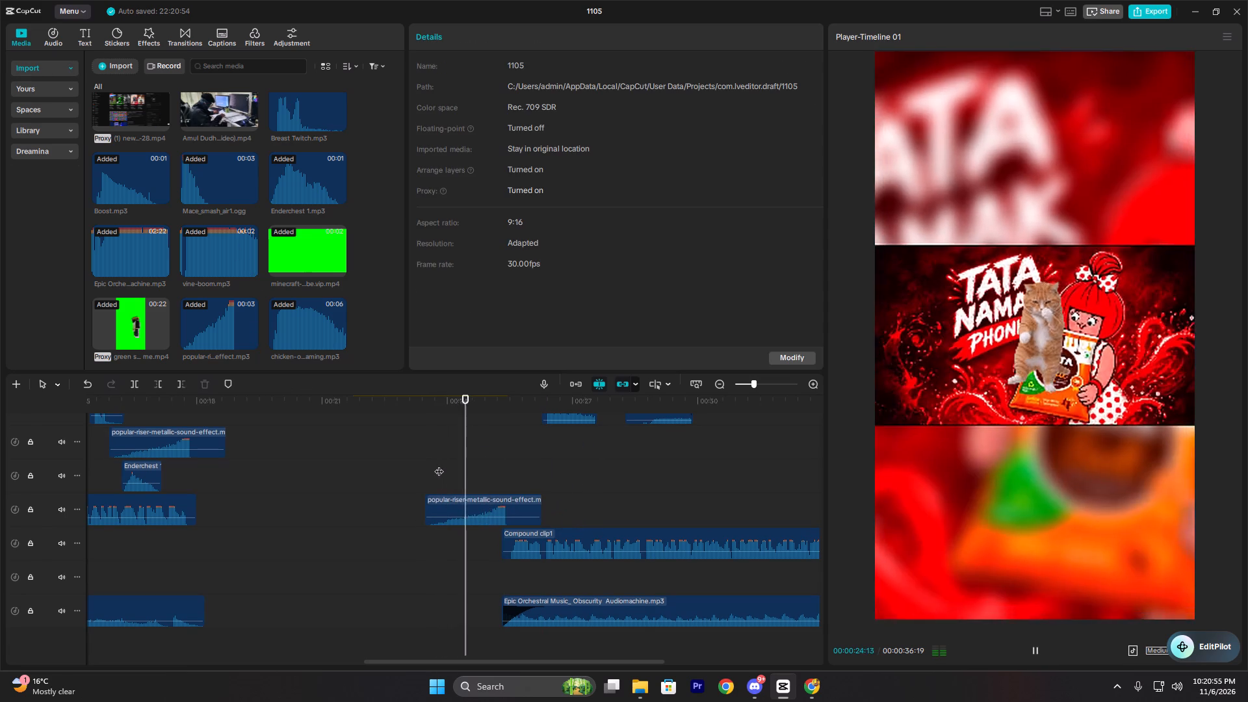
pyautogui.press('space')
pyautogui.click(523, 504)
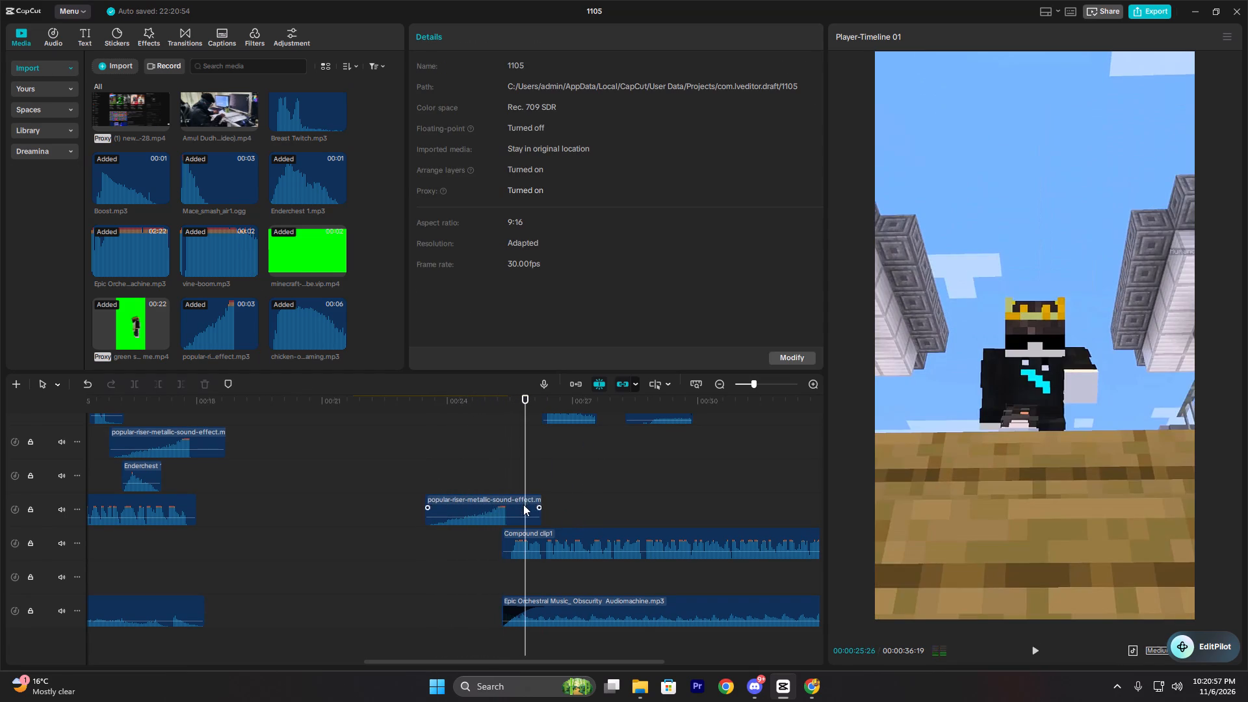
pyautogui.moveTo(516, 504); pyautogui.dragTo(526, 502)
# Play back the closing Minecraft section from about 25 seconds to the end of the video to check its sound and visuals.
pyautogui.click(489, 477)
pyautogui.press('space')
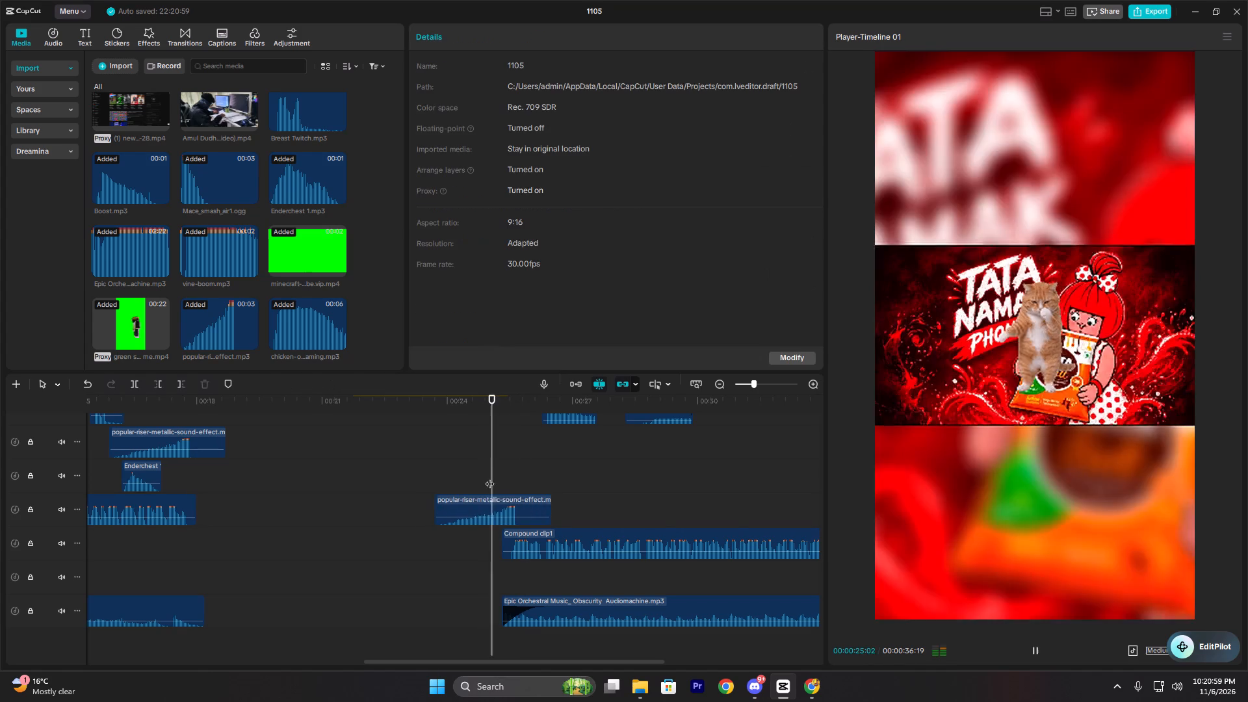
pyautogui.scroll(5, 594, 499)
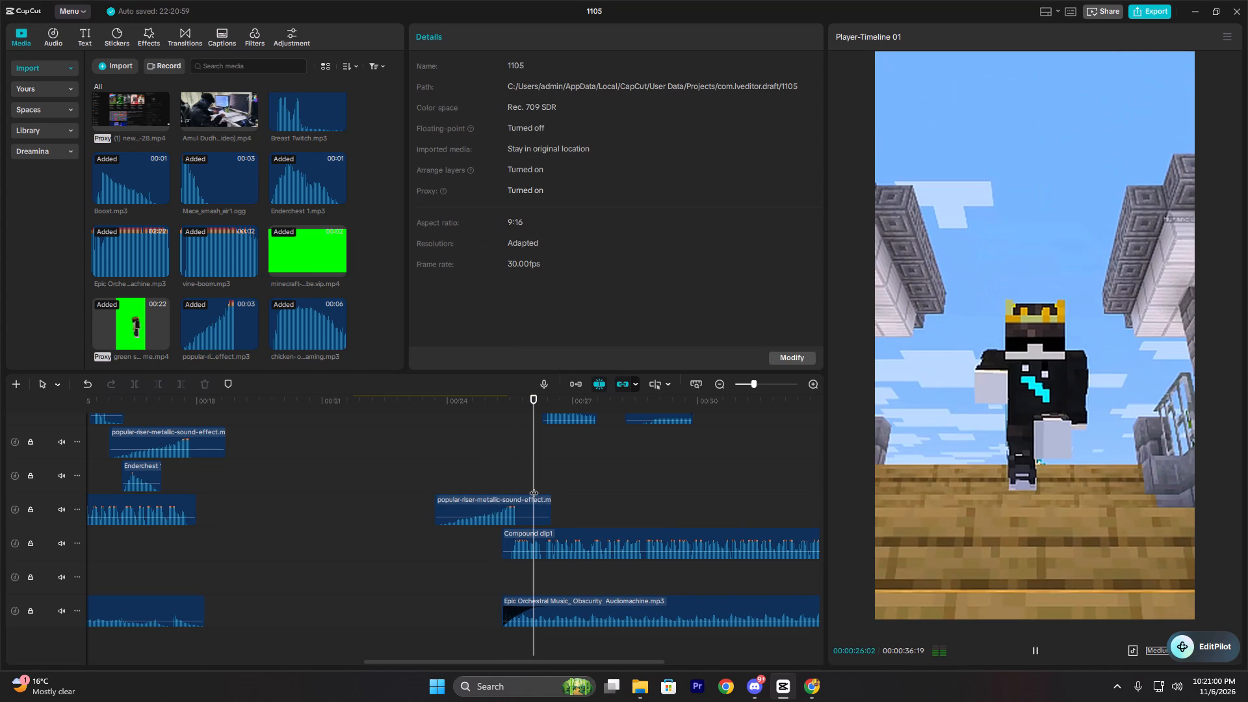
pyautogui.scroll(5, 607, 499)
pyautogui.keyDown('ctrl'); pyautogui.scroll(-4, 607, 499); pyautogui.keyUp('ctrl')
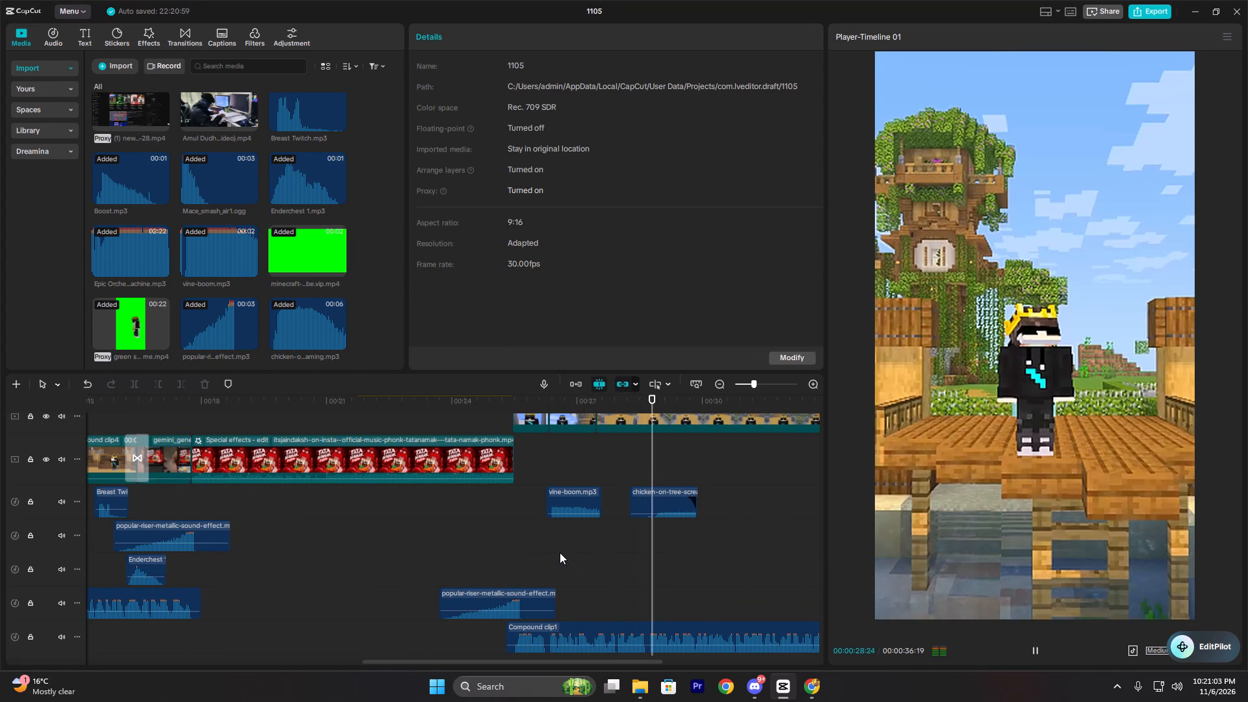
pyautogui.keyDown('ctrl'); pyautogui.scroll(5, 662, 538); pyautogui.keyUp('ctrl')
pyautogui.keyDown('ctrl'); pyautogui.scroll(-6, 684, 532); pyautogui.keyUp('ctrl')
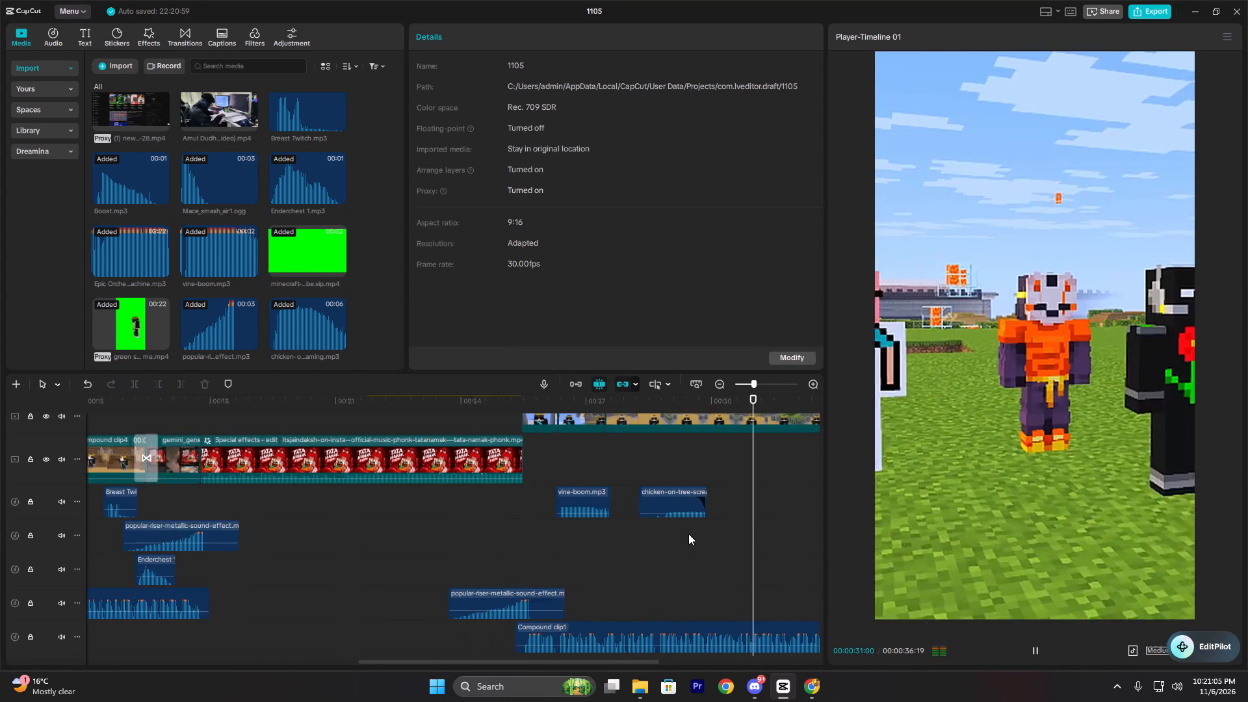
pyautogui.keyDown('ctrl'); pyautogui.scroll(-11, 688, 534); pyautogui.keyUp('ctrl')
pyautogui.press('space')
pyautogui.press('space')
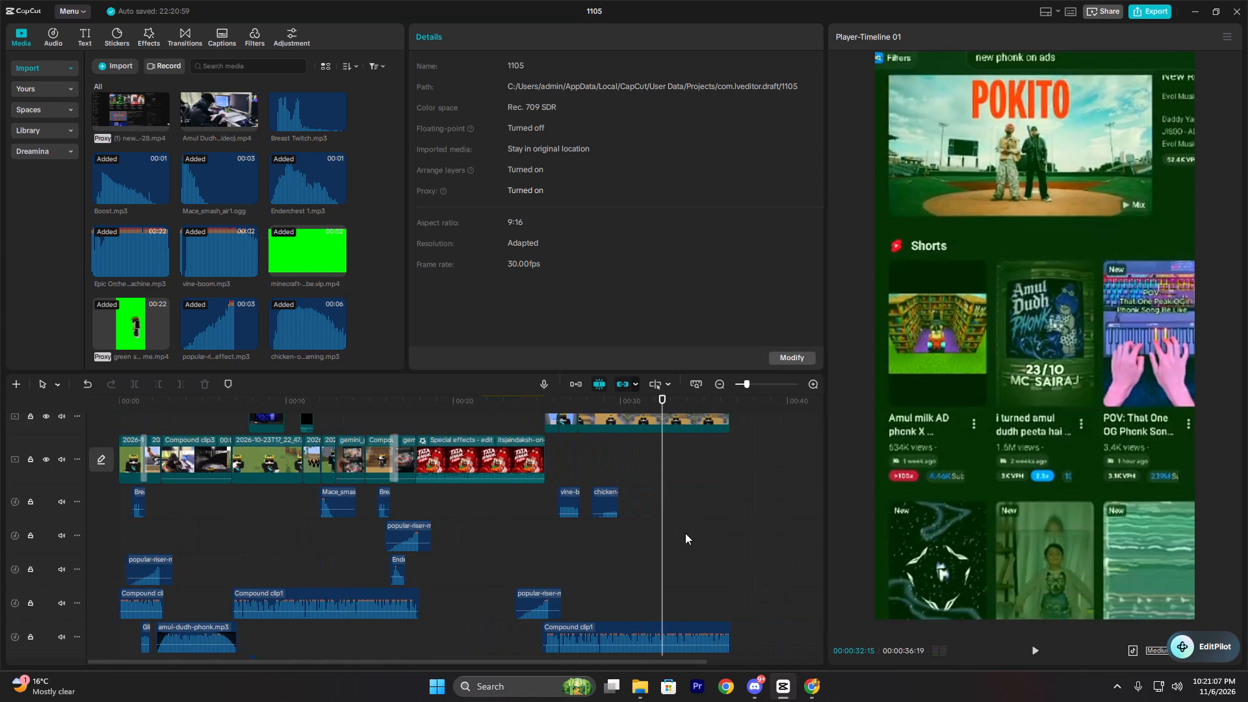
pyautogui.keyDown('ctrl'); pyautogui.scroll(12, 685, 532); pyautogui.keyUp('ctrl')
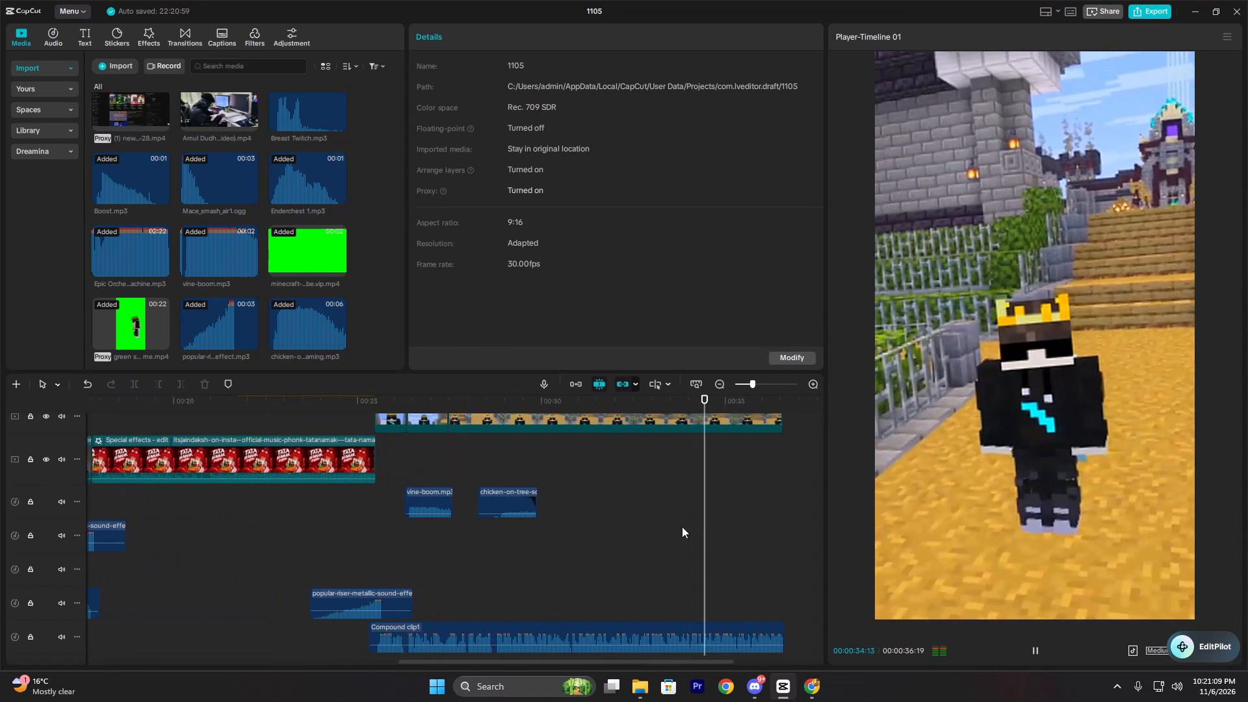
pyautogui.keyDown('ctrl'); pyautogui.scroll(5, 682, 526); pyautogui.keyUp('ctrl')
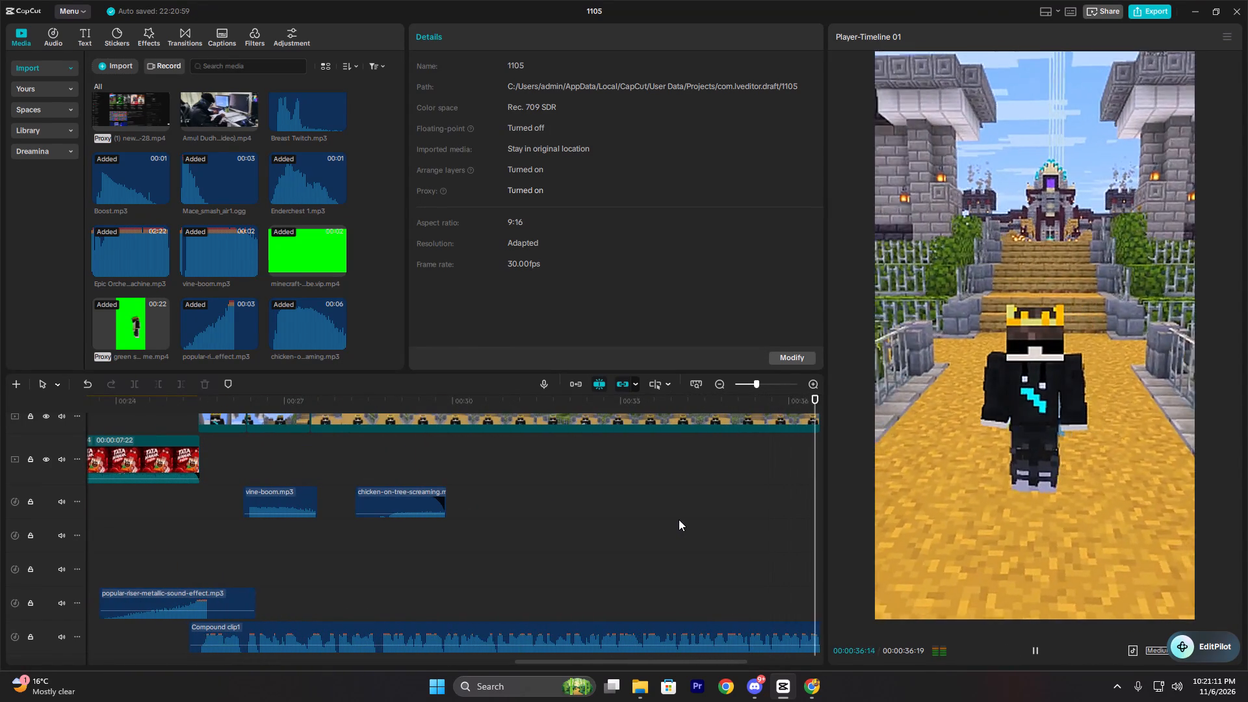
# Return to about 32 seconds and replay the part just after the YouTube search clip, stopping at about 34 seconds.
pyautogui.keyDown('ctrl'); pyautogui.click(679, 516); pyautogui.keyUp('ctrl')
pyautogui.keyDown('ctrl'); pyautogui.moveTo(679, 516); pyautogui.dragTo(639, 514); pyautogui.keyUp('ctrl')
pyautogui.keyDown('ctrl'); pyautogui.click(639, 513); pyautogui.keyUp('ctrl')
pyautogui.moveTo(639, 513); pyautogui.dragTo(627, 513)
pyautogui.moveTo(571, 510); pyautogui.dragTo(500, 506)
pyautogui.moveTo(470, 500); pyautogui.dragTo(441, 496)
pyautogui.click(398, 488)
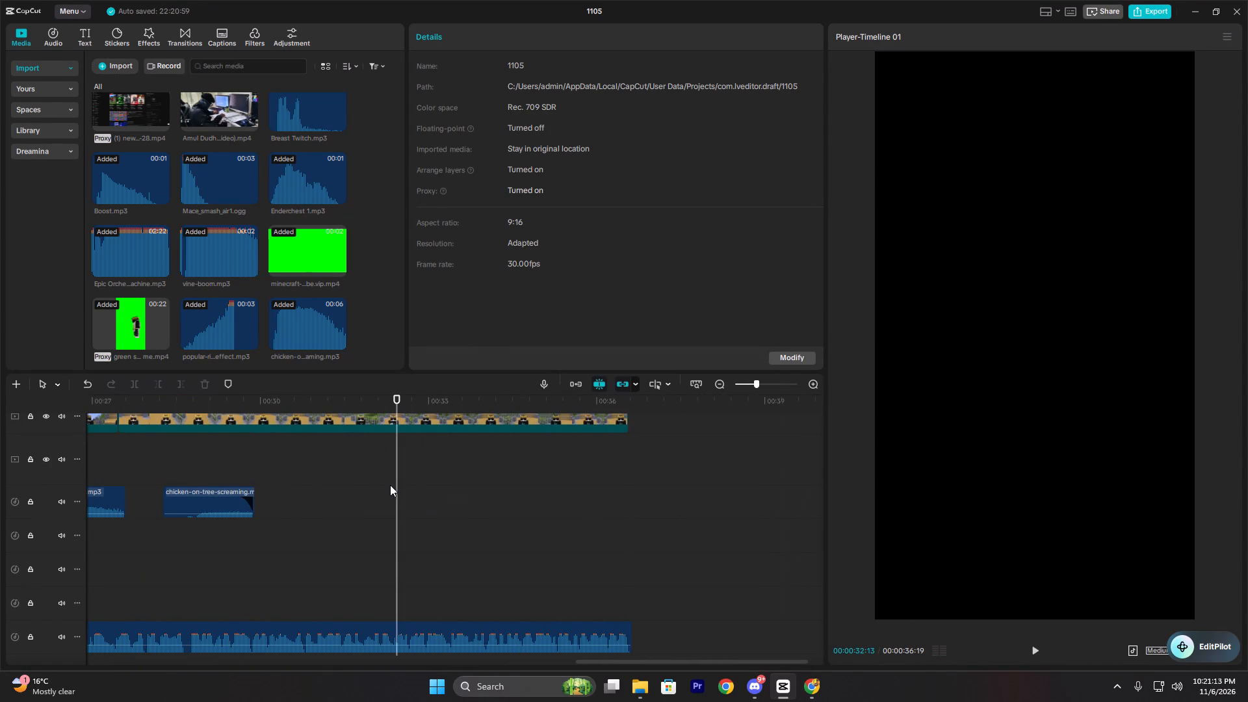
pyautogui.press('space')
pyautogui.scroll(9, 356, 474)
pyautogui.press('space')
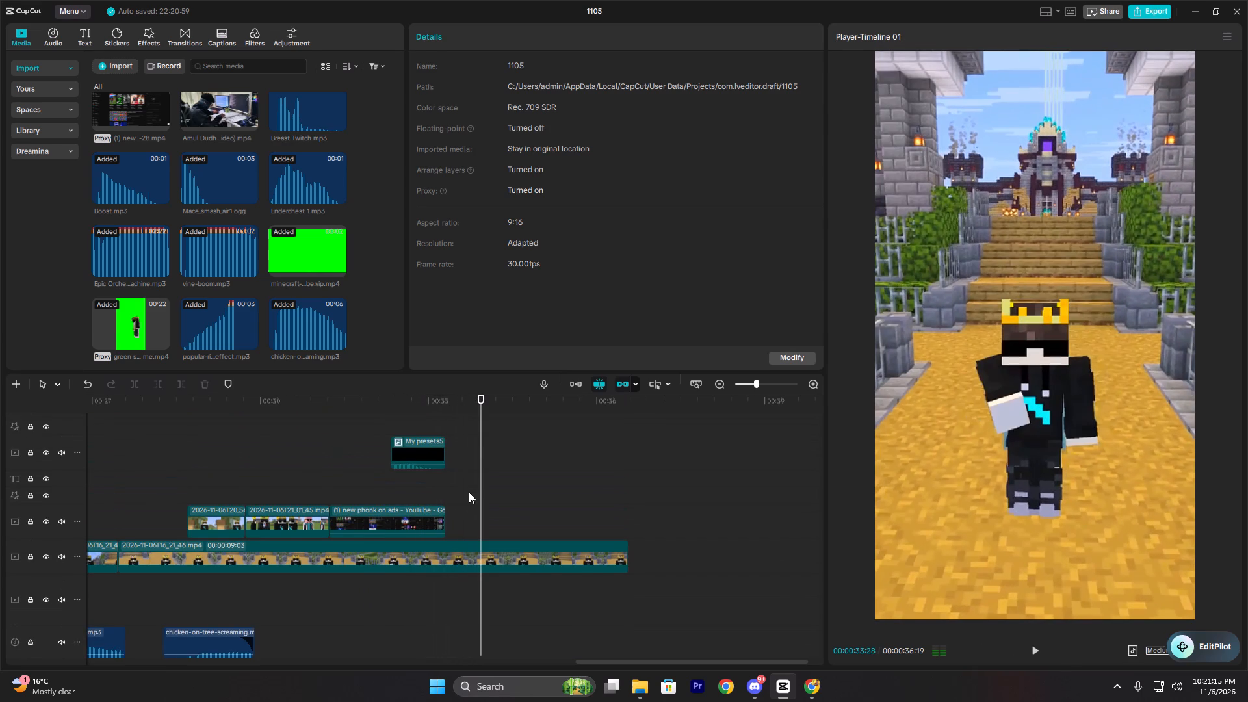
pyautogui.press('space')
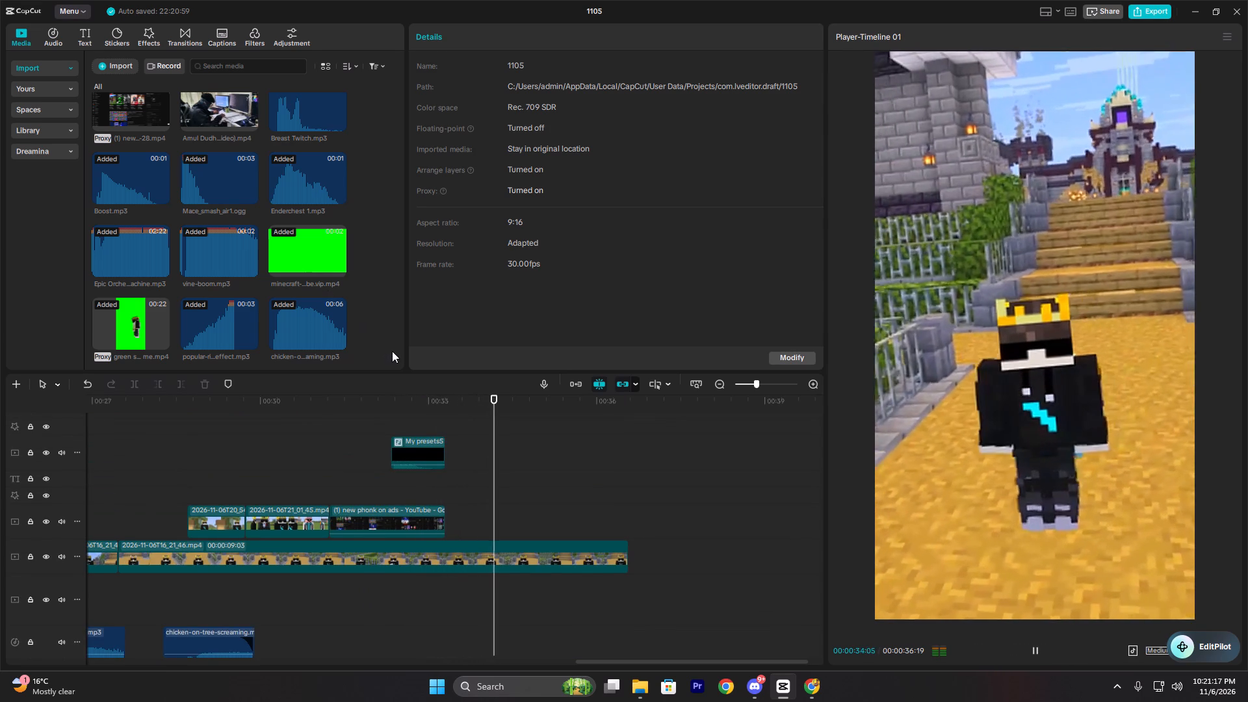
pyautogui.press('space')
# Copy the "viral phonk" text and its Breast Twitch sound from the video's opening to about 34 seconds in the closing section.
pyautogui.click(81, 32)
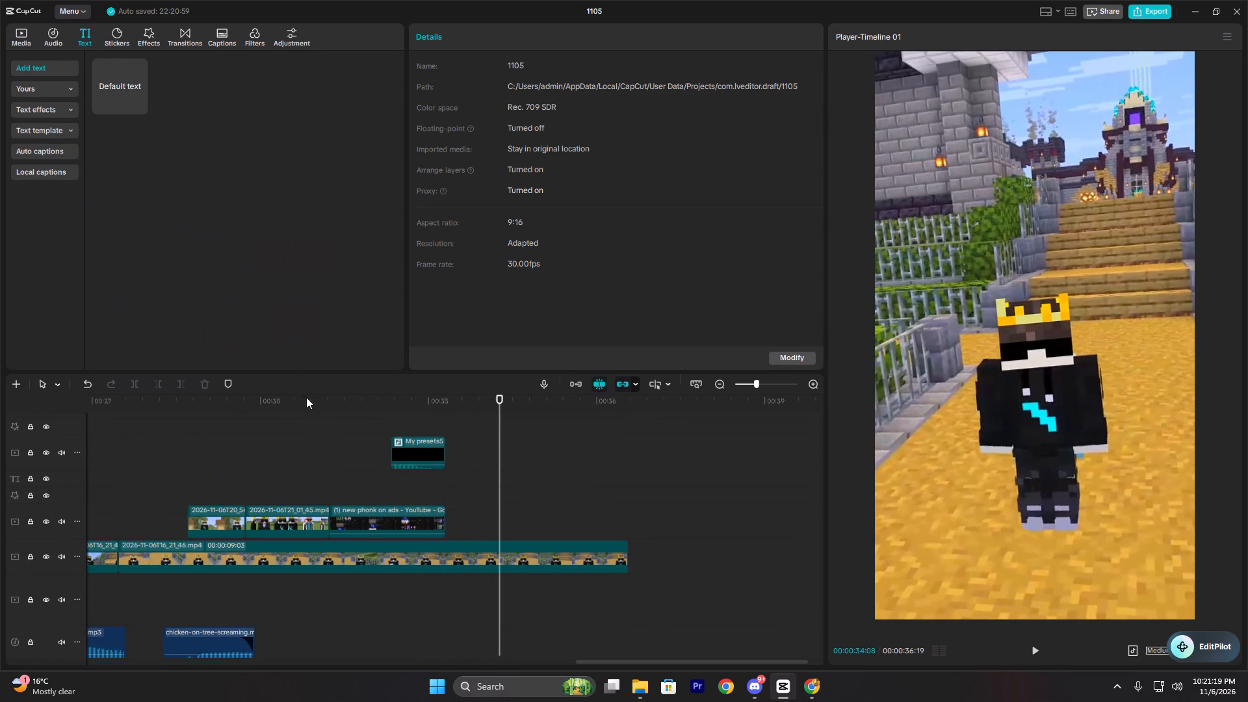
pyautogui.keyDown('ctrl'); pyautogui.scroll(-20, 332, 431); pyautogui.keyUp('ctrl')
pyautogui.keyDown('ctrl'); pyautogui.scroll(-5, 332, 431); pyautogui.keyUp('ctrl')
pyautogui.keyDown('ctrl'); pyautogui.scroll(5, 226, 467); pyautogui.keyUp('ctrl')
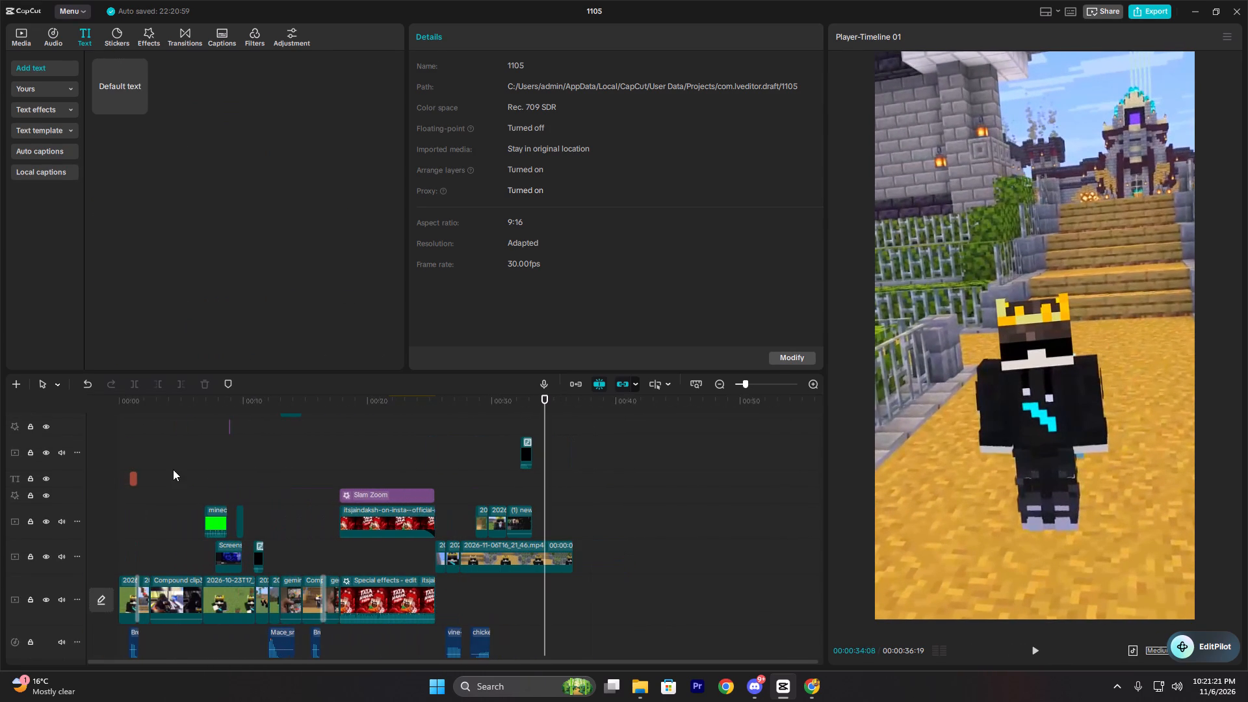
pyautogui.click(133, 480)
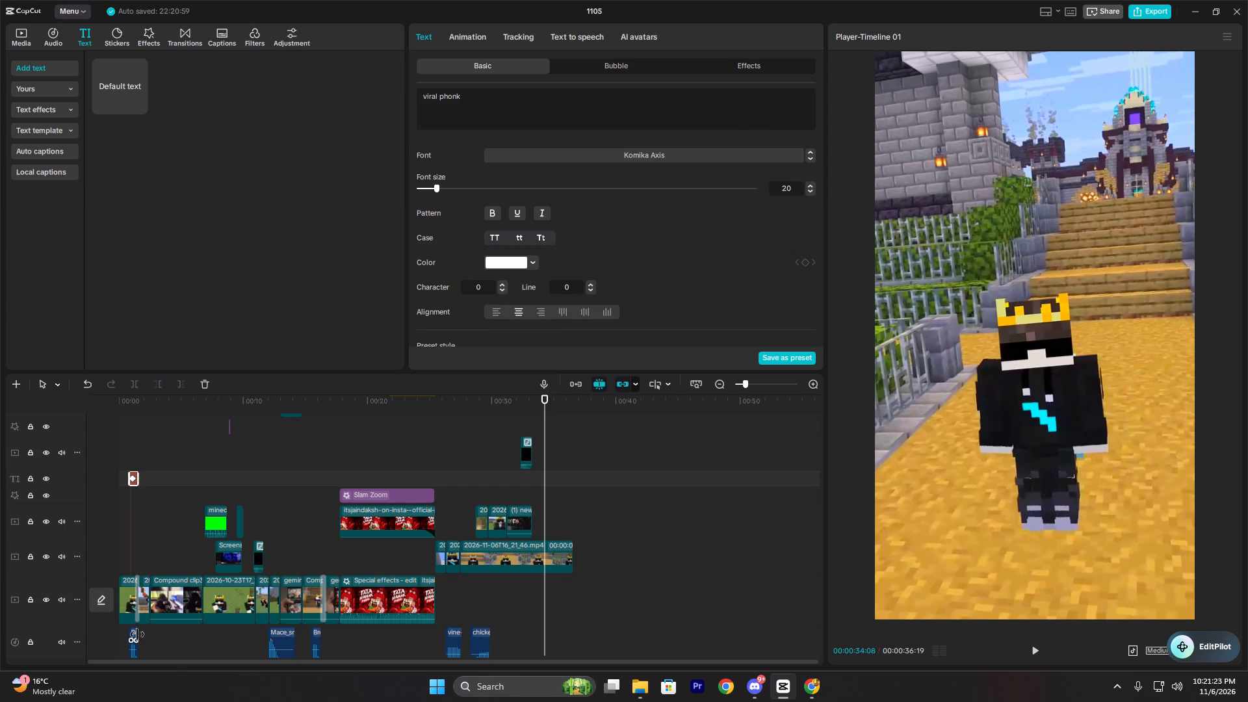
pyautogui.keyDown('ctrl'); pyautogui.click(137, 634); pyautogui.keyUp('ctrl')
pyautogui.keyDown('ctrl'); pyautogui.click(133, 478); pyautogui.keyUp('ctrl')
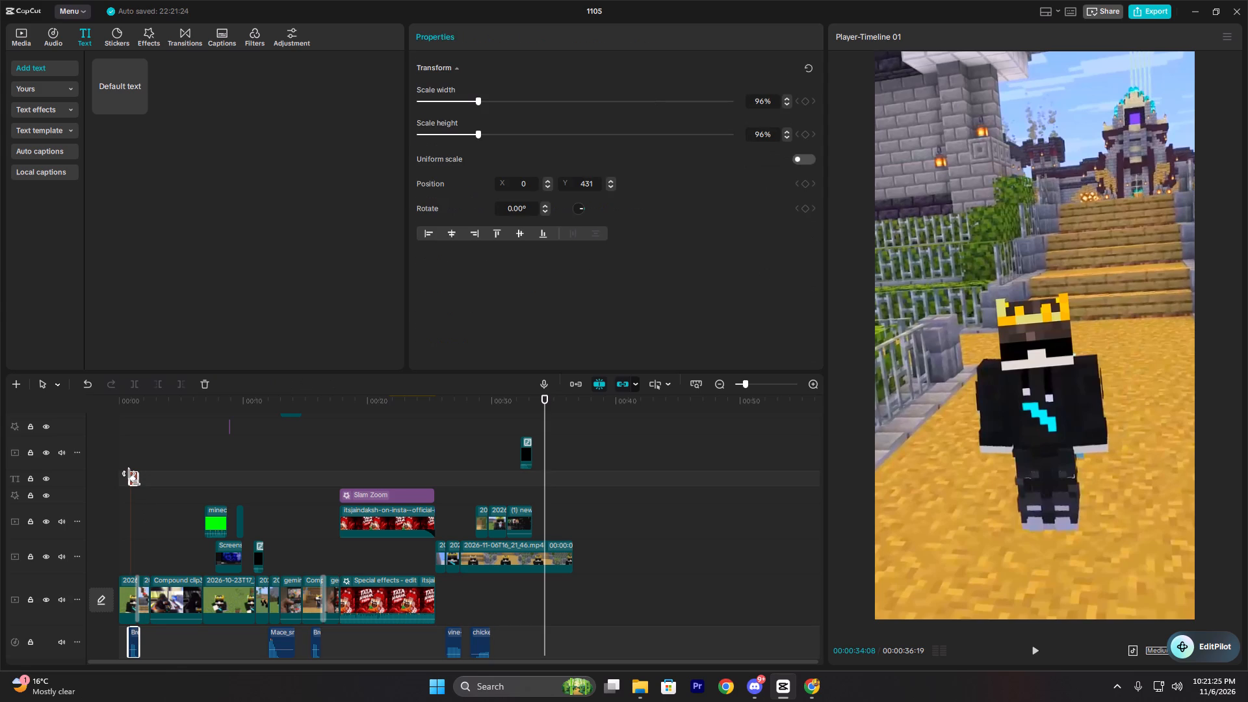
pyautogui.hotkey('ctrl', 'c')
pyautogui.hotkey('ctrl', 'v')
pyautogui.keyDown('ctrl'); pyautogui.scroll(9, 623, 486); pyautogui.keyUp('ctrl')
pyautogui.press('space')
pyautogui.press('space')
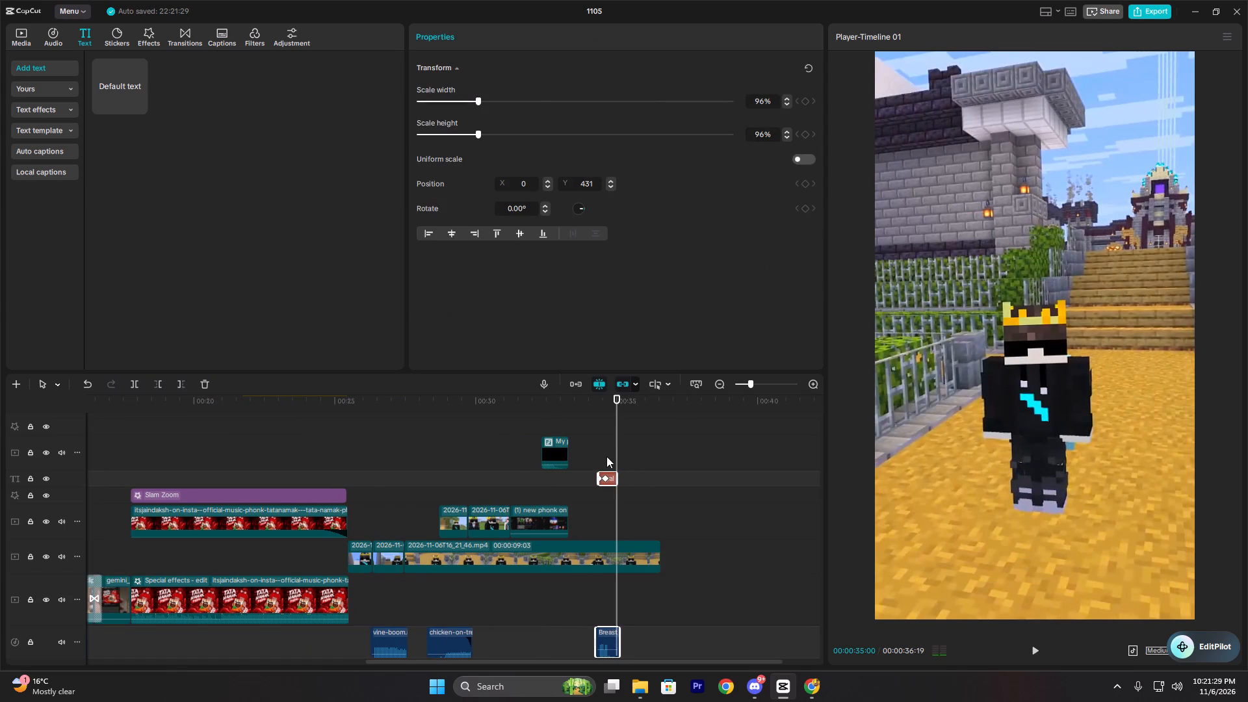
# Change the copied title's text to "fAVOURITE" and reduce its font size to 17.
pyautogui.click(606, 455)
pyautogui.click(610, 476)
pyautogui.moveTo(496, 101); pyautogui.dragTo(586, 369)
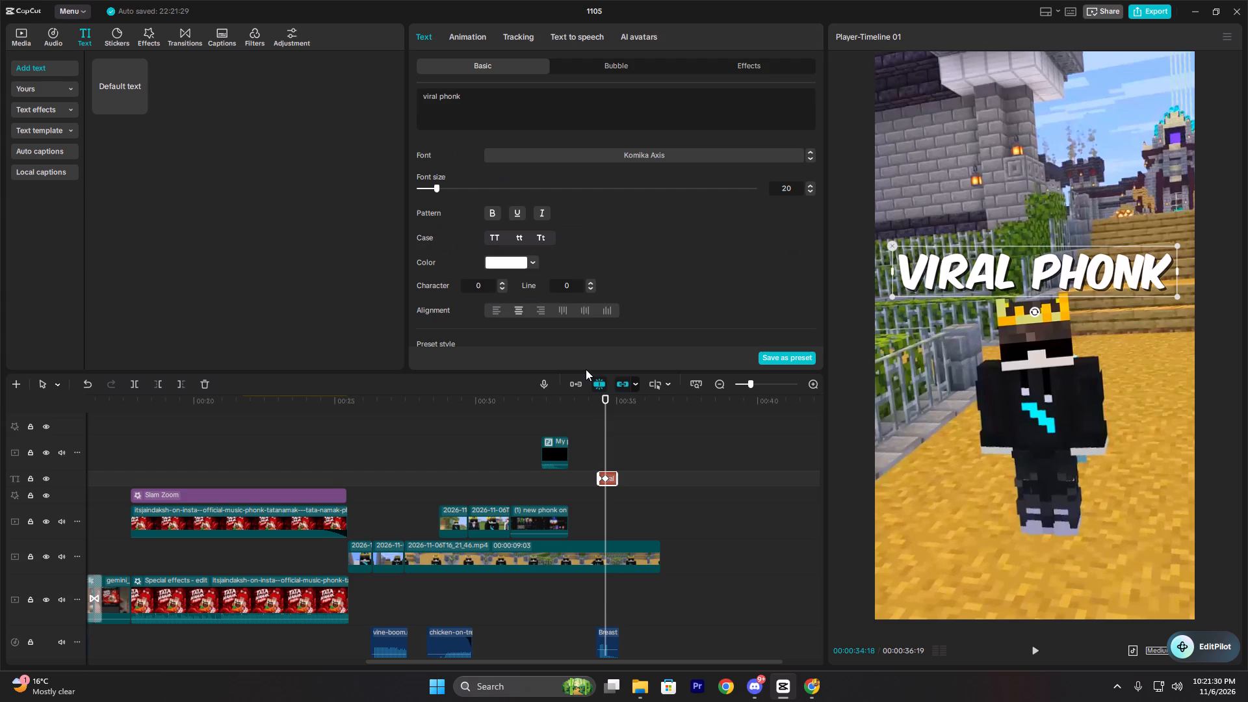
pyautogui.moveTo(586, 369); pyautogui.dragTo(422, 100)
pyautogui.press('f')
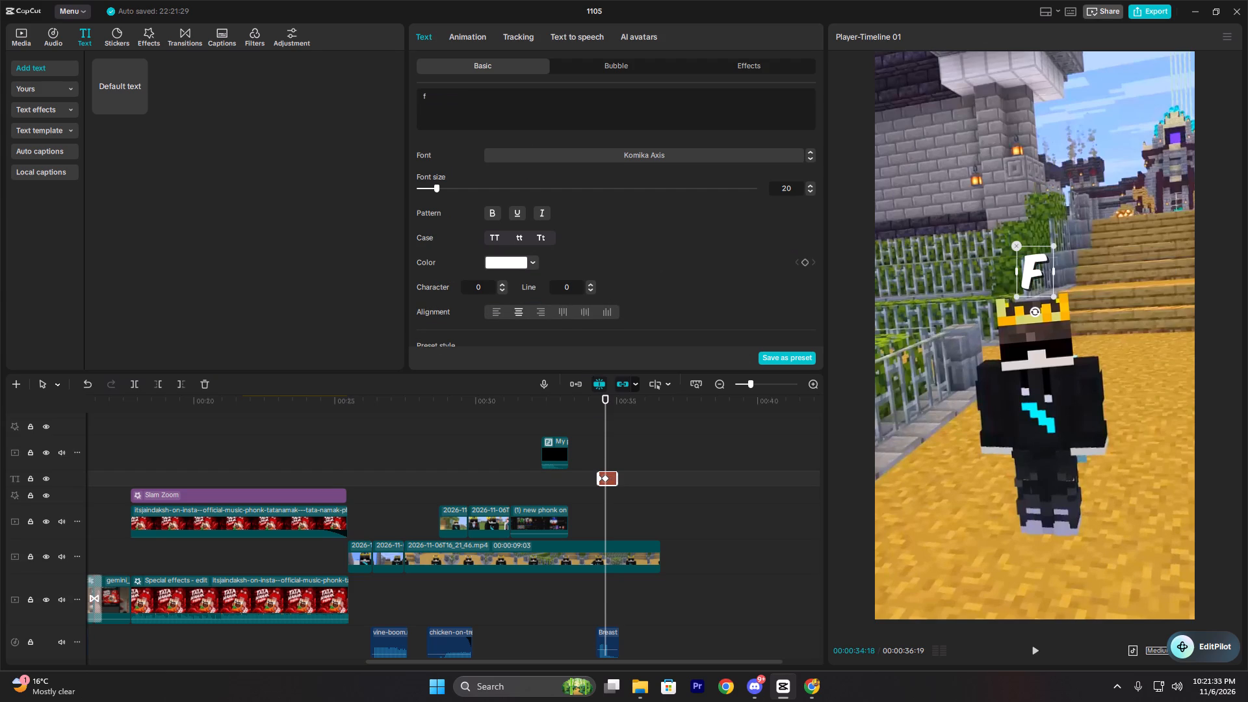
pyautogui.press('a')
pyautogui.write('VOURITE')
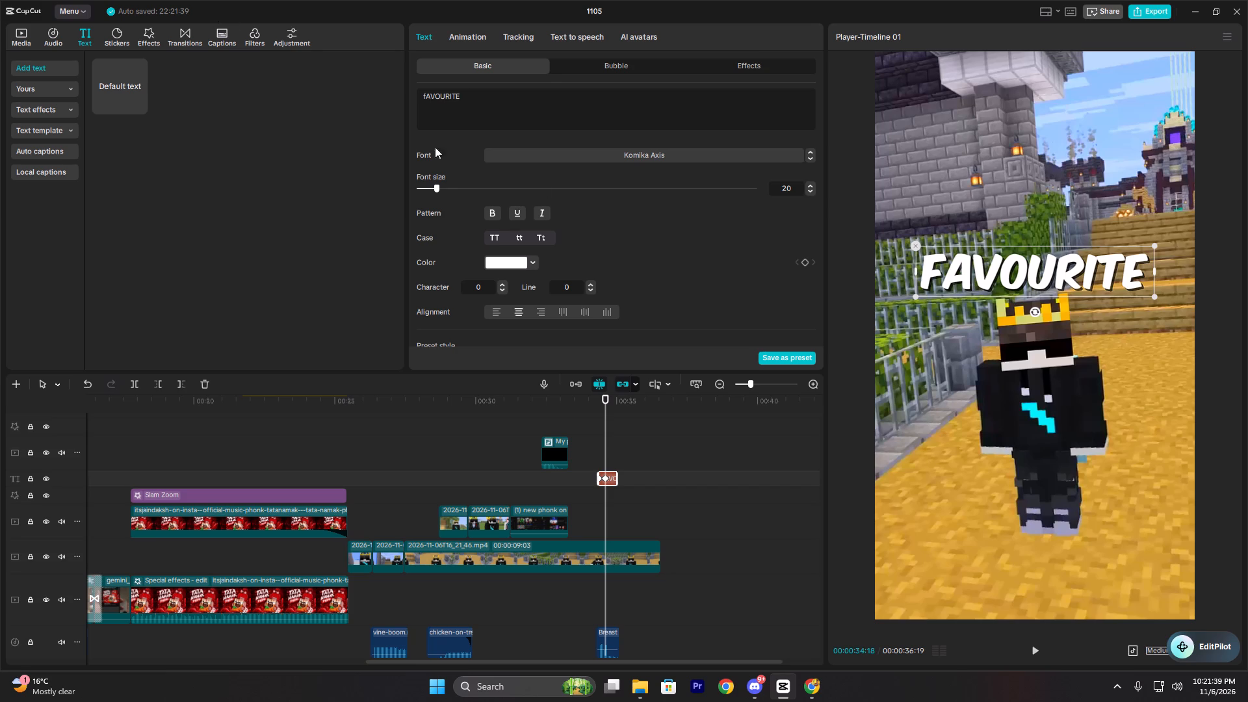
pyautogui.click(435, 186)
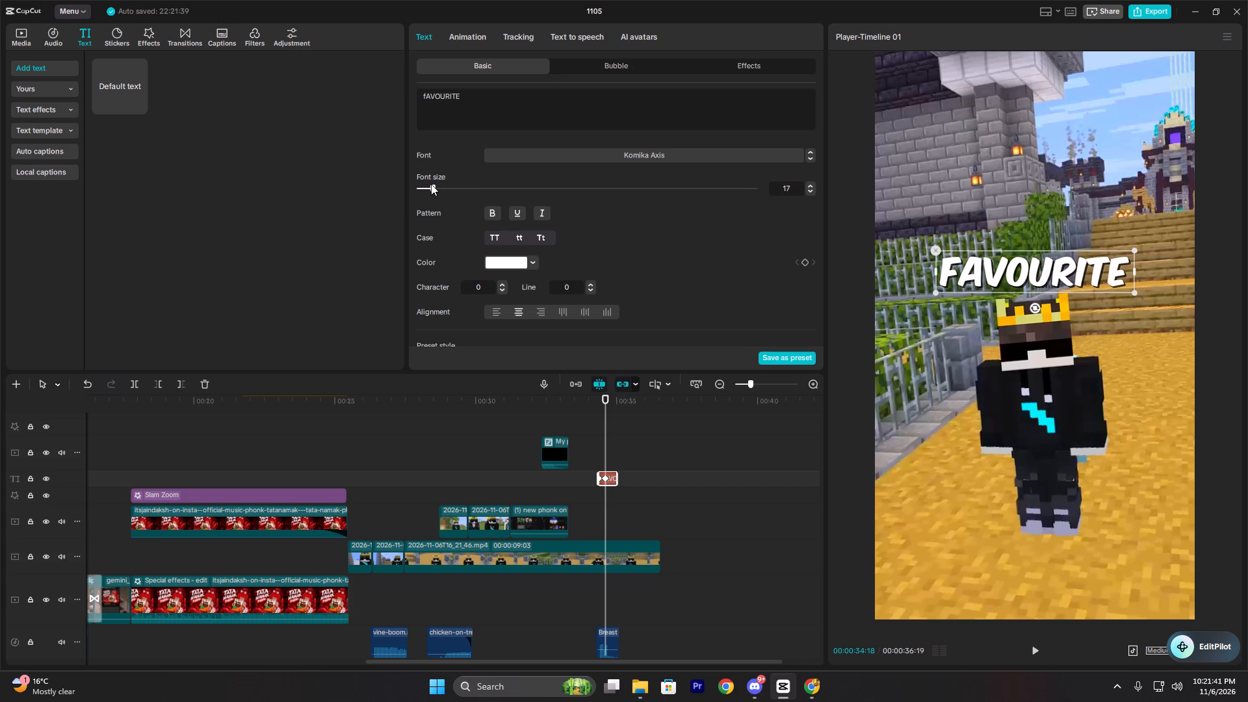
# Replay the "FAVOURITE" title and its sound from about 34 seconds several times to check their timing.
pyautogui.click(604, 443)
pyautogui.click(598, 447)
pyautogui.press('space')
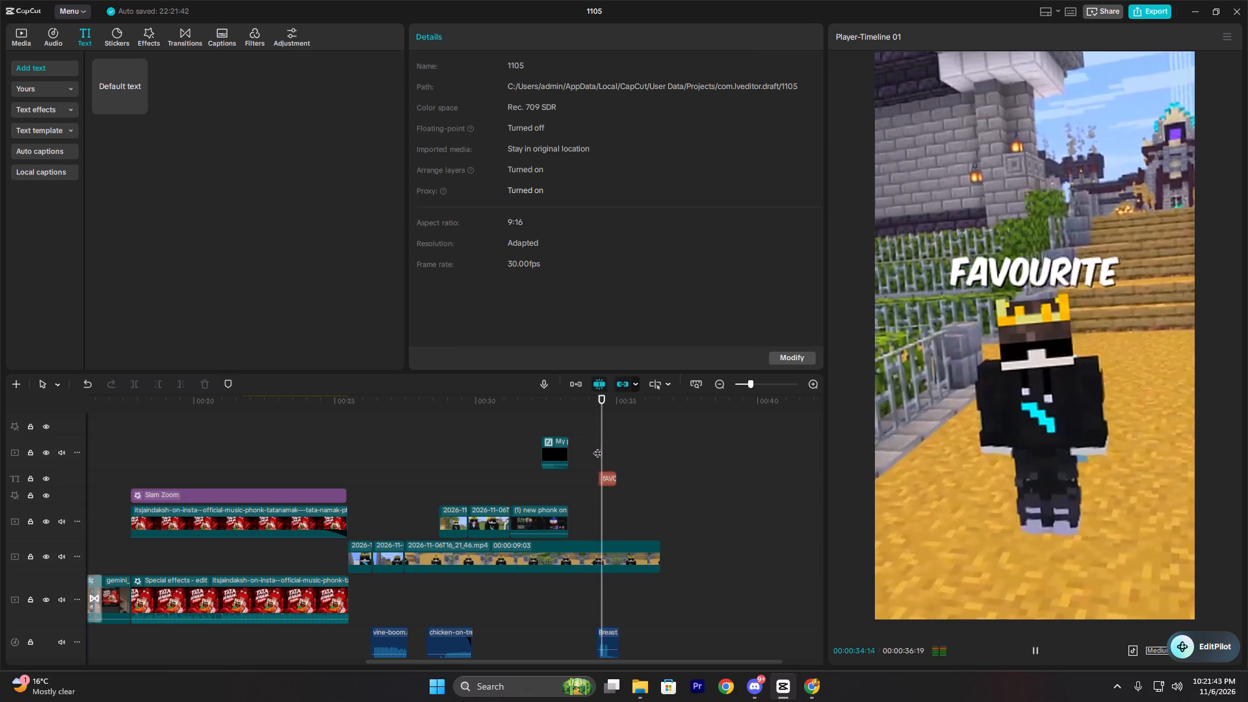
pyautogui.press('space')
pyautogui.click(597, 447)
pyautogui.press('space')
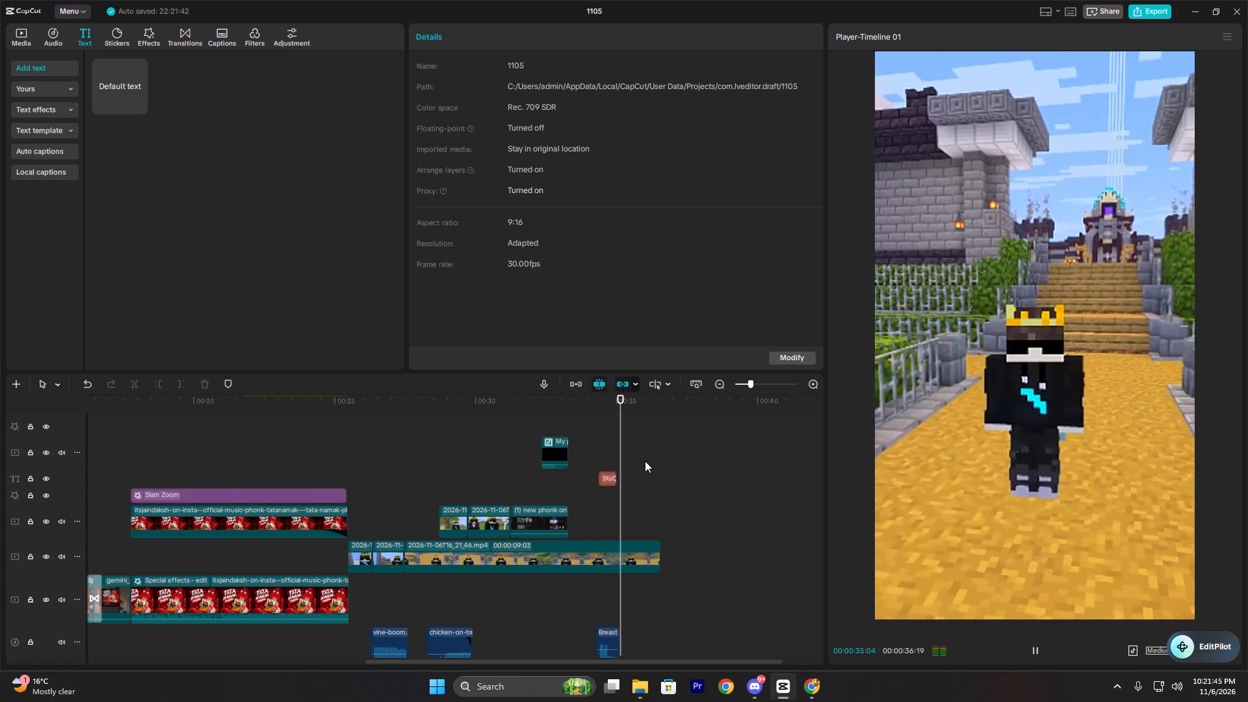
pyautogui.press('space')
pyautogui.click(626, 454)
pyautogui.click(610, 445)
pyautogui.click(609, 445)
pyautogui.click(603, 448)
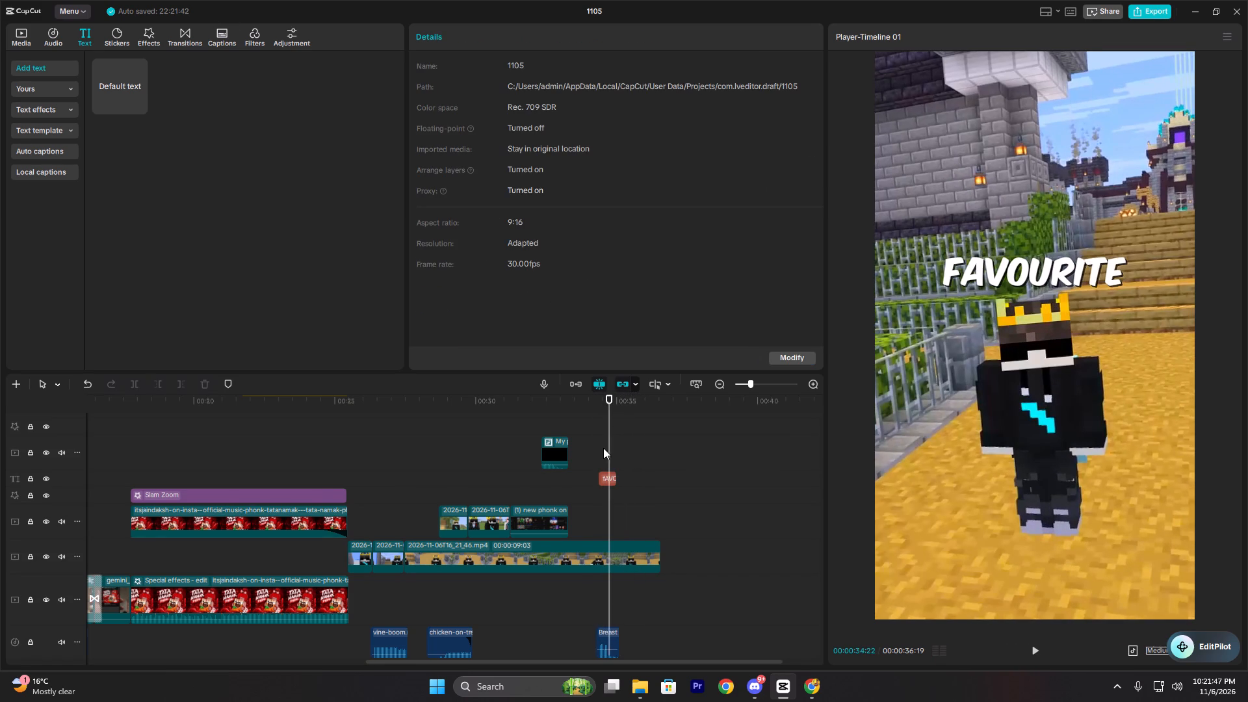
pyautogui.press('space')
pyautogui.press('space')
pyautogui.click(603, 448)
pyautogui.keyDown('ctrl'); pyautogui.scroll(9, 618, 462); pyautogui.keyUp('ctrl')
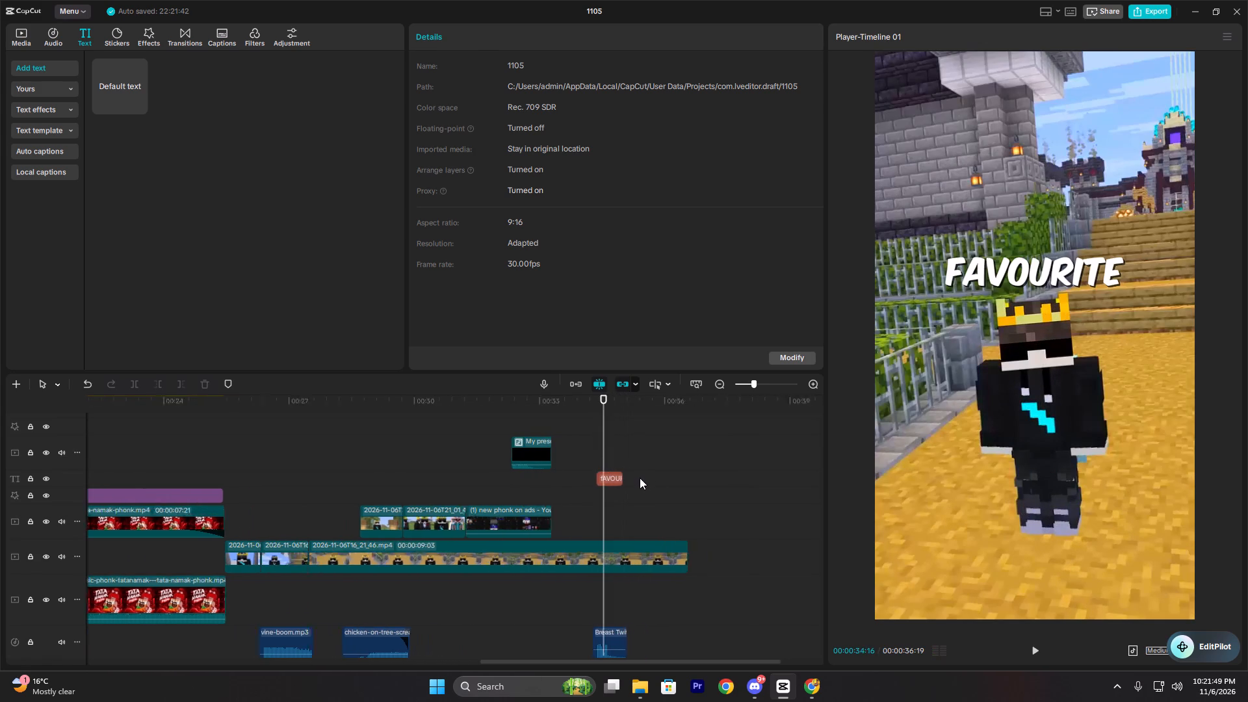
pyautogui.keyDown('ctrl'); pyautogui.scroll(7, 640, 478); pyautogui.keyUp('ctrl')
pyautogui.press('space')
pyautogui.press('space')
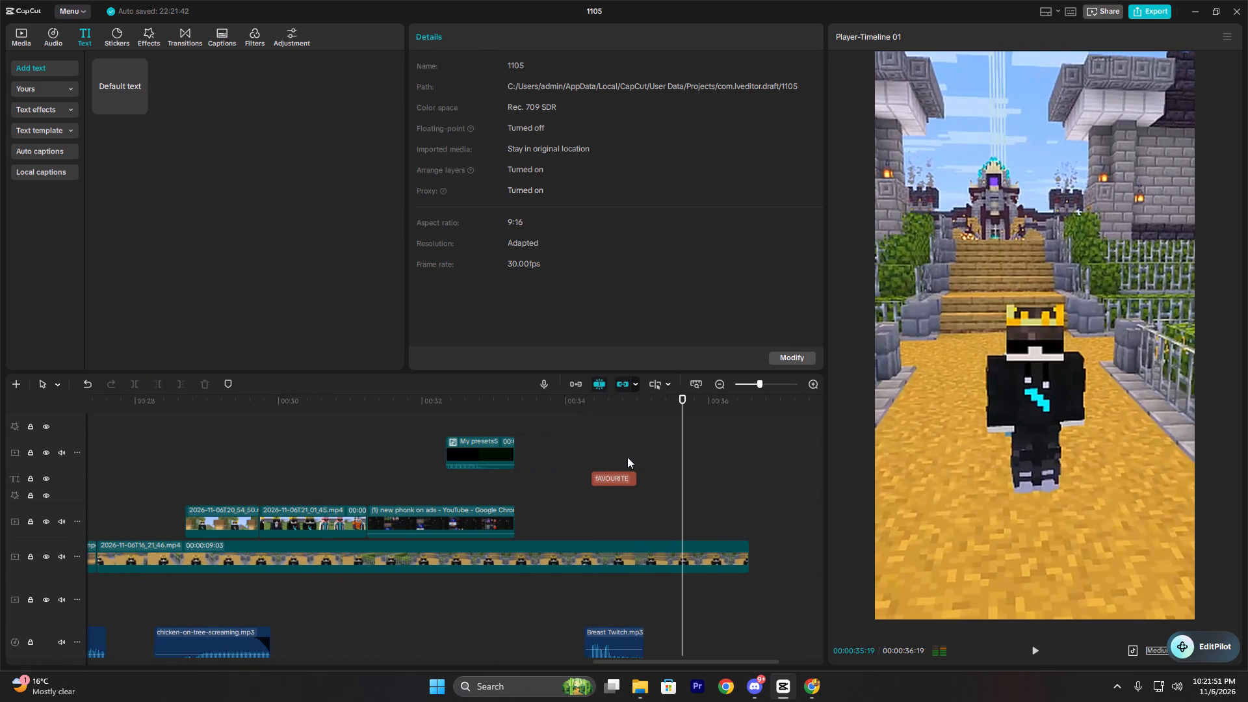
# Split the closing Minecraft clip at 00:00:35:22 and scale its final piece up to 154%.
pyautogui.click(634, 451)
pyautogui.press('space')
pyautogui.press('space')
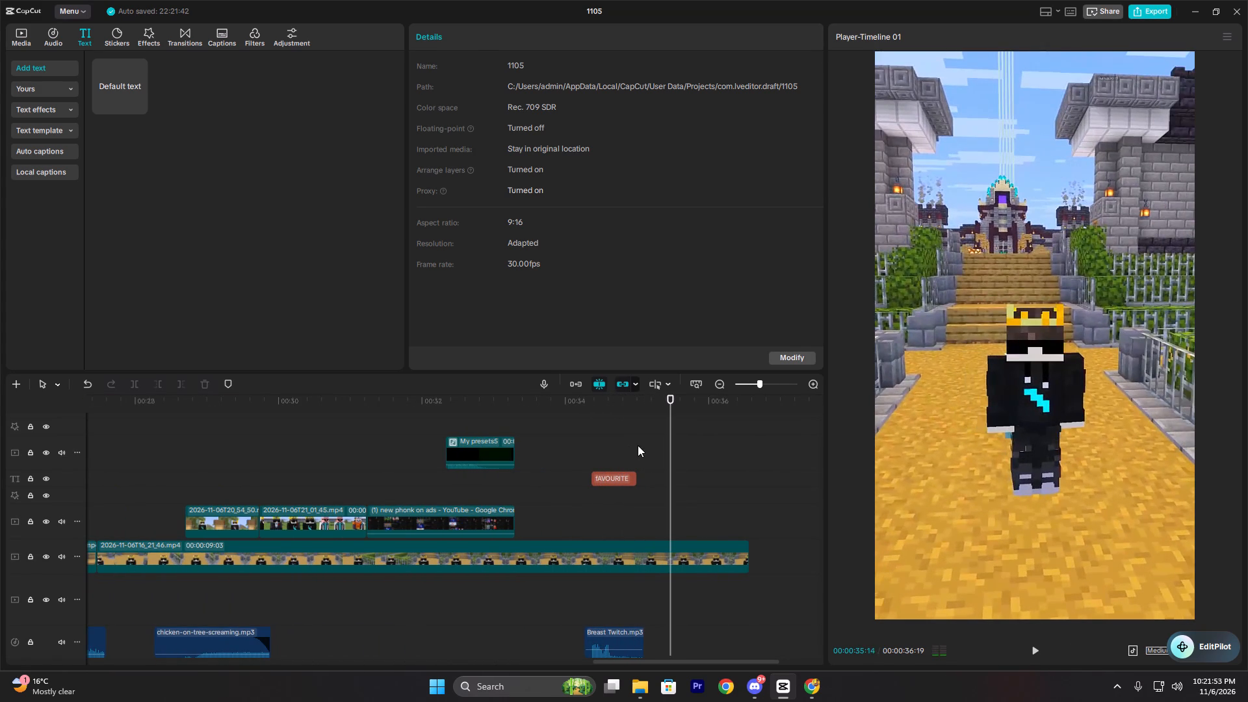
pyautogui.press('space')
pyautogui.press('space')
pyautogui.click(720, 547)
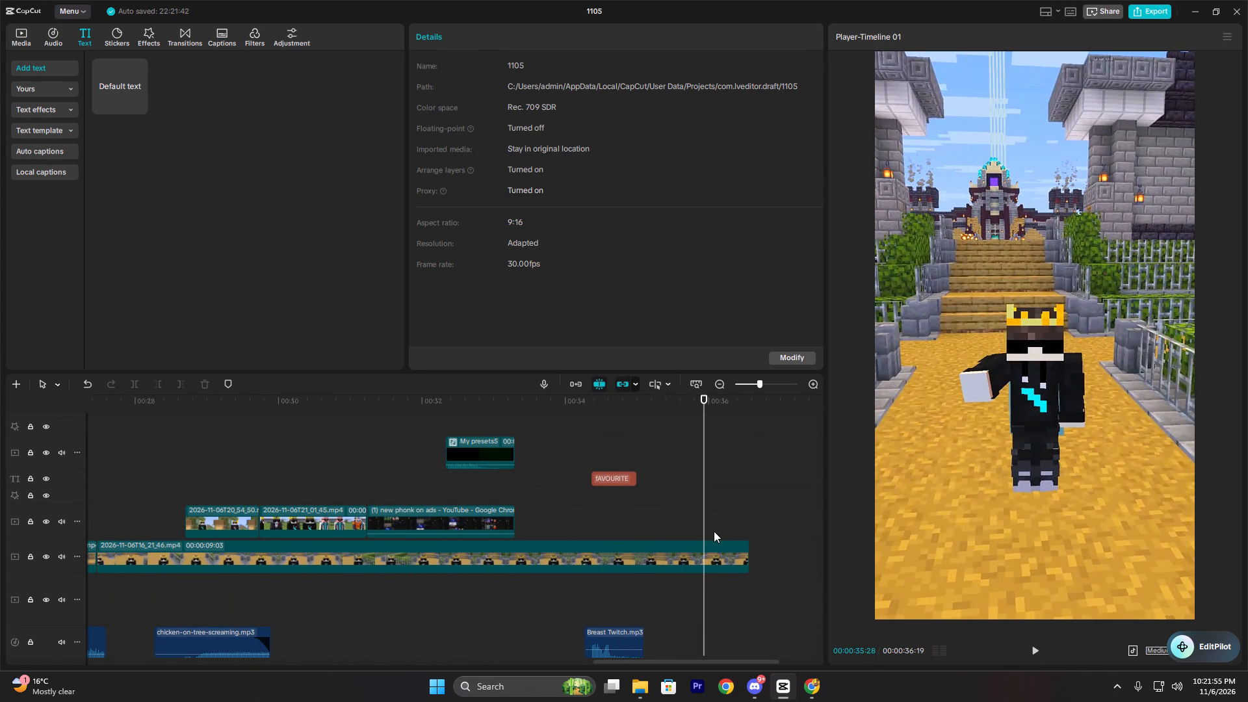
pyautogui.click(671, 517)
pyautogui.press('space')
pyautogui.press('space')
pyautogui.click(712, 554)
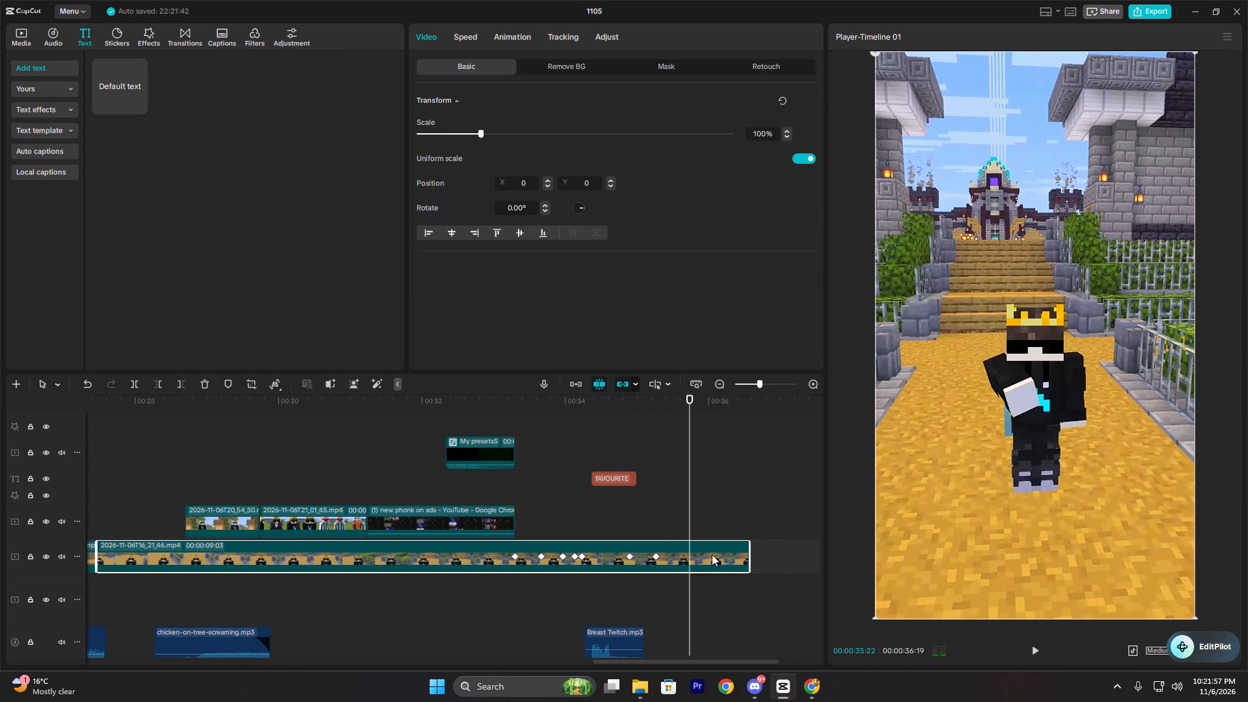
pyautogui.hotkey('ctrl', 'b')
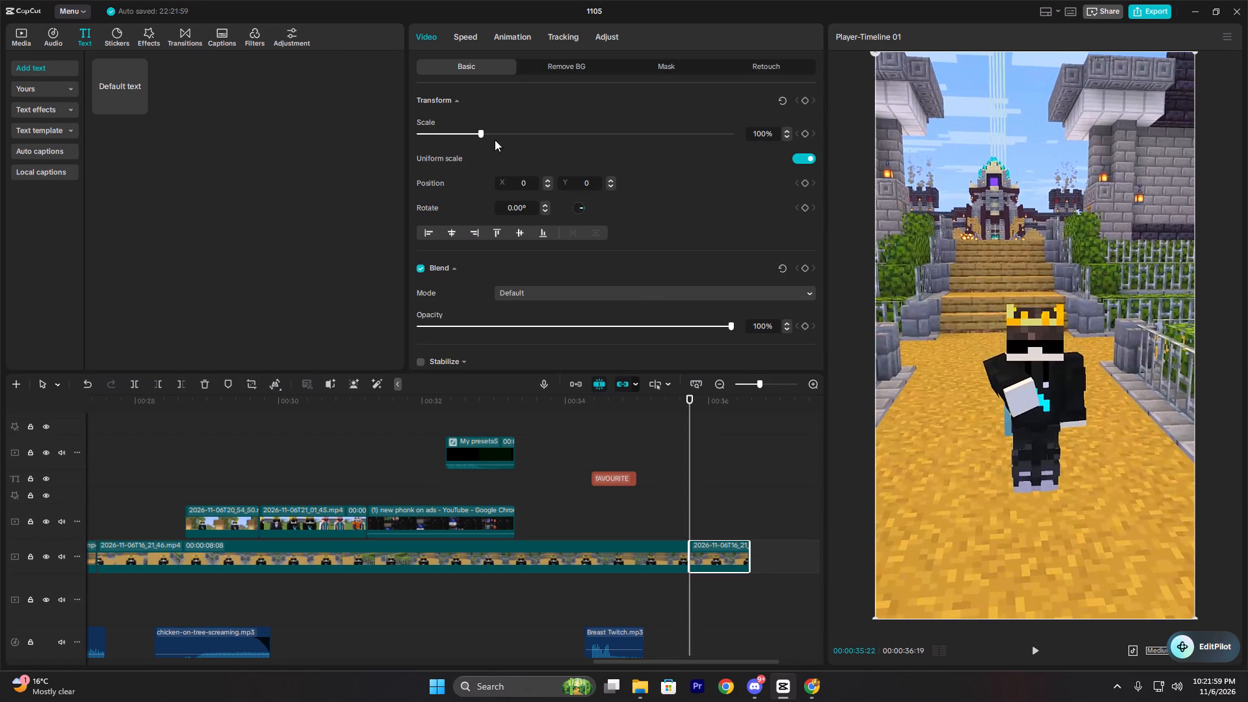
pyautogui.moveTo(487, 132); pyautogui.dragTo(515, 133)
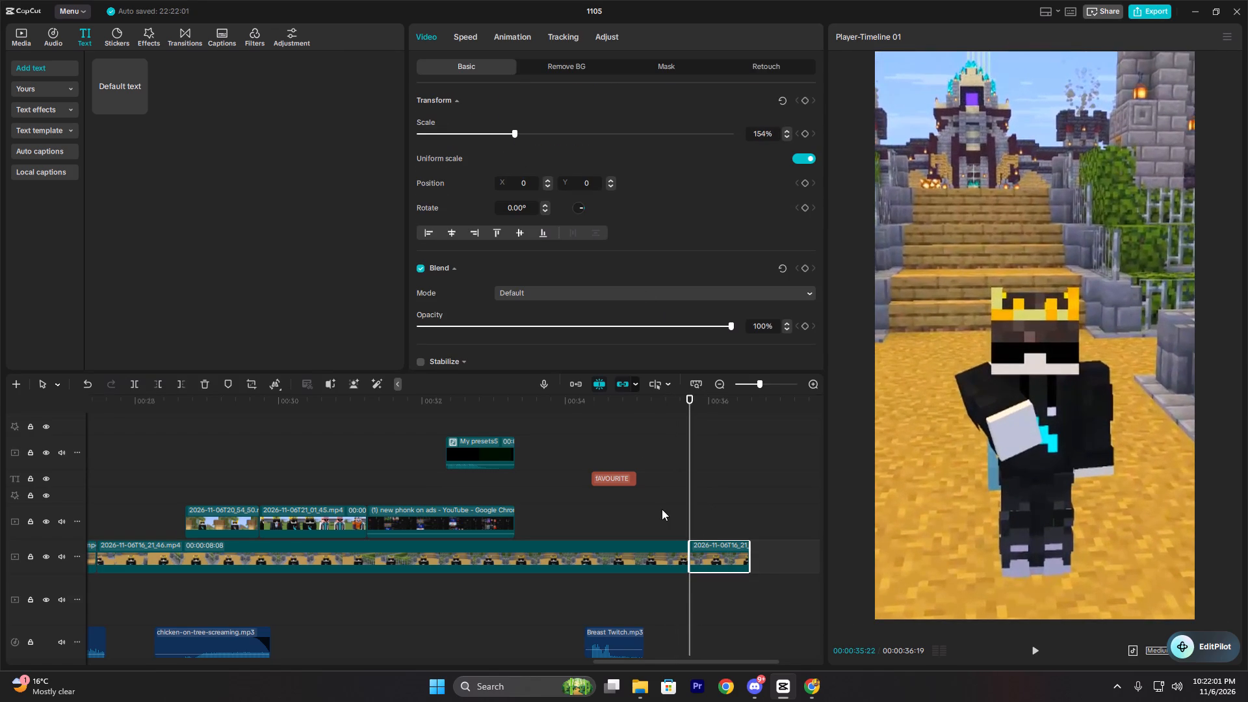
# Play back the enlarged ending and the "FAVOURITE" title, followed by the video's opening up to about 3 seconds.
pyautogui.click(656, 503)
pyautogui.press('space')
pyautogui.press('space')
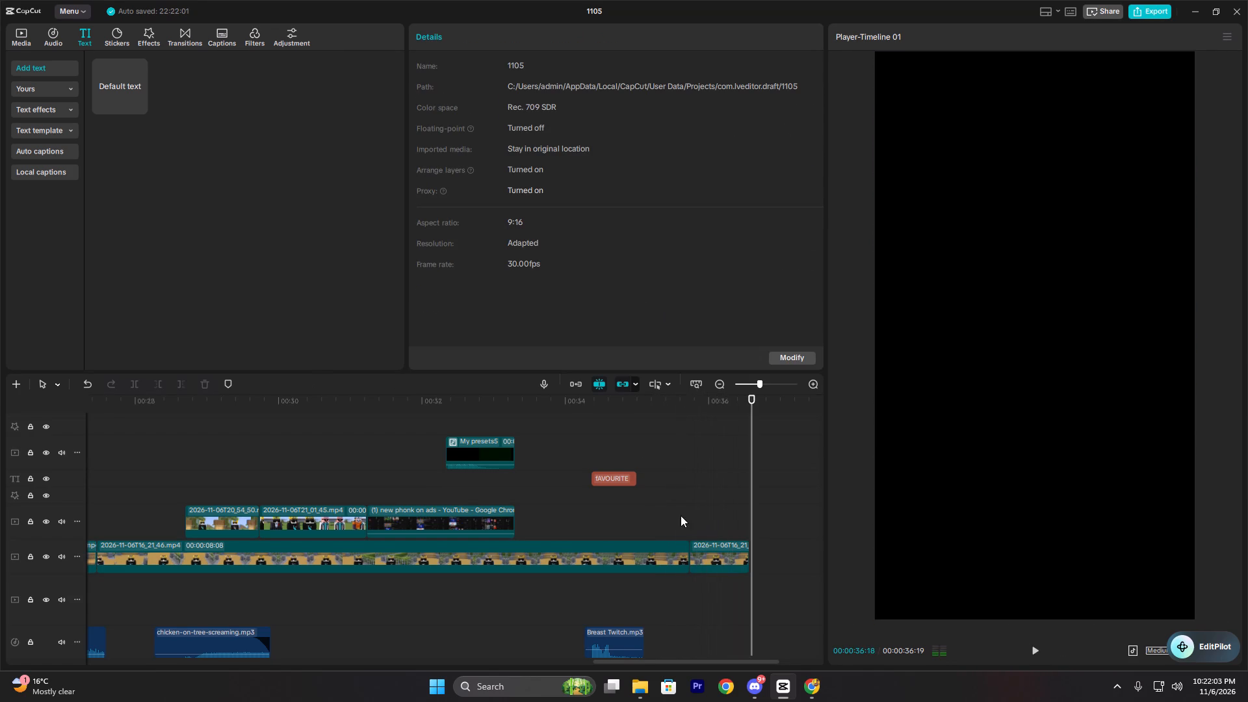
pyautogui.click(663, 500)
pyautogui.press('space')
pyautogui.click(702, 514)
pyautogui.moveTo(702, 514); pyautogui.dragTo(690, 512)
pyautogui.click(585, 497)
pyautogui.press('space')
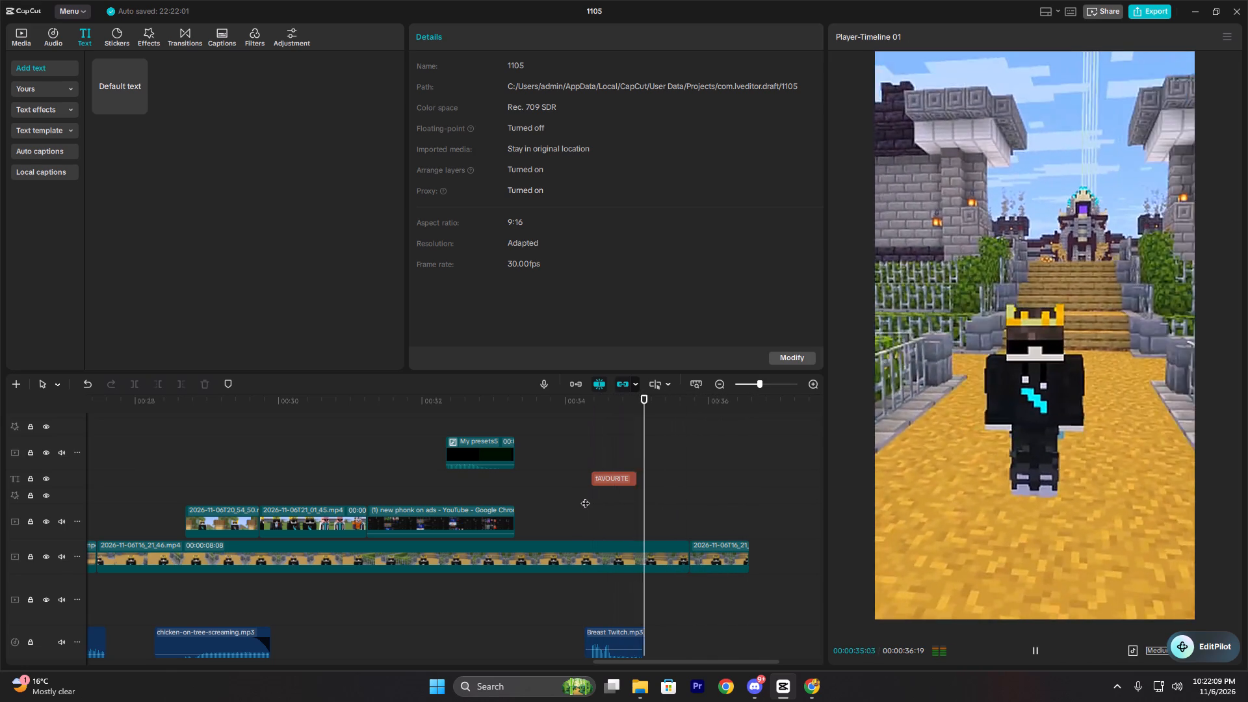
pyautogui.press('space')
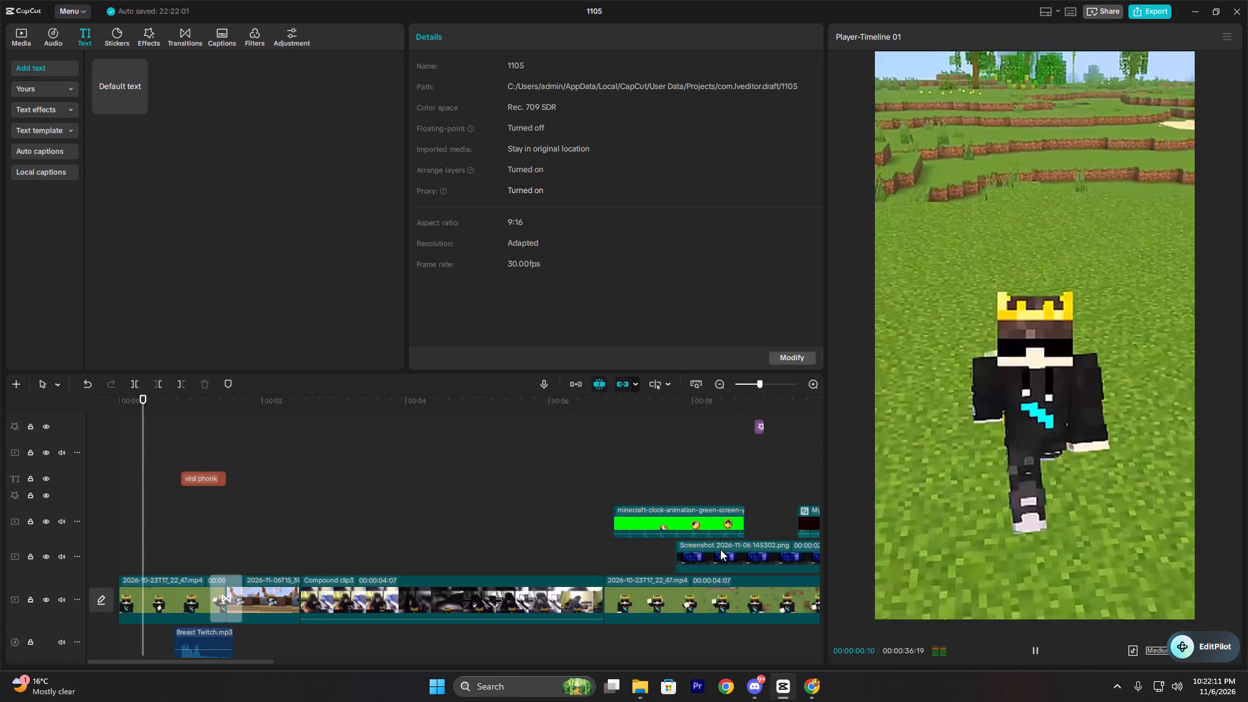
pyautogui.keyDown('ctrl'); pyautogui.scroll(-19, 735, 515); pyautogui.keyUp('ctrl')
pyautogui.keyDown('ctrl'); pyautogui.scroll(5, 667, 506); pyautogui.keyUp('ctrl')
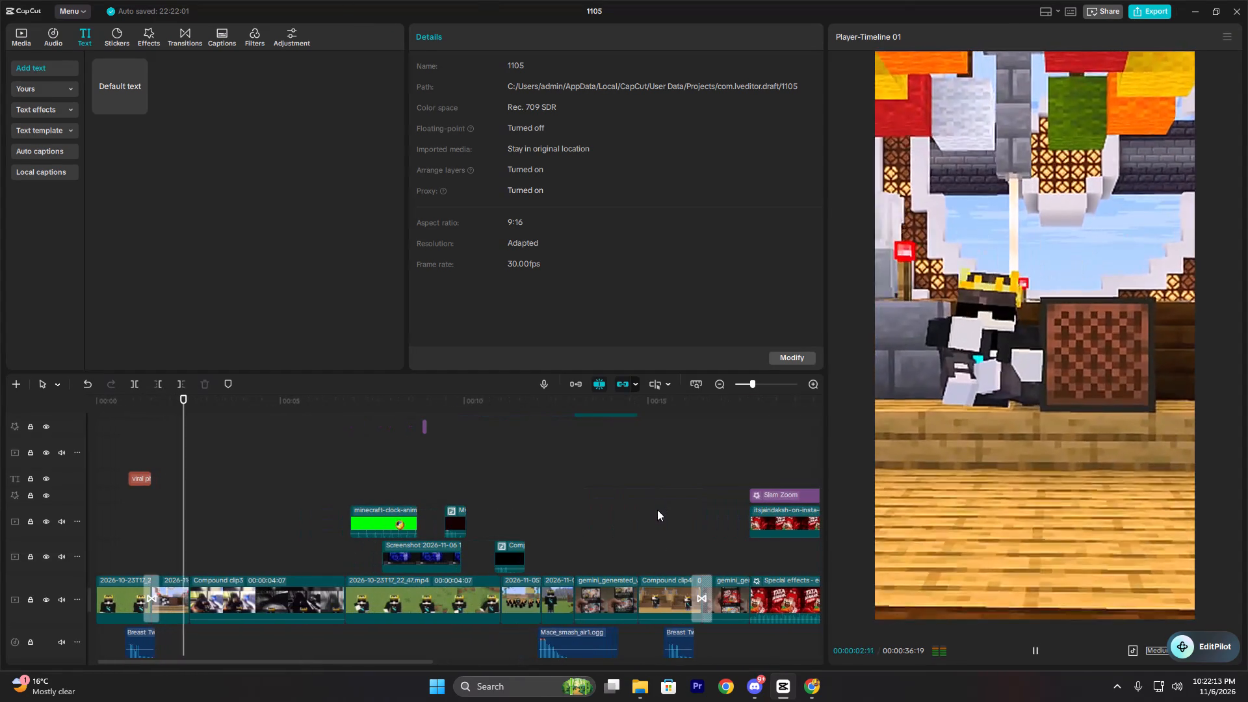
pyautogui.press('space')
# Switch to Chrome, search for capkit.in in a new tab, and open the Captik captions website.
pyautogui.click(808, 688)
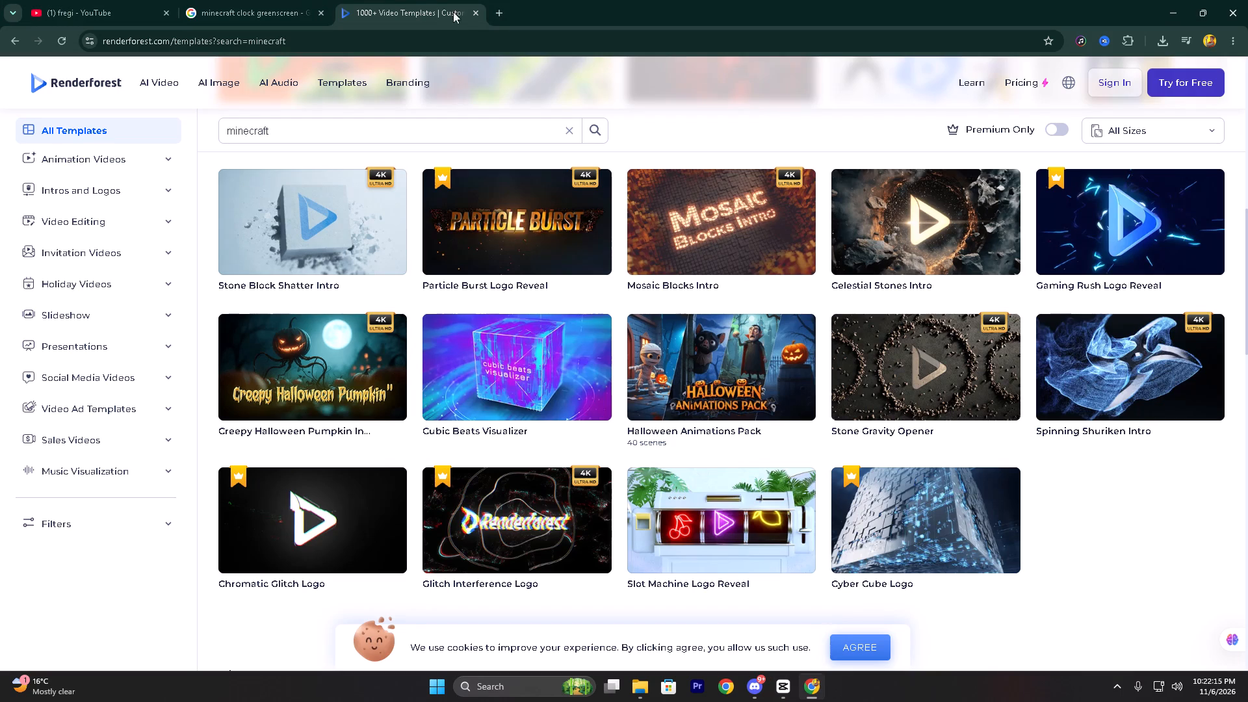
pyautogui.click(495, 13)
pyautogui.click(477, 51)
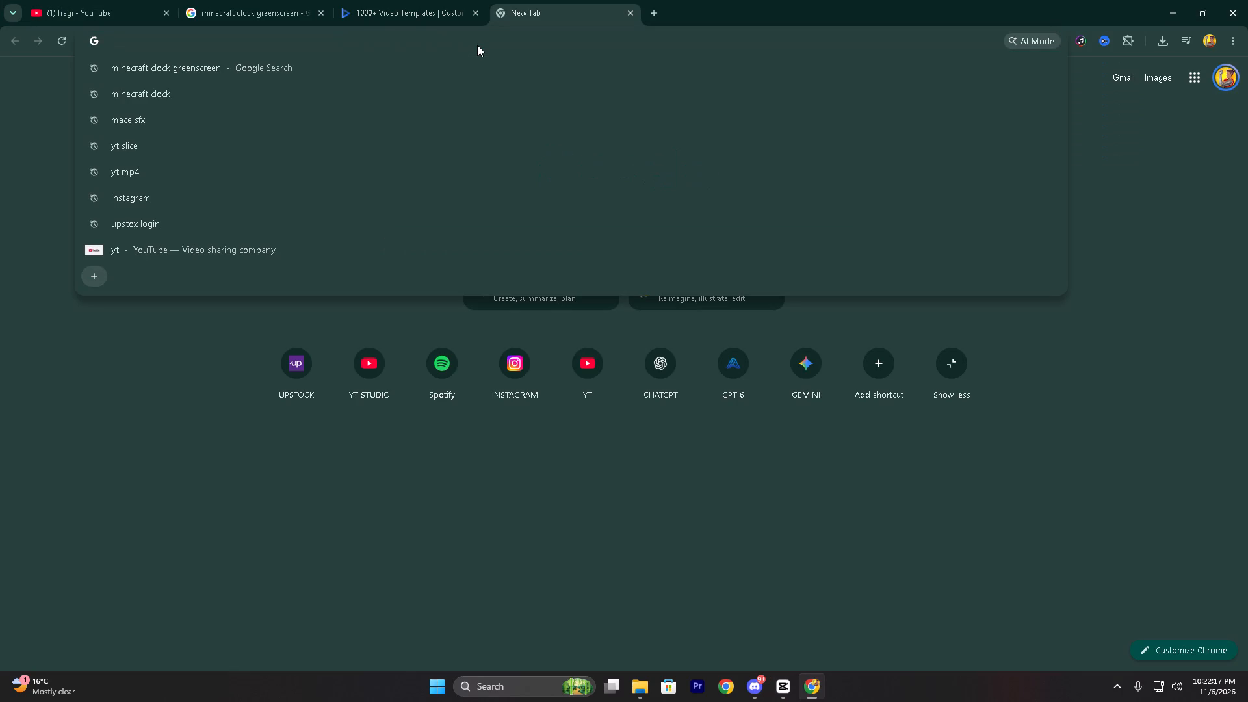
pyautogui.write('CAPC')
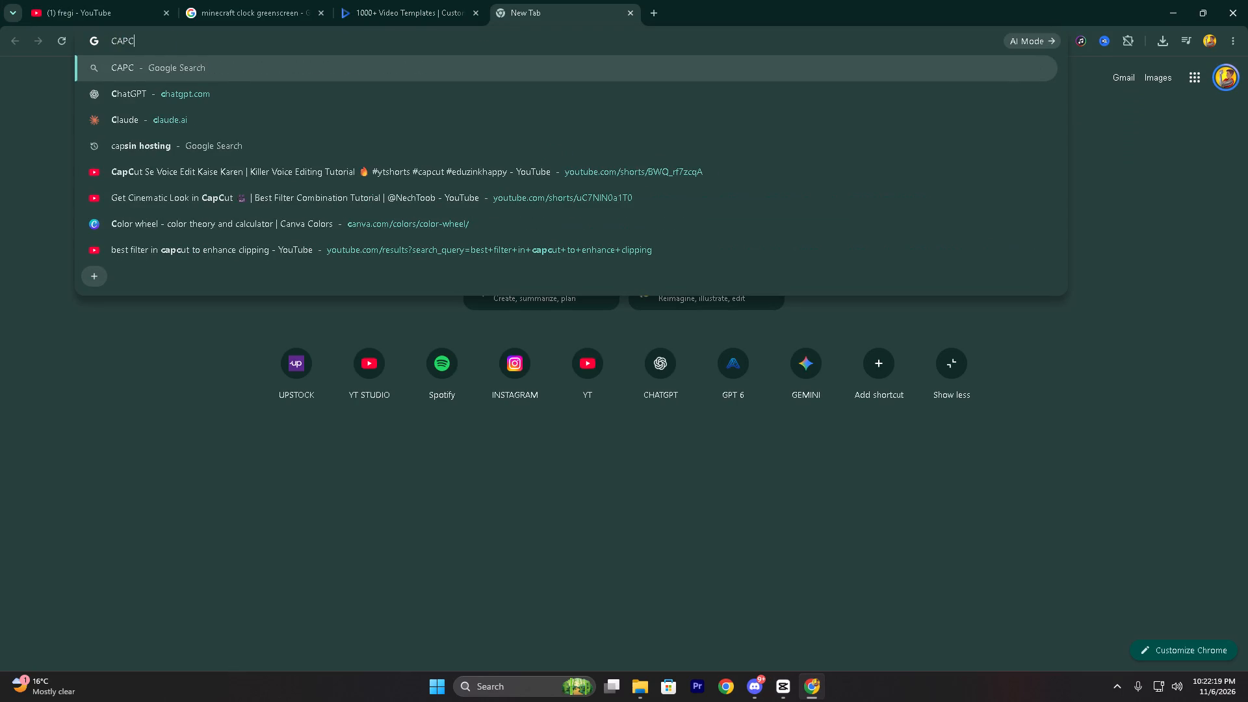
pyautogui.press('BackSpace')
pyautogui.write('KIT')
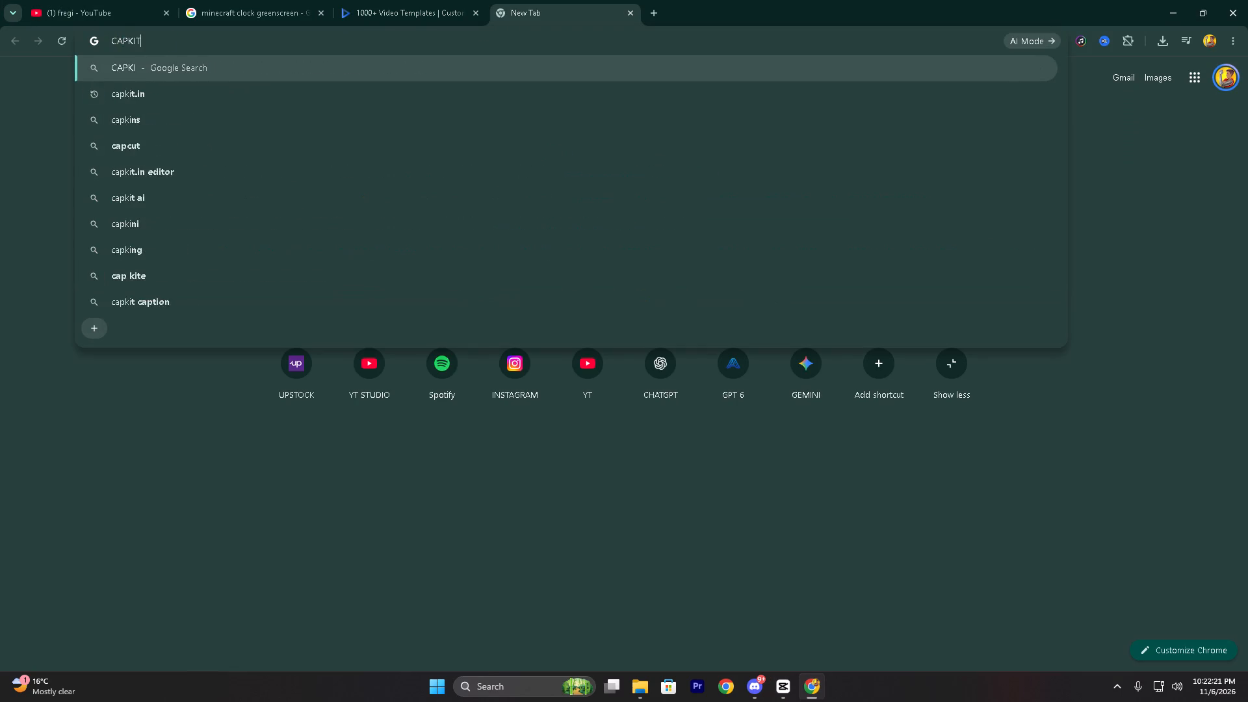
pyautogui.click(350, 91)
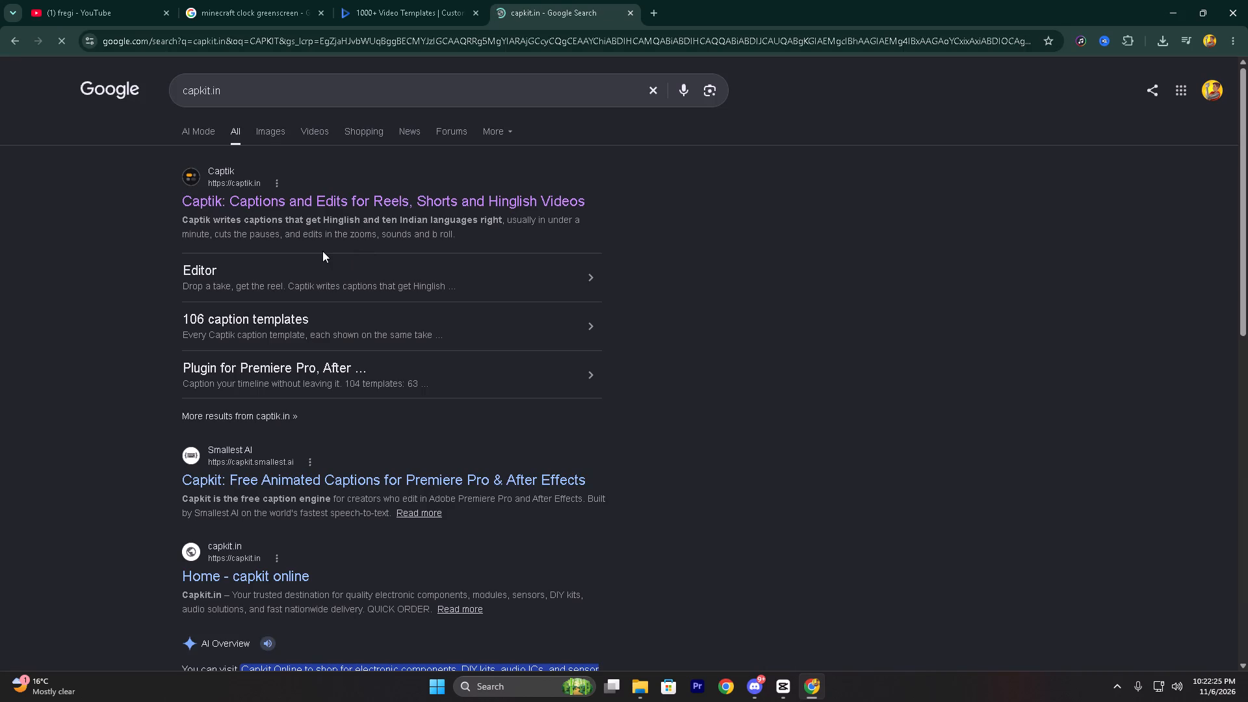
pyautogui.click(274, 205)
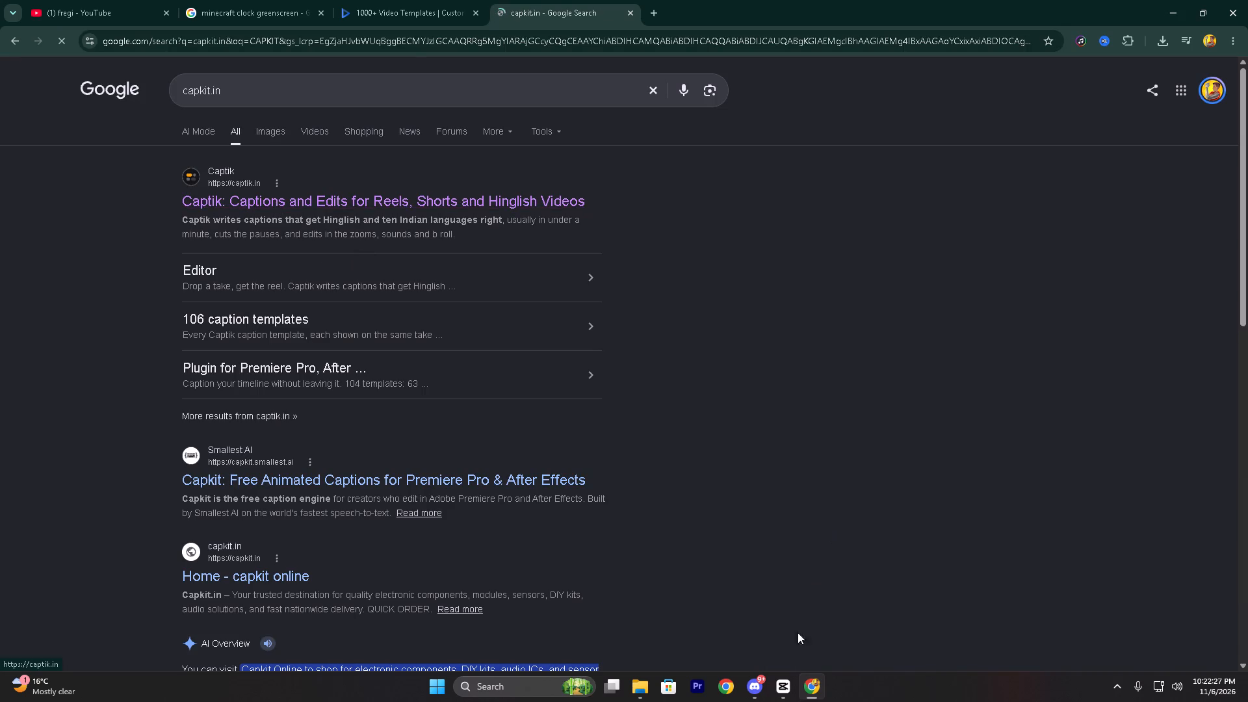
# Look over the audio tracks in CapCut, check the Captik home page in Chrome, and return to CapCut.
pyautogui.click(789, 687)
pyautogui.scroll(-15, 633, 573)
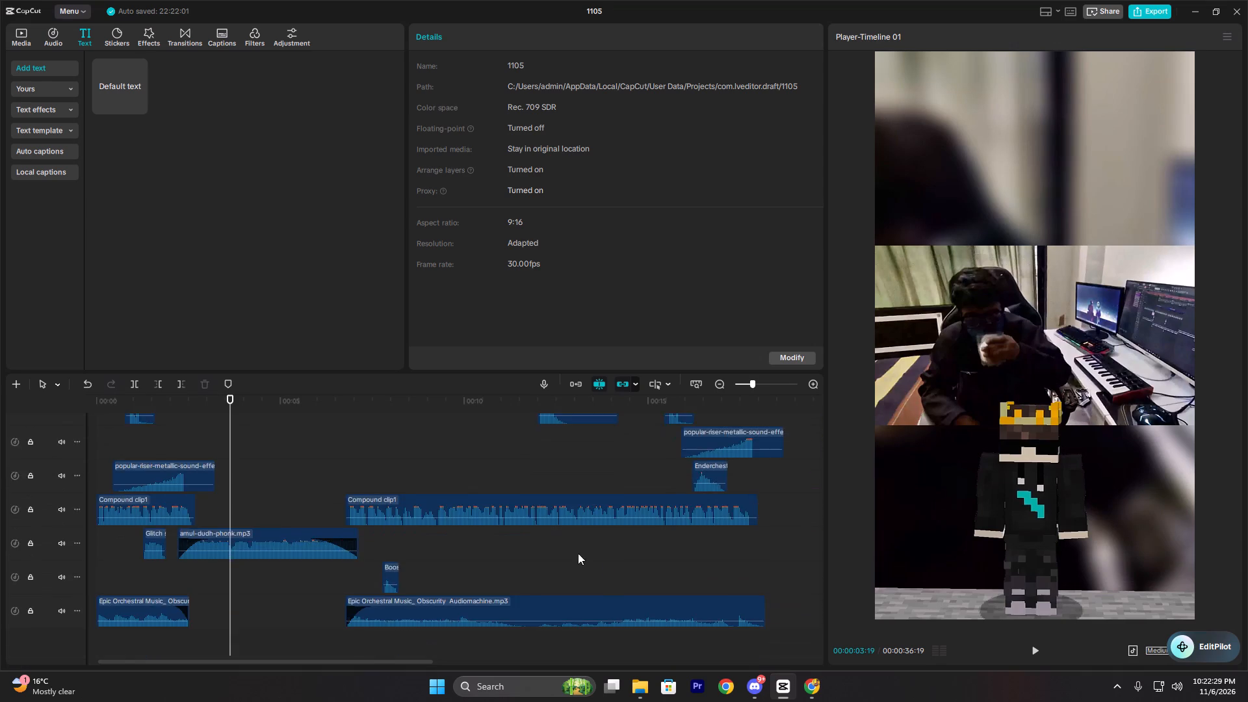
pyautogui.click(812, 693)
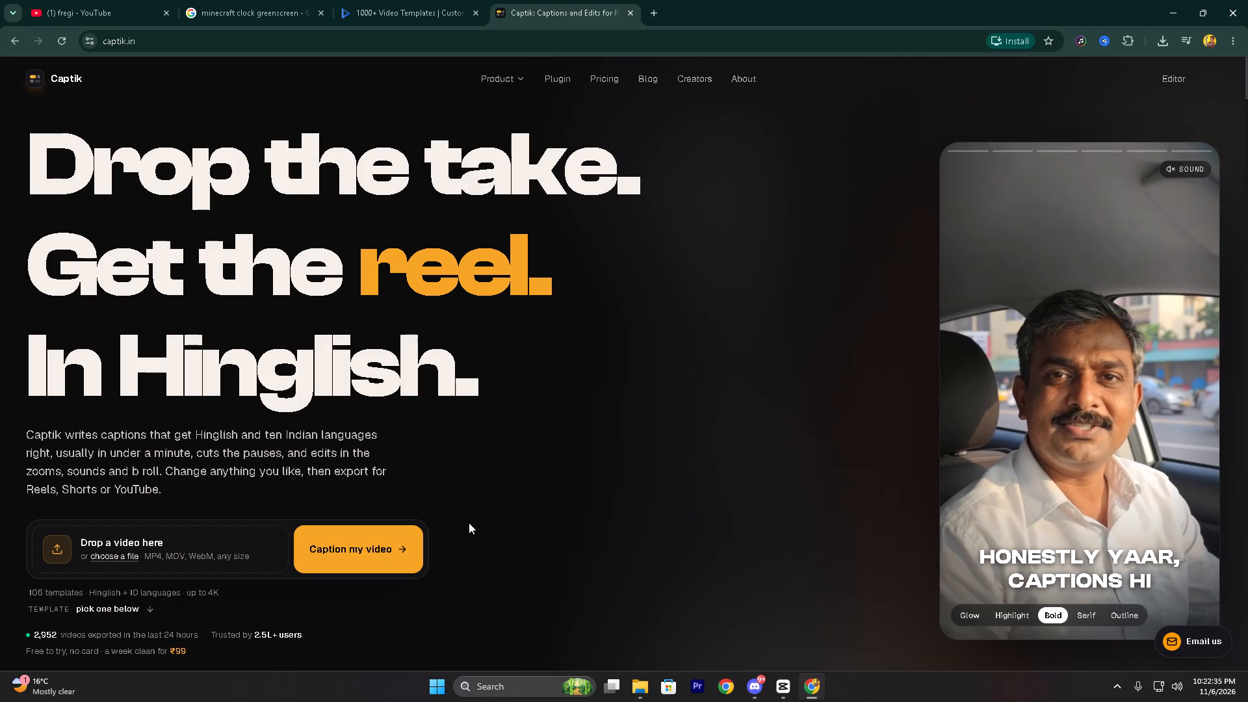
pyautogui.click(775, 693)
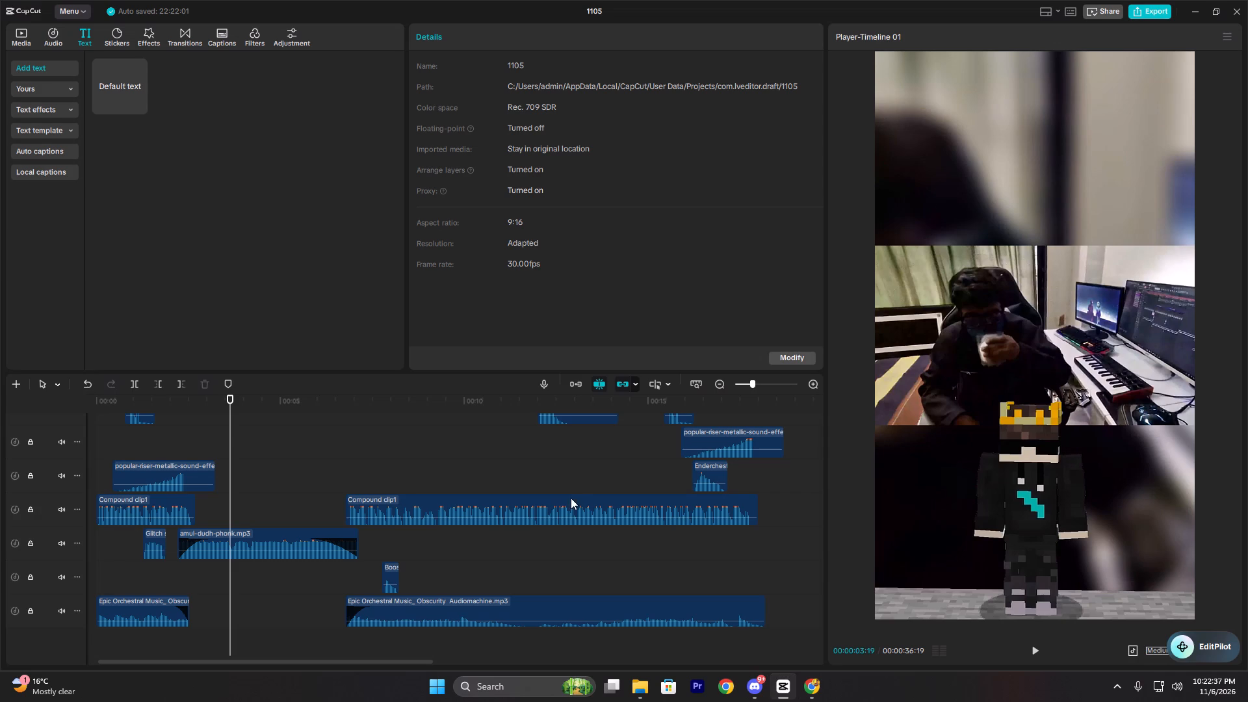
# Copy the three voice compound clips from the audio tracks and paste them into a new timeline.
pyautogui.scroll(-4, 504, 556)
pyautogui.scroll(5, 484, 571)
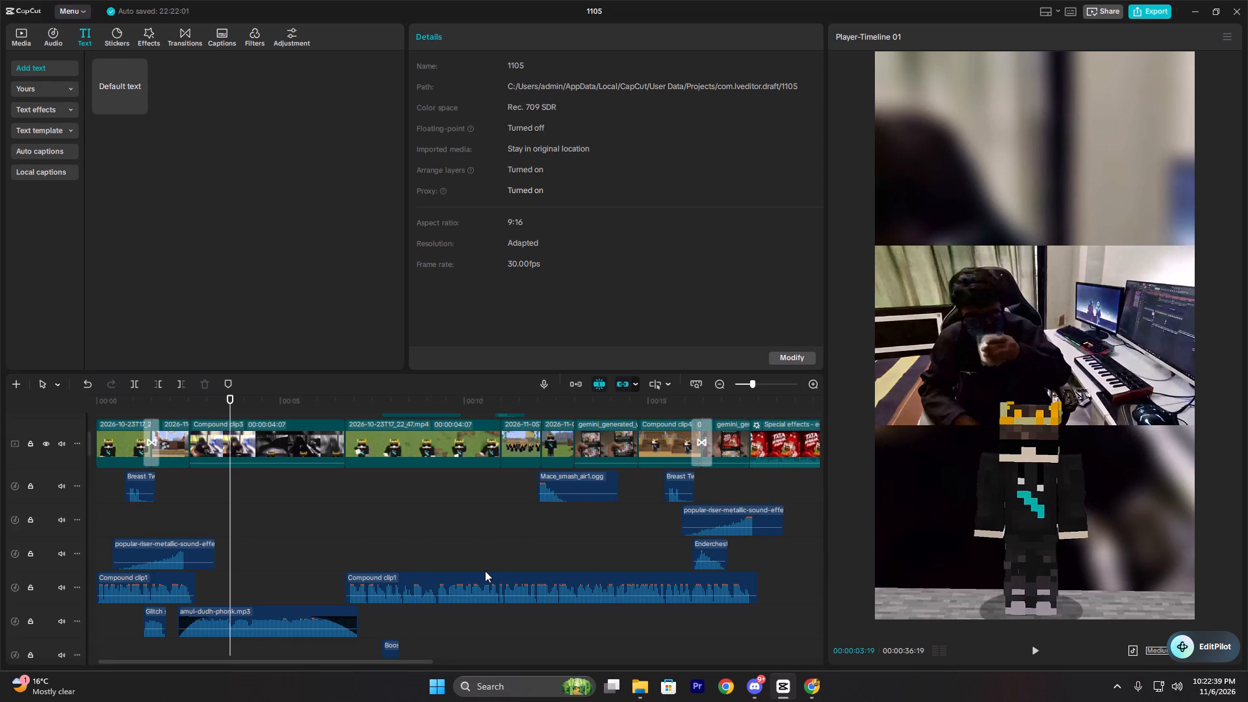
pyautogui.keyDown('ctrl'); pyautogui.scroll(-1, 485, 571); pyautogui.keyUp('ctrl')
pyautogui.keyDown('ctrl'); pyautogui.scroll(2, 485, 571); pyautogui.keyUp('ctrl')
pyautogui.scroll(-5, 581, 577)
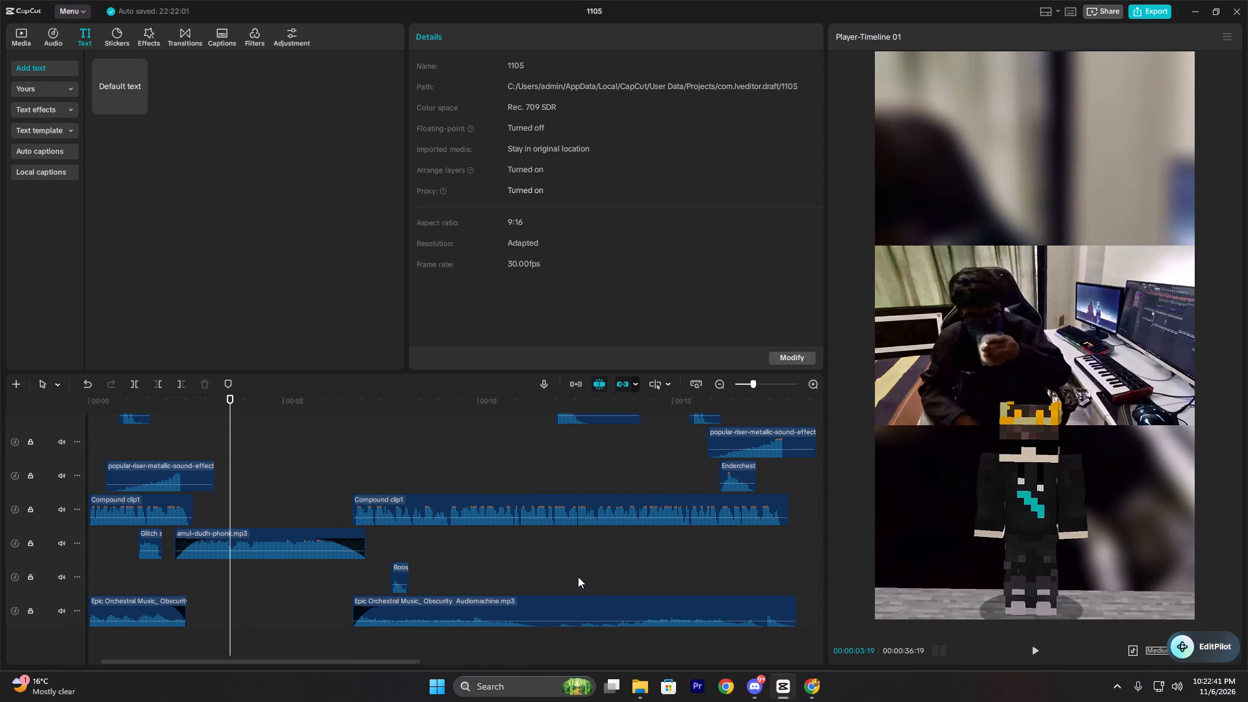
pyautogui.scroll(-2, 578, 577)
pyautogui.keyDown('ctrl'); pyautogui.click(424, 503); pyautogui.keyUp('ctrl')
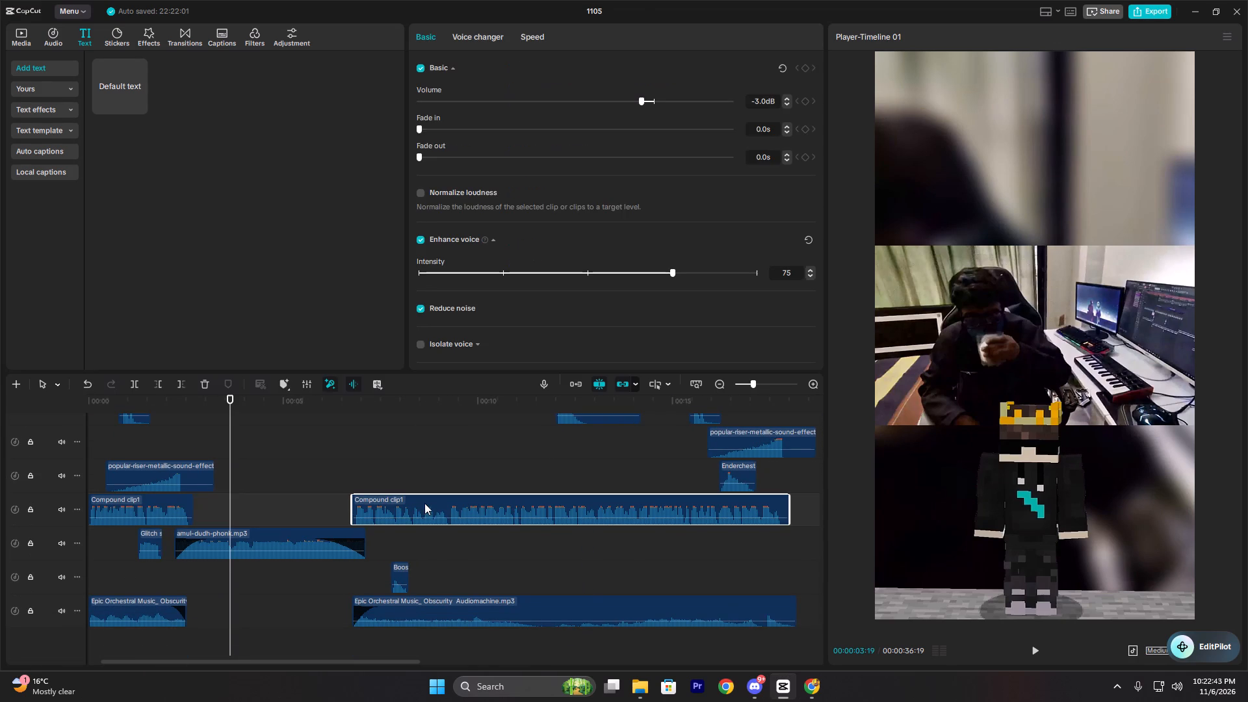
pyautogui.keyDown('ctrl'); pyautogui.click(161, 508); pyautogui.keyUp('ctrl')
pyautogui.keyDown('ctrl'); pyautogui.scroll(-6, 695, 486); pyautogui.keyUp('ctrl')
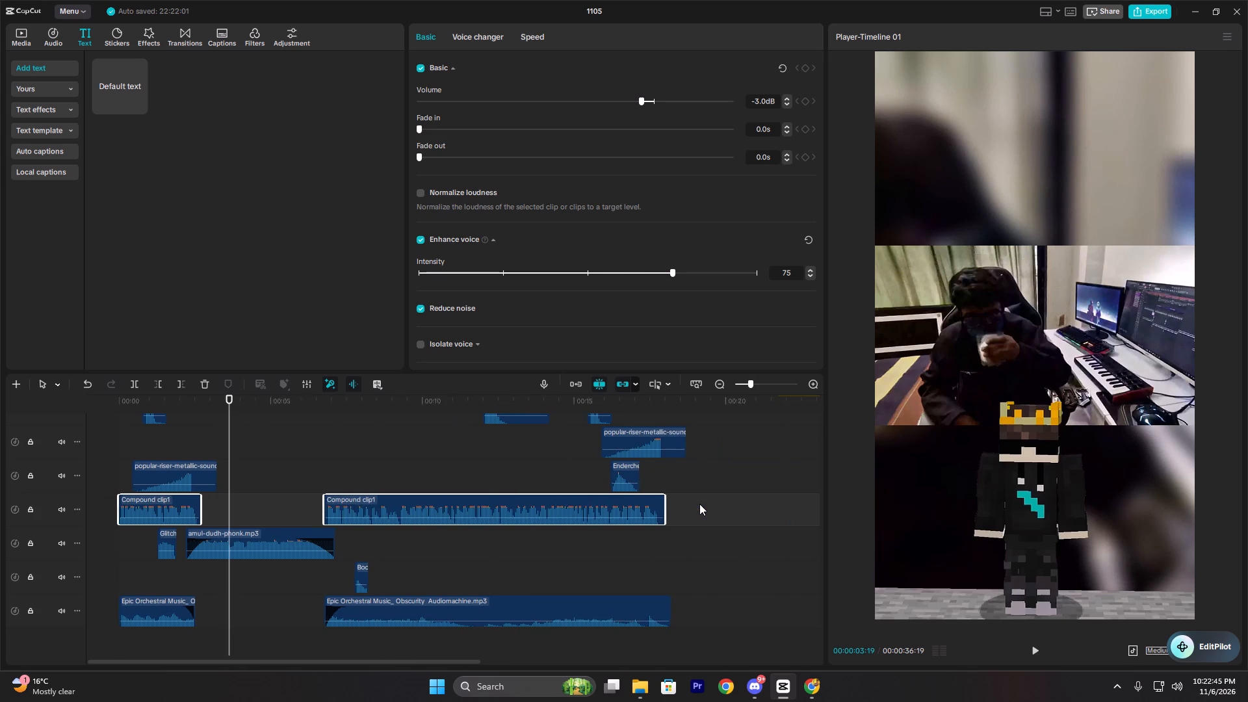
pyautogui.keyDown('ctrl'); pyautogui.scroll(-5, 699, 504); pyautogui.keyUp('ctrl')
pyautogui.keyDown('ctrl'); pyautogui.click(659, 548); pyautogui.keyUp('ctrl')
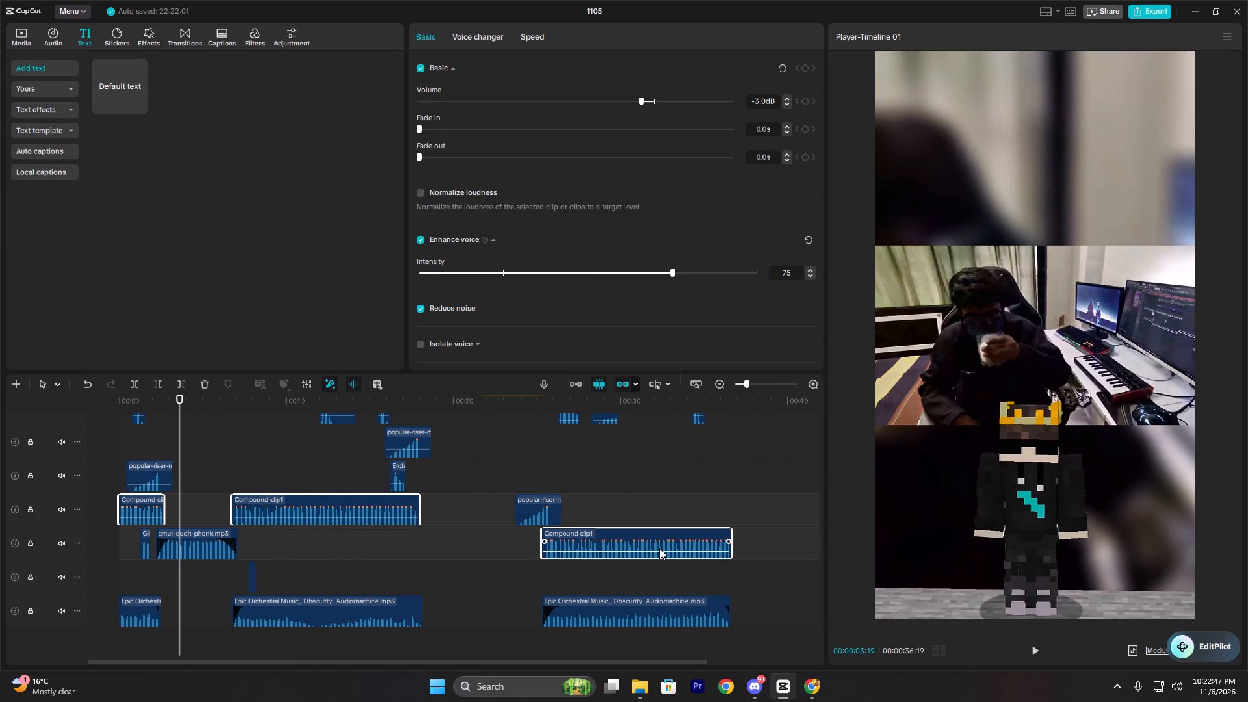
pyautogui.hotkey('ctrl', 'c')
pyautogui.click(25, 385)
pyautogui.click(16, 383)
pyautogui.hotkey('ctrl', 'v')
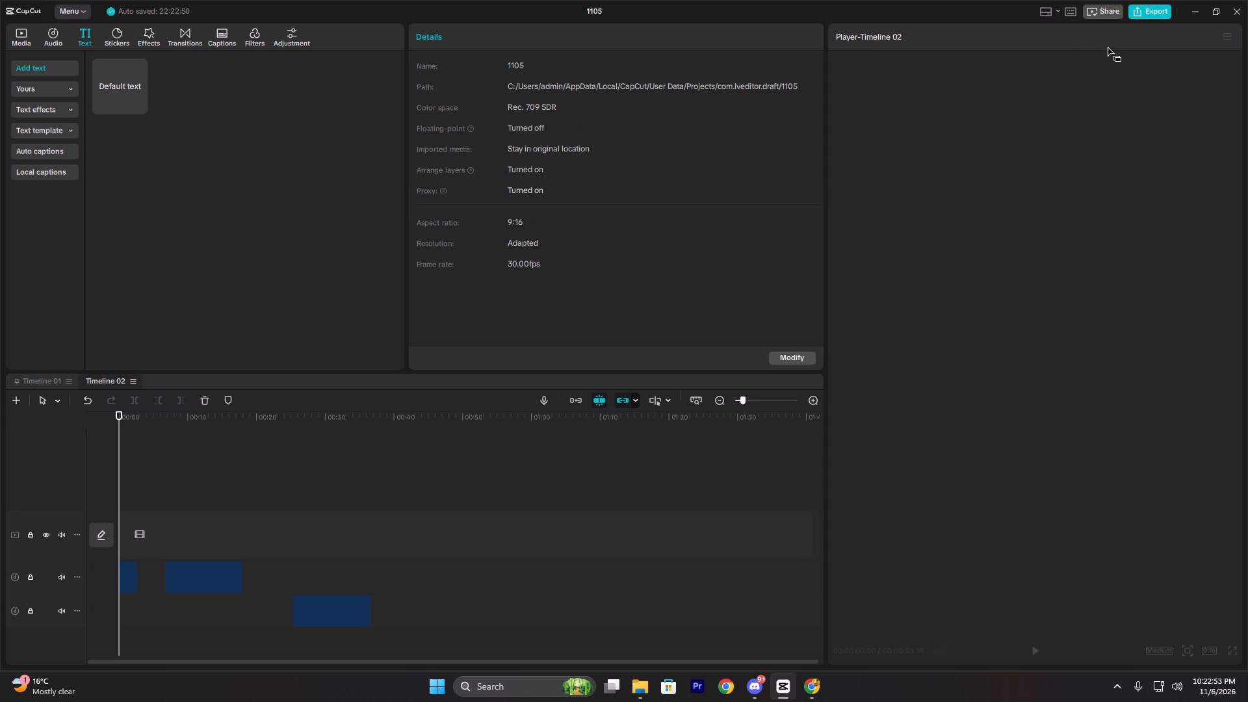
# Set the new timeline's export options to 480P resolution and Lower bit rate, leaving the dialog without exporting.
pyautogui.click(1158, 13)
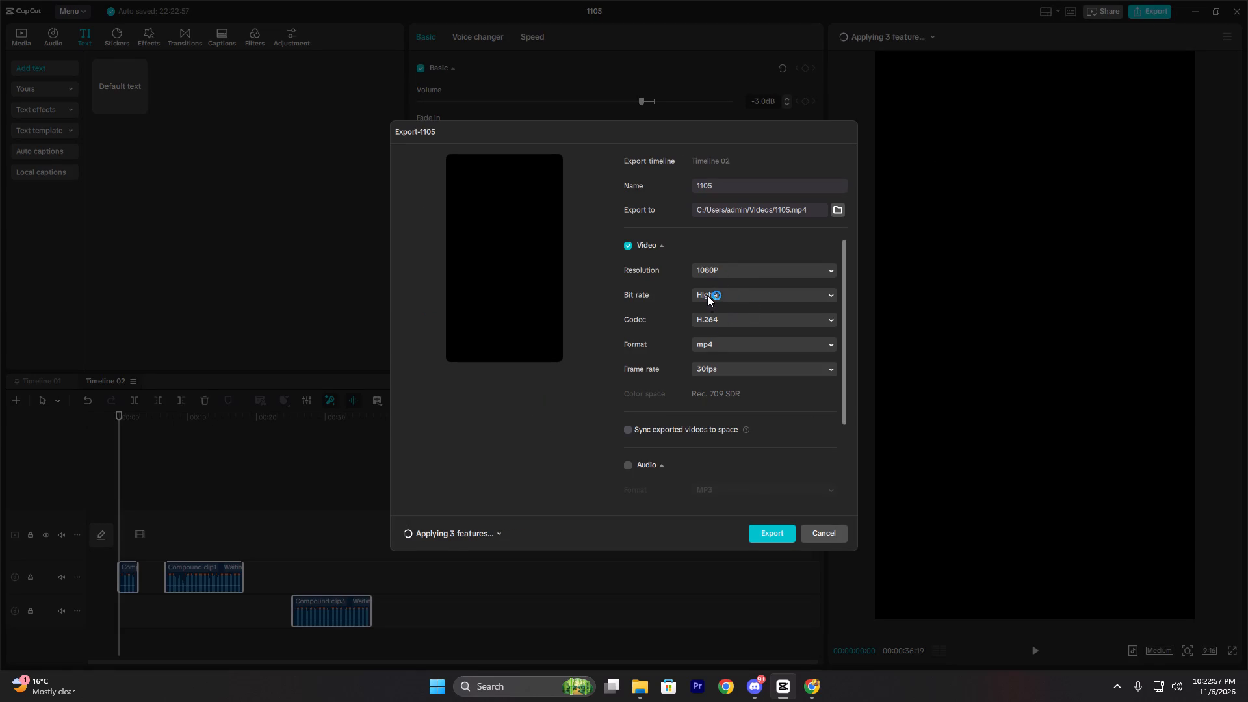
pyautogui.click(707, 295)
pyautogui.click(716, 317)
pyautogui.click(725, 270)
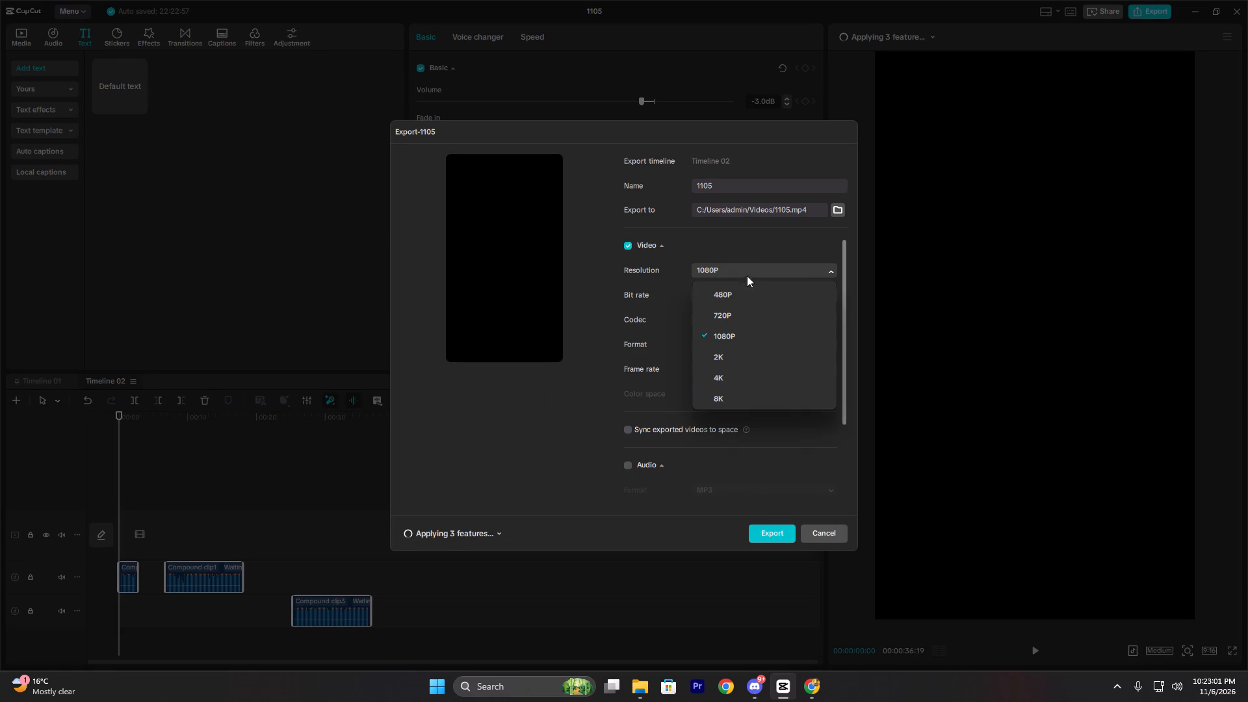
pyautogui.click(720, 292)
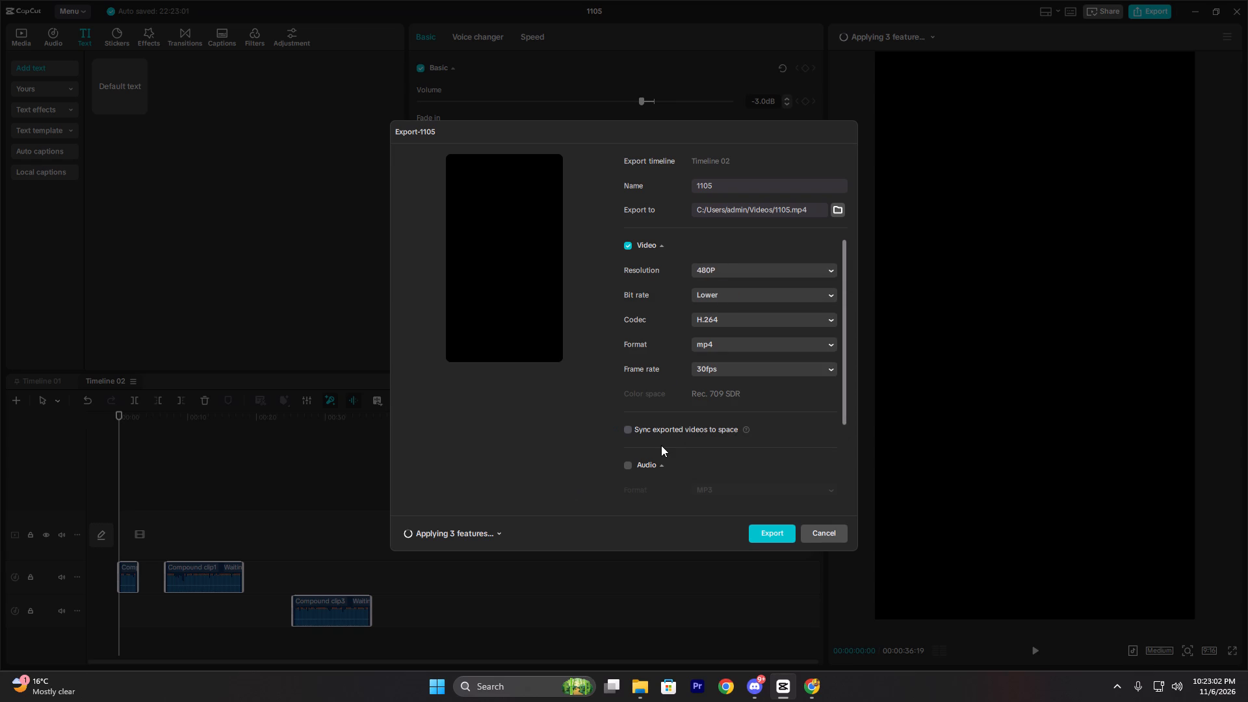
pyautogui.click(805, 529)
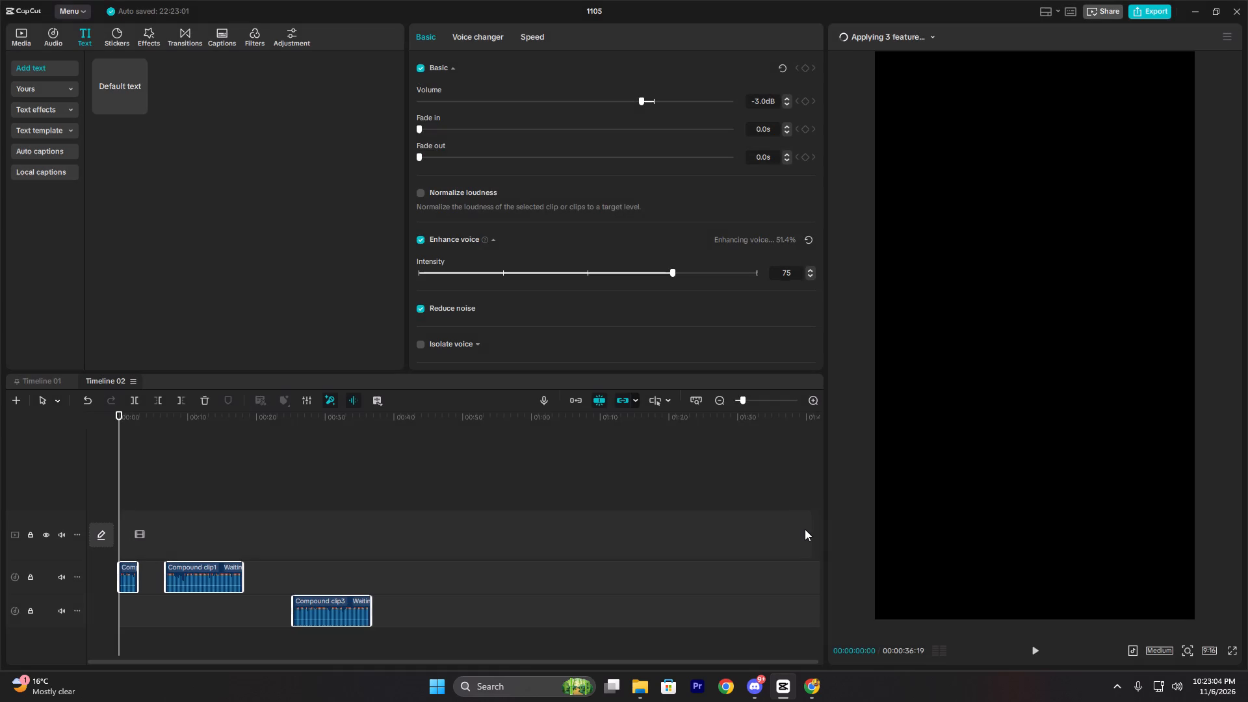
# Turn off Enhance voice for the three pasted compound clips.
pyautogui.click(422, 240)
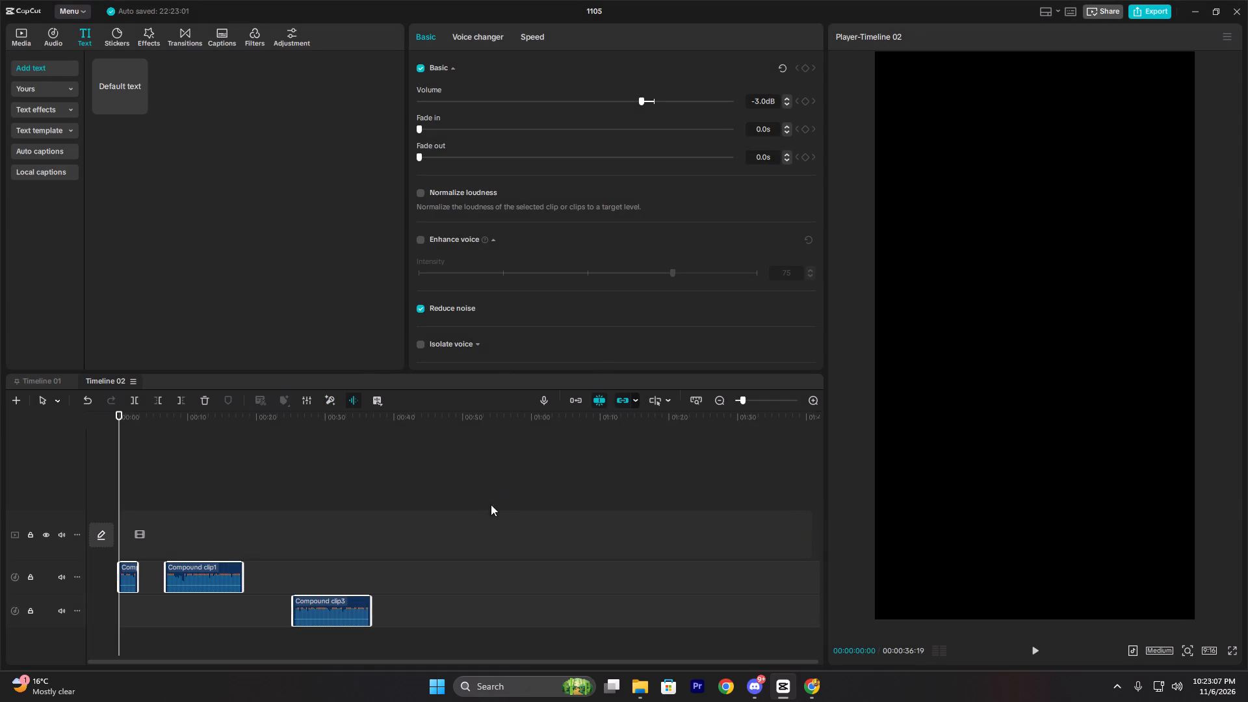
# Export Timeline 02 as the 480P mp4 video 1105 and close the export window once it is saved.
pyautogui.click(1149, 14)
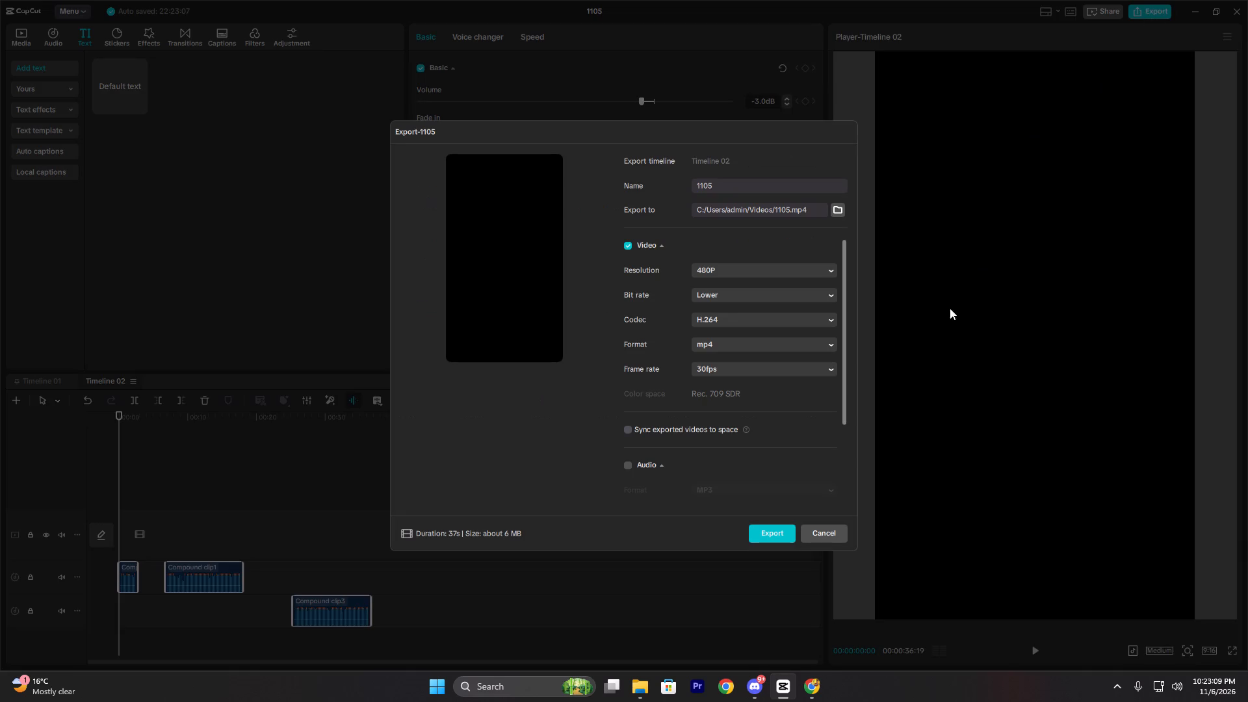
pyautogui.click(769, 526)
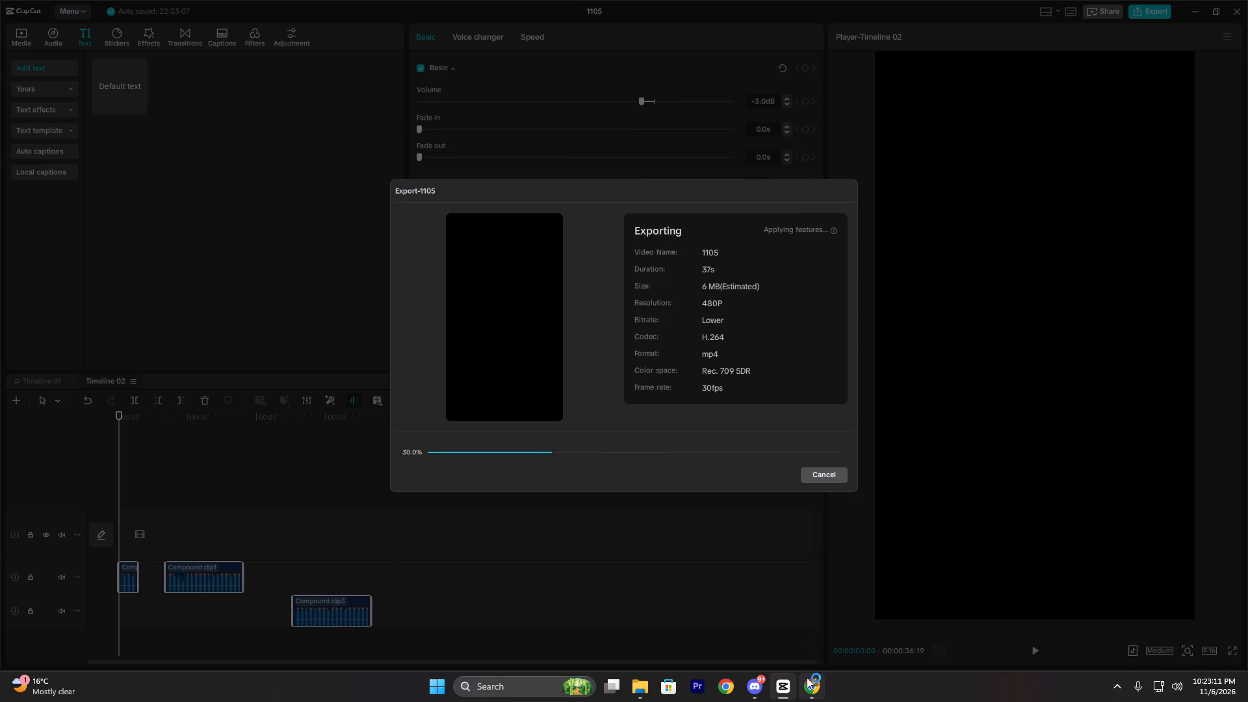
pyautogui.click(807, 679)
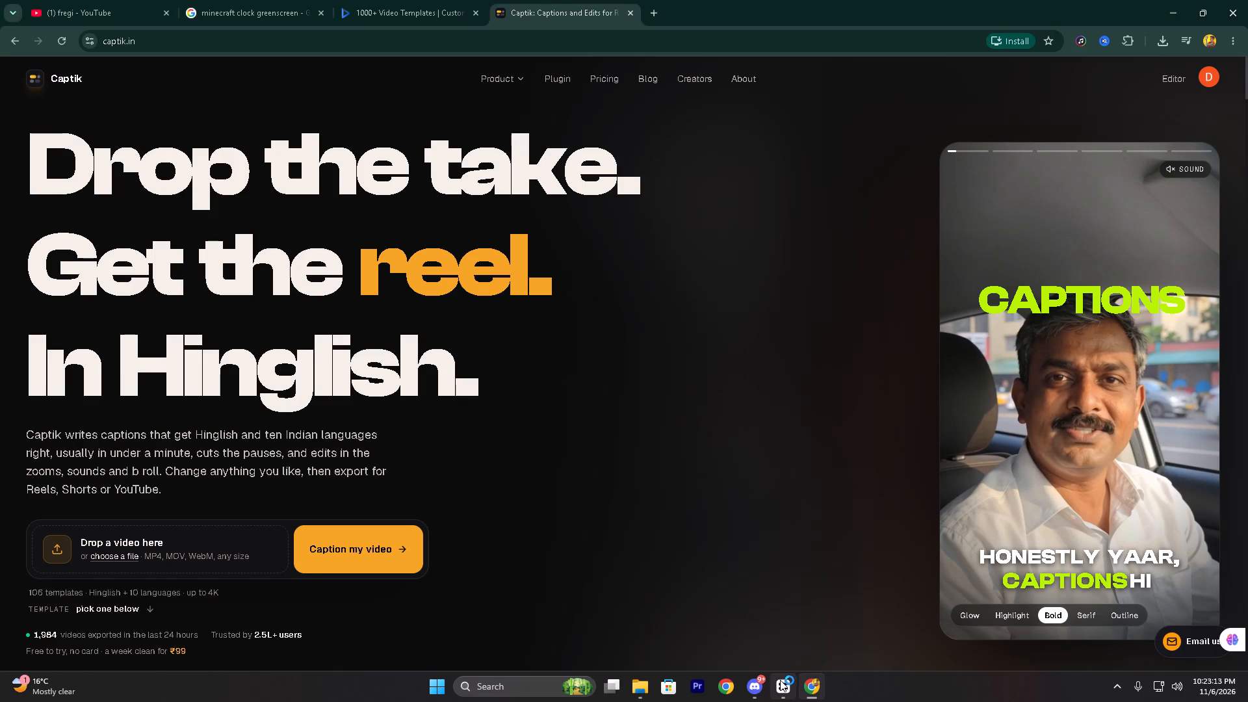
pyautogui.click(780, 680)
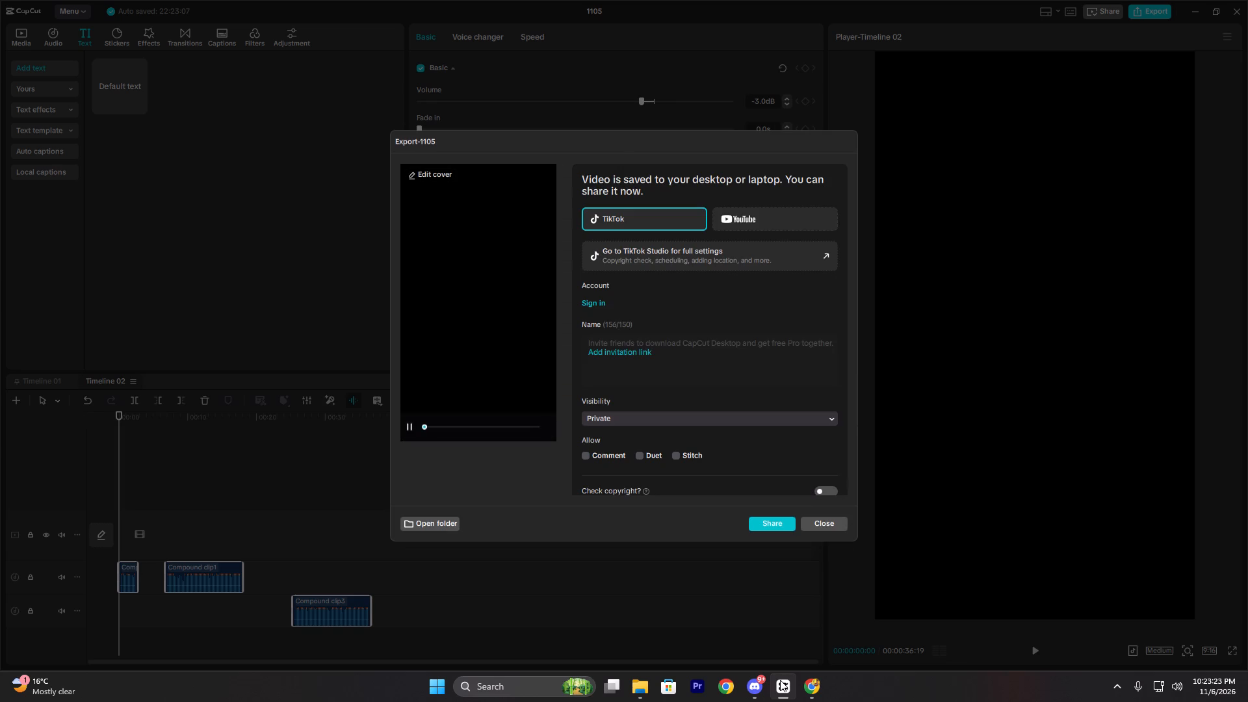
pyautogui.click(827, 518)
# Upload the exported 1105 video from the Videos folder in File Explorer to the Captik page in Chrome.
pyautogui.click(824, 693)
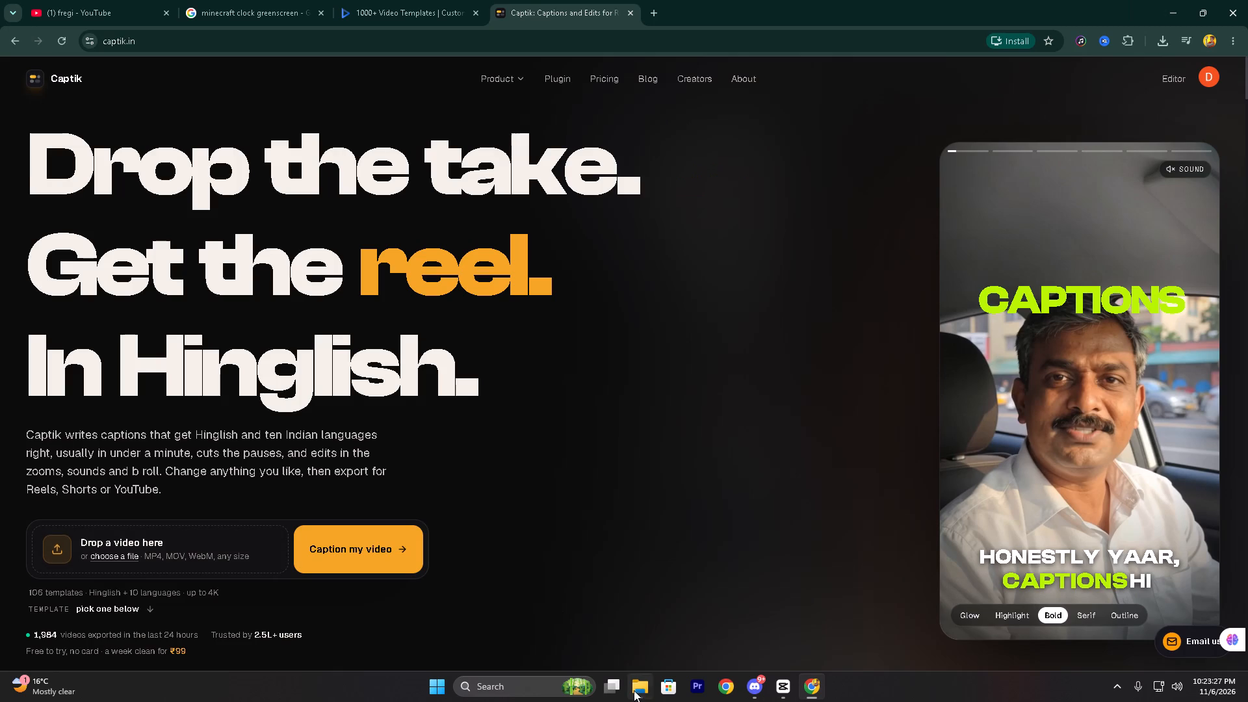
pyautogui.click(636, 692)
pyautogui.scroll(3, 82, 274)
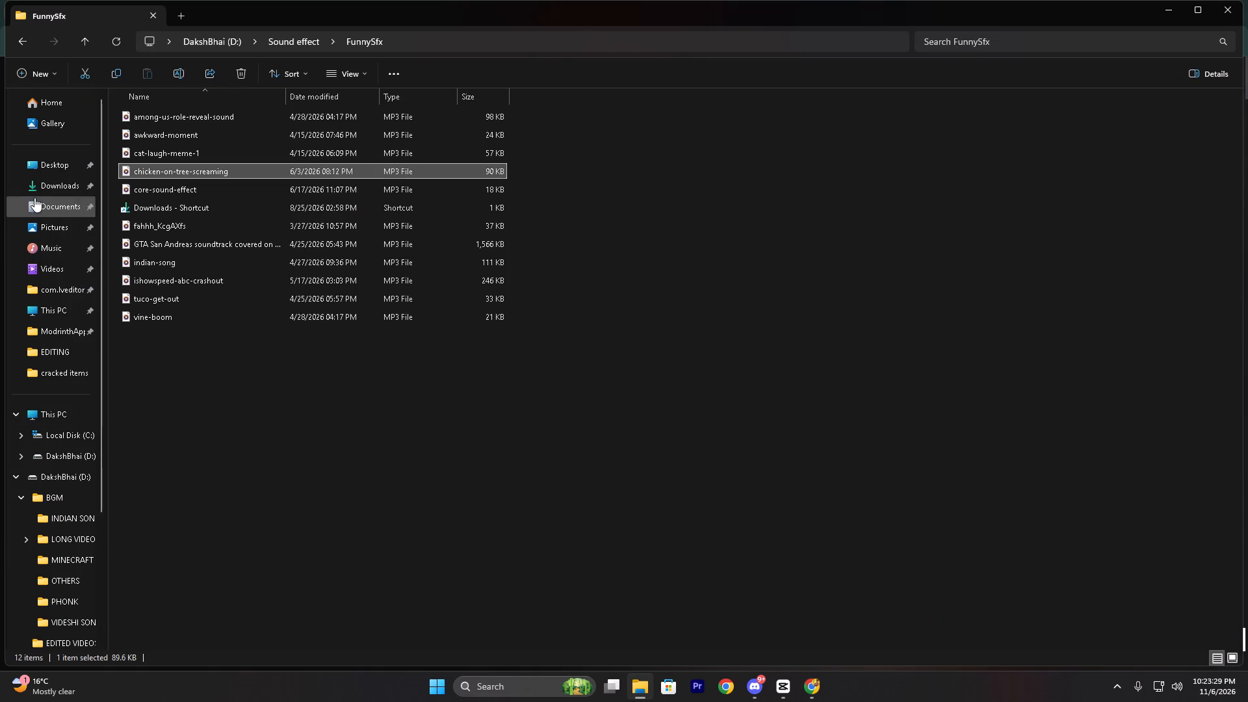
pyautogui.click(55, 266)
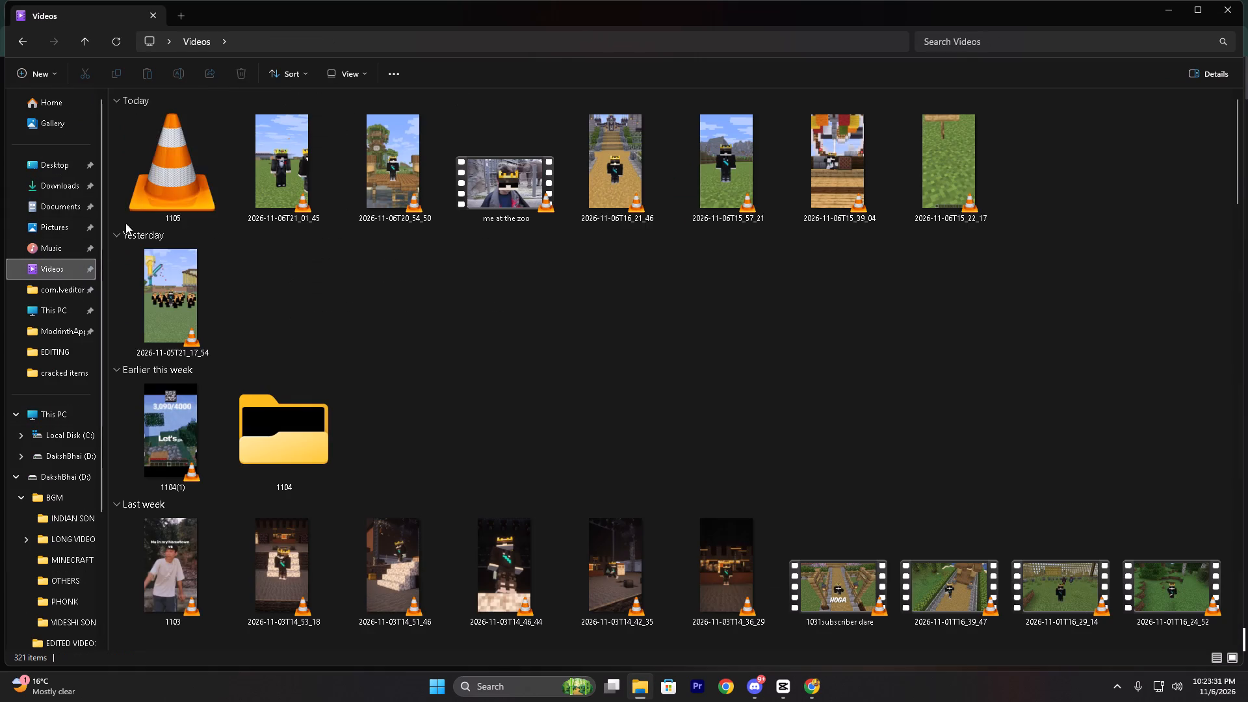
pyautogui.moveTo(144, 192); pyautogui.dragTo(784, 685, button='right')
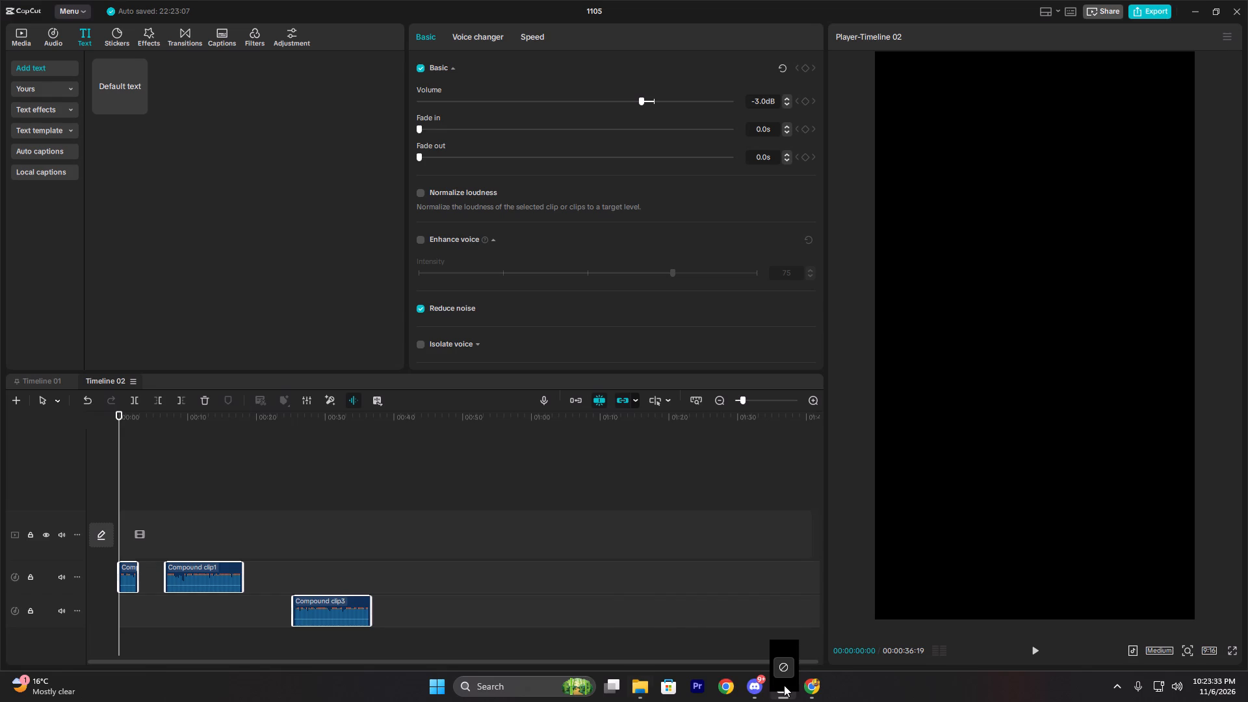
pyautogui.moveTo(784, 685); pyautogui.dragTo(817, 684, button='right')
pyautogui.click(817, 684)
pyautogui.click(640, 688)
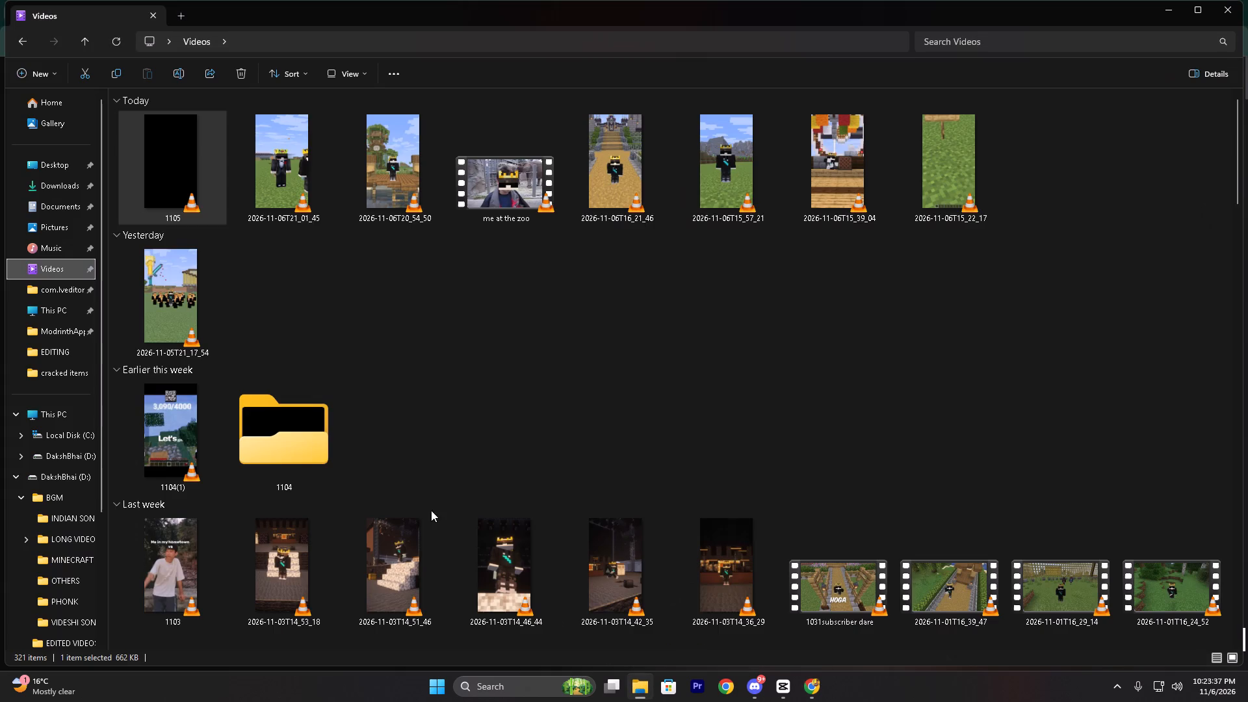
pyautogui.moveTo(161, 177); pyautogui.dragTo(441, 586, button='right')
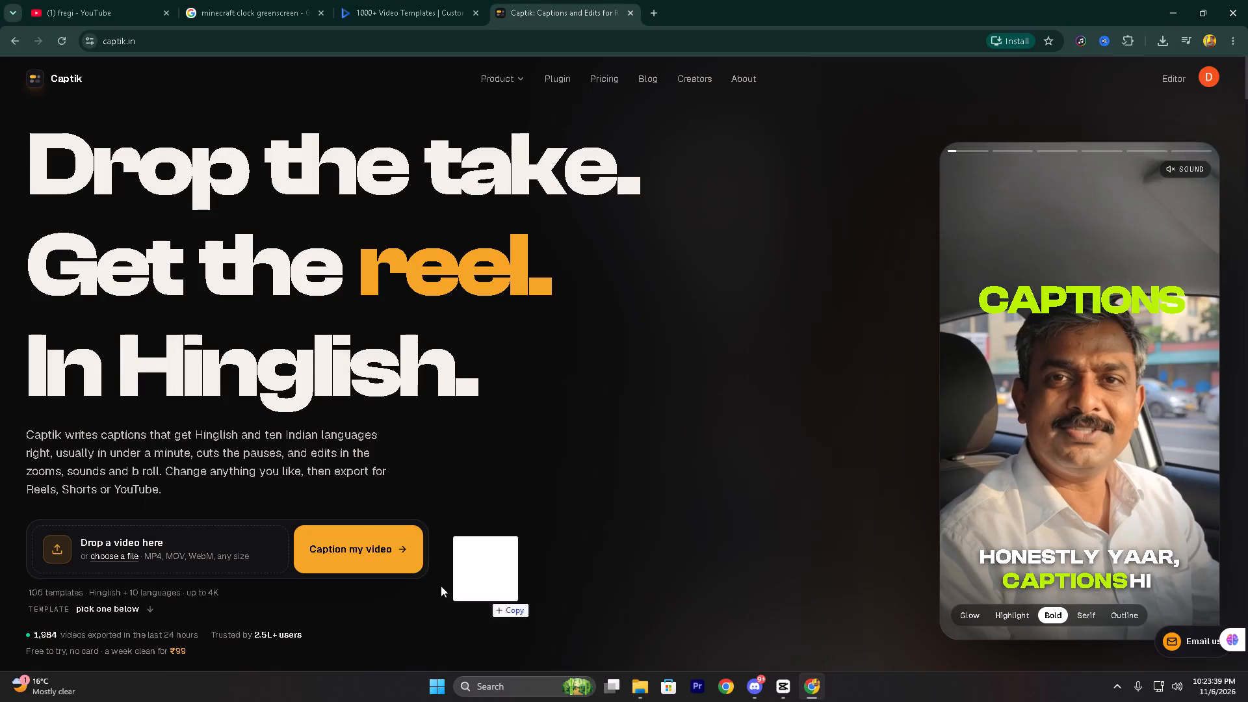
pyautogui.moveTo(441, 586); pyautogui.dragTo(249, 553, button='right')
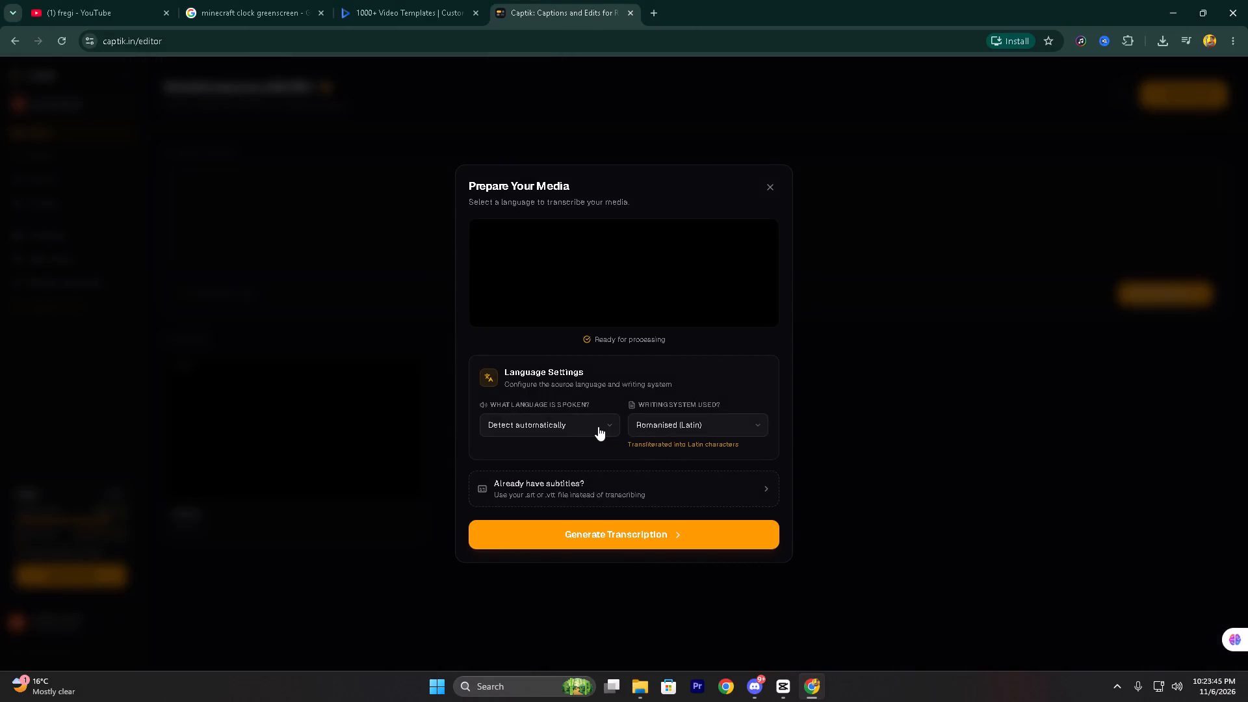
# Generate the transcription with automatic language detection and the Romanised (Latin) writing system.
pyautogui.click(624, 530)
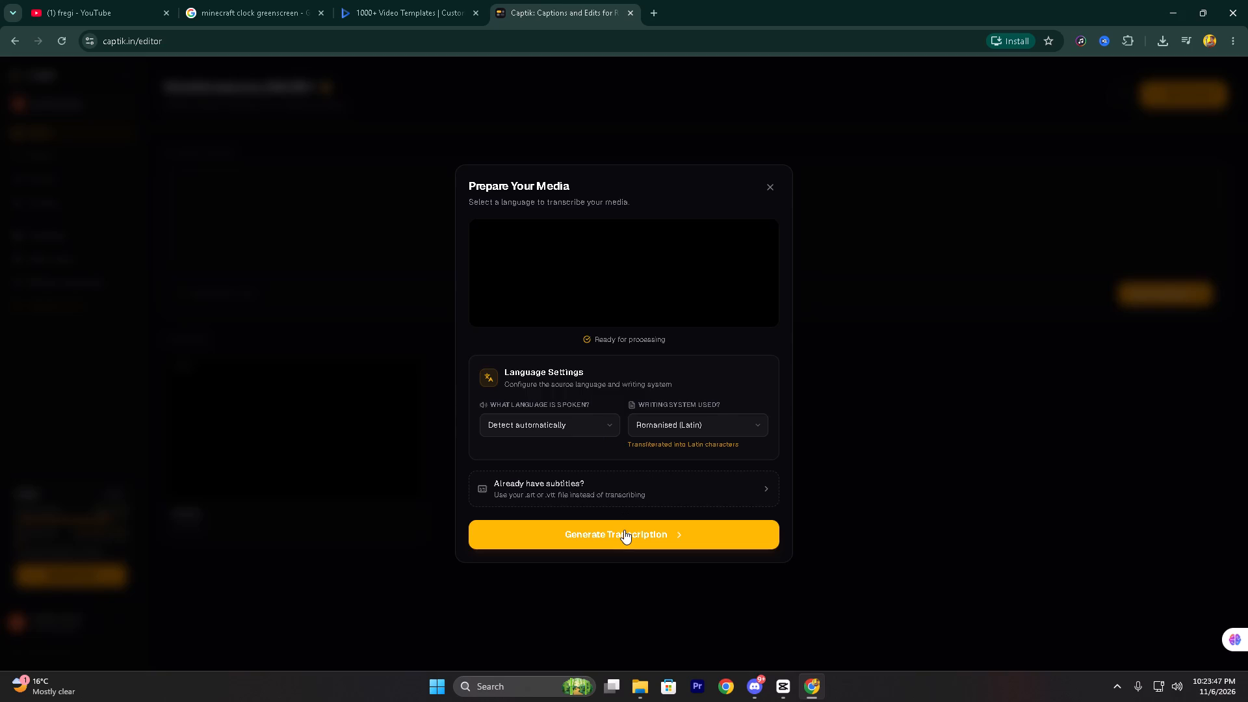
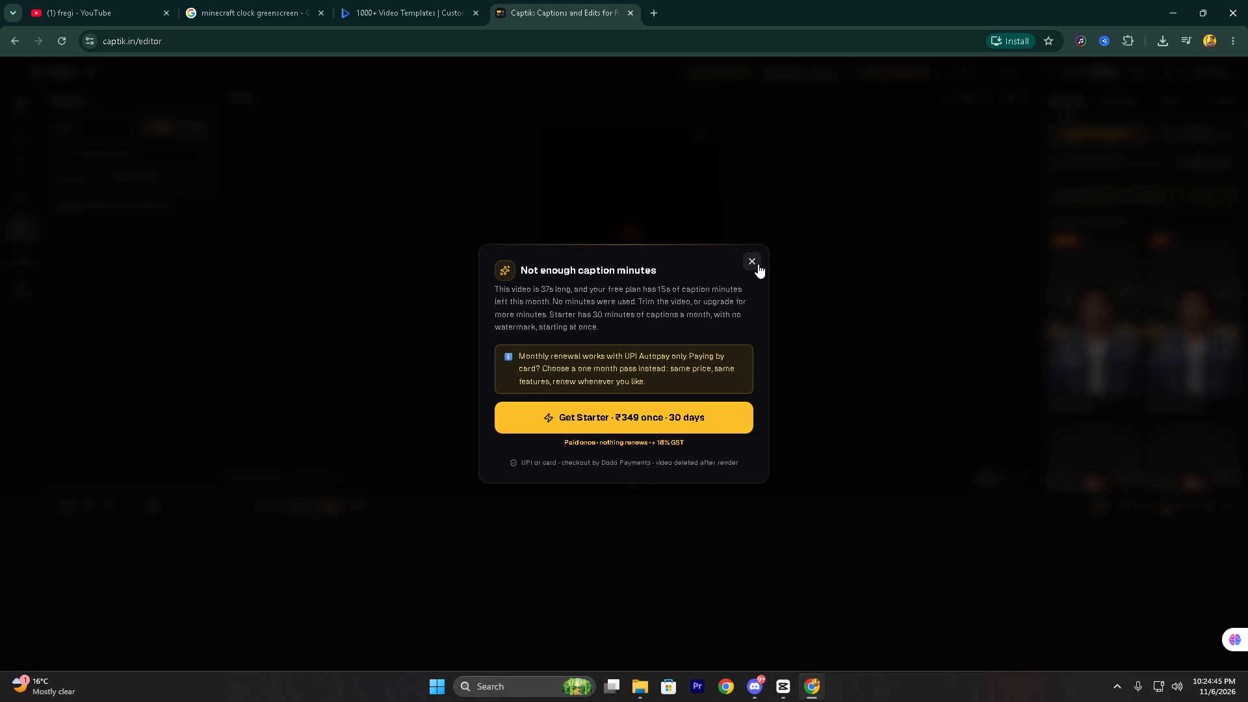
# Dismiss the Starter plan upgrade offer about caption minutes.
pyautogui.click(758, 264)
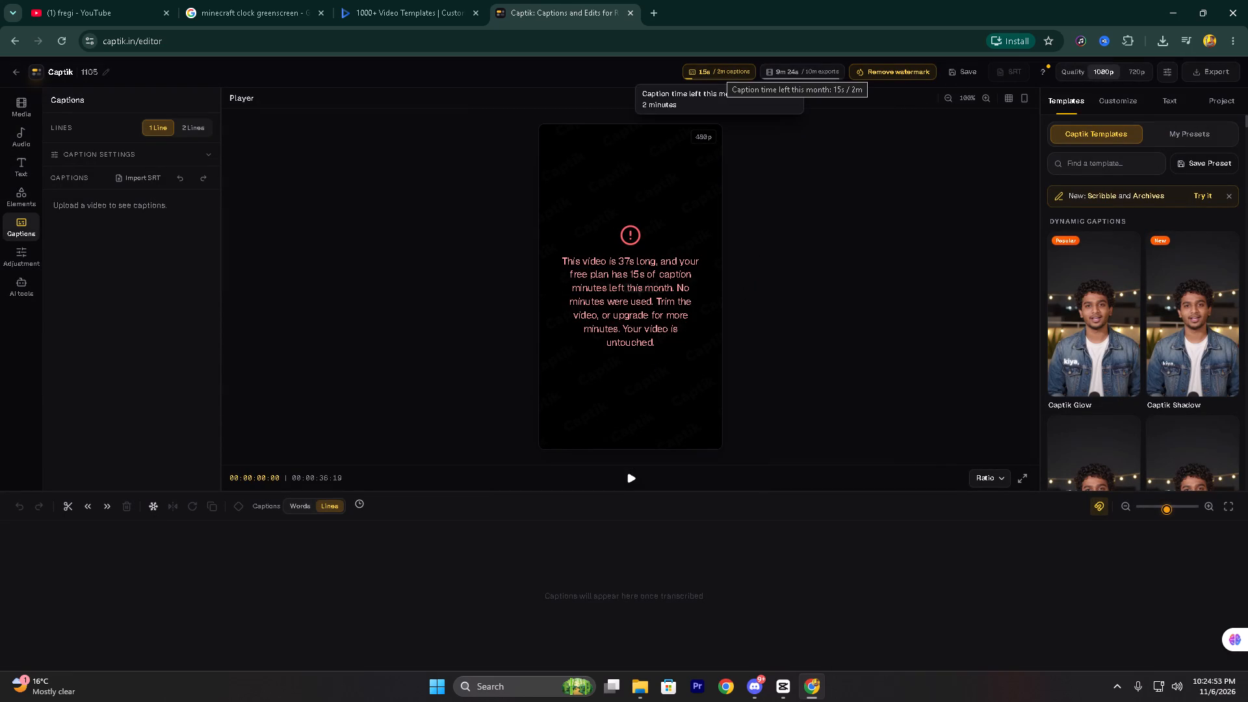
# Try the SRT subtitle download and briefly play the video preview.
pyautogui.click(1013, 74)
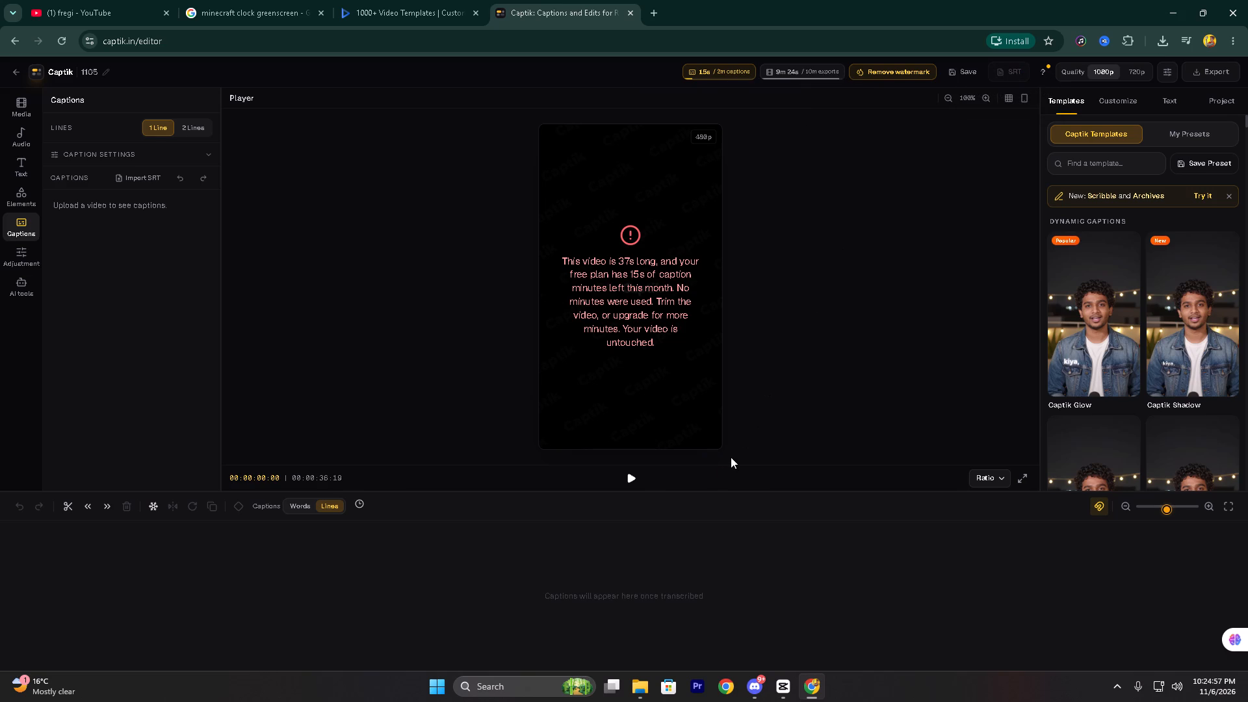
pyautogui.click(635, 481)
pyautogui.click(635, 481)
# Leave the editor for the Captik home page and sign out of the current account.
pyautogui.click(12, 80)
pyautogui.click(14, 73)
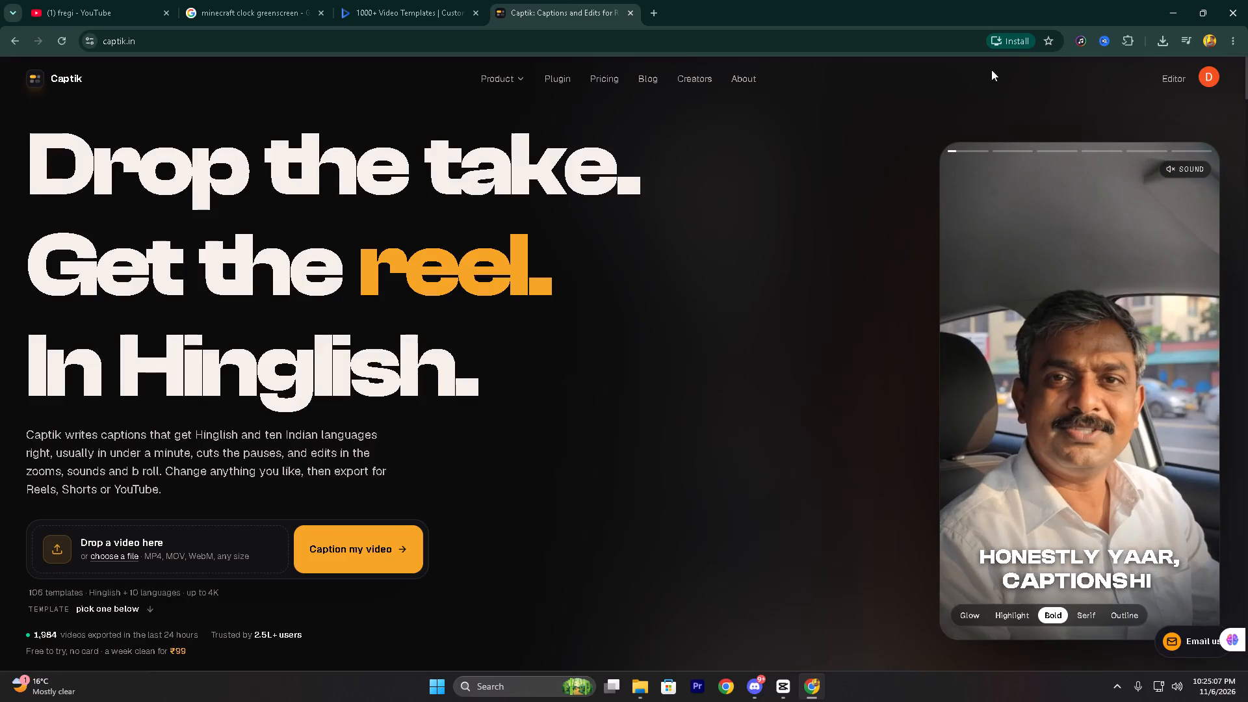
pyautogui.click(1216, 81)
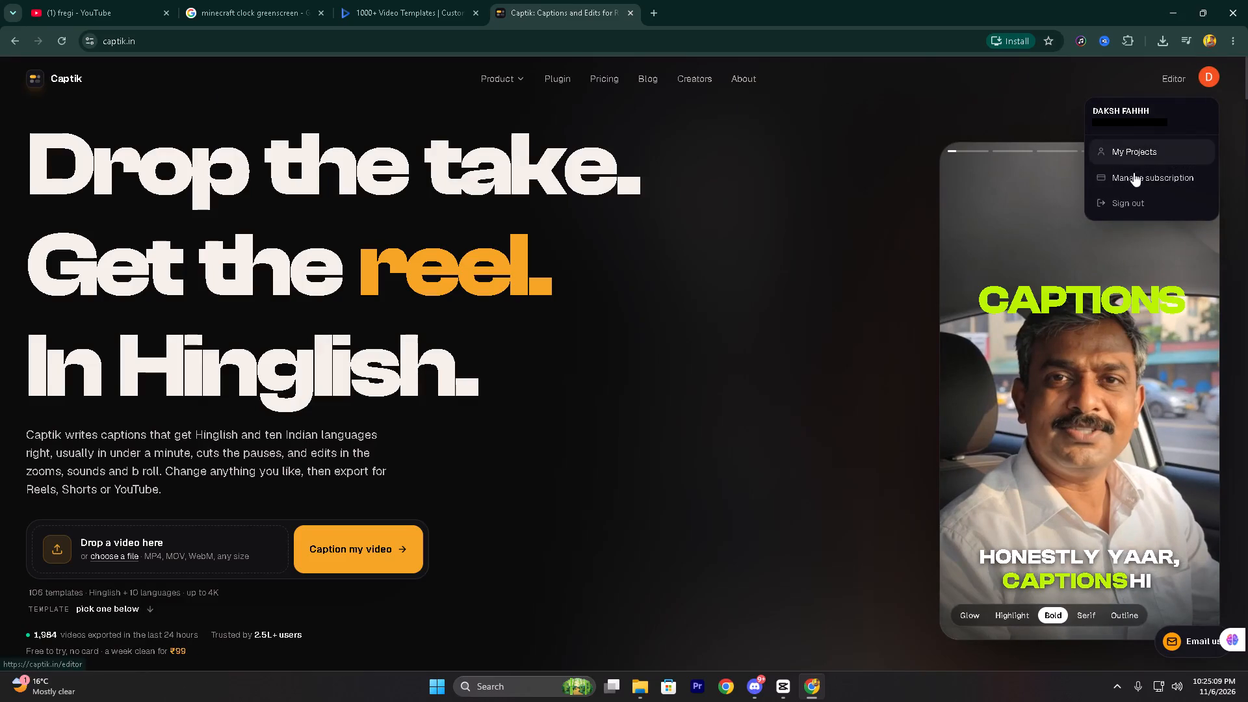
pyautogui.click(1128, 197)
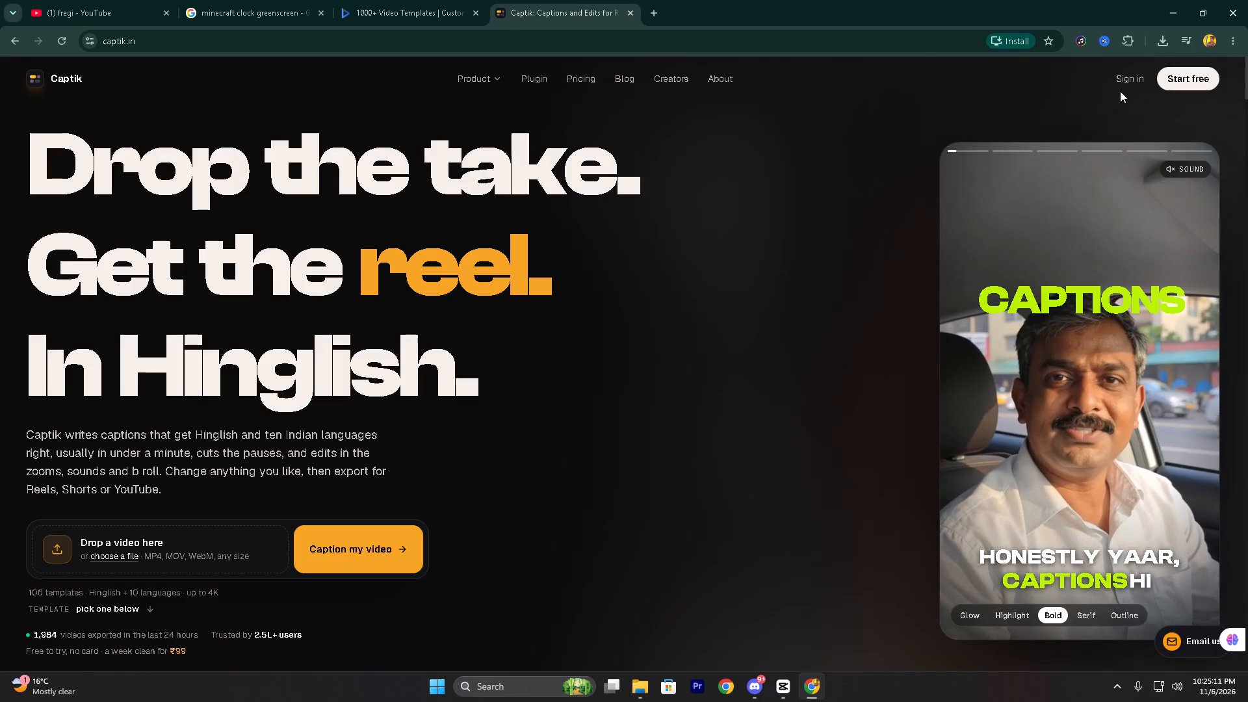
# Open the Captik sign-in page.
pyautogui.click(1144, 83)
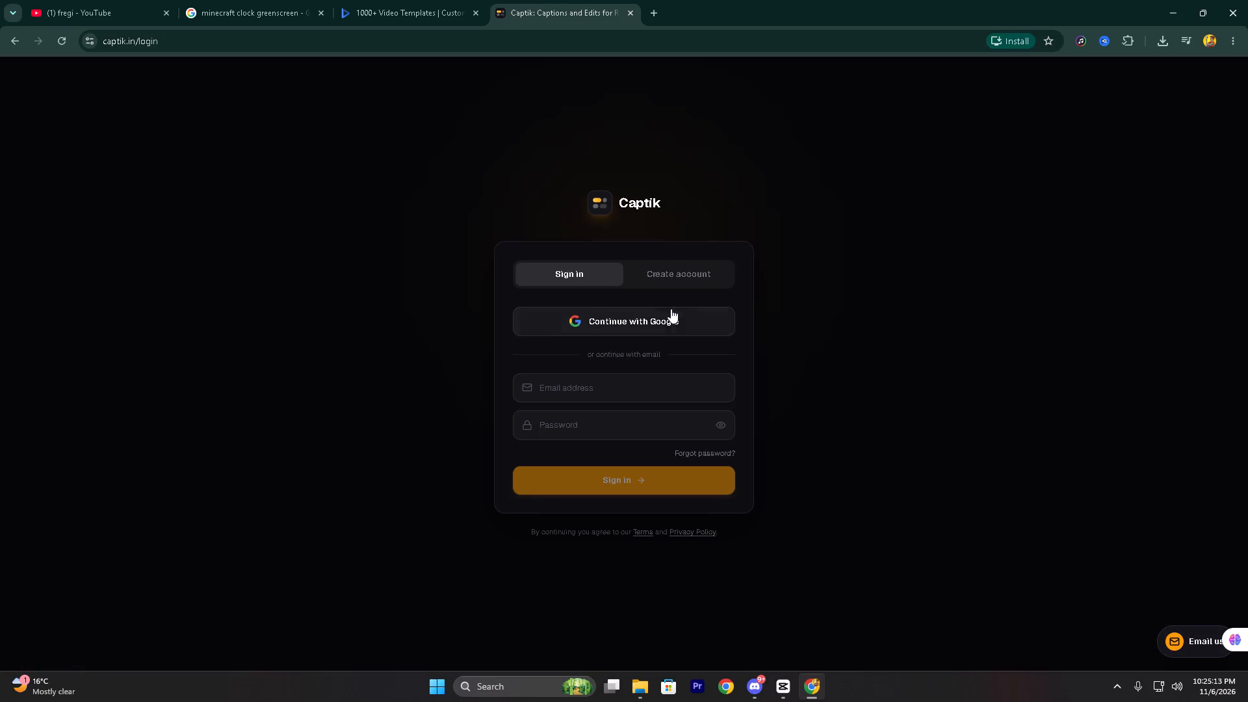
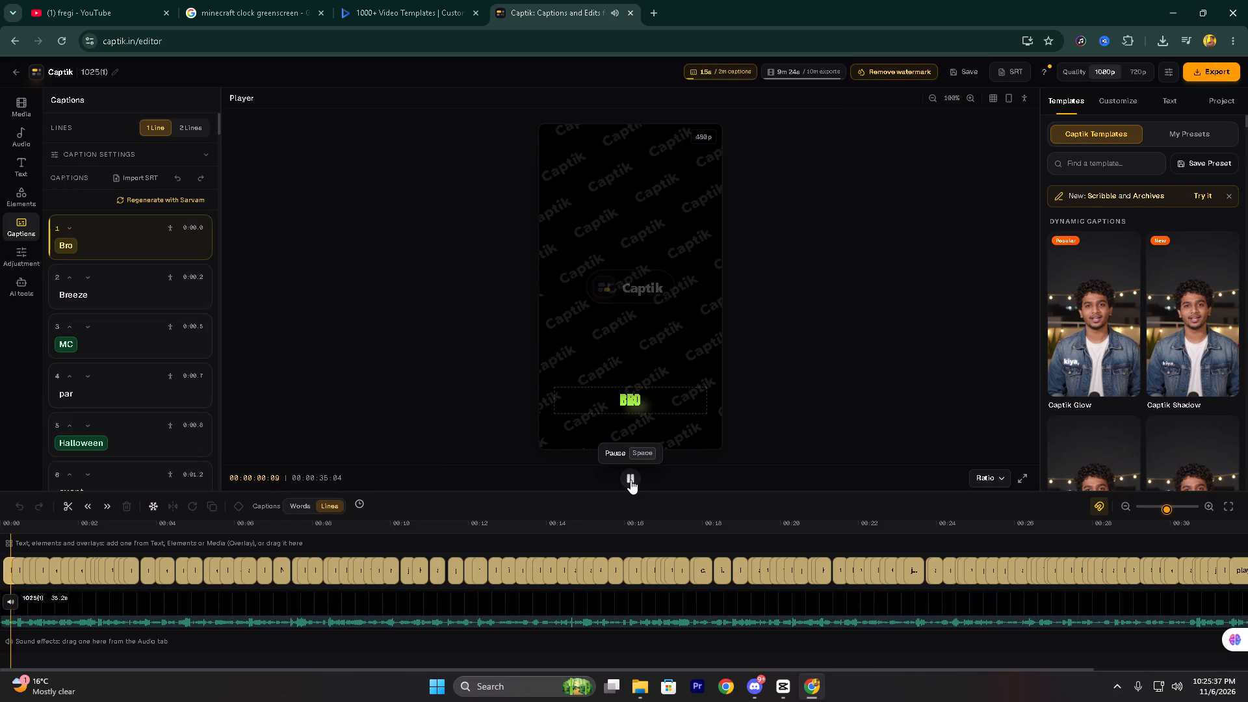
# Pause the 1025(1) preview, return to the Captik home page and dismiss the "How did you find us?" survey.
pyautogui.click(630, 480)
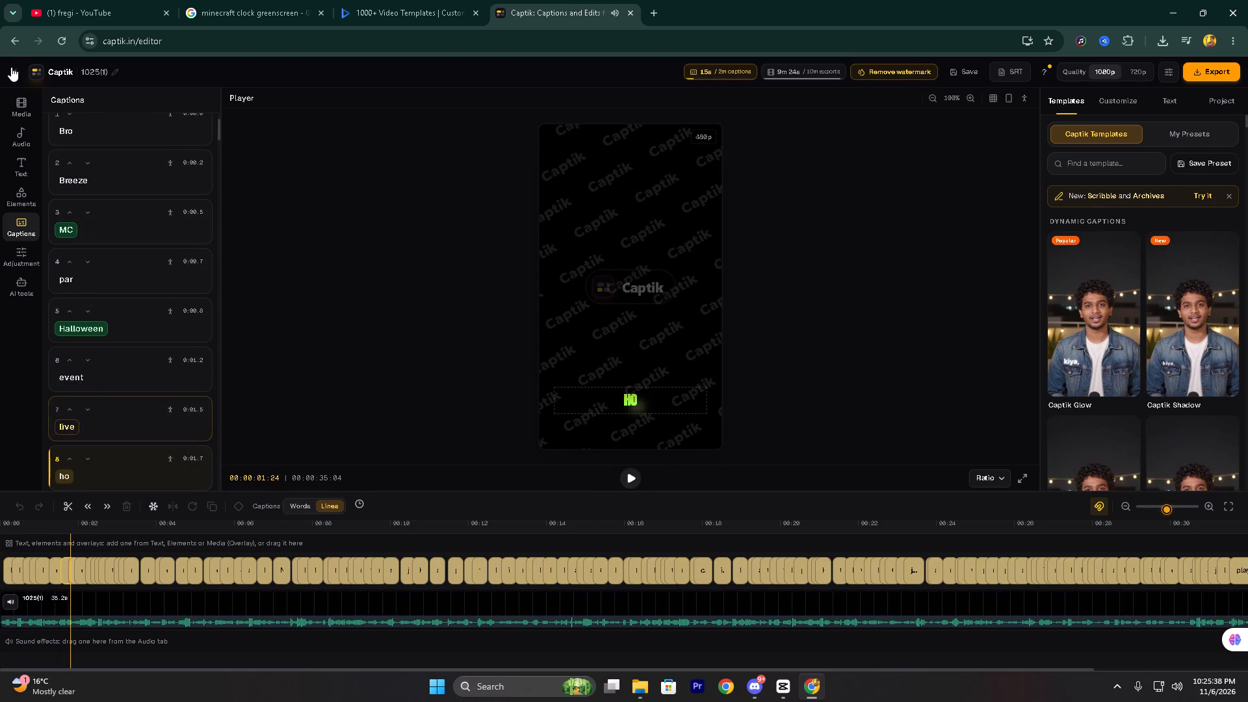
pyautogui.click(11, 68)
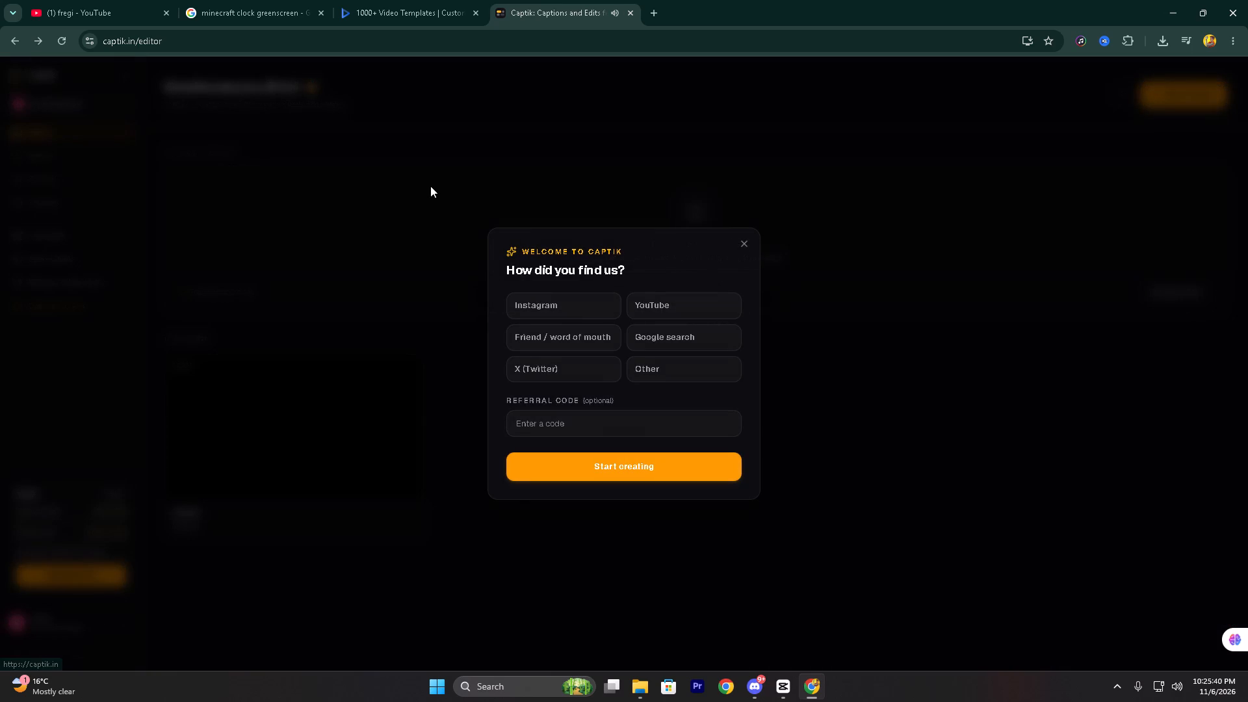
pyautogui.click(742, 246)
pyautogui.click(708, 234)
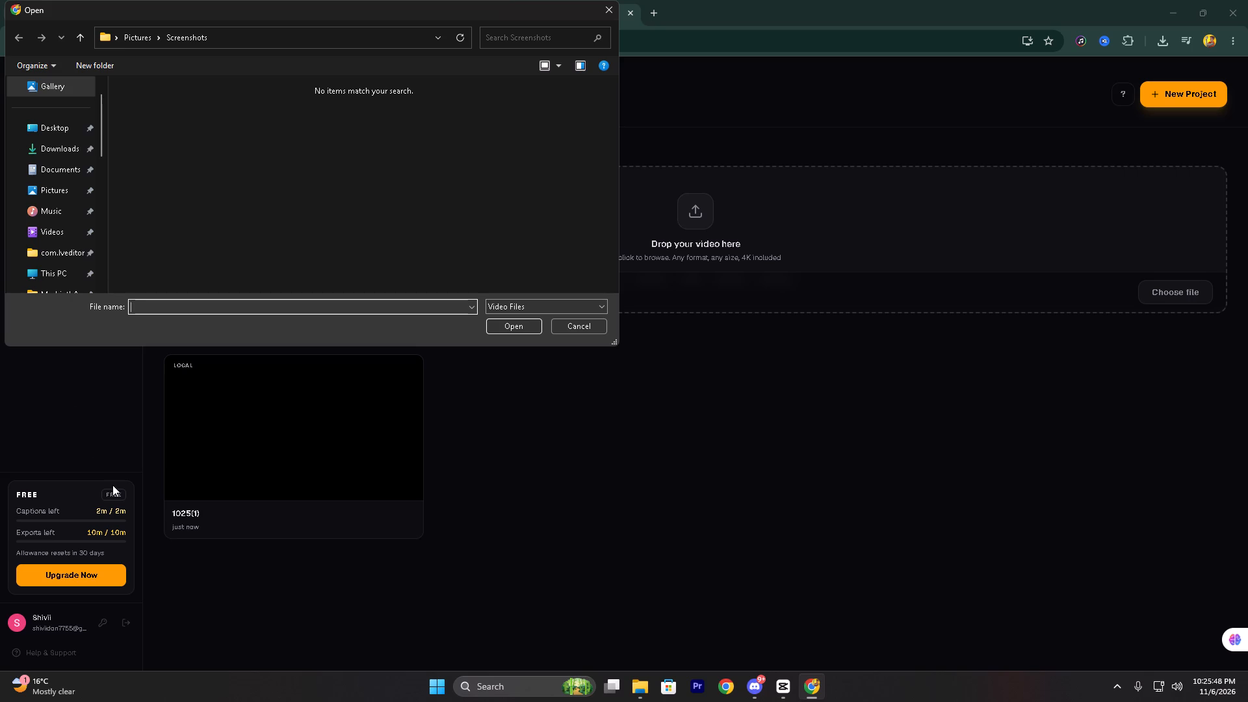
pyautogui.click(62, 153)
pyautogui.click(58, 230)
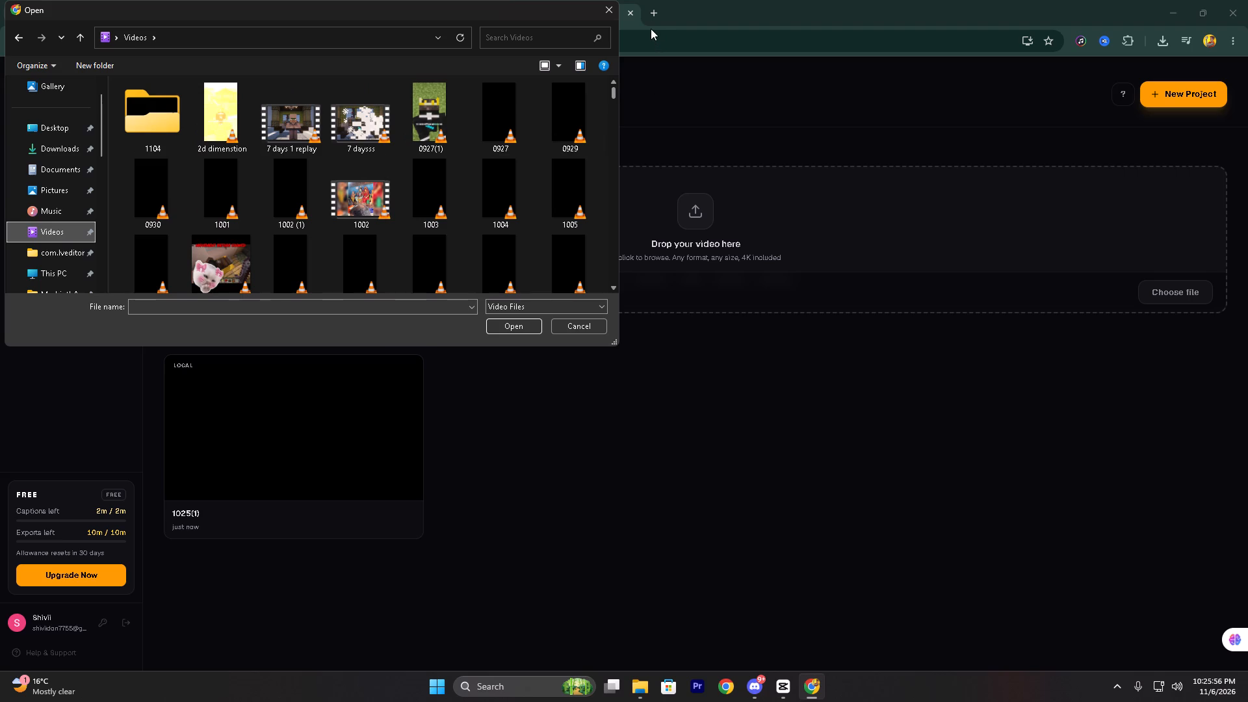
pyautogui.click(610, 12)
# Bring the 1105 video from the Videos folder in File Explorer into Captik's video upload area.
pyautogui.click(643, 679)
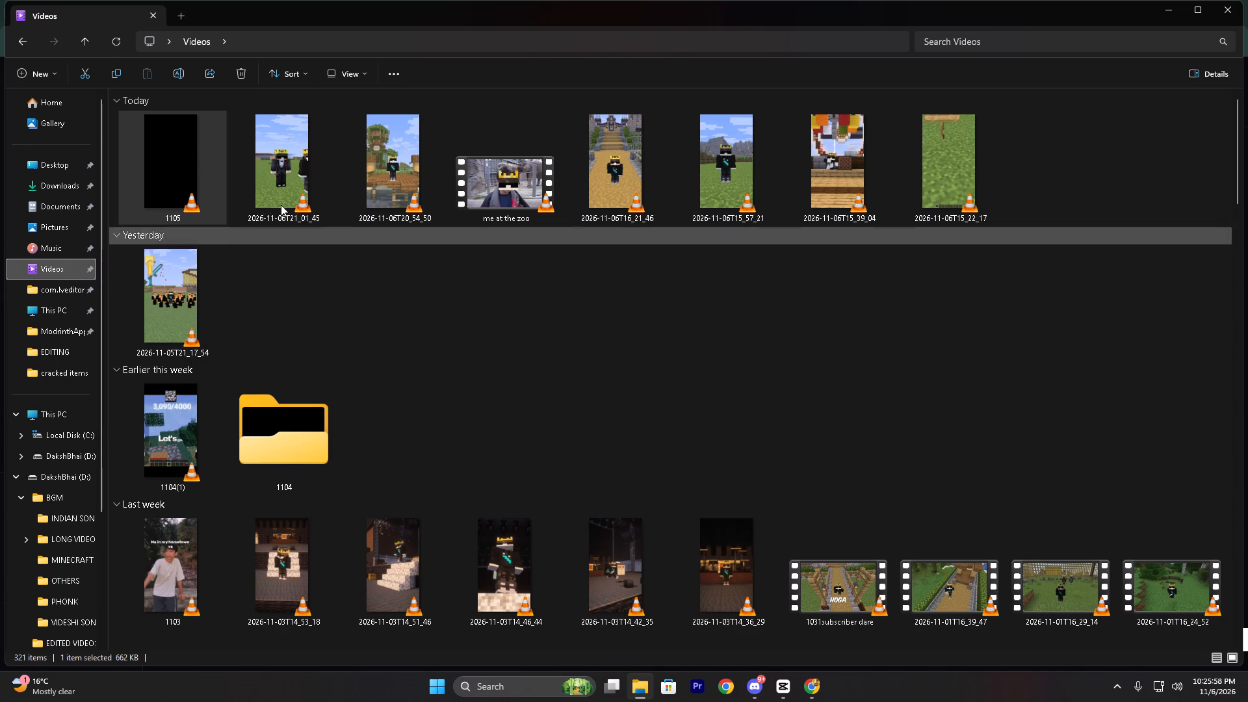
pyautogui.moveTo(193, 143); pyautogui.dragTo(823, 696, button='right')
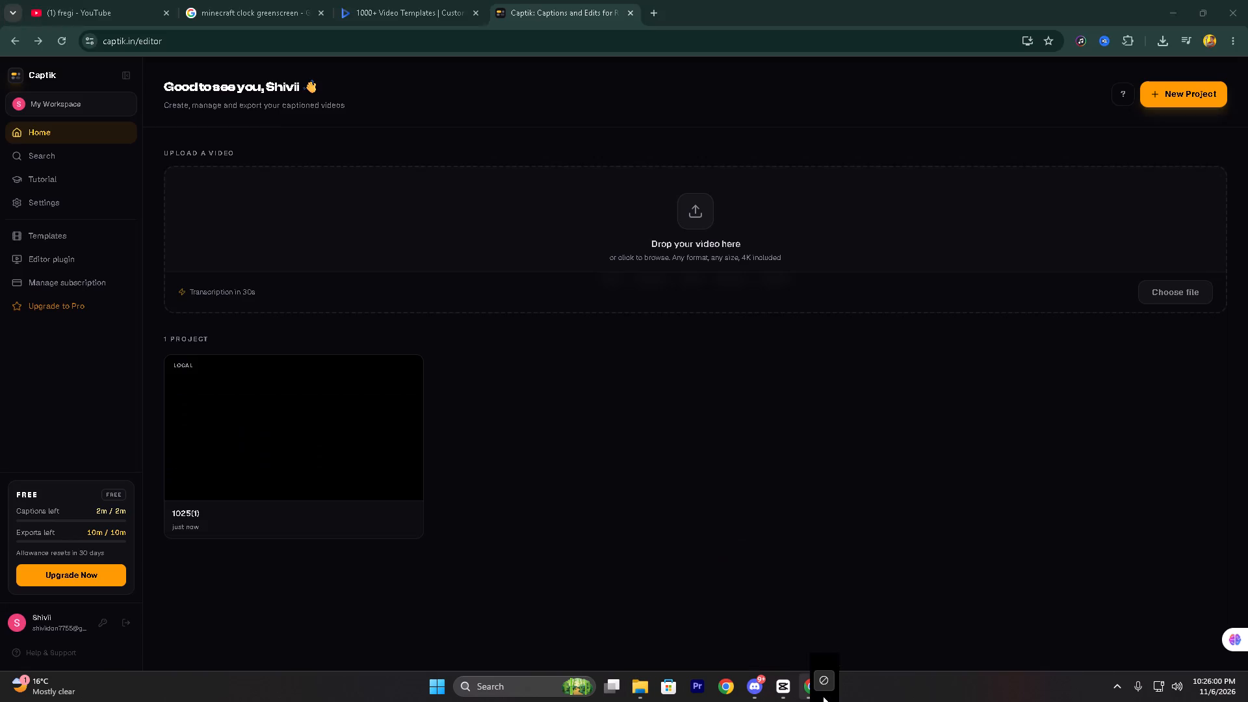
pyautogui.moveTo(823, 696); pyautogui.dragTo(438, 252, button='right')
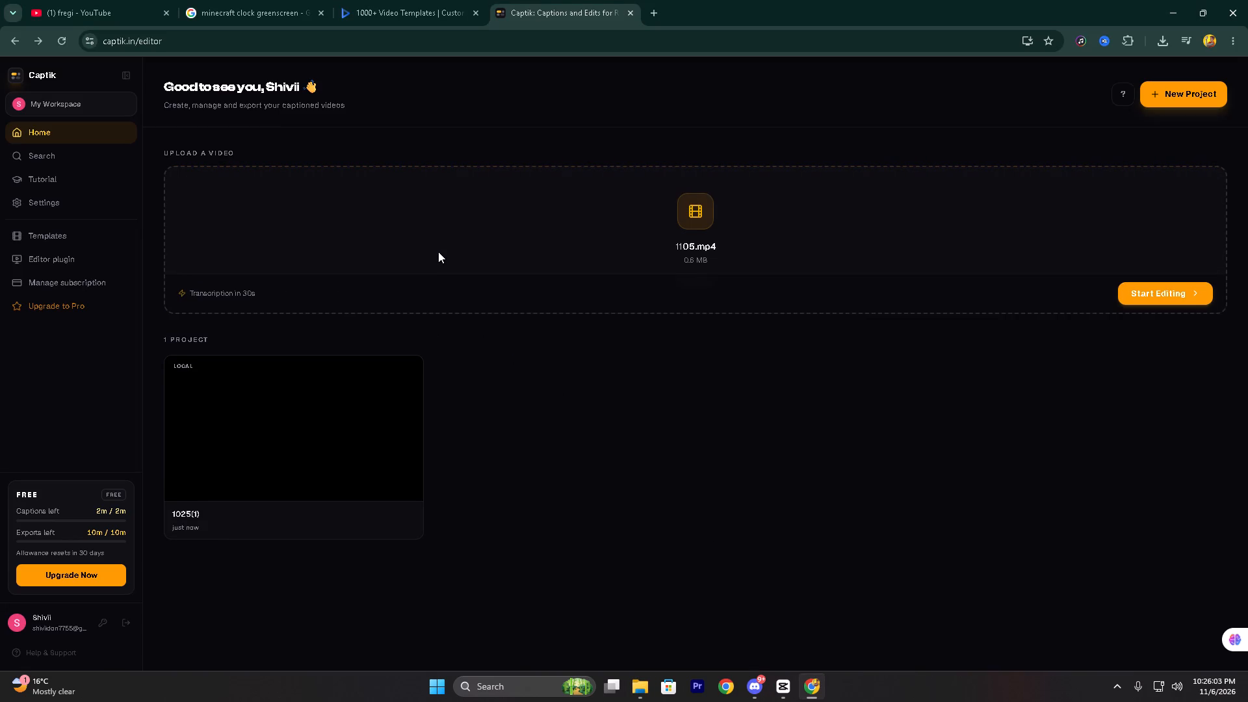
# Start editing 1105.mp4 and generate its transcription with automatic language detection and the Romanised (Latin) writing system.
pyautogui.click(1137, 296)
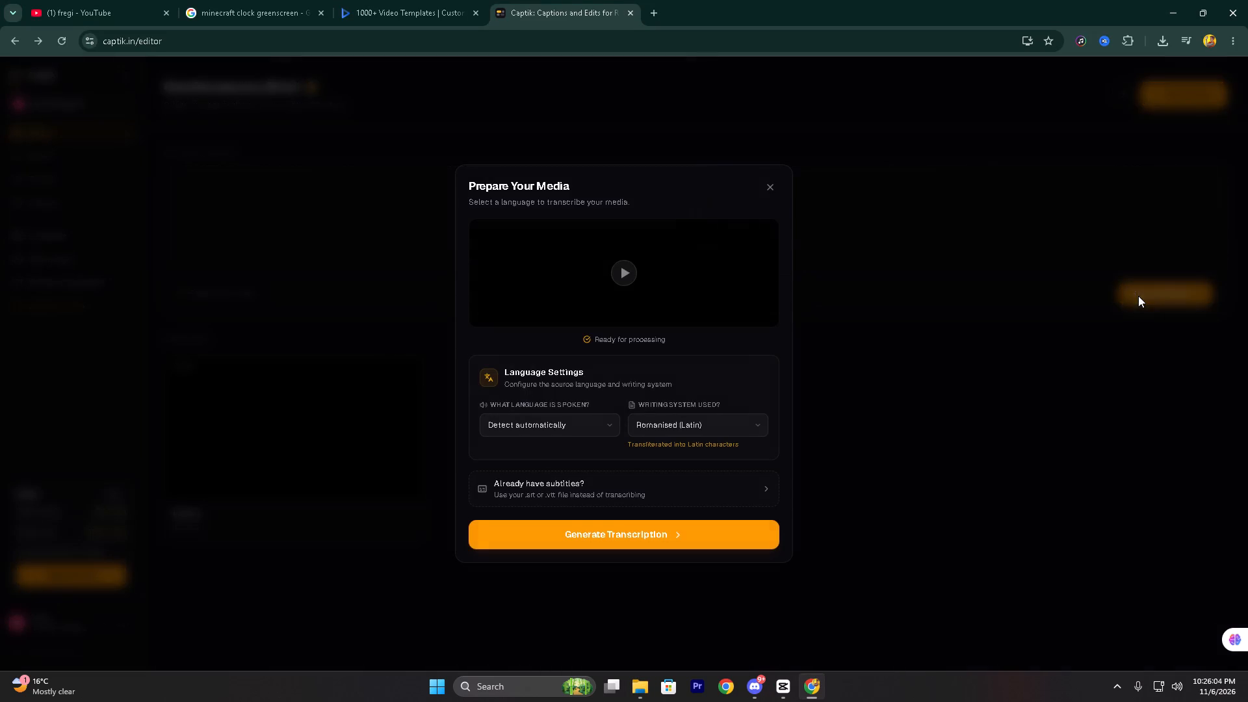
pyautogui.click(636, 540)
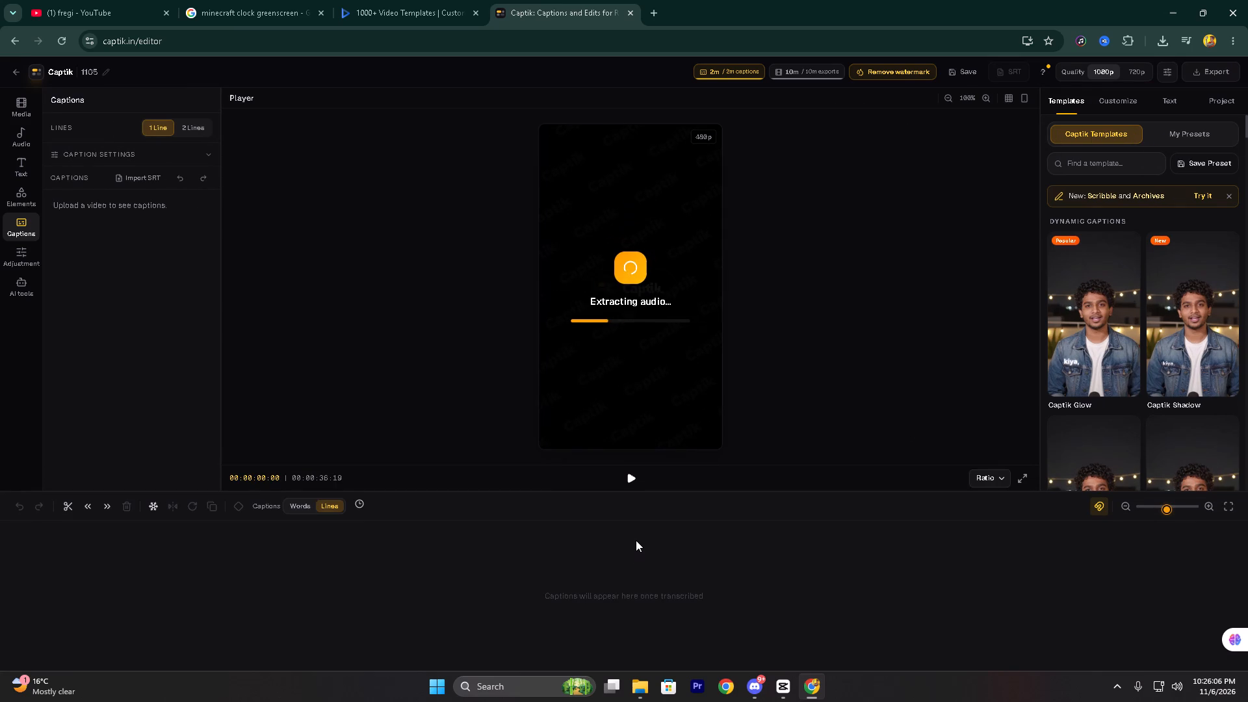
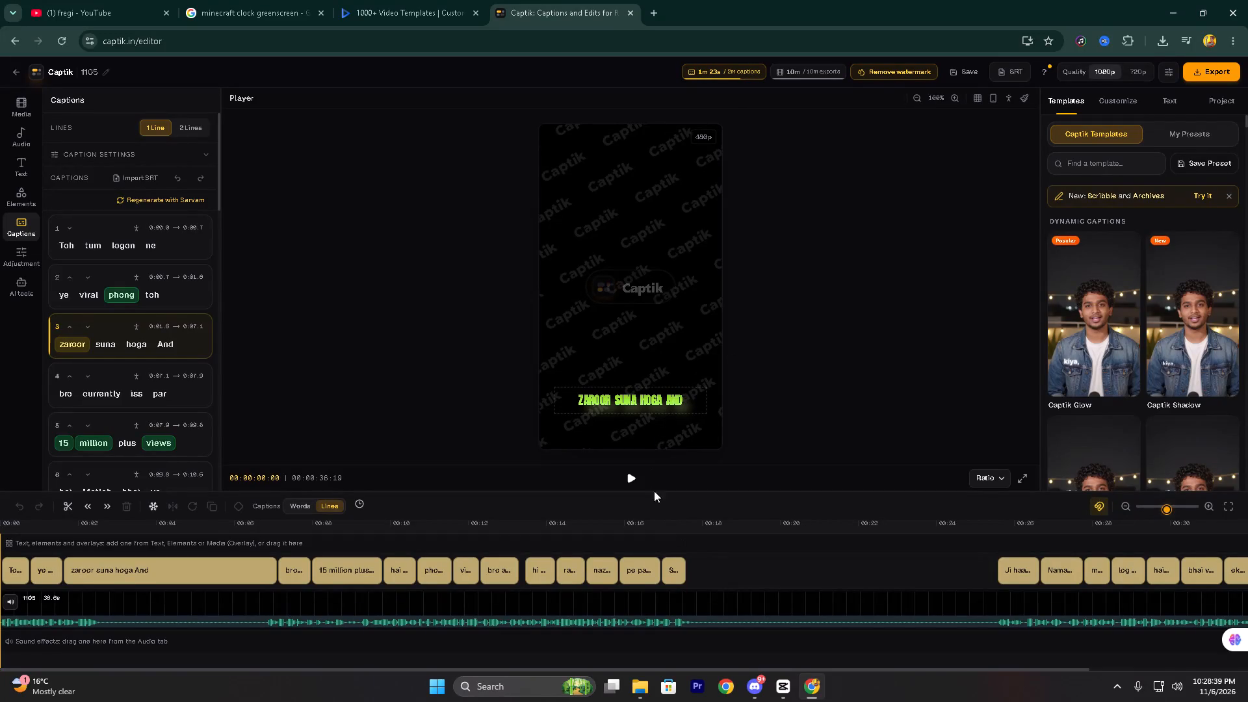
# Play the opening seconds of the captioned 1105 video to check the generated captions, and pause it.
pyautogui.click(629, 482)
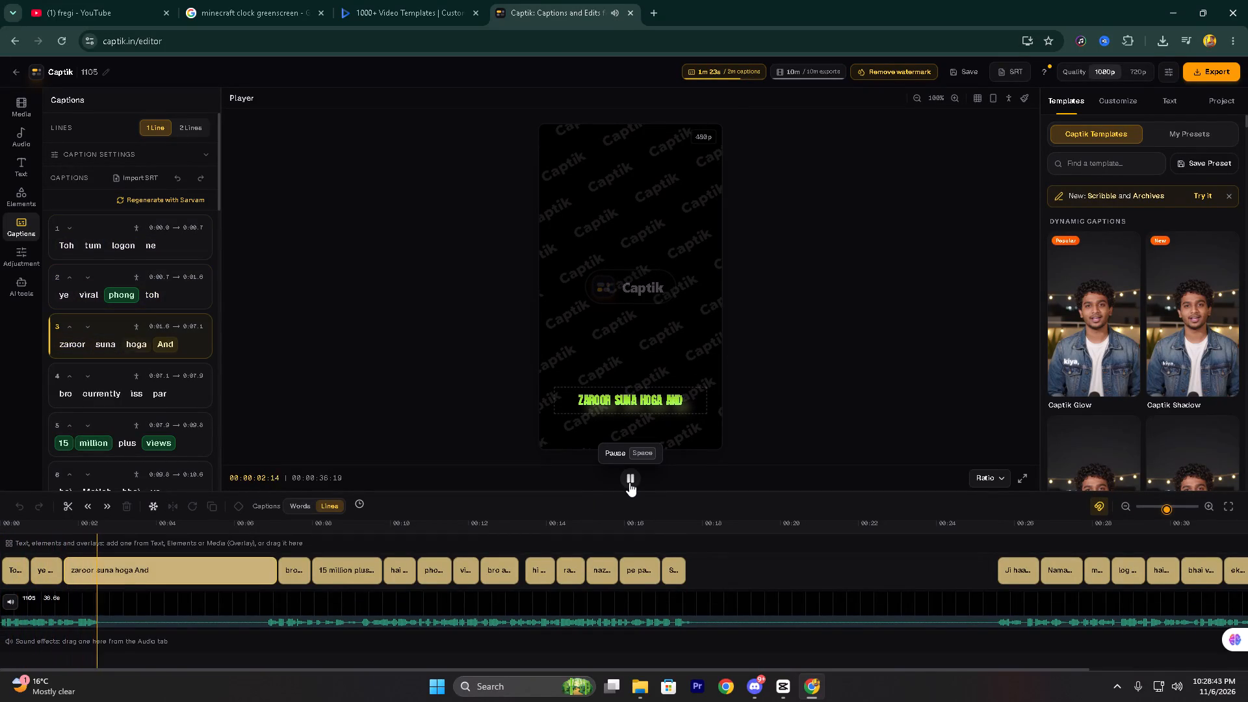
pyautogui.click(629, 482)
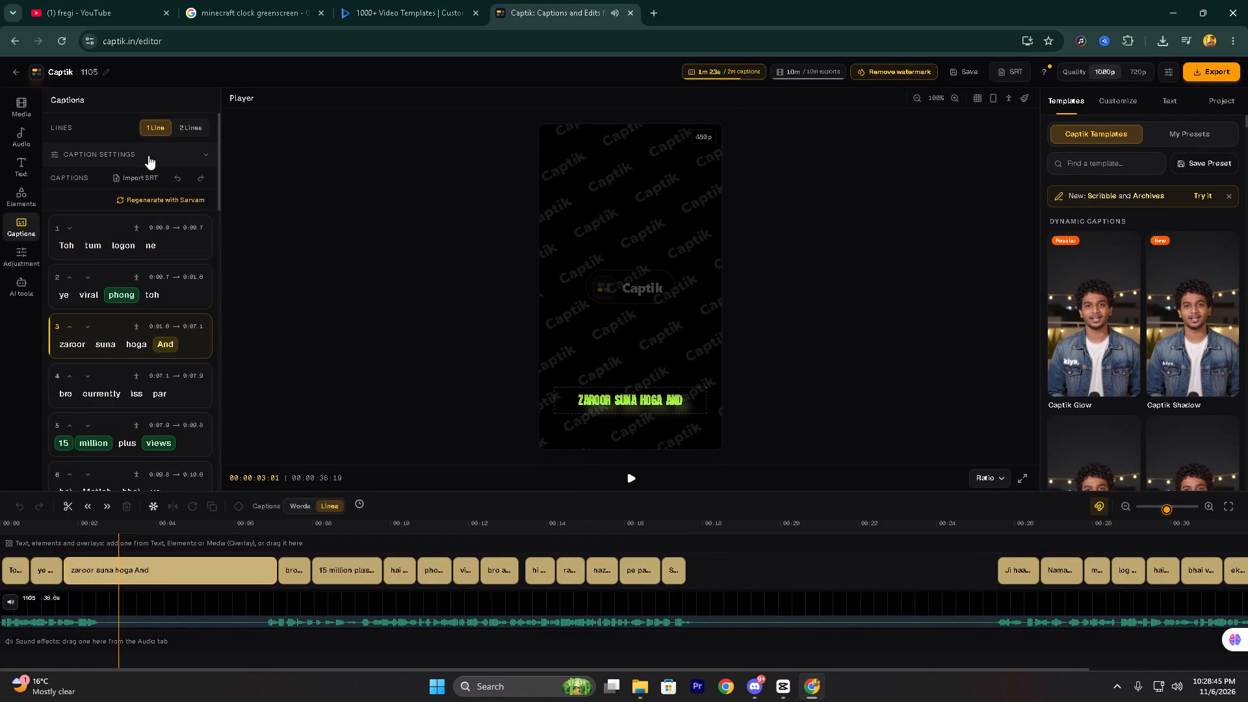
# Set the maximum words per caption to 2 in the caption settings.
pyautogui.click(148, 155)
pyautogui.moveTo(97, 190); pyautogui.dragTo(72, 191)
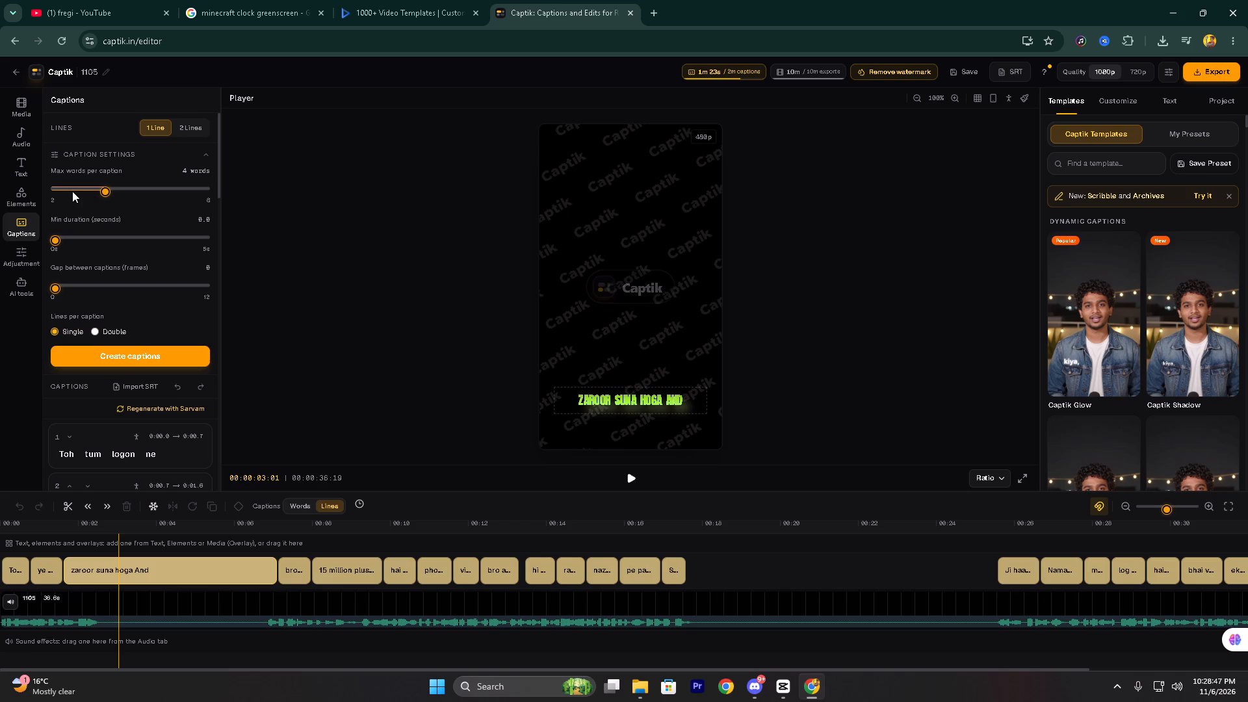
pyautogui.moveTo(72, 191); pyautogui.dragTo(53, 191)
pyautogui.moveTo(107, 191); pyautogui.dragTo(47, 196)
# Preview another couple of seconds of the 1105 video to check its caption display, and pause it.
pyautogui.click(635, 482)
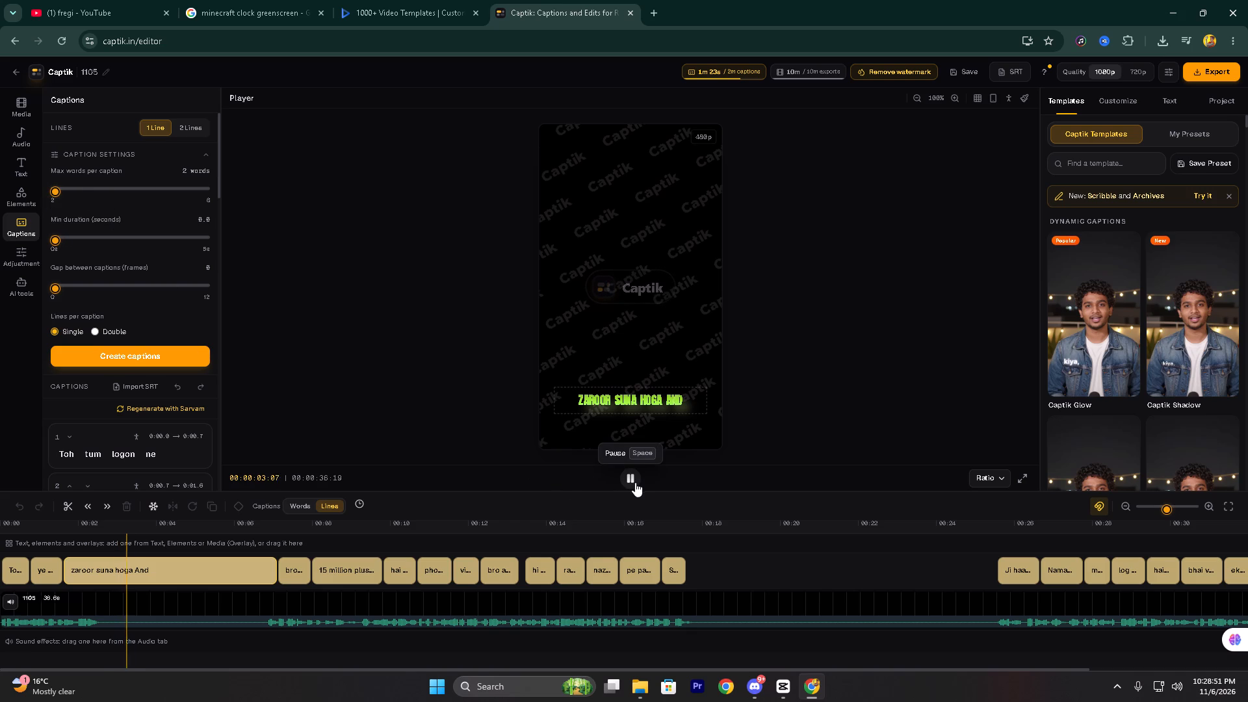
pyautogui.click(629, 478)
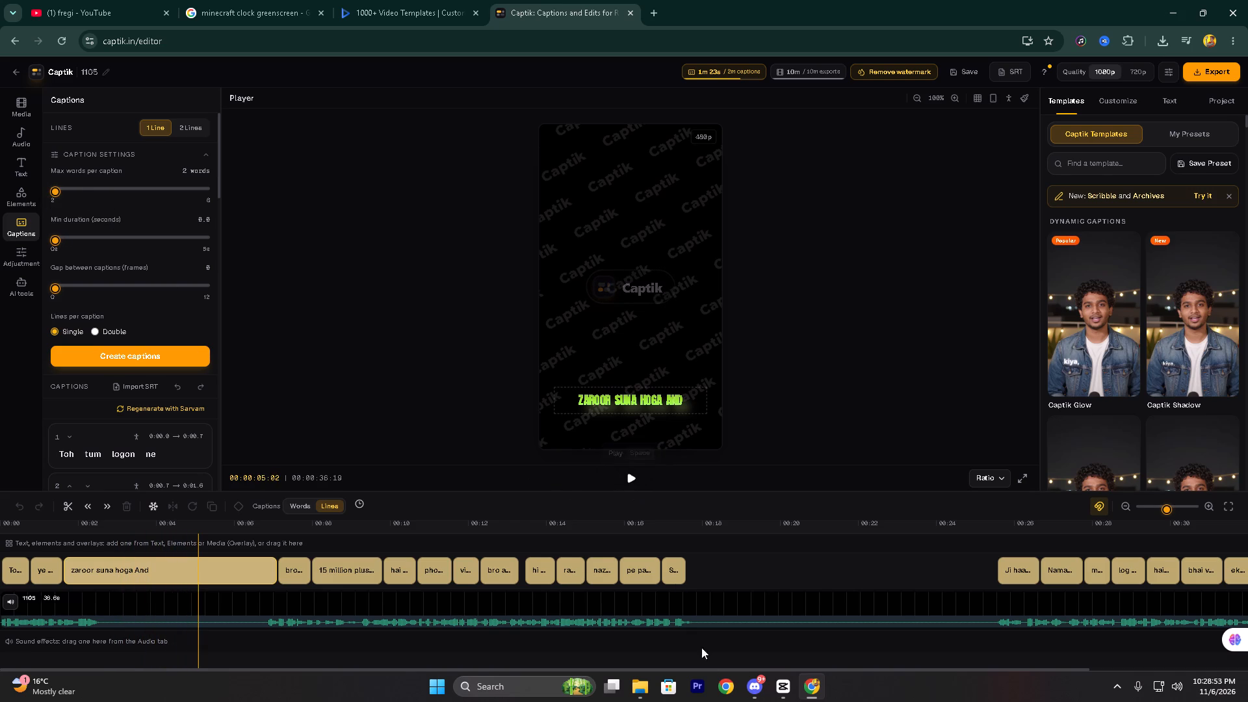
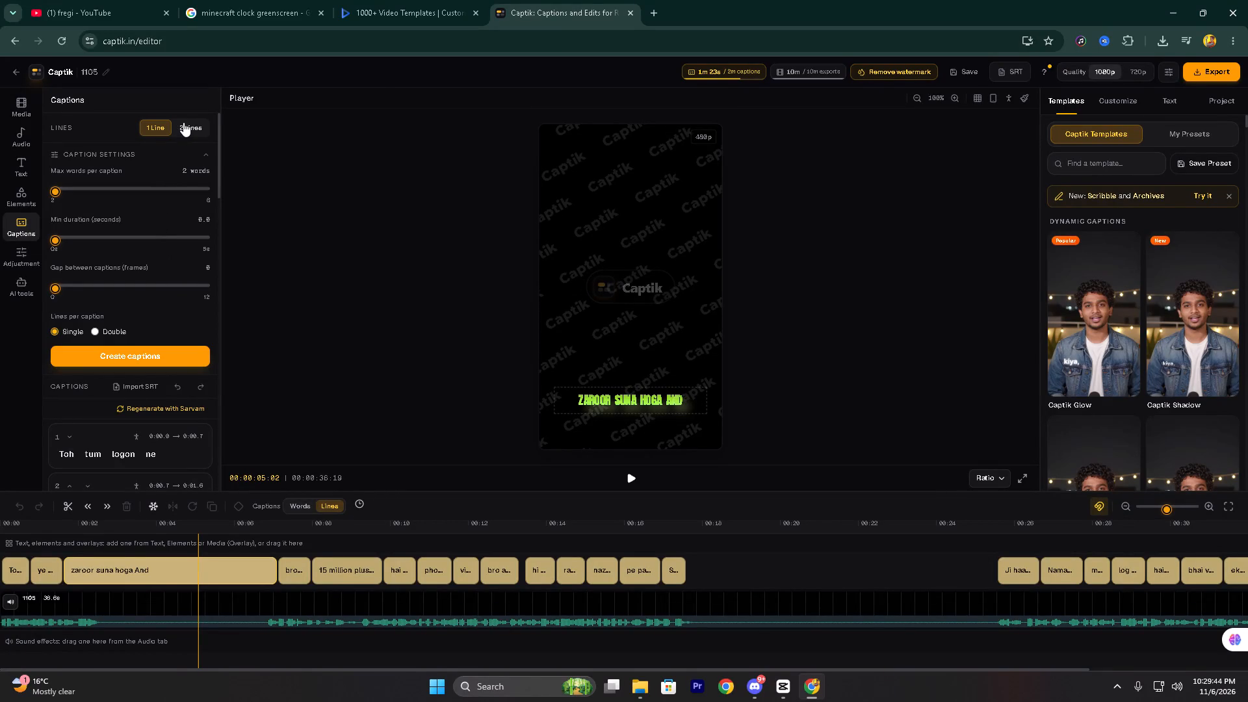
# Examine the caption animation customization options and the text font, format, color and shadow settings.
pyautogui.click(1112, 97)
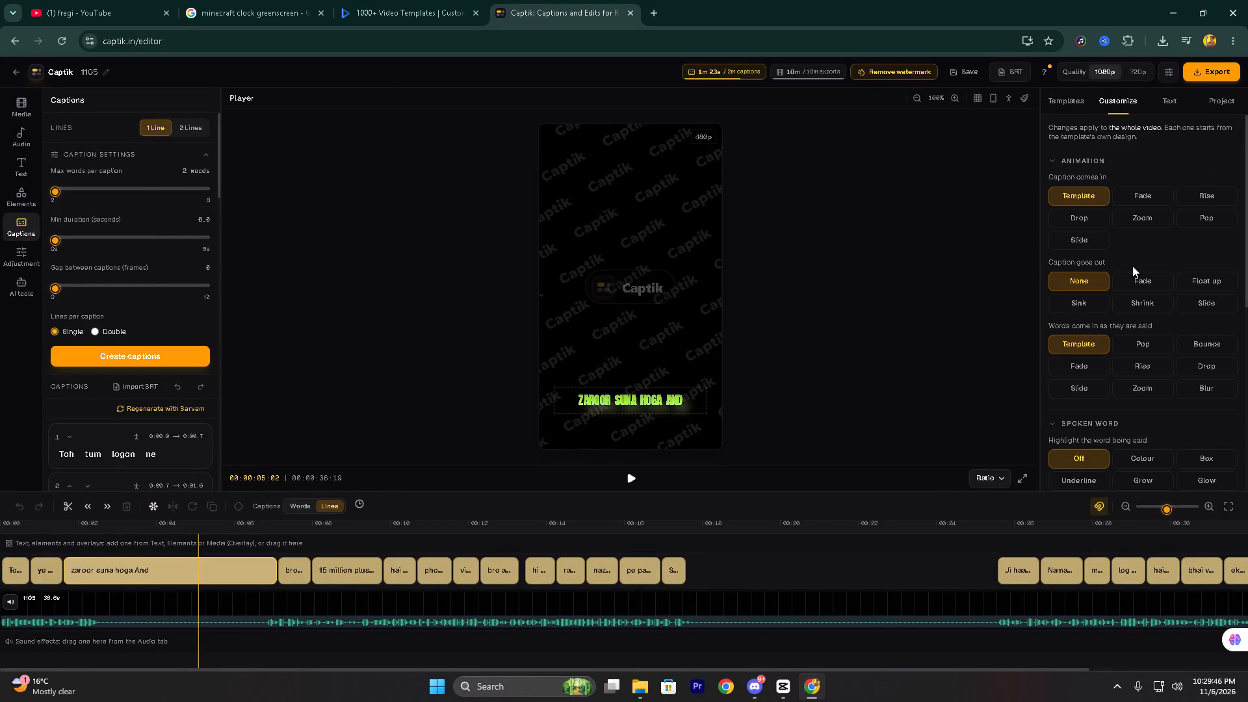
pyautogui.click(1165, 96)
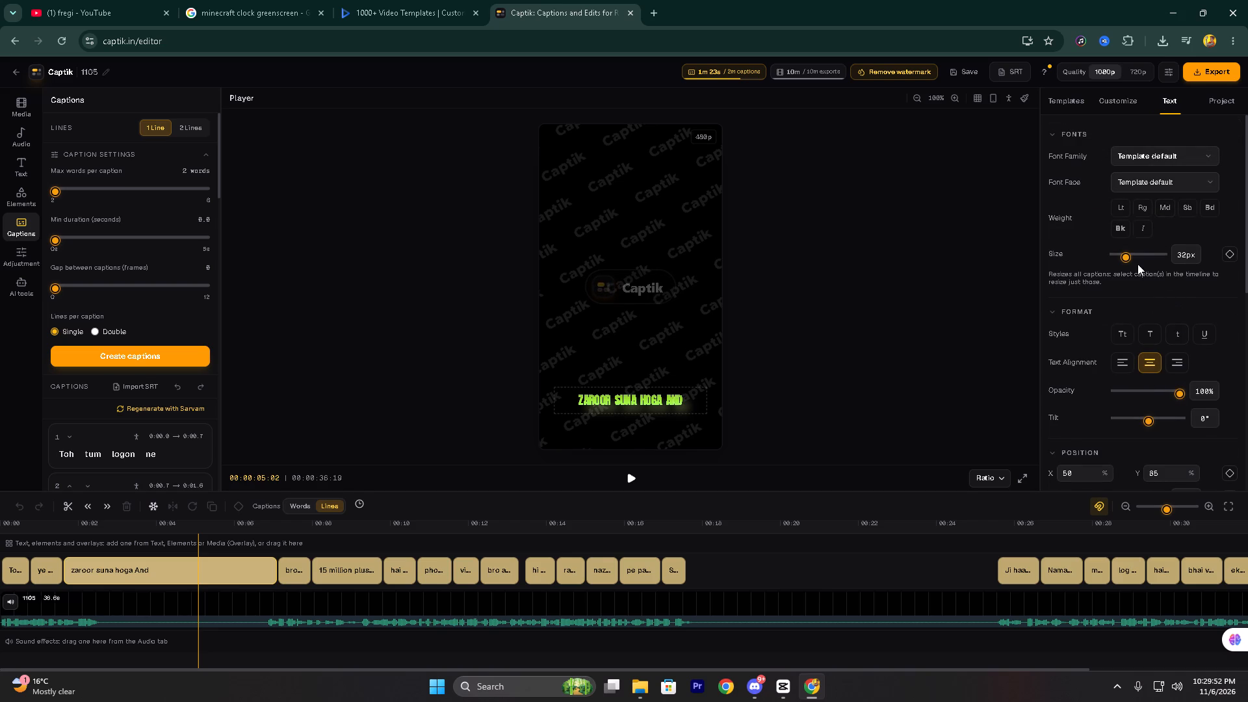
pyautogui.scroll(-1, 1136, 242)
pyautogui.scroll(-1, 1160, 291)
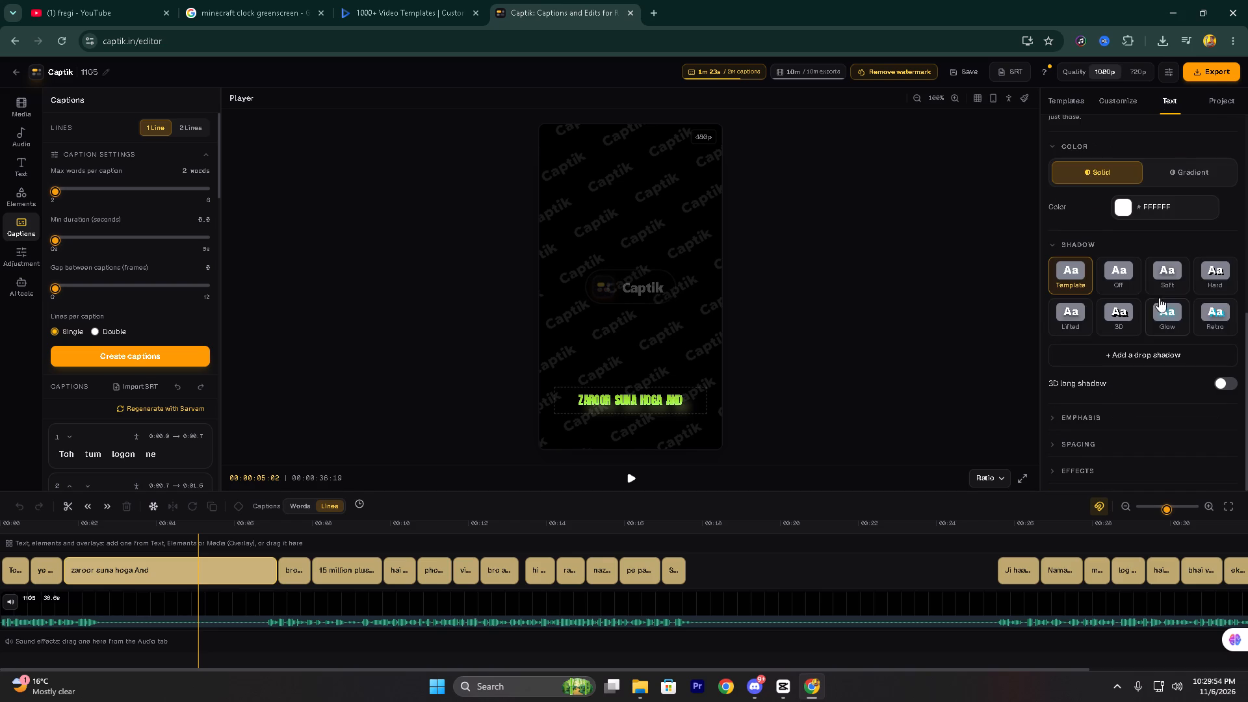
pyautogui.scroll(2, 1137, 339)
pyautogui.scroll(1, 1126, 235)
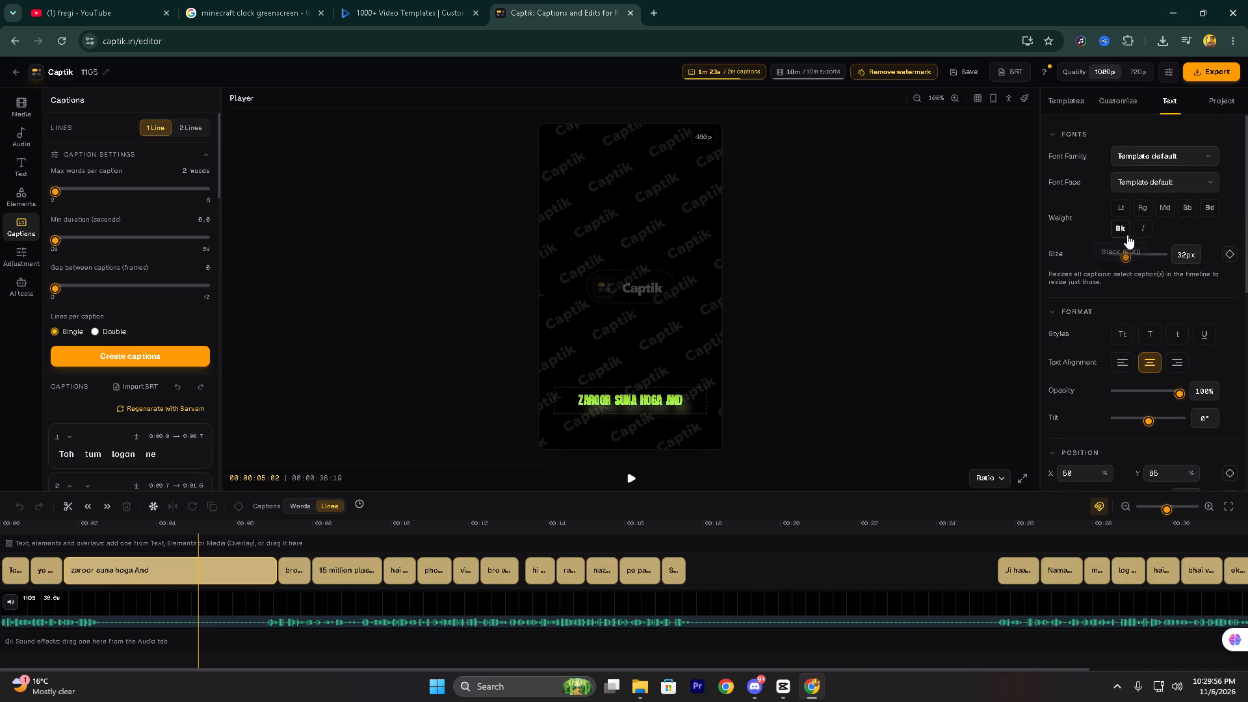
pyautogui.scroll(1, 1139, 235)
# Switch to Discord.
pyautogui.click(757, 681)
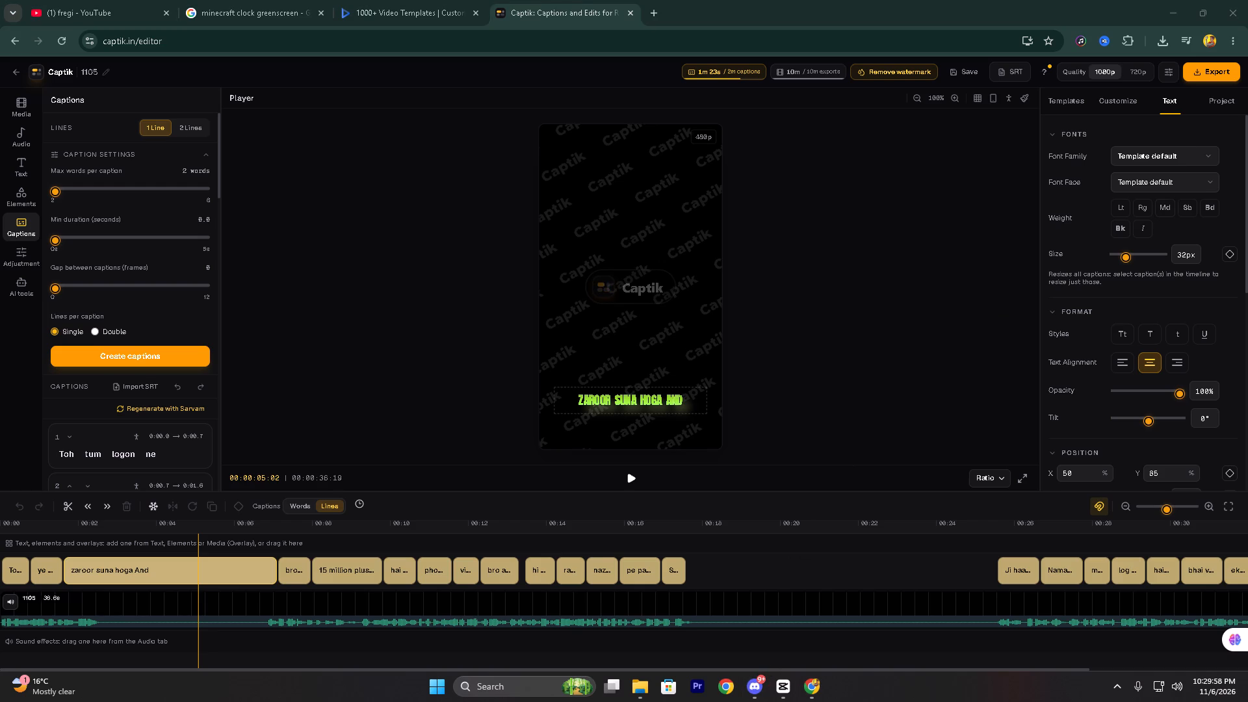
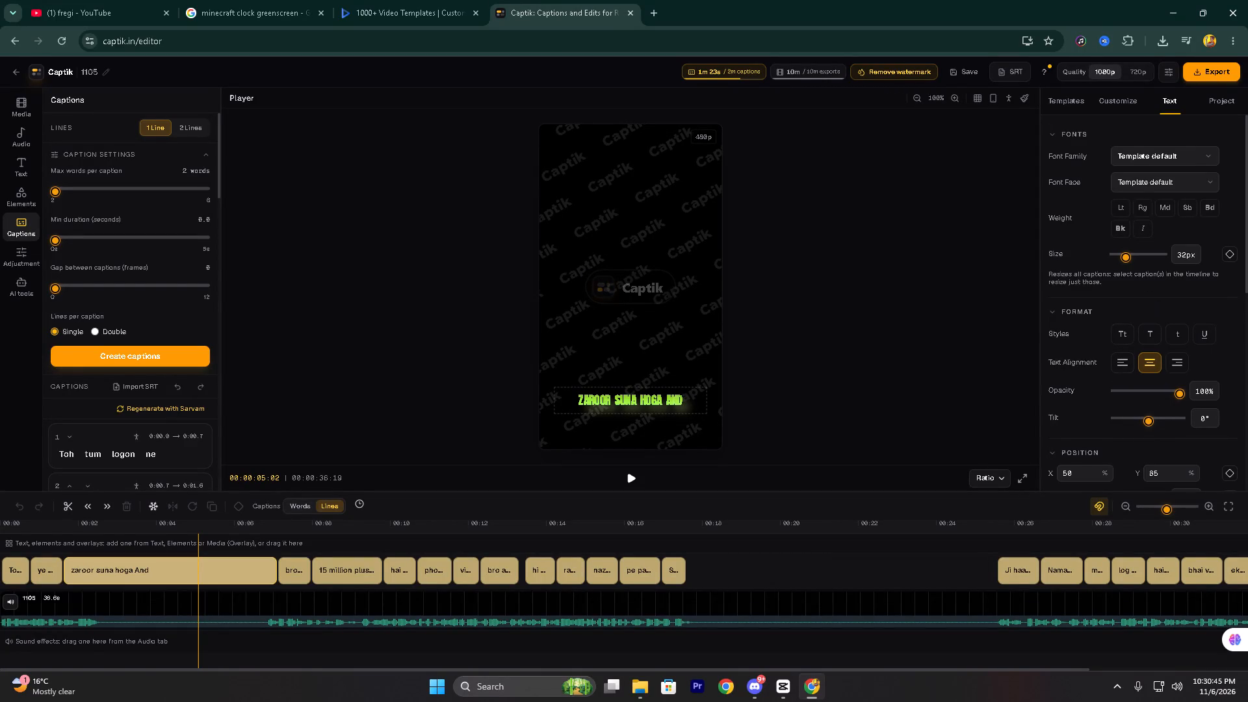
# Set the caption layout to 1 word per caption.
pyautogui.scroll(-1, 1132, 350)
pyautogui.scroll(-1, 1150, 408)
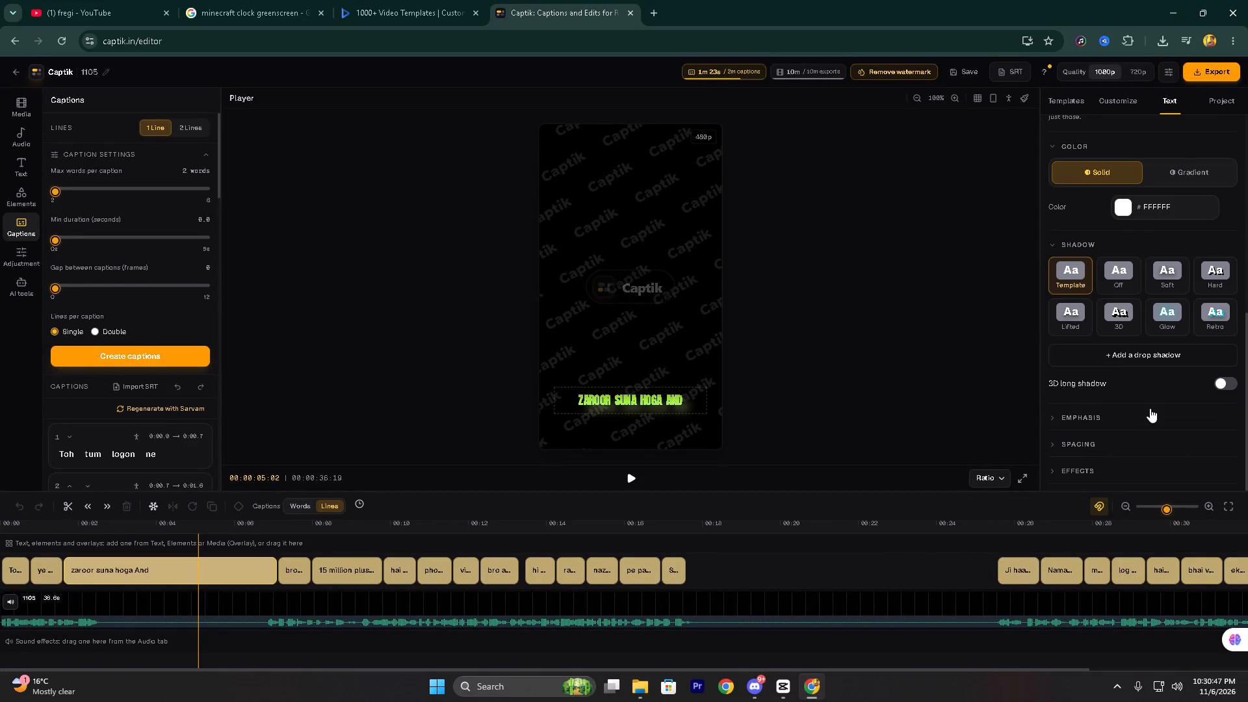
pyautogui.scroll(5, 1151, 409)
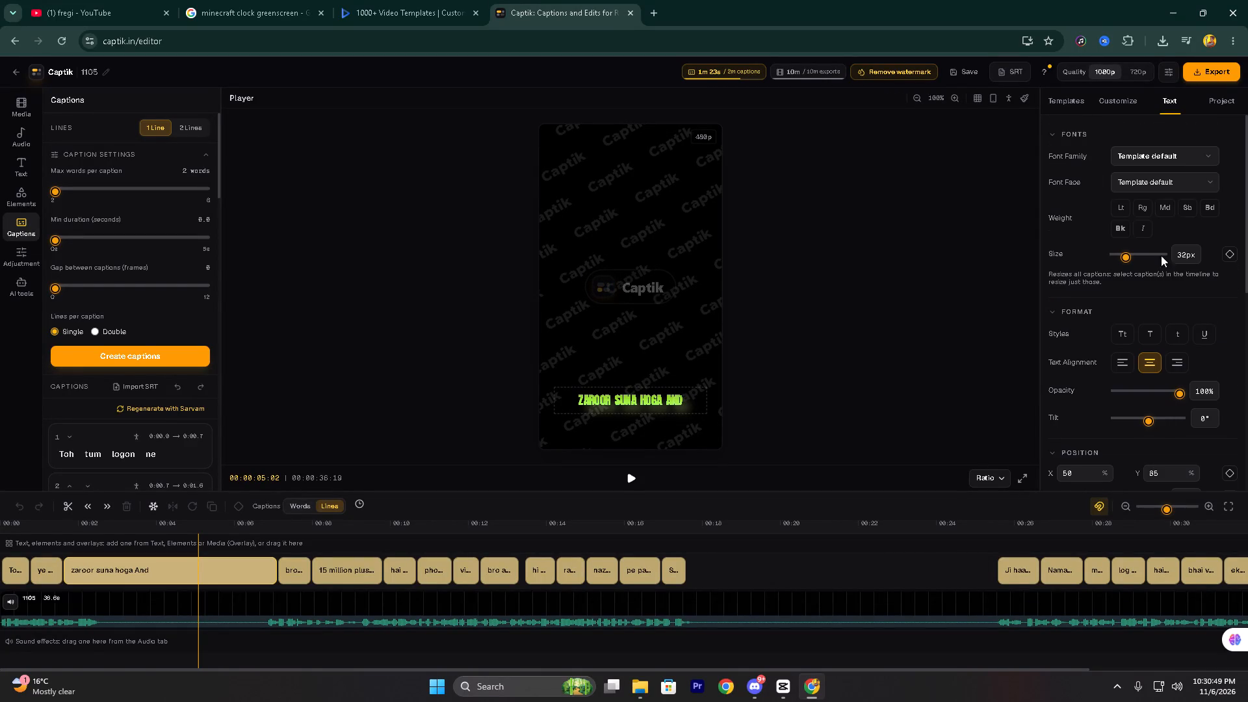
pyautogui.click(1130, 99)
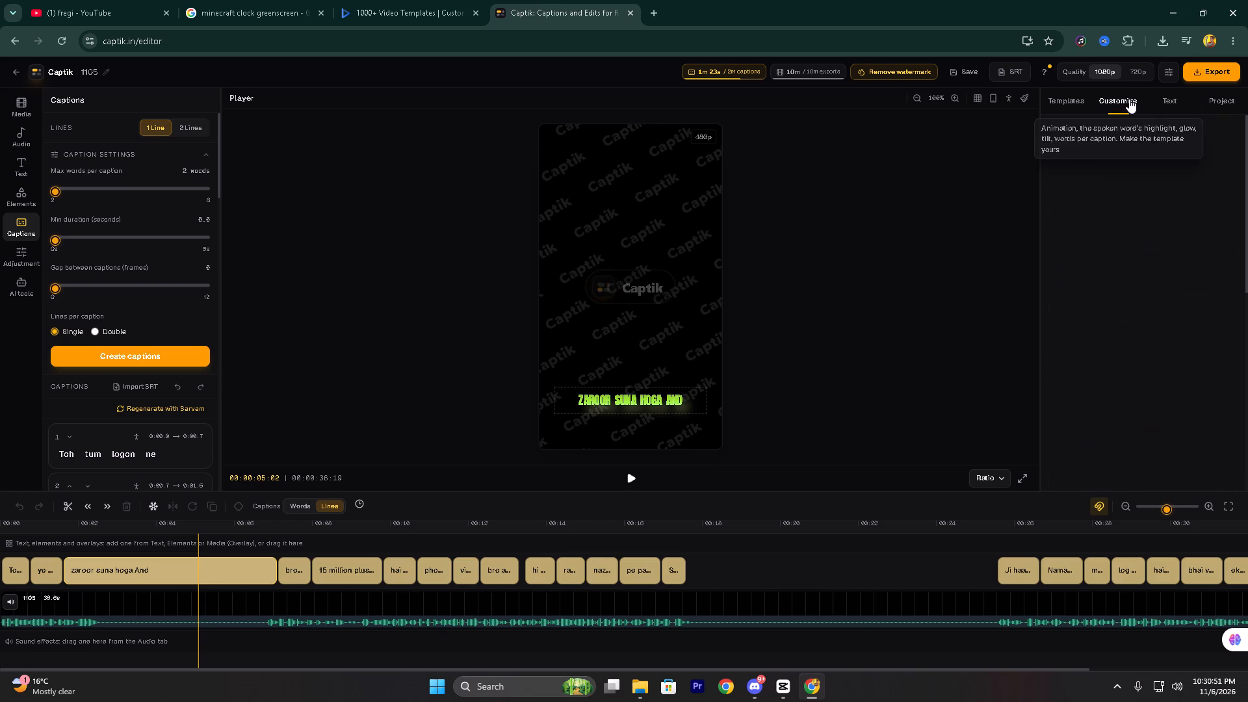
pyautogui.scroll(-1, 1108, 328)
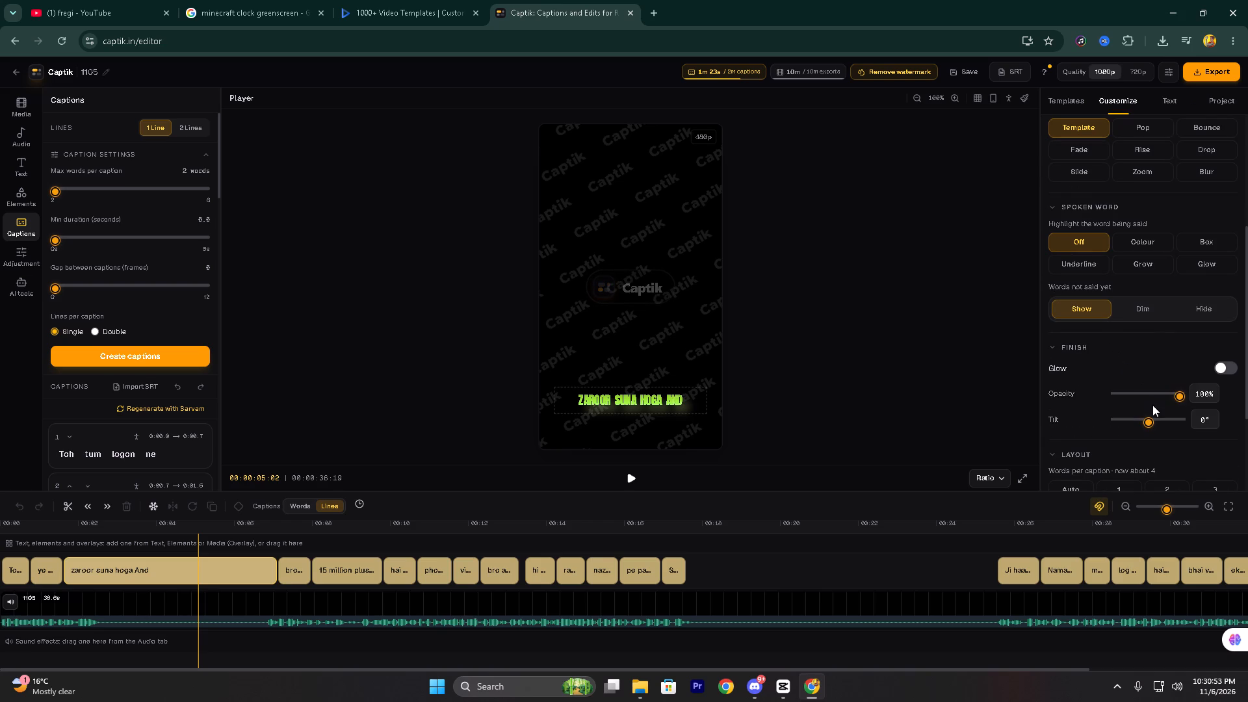
pyautogui.scroll(-1, 1152, 405)
pyautogui.scroll(1, 1152, 406)
pyautogui.scroll(-1, 1152, 406)
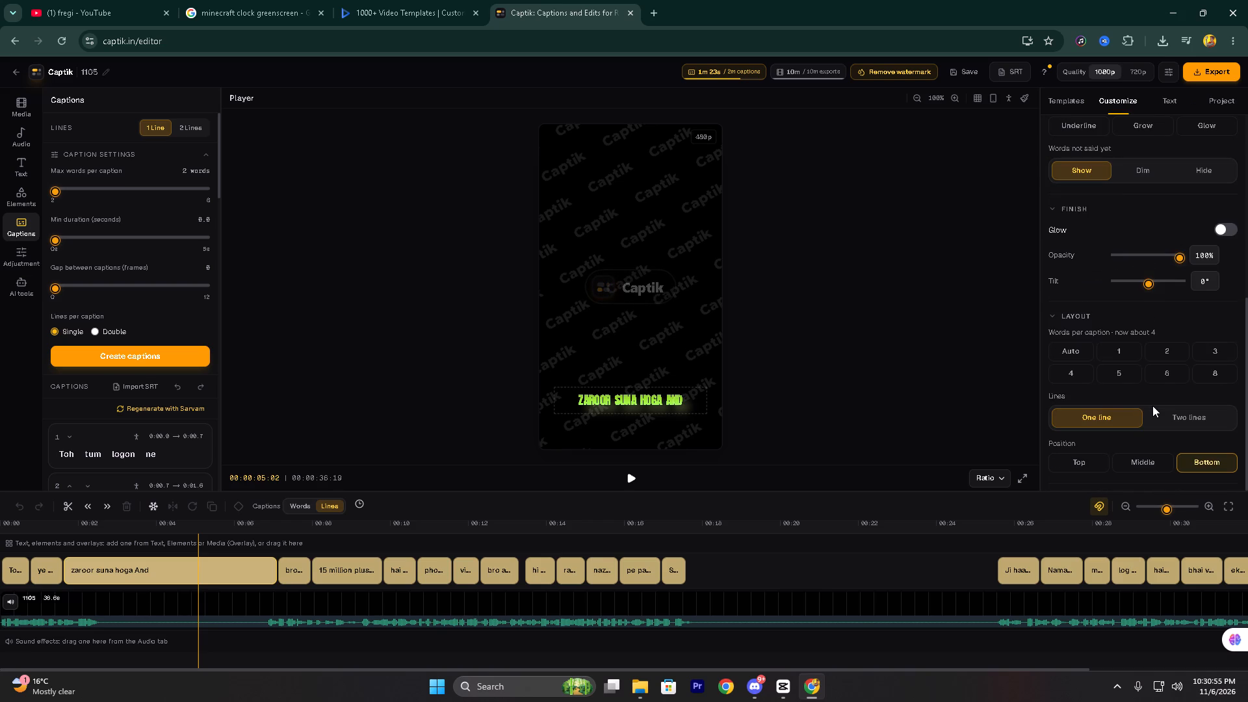
pyautogui.click(1127, 352)
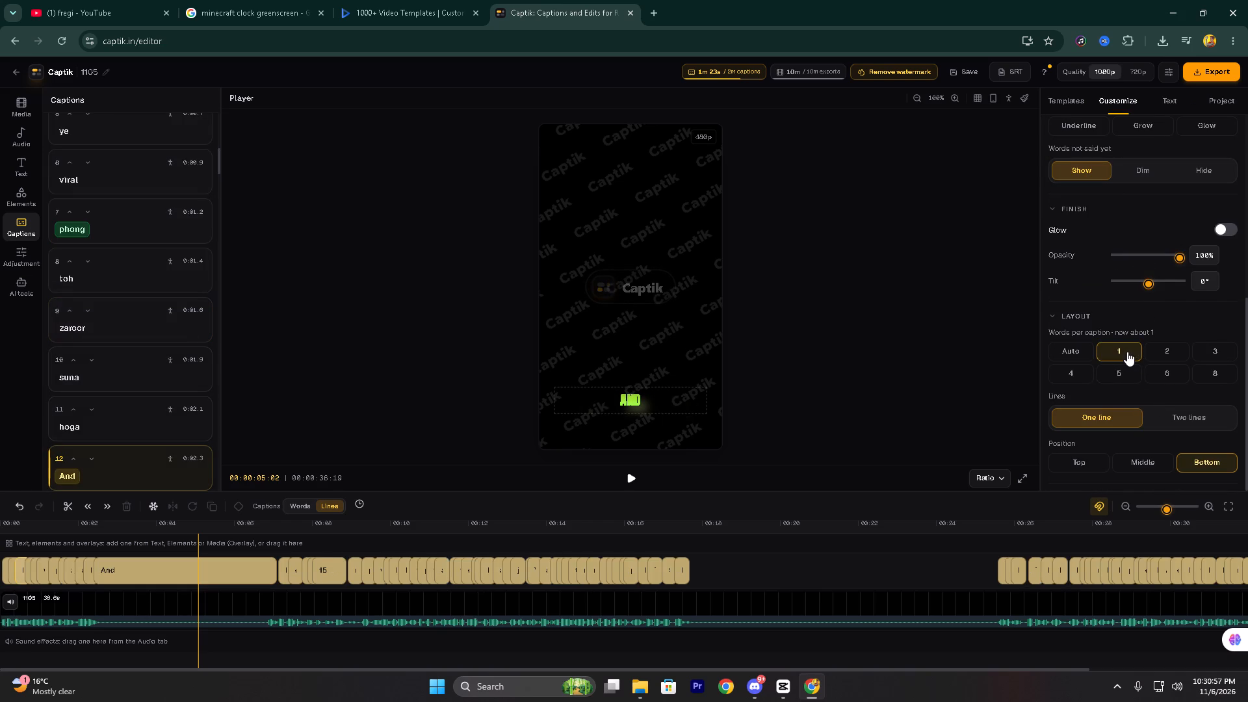
# Download the captions as an SRT subtitle file.
pyautogui.click(1008, 71)
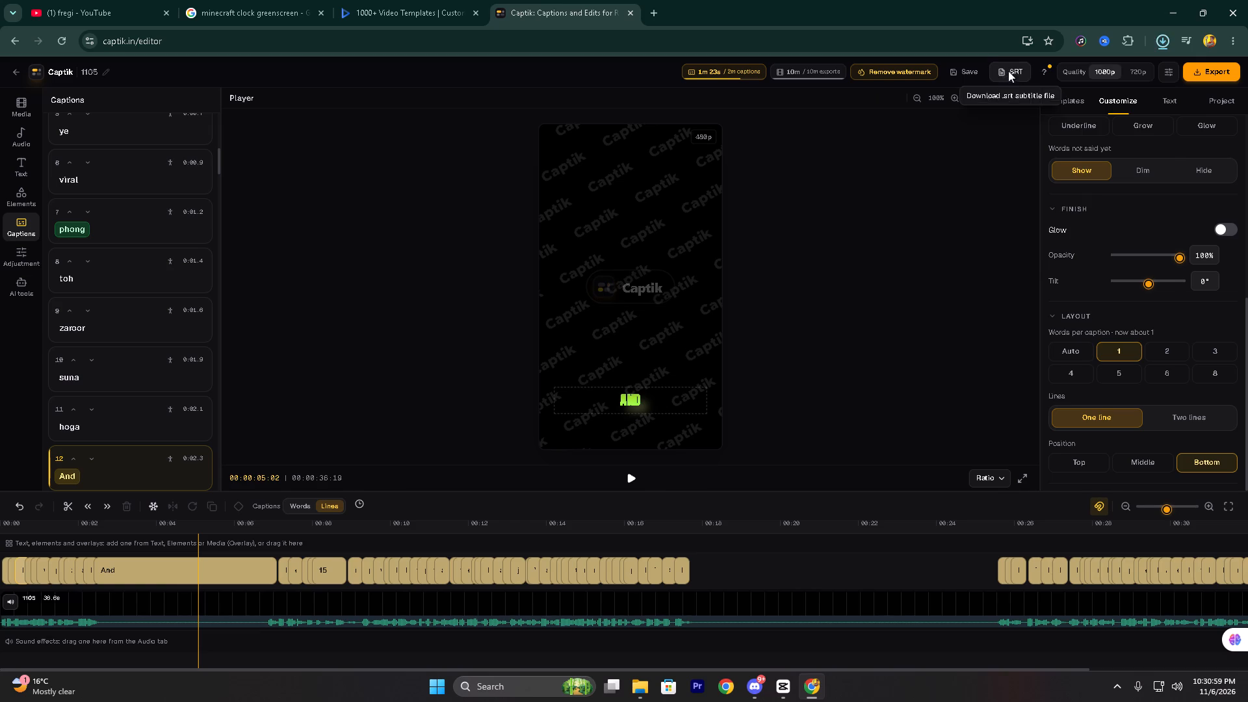
# Switch to CapCut and import the downloaded 1105.srt file as captions for project 1105.
pyautogui.click(787, 686)
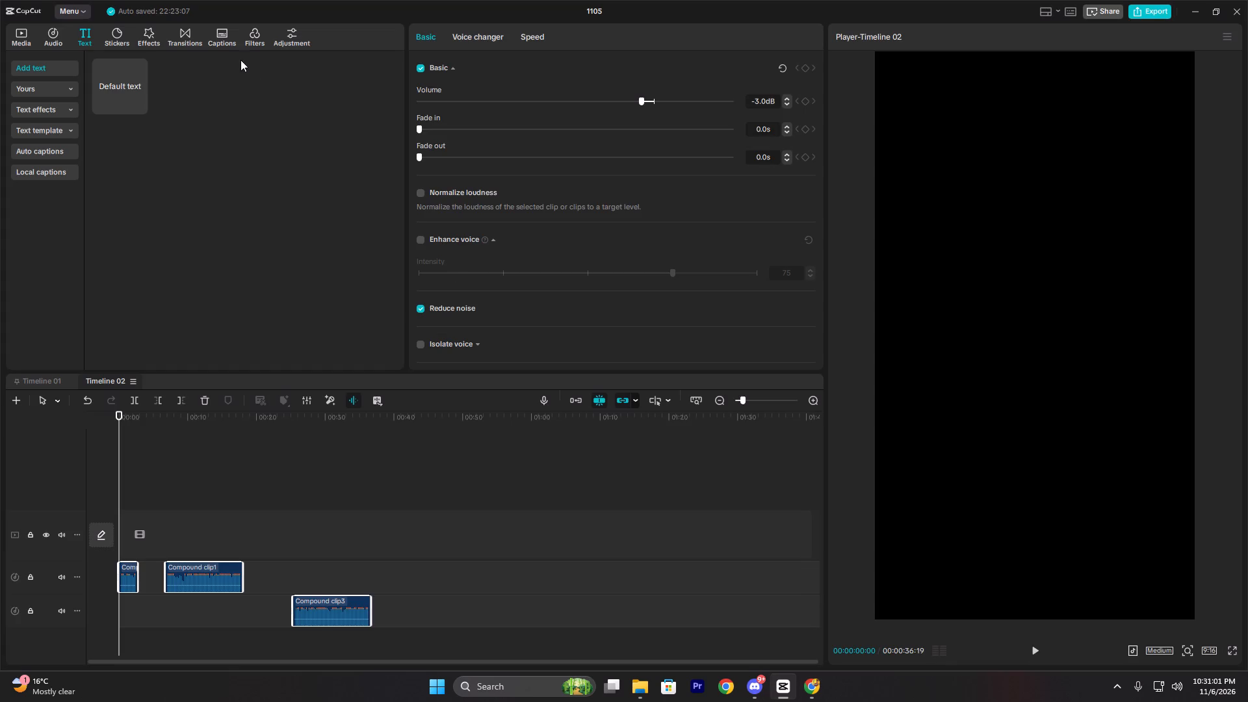
pyautogui.click(224, 34)
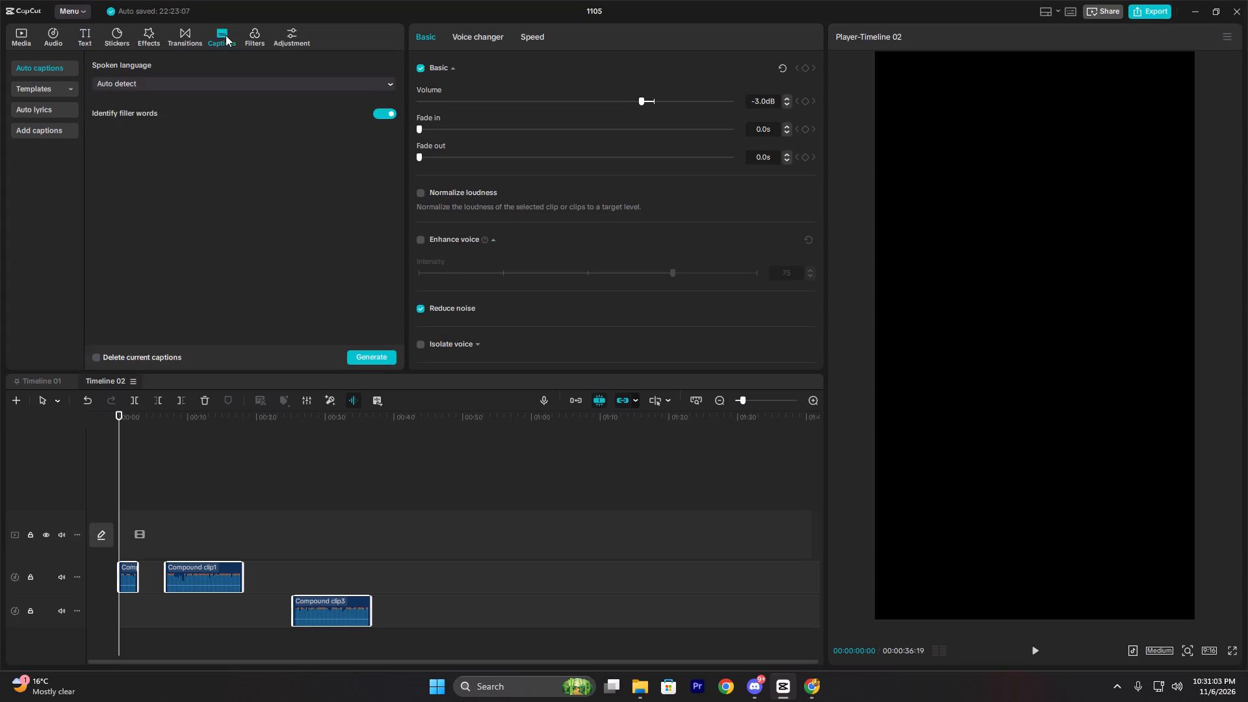
pyautogui.click(42, 110)
pyautogui.click(42, 126)
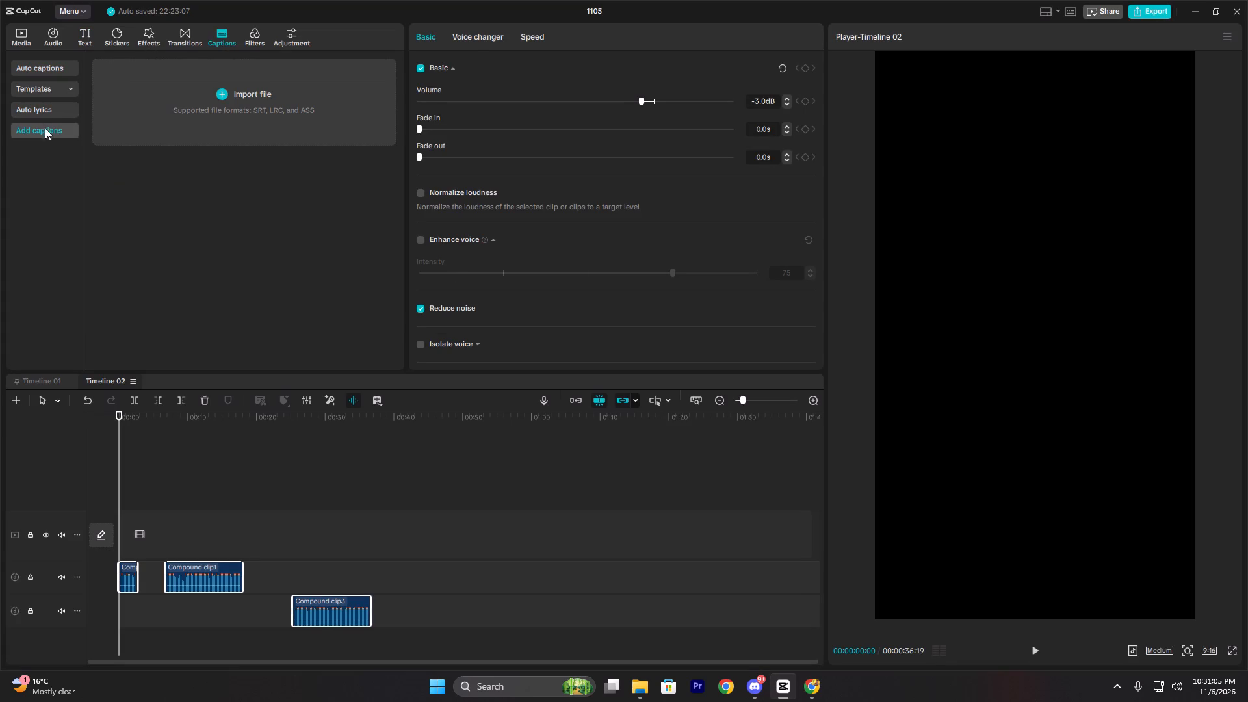
pyautogui.click(809, 686)
pyautogui.moveTo(1033, 72); pyautogui.dragTo(1000, 102)
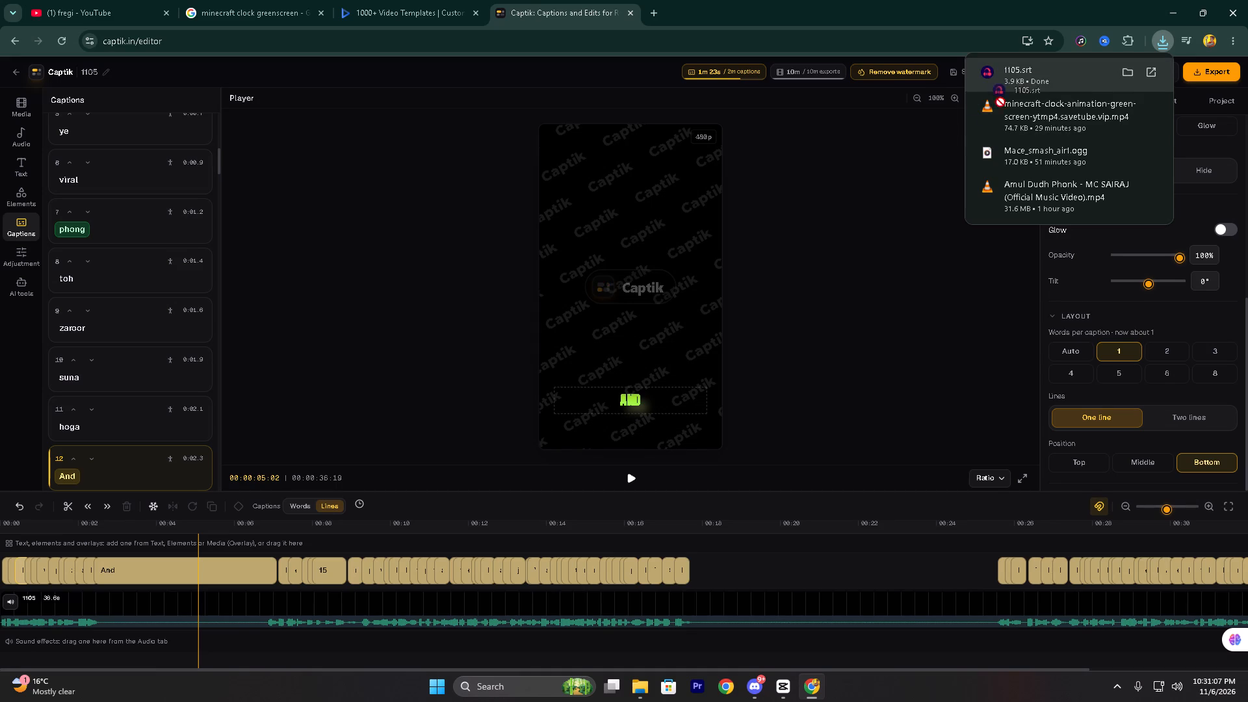
pyautogui.moveTo(1000, 102); pyautogui.dragTo(261, 93)
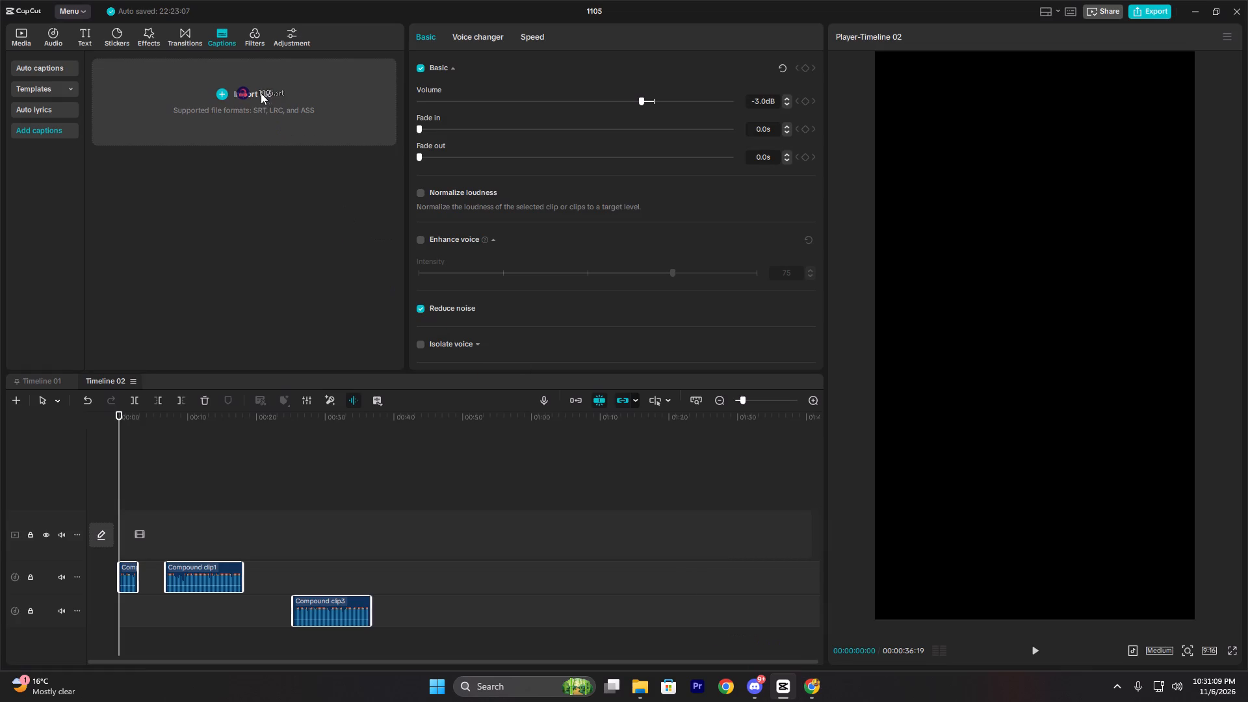
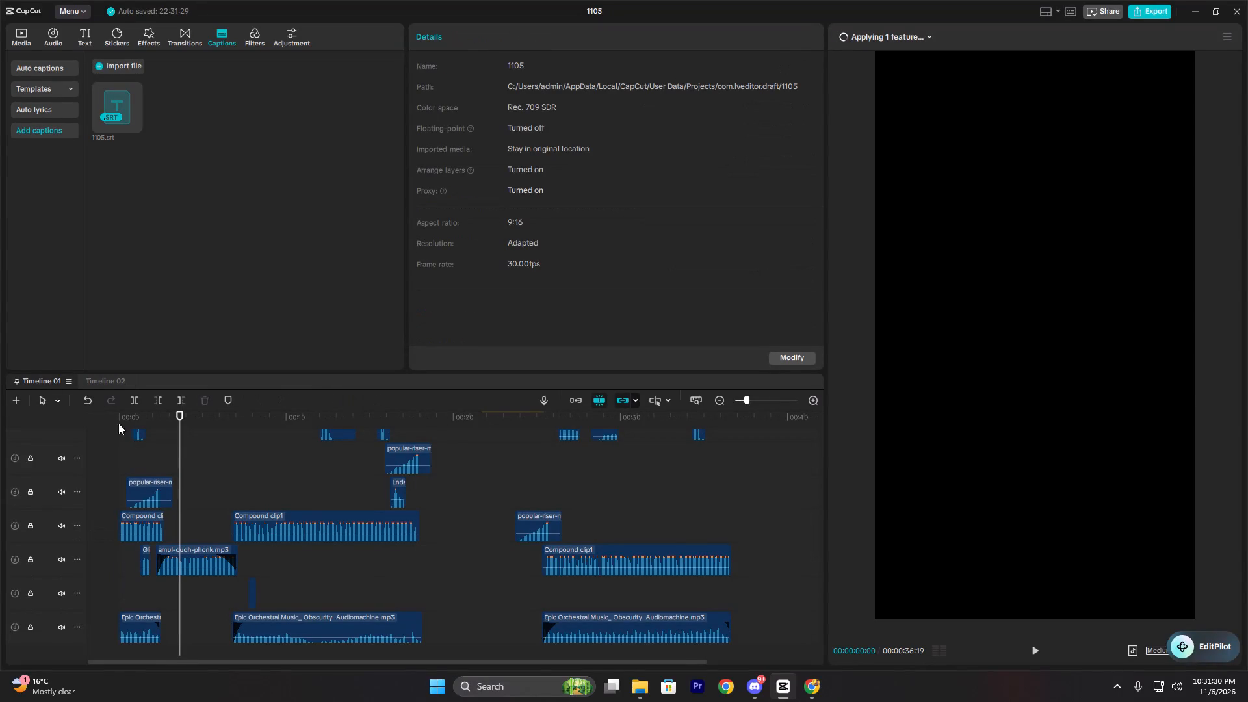
# Add the imported 1105.srt captions to Timeline 01, starting at the very beginning of the video.
pyautogui.scroll(8, 160, 511)
pyautogui.scroll(15, 158, 542)
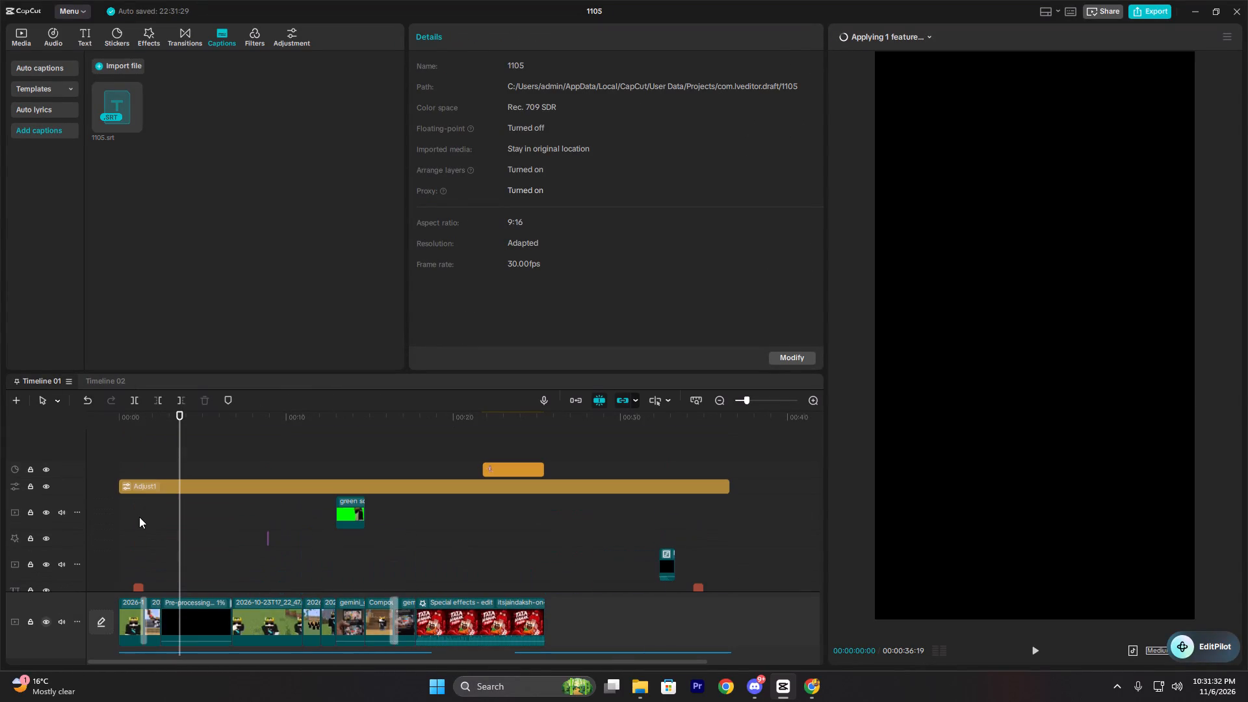
pyautogui.scroll(5, 139, 517)
pyautogui.click(122, 448)
pyautogui.click(122, 448)
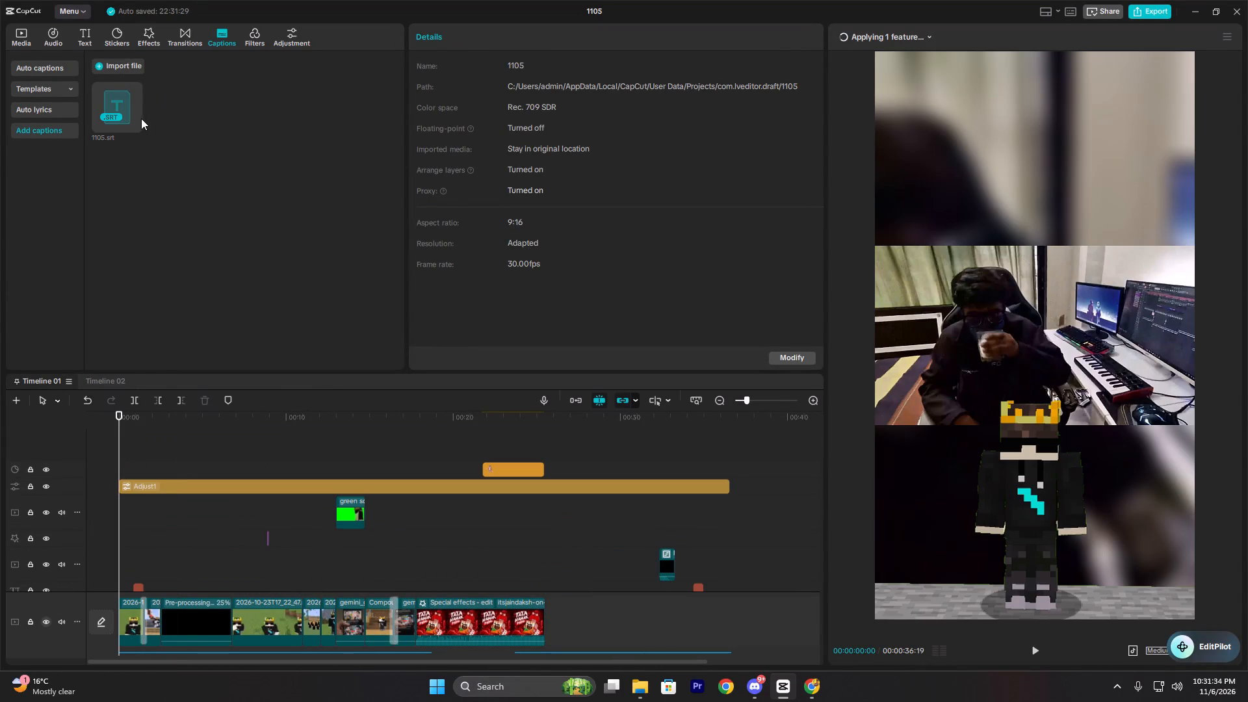
pyautogui.click(133, 120)
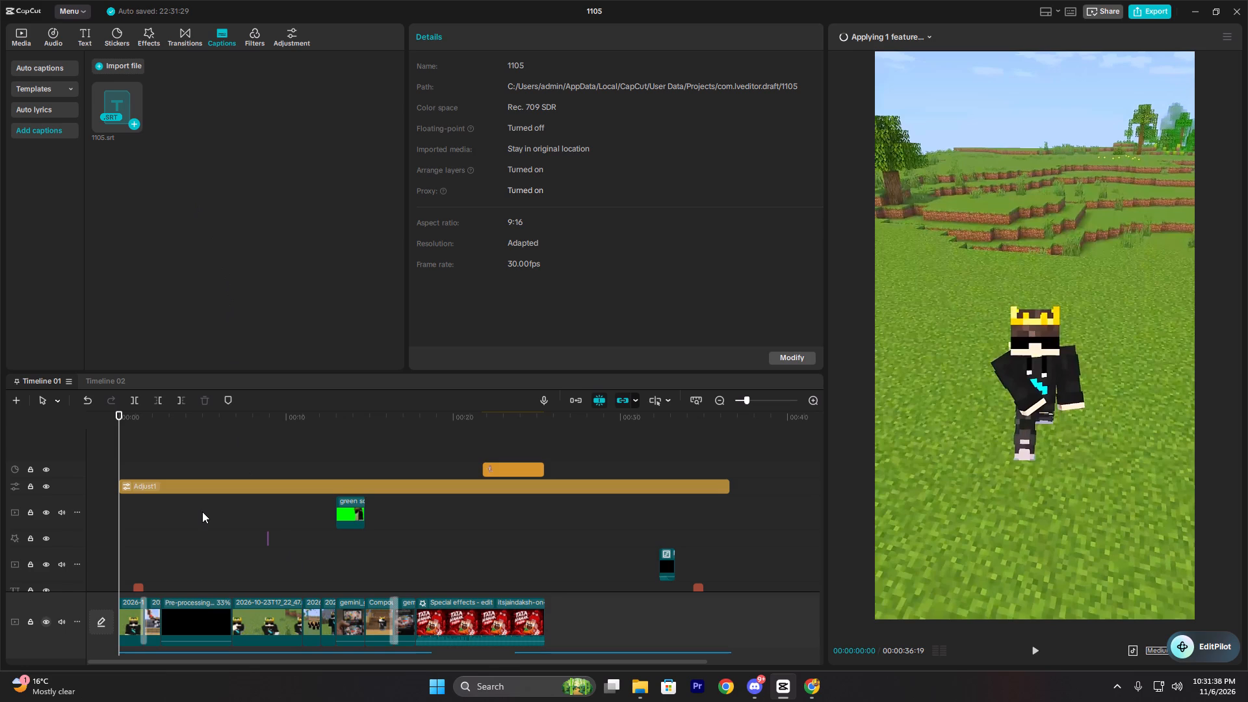
# Play the timeline from the start to check the wording and timing of the added captions.
pyautogui.click(118, 437)
pyautogui.press('space')
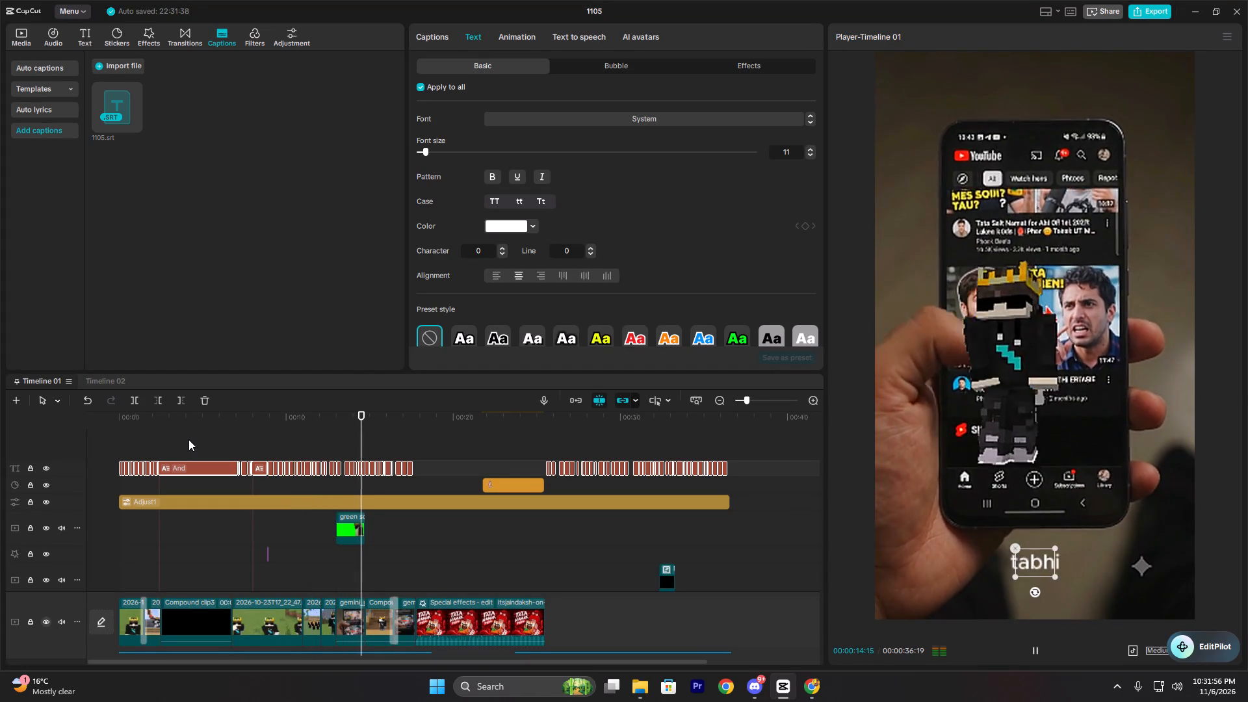
pyautogui.keyDown('ctrl'); pyautogui.scroll(4, 188, 440); pyautogui.keyUp('ctrl')
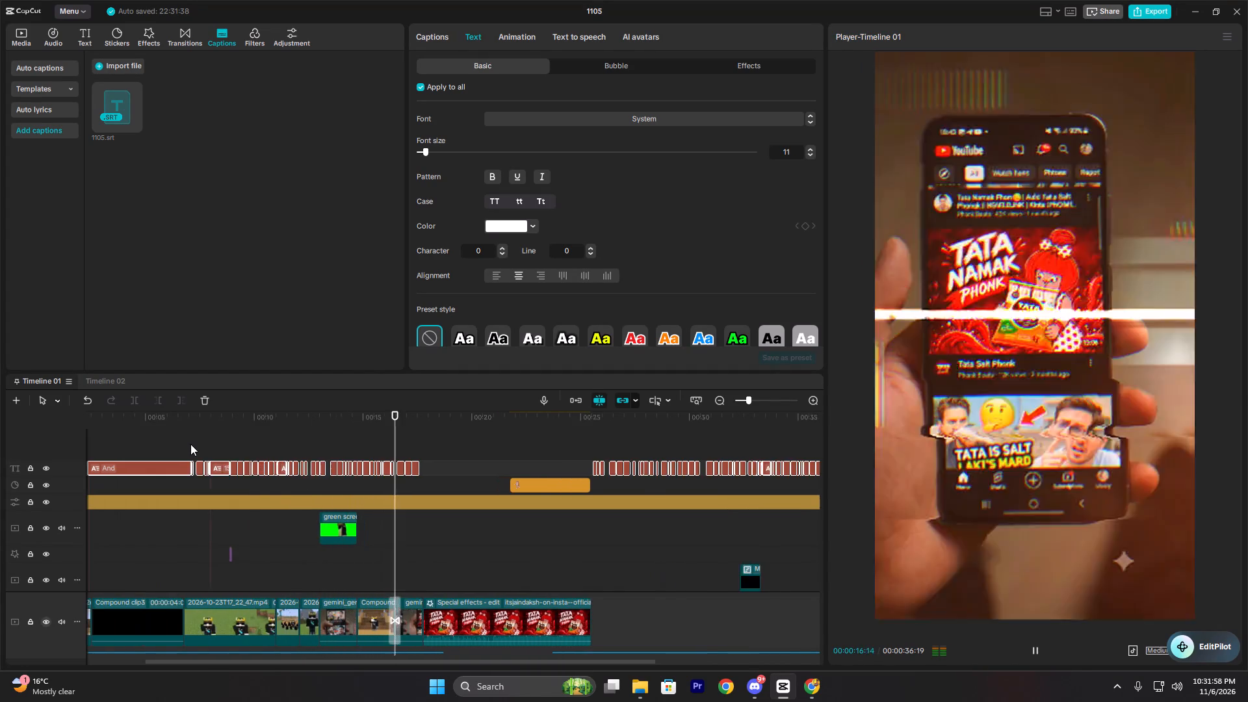
pyautogui.keyDown('ctrl'); pyautogui.scroll(3, 190, 444); pyautogui.keyUp('ctrl')
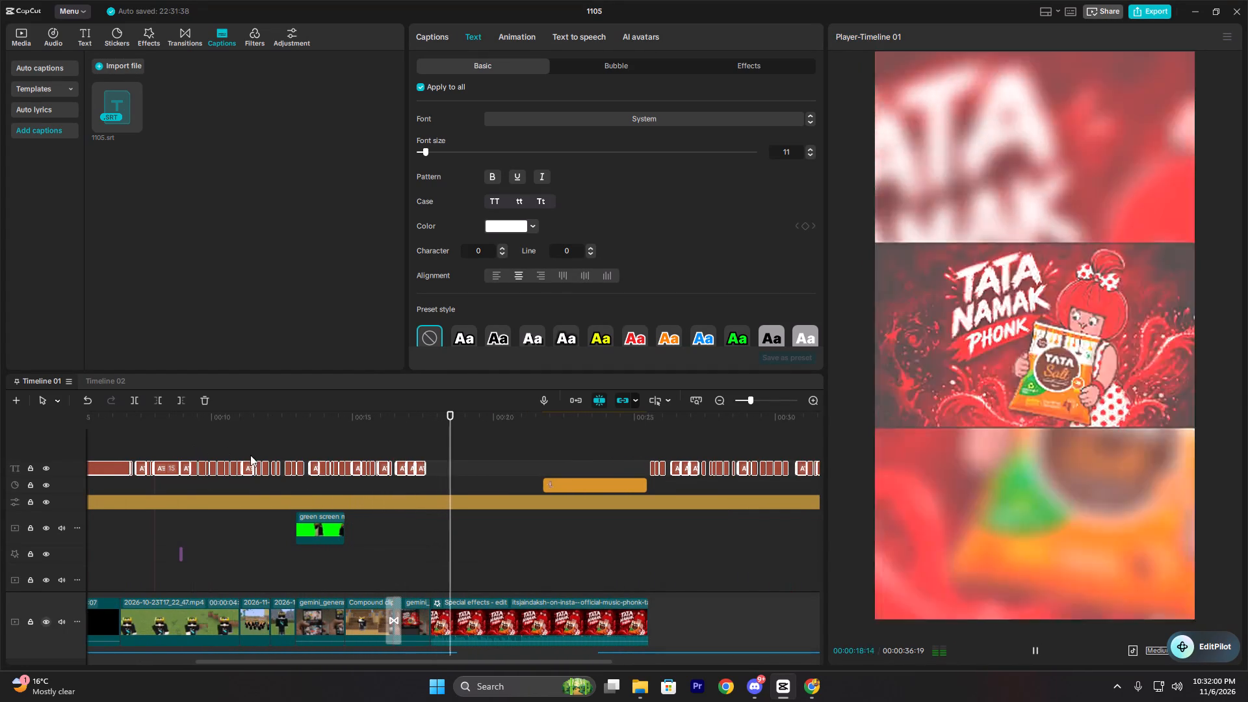
pyautogui.click(270, 445)
# Switch to Captik in Chrome, correct the word in caption 7 to "phonk", and copy the corrected word.
pyautogui.click(812, 695)
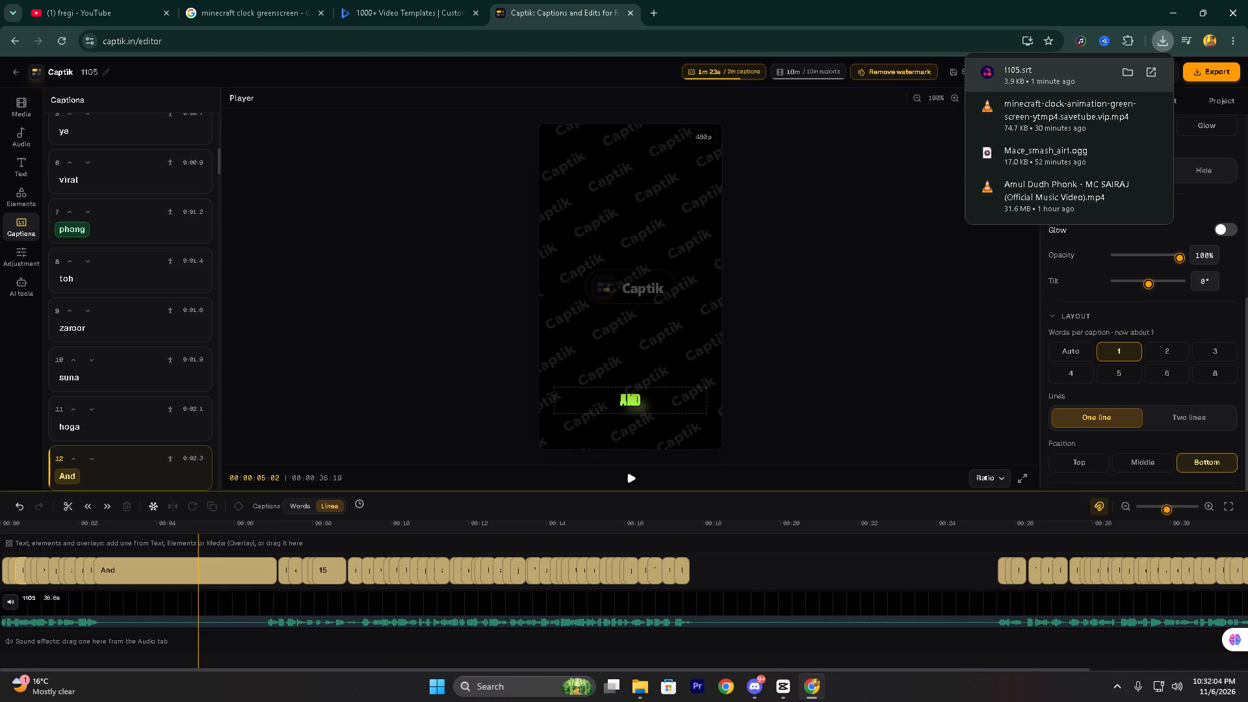
pyautogui.click(79, 227)
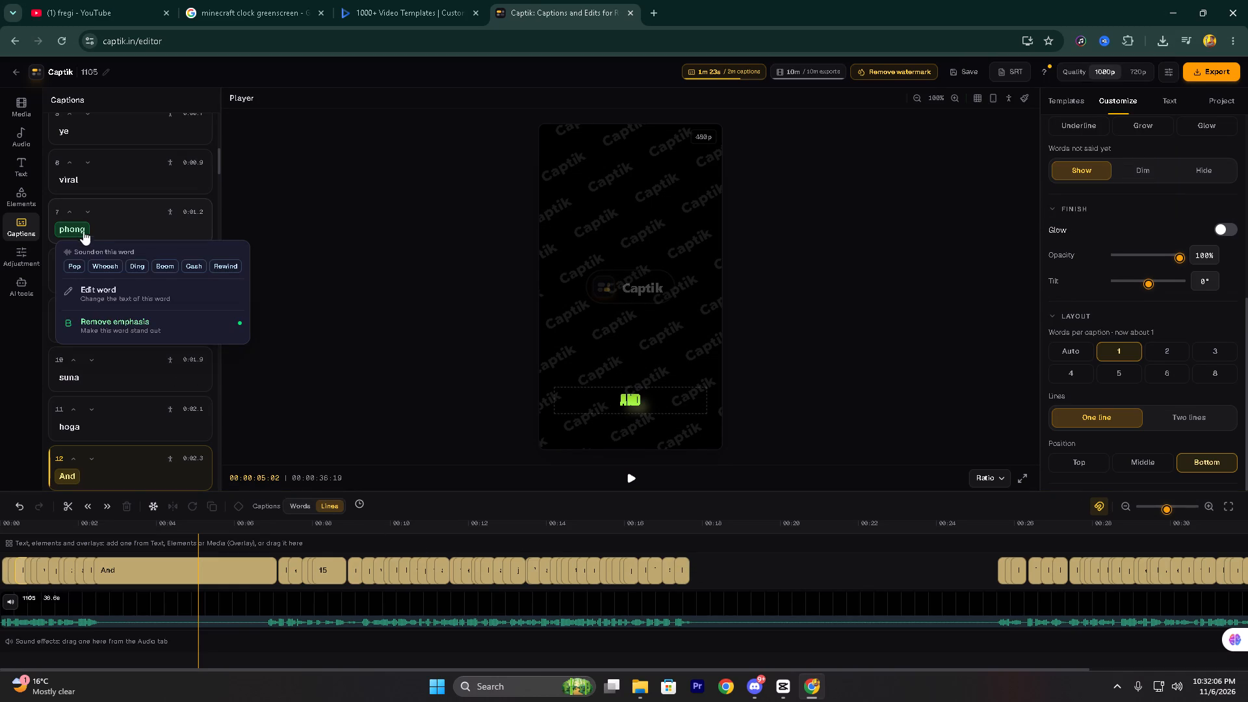
pyautogui.click(103, 293)
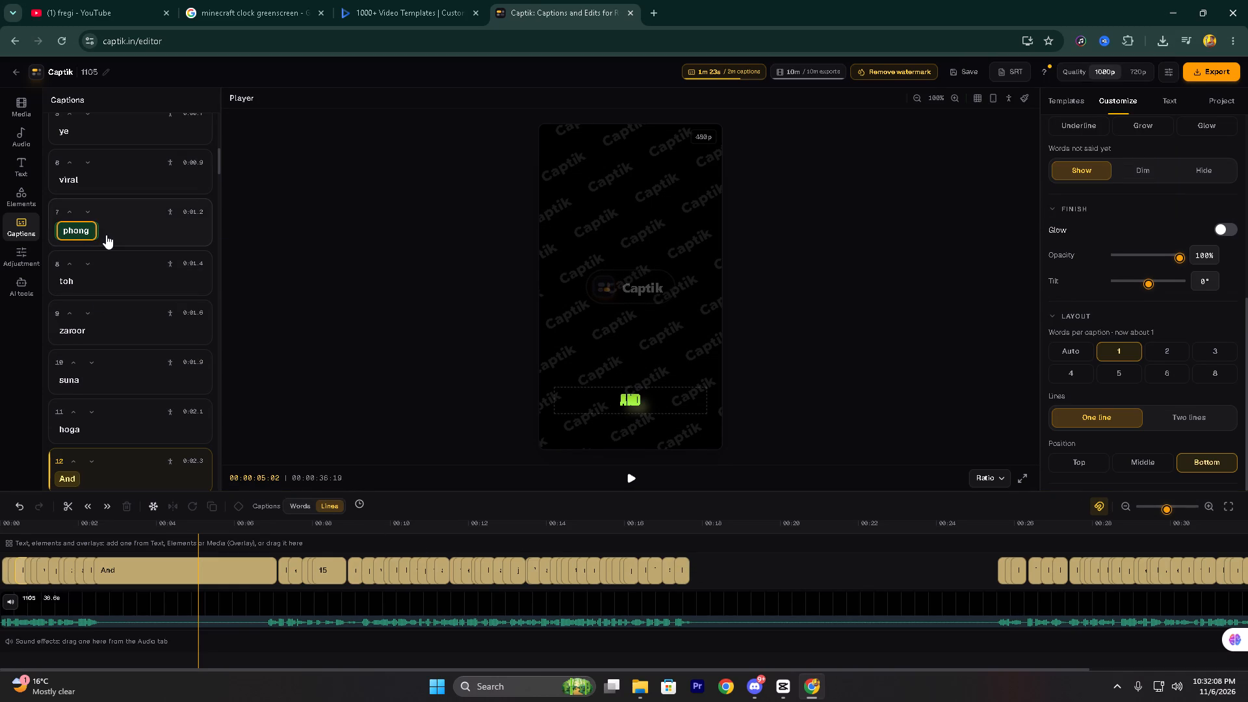
pyautogui.press('BackSpace')
pyautogui.press('k')
pyautogui.hotkey('ctrl', 'a')
pyautogui.hotkey('ctrl', 'c')
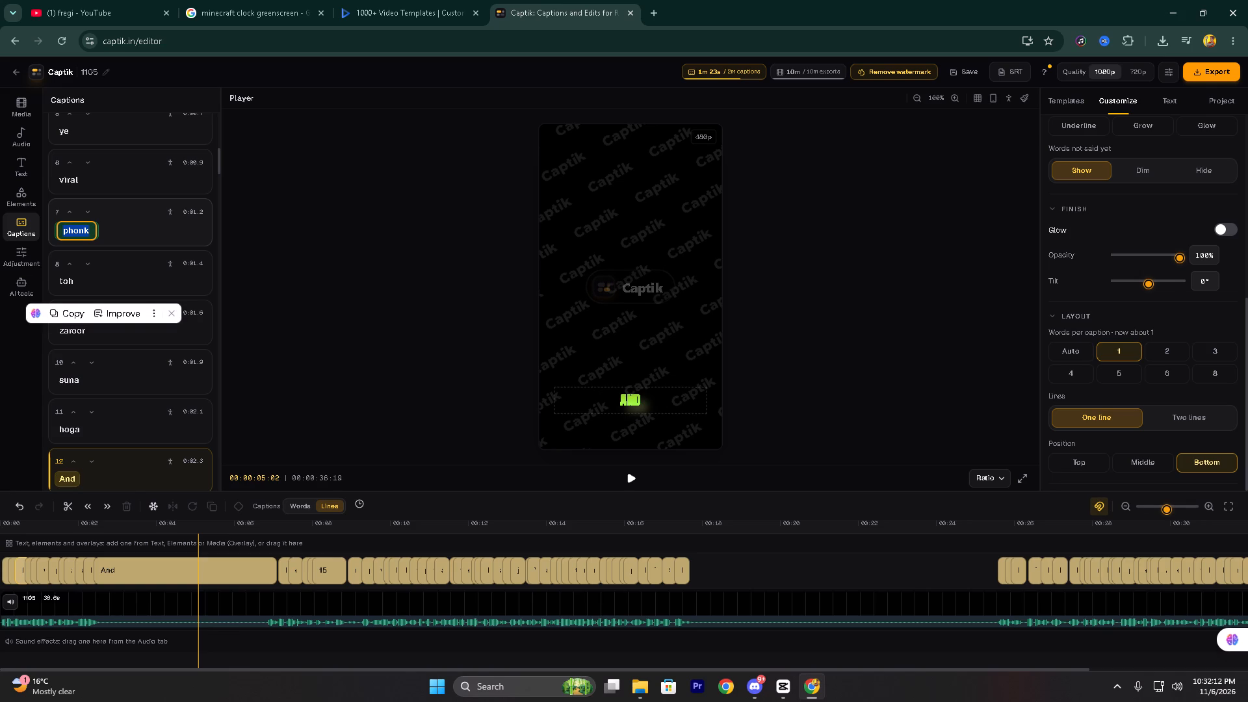
# Replace the word in caption 25 with the copied "phonk".
pyautogui.scroll(-1, 124, 394)
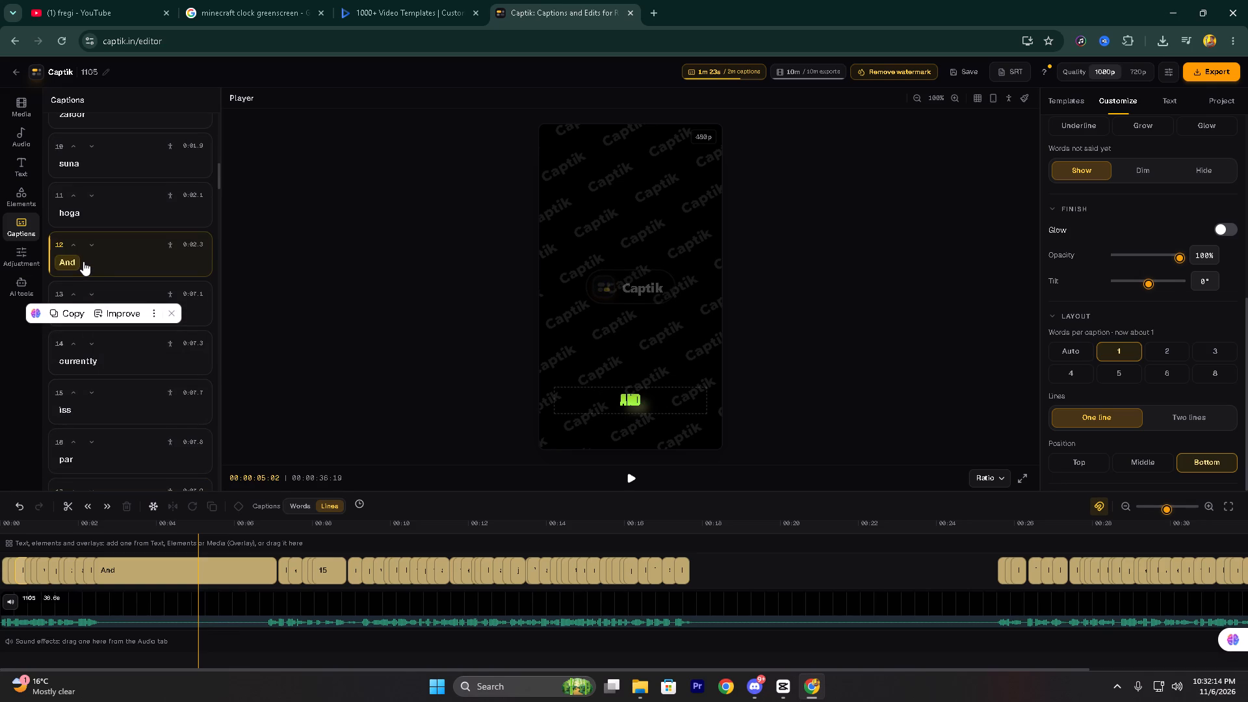
pyautogui.scroll(-1, 109, 276)
pyautogui.scroll(-1, 90, 348)
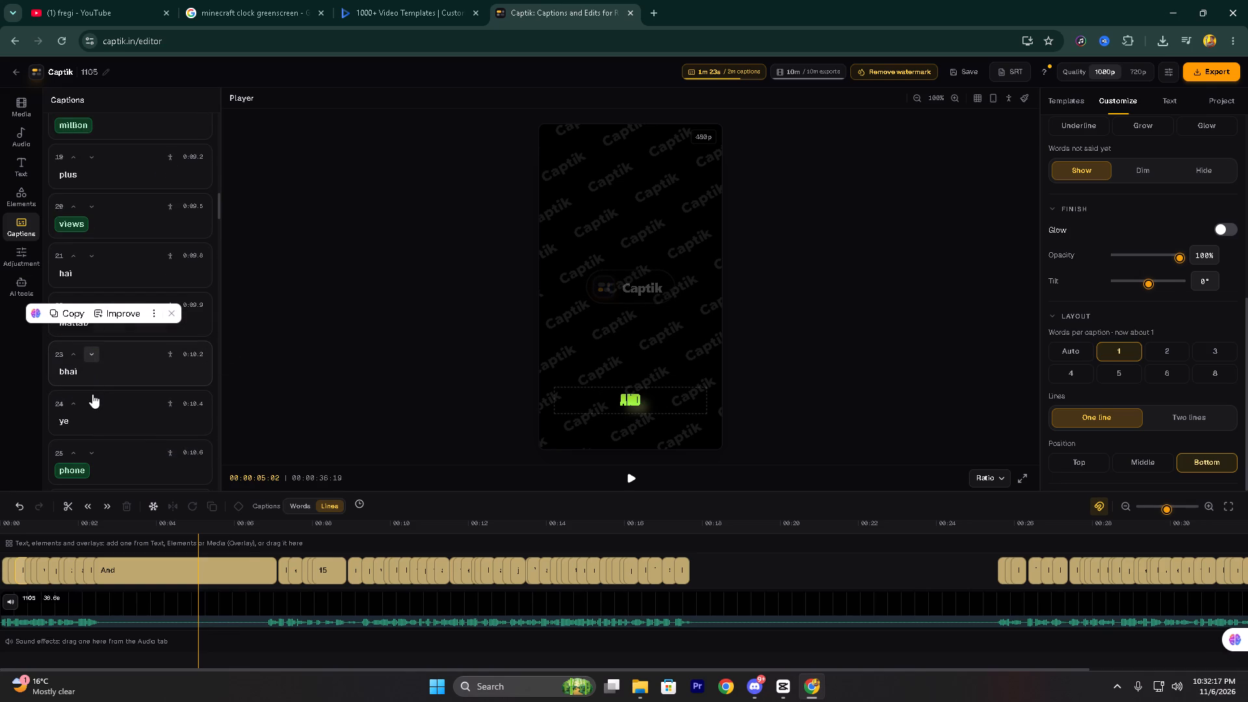
pyautogui.click(81, 467)
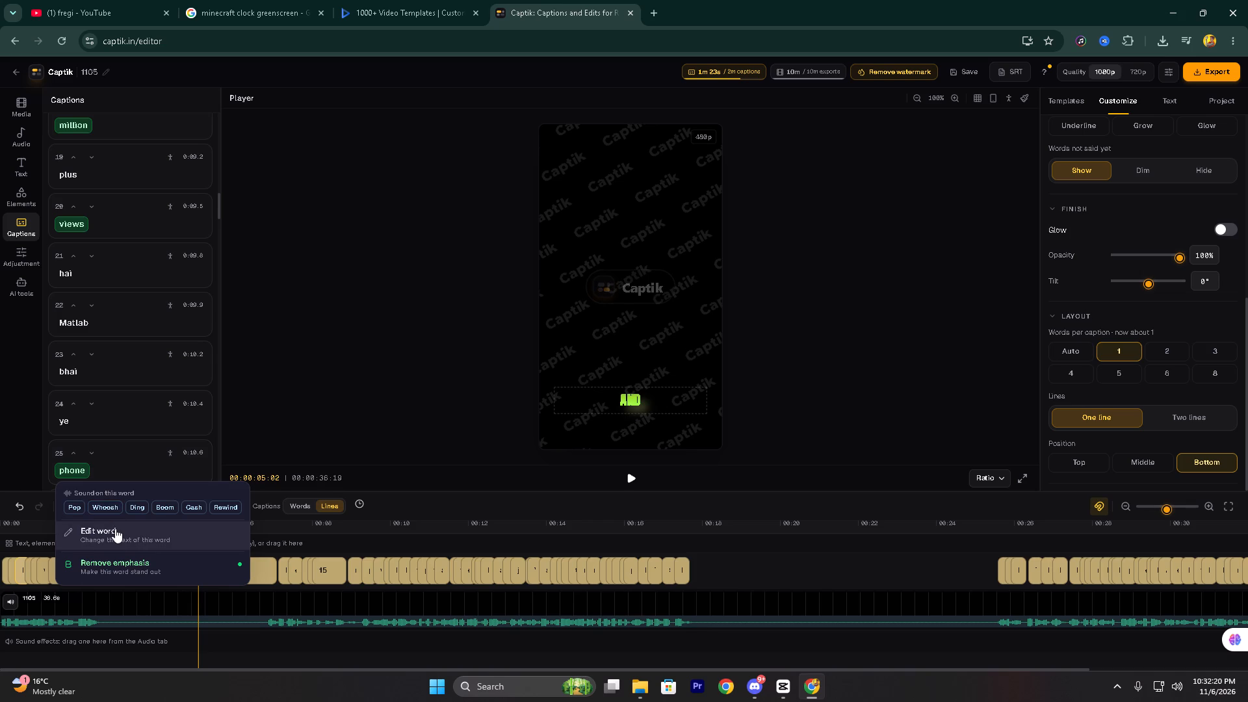
pyautogui.click(115, 528)
pyautogui.hotkey('ctrl', 'a')
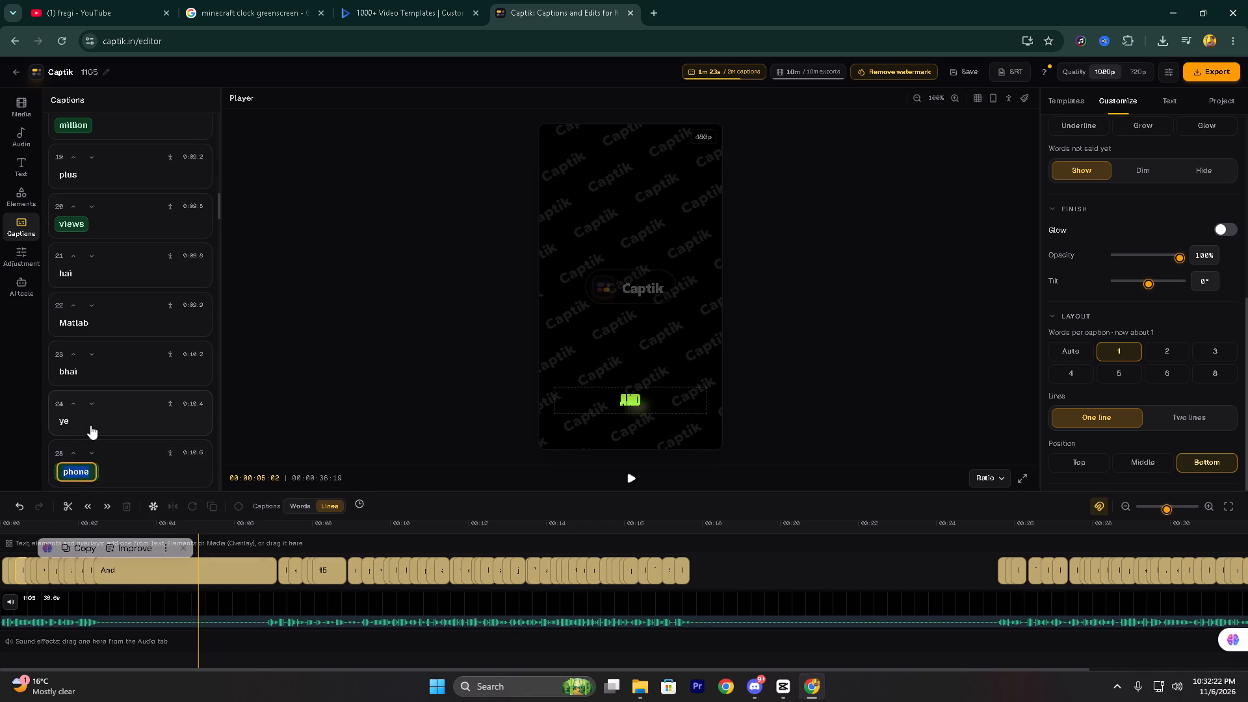
pyautogui.hotkey('ctrl', 'v')
# Replace the word in caption 60, after "Tata Namak", with the copied "phonk".
pyautogui.scroll(-2, 86, 358)
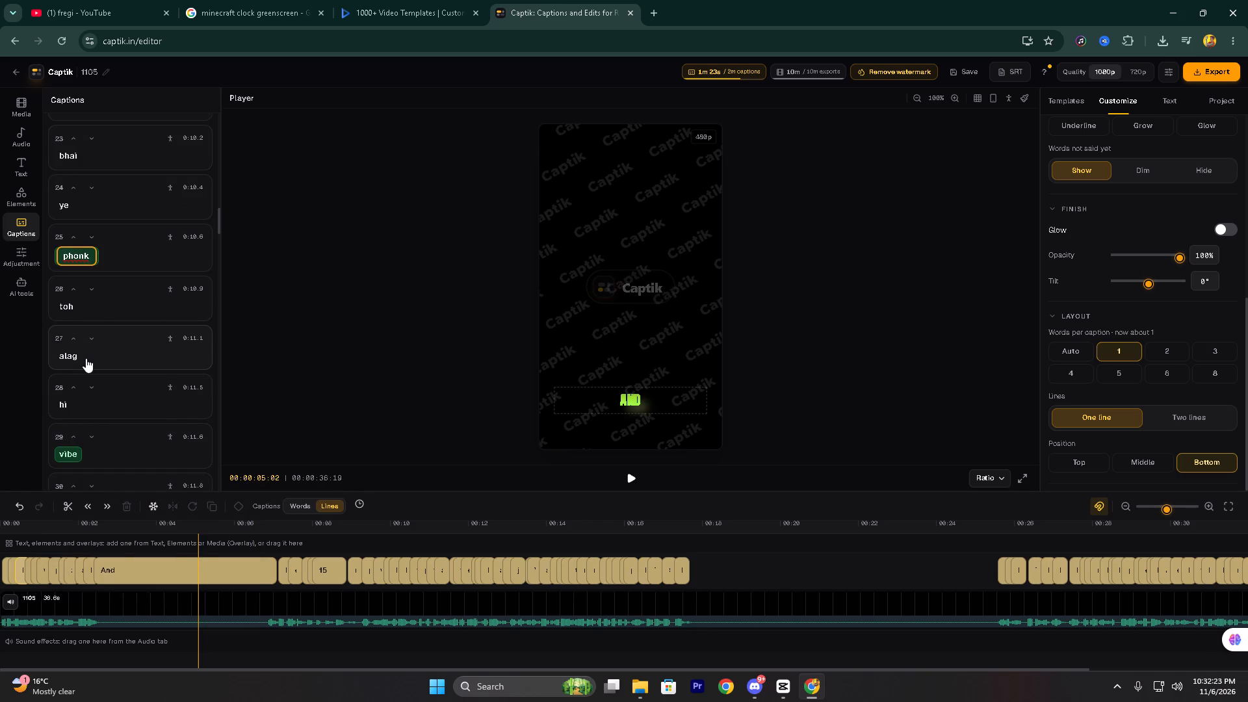
pyautogui.scroll(-5, 87, 355)
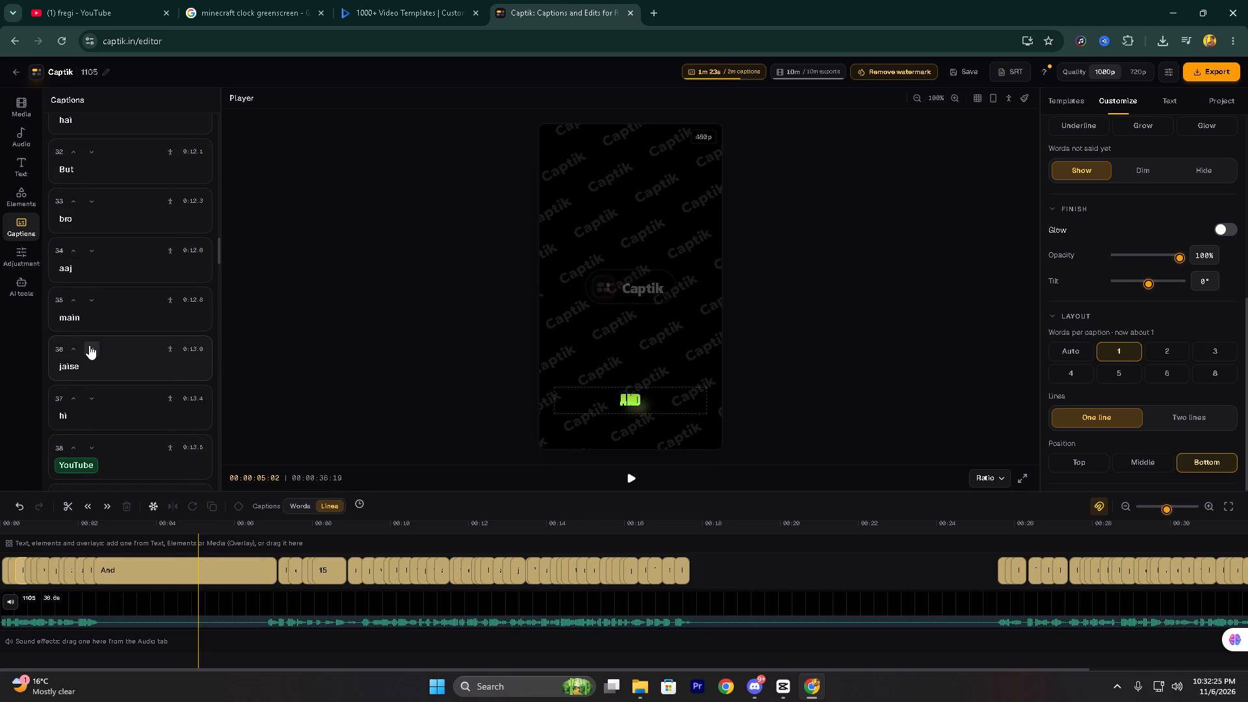
pyautogui.scroll(-2, 92, 328)
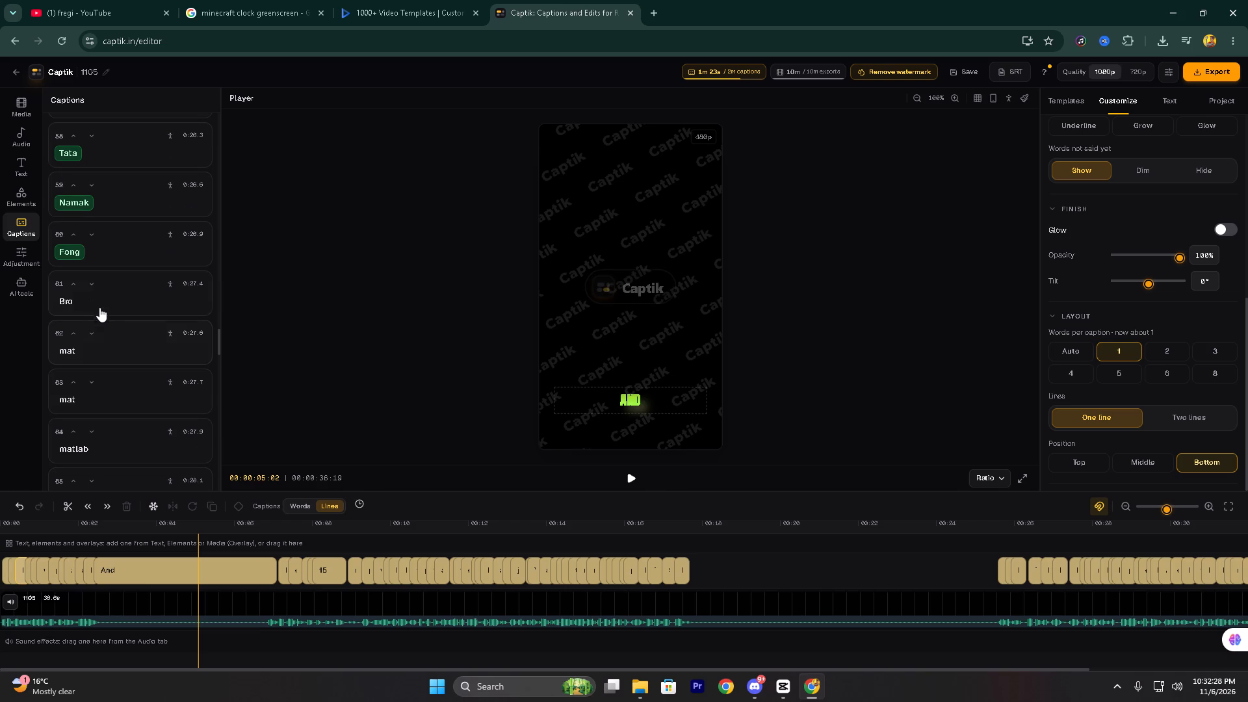
pyautogui.click(75, 250)
pyautogui.click(97, 316)
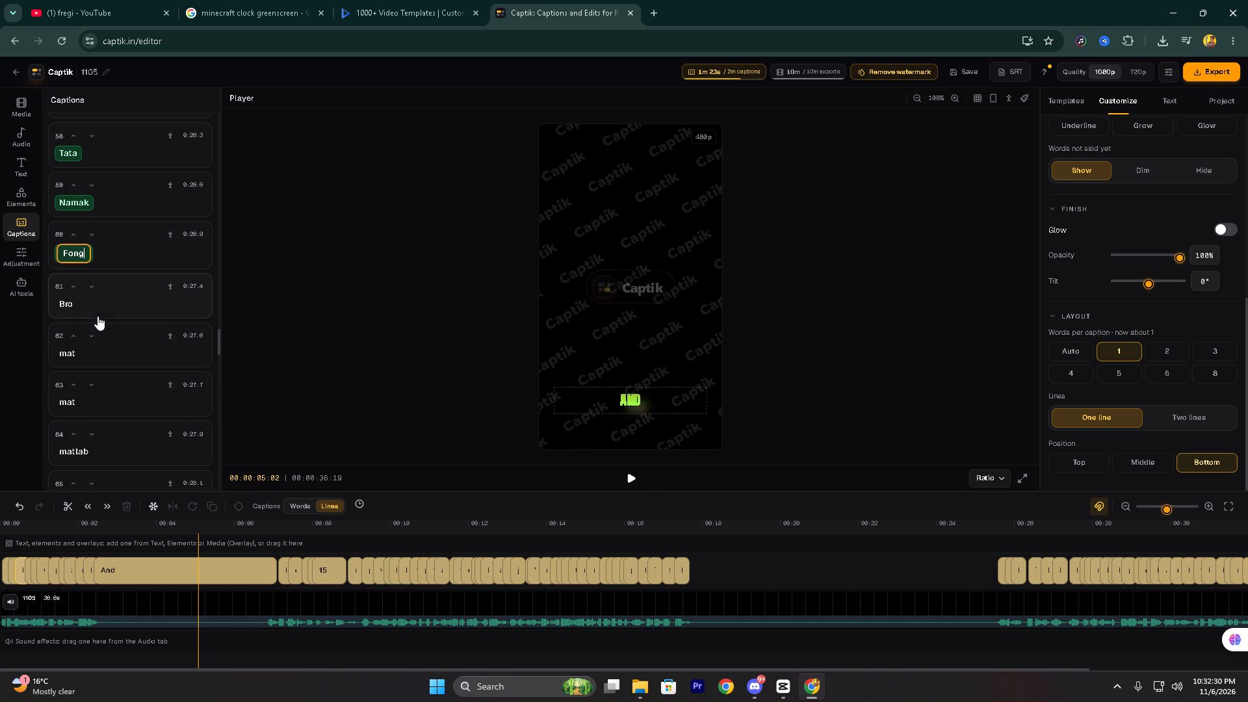
pyautogui.hotkey('ctrl', 'a')
pyautogui.hotkey('ctrl', 'v')
pyautogui.press('Return')
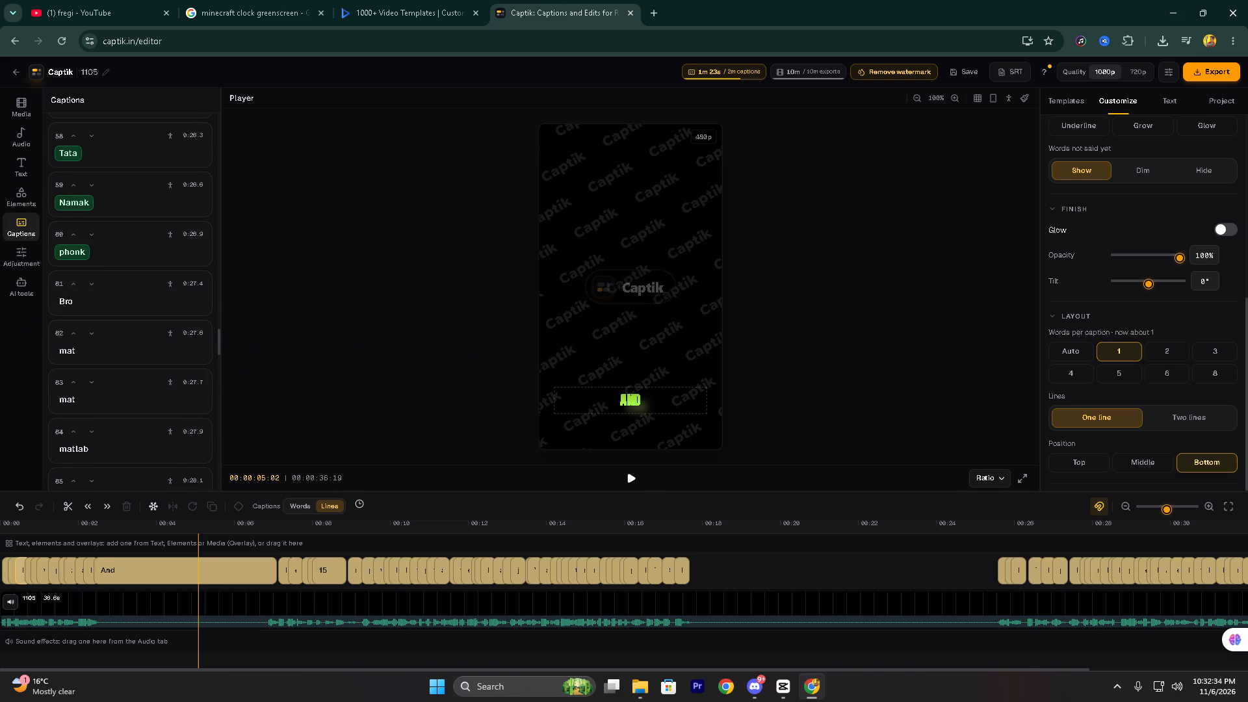
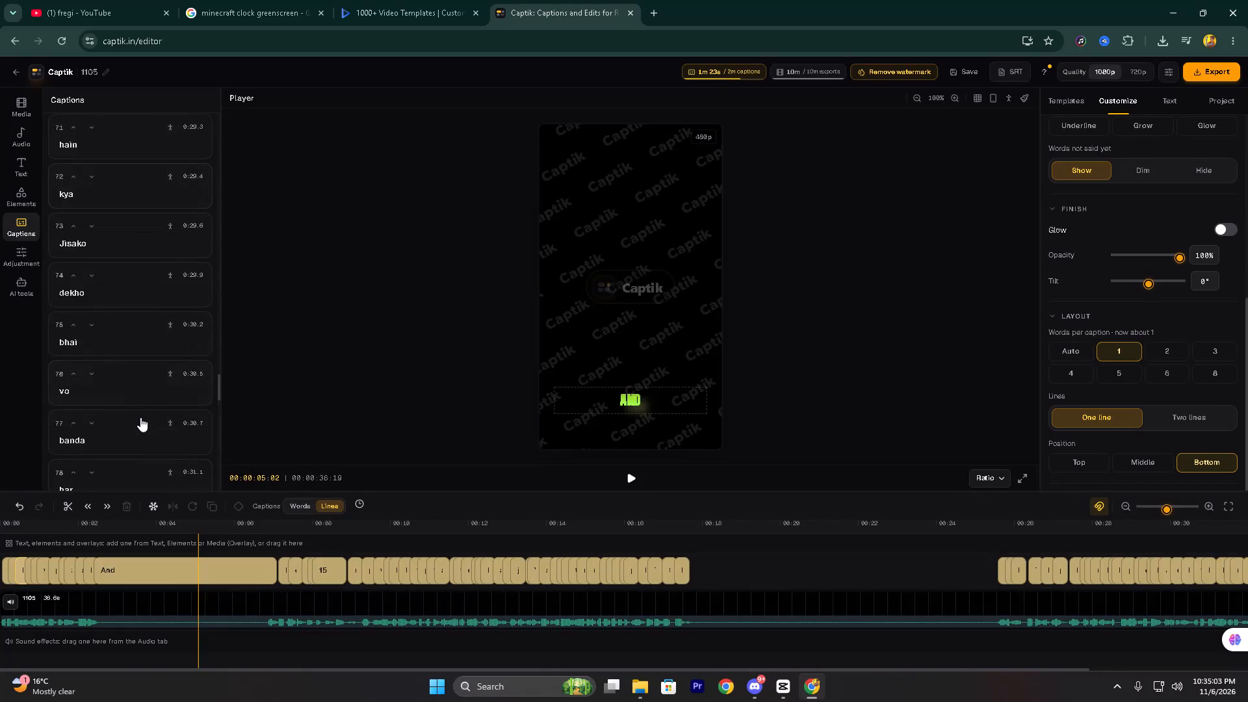
# Review the rest of the caption list, from caption 71 onward and back through the earlier ones, for remaining misheard words.
pyautogui.scroll(-8, 140, 418)
pyautogui.scroll(3, 138, 408)
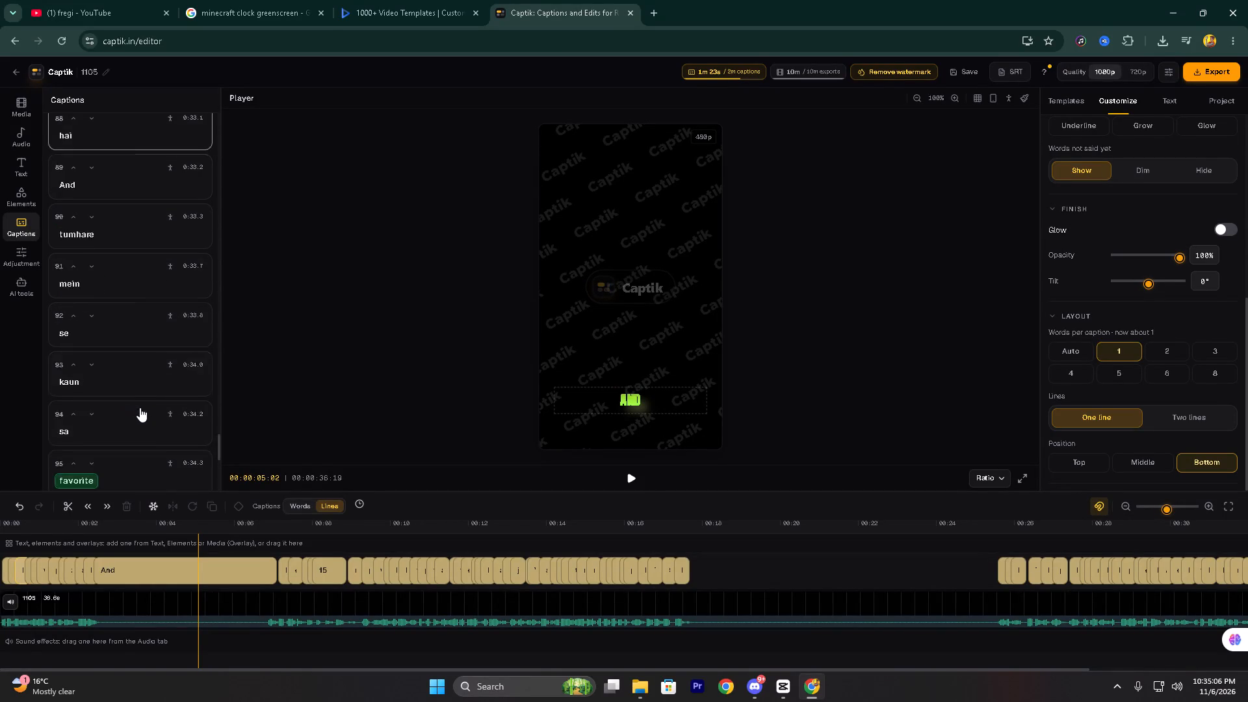
pyautogui.scroll(10, 162, 415)
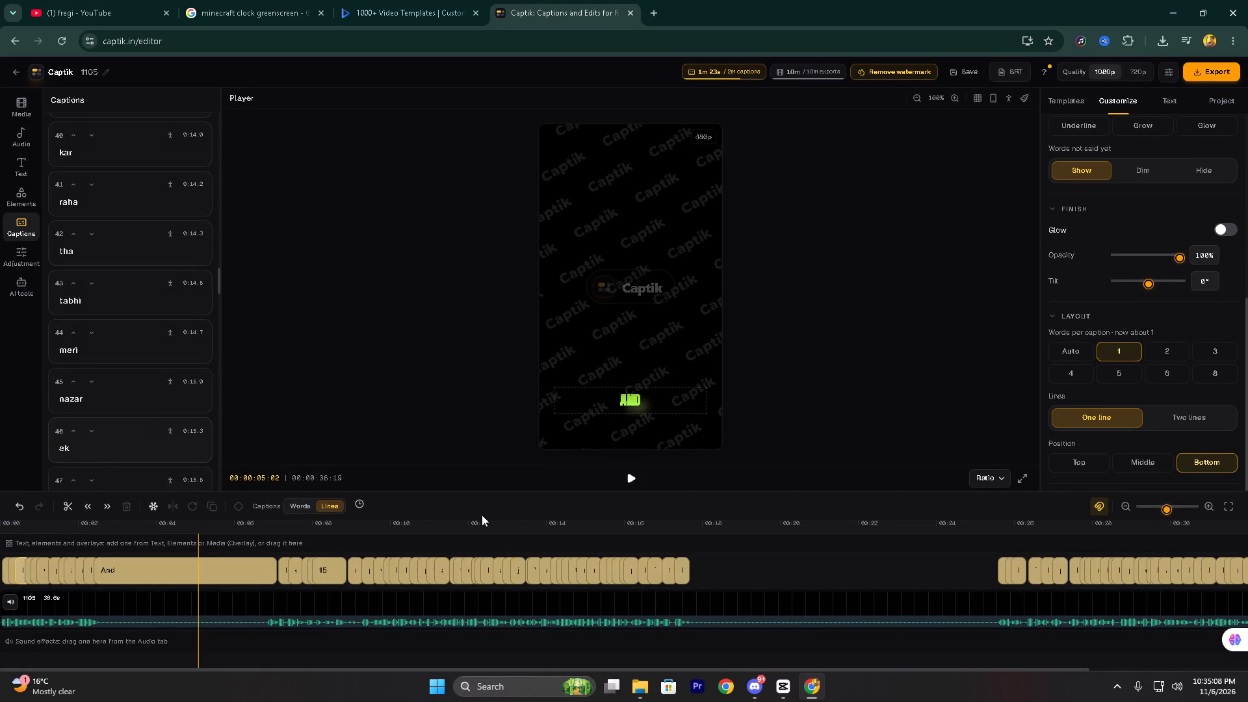
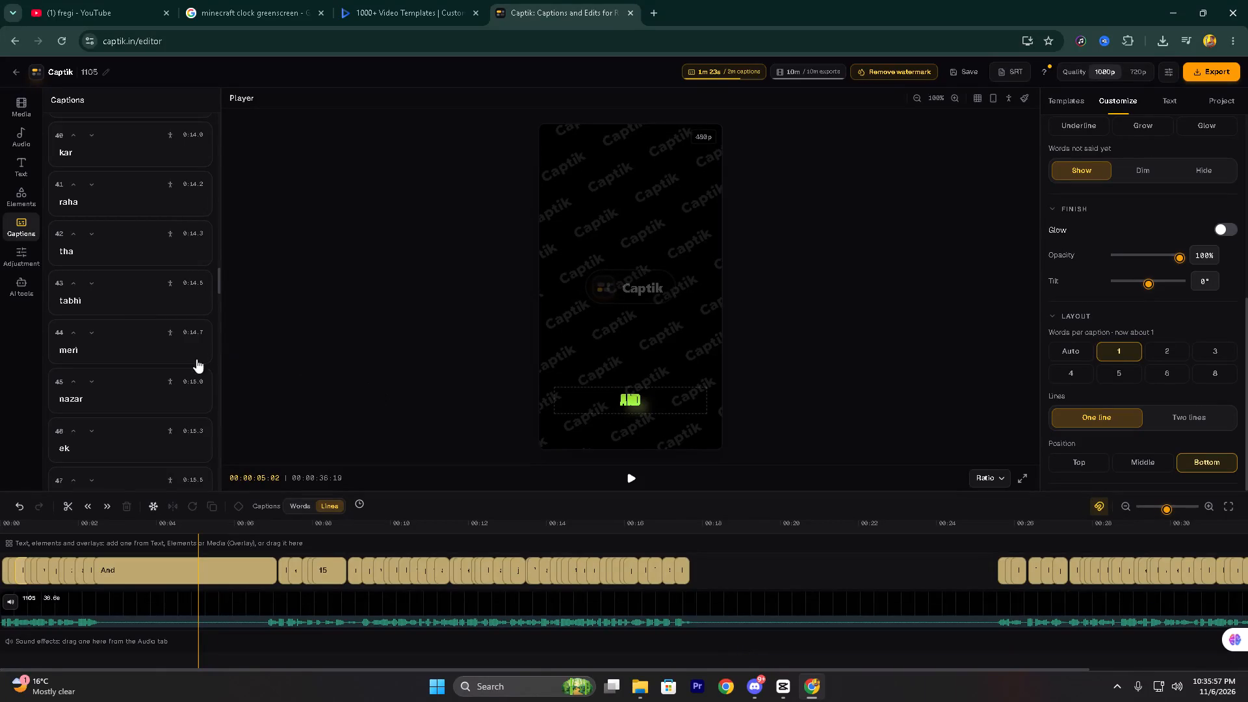
# Correct the misheard word in caption 48 to "phonk".
pyautogui.scroll(-1, 132, 404)
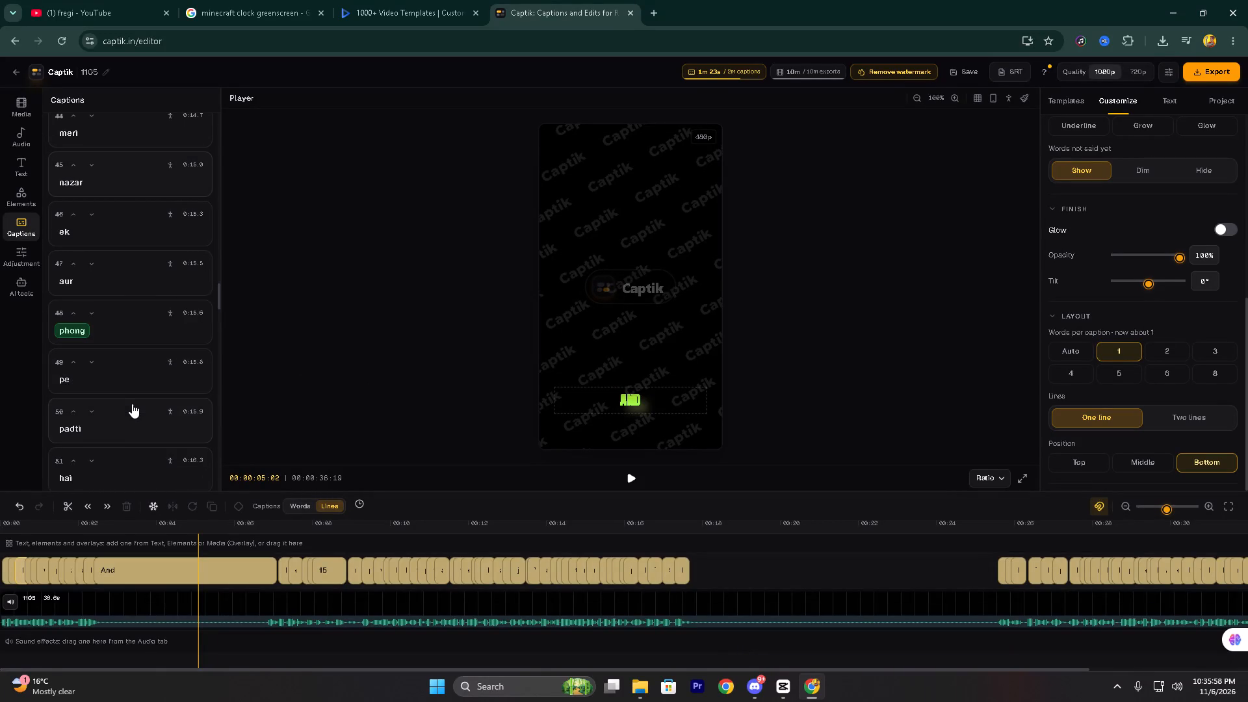
pyautogui.rightClick(86, 329)
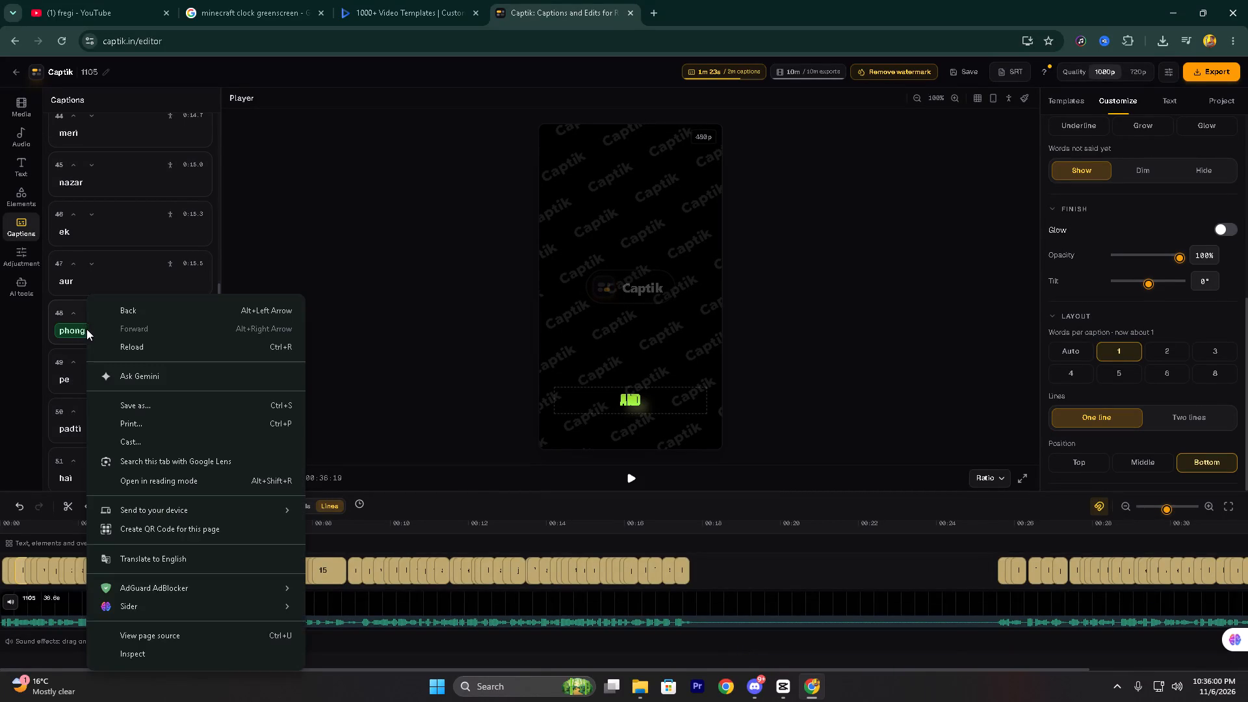
pyautogui.click(77, 331)
pyautogui.click(120, 405)
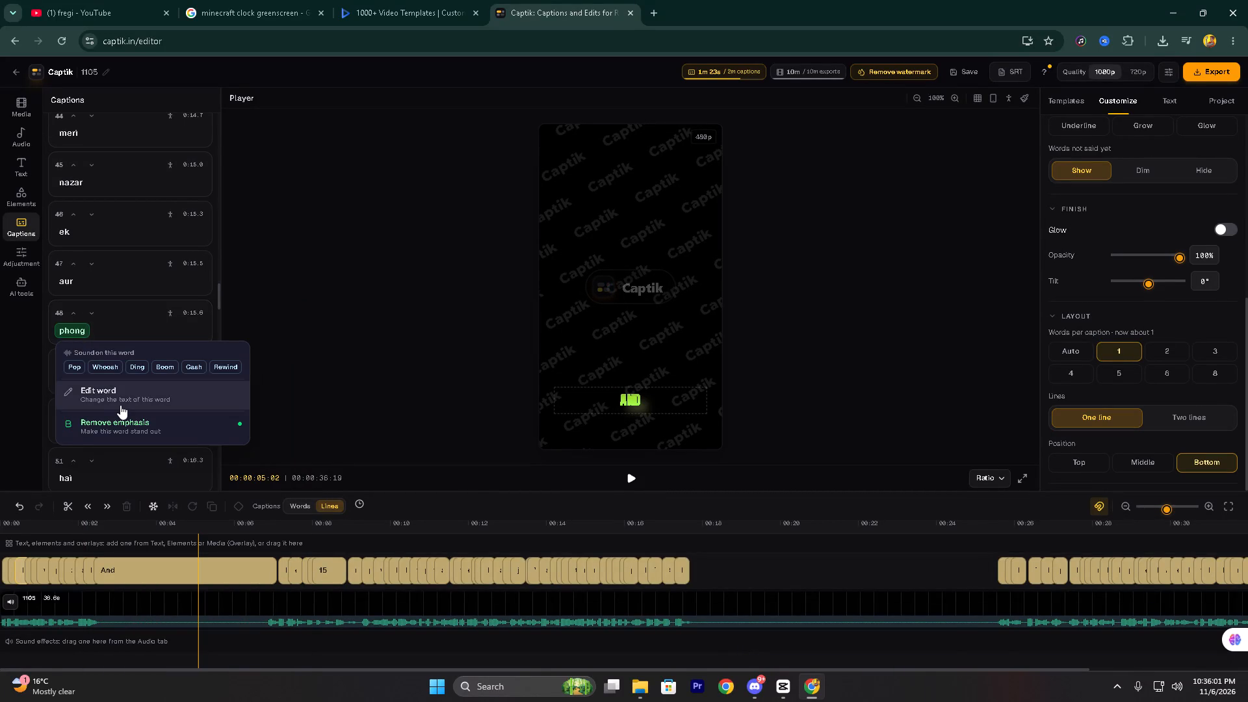
pyautogui.hotkey('ctrl', 'a')
pyautogui.hotkey('ctrl', 'v')
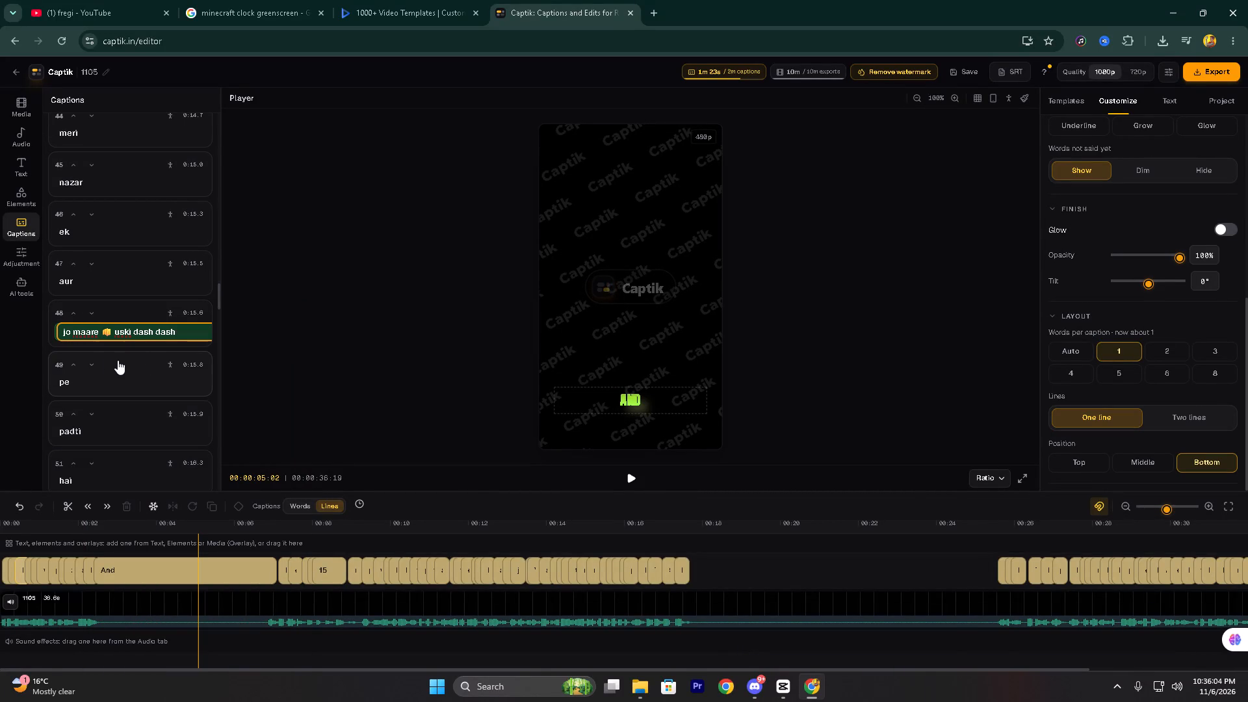
pyautogui.moveTo(177, 333); pyautogui.dragTo(71, 337)
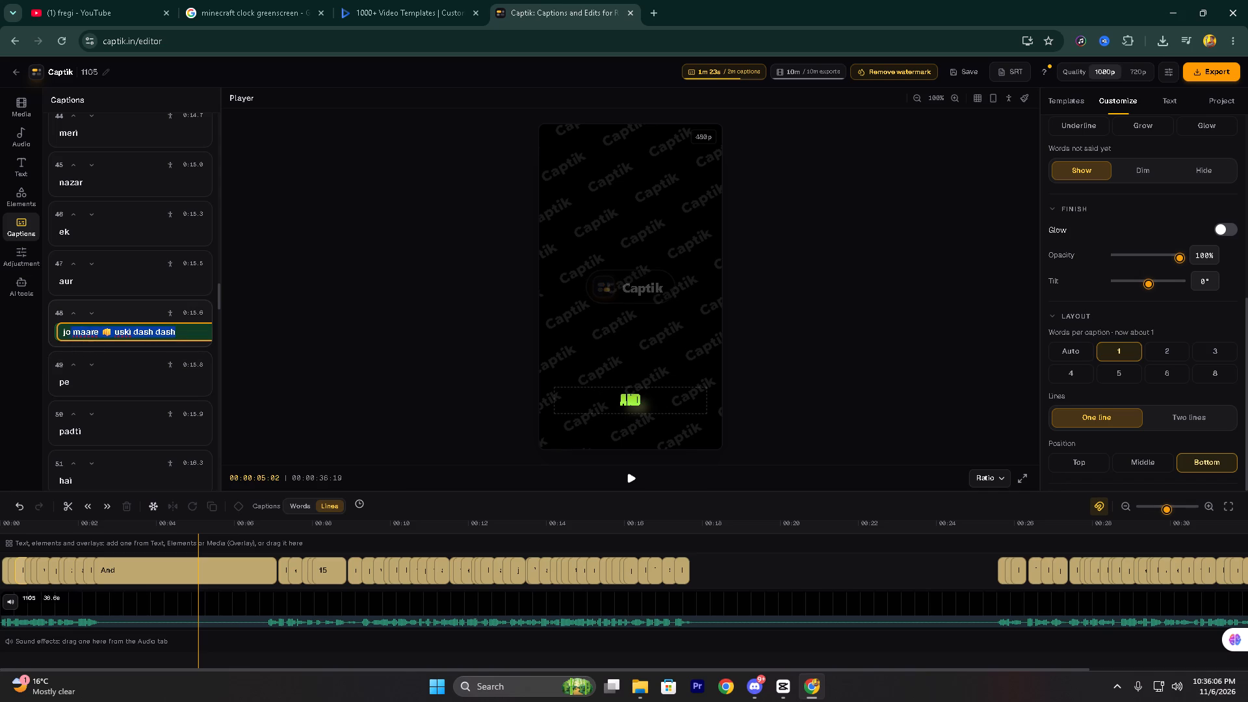
pyautogui.moveTo(71, 337); pyautogui.dragTo(65, 336)
pyautogui.tripleClick(177, 332)
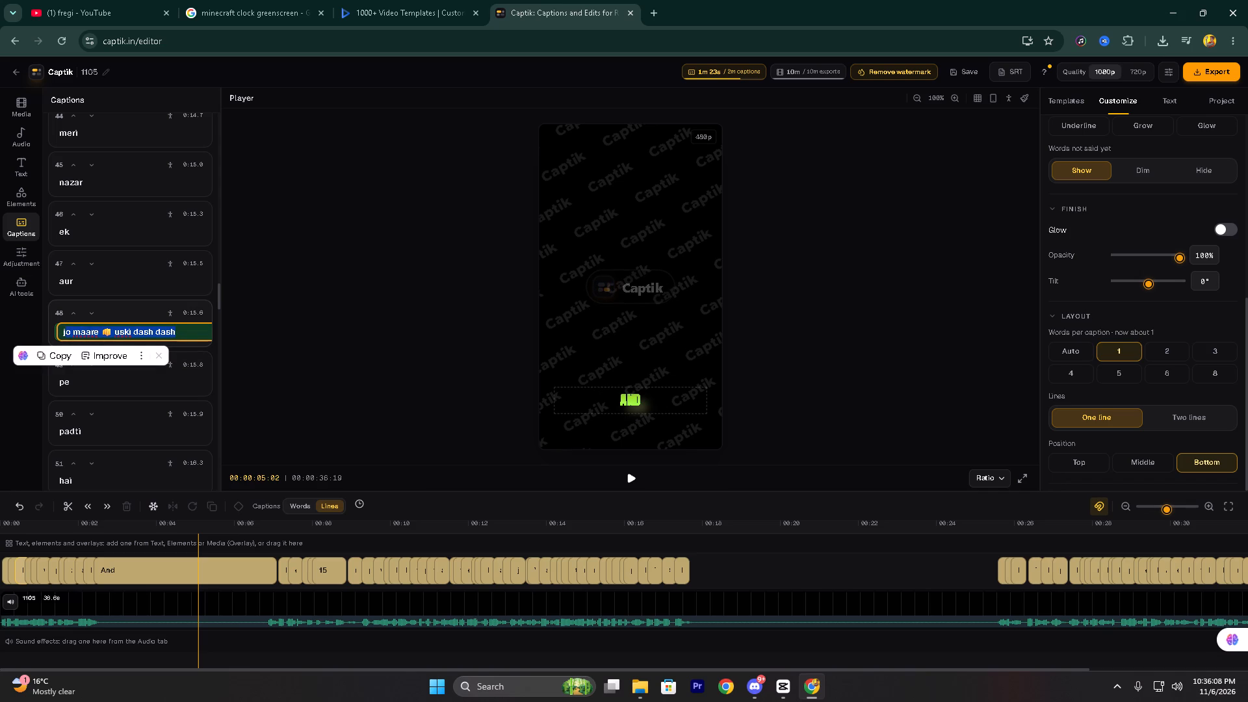
pyautogui.write('phonk')
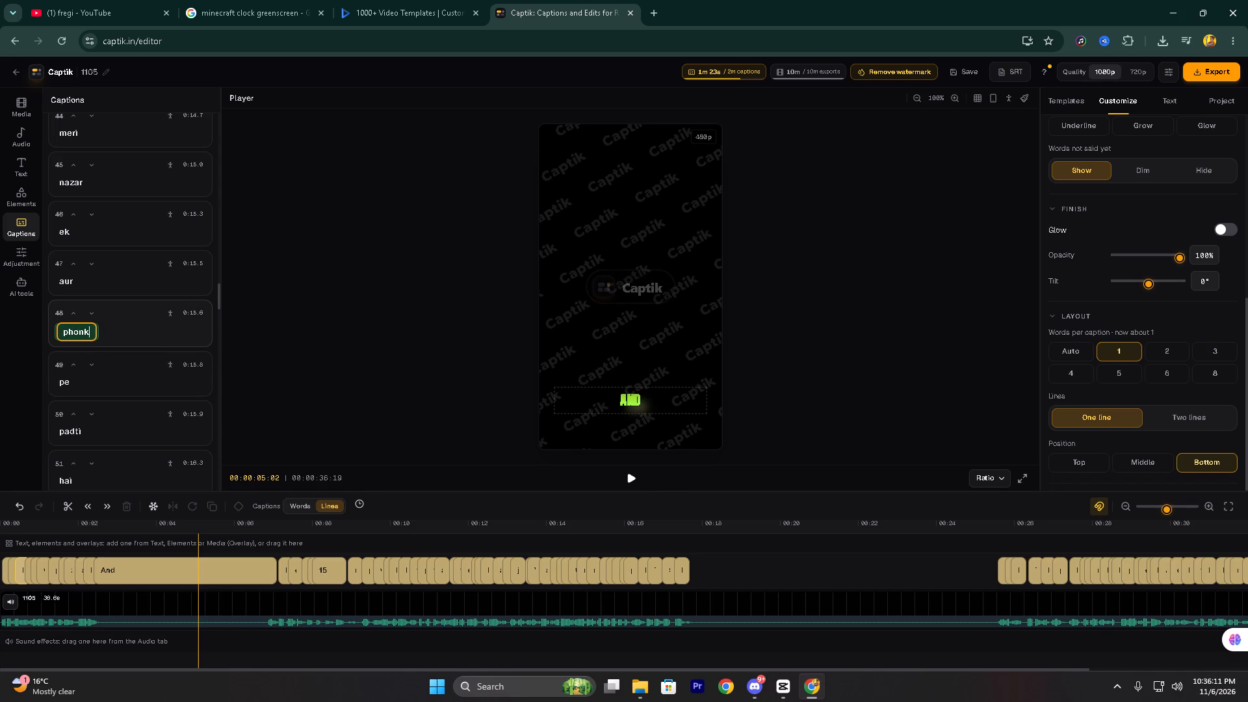
# Copy the word "phonk" from caption 48 for reuse.
pyautogui.hotkey('ctrl', 'a')
pyautogui.hotkey('ctrl', 'c')
pyautogui.hotkey('ctrl', 'c')
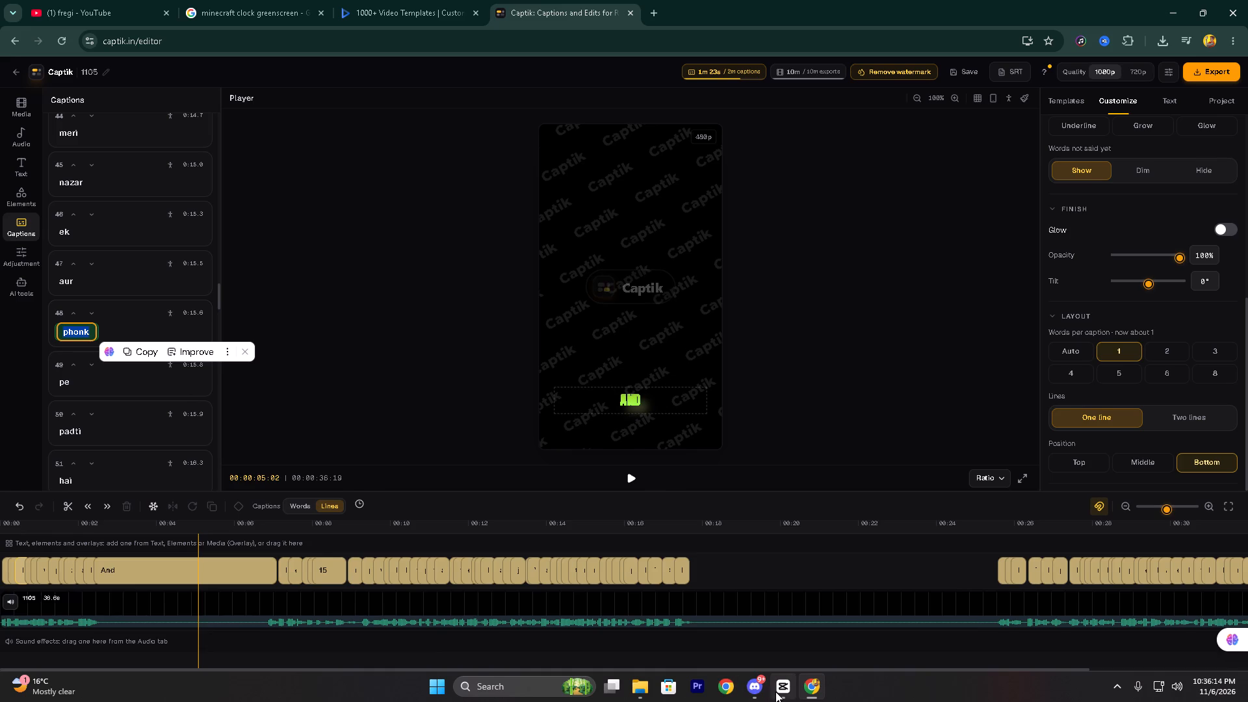
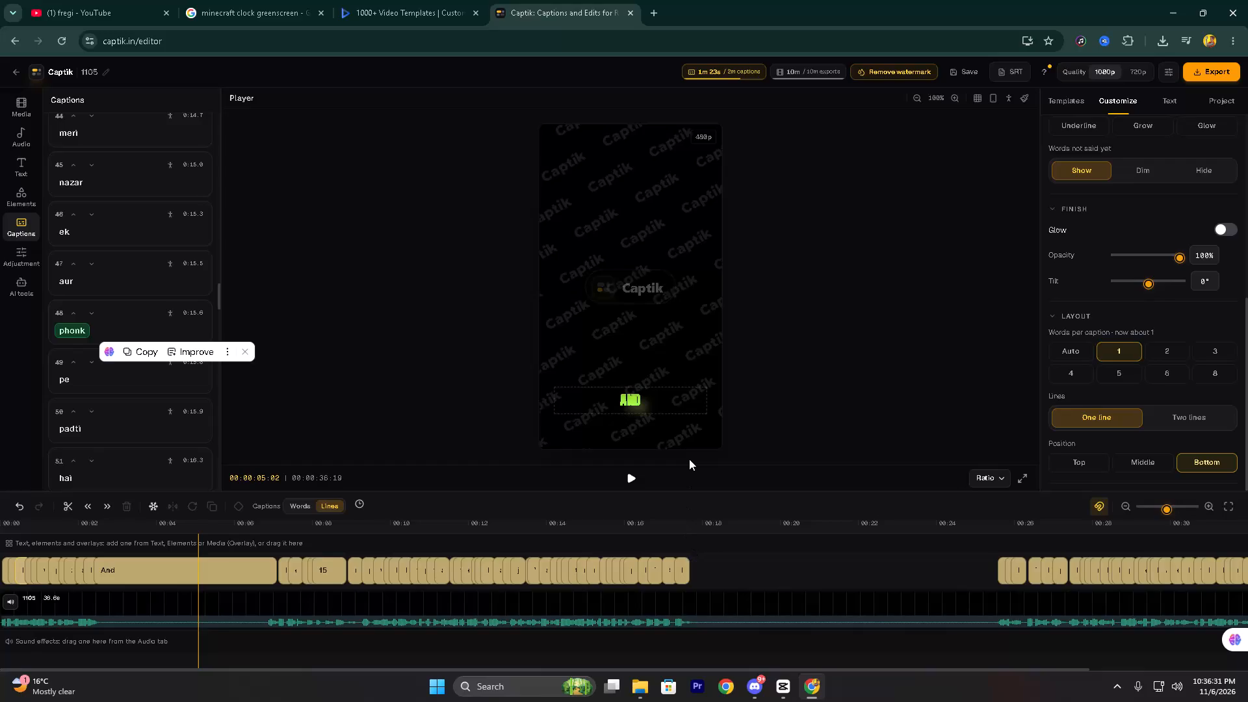
# Review the remaining one-word captions from caption 48 through to the last one for misheard words.
pyautogui.scroll(-4, 83, 379)
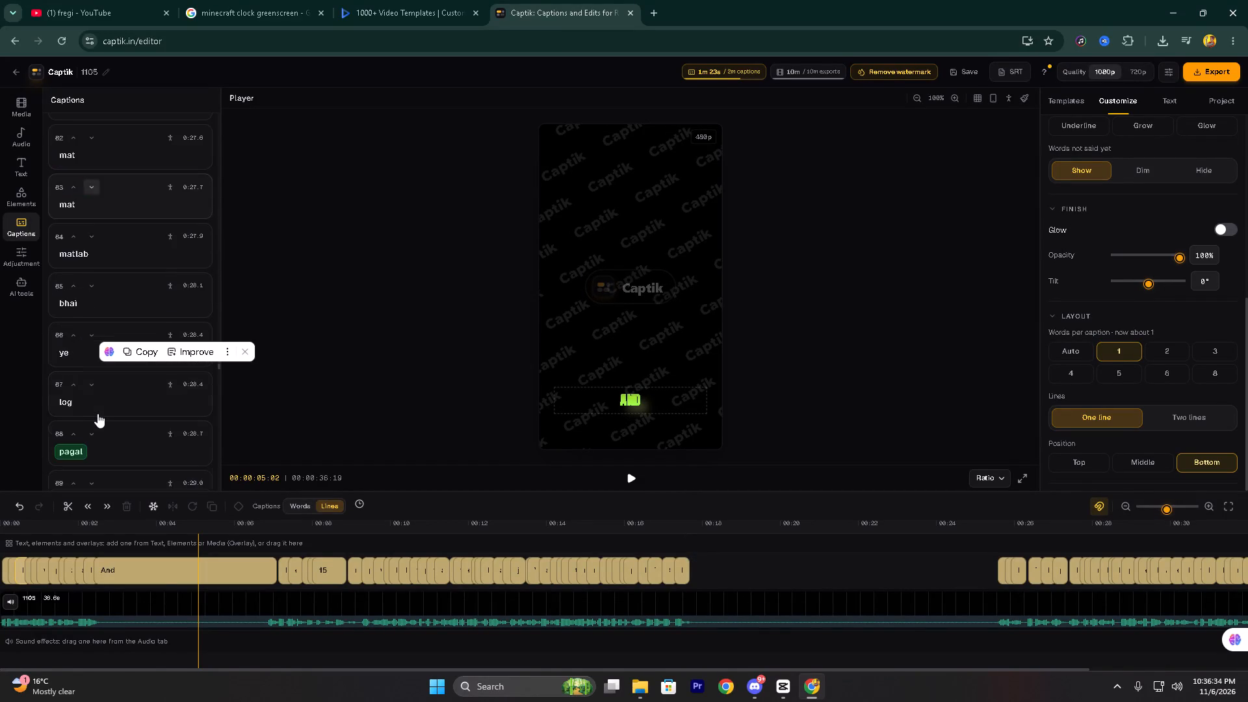
pyautogui.scroll(-4, 97, 413)
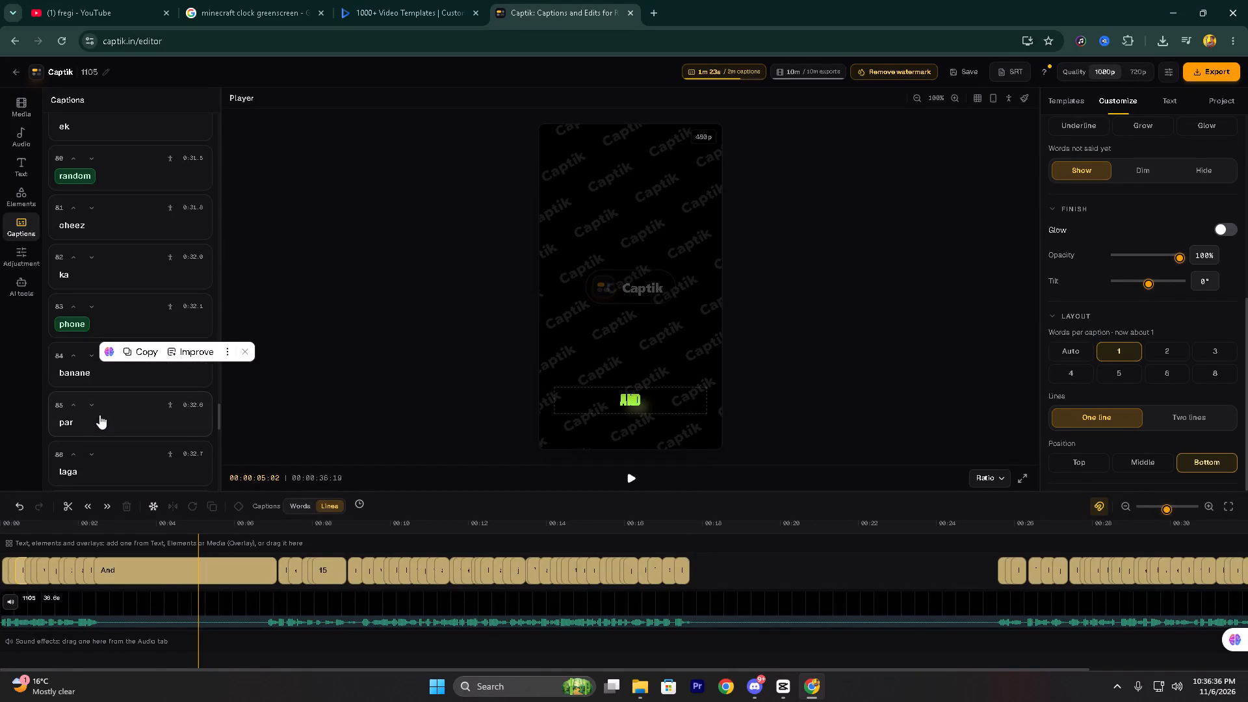
pyautogui.scroll(-5, 105, 417)
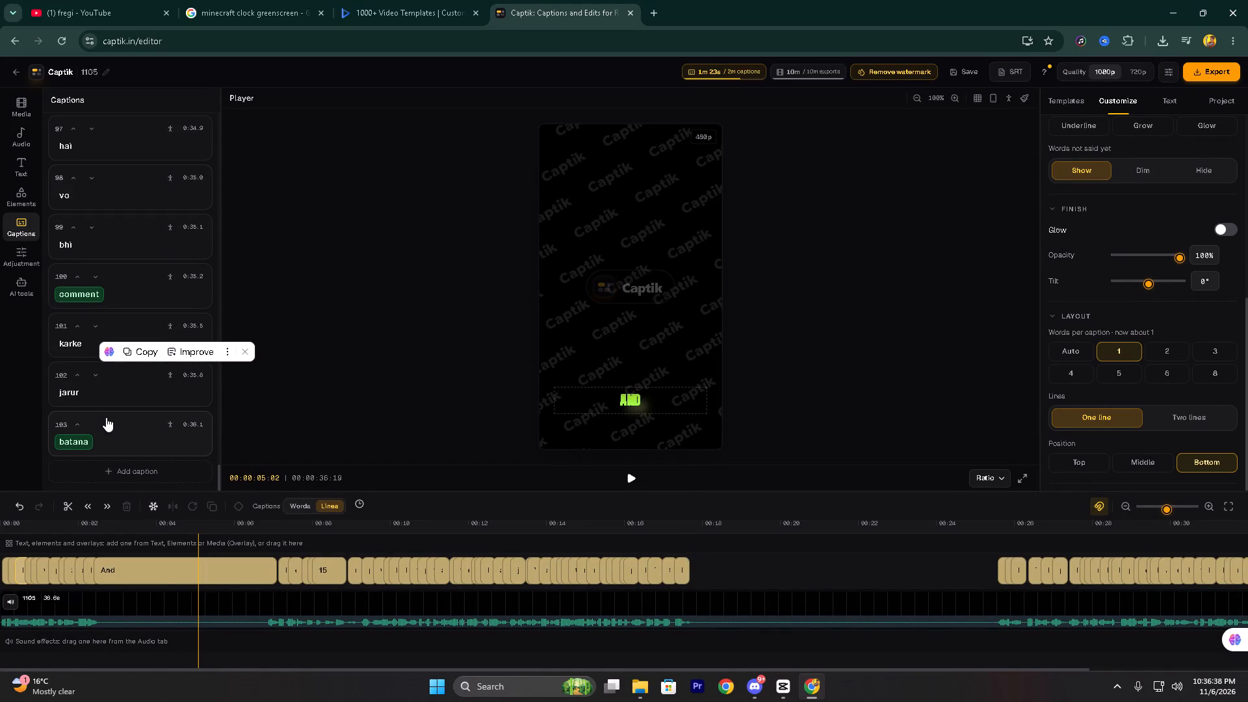
# Replace the misheard word in caption 25 with the copied word "phonk".
pyautogui.scroll(14, 108, 417)
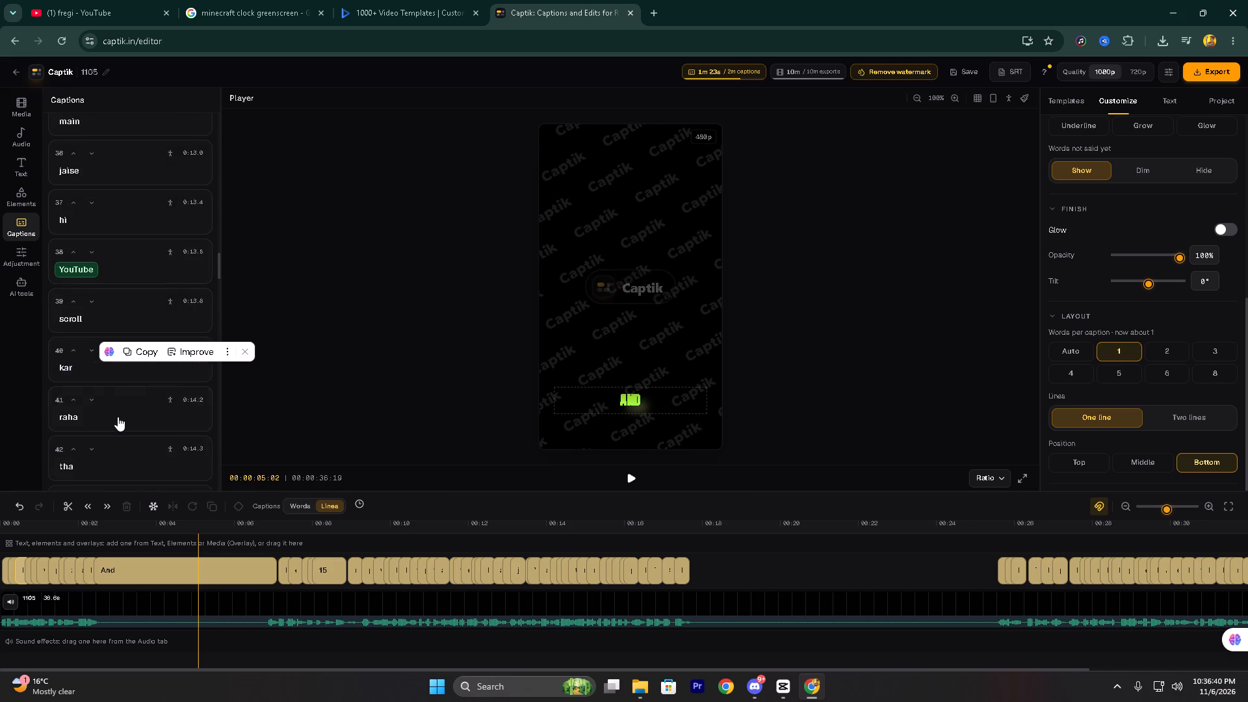
pyautogui.scroll(4, 118, 417)
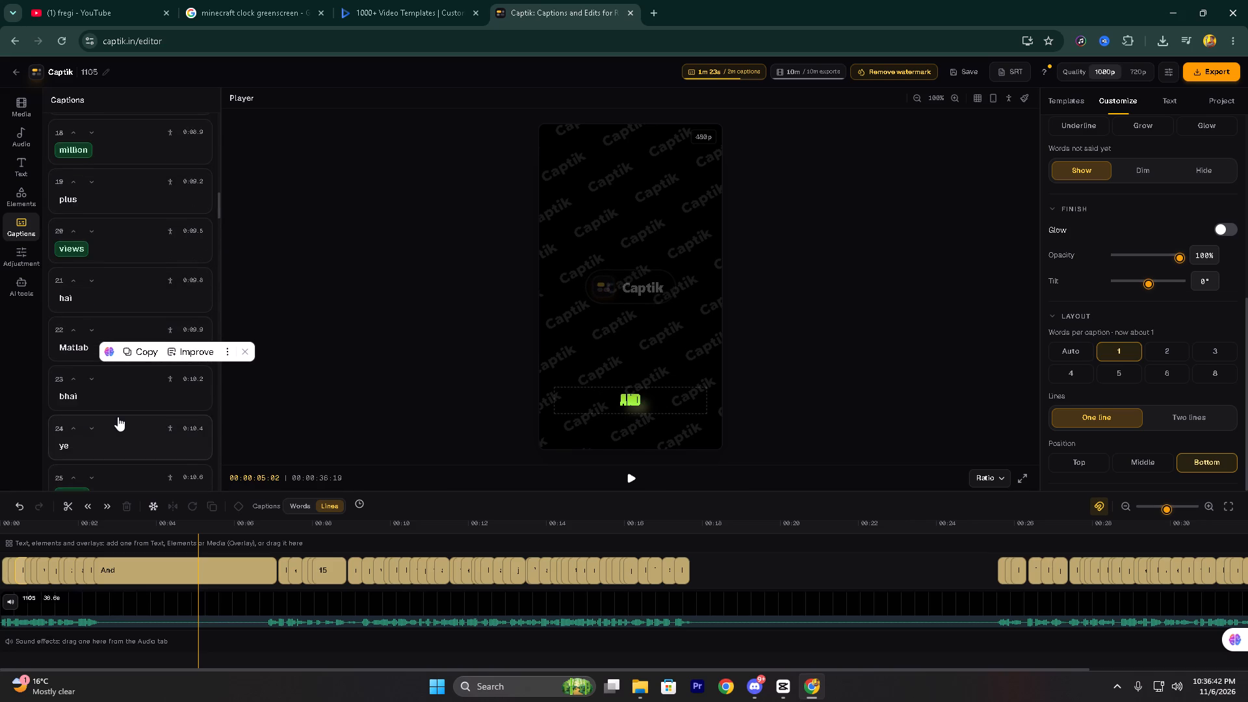
pyautogui.scroll(-1, 118, 417)
pyautogui.click(74, 272)
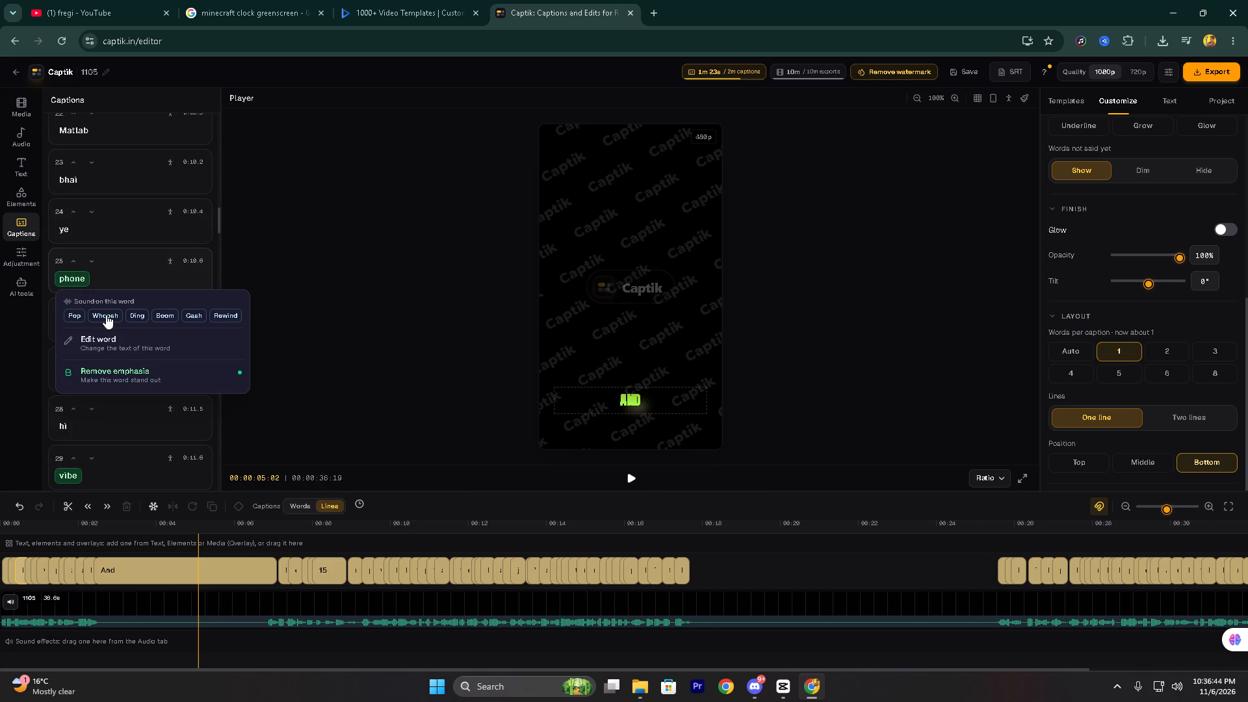
pyautogui.click(113, 339)
pyautogui.hotkey('ctrl', 'a')
pyautogui.hotkey('ctrl', 'v')
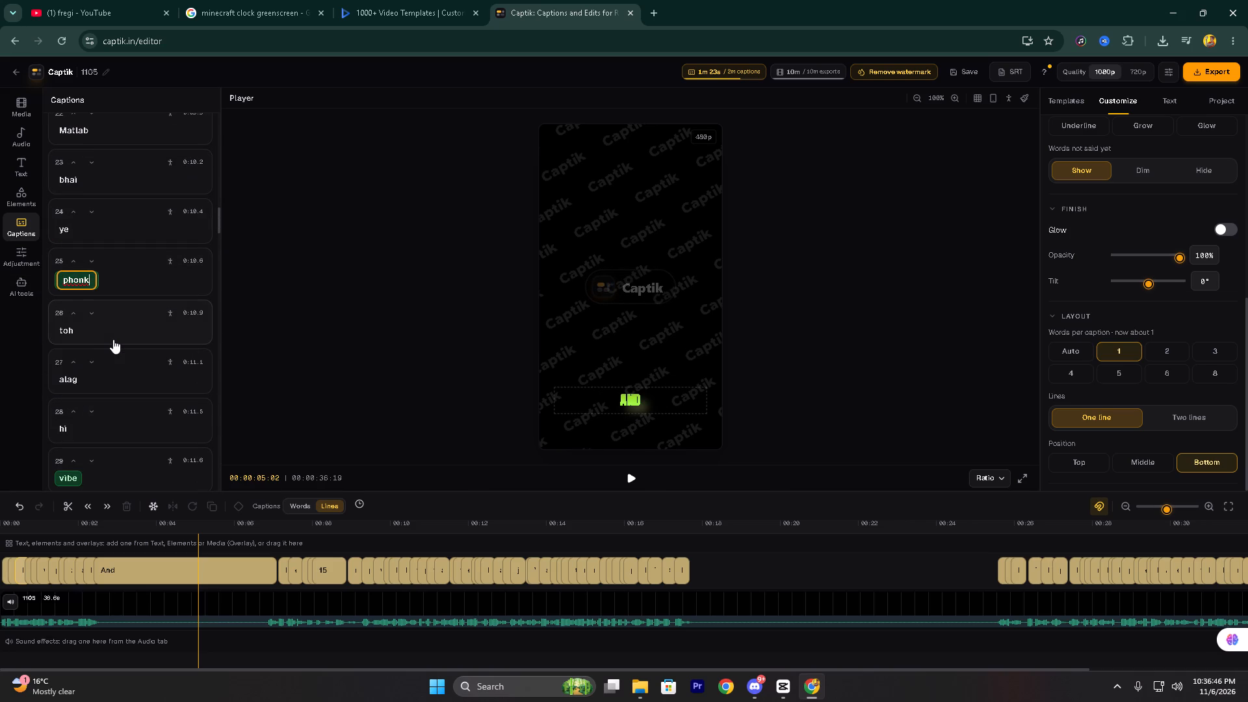
# Replace the text of caption 7 with the copied word "phonk".
pyautogui.scroll(3, 115, 335)
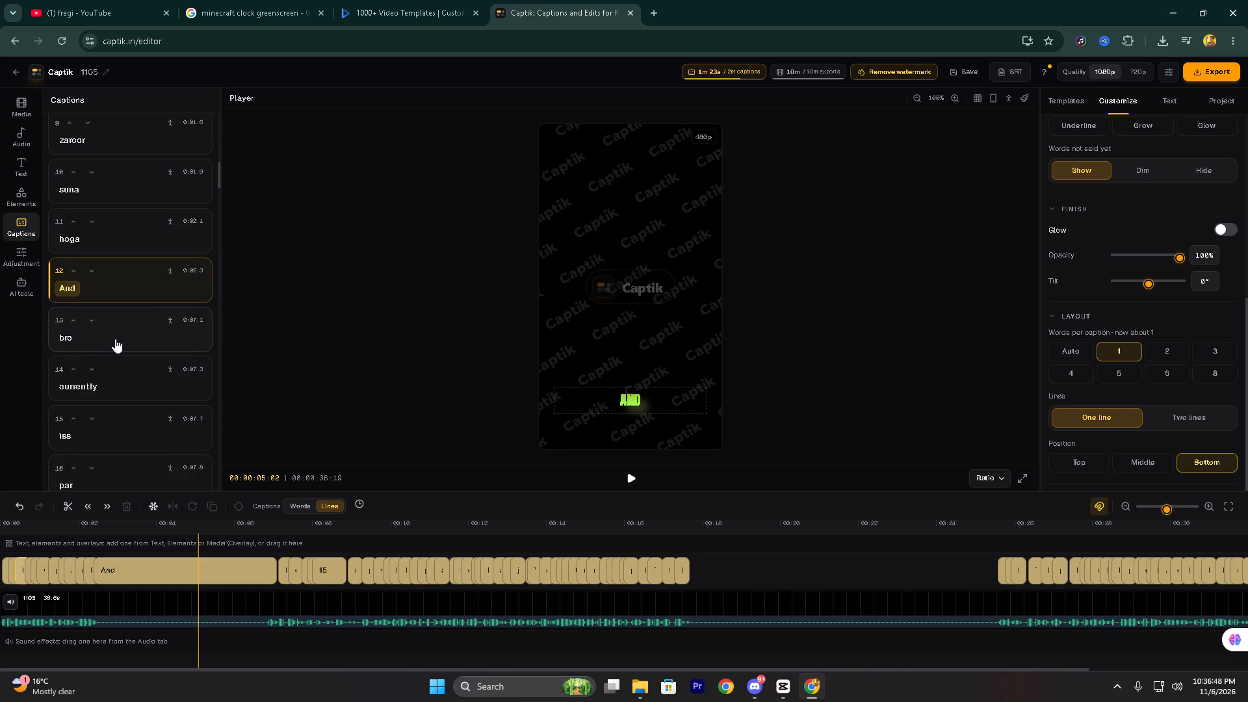
pyautogui.scroll(1, 115, 339)
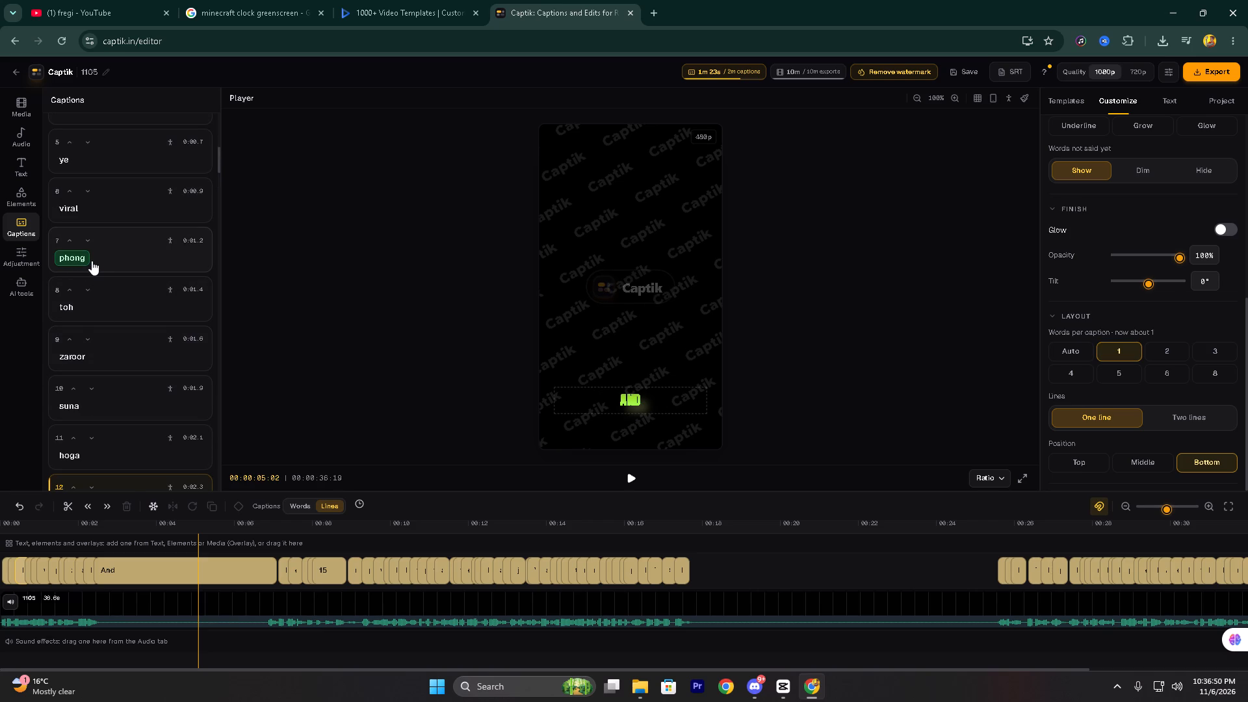
pyautogui.click(92, 261)
pyautogui.rightClick(101, 261)
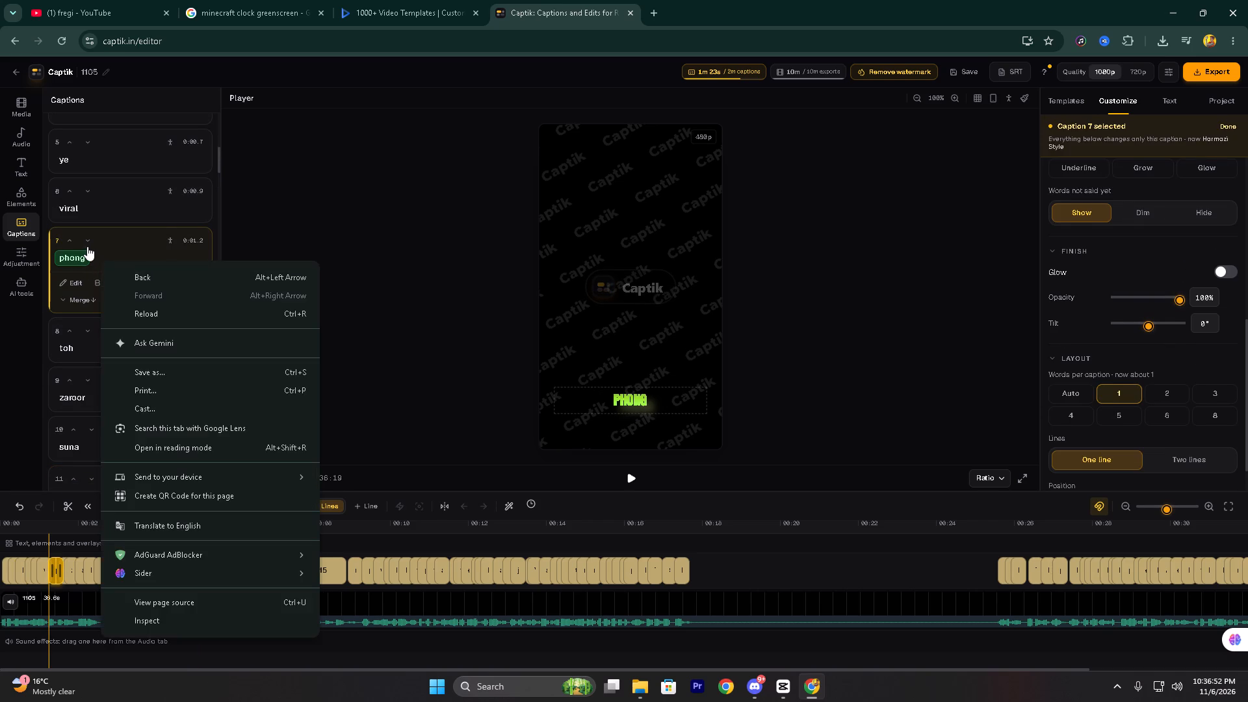
pyautogui.click(87, 246)
pyautogui.click(75, 250)
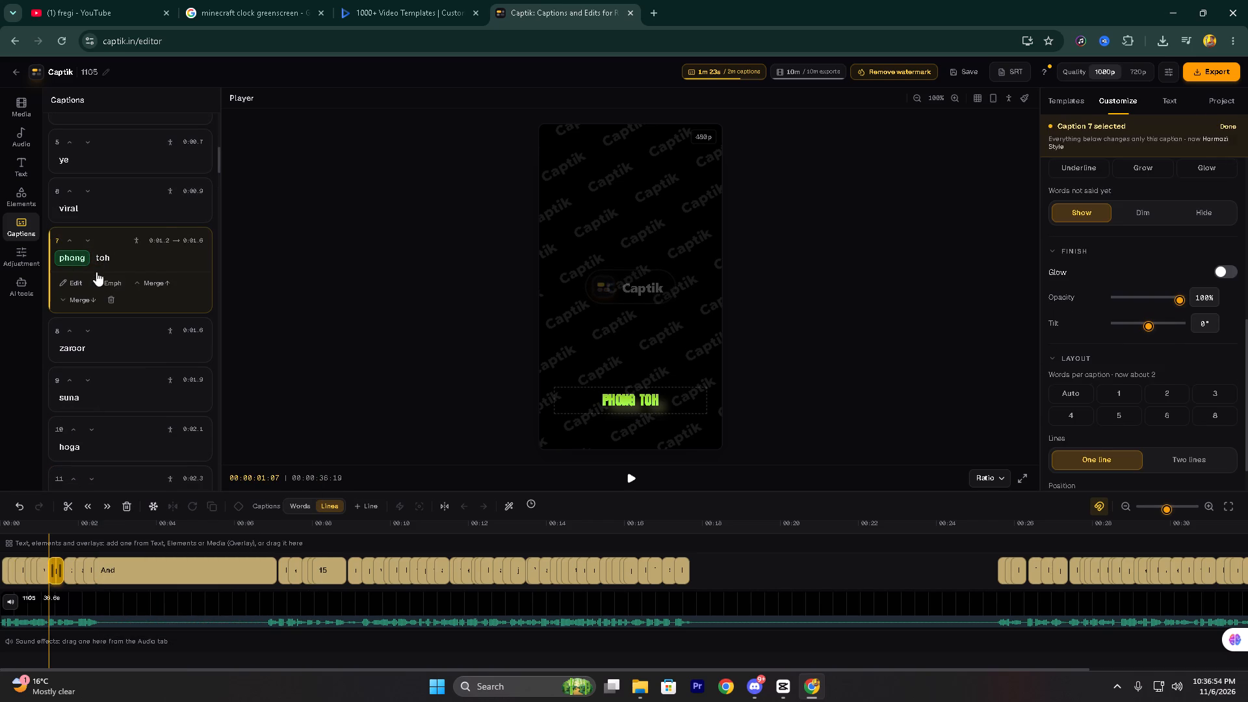
pyautogui.click(71, 279)
pyautogui.hotkey('ctrl', 'v')
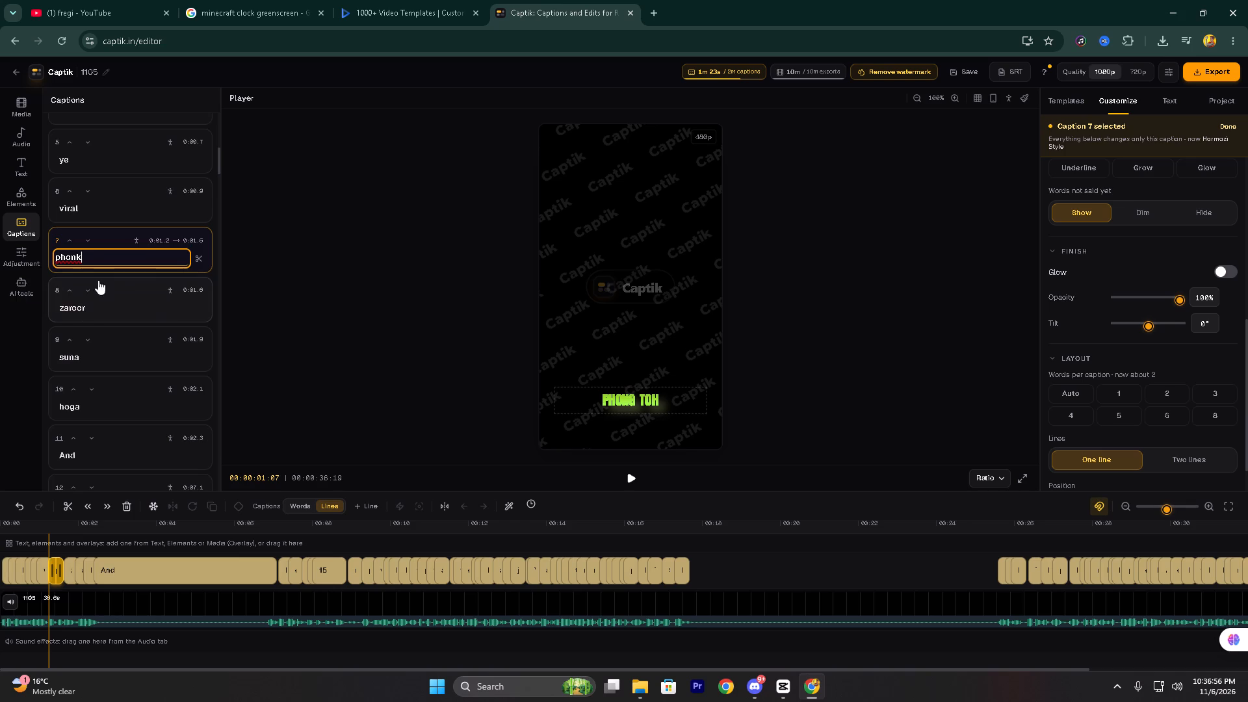
pyautogui.scroll(2, 152, 317)
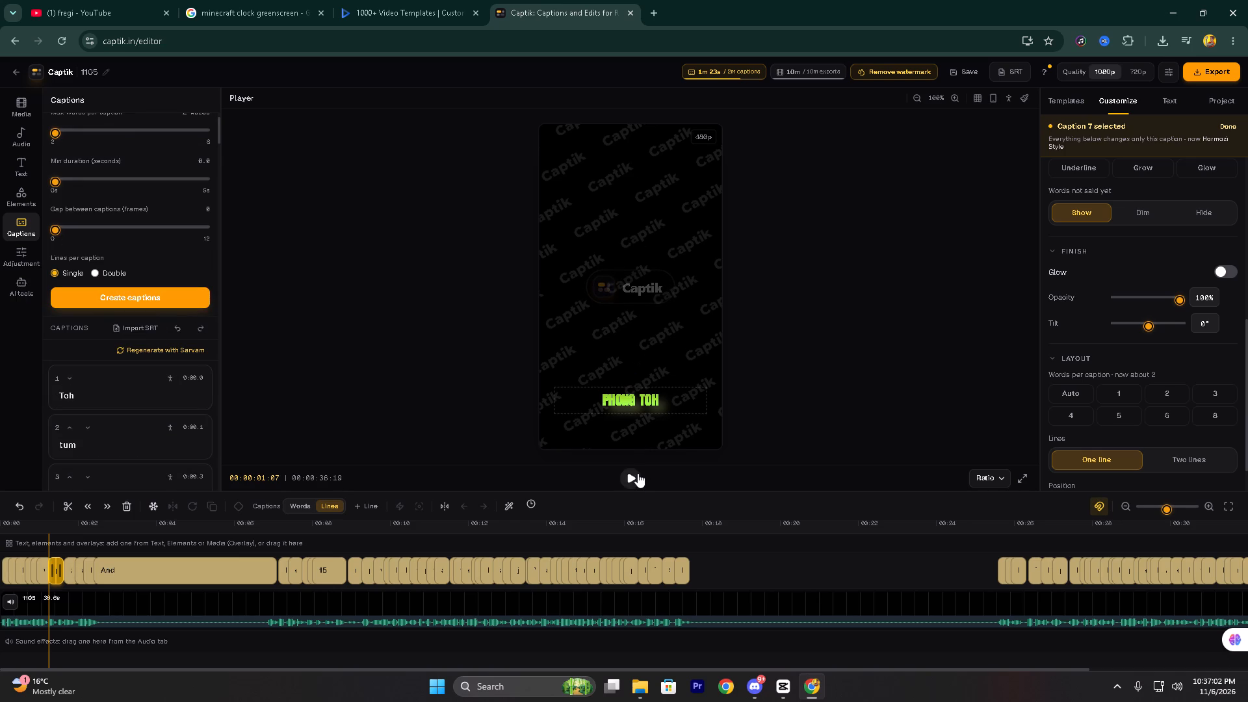
pyautogui.click(157, 307)
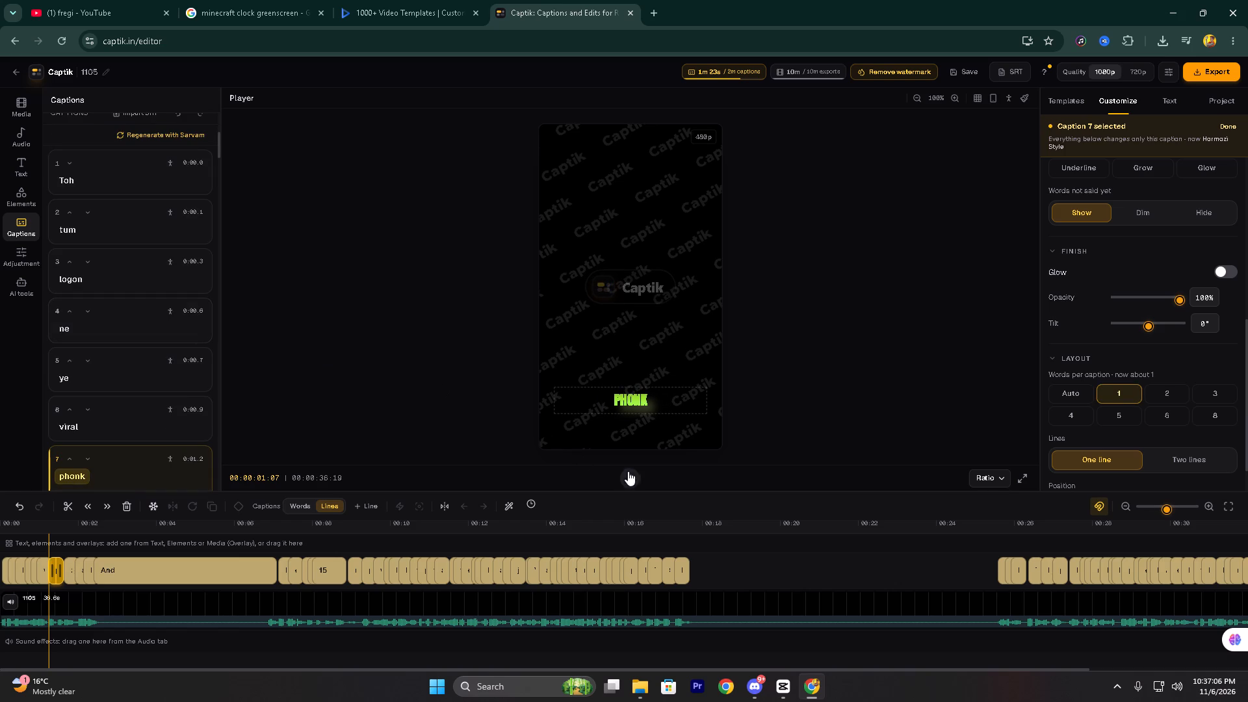
# Play back the video from caption 7 to check the corrected caption against the audio.
pyautogui.click(629, 471)
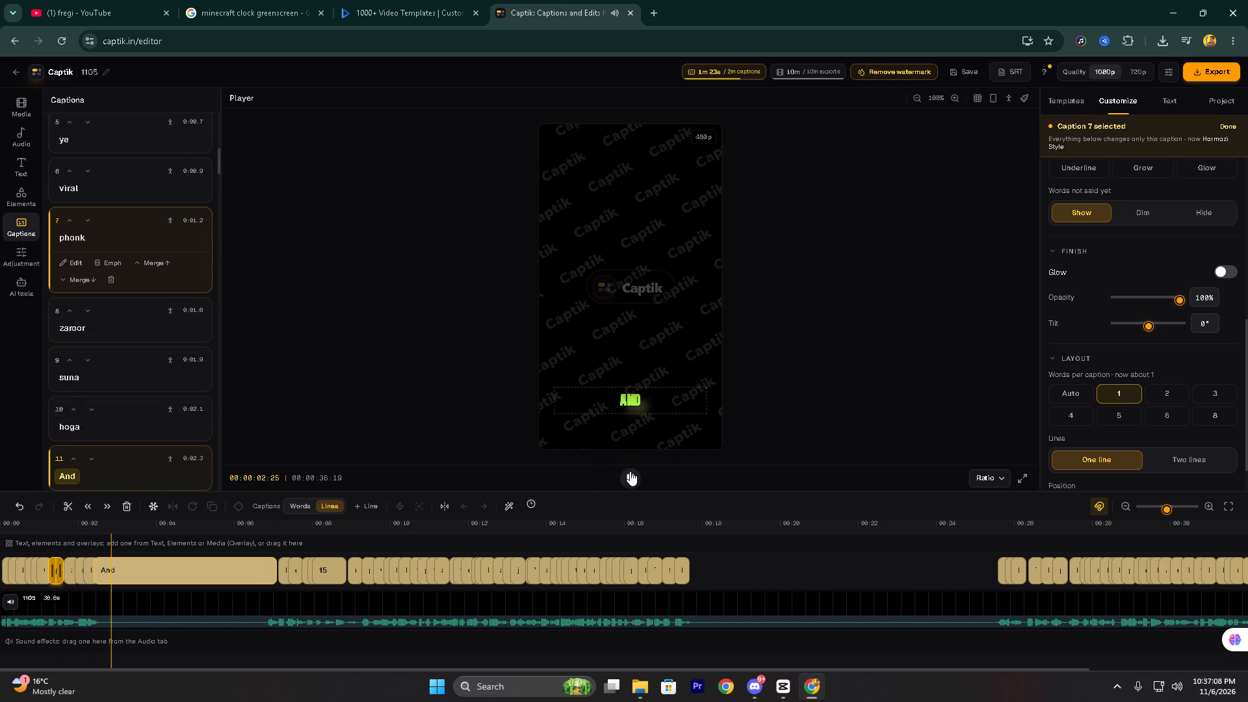
pyautogui.click(630, 471)
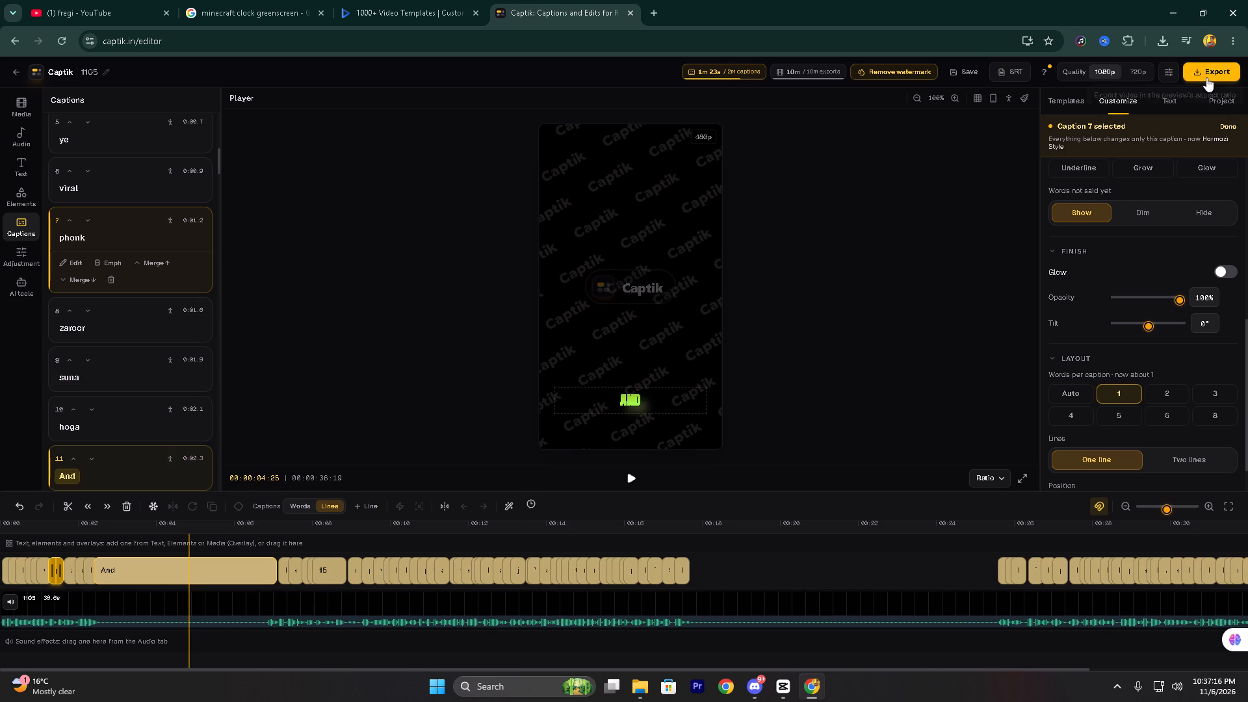
# Download the corrected captions as an SRT file.
pyautogui.click(1006, 67)
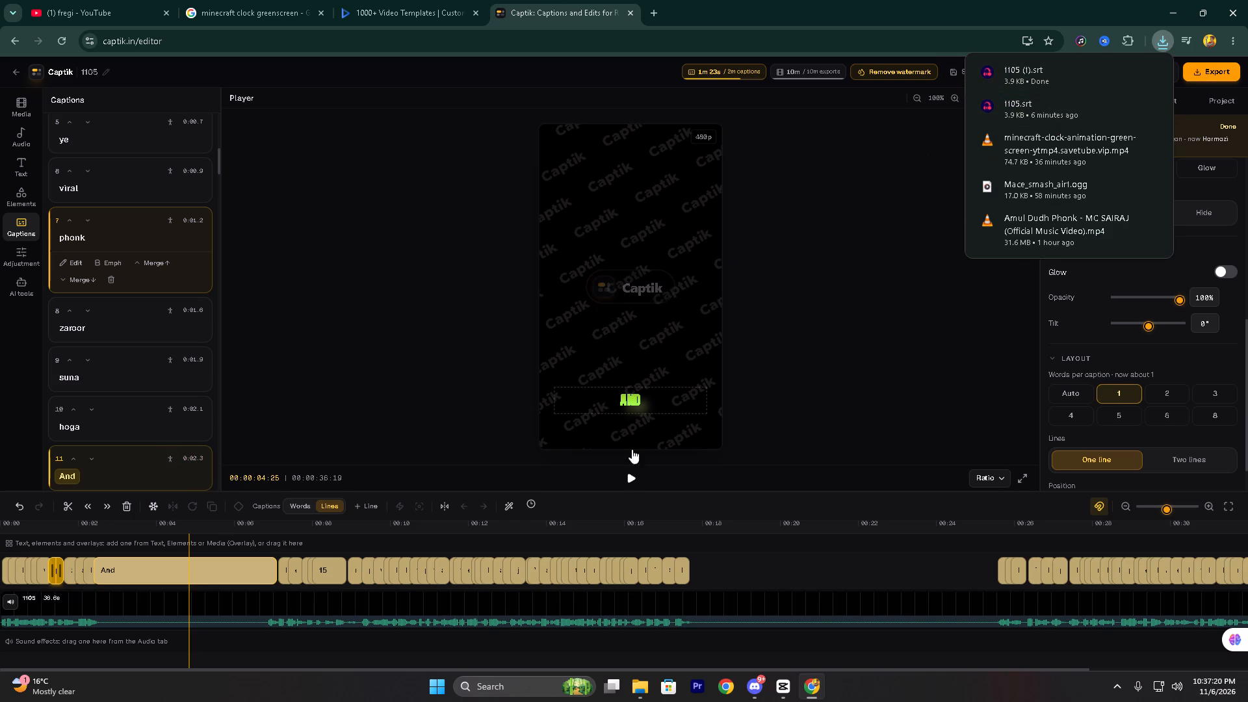
pyautogui.scroll(-4, 586, 554)
pyautogui.scroll(5, 586, 554)
# Switch to CapCut and import the downloaded 1105 (1).srt into the 1105 project's captions.
pyautogui.click(786, 678)
pyautogui.click(808, 681)
pyautogui.moveTo(1041, 67); pyautogui.dragTo(786, 651)
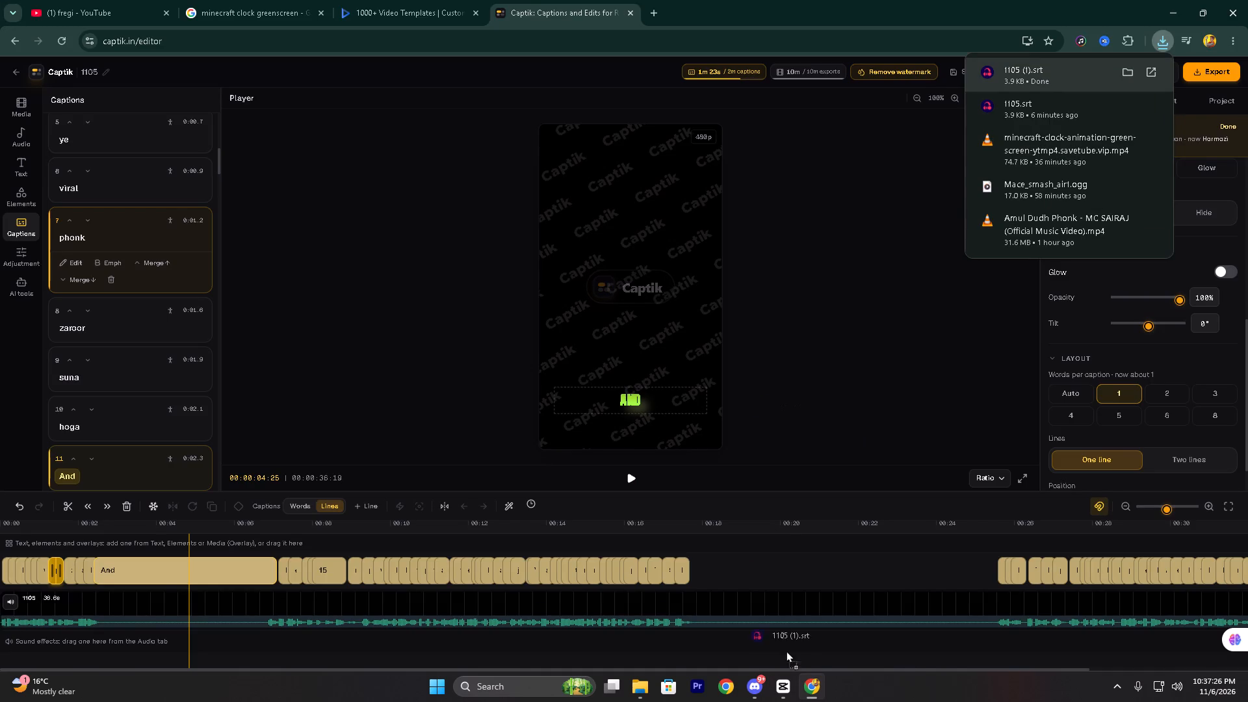
pyautogui.moveTo(786, 651); pyautogui.dragTo(246, 307)
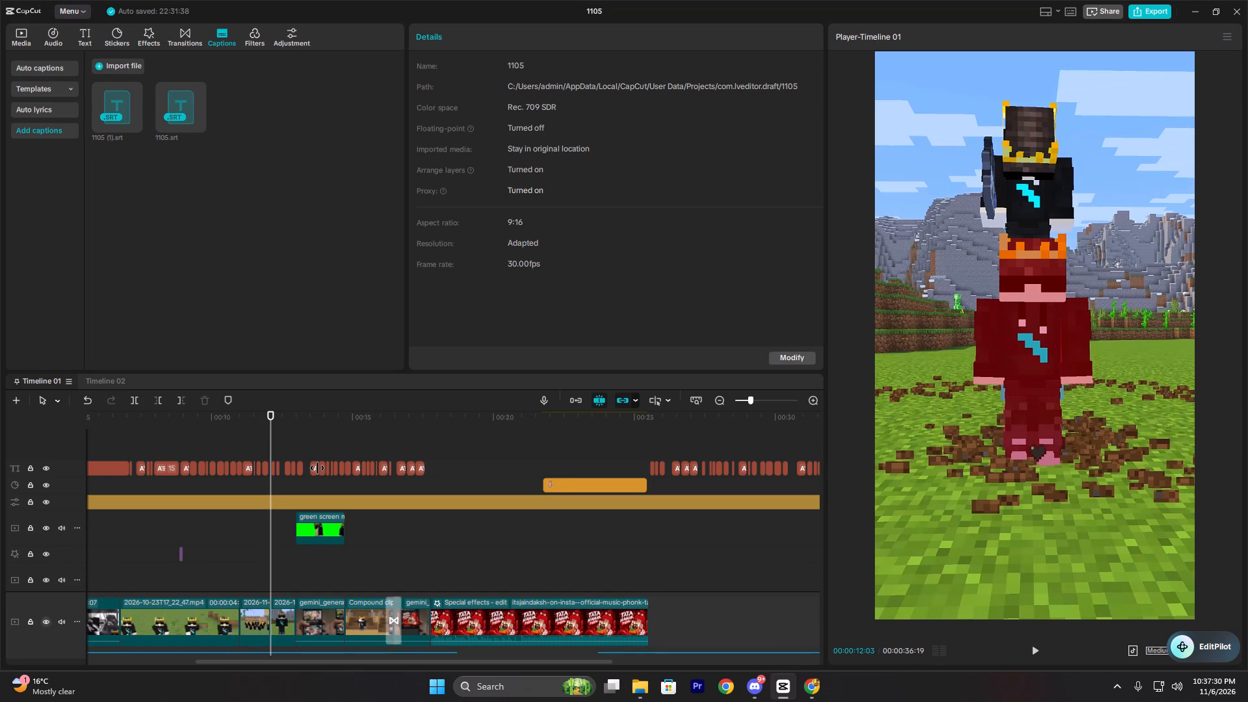
# Delete the outdated 1105.srt file from the project's imported captions.
pyautogui.scroll(-13, 554, 467)
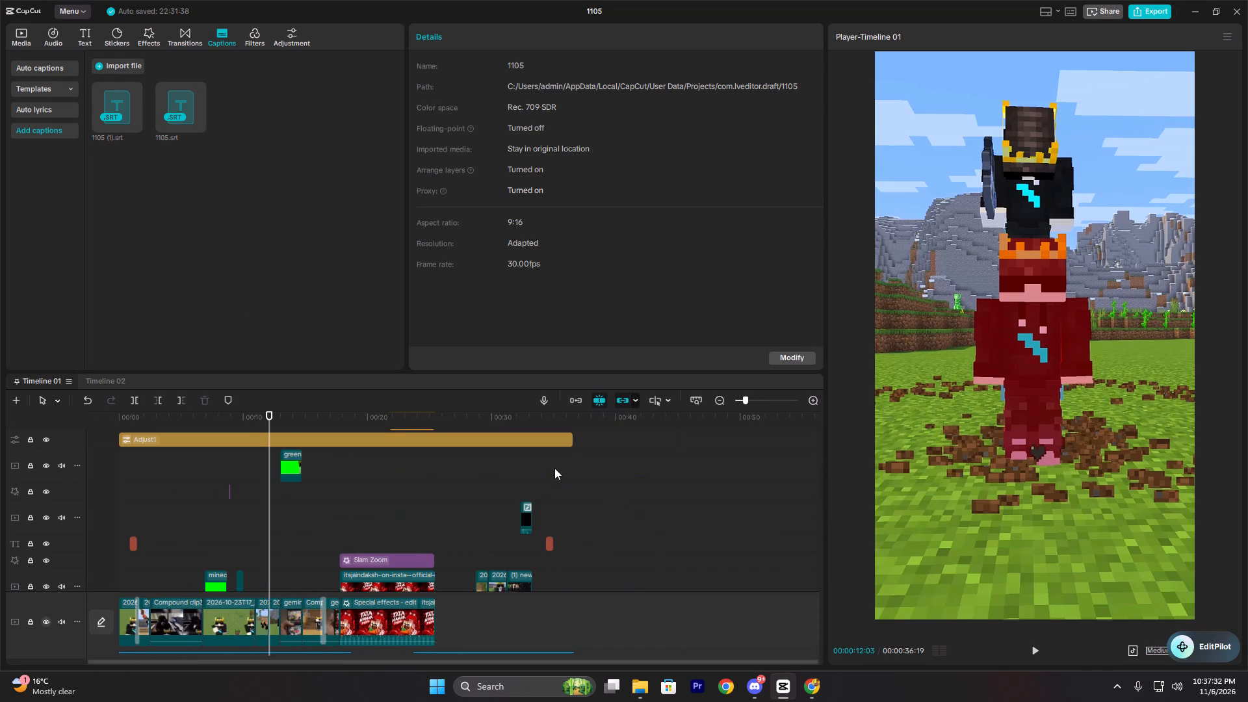
pyautogui.click(170, 97)
pyautogui.press('BackSpace')
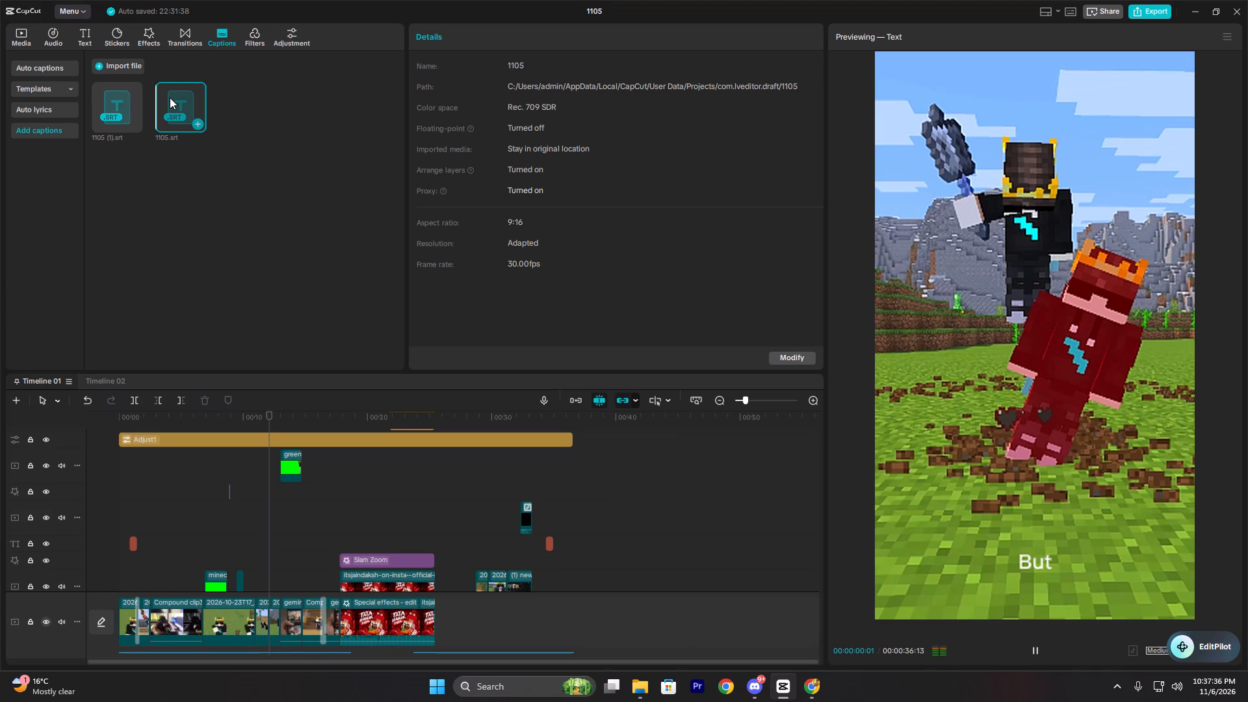
pyautogui.scroll(5, 229, 457)
pyautogui.scroll(1, 199, 242)
pyautogui.rightClick(186, 107)
pyautogui.click(200, 118)
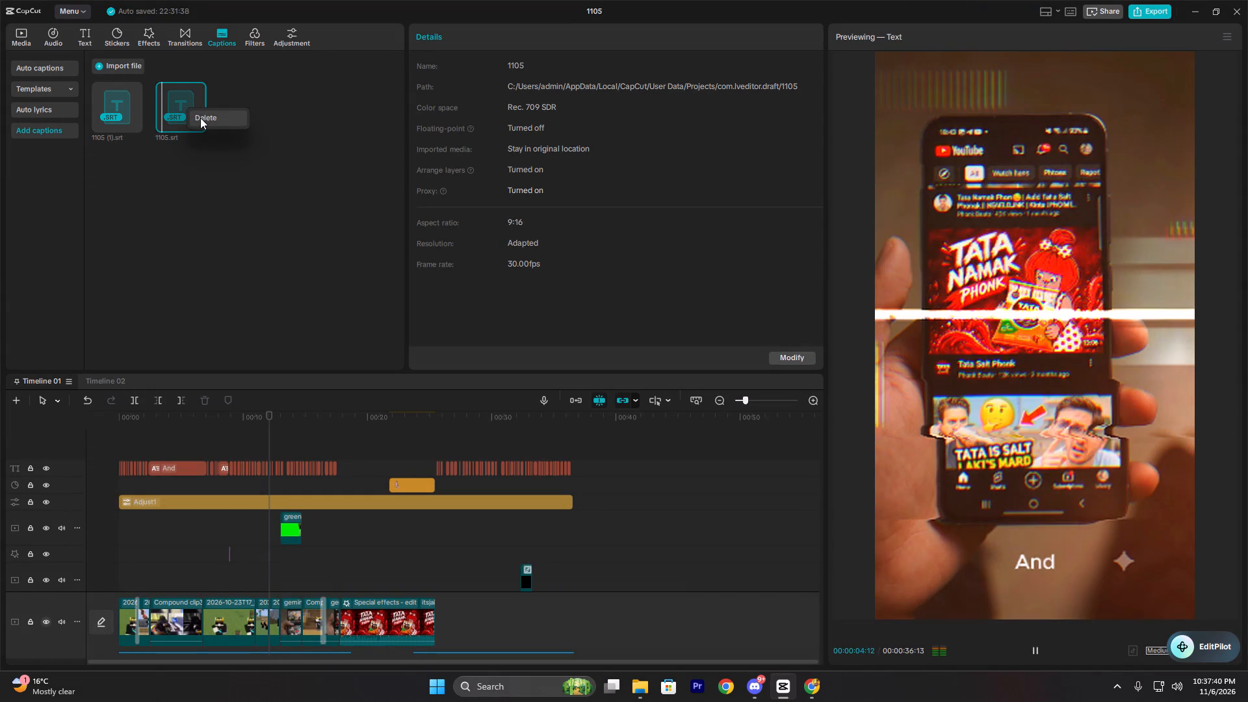
pyautogui.click(565, 391)
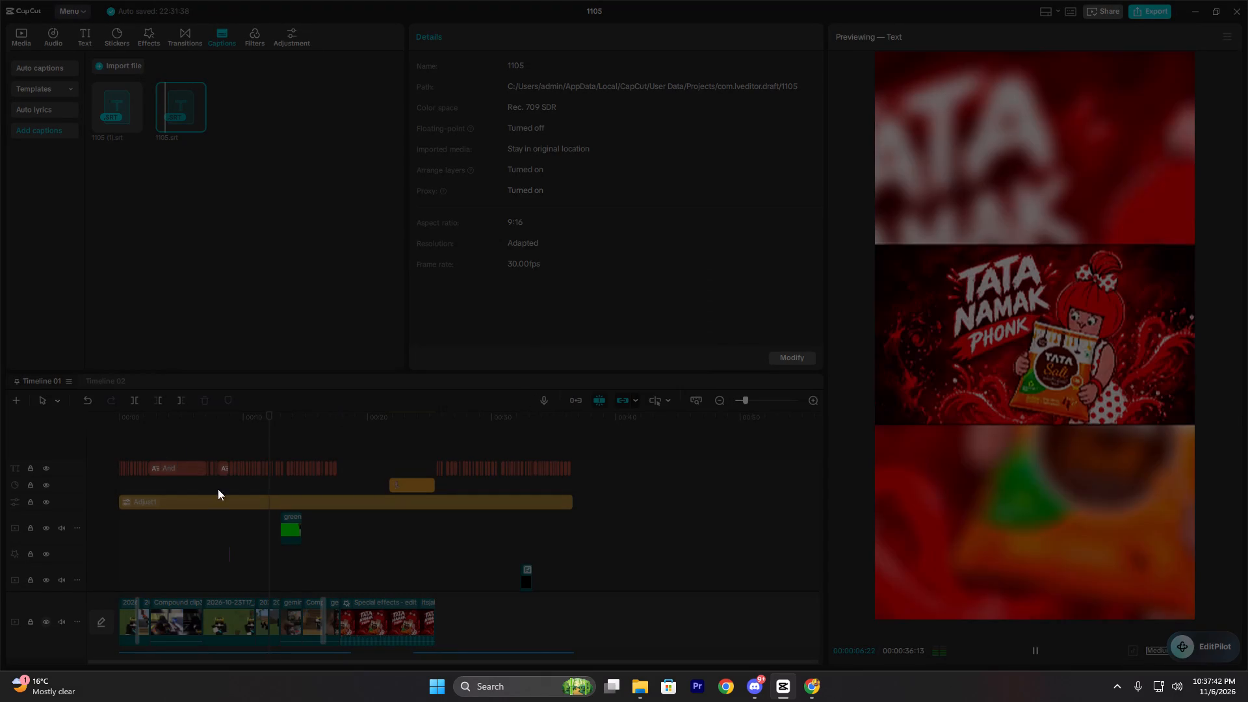
# Delete all the old one-word caption clips from the top text track of Timeline 01.
pyautogui.doubleClick(152, 441)
pyautogui.moveTo(152, 441); pyautogui.dragTo(115, 434)
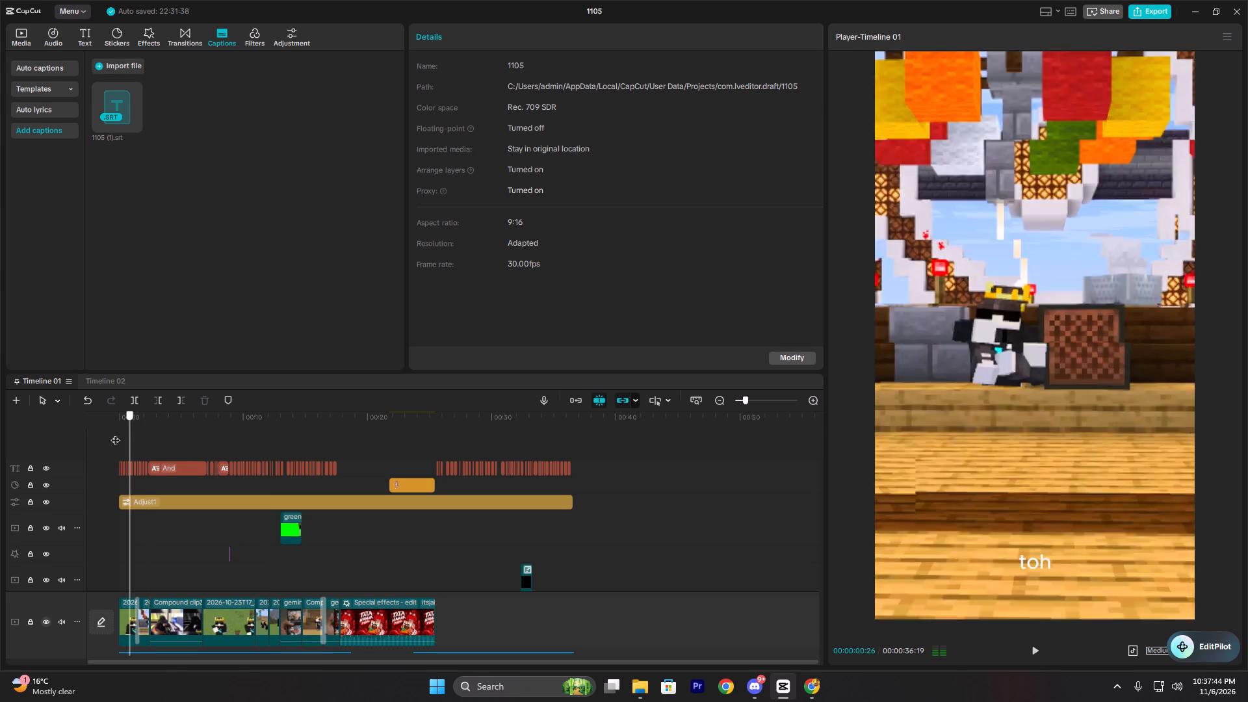
pyautogui.moveTo(115, 434); pyautogui.dragTo(110, 434)
pyautogui.press('space')
pyautogui.press('space')
pyautogui.moveTo(610, 469); pyautogui.dragTo(607, 469)
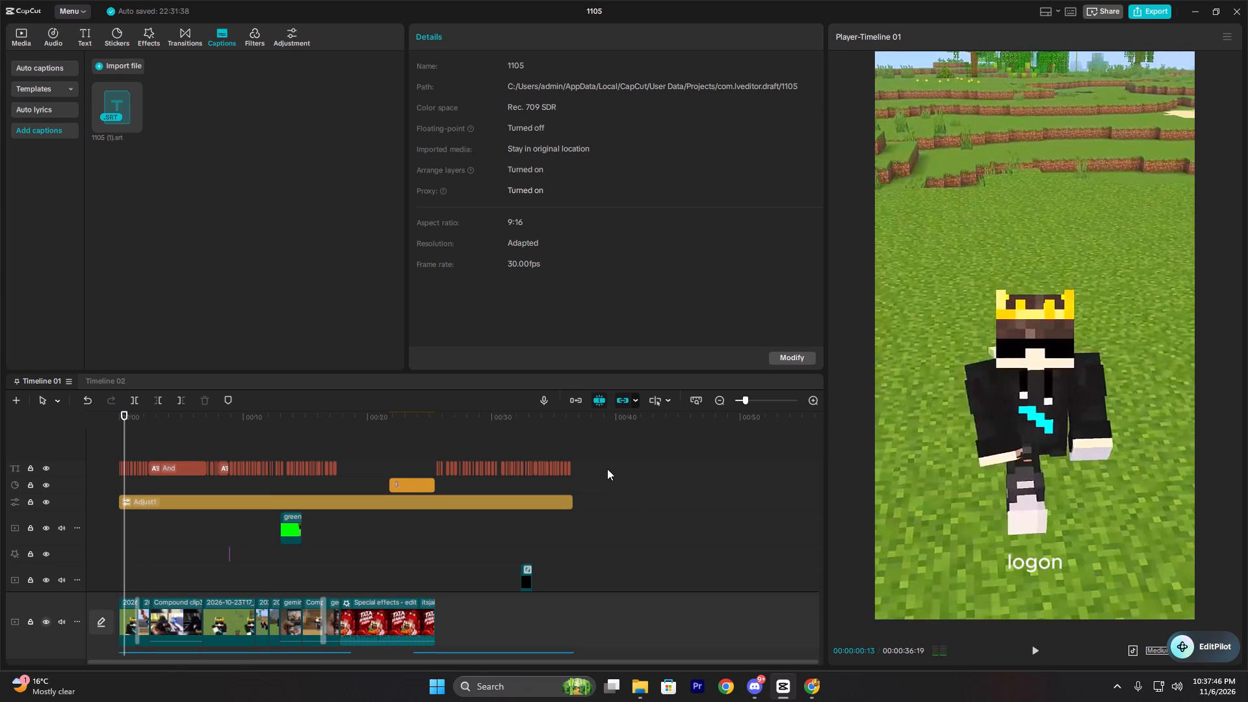
pyautogui.moveTo(607, 469); pyautogui.dragTo(118, 461)
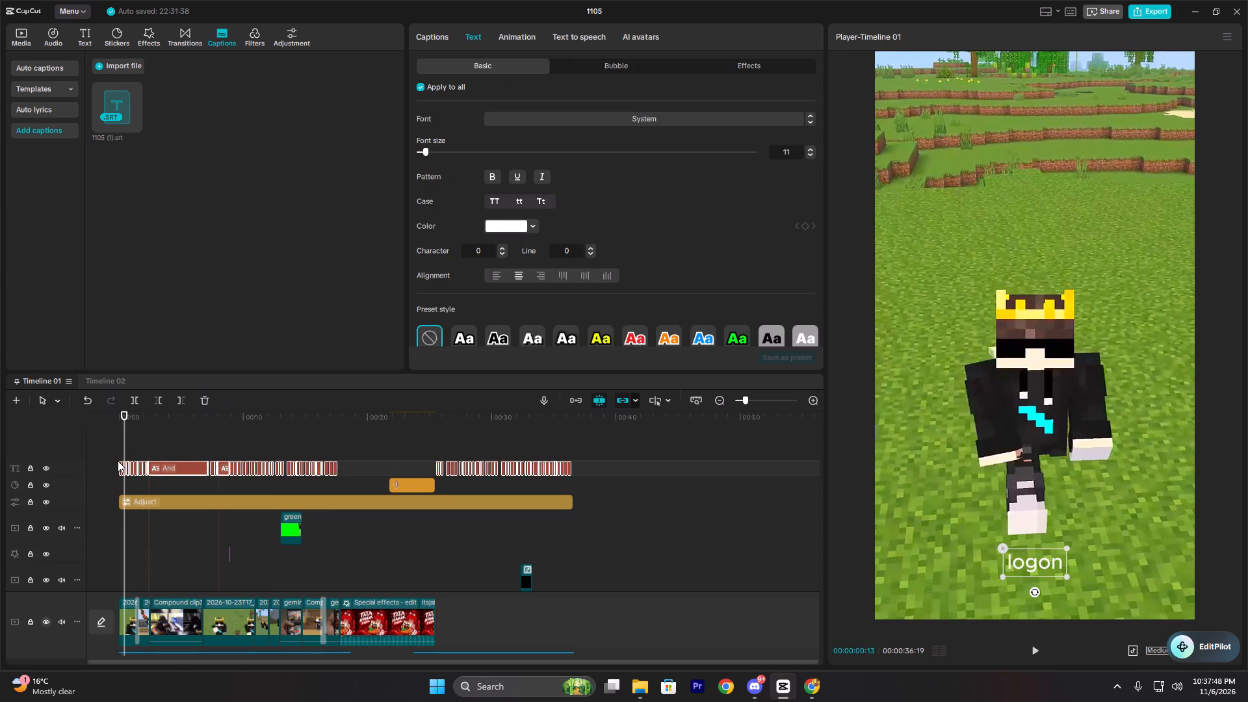
pyautogui.press('BackSpace')
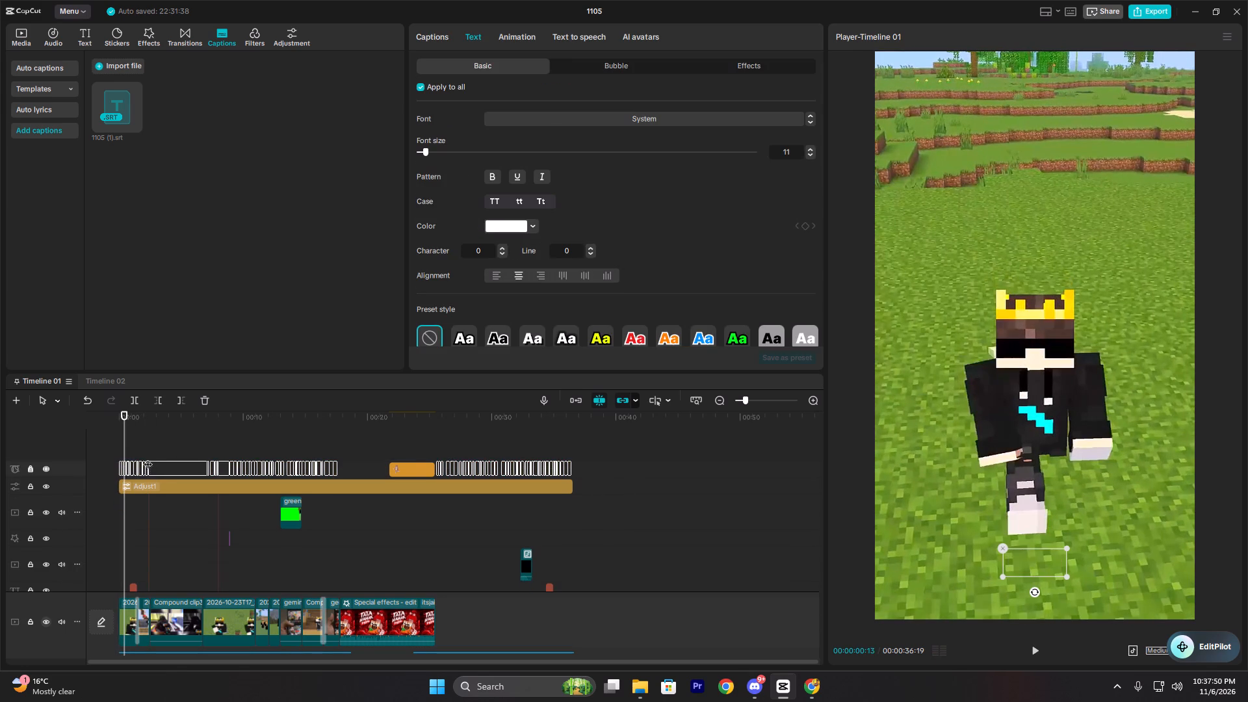
# Add the captions from 1105 (1).srt to Timeline 01, starting at 00:00:00:00.
pyautogui.moveTo(125, 456); pyautogui.dragTo(105, 456)
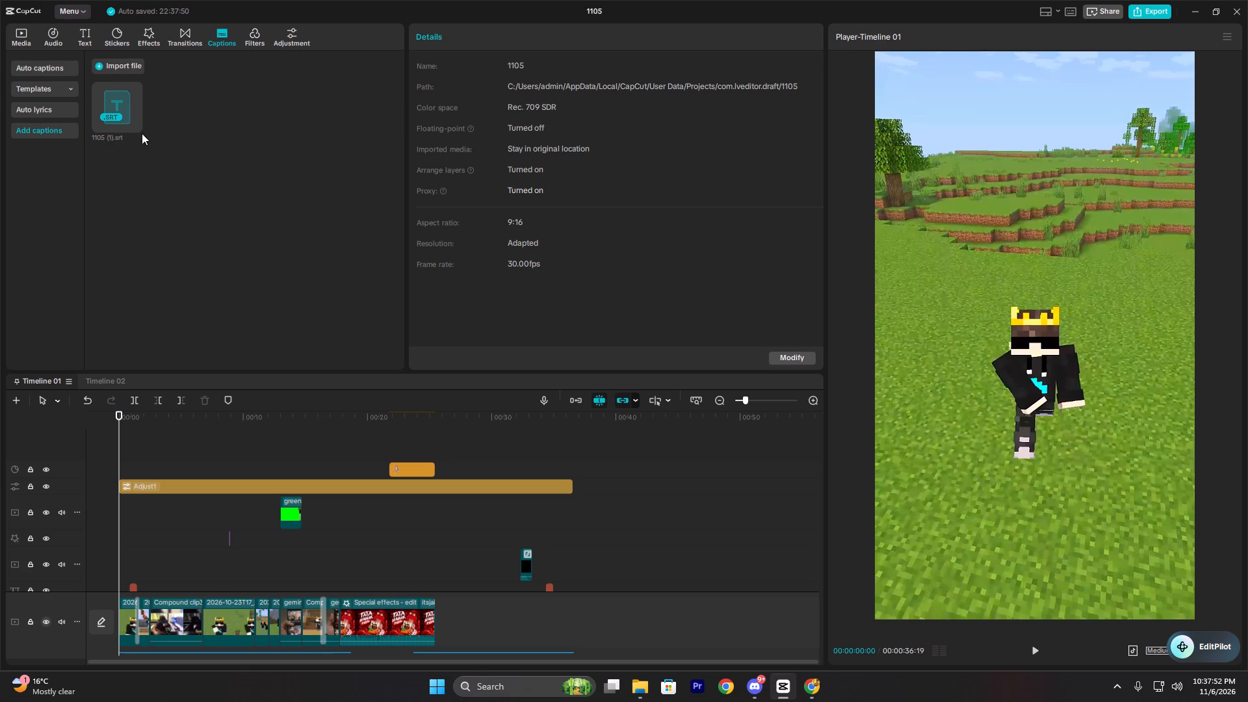
pyautogui.click(136, 126)
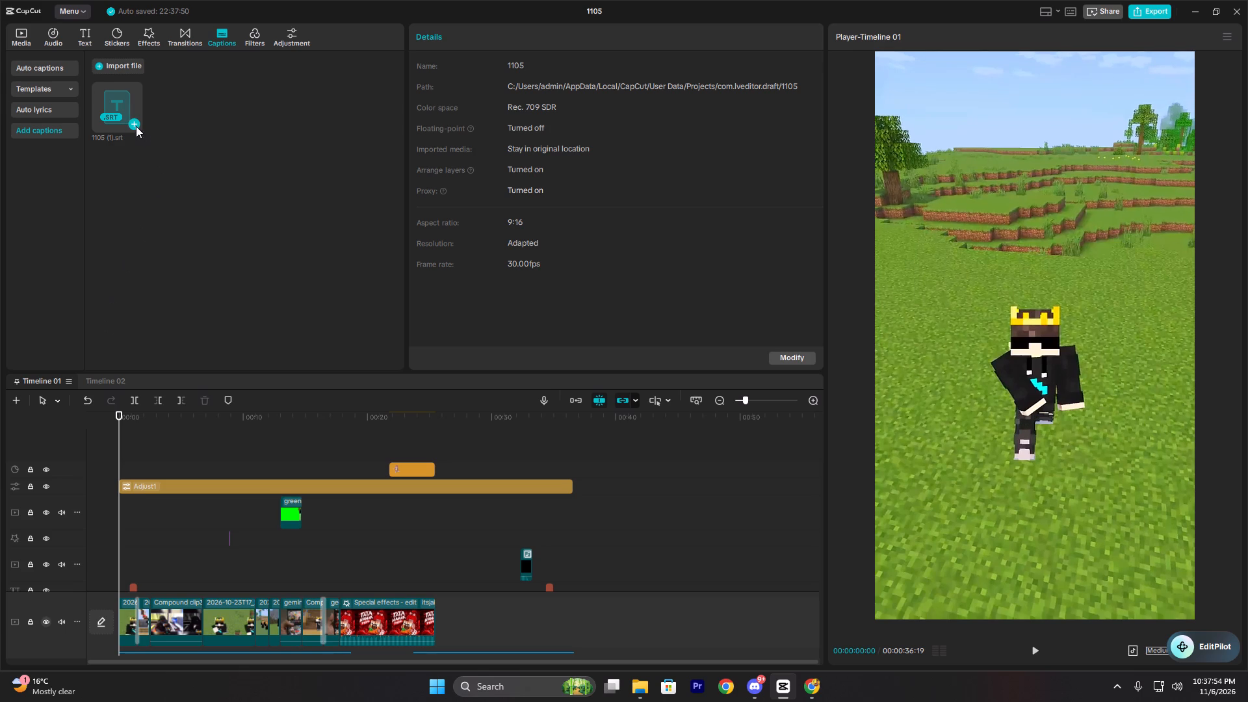
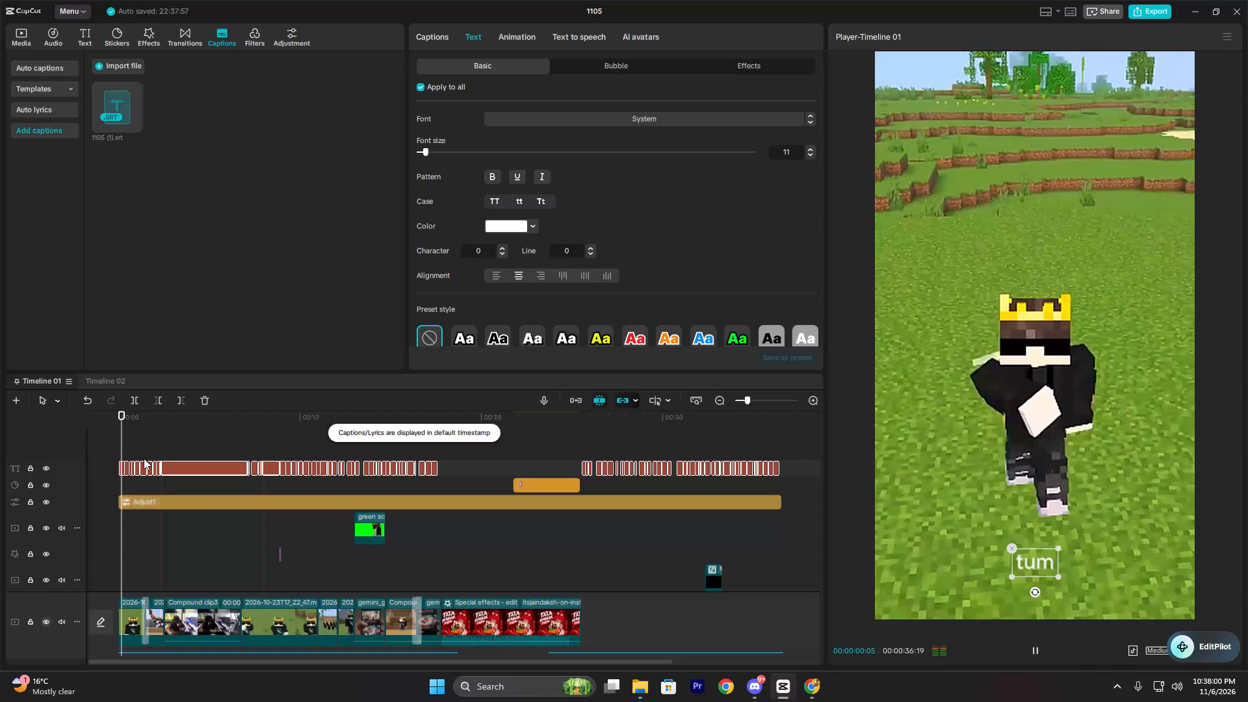
# Play Timeline 01 from the start through the "And" caption to check the imported one-word captions' timing against the speech.
pyautogui.press('space')
pyautogui.click(118, 440)
pyautogui.moveTo(118, 440); pyautogui.dragTo(104, 441)
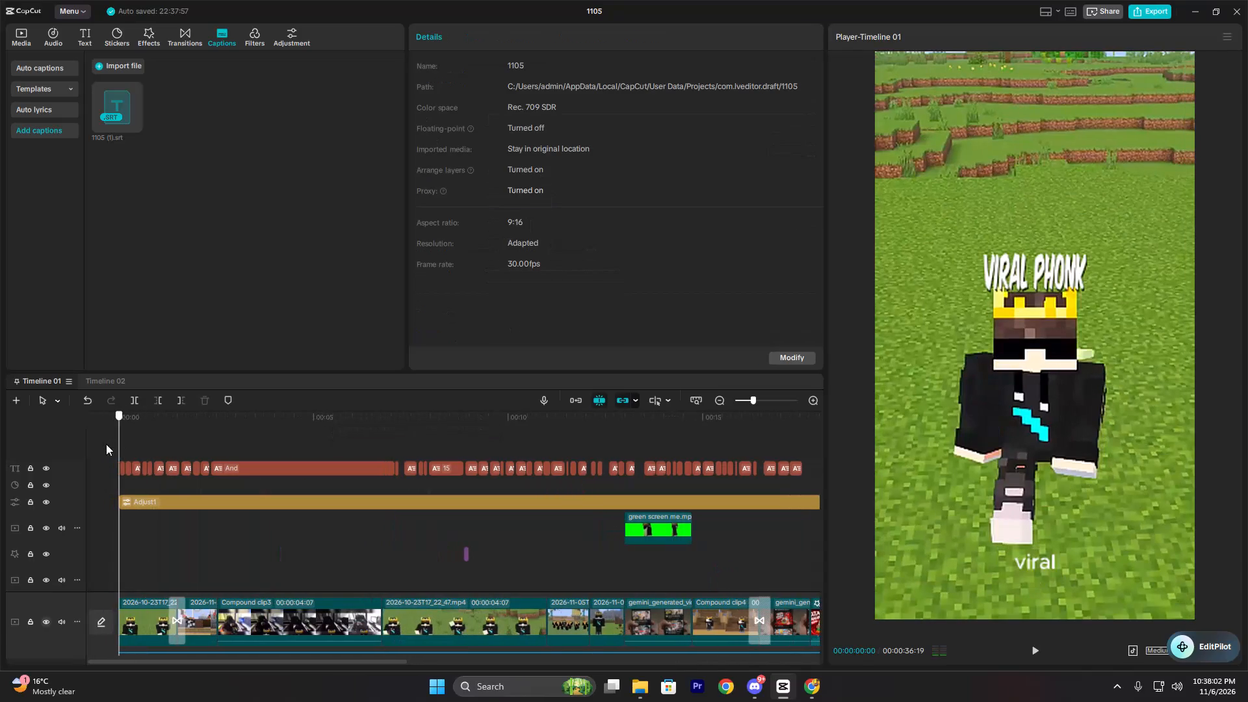
pyautogui.scroll(20, 166, 478)
pyautogui.scroll(4, 166, 478)
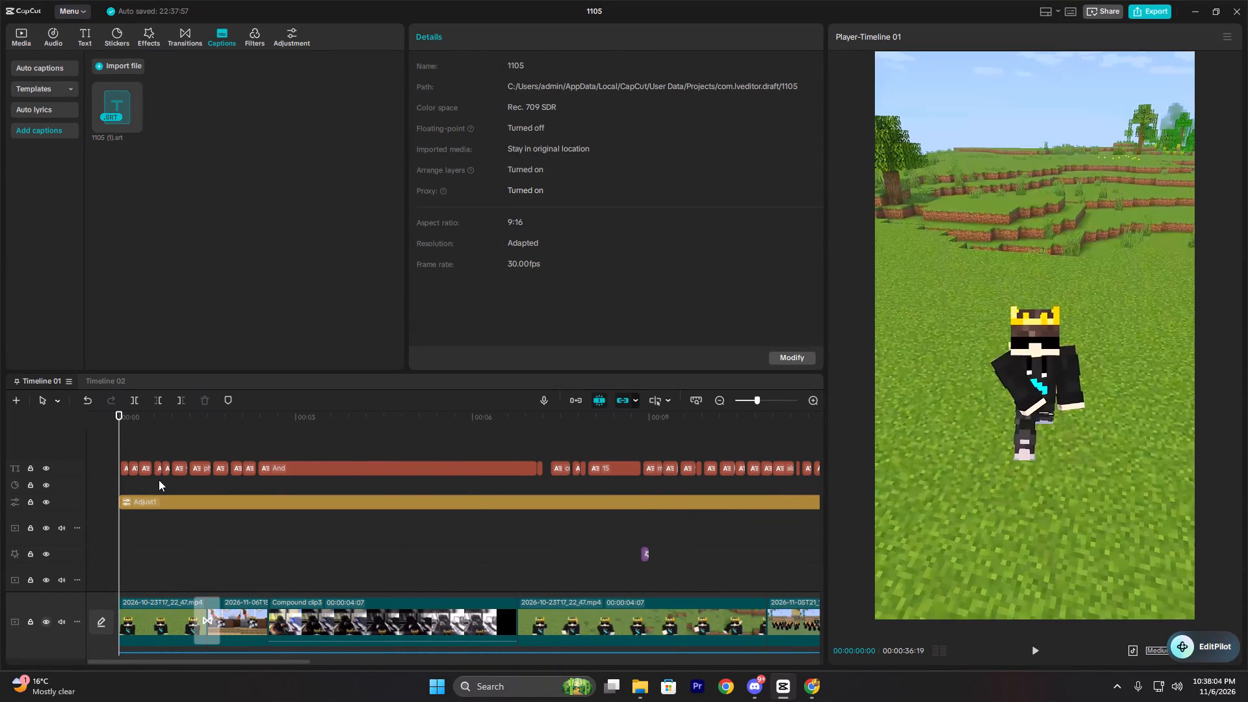
pyautogui.keyDown('ctrl'); pyautogui.scroll(9, 149, 474); pyautogui.keyUp('ctrl')
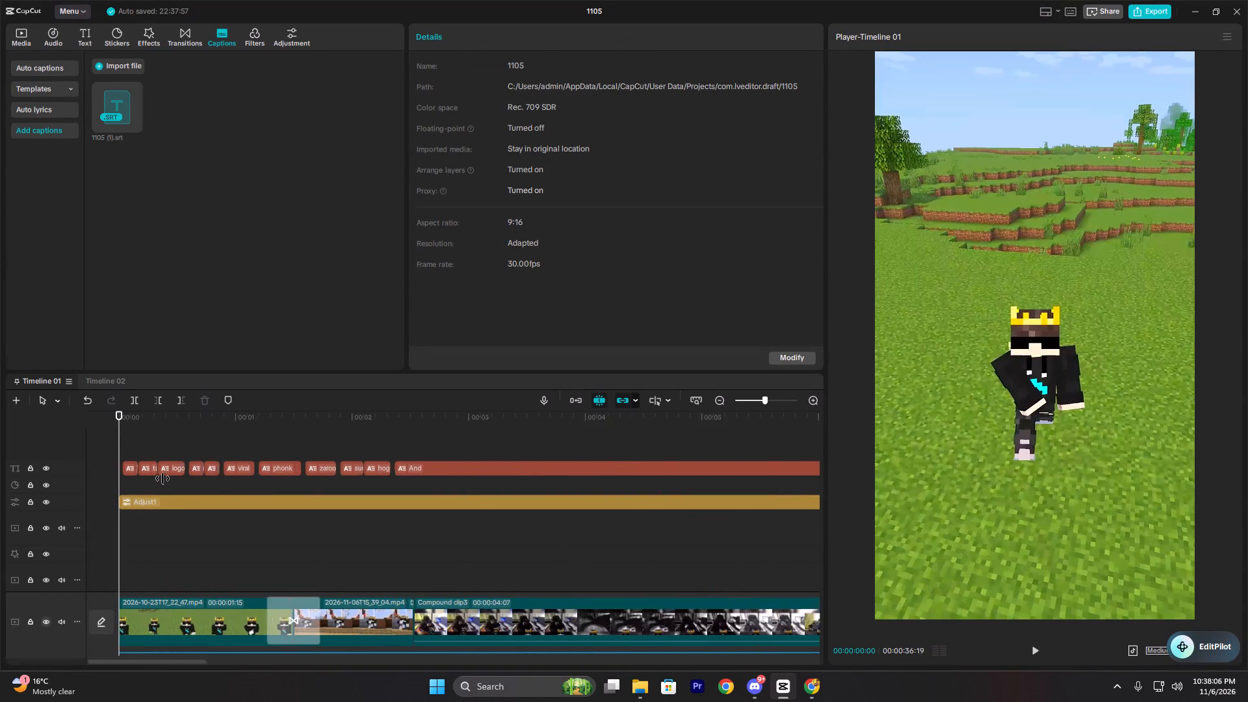
pyautogui.keyDown('ctrl'); pyautogui.scroll(10, 162, 478); pyautogui.keyUp('ctrl')
pyautogui.click(119, 443)
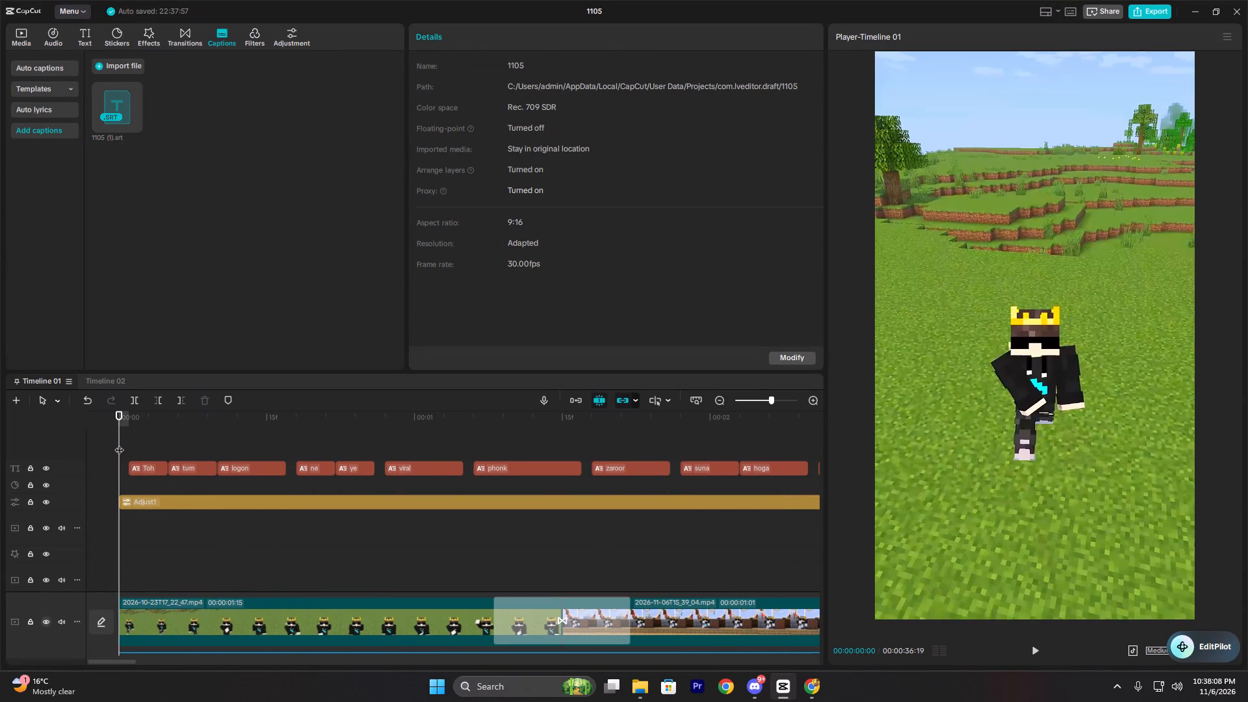
pyautogui.press('space')
pyautogui.press('space')
pyautogui.press('space')
pyautogui.press('space')
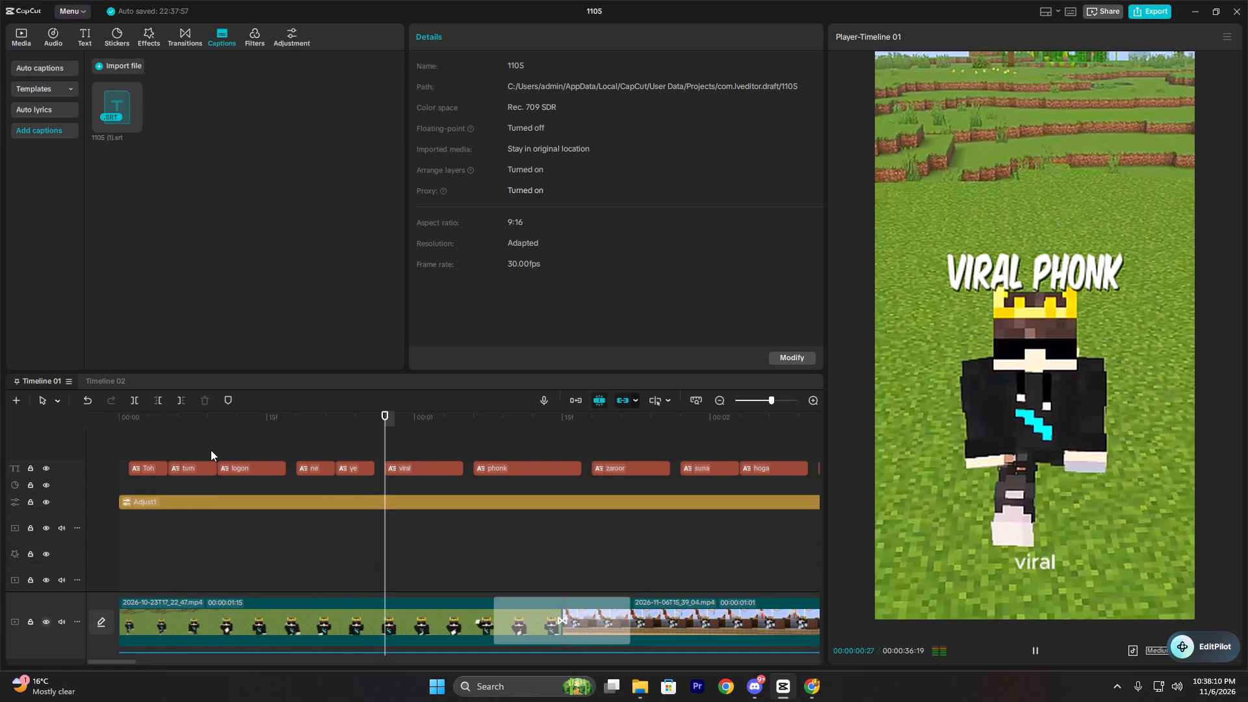
pyautogui.press('space')
pyautogui.press('space')
pyautogui.press('space')
pyautogui.press('space')
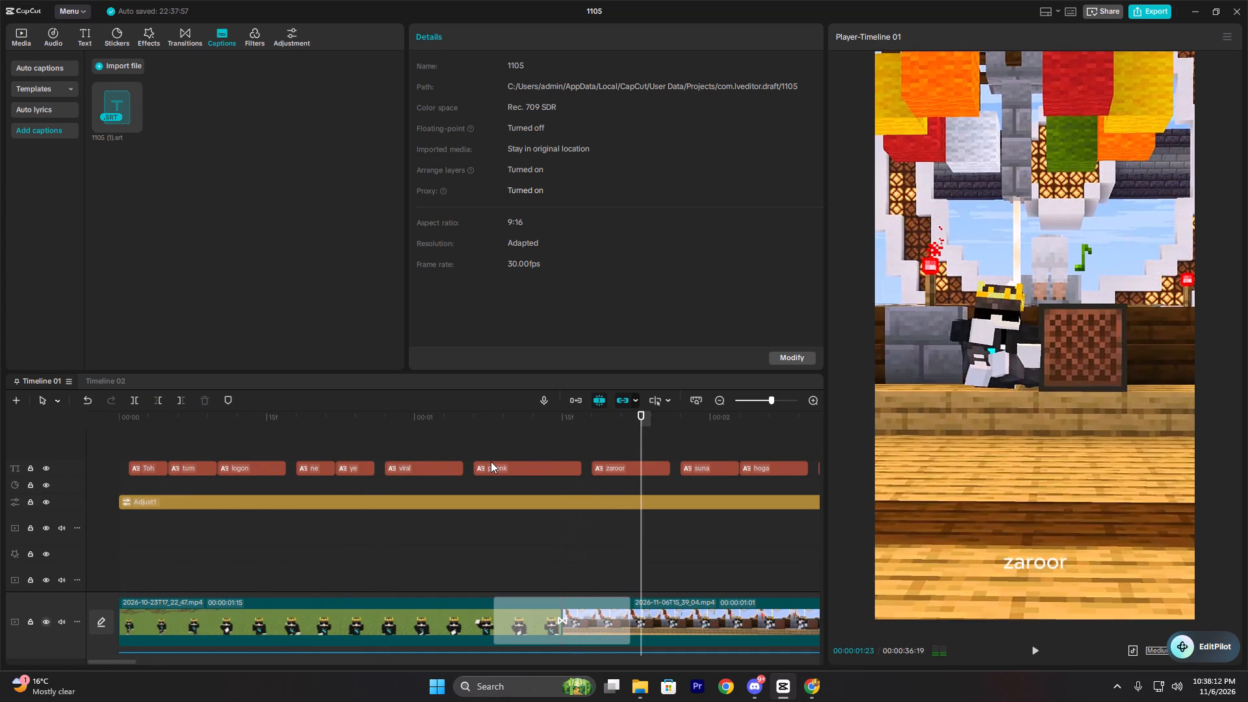
pyautogui.press('space')
pyautogui.press('space')
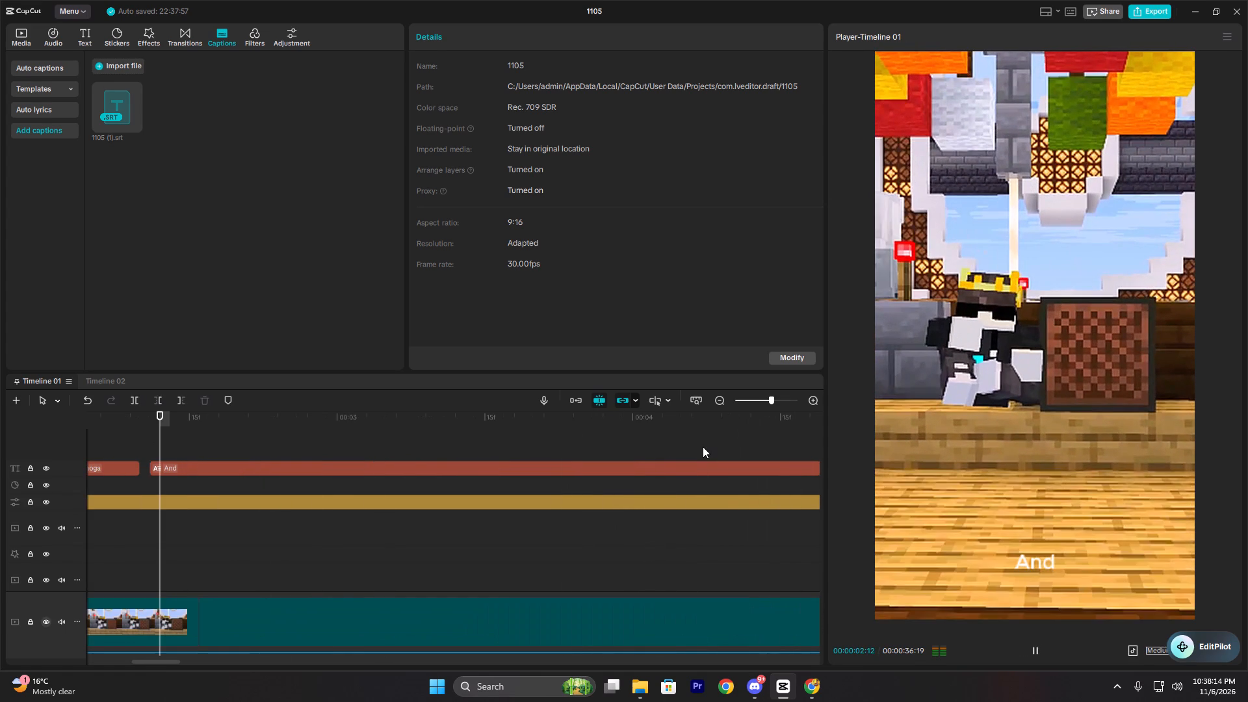
# Replay the opening of Timeline 01 to examine the timing of the first captions, "Toh" and "tum".
pyautogui.click(106, 448)
pyautogui.moveTo(107, 448); pyautogui.dragTo(0, 454)
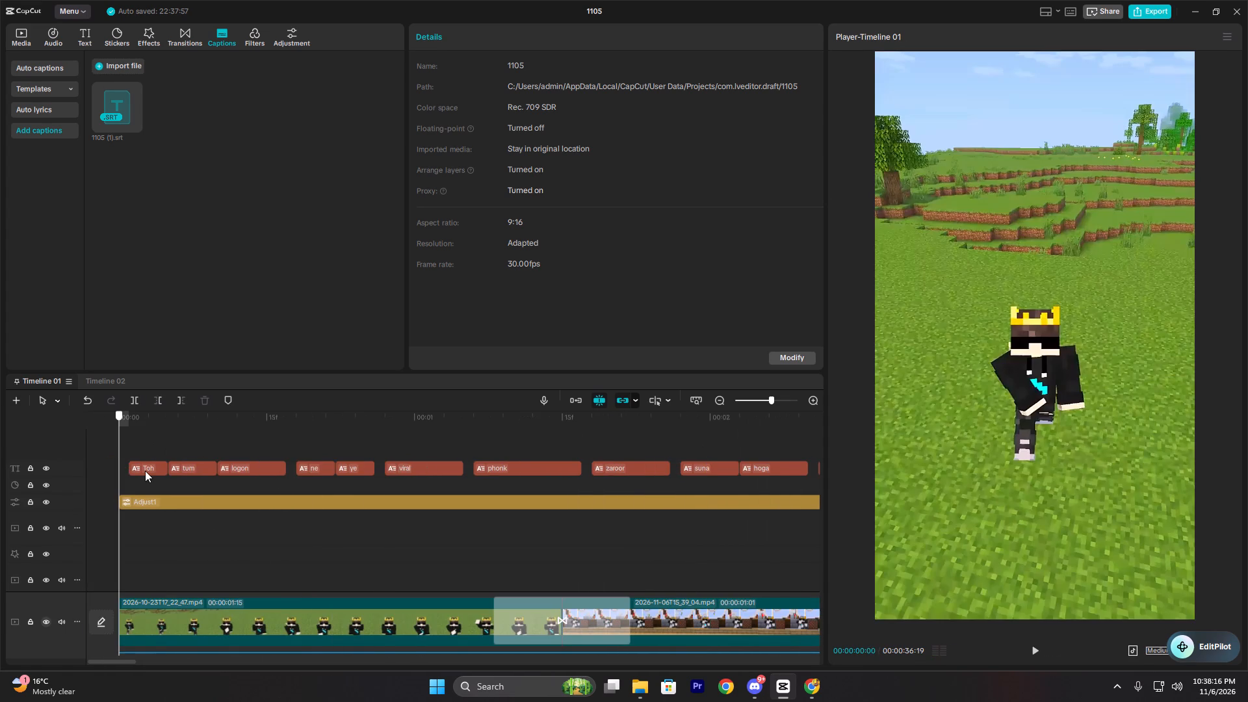
pyautogui.press('space')
pyautogui.press('space')
pyautogui.click(146, 446)
pyautogui.moveTo(146, 446); pyautogui.dragTo(120, 450)
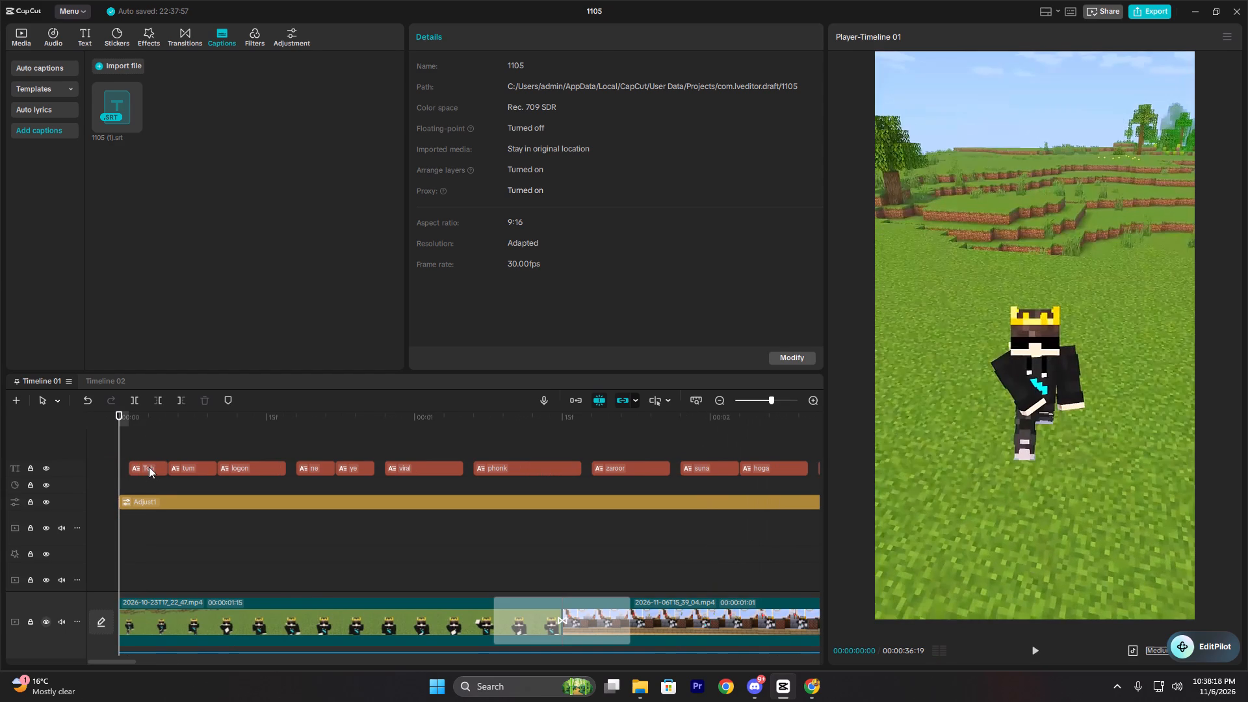
pyautogui.click(151, 472)
pyautogui.press('space')
pyautogui.press('space')
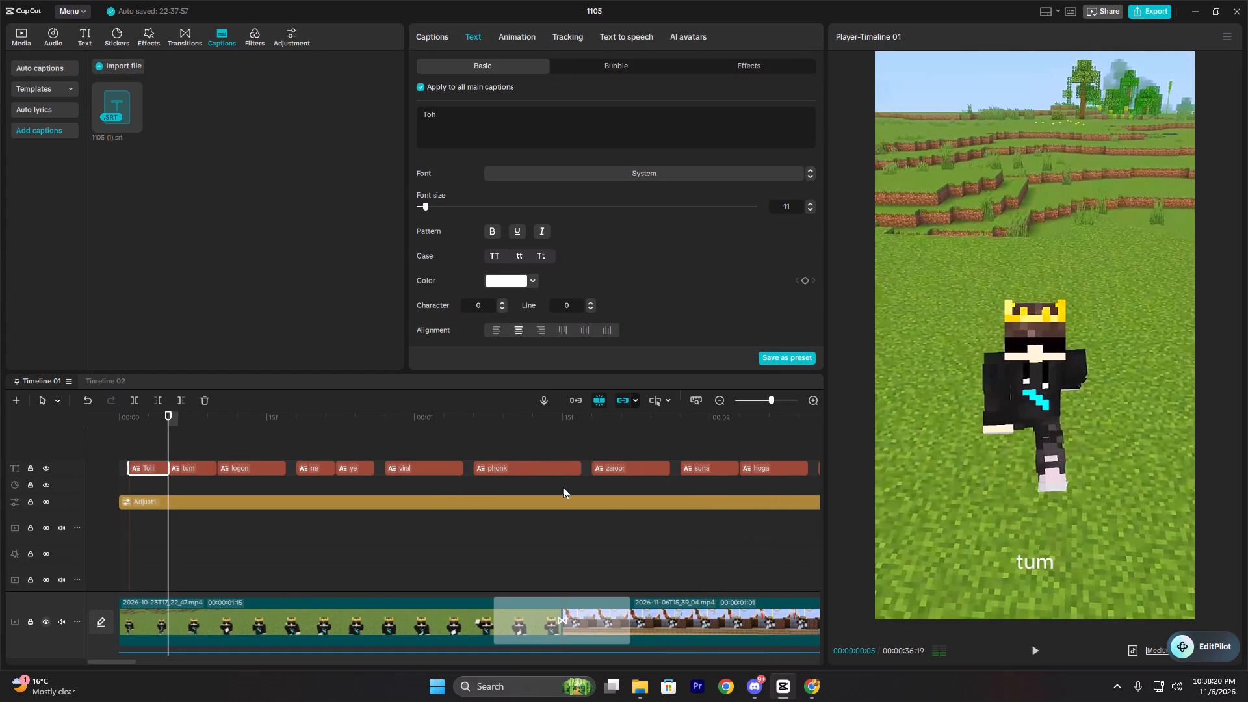
# With styling applied to all main captions, move the "tum" caption up to about the centre of the frame, over the character's face.
pyautogui.moveTo(1042, 564); pyautogui.dragTo(1050, 388)
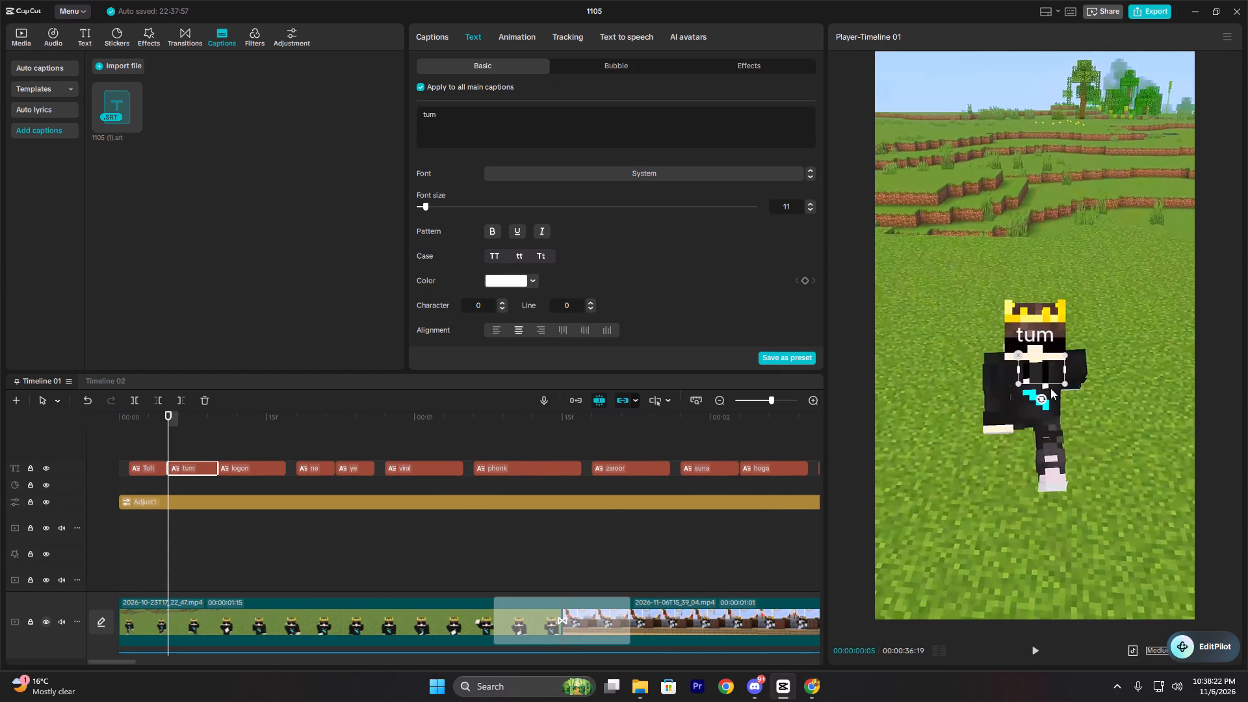
pyautogui.moveTo(1050, 388); pyautogui.dragTo(1045, 331)
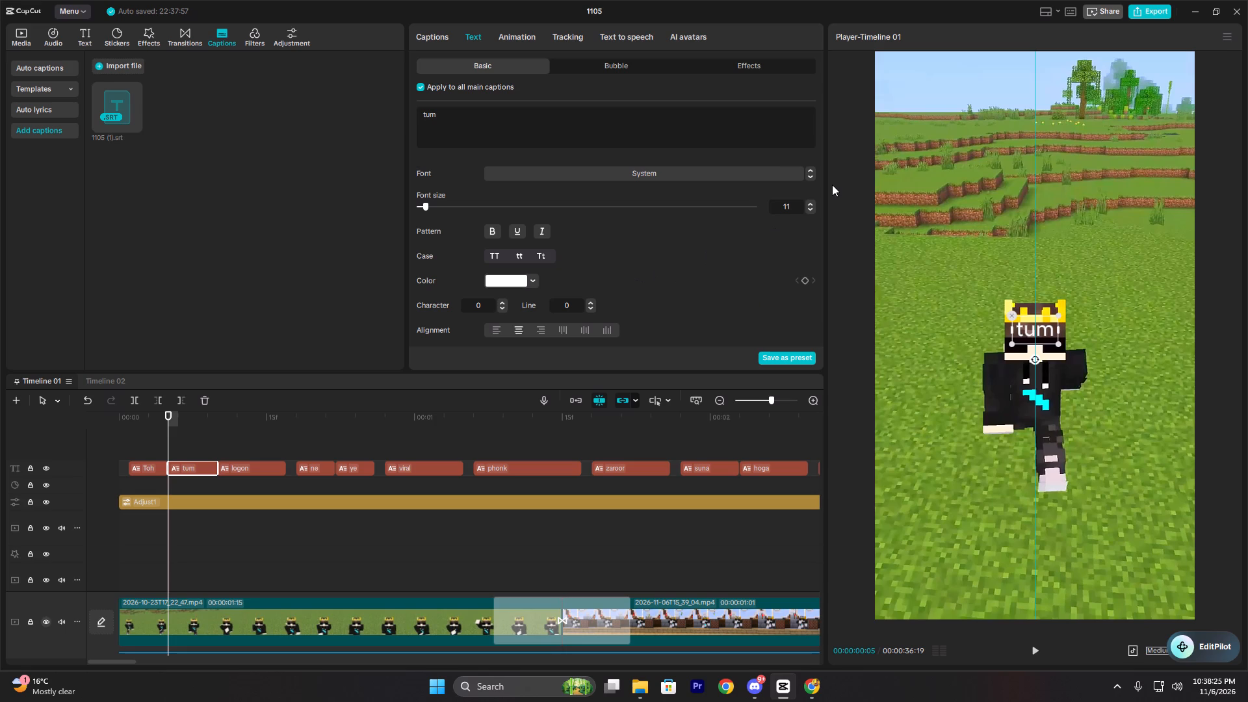
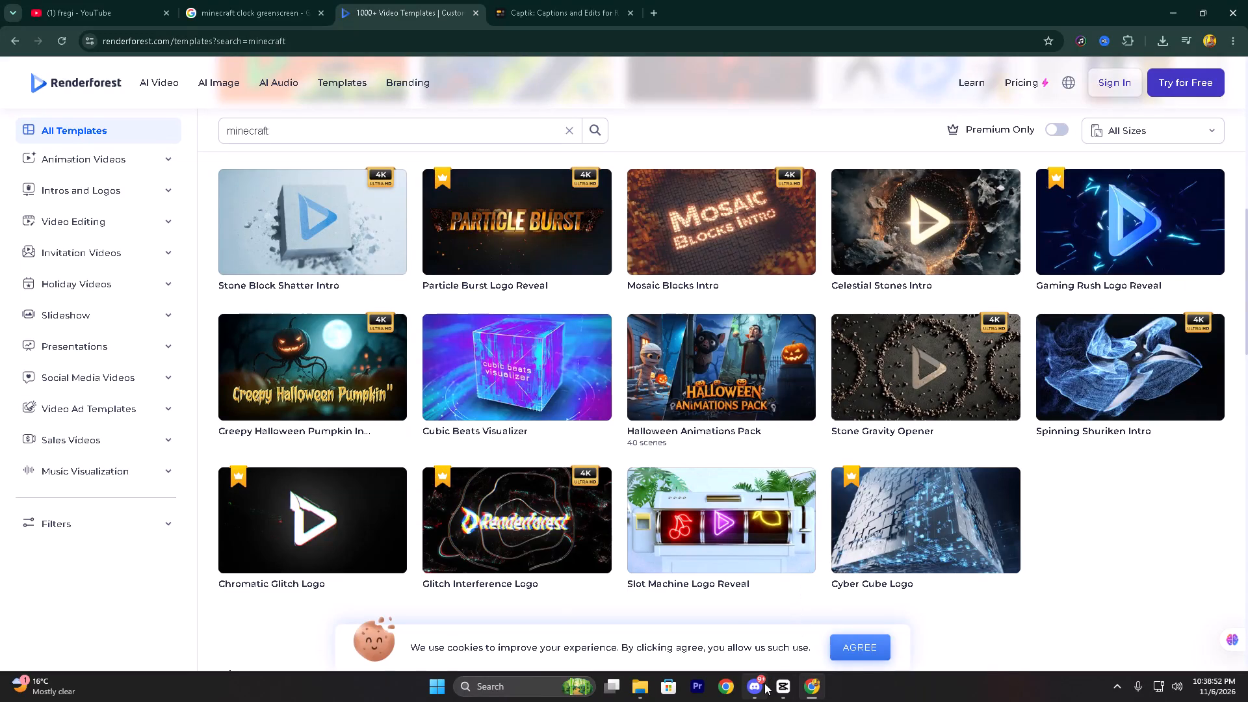
# Return to the open Google search results for "minecraft clock greenscreen" in the browser.
pyautogui.click(272, 16)
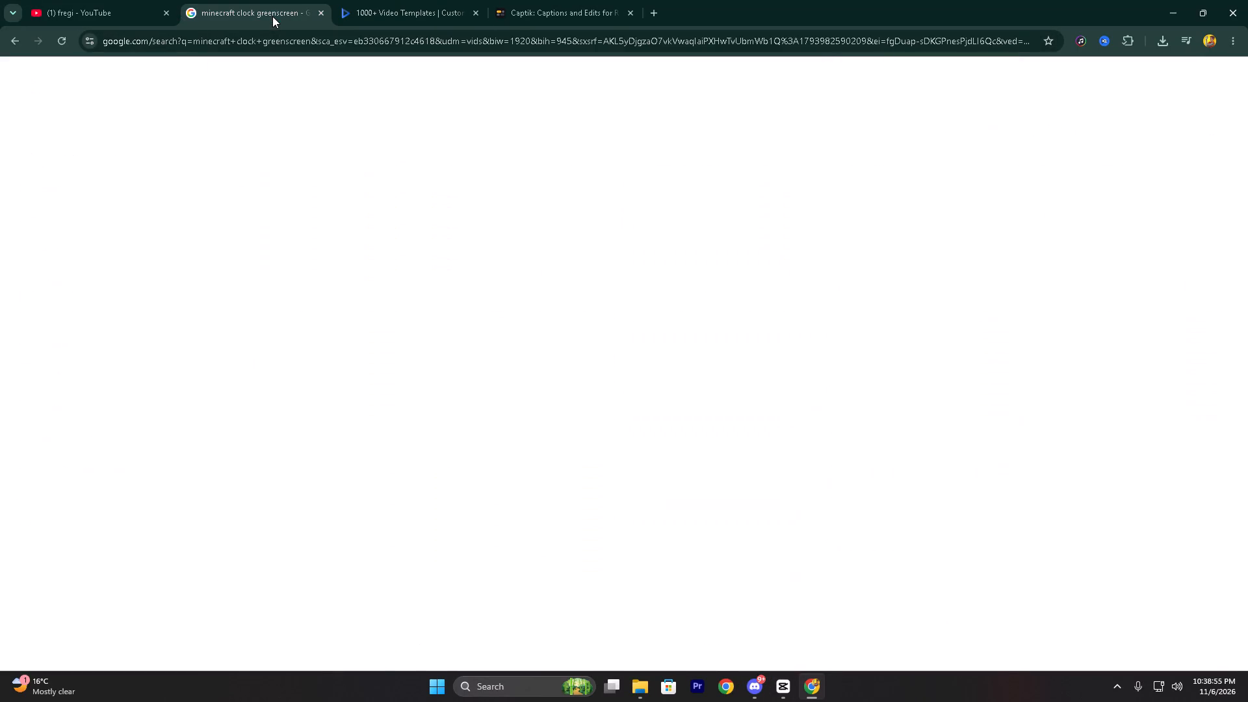
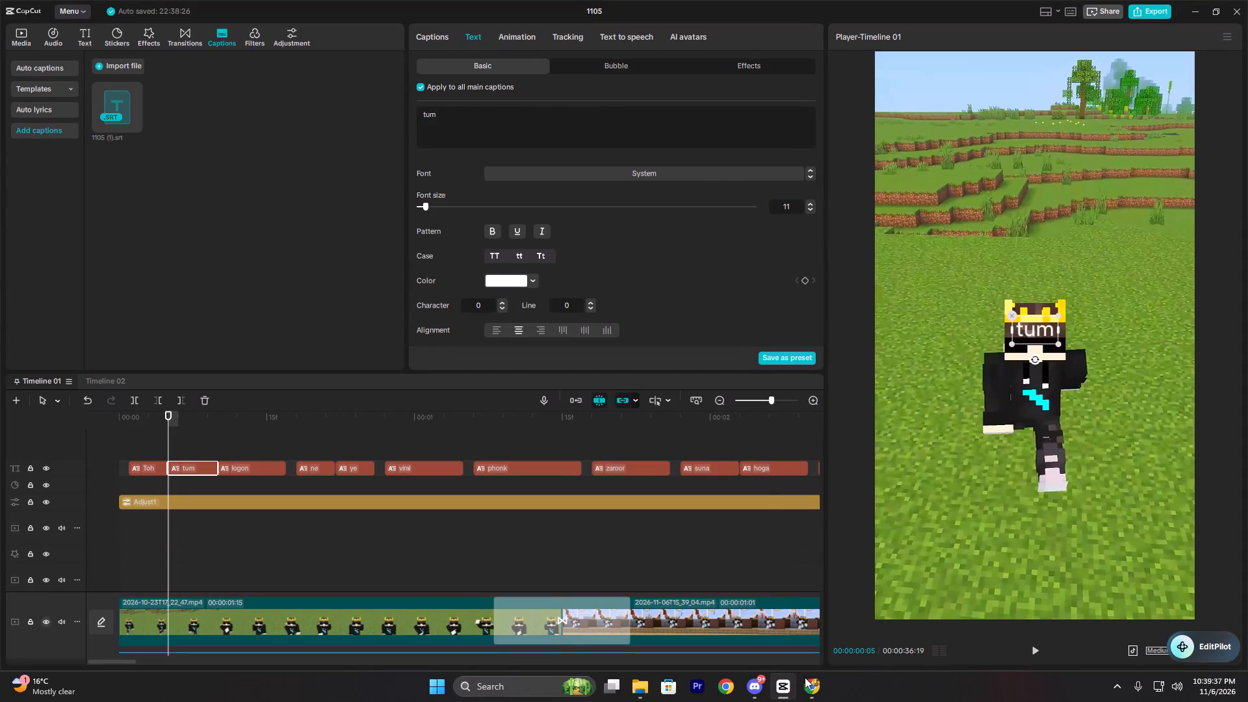
# Search the caption font library for "hey" and then for "hey comic".
pyautogui.click(701, 173)
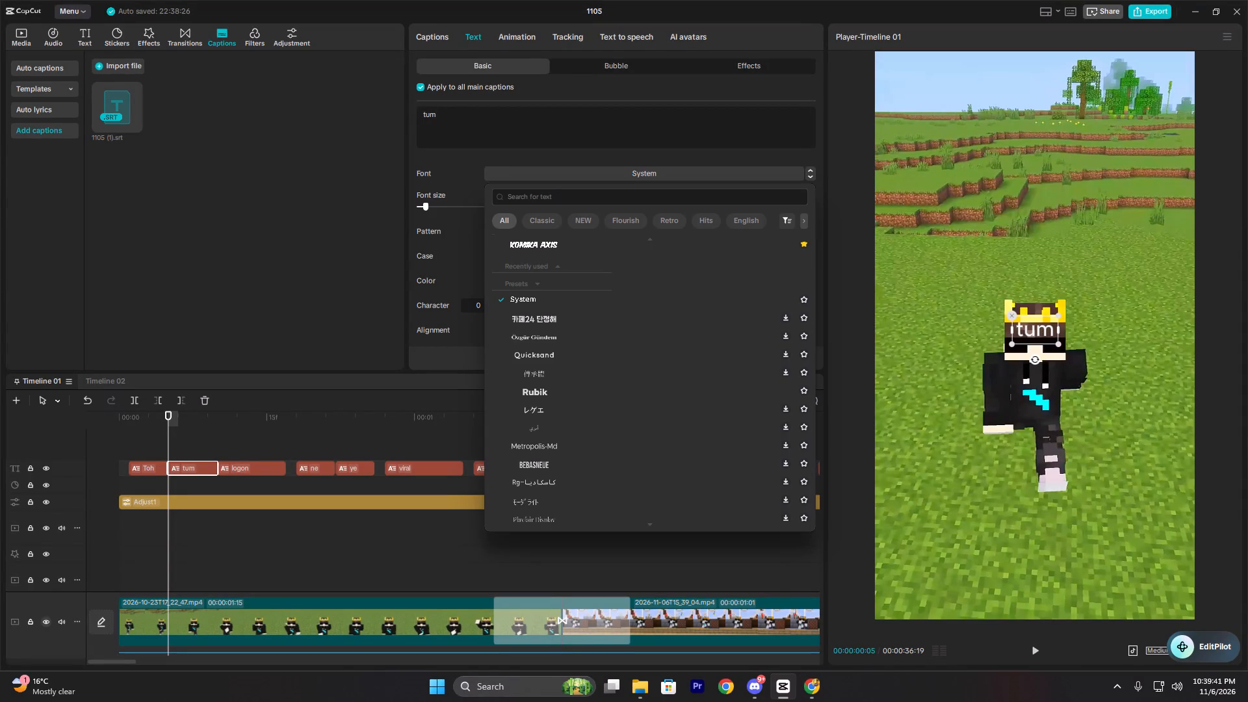
pyautogui.click(556, 200)
pyautogui.click(548, 193)
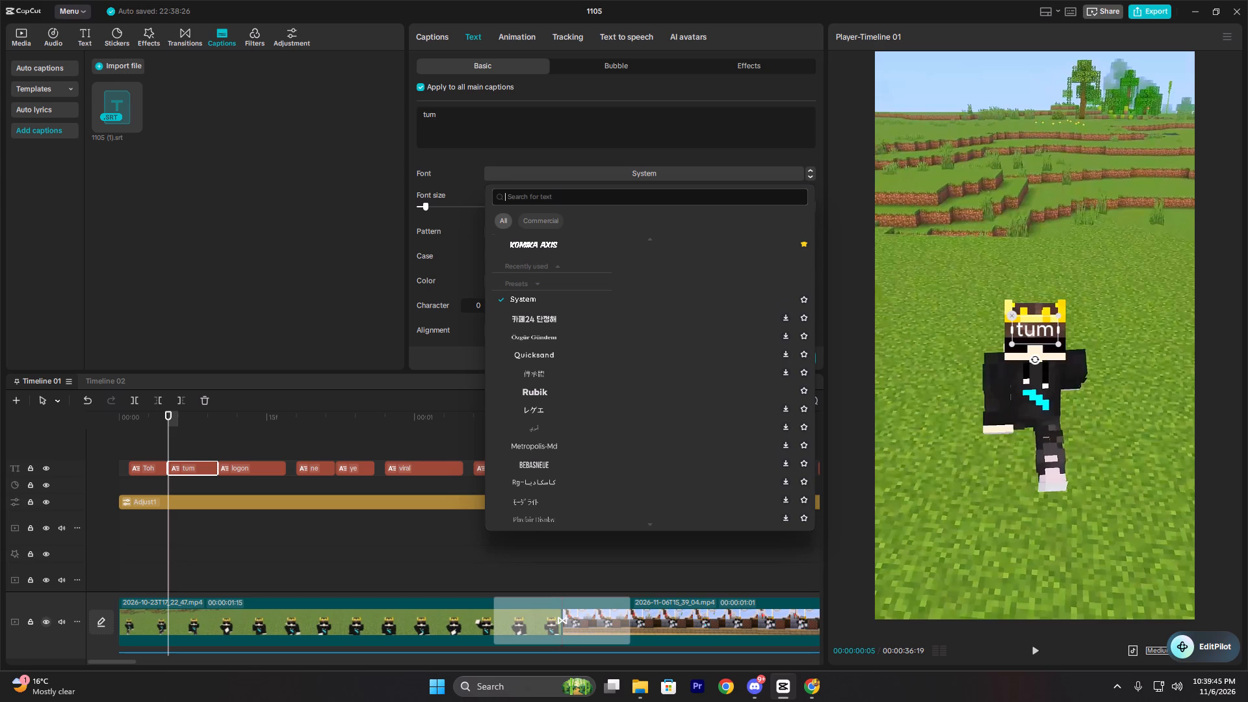
pyautogui.write('hey')
pyautogui.press('Return')
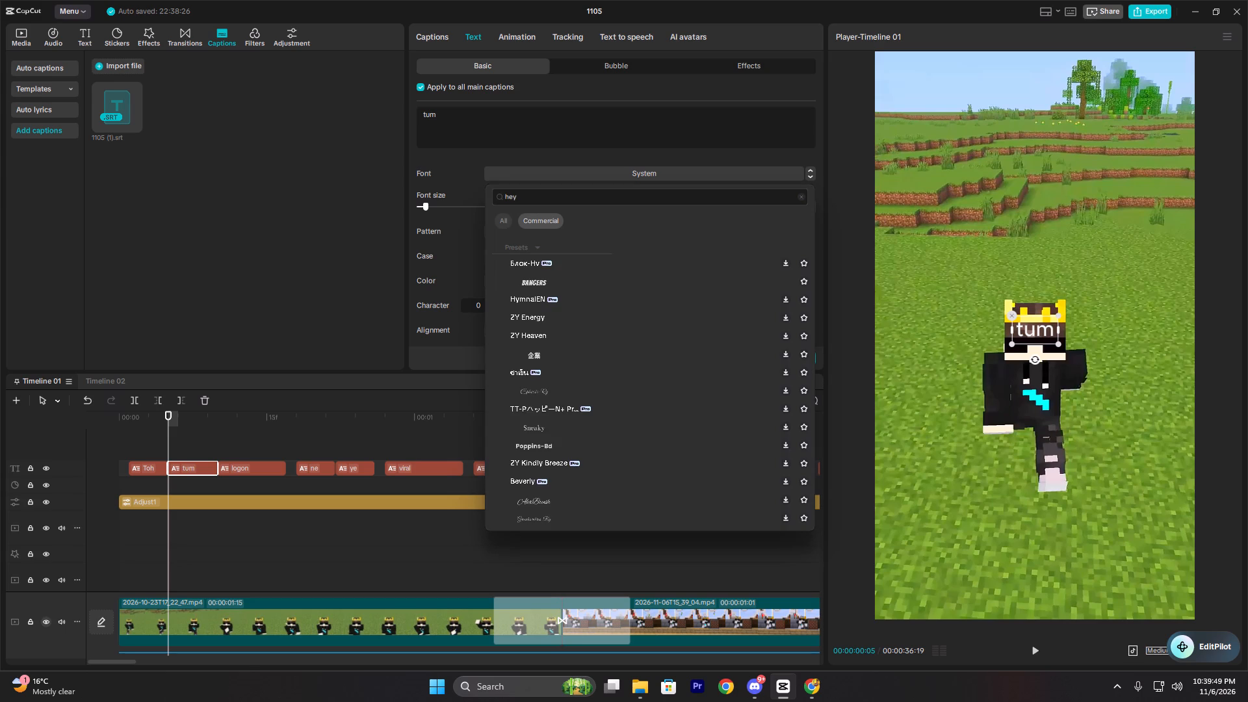
pyautogui.click(548, 193)
pyautogui.press('space')
pyautogui.write('comic')
pyautogui.press('Return')
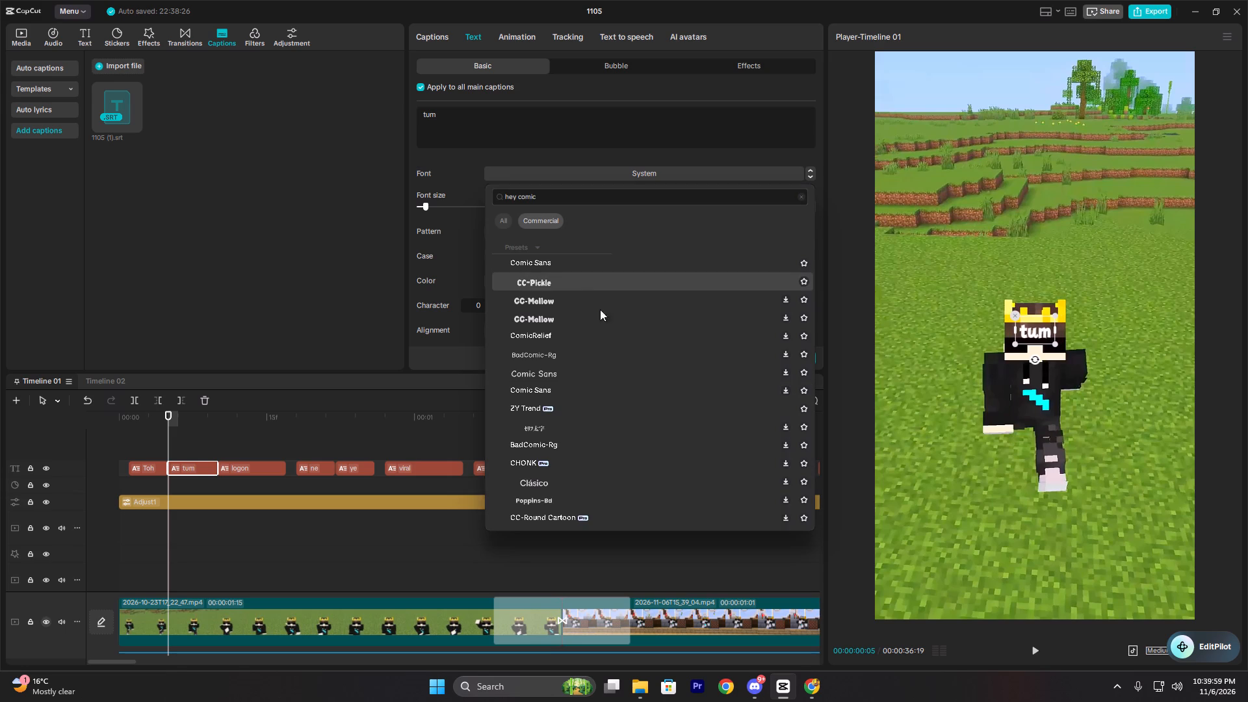
# Switch to Chrome, search Google for "hey comic" in a new tab, and open DaFont's Hey Comic Font page.
pyautogui.click(808, 677)
pyautogui.click(560, 19)
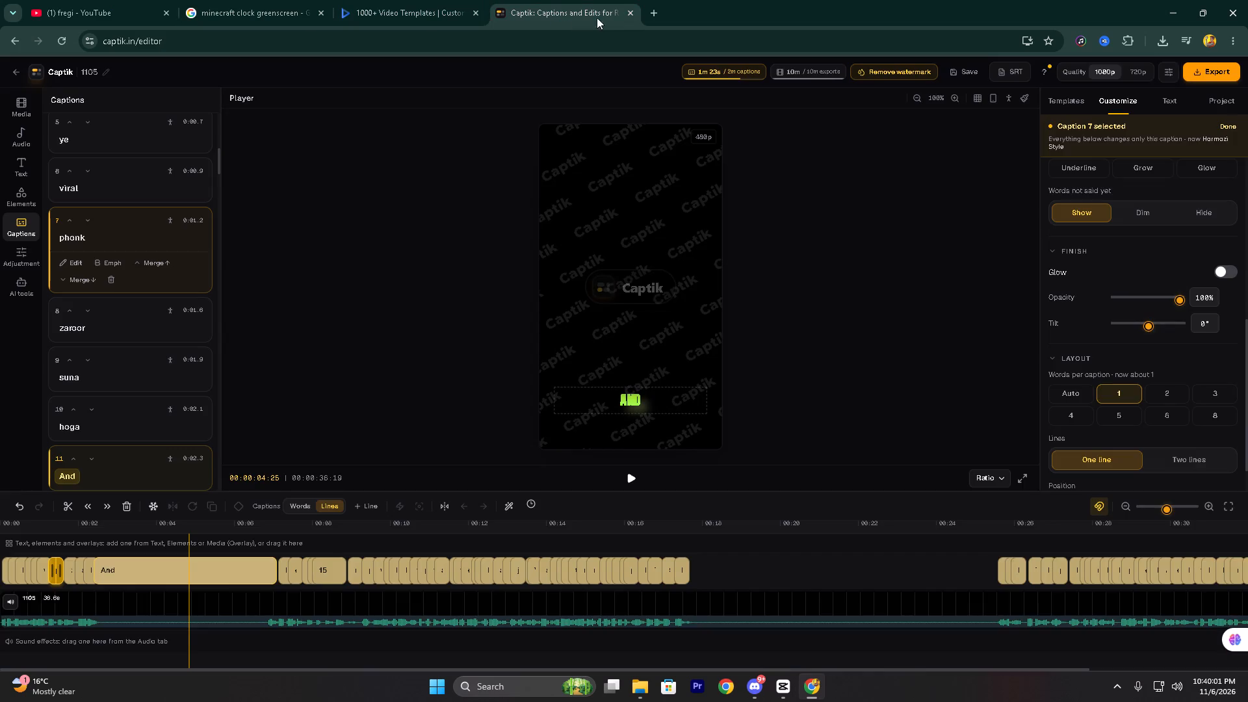
pyautogui.click(656, 14)
pyautogui.click(604, 43)
pyautogui.write('hey c')
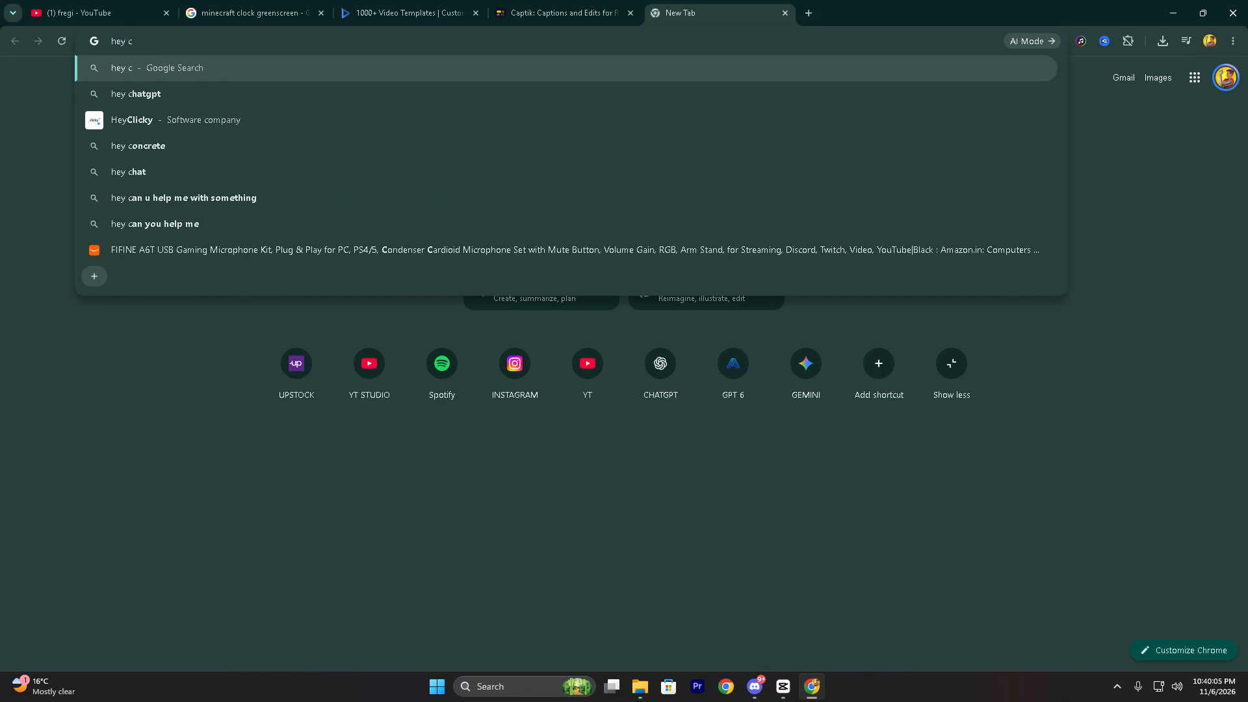
pyautogui.write('omic')
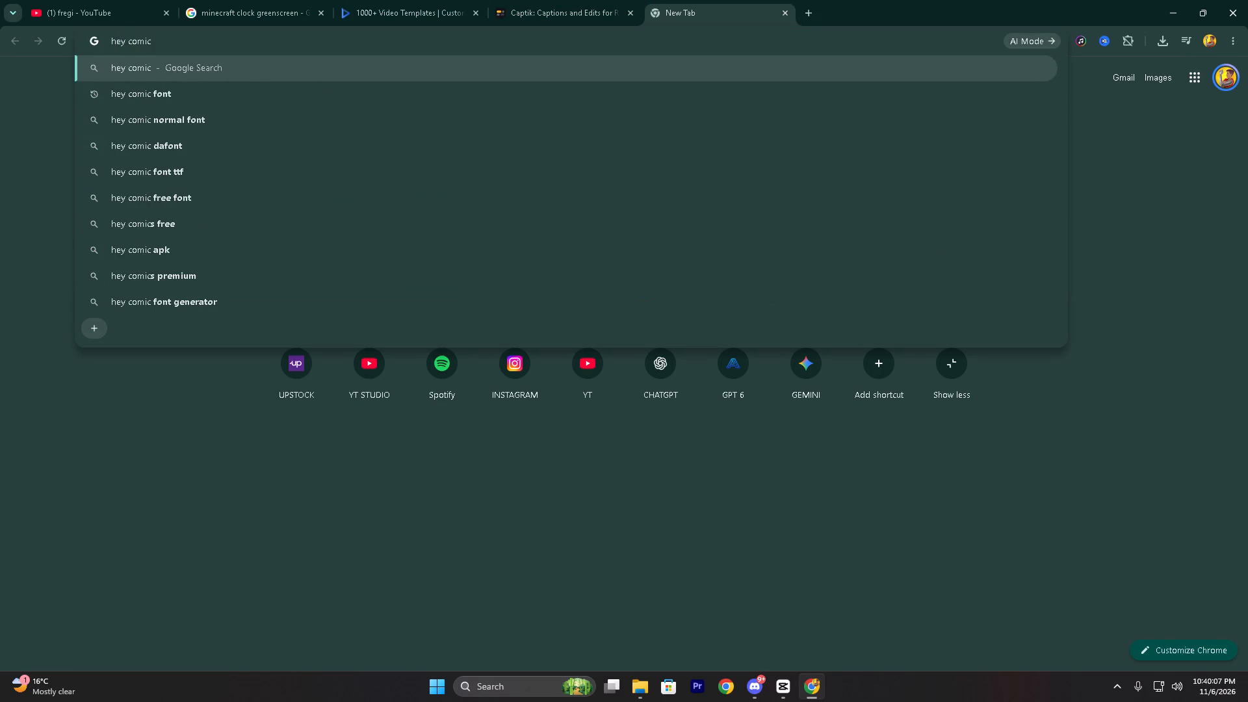
pyautogui.click(501, 79)
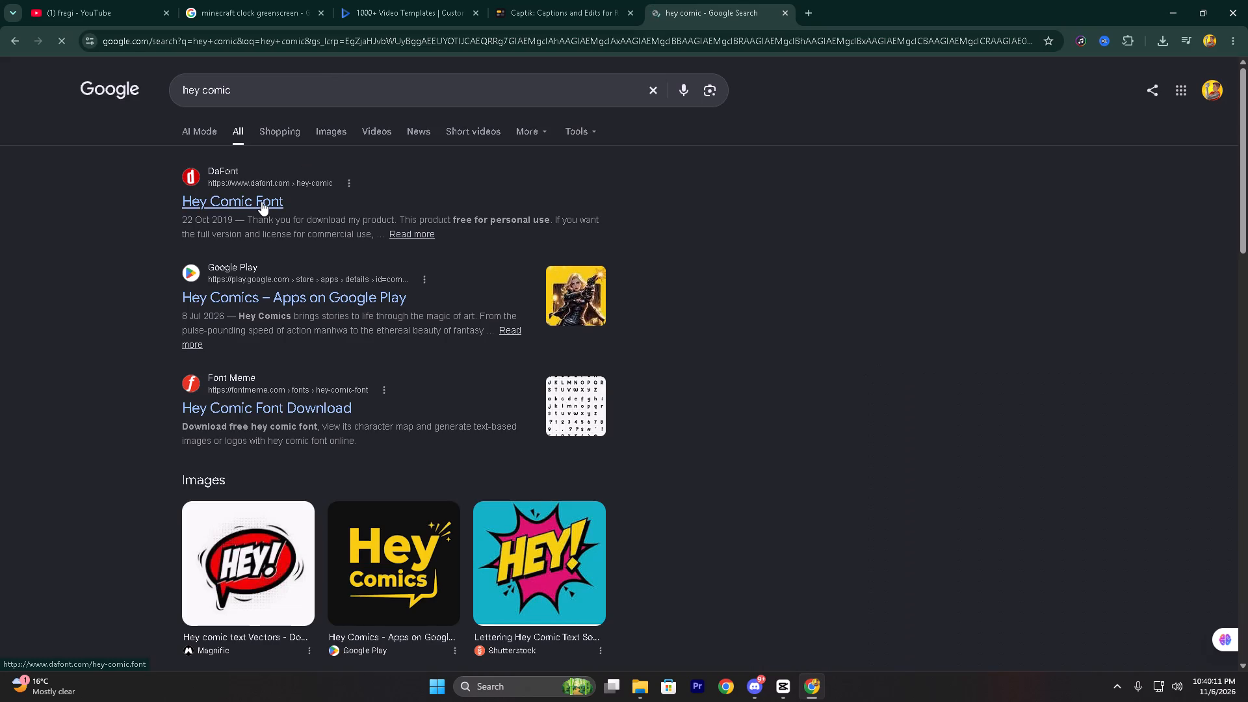
pyautogui.click(261, 201)
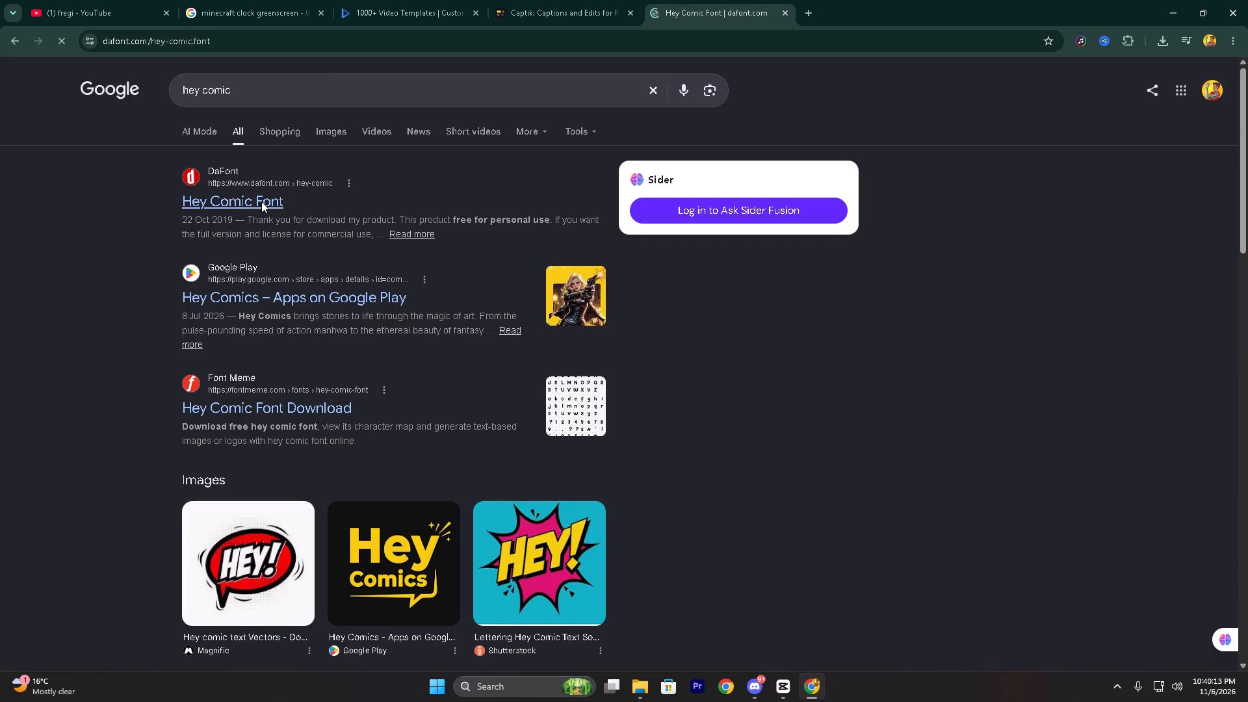
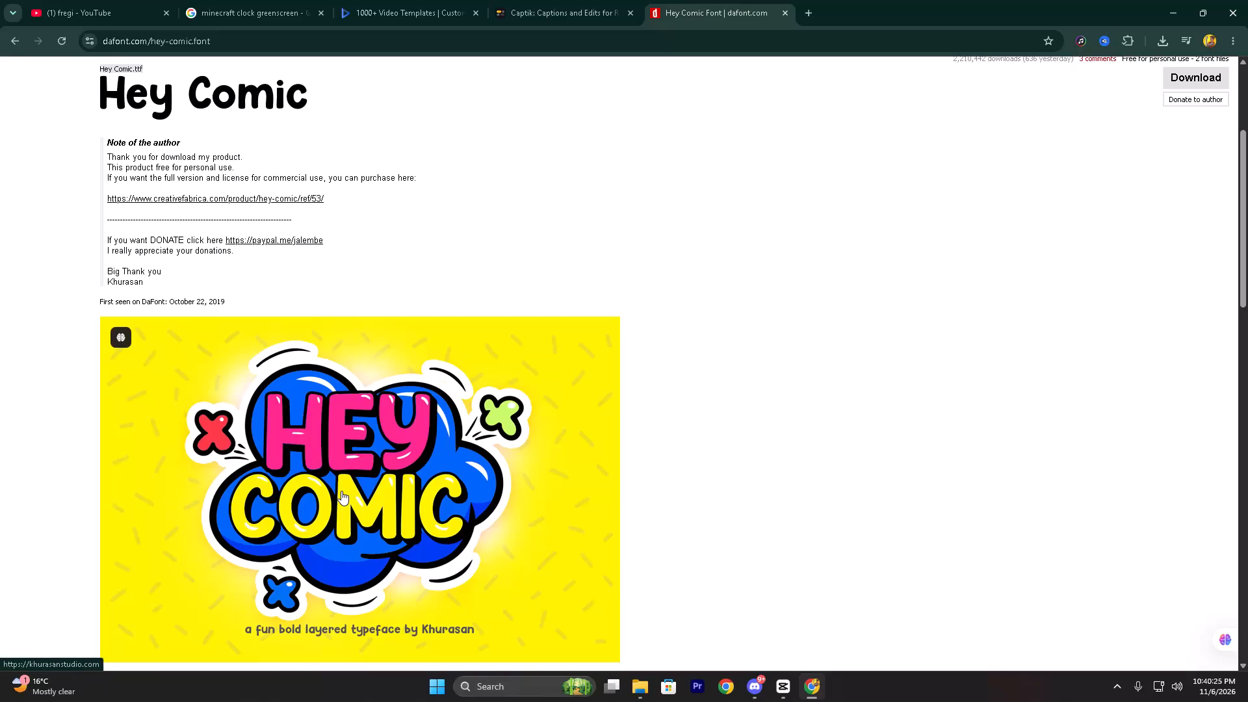
# Examine the Hey Comic font page on DaFont, including the author's note, preview image and uppercase, punctuation and accented glyph tables.
pyautogui.scroll(-1, 341, 491)
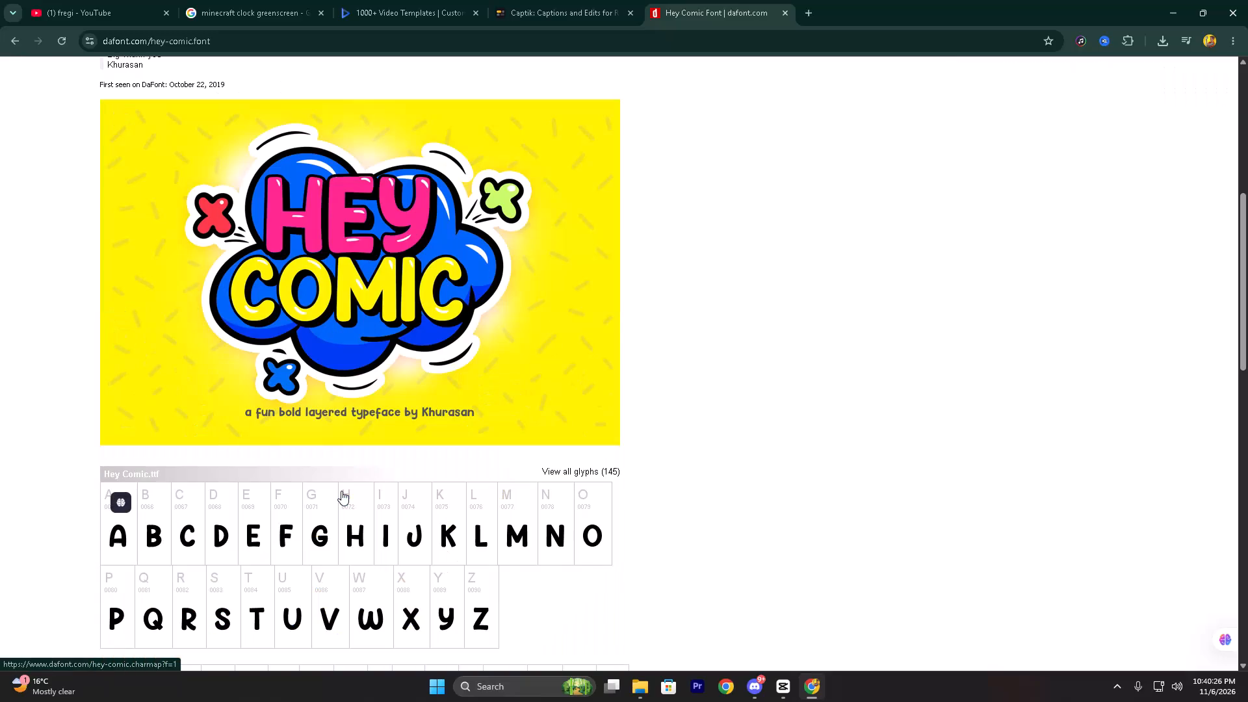
pyautogui.scroll(1, 350, 483)
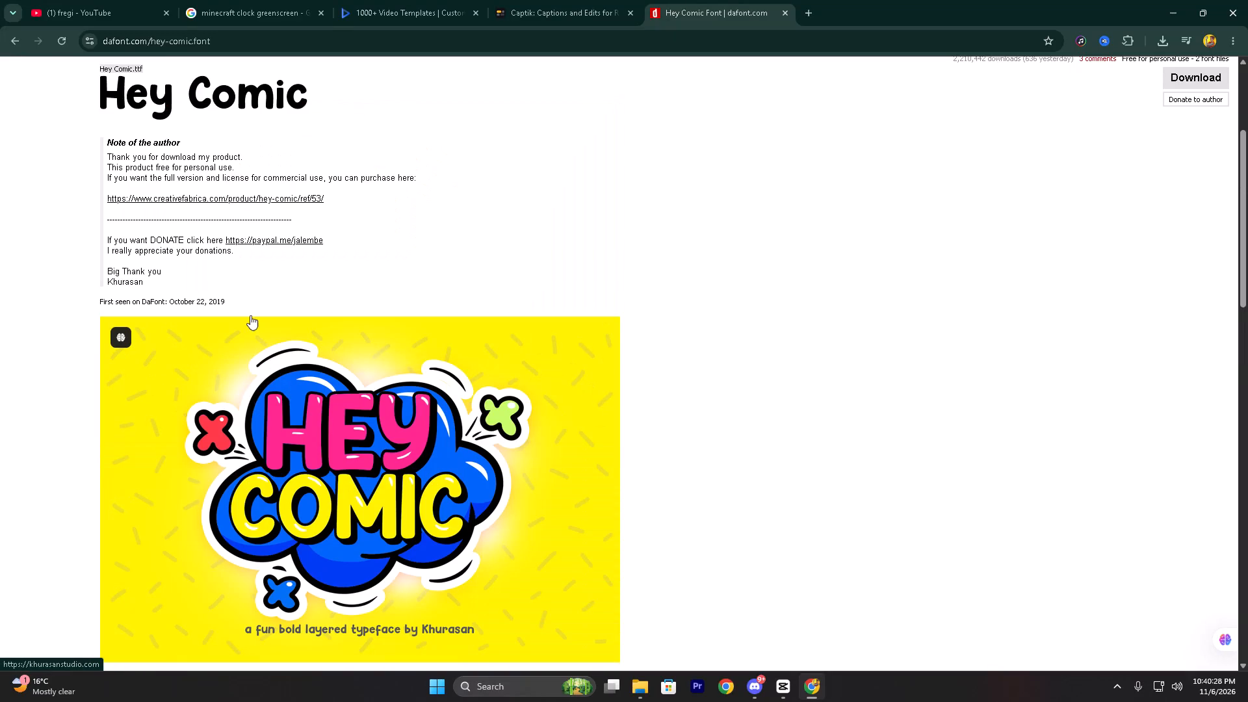
pyautogui.scroll(-2, 282, 401)
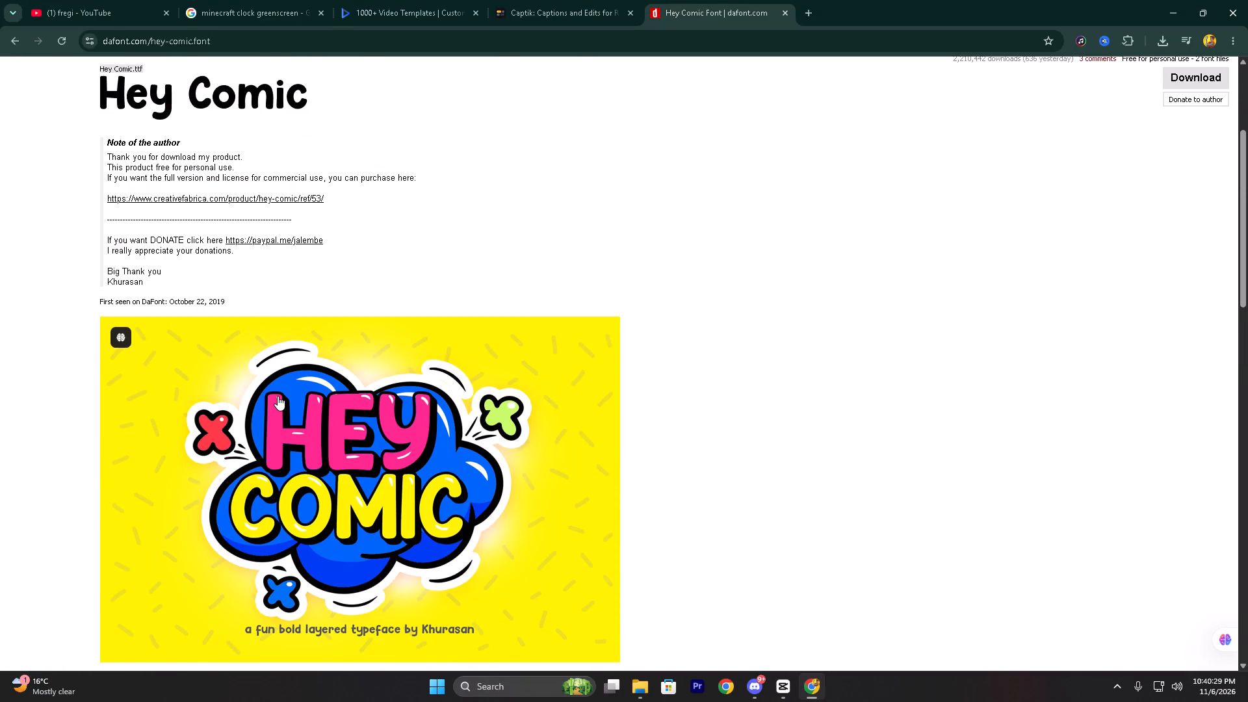
pyautogui.scroll(-6, 304, 447)
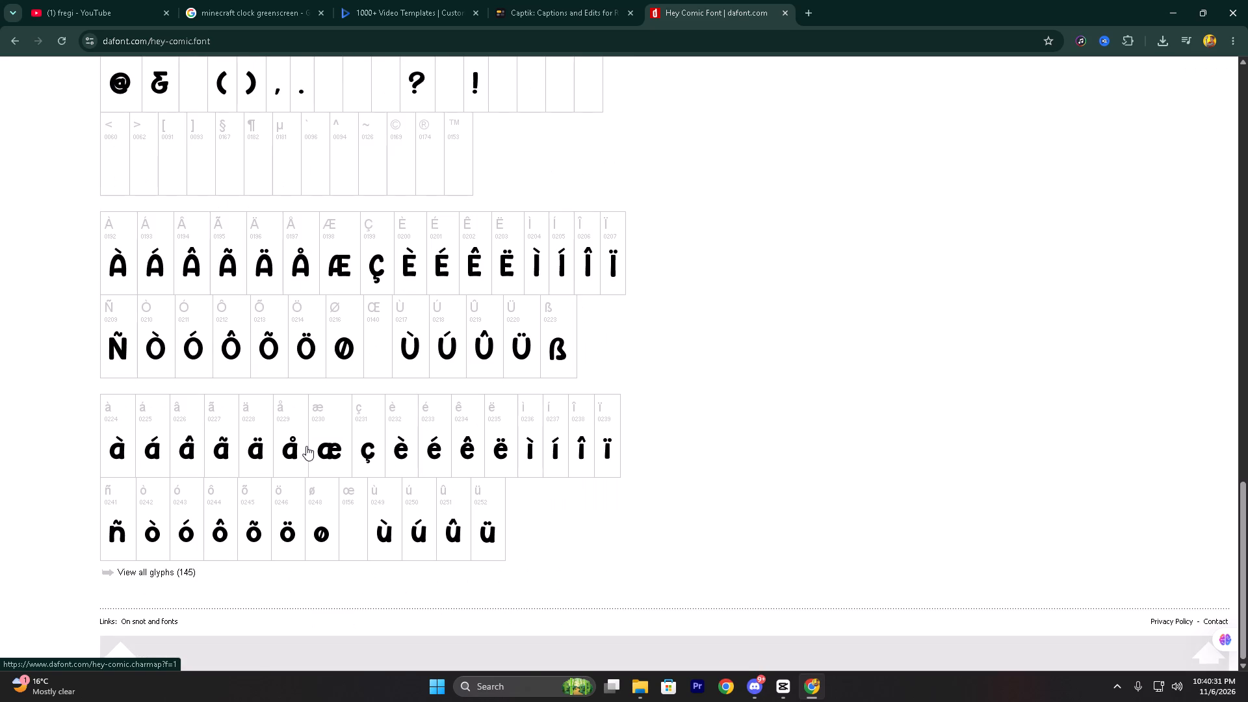
pyautogui.scroll(3, 406, 505)
pyautogui.scroll(2, 455, 526)
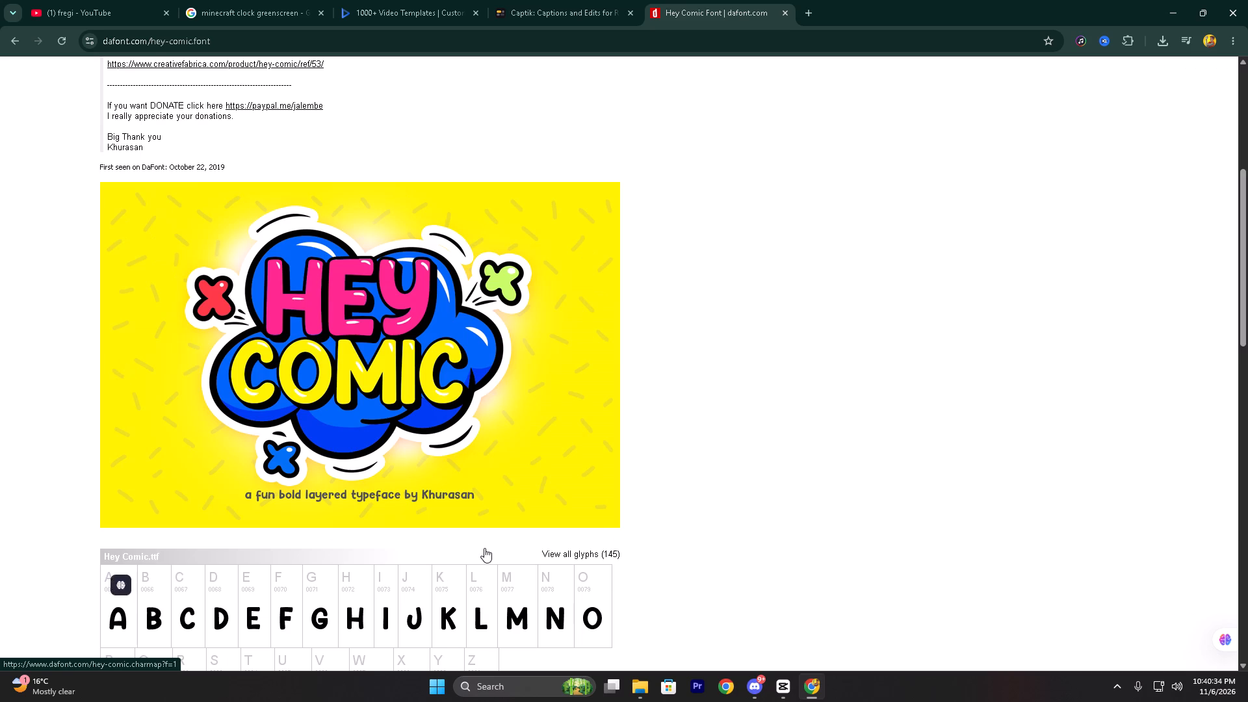
# Download the Hey Comic font from its DaFont page.
pyautogui.scroll(1, 486, 548)
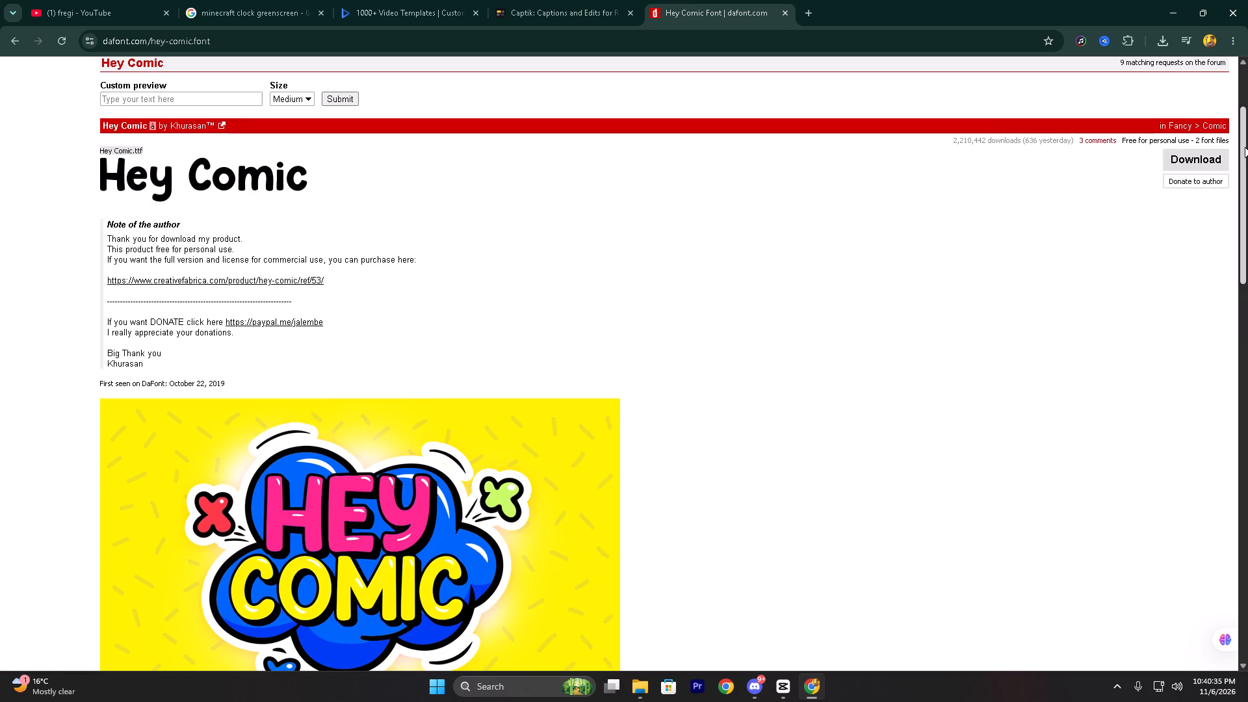
pyautogui.click(1198, 162)
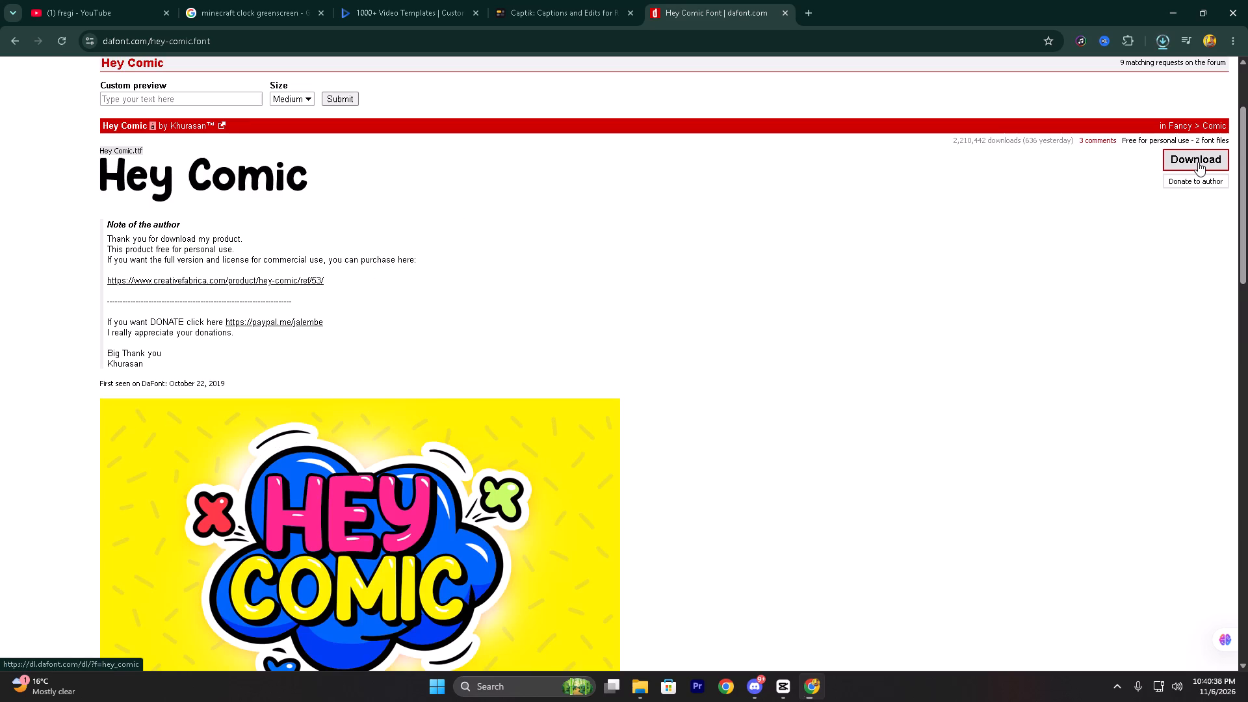
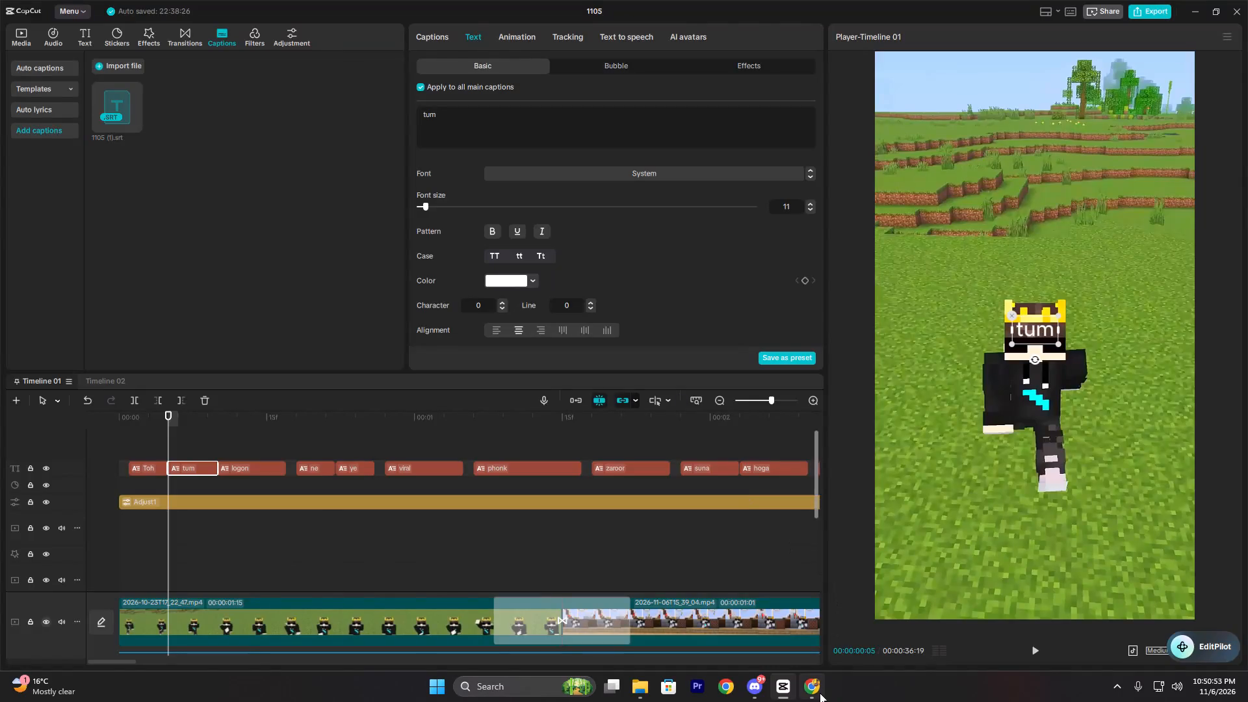
# Open the downloaded hey_comic archive from the Downloads folder, setting File Explorer as the default app for ZIP files.
pyautogui.click(820, 693)
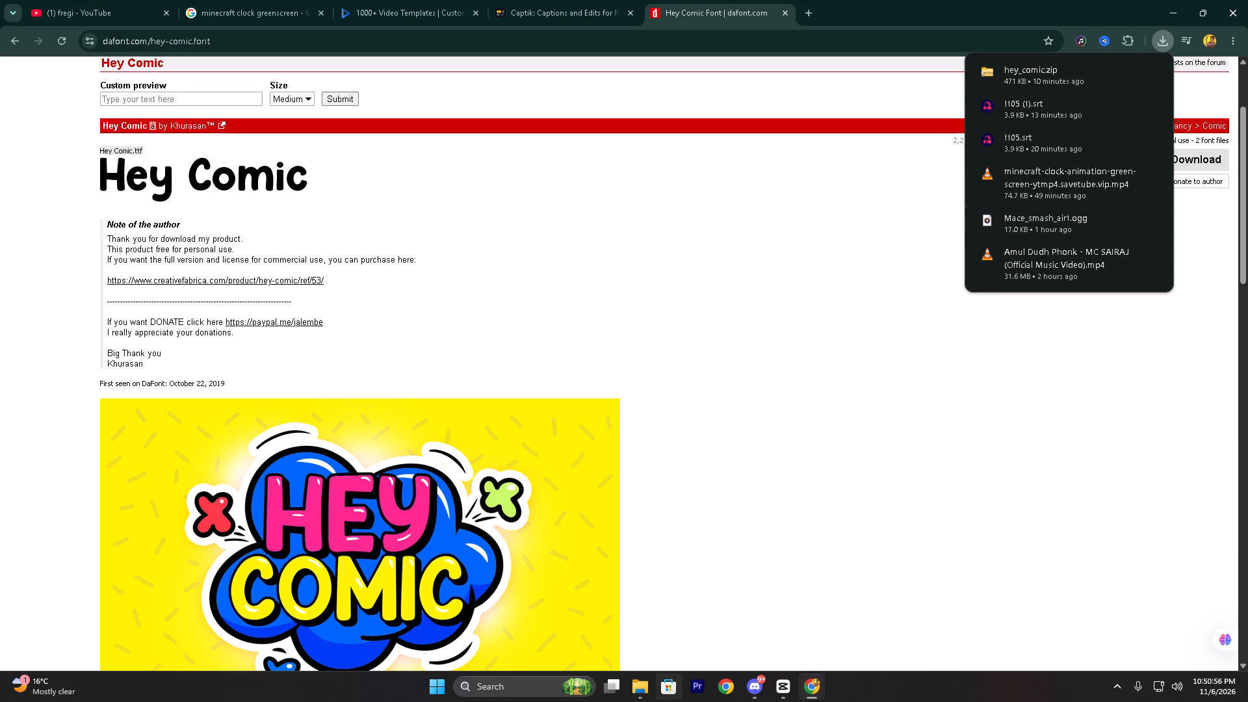
pyautogui.click(648, 694)
pyautogui.click(63, 185)
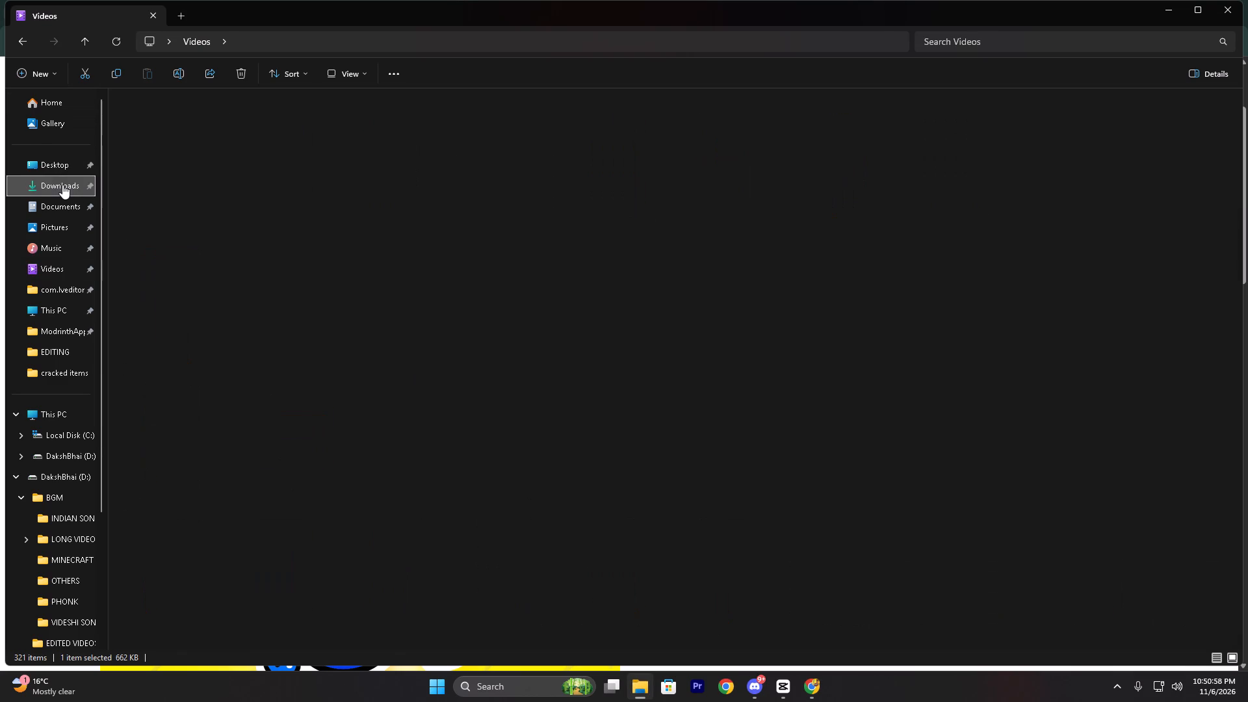
pyautogui.doubleClick(157, 161)
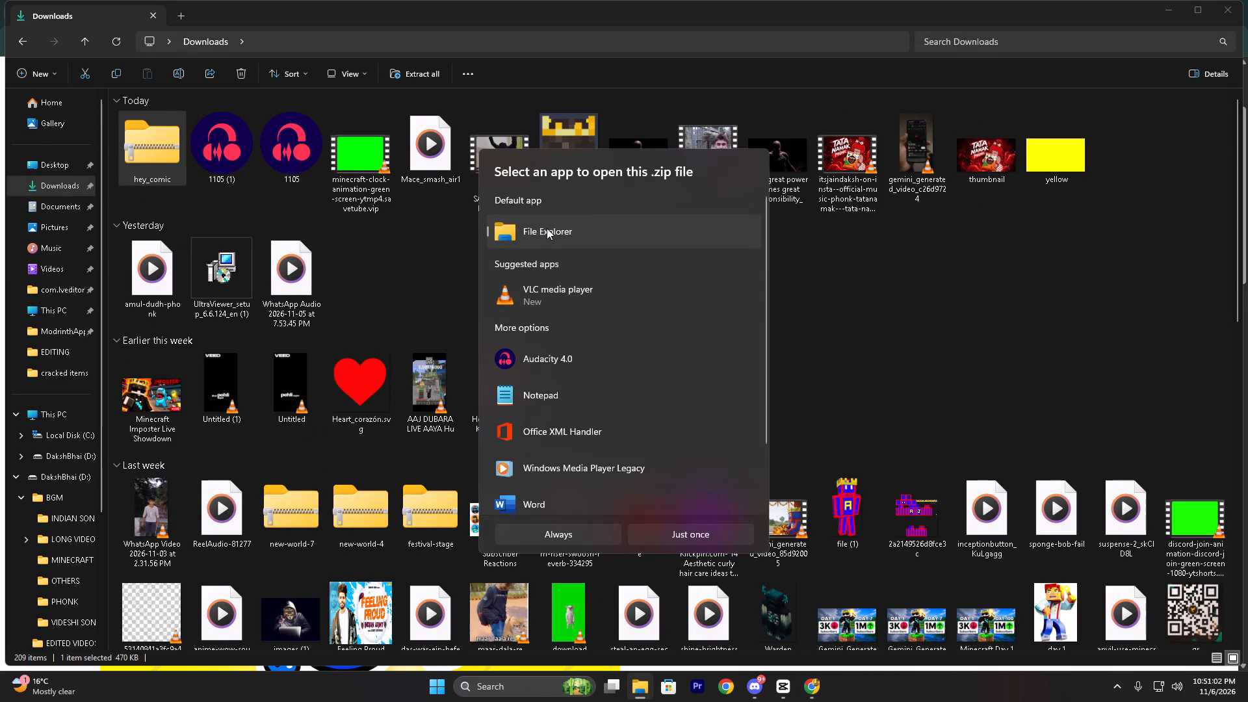
pyautogui.click(547, 228)
pyautogui.click(565, 536)
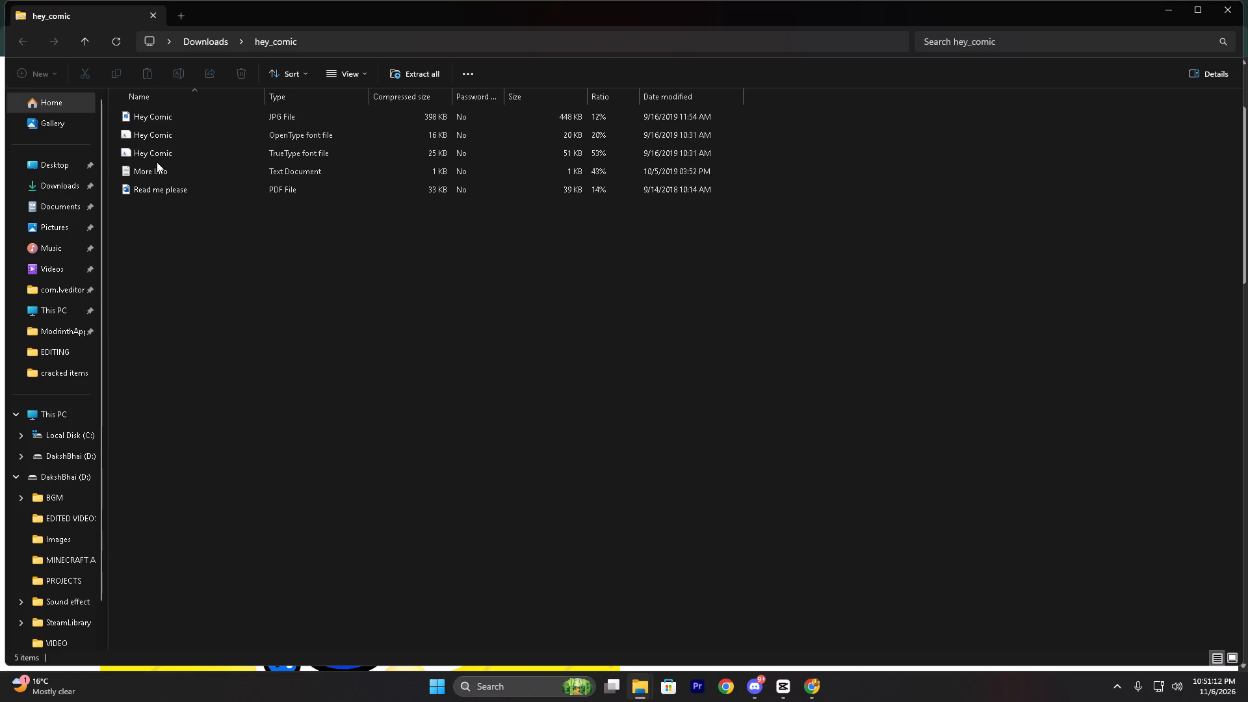
# Install the OpenType version of the Hey Comic font from the archive, closing the font preview and archive window when done.
pyautogui.doubleClick(212, 136)
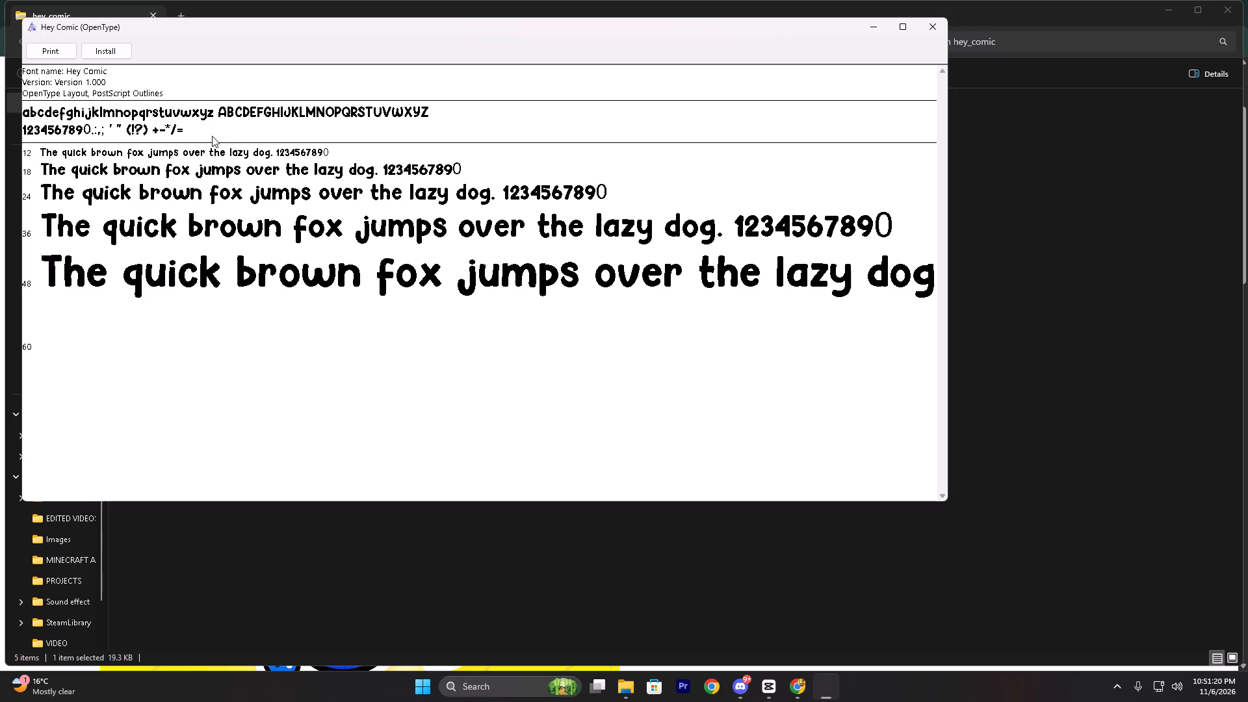
pyautogui.click(107, 51)
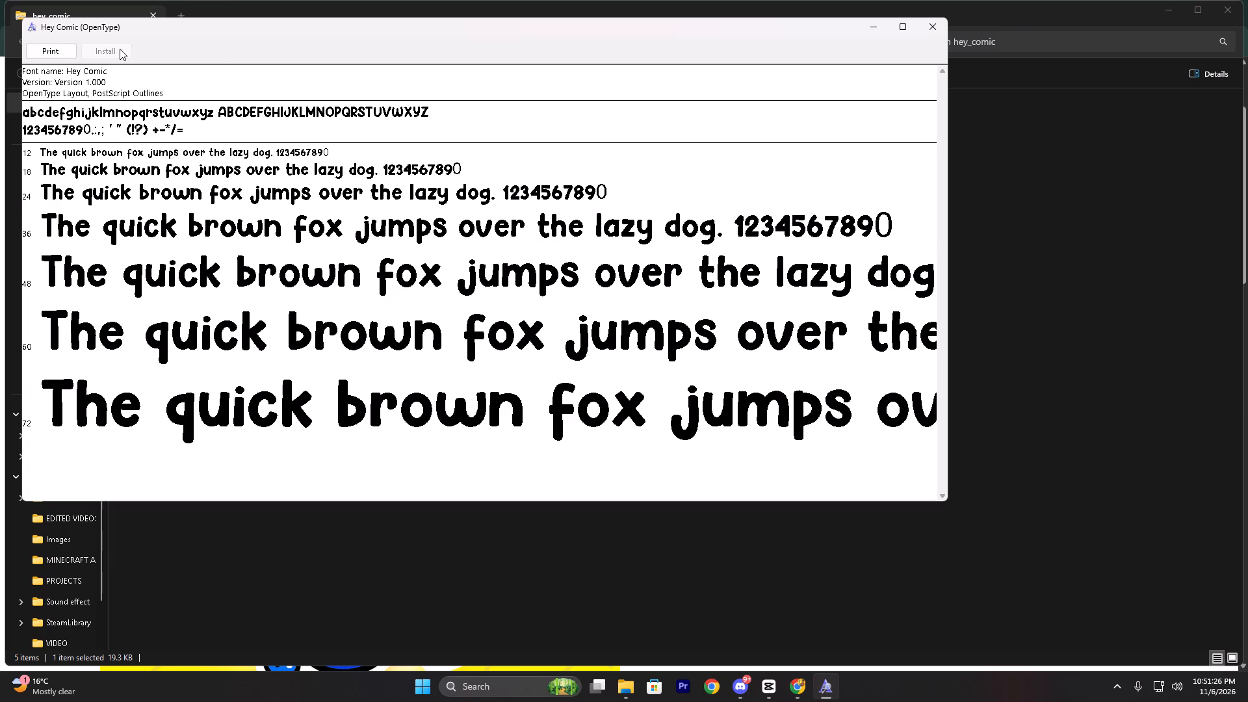
pyautogui.click(926, 31)
pyautogui.click(1217, 12)
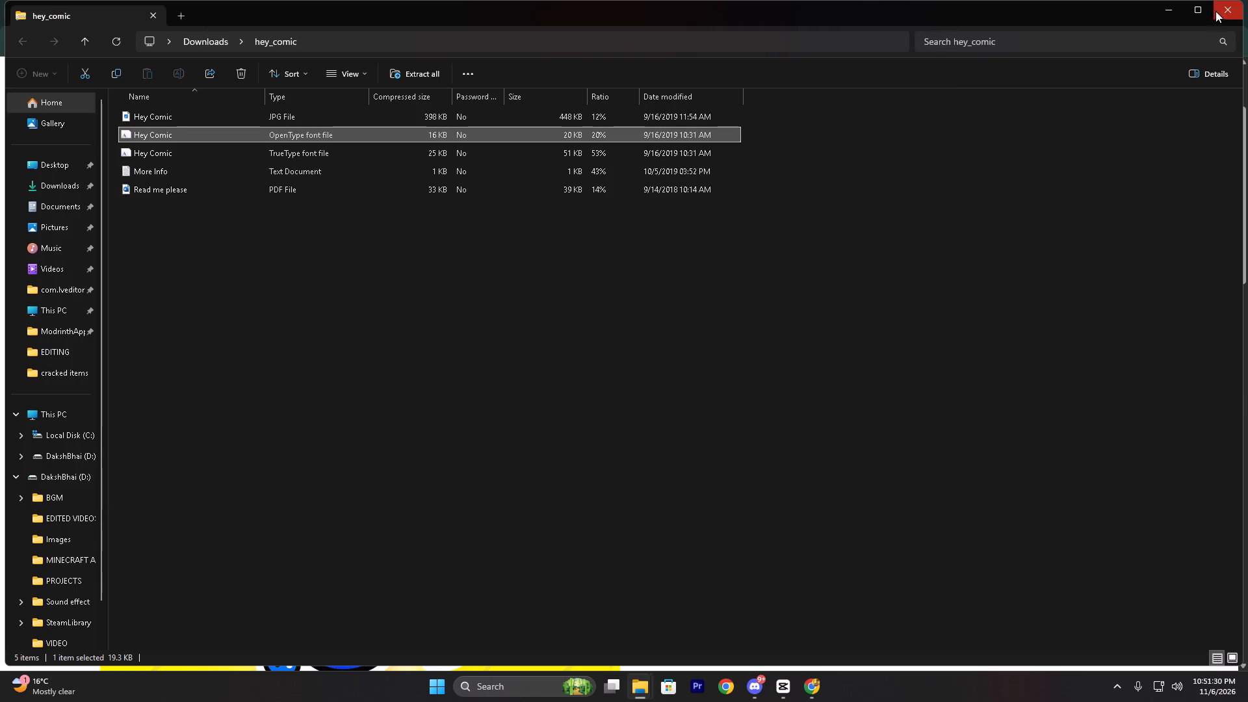
# Switch to CapCut and search the caption font list for "hey".
pyautogui.click(790, 681)
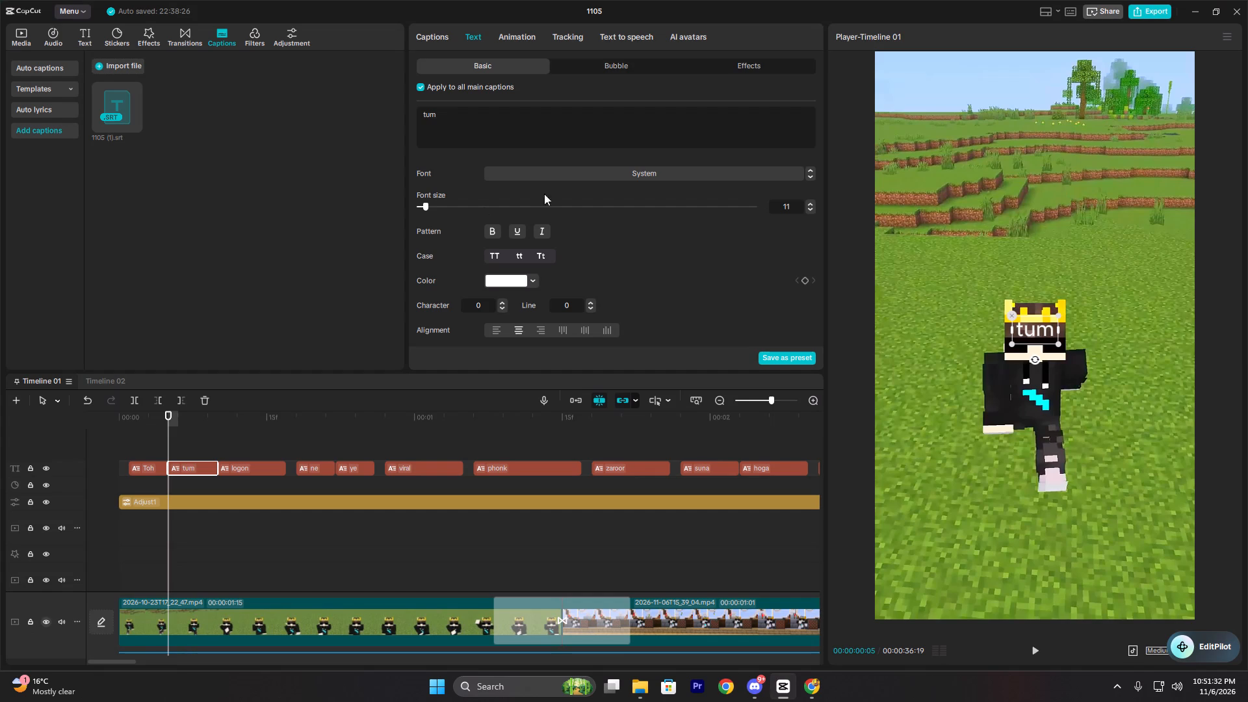
pyautogui.click(553, 175)
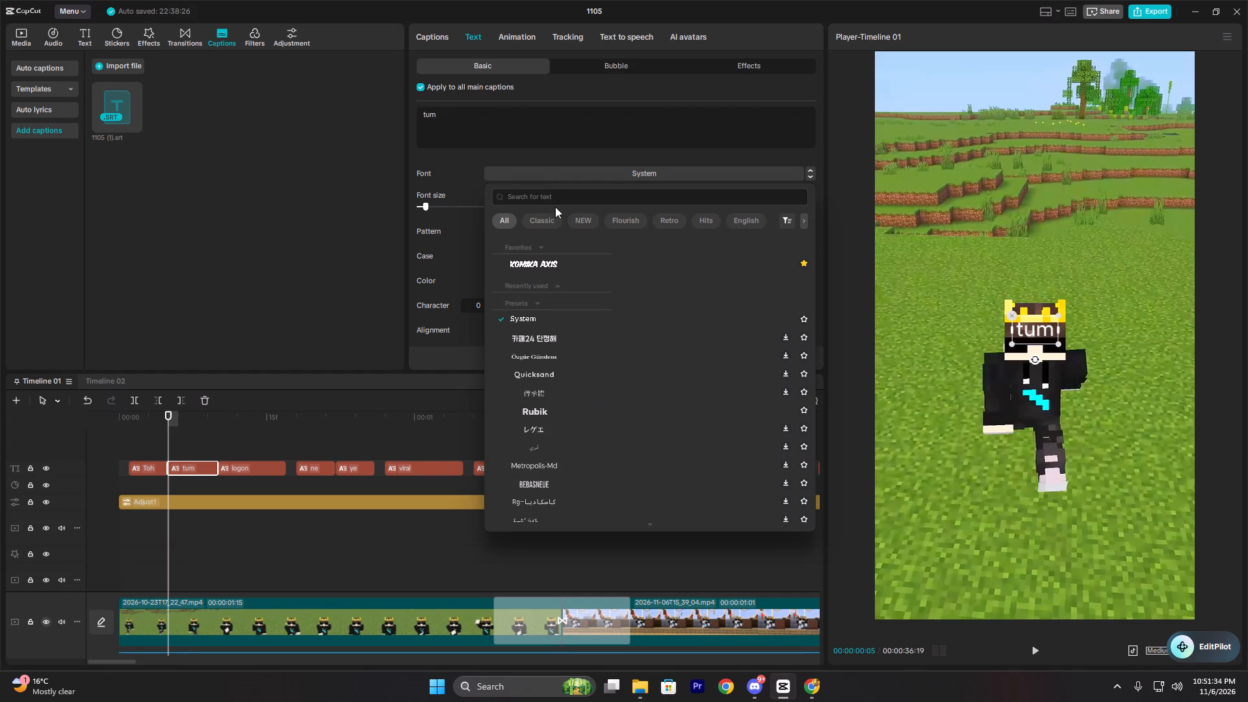
pyautogui.click(525, 199)
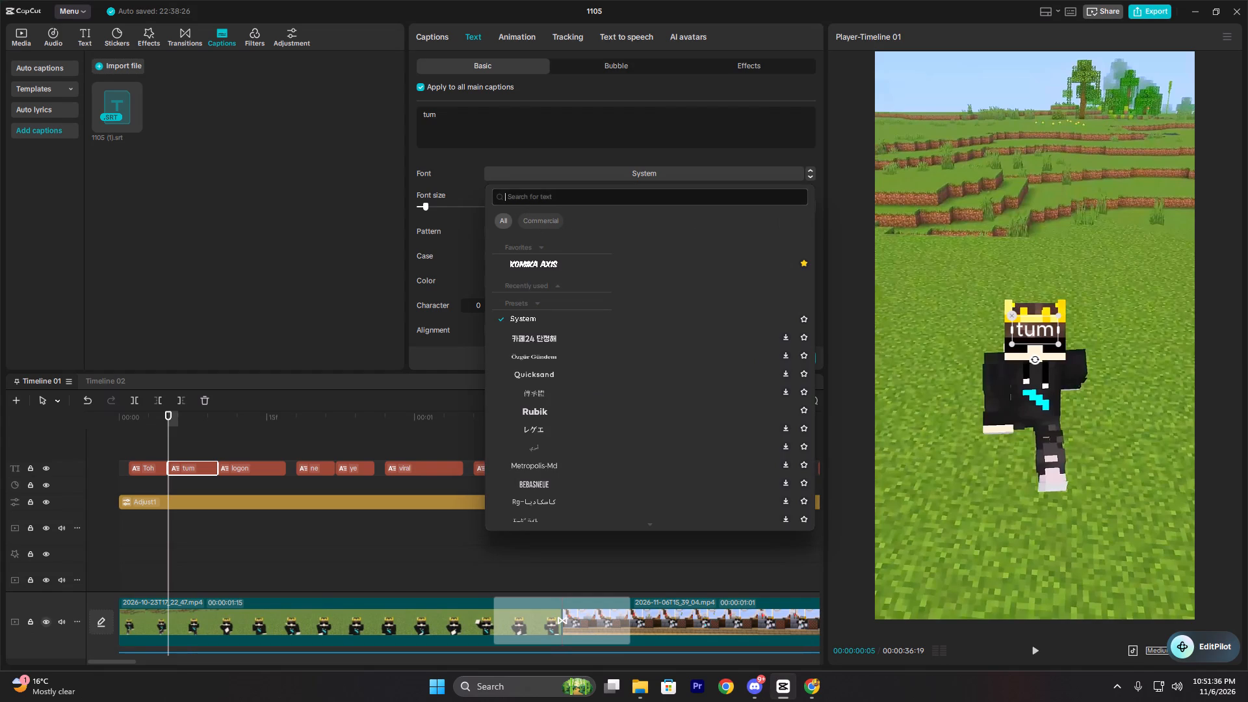
pyautogui.write('he')
pyautogui.press('y')
pyautogui.press('Return')
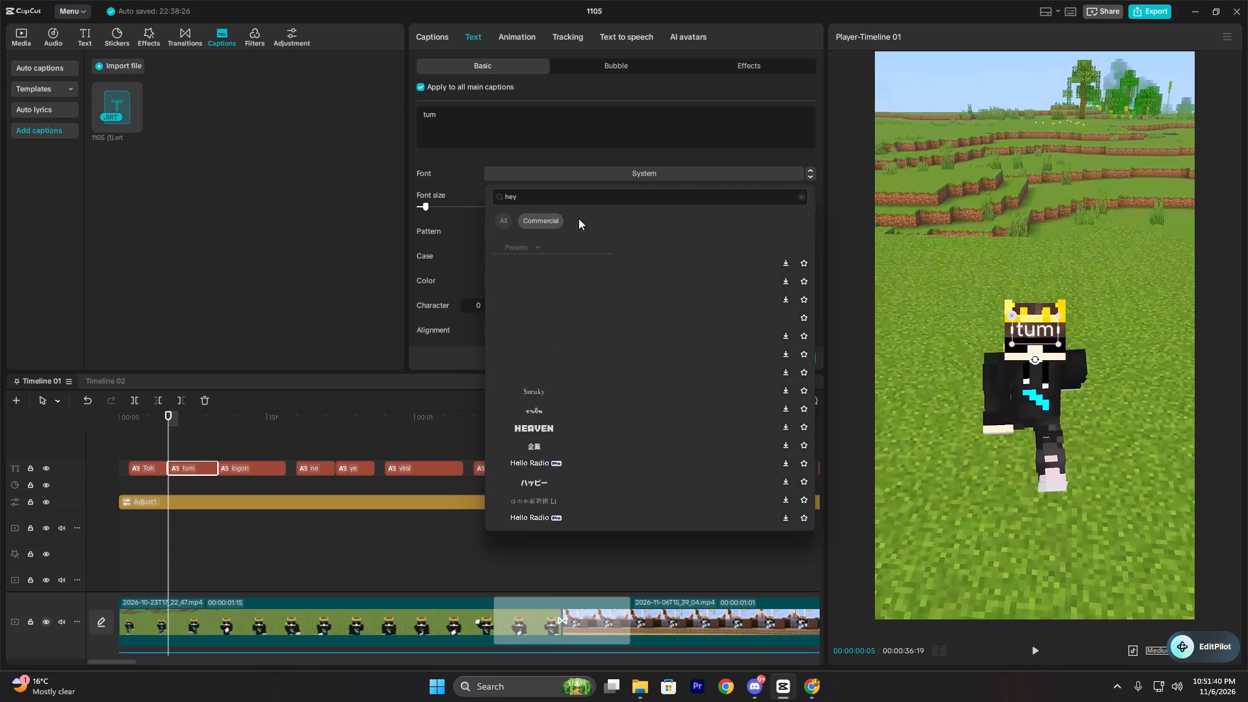
# Extend the font search to "hey comic" across all fonts and look through the list for the installed font.
pyautogui.click(563, 196)
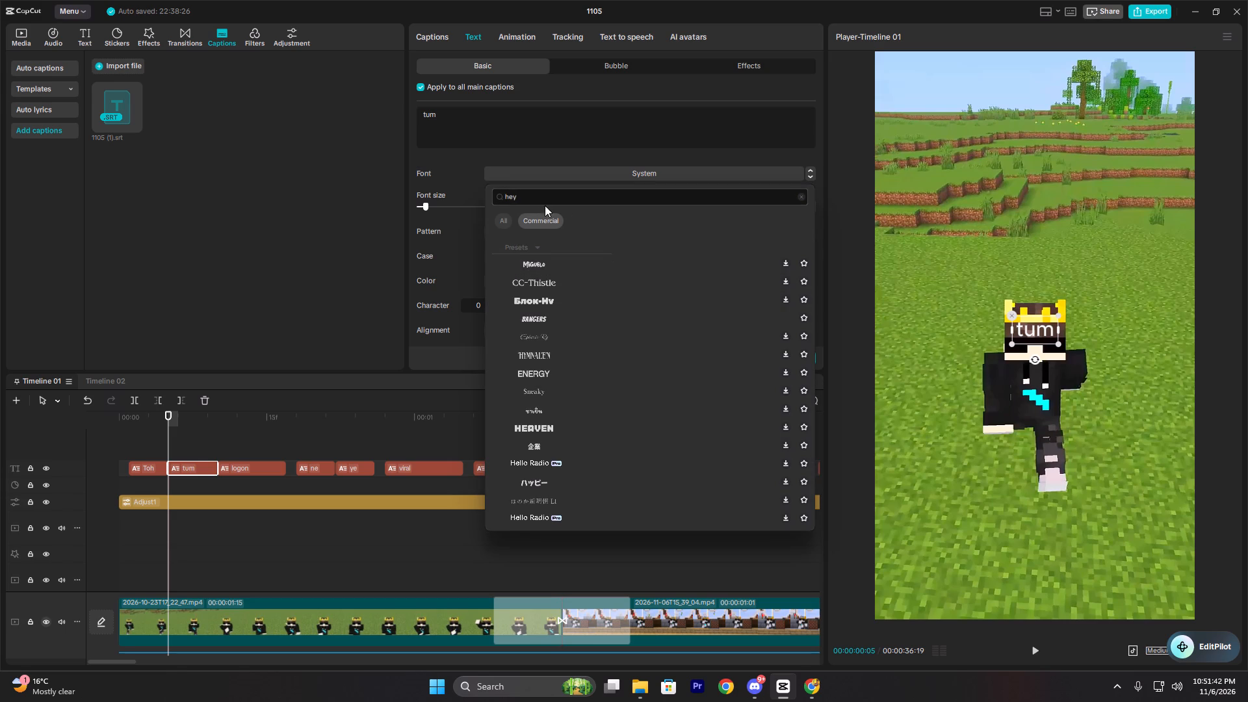
pyautogui.press('space')
pyautogui.click(498, 227)
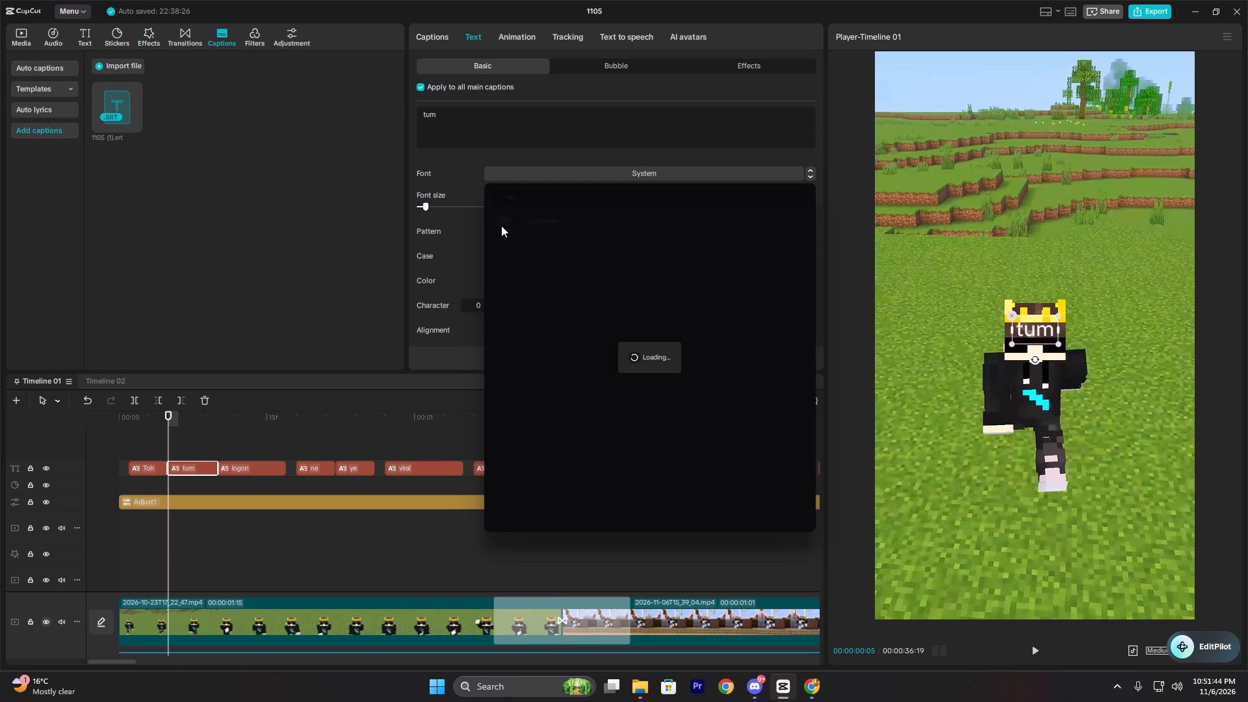
pyautogui.click(537, 201)
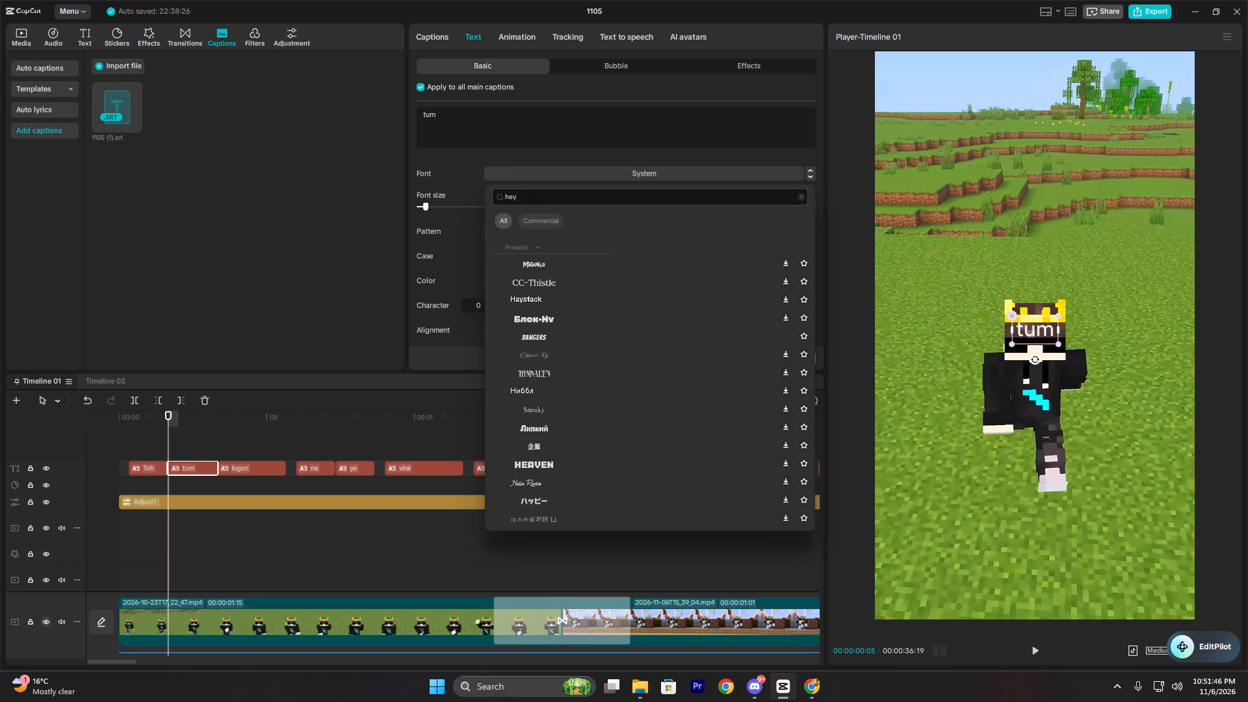
pyautogui.write('comic')
pyautogui.press('Return')
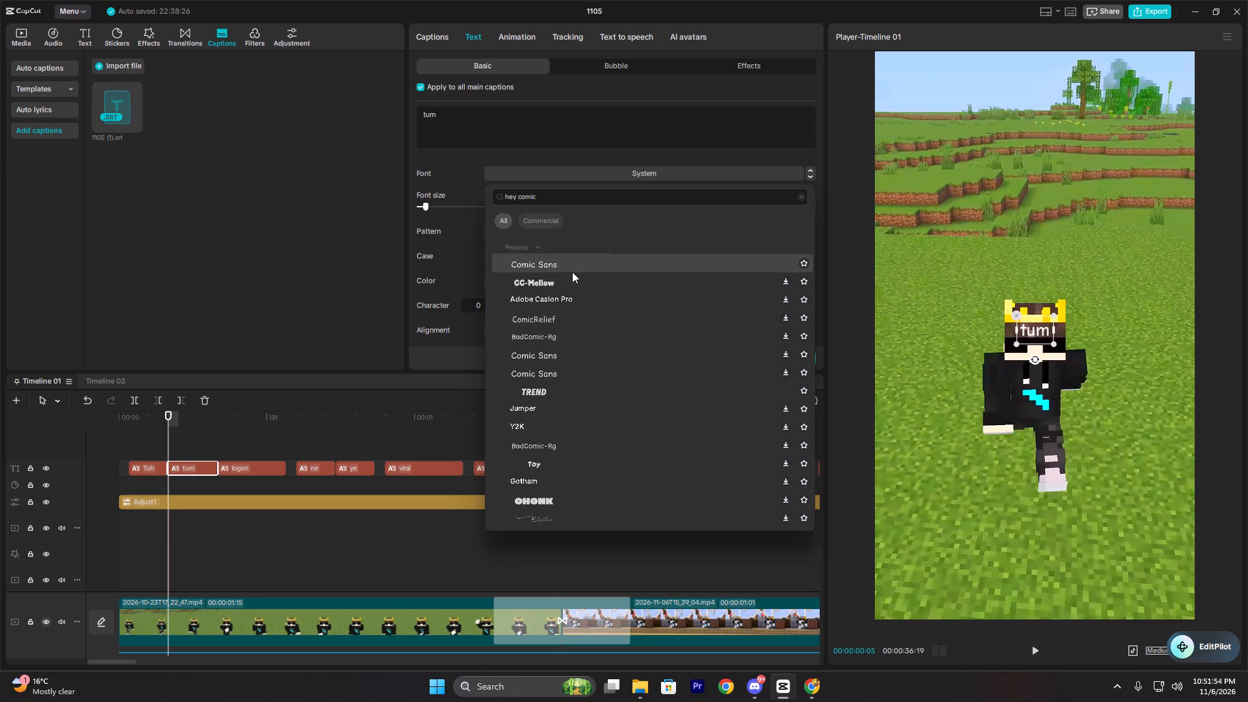
pyautogui.scroll(-1, 590, 482)
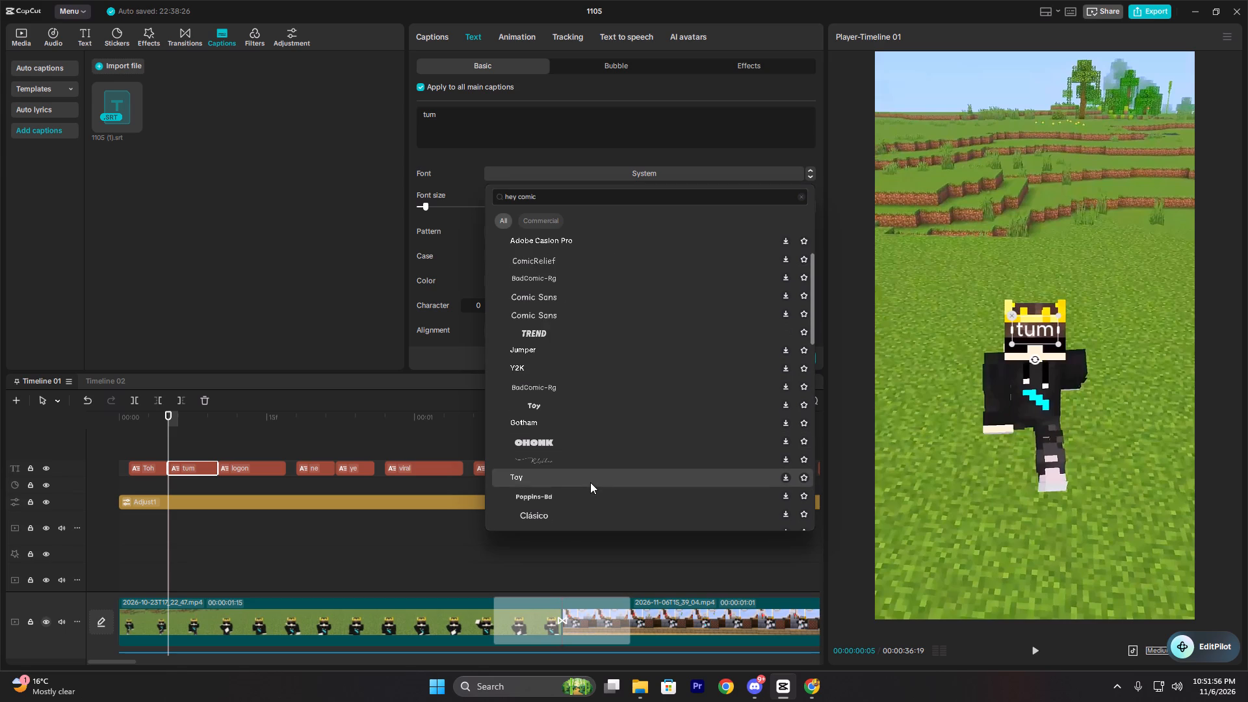
pyautogui.scroll(3, 587, 449)
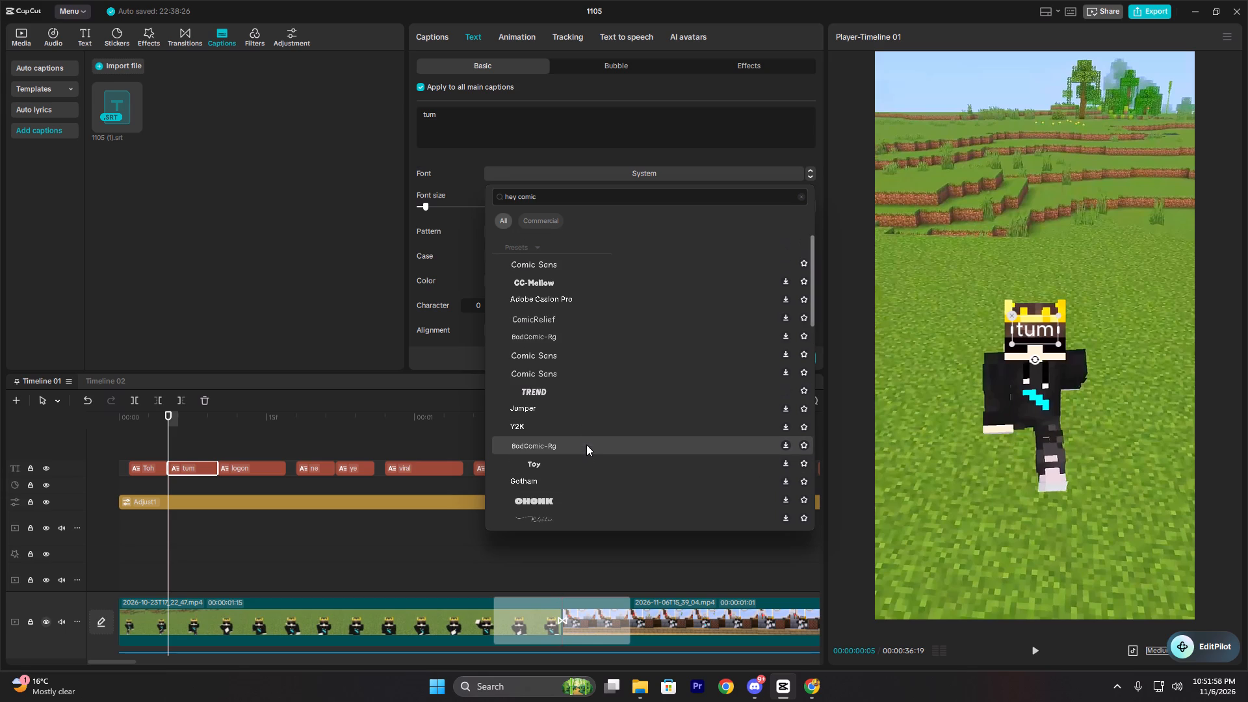
pyautogui.doubleClick(543, 193)
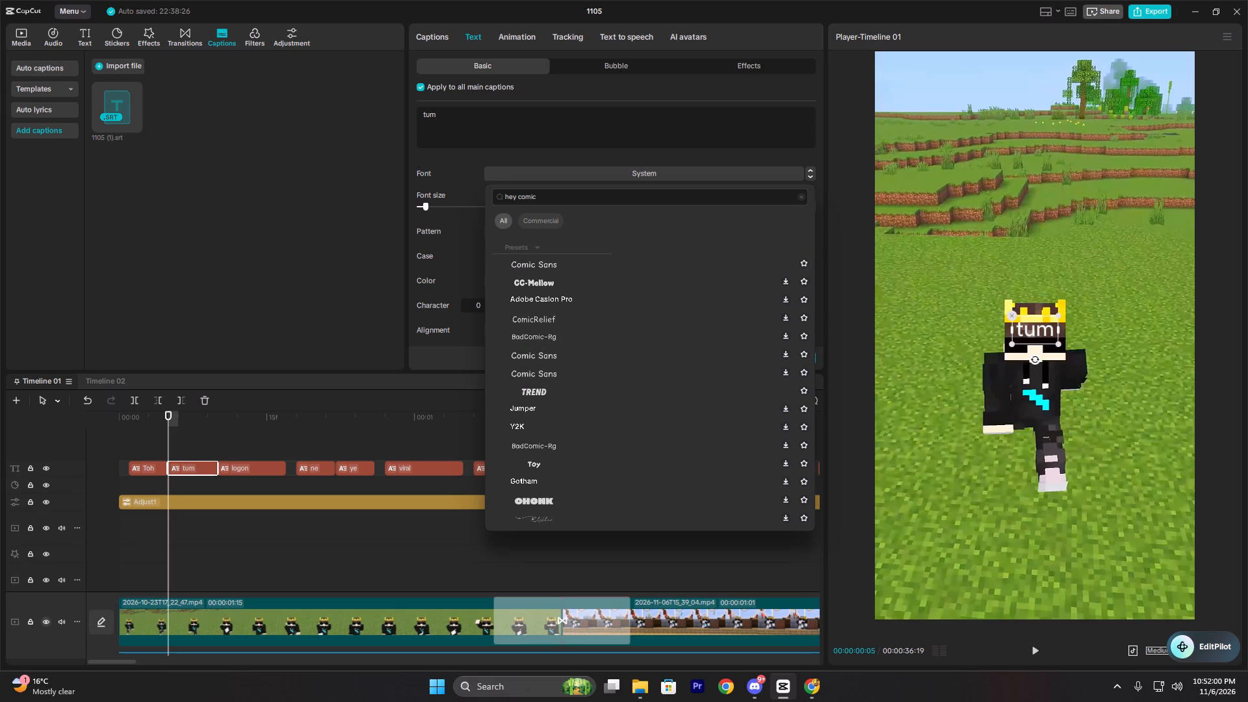
pyautogui.click(703, 196)
pyautogui.press('Return')
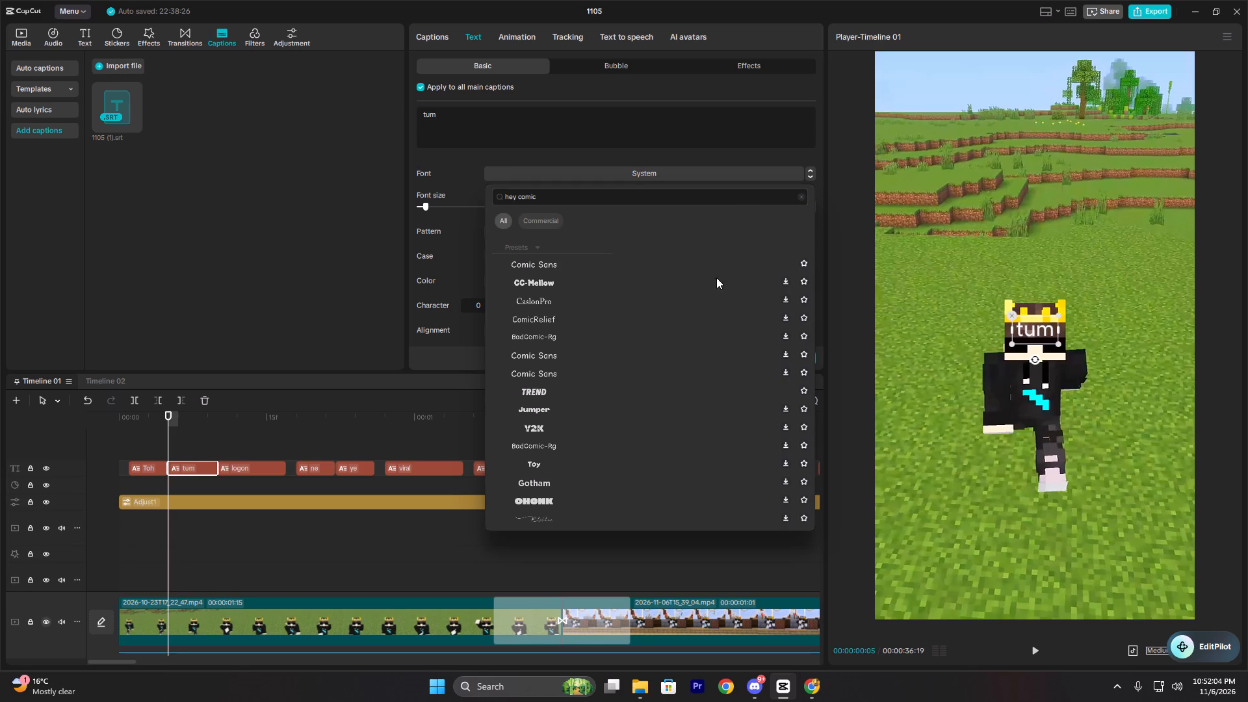
# Check the Downloads folder in File Explorer and the Hey Comic page on DaFont in Chrome.
pyautogui.click(636, 686)
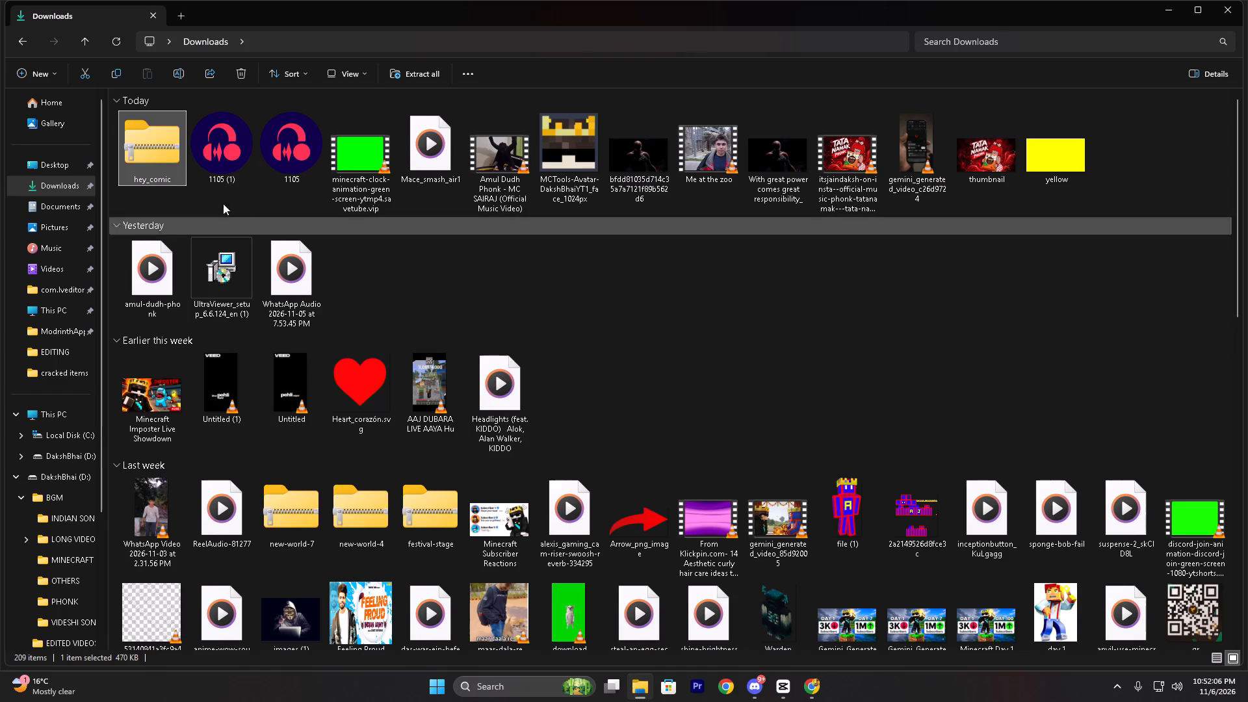
pyautogui.click(802, 685)
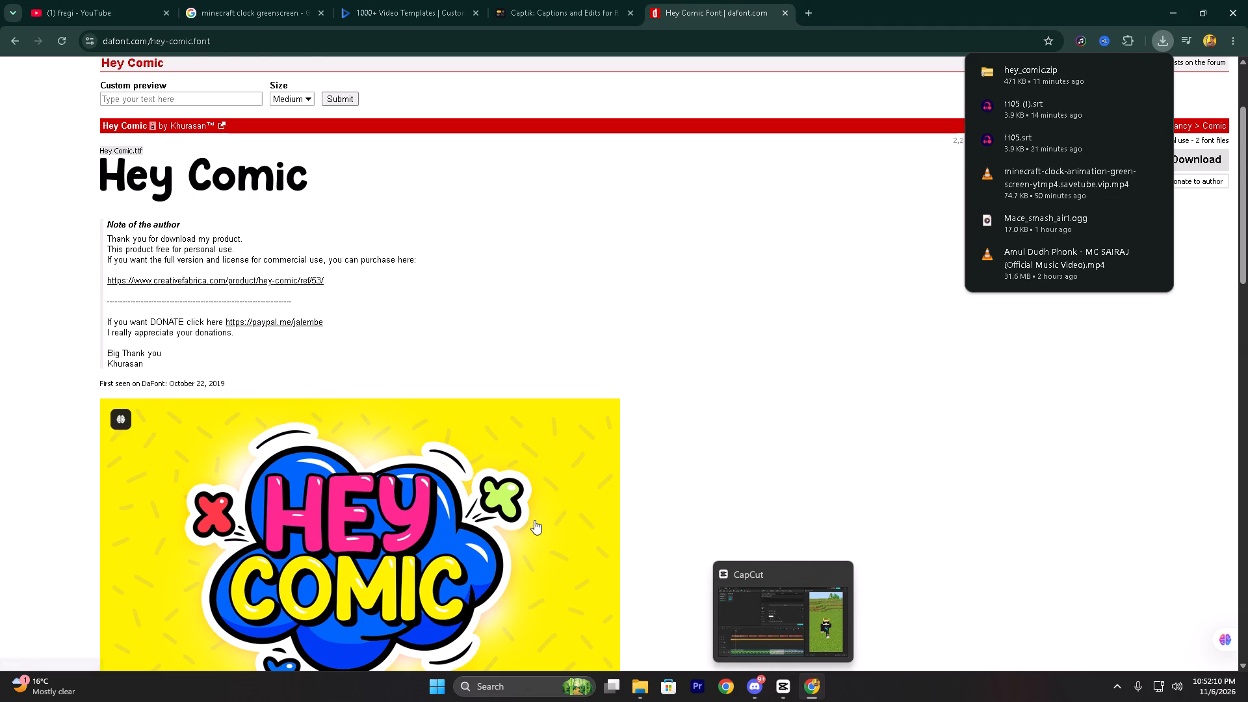
pyautogui.scroll(-1, 534, 520)
# Return to CapCut, search the caption fonts for "hey comic" again, check the list and leave it.
pyautogui.click(783, 690)
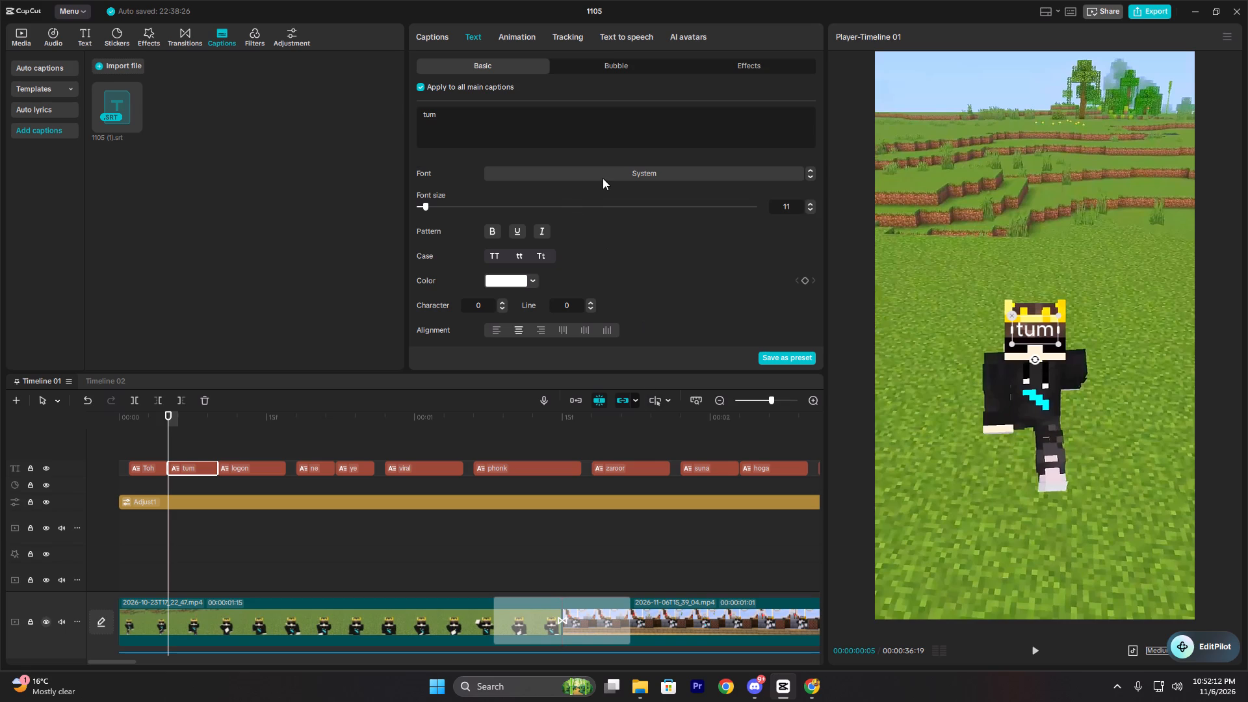
pyautogui.click(603, 178)
pyautogui.click(581, 213)
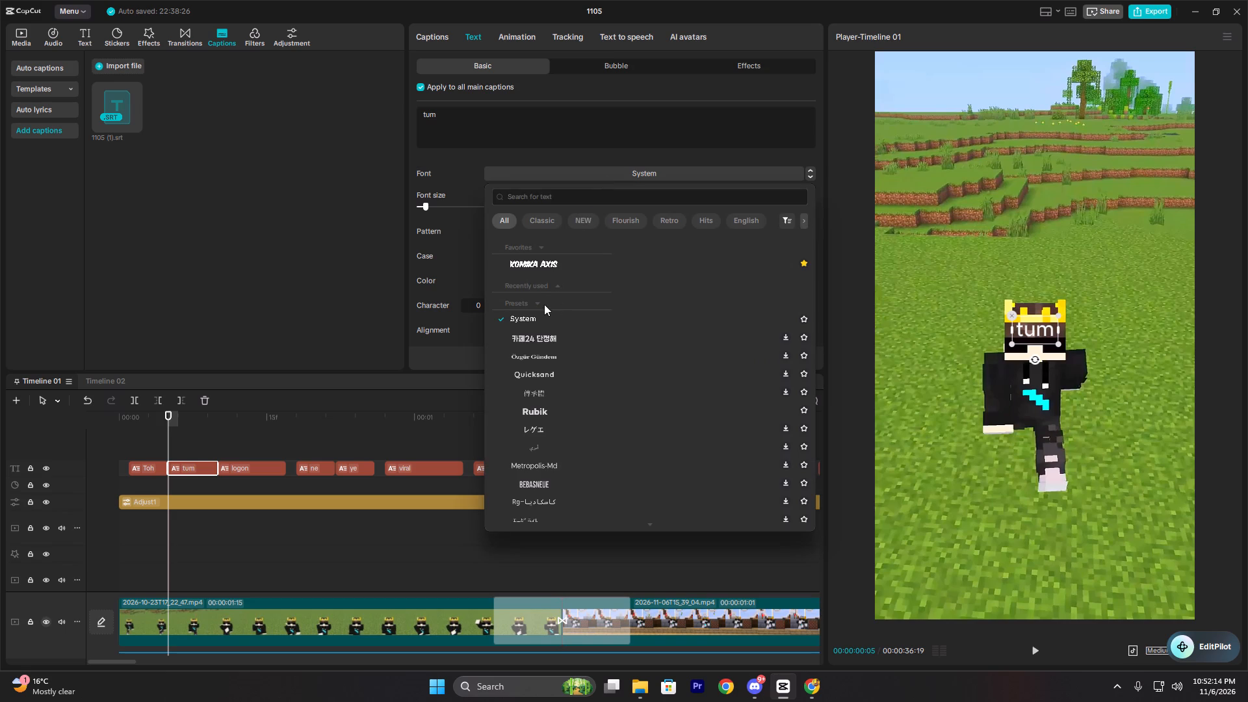
pyautogui.click(547, 197)
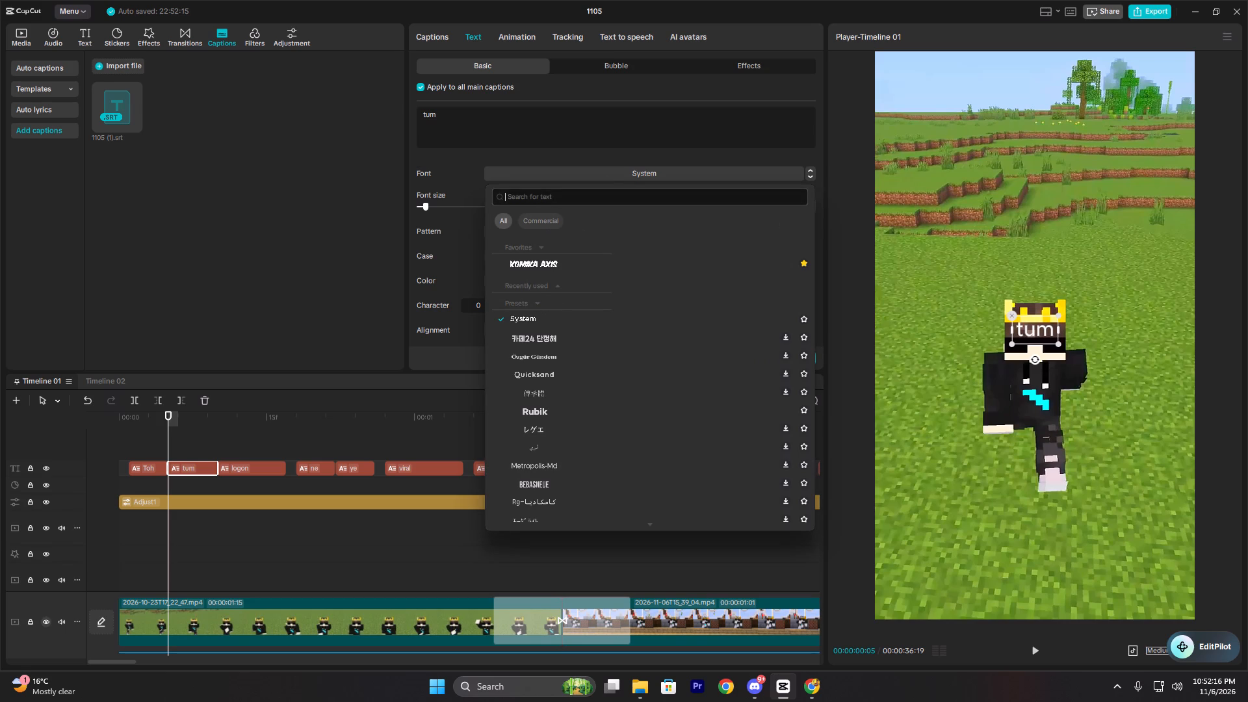
pyautogui.write('hey comic')
pyautogui.press('Return')
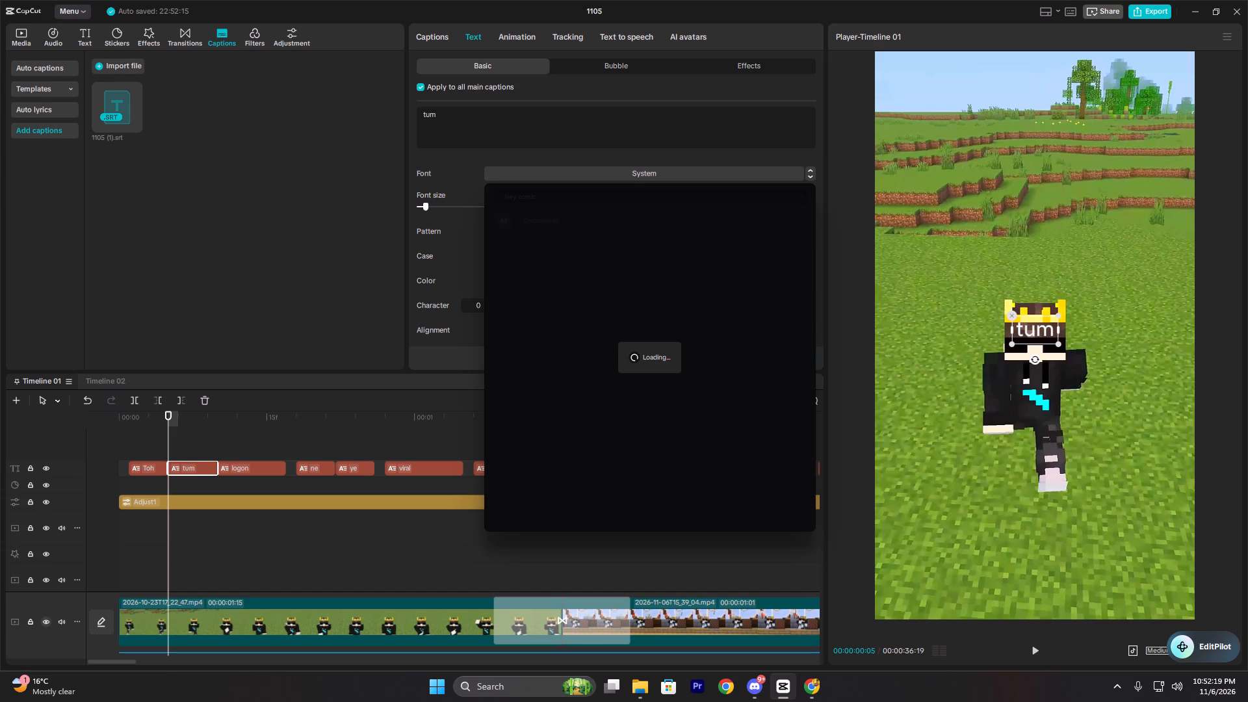
pyautogui.click(539, 242)
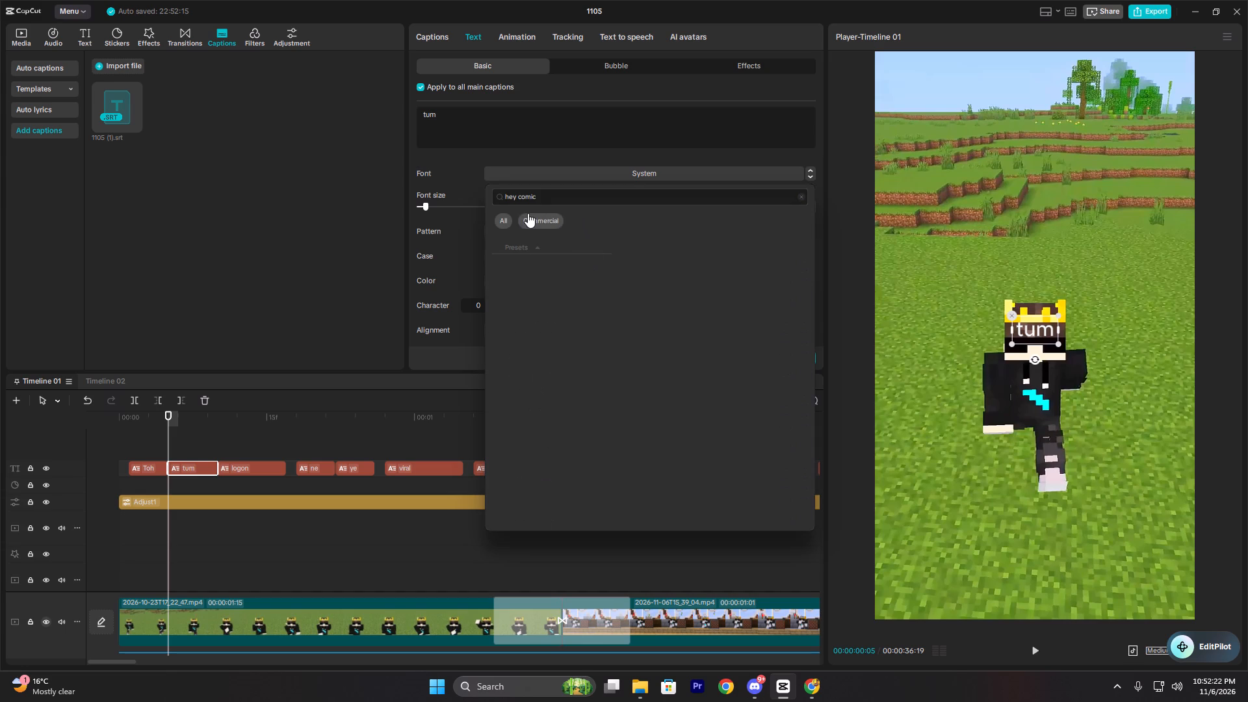
pyautogui.click(528, 242)
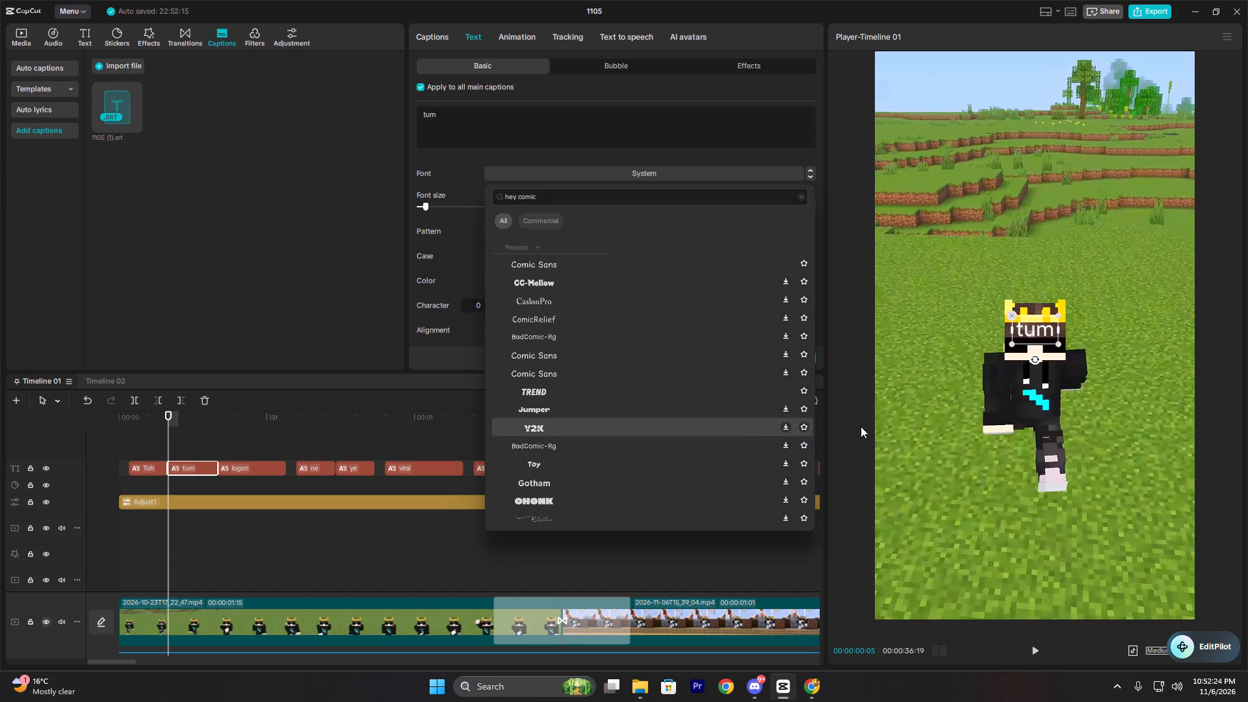
pyautogui.click(1235, 20)
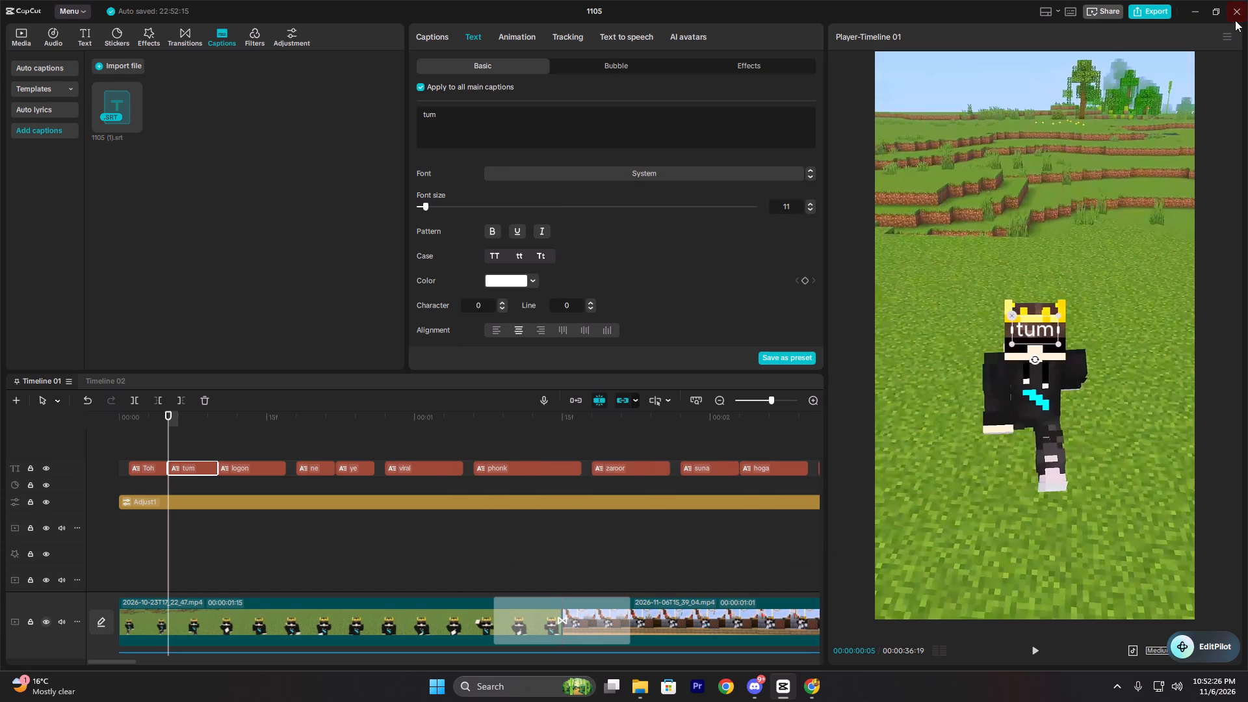
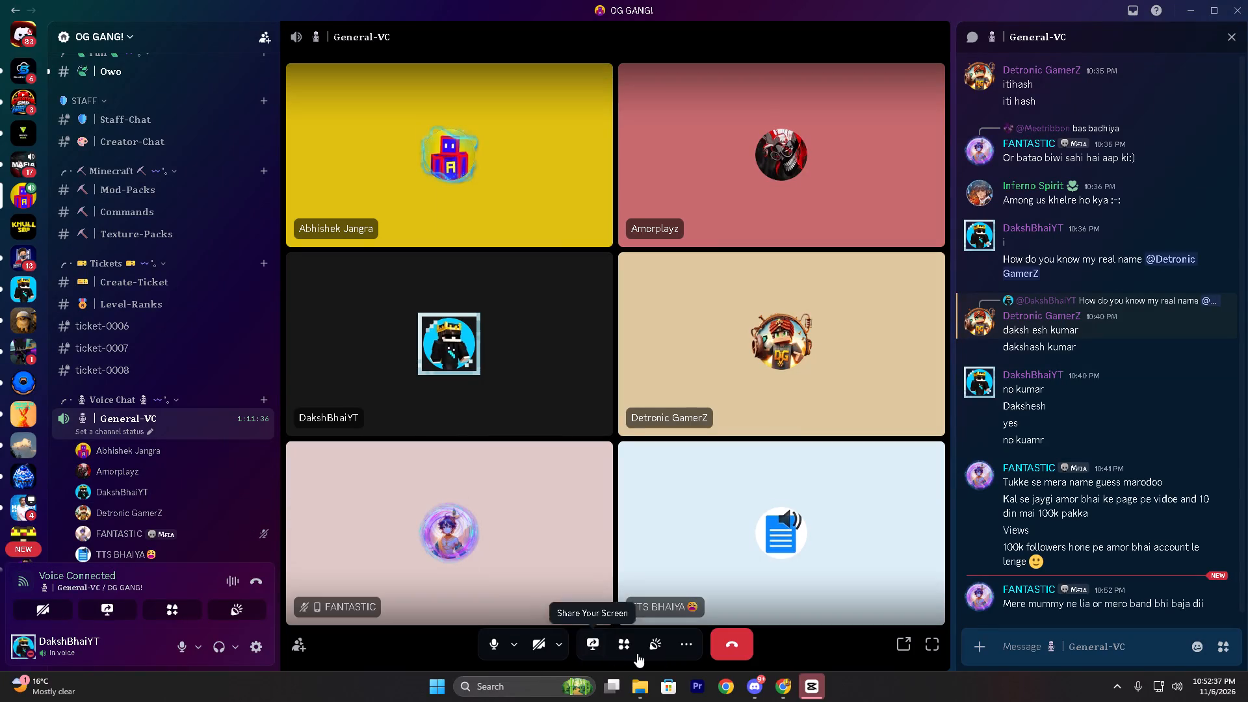
# Switch from Discord back to the CapCut window.
pyautogui.click(815, 633)
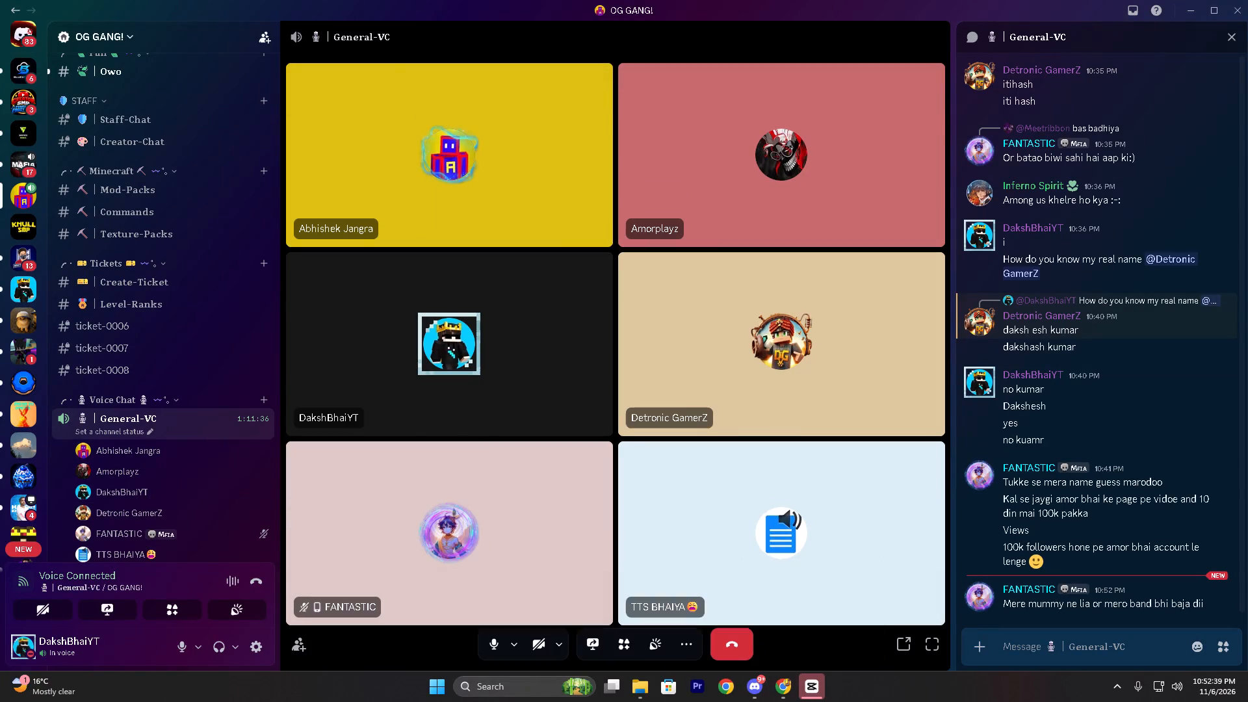
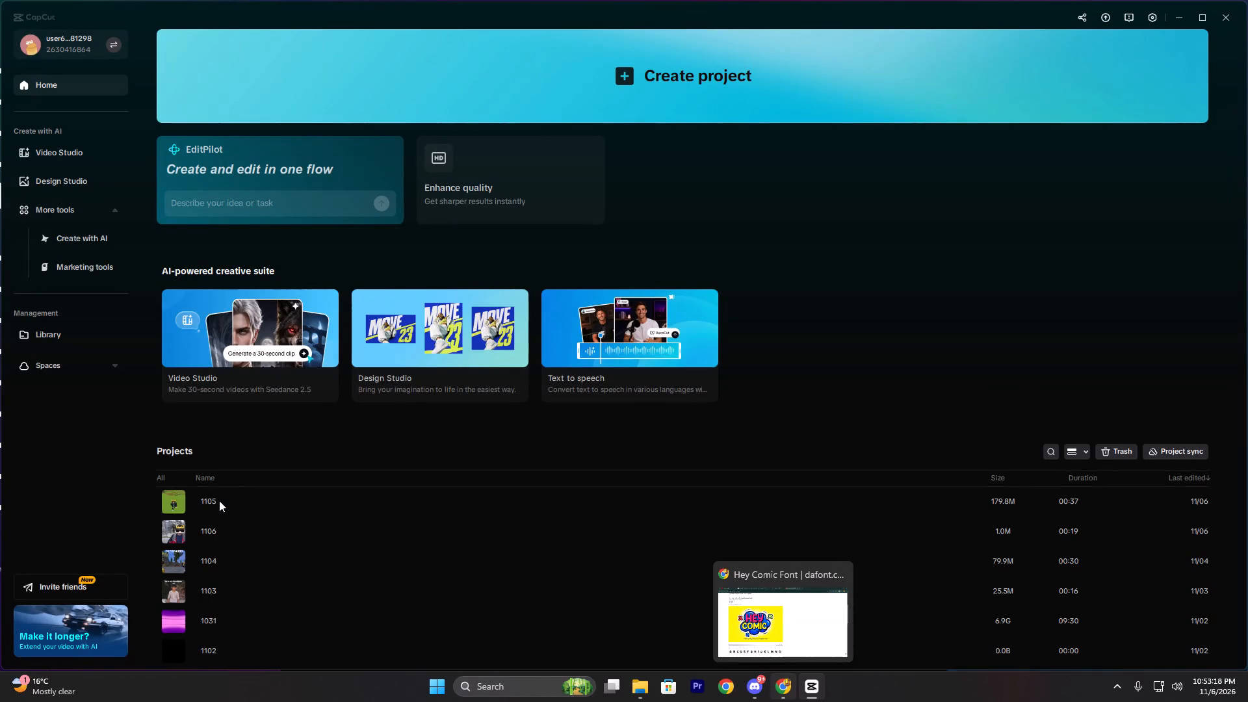
# Open the 1105 project from the projects list.
pyautogui.click(219, 500)
pyautogui.click(219, 500)
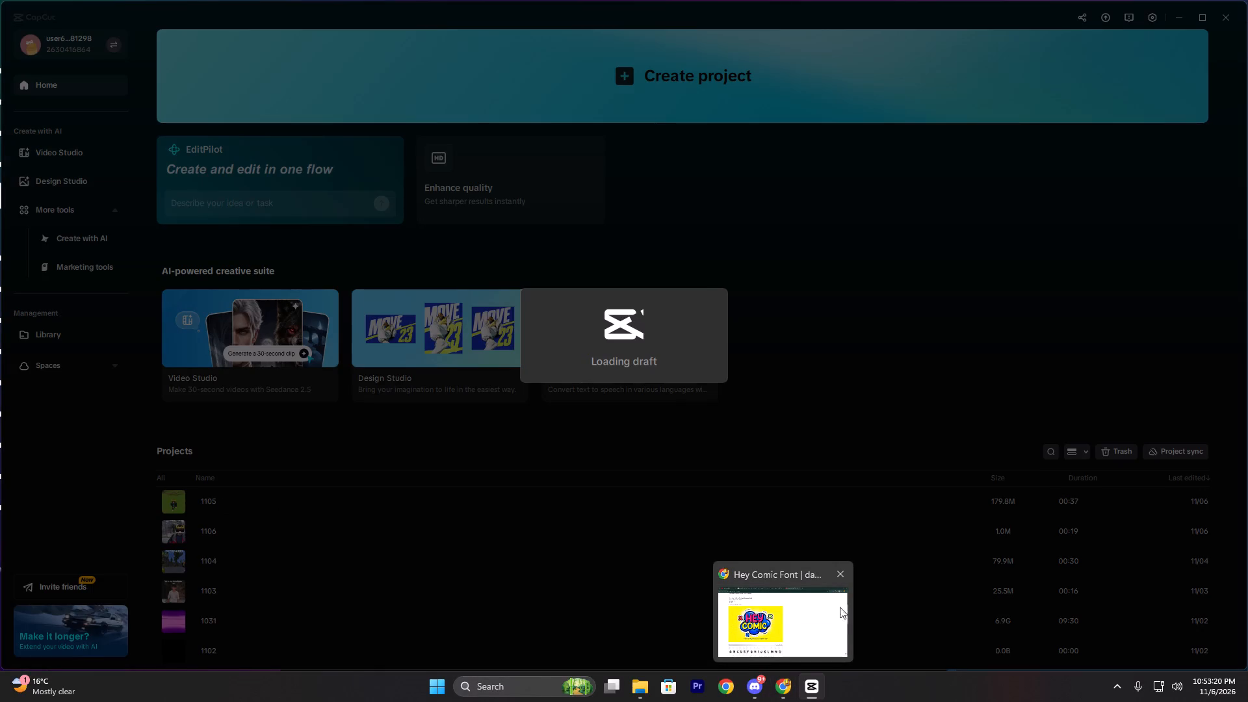
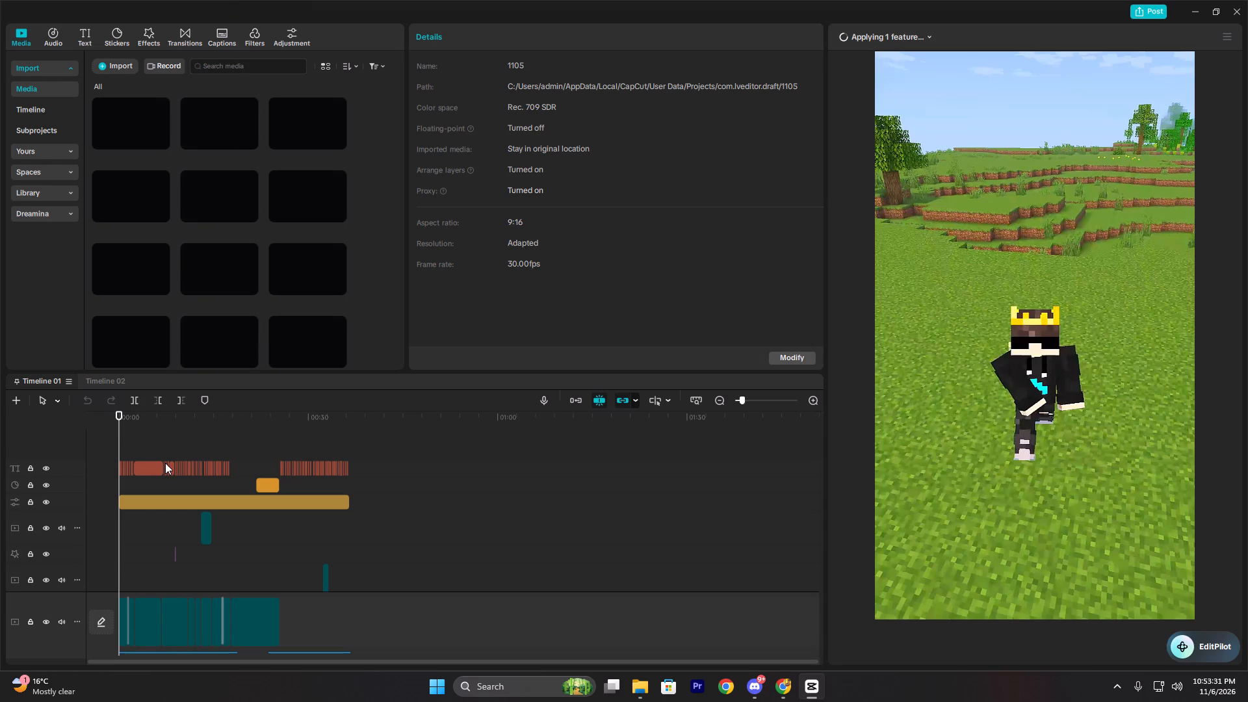
# Select the first caption, "Toh", on the timeline and search its font list for "hey comic".
pyautogui.keyDown('ctrl'); pyautogui.scroll(20, 168, 473); pyautogui.keyUp('ctrl')
pyautogui.keyDown('ctrl'); pyautogui.scroll(5, 168, 473); pyautogui.keyUp('ctrl')
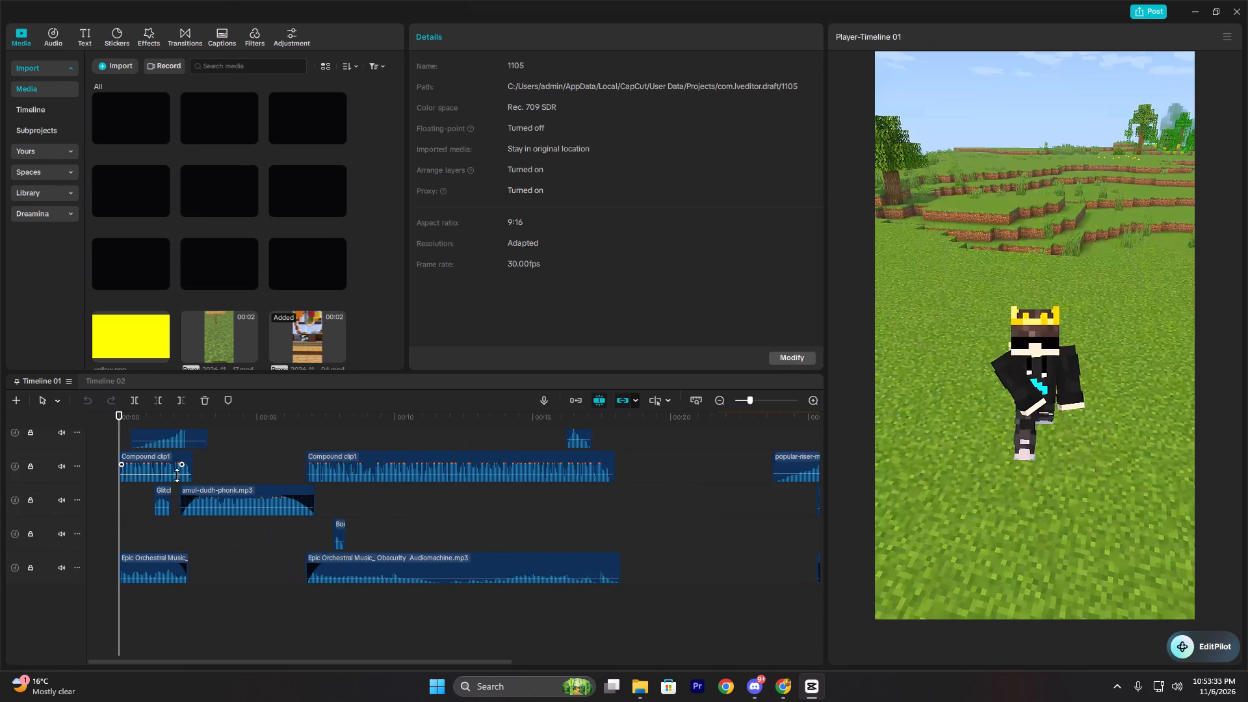
pyautogui.keyDown('ctrl'); pyautogui.scroll(5, 177, 475); pyautogui.keyUp('ctrl')
pyautogui.scroll(17, 185, 474)
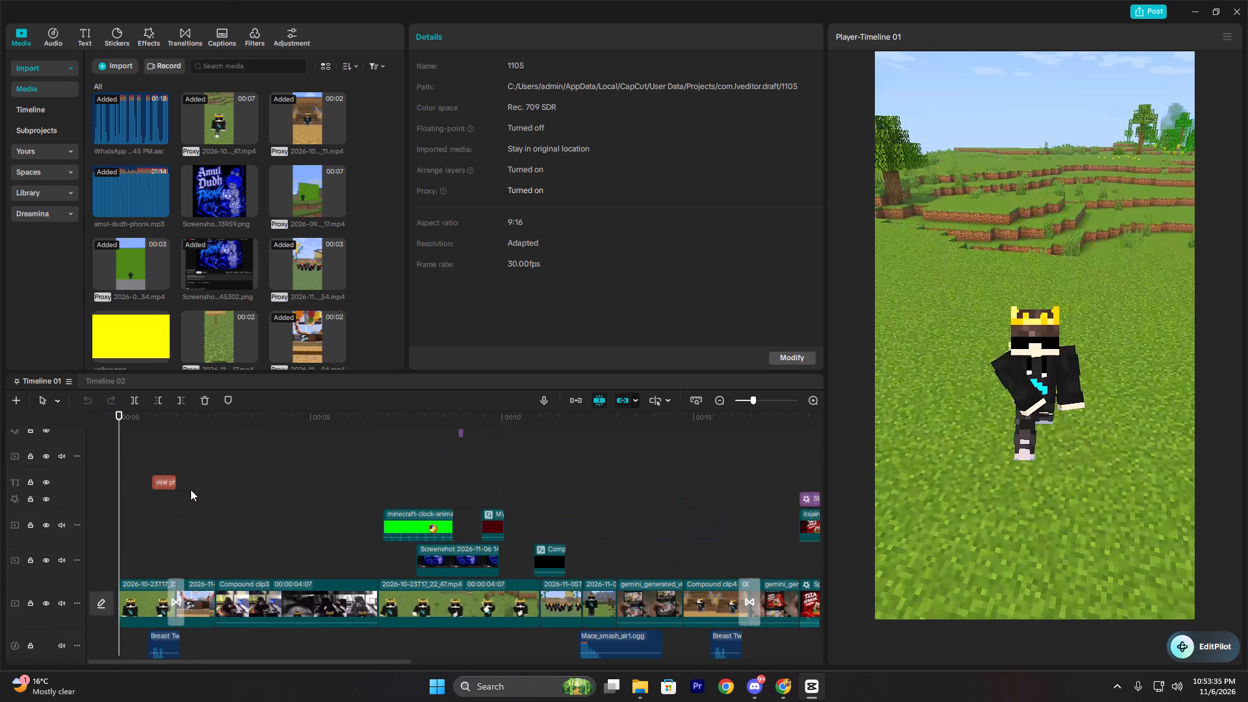
pyautogui.scroll(10, 190, 489)
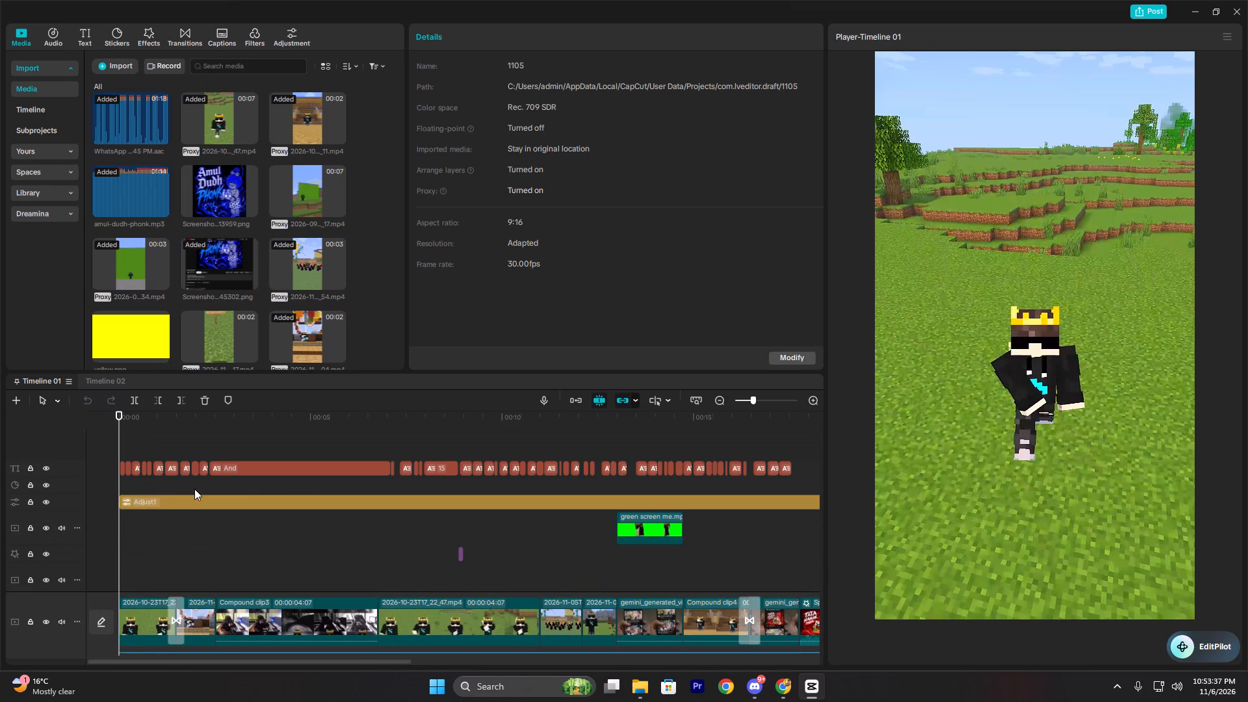
pyautogui.scroll(4, 188, 488)
pyautogui.keyDown('ctrl'); pyautogui.scroll(20, 188, 488); pyautogui.keyUp('ctrl')
pyautogui.keyDown('ctrl'); pyautogui.scroll(12, 183, 481); pyautogui.keyUp('ctrl')
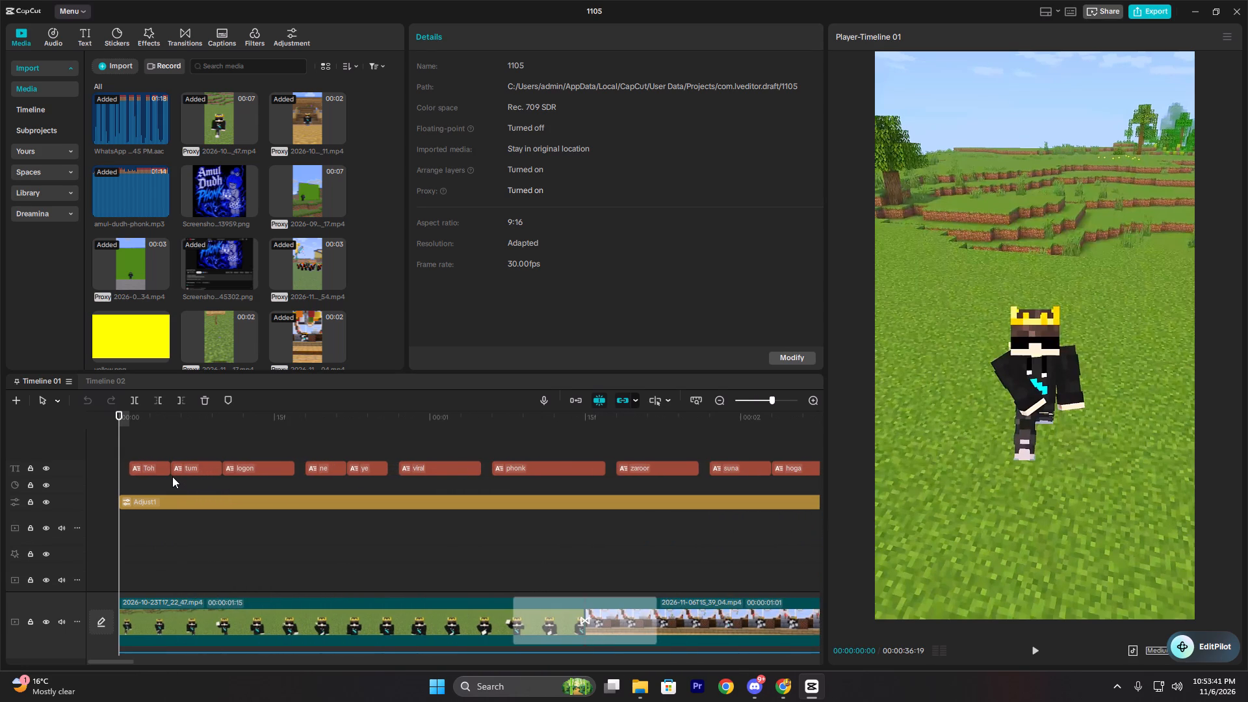
pyautogui.click(159, 465)
pyautogui.click(149, 448)
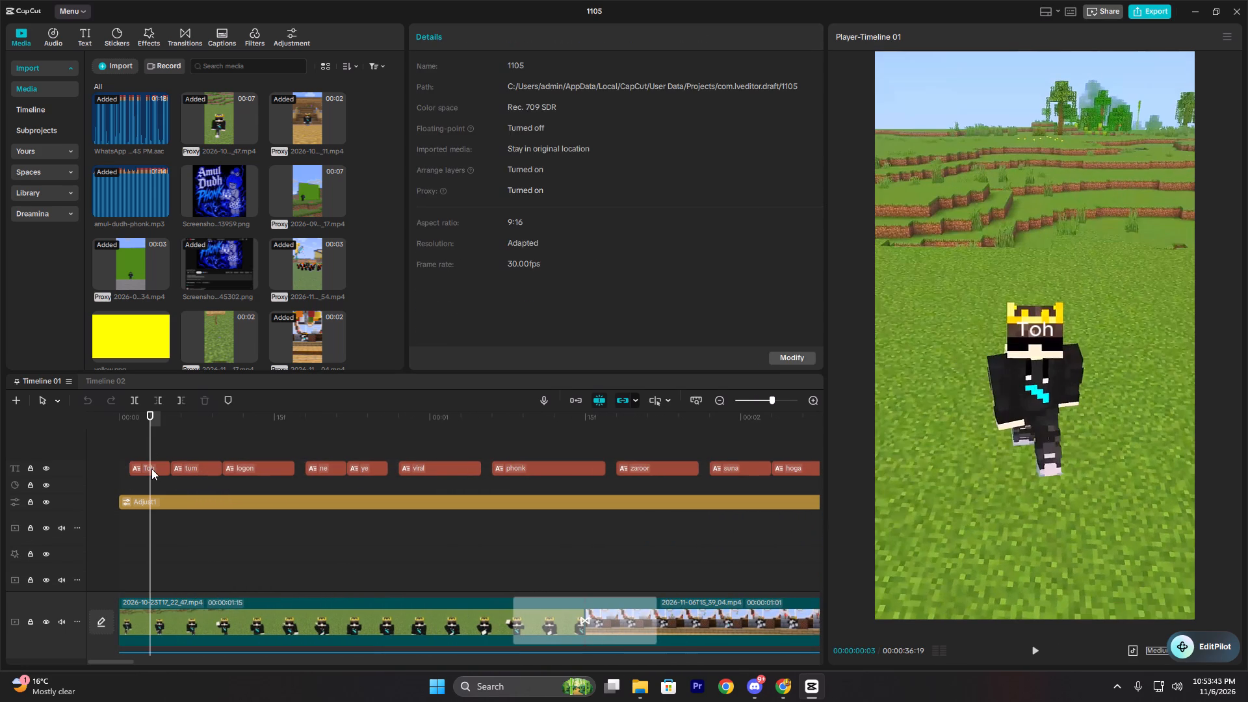
pyautogui.click(151, 469)
pyautogui.click(587, 177)
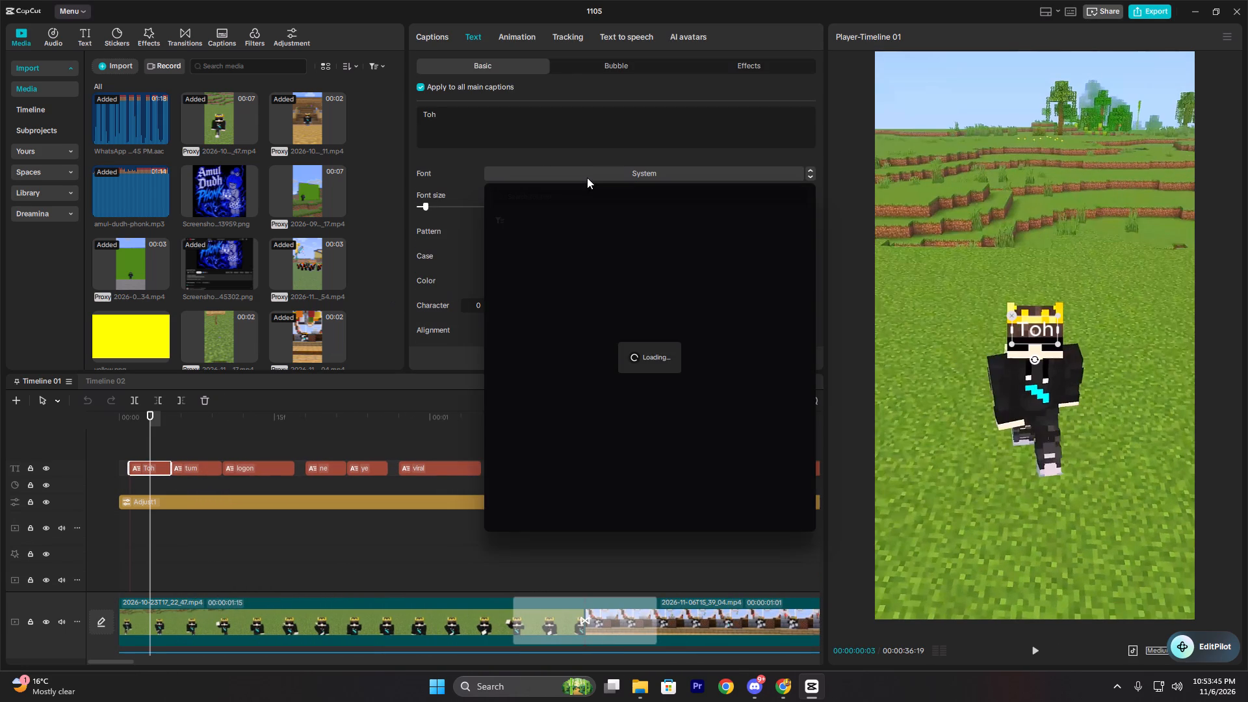
pyautogui.click(571, 204)
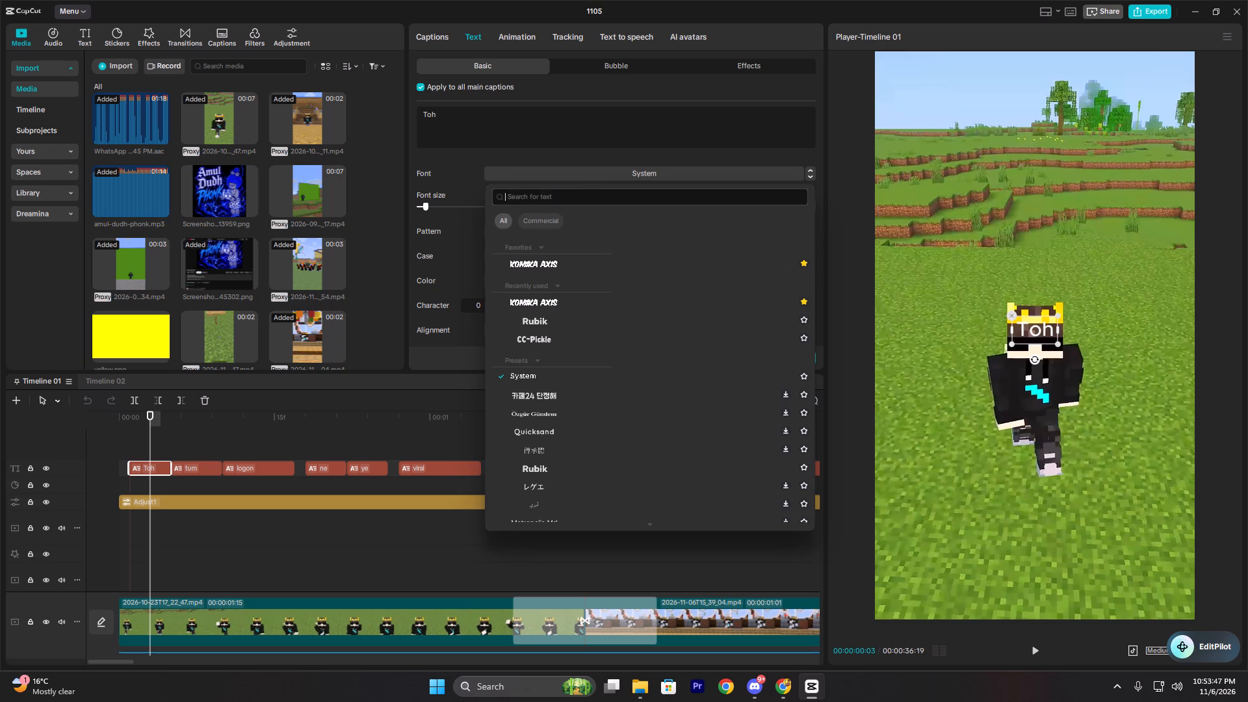
pyautogui.write('hey')
pyautogui.press('Return')
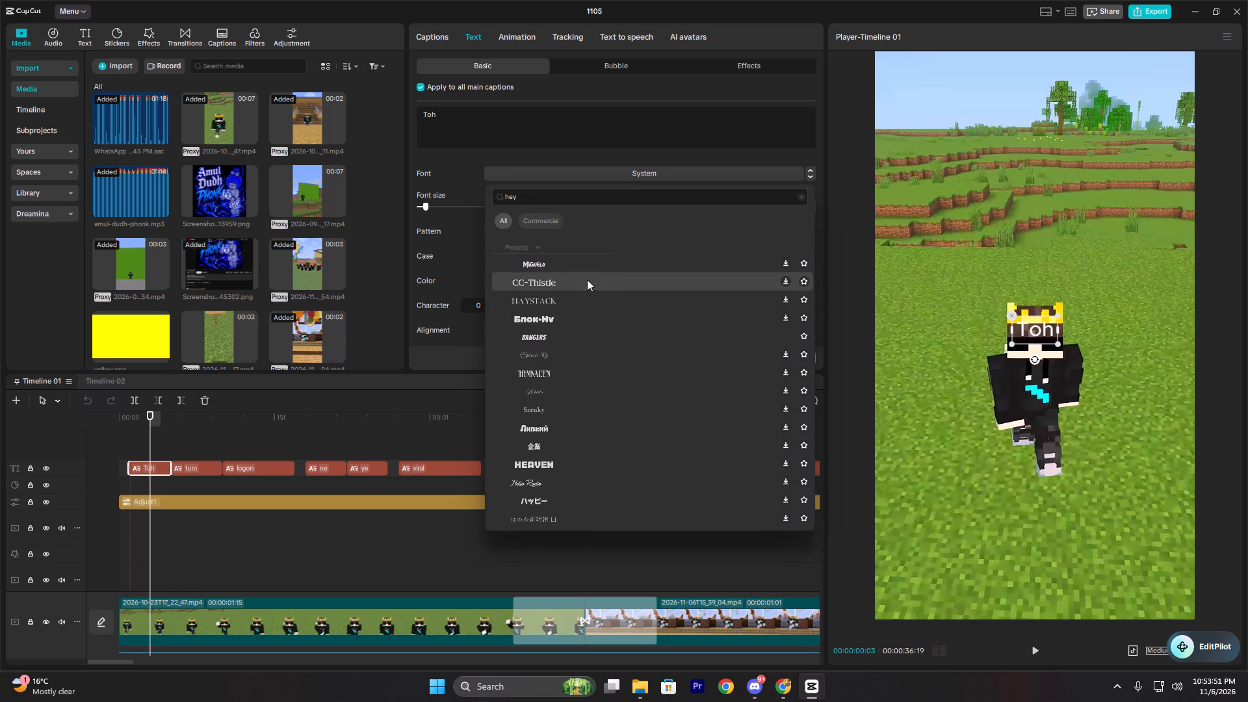
pyautogui.click(570, 199)
pyautogui.press('space')
pyautogui.write('comic')
pyautogui.press('Return')
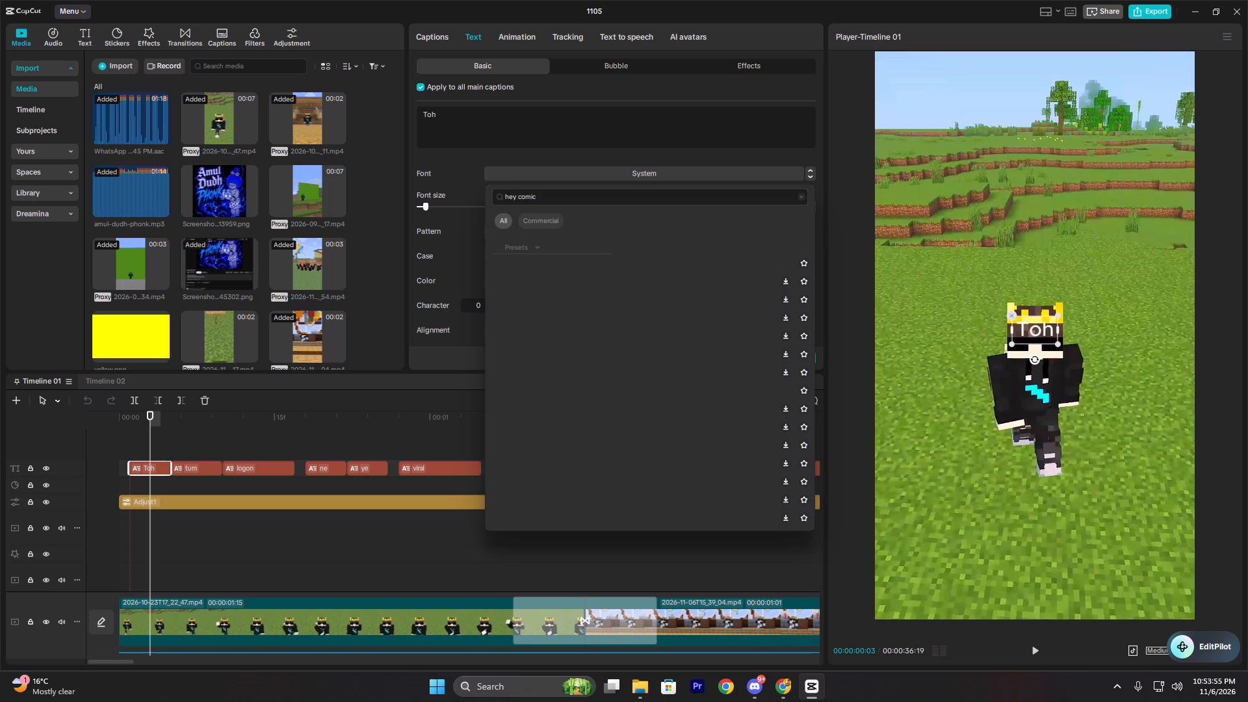
# Switch to Chrome and check the font name on the Hey Comic page on DaFont.
pyautogui.click(785, 694)
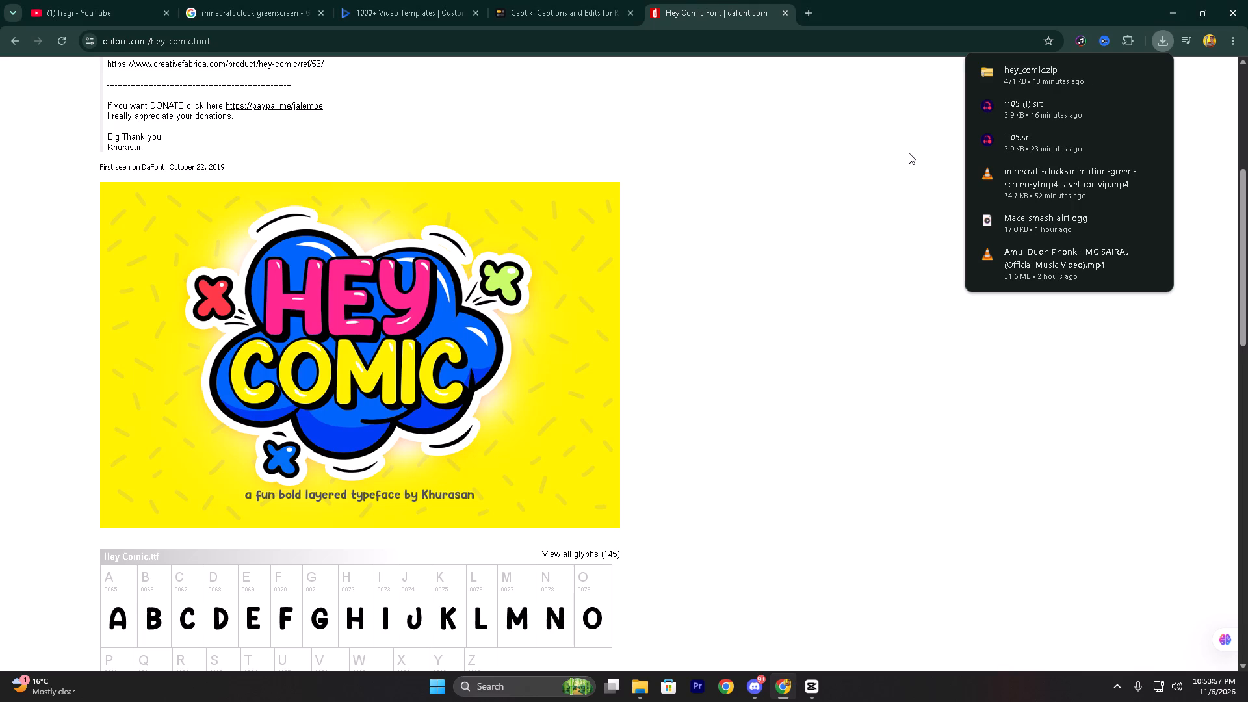
pyautogui.click(383, 426)
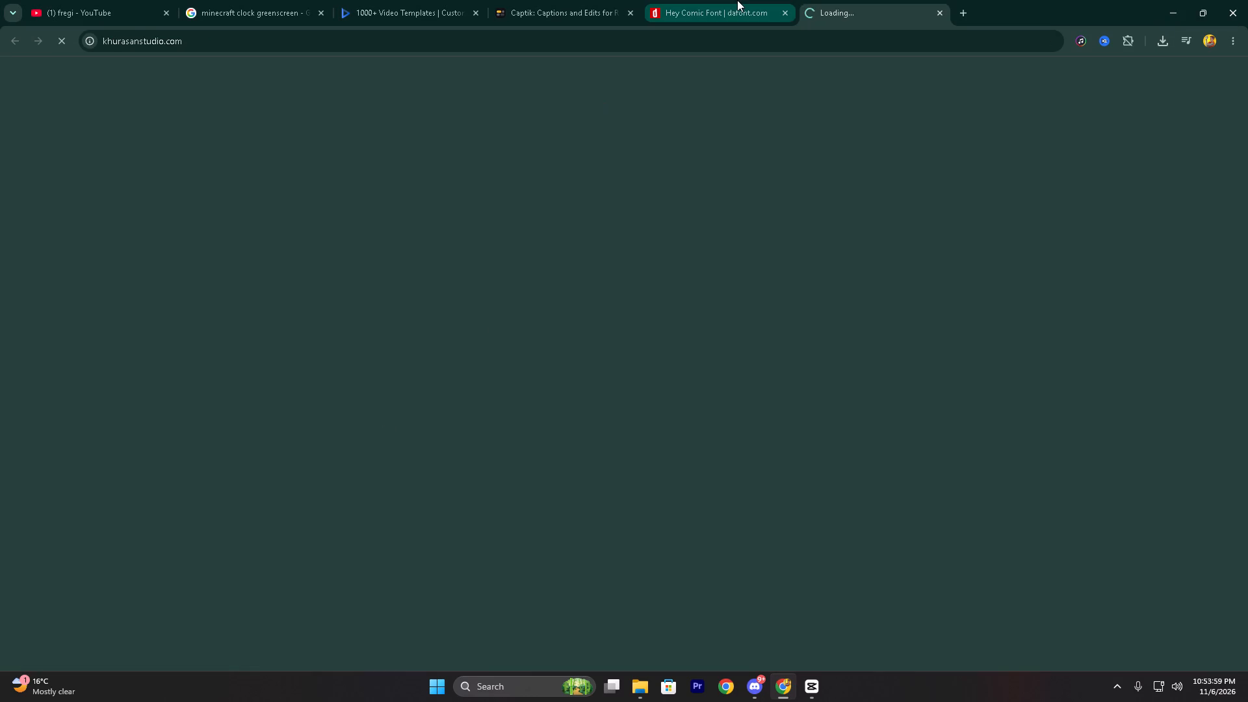
pyautogui.click(738, 0)
pyautogui.click(935, 11)
pyautogui.scroll(3, 424, 427)
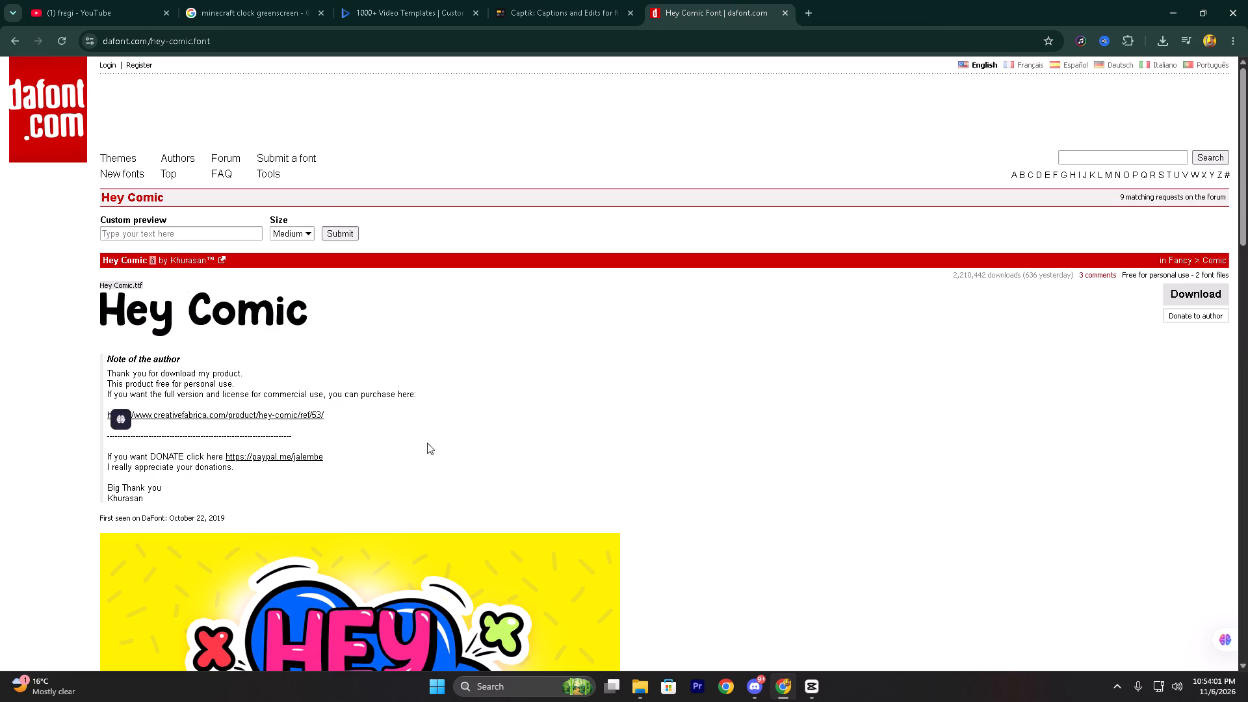
# Switch to File Explorer, open the hey_comic archive in Downloads, and preview its TrueType and OpenType font files.
pyautogui.click(645, 682)
pyautogui.doubleClick(159, 168)
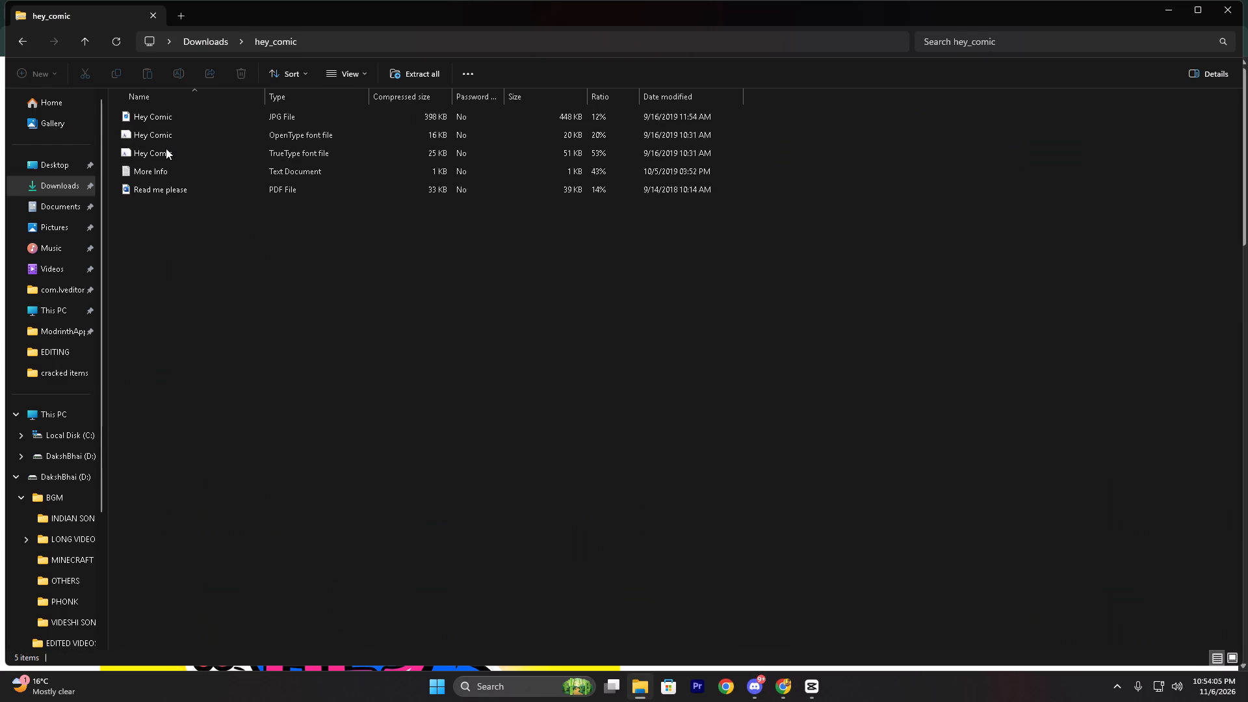
pyautogui.doubleClick(166, 148)
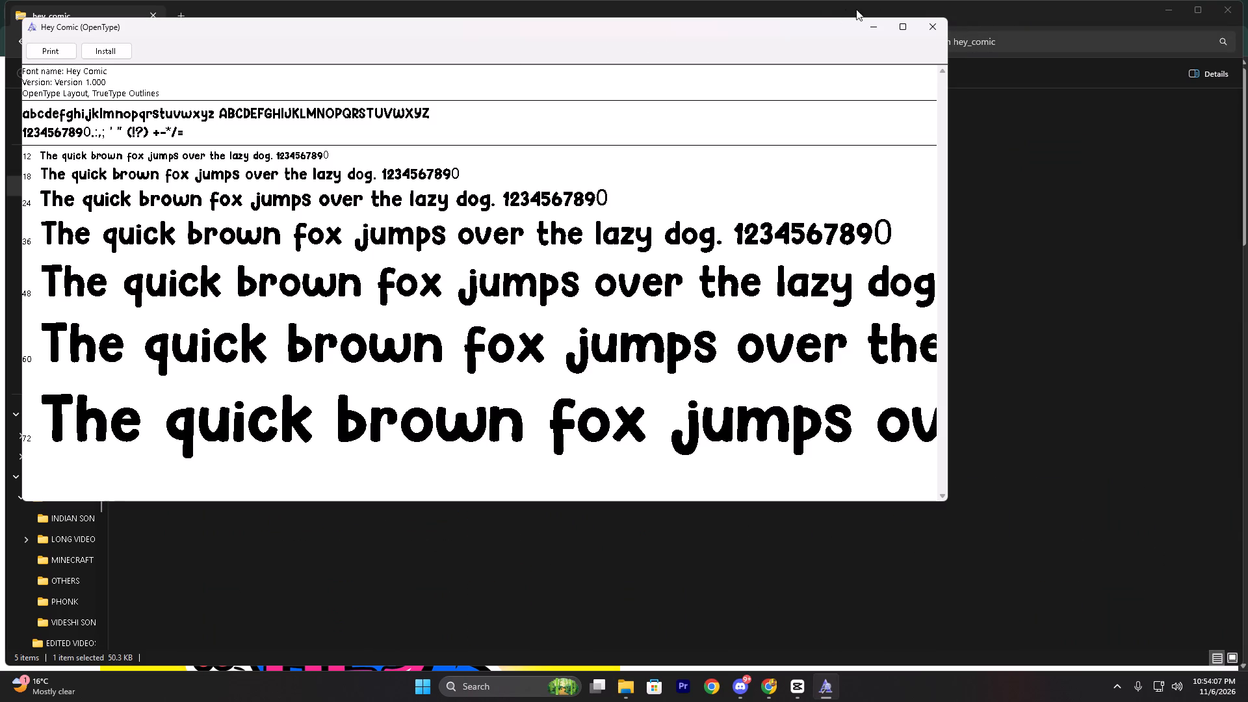
pyautogui.click(929, 25)
pyautogui.doubleClick(205, 133)
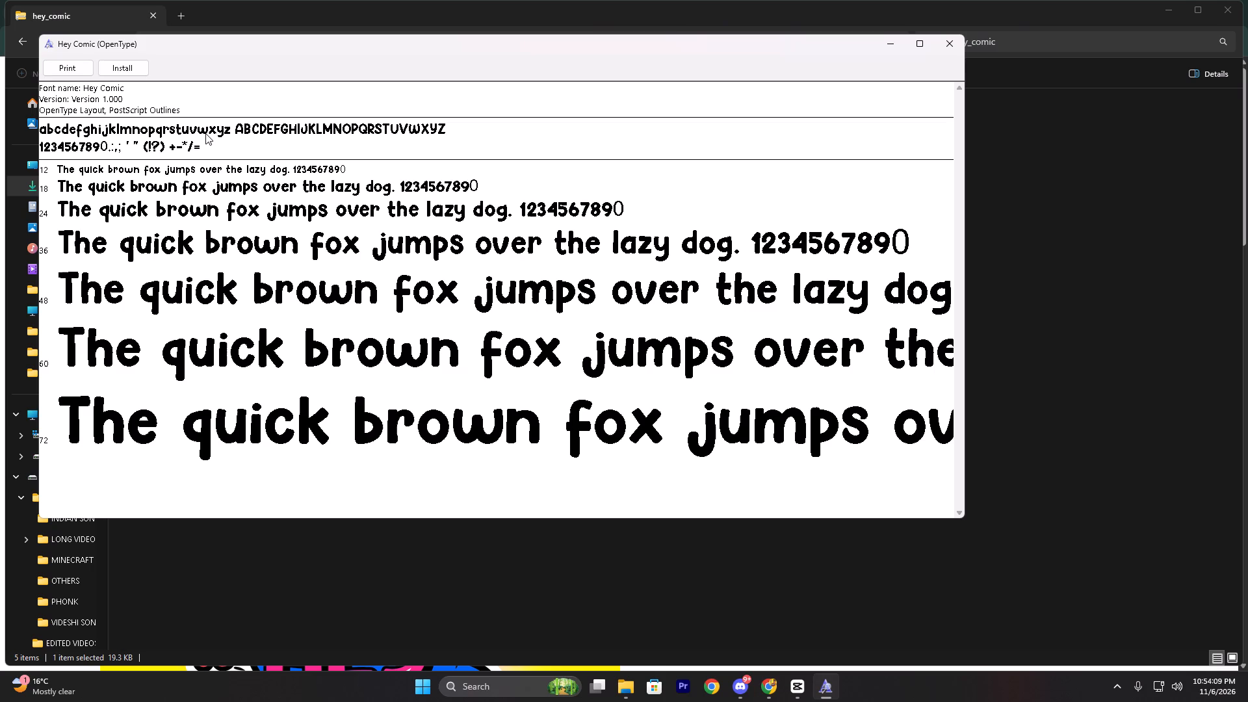
pyautogui.click(946, 44)
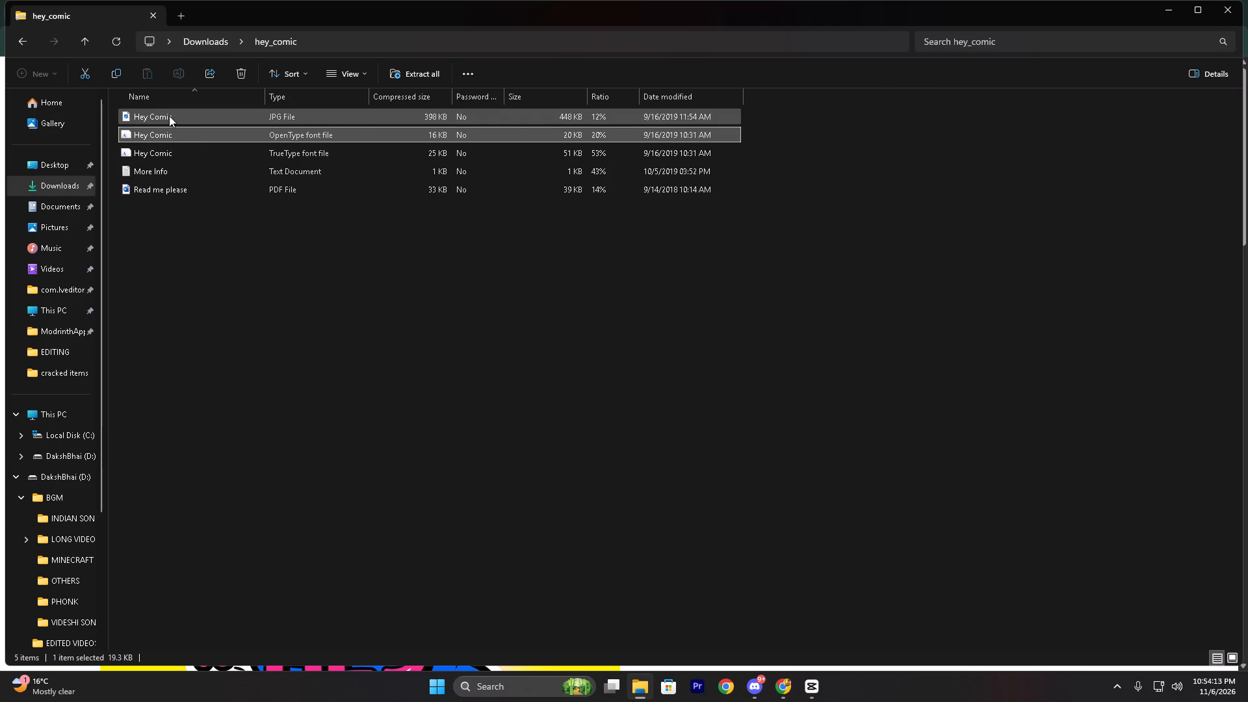
# Install the TrueType version of the Hey Comic font from the hey_comic archive and close its preview.
pyautogui.doubleClick(174, 150)
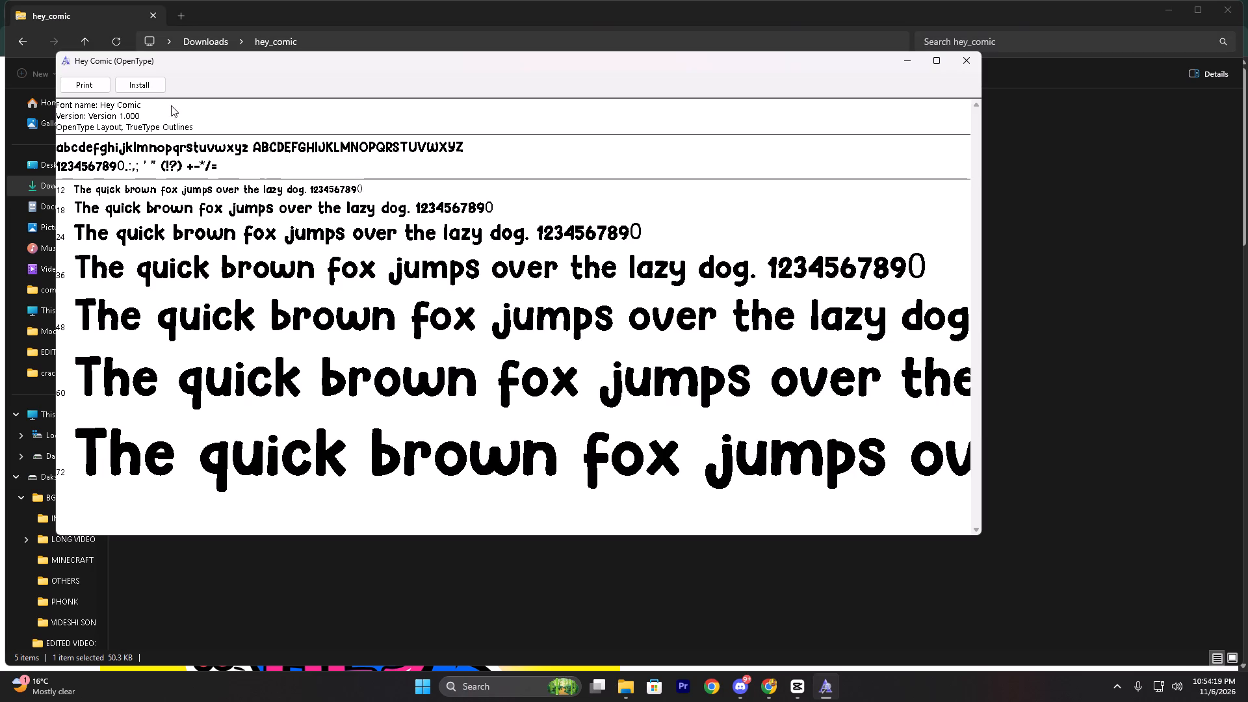
pyautogui.click(151, 85)
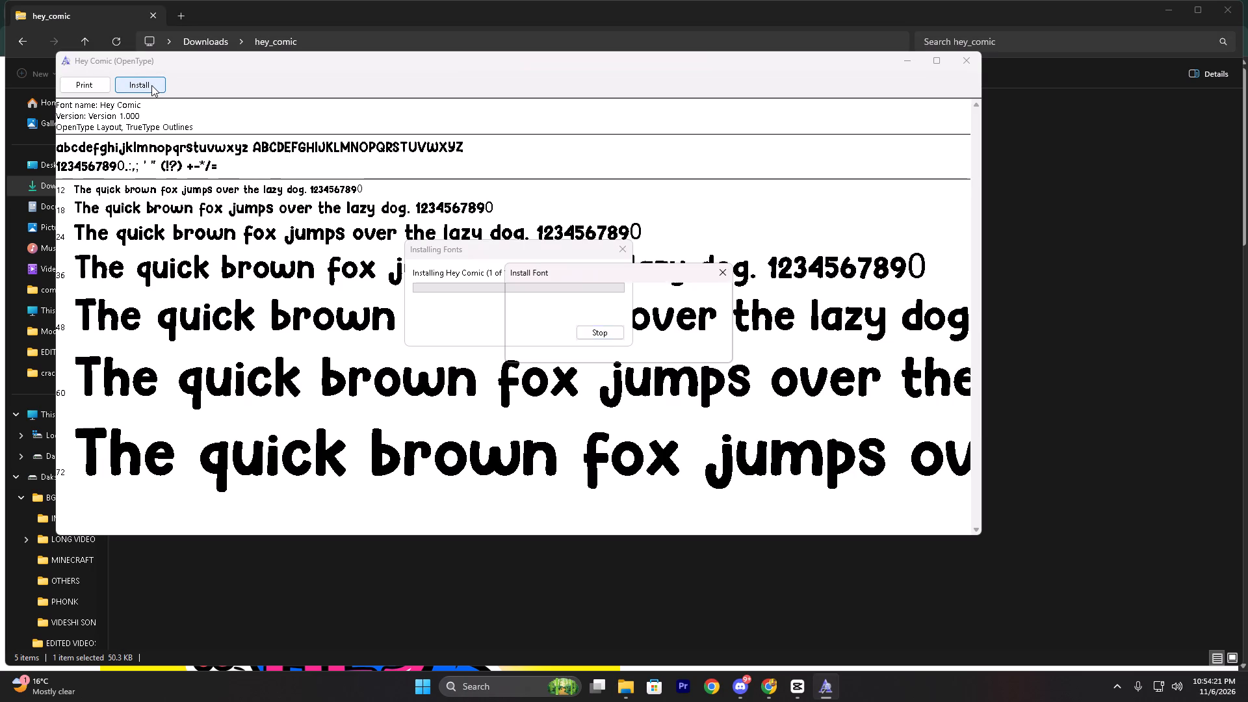
pyautogui.click(658, 346)
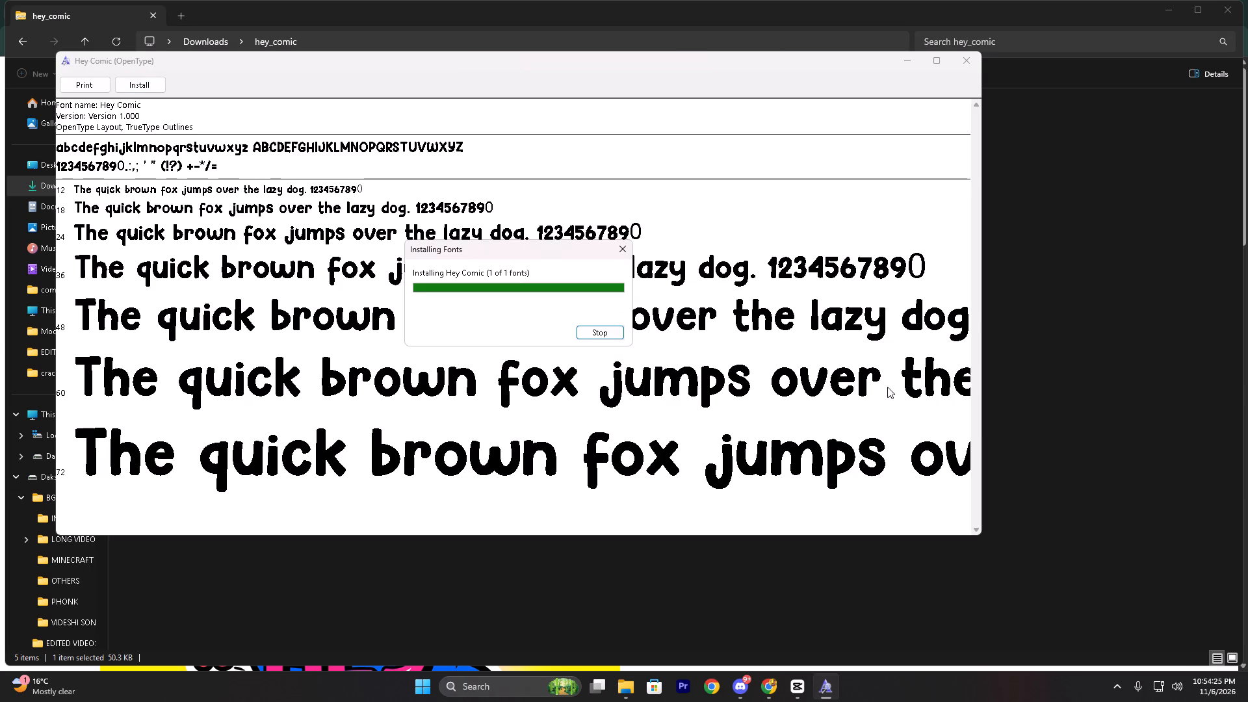
pyautogui.click(960, 57)
# Return to the 1105 project in CapCut and search the "Toh" caption's font list for "hey comic" again.
pyautogui.click(809, 670)
pyautogui.click(809, 680)
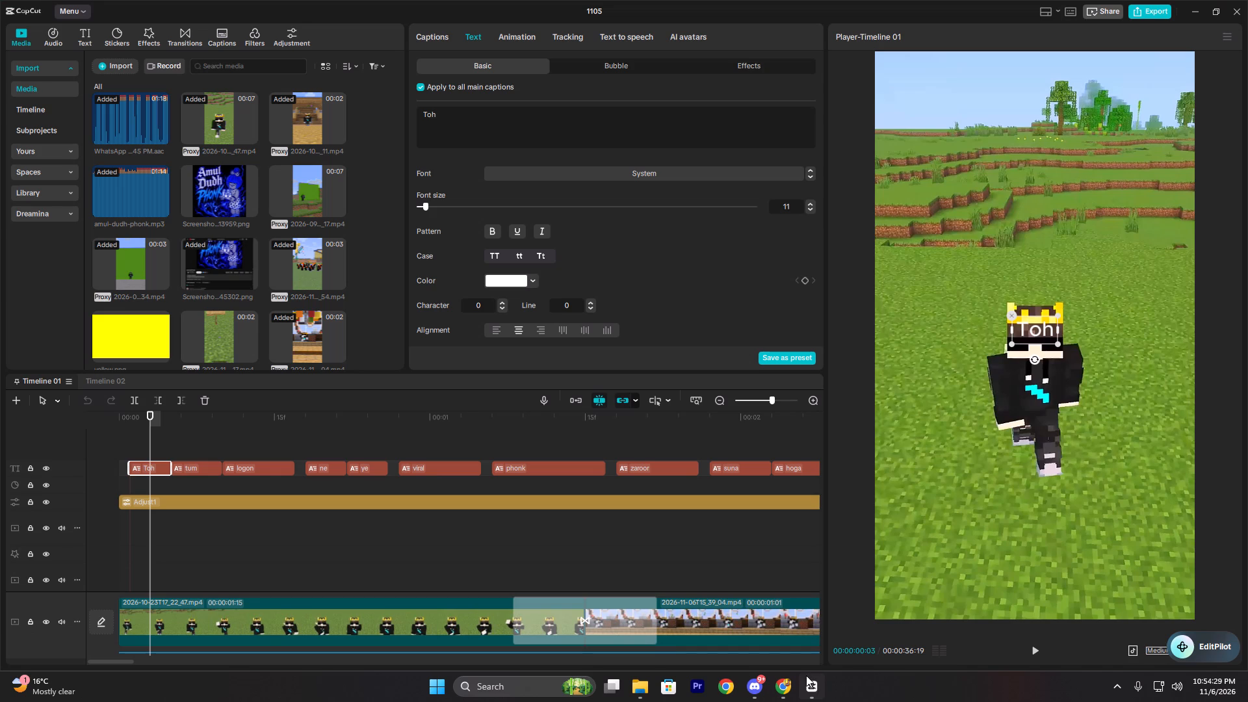
pyautogui.press('space')
pyautogui.press('space')
pyautogui.click(569, 172)
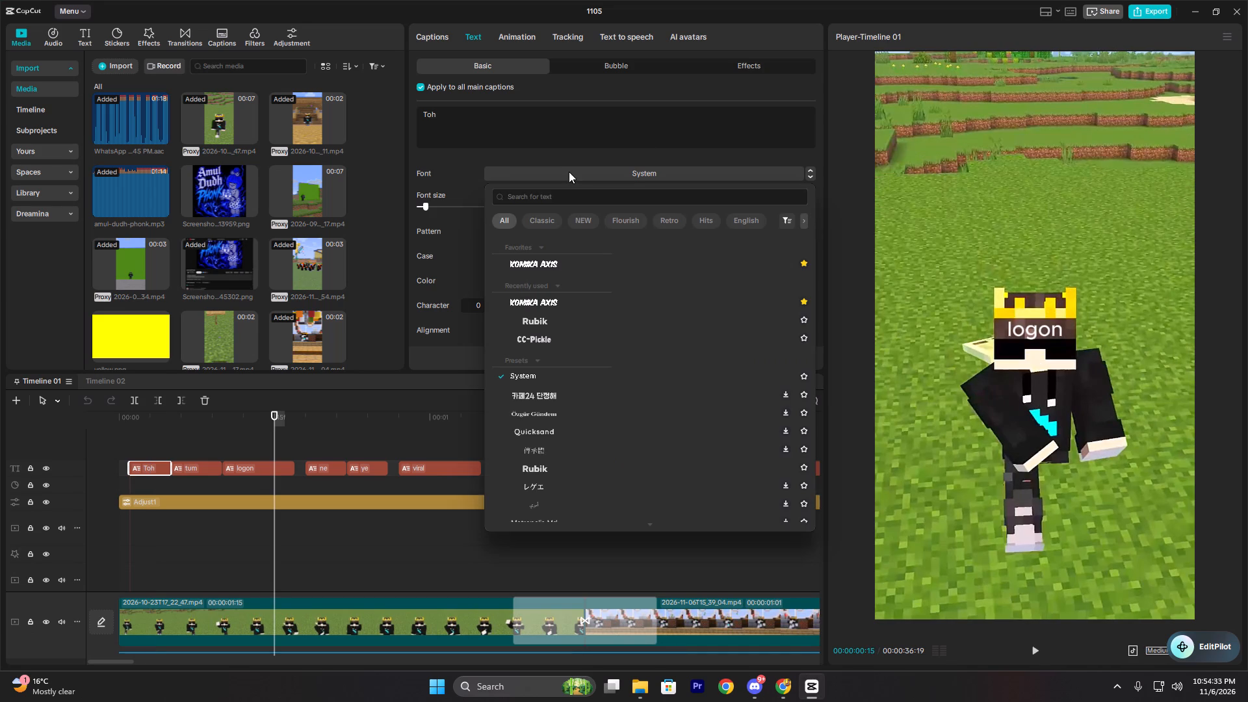
pyautogui.click(561, 207)
pyautogui.click(555, 194)
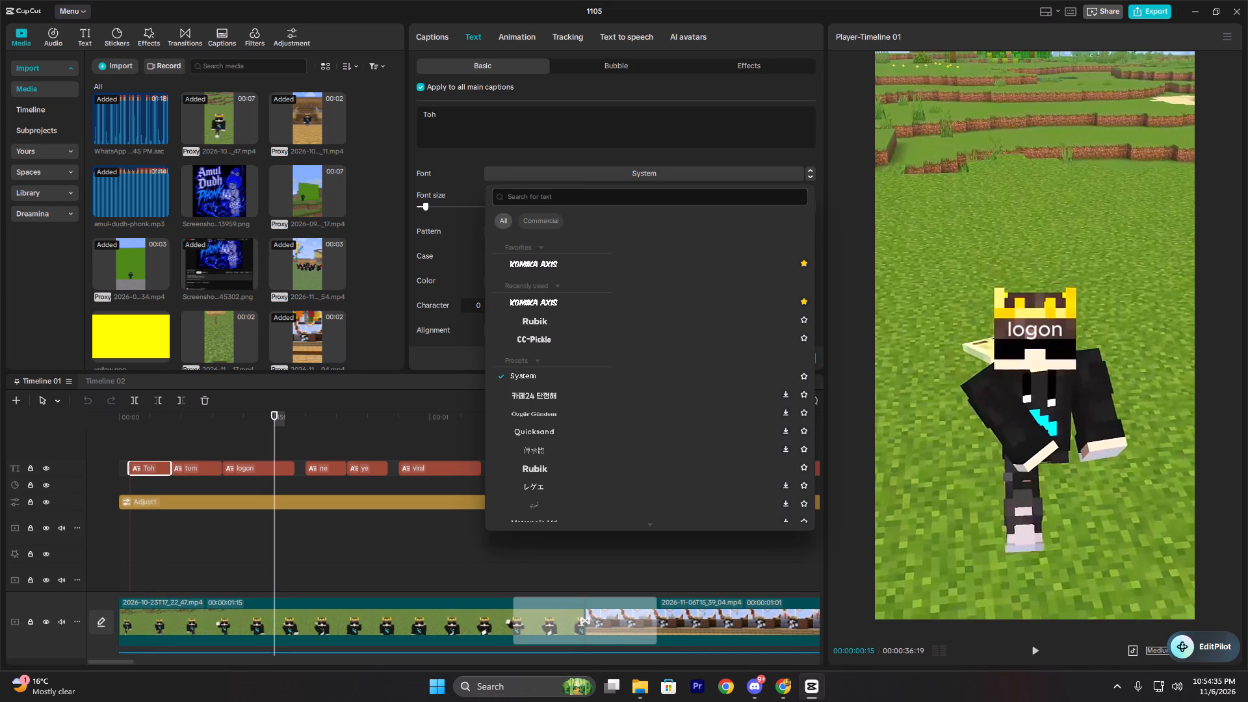
pyautogui.write('hey comic')
pyautogui.press('Return')
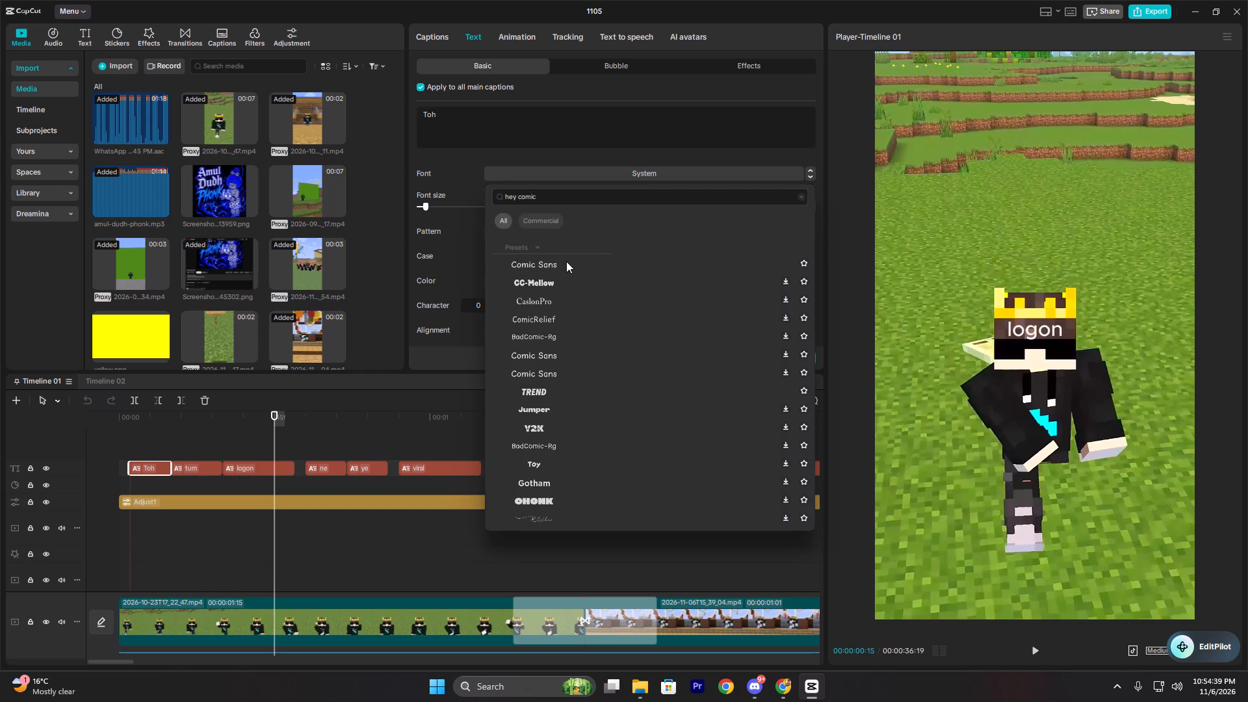
# Close the 1105 project and exit CapCut from its home window.
pyautogui.click(1234, 6)
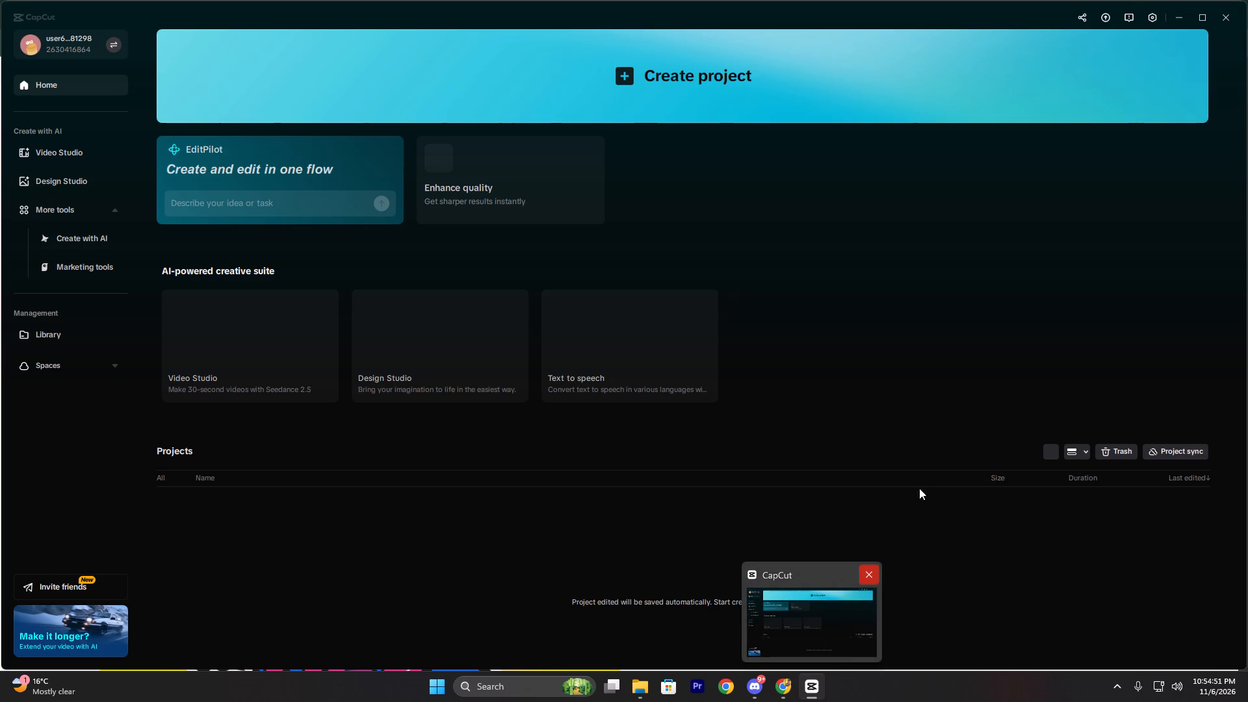
pyautogui.click(1224, 19)
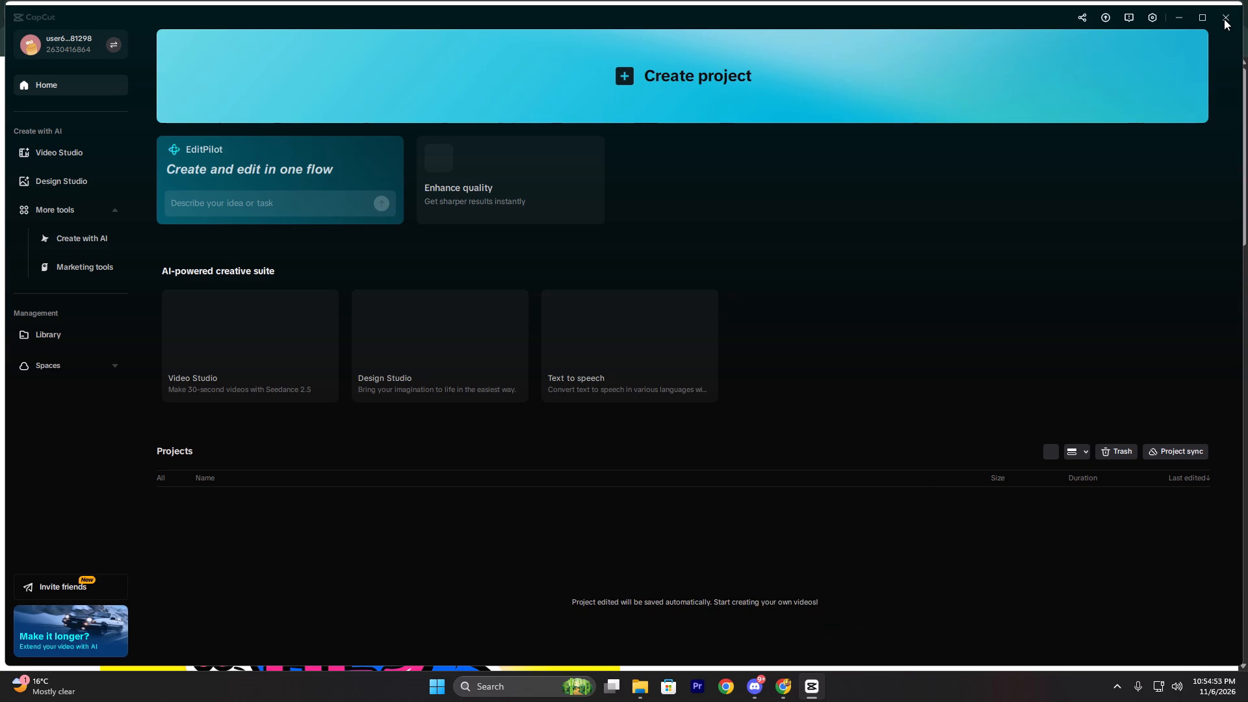
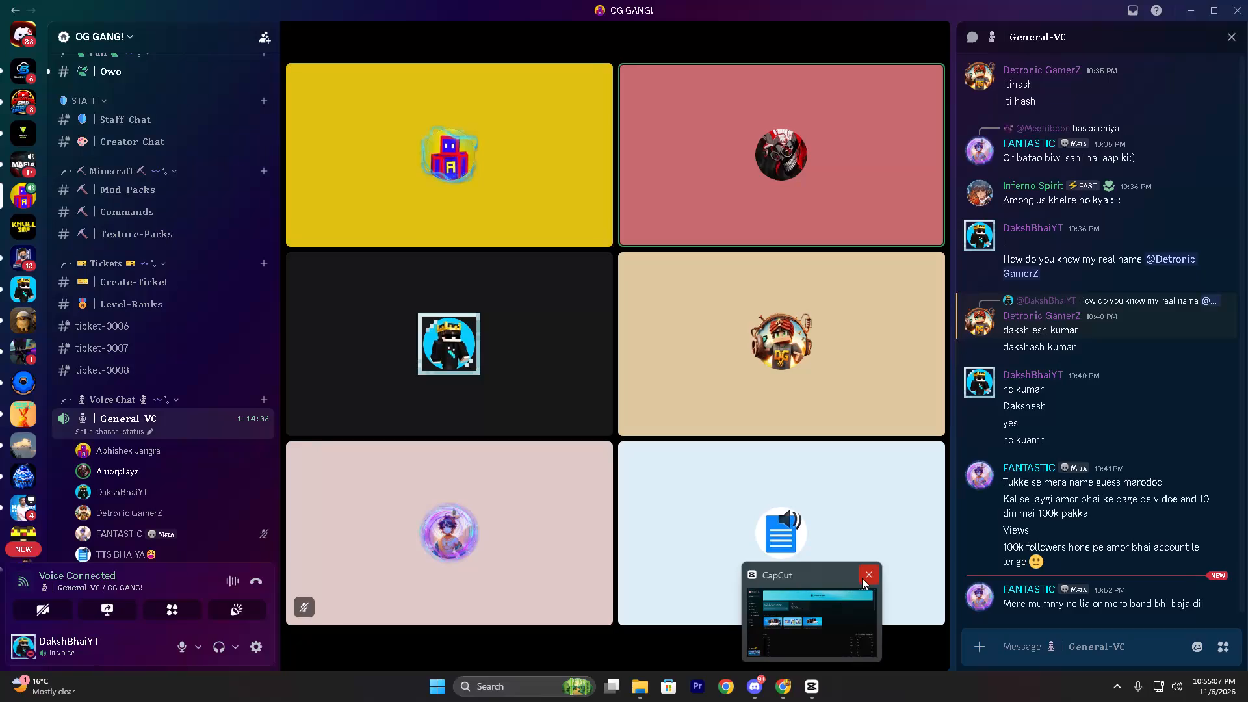
# Try again to close the remaining CapCut home window, and minimise the Discord window covering it.
pyautogui.click(862, 578)
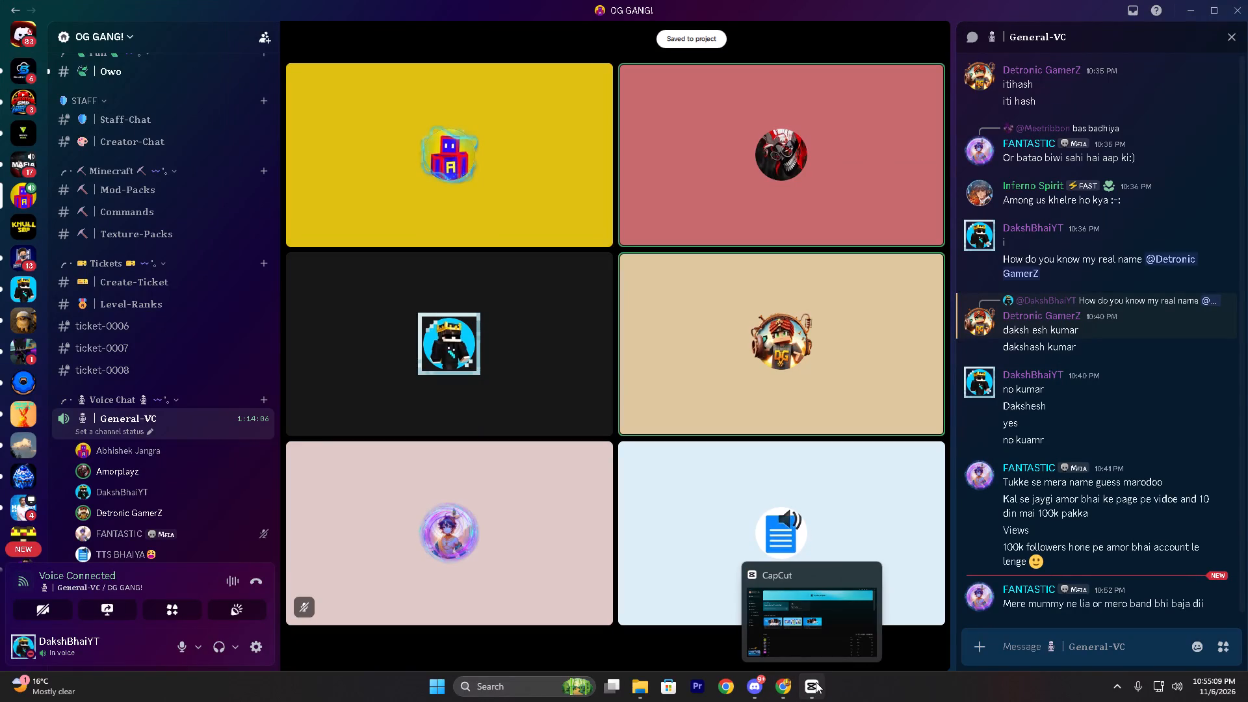
pyautogui.click(872, 577)
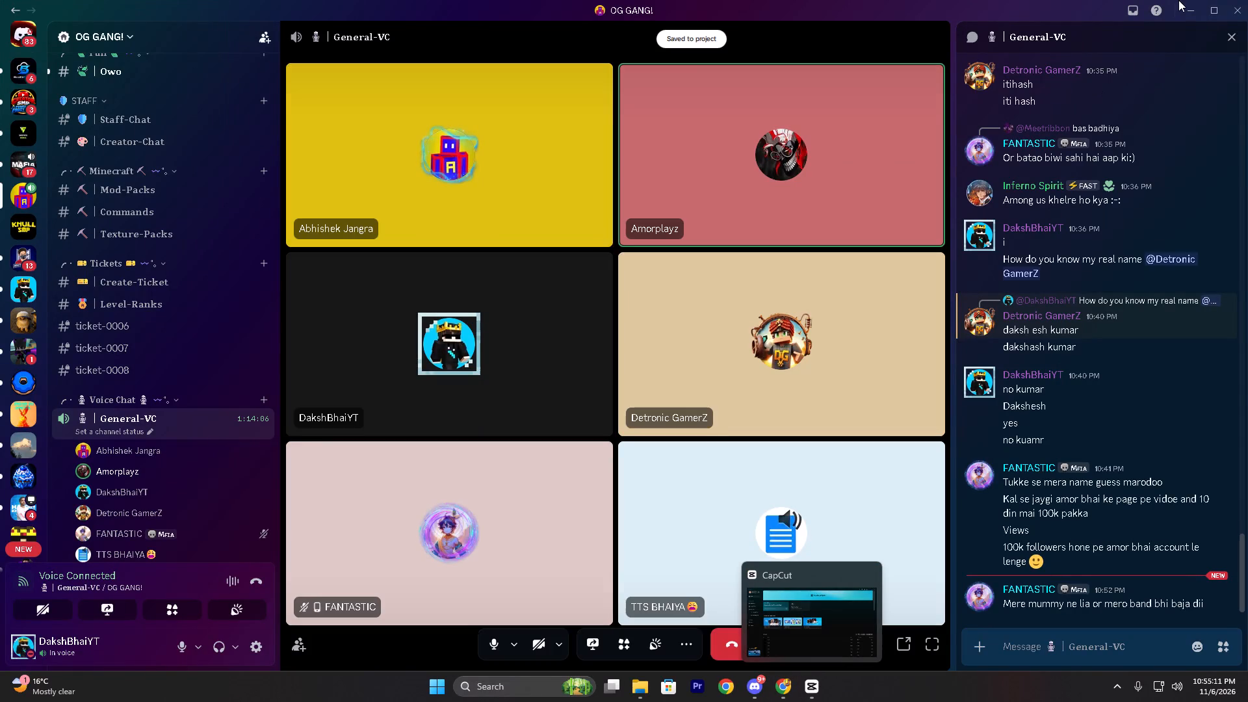
pyautogui.click(1194, 10)
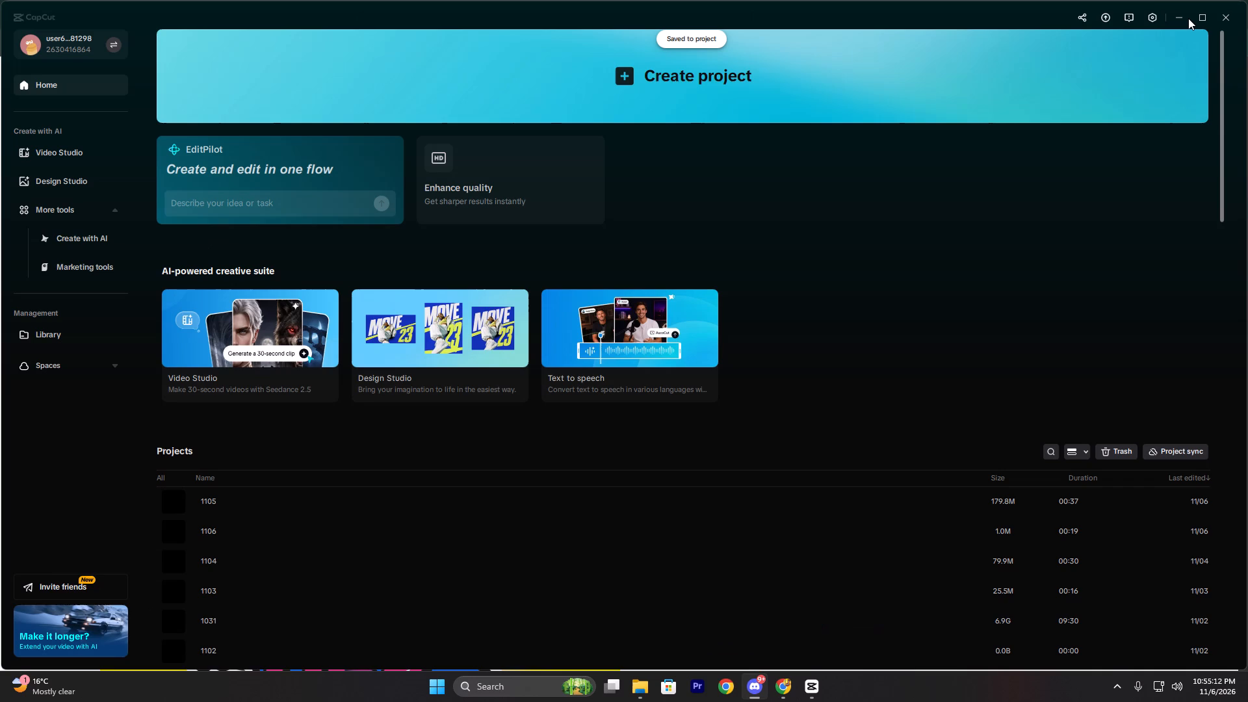
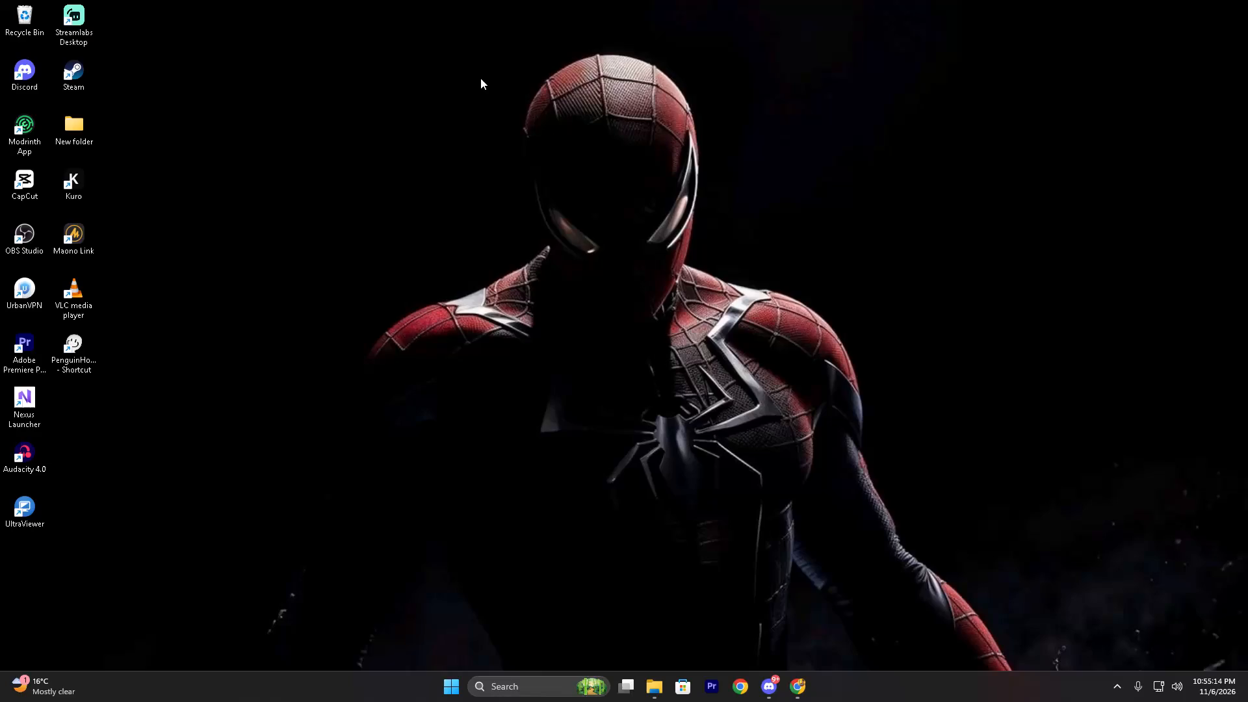
# Relaunch CapCut from the desktop and reveal the hidden background apps while it starts.
pyautogui.doubleClick(29, 188)
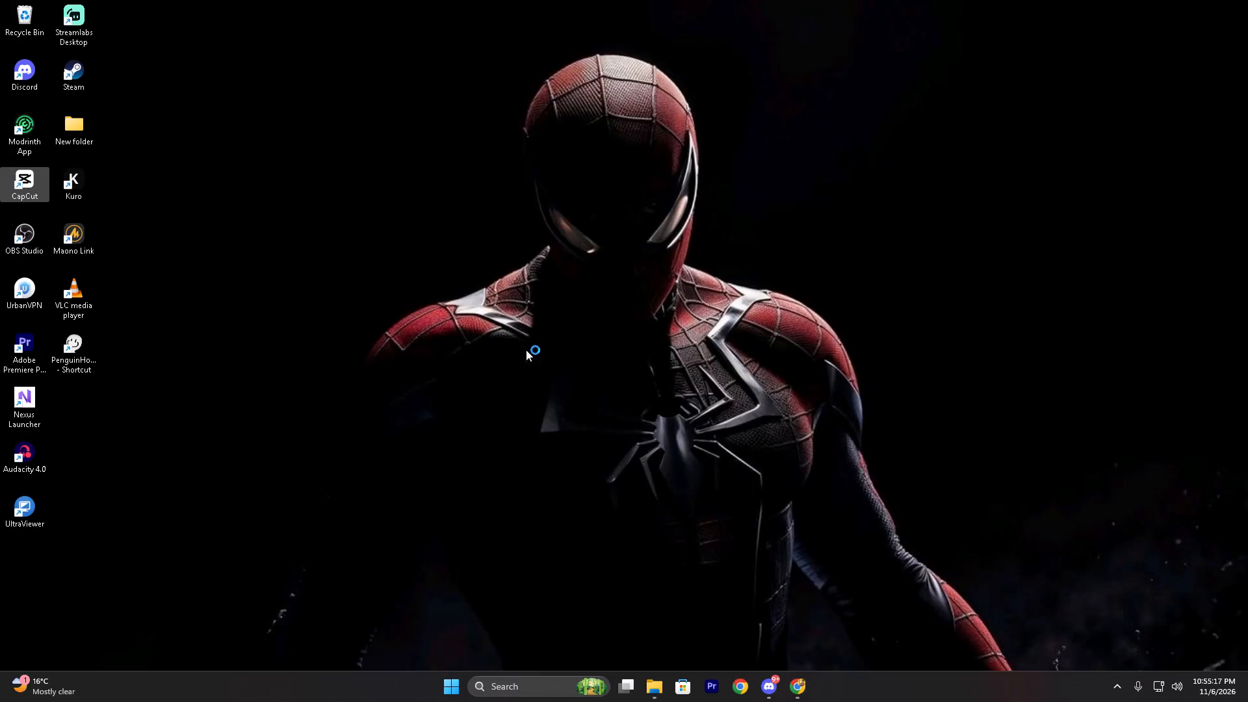
pyautogui.click(1126, 682)
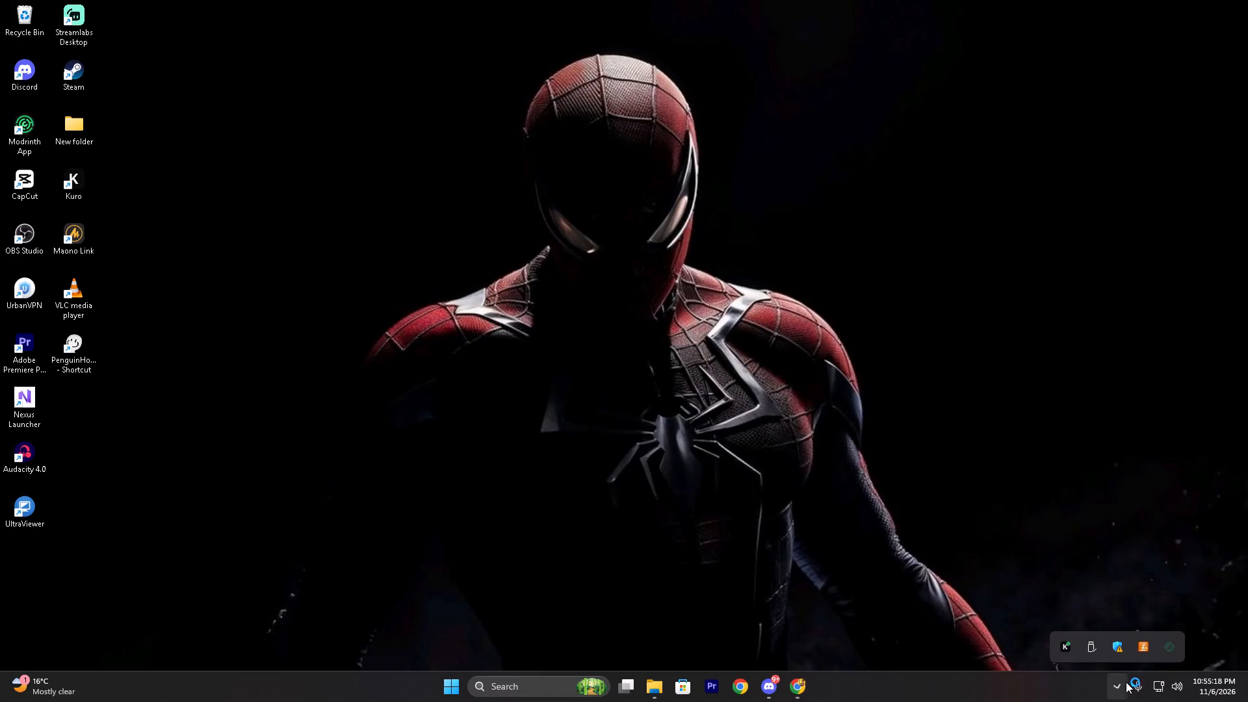
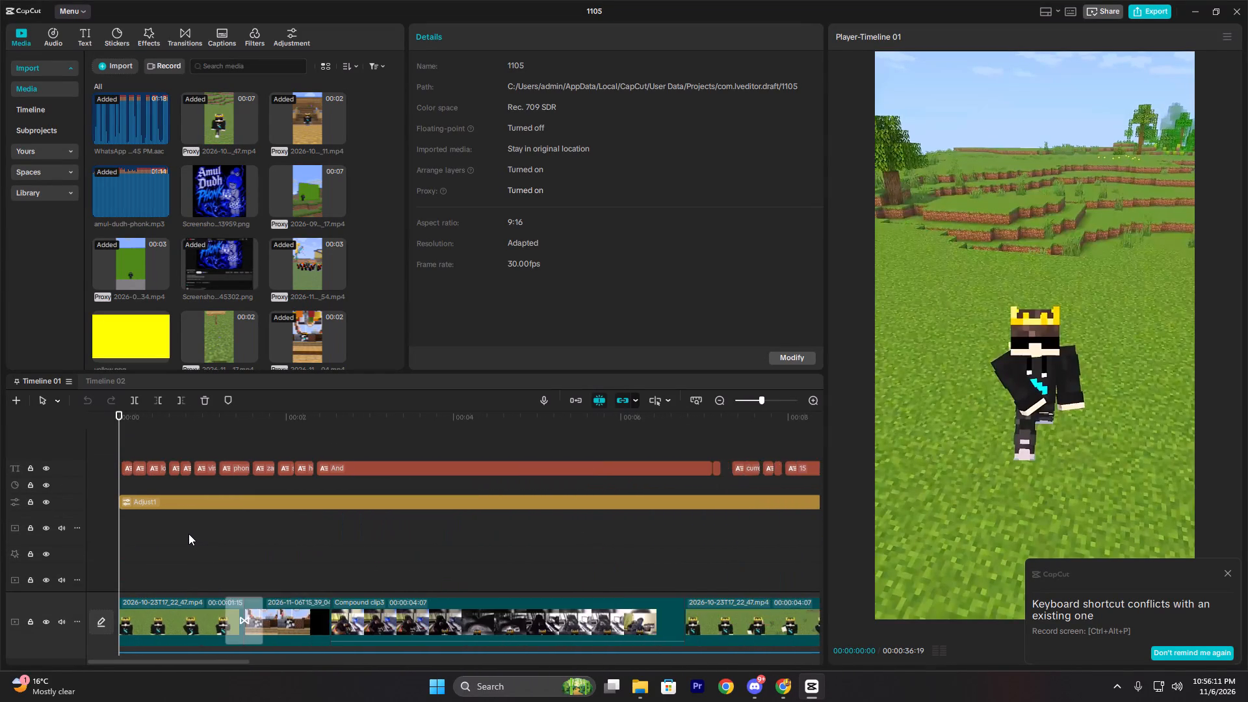
# Move the playhead onto the first caption, "Toh", and select that caption in the timeline.
pyautogui.keyDown('ctrl'); pyautogui.scroll(12, 185, 525); pyautogui.keyUp('ctrl')
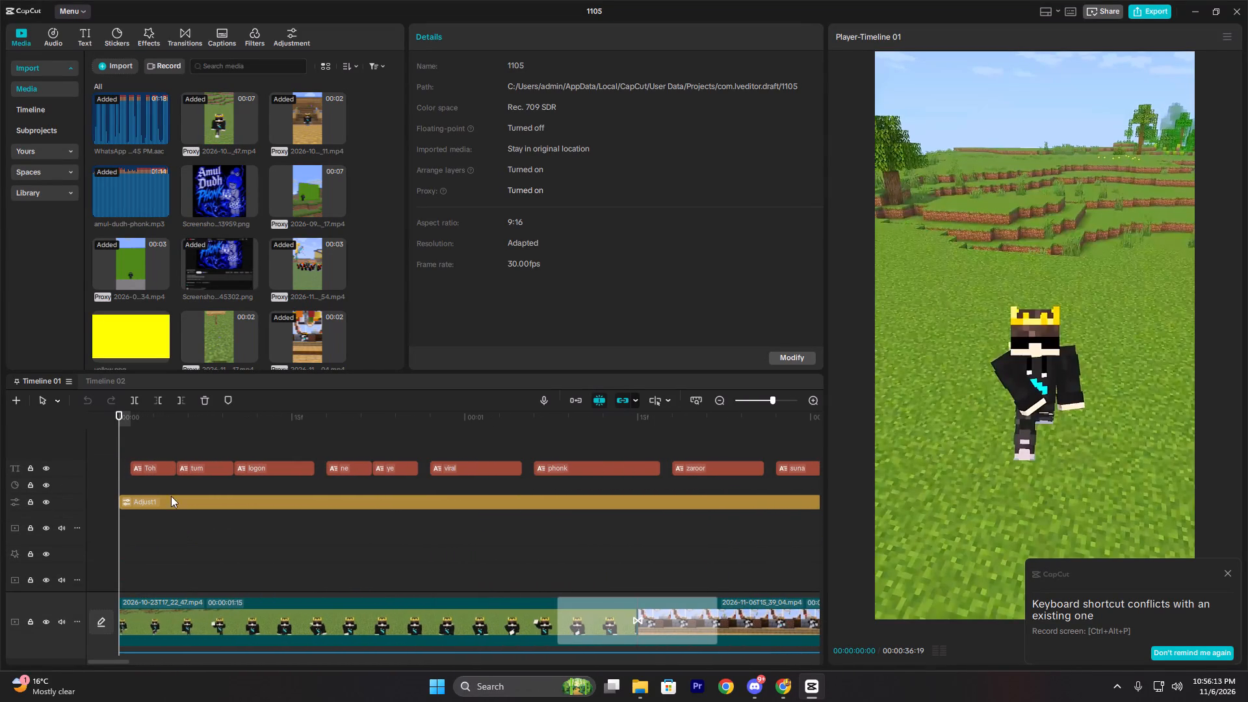
pyautogui.click(161, 452)
pyautogui.click(155, 471)
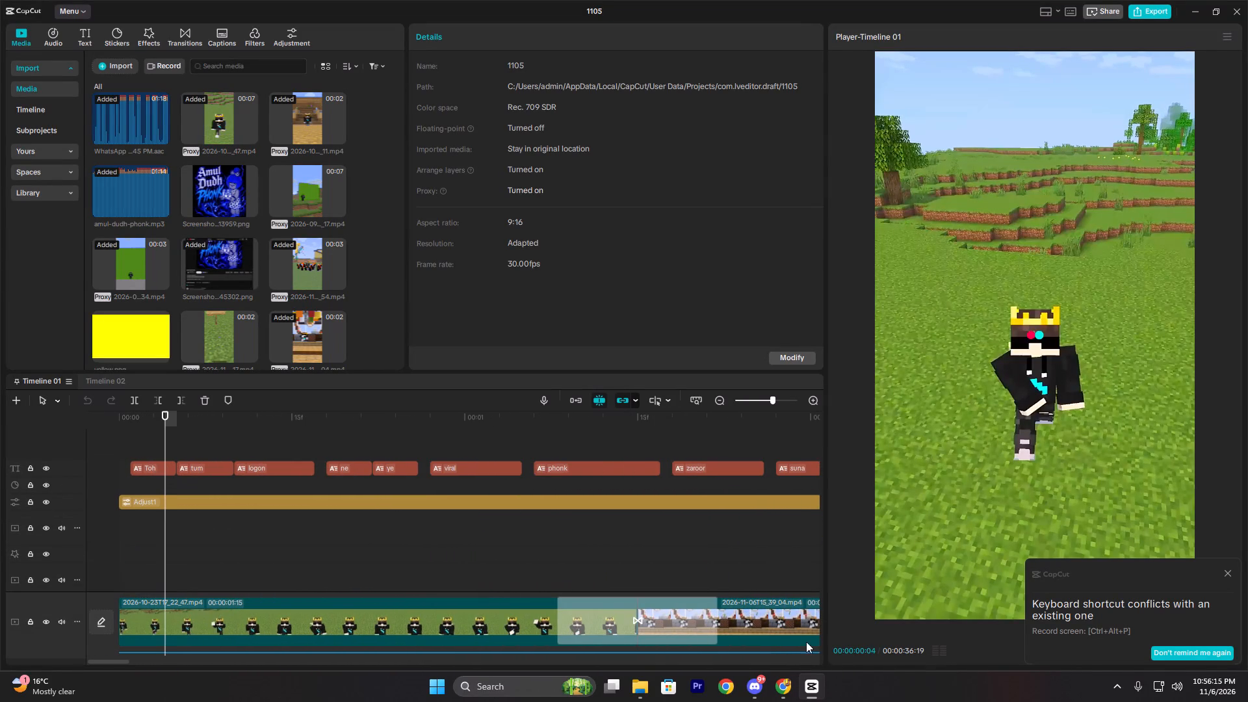
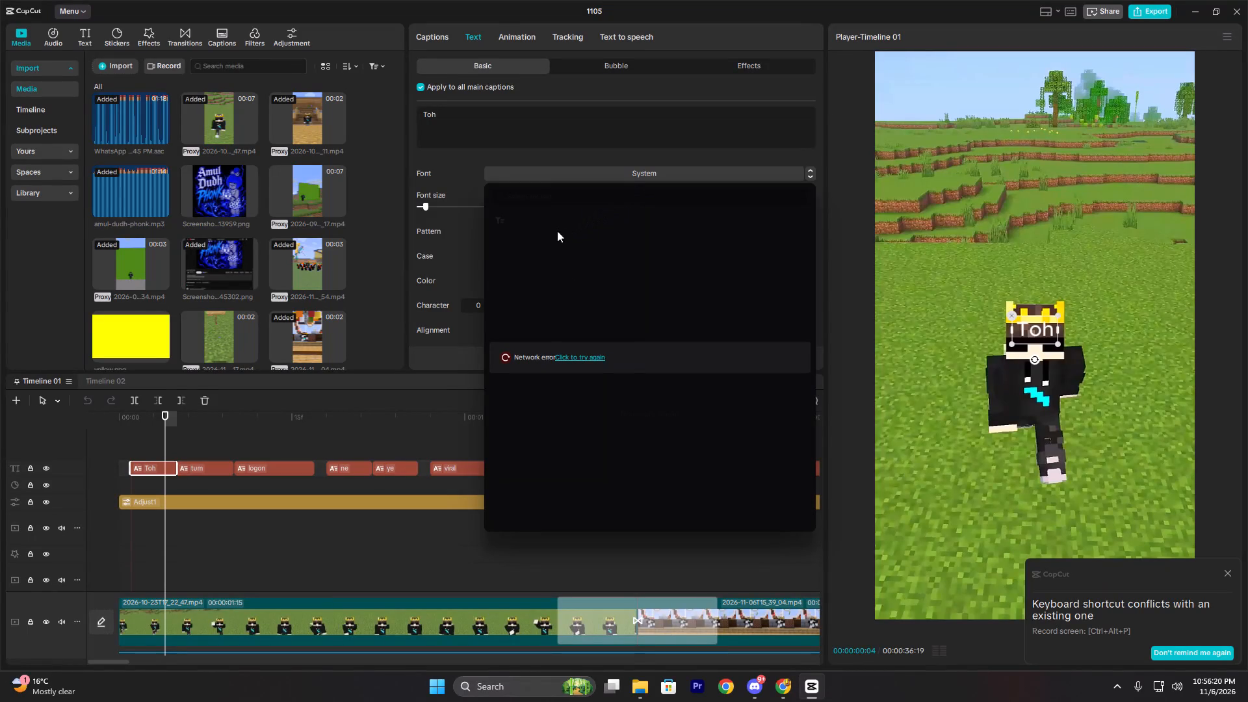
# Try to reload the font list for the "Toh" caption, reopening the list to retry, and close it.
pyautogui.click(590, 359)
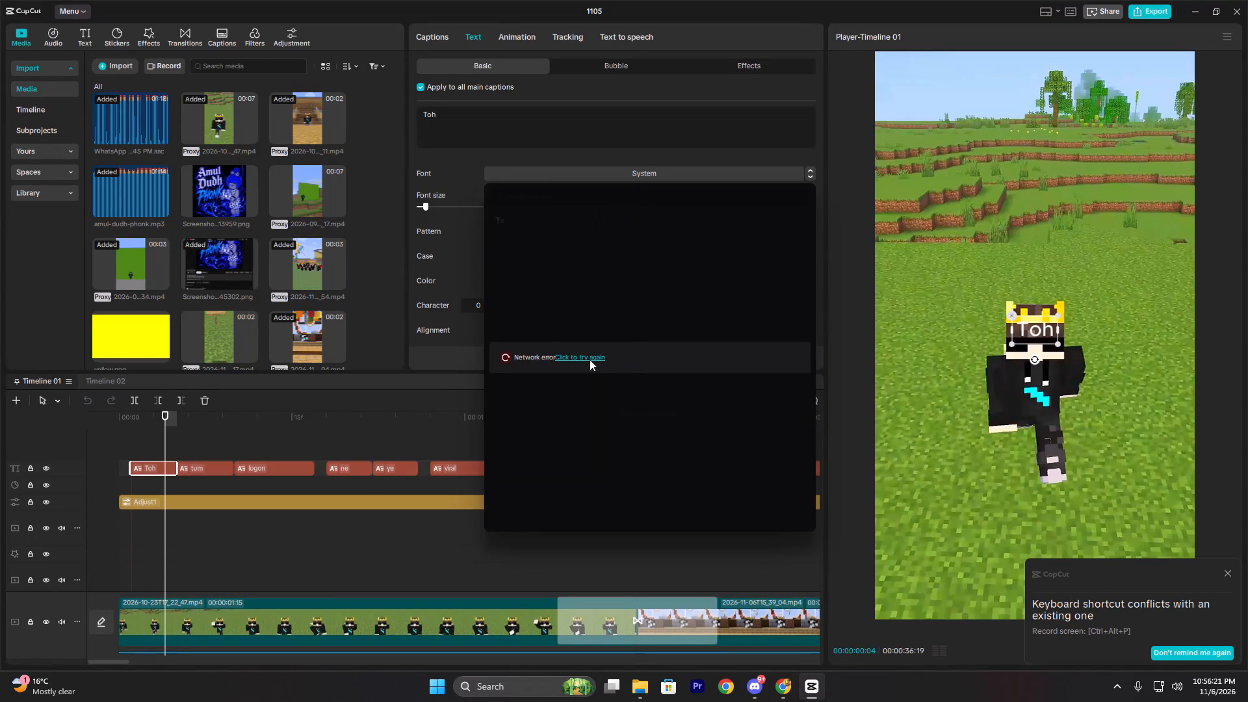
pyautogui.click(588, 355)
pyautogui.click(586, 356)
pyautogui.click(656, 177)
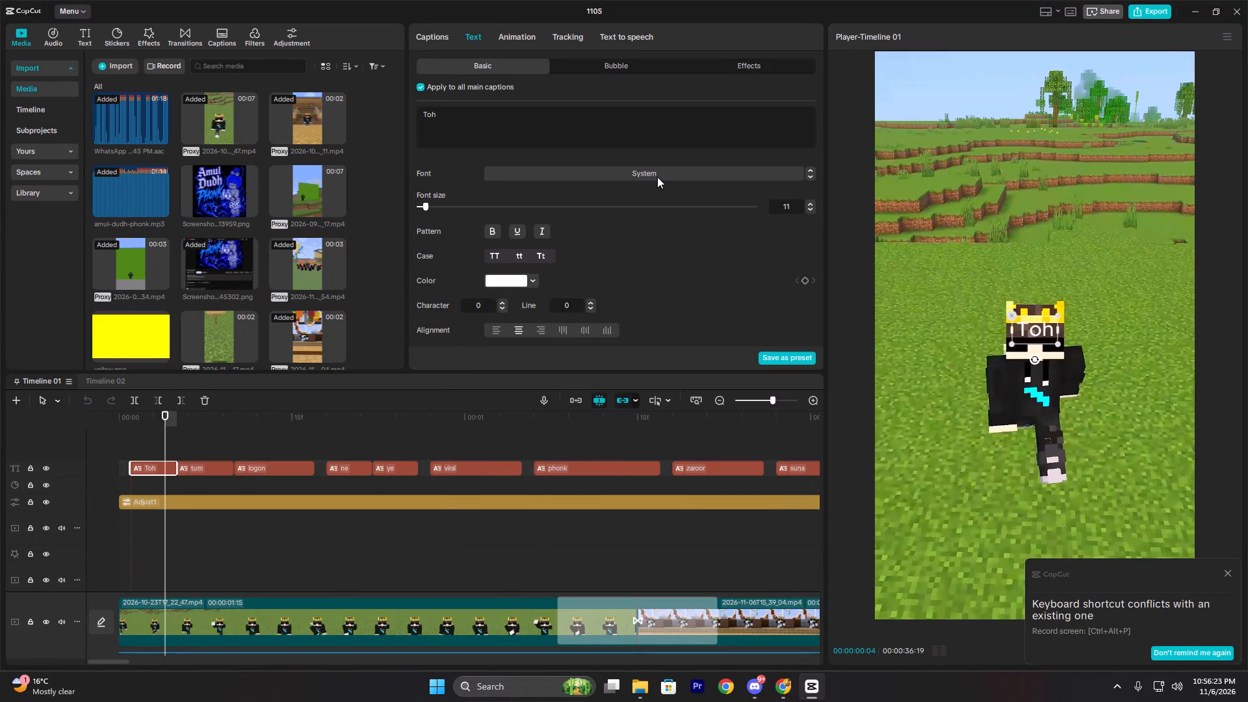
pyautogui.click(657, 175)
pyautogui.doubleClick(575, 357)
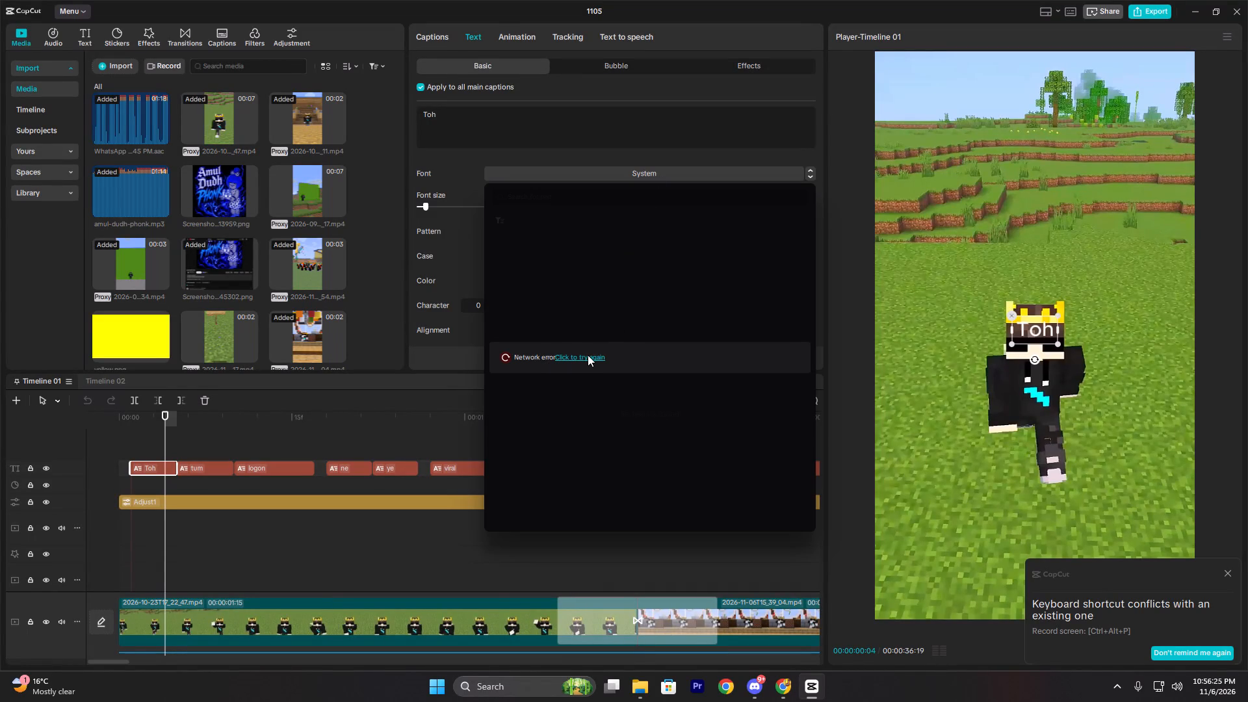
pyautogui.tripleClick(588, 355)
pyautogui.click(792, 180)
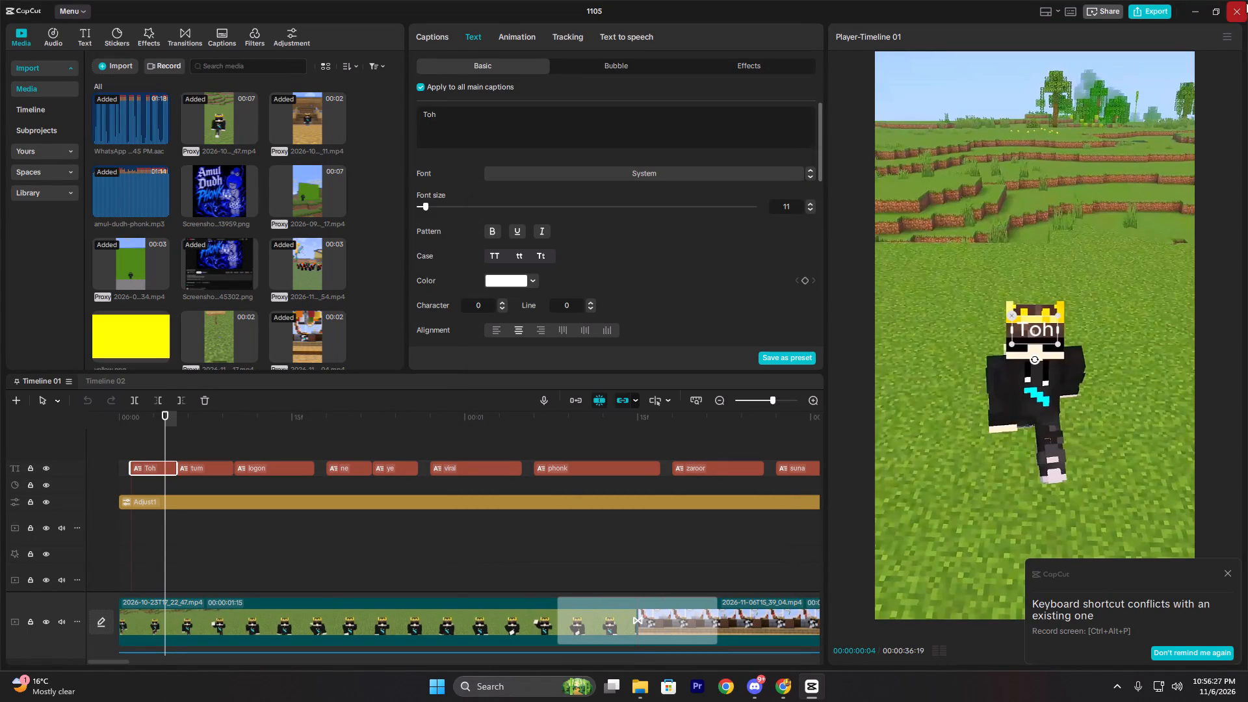
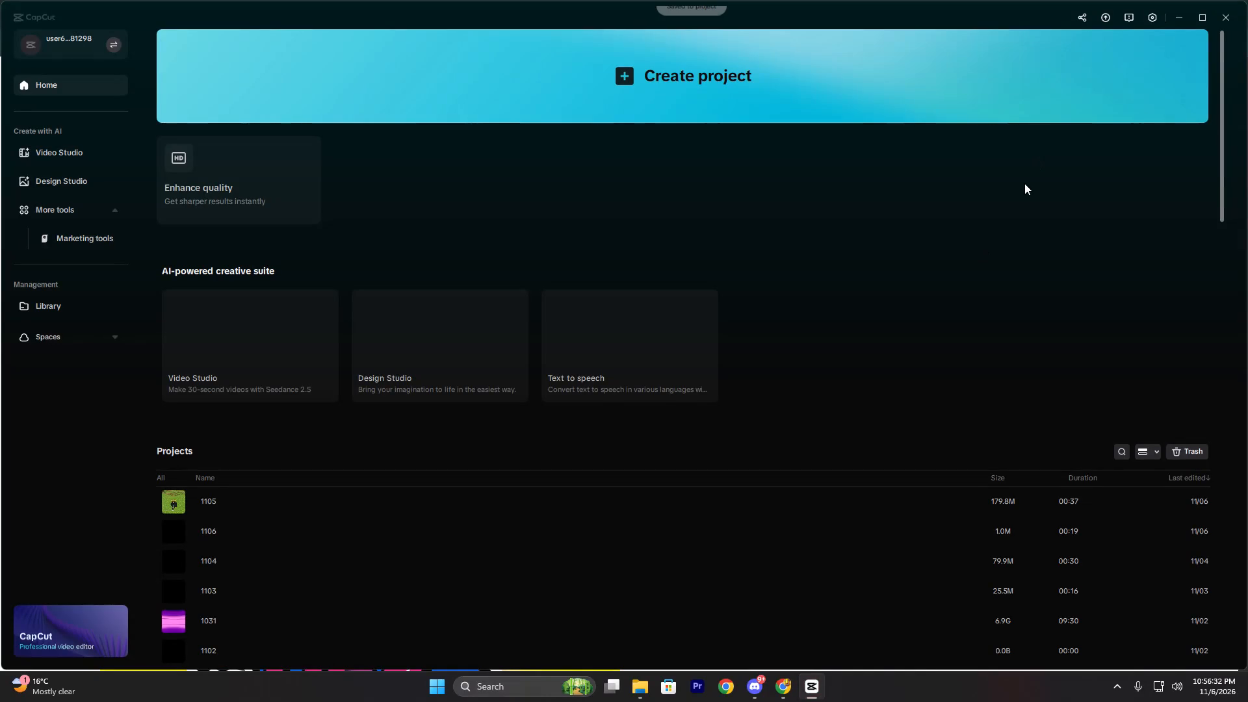
# Close the CapCut application from its home screen.
pyautogui.click(1229, 18)
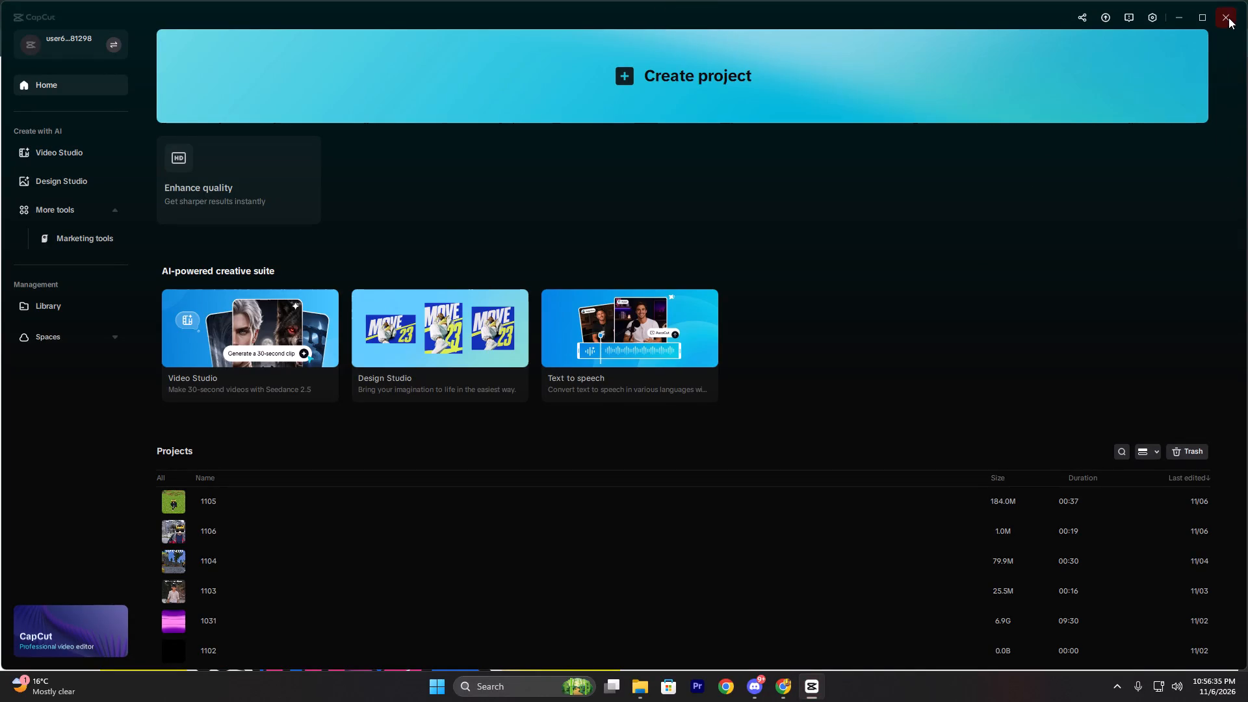
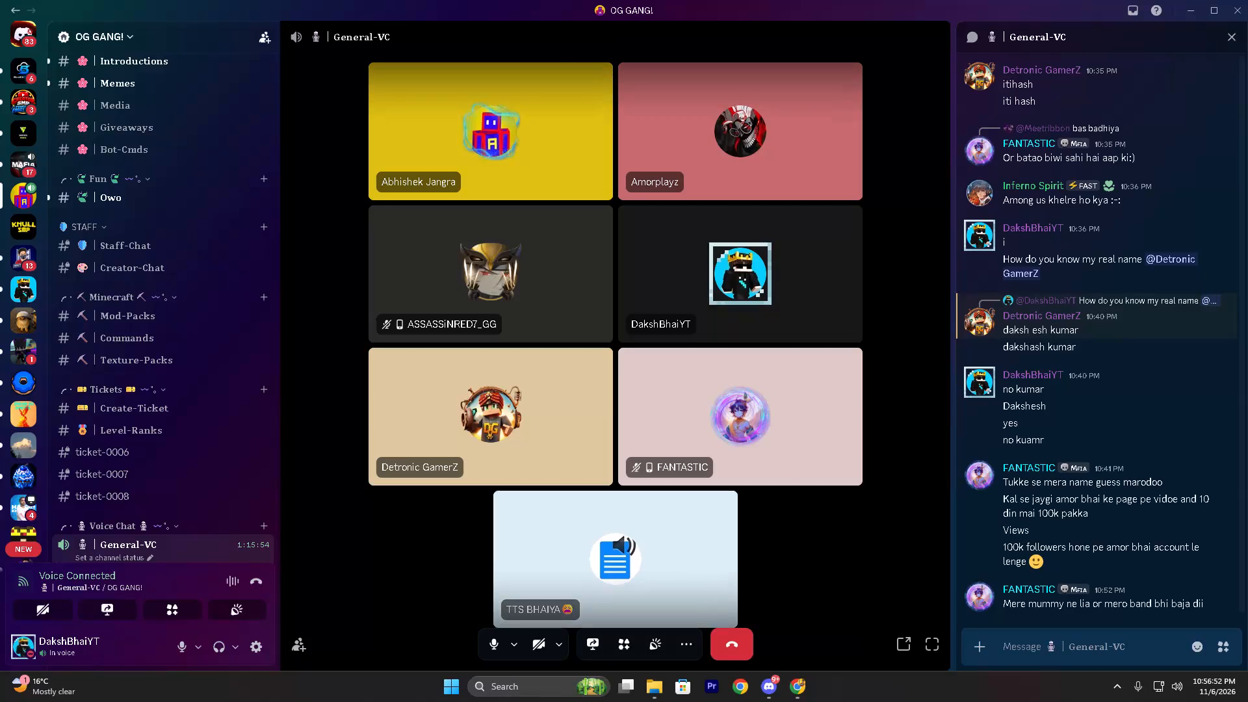
# Switch to the open Google Chrome window and close it.
pyautogui.click(793, 686)
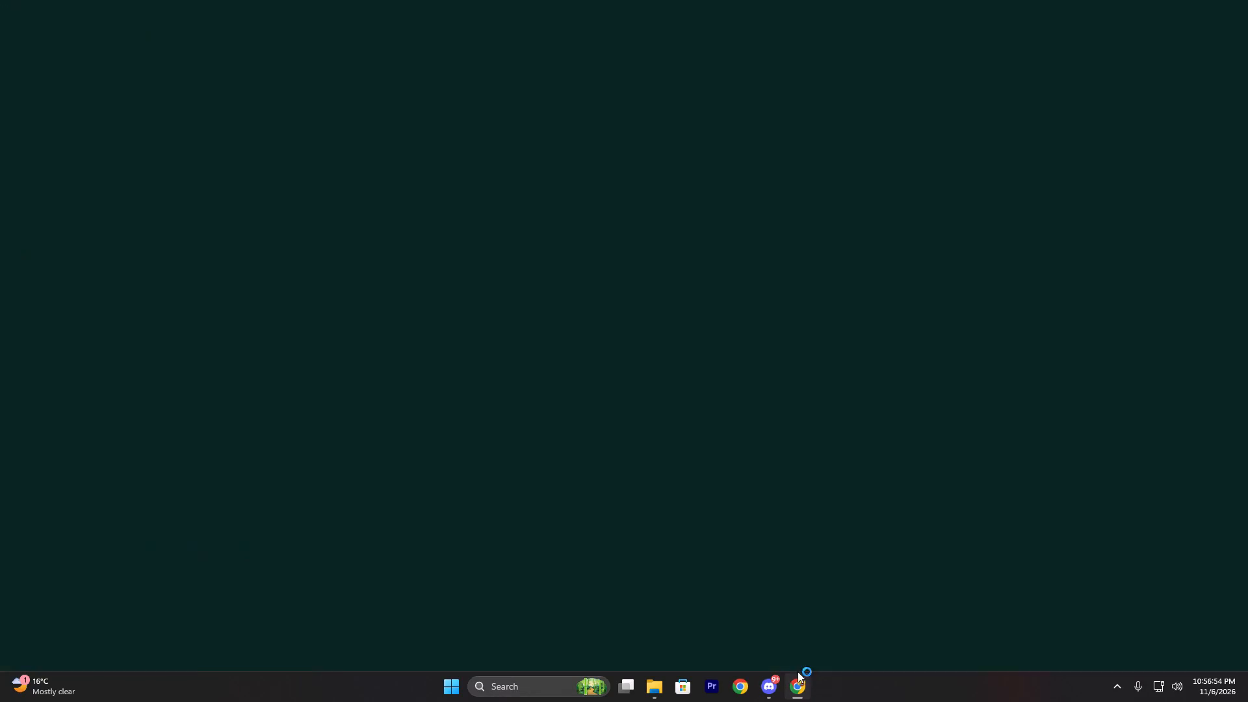
pyautogui.click(1239, 8)
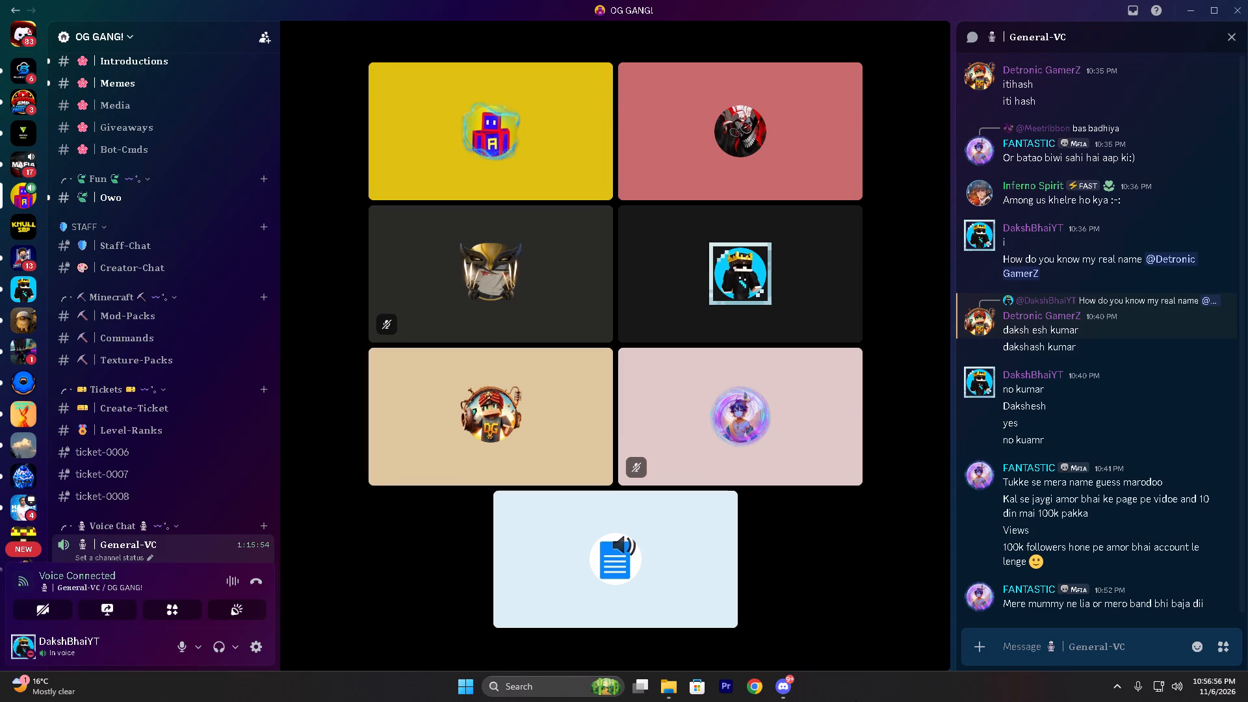
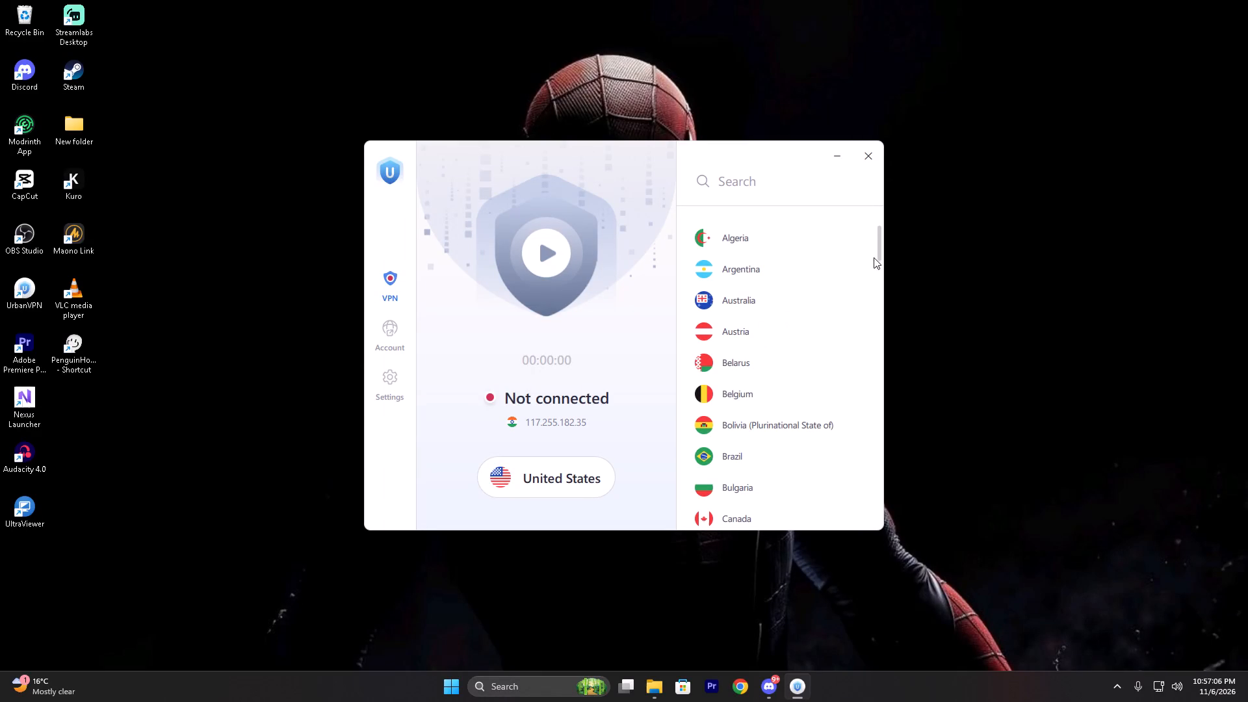
# Connect UrbanVPN to the United States server.
pyautogui.moveTo(880, 252); pyautogui.dragTo(881, 540)
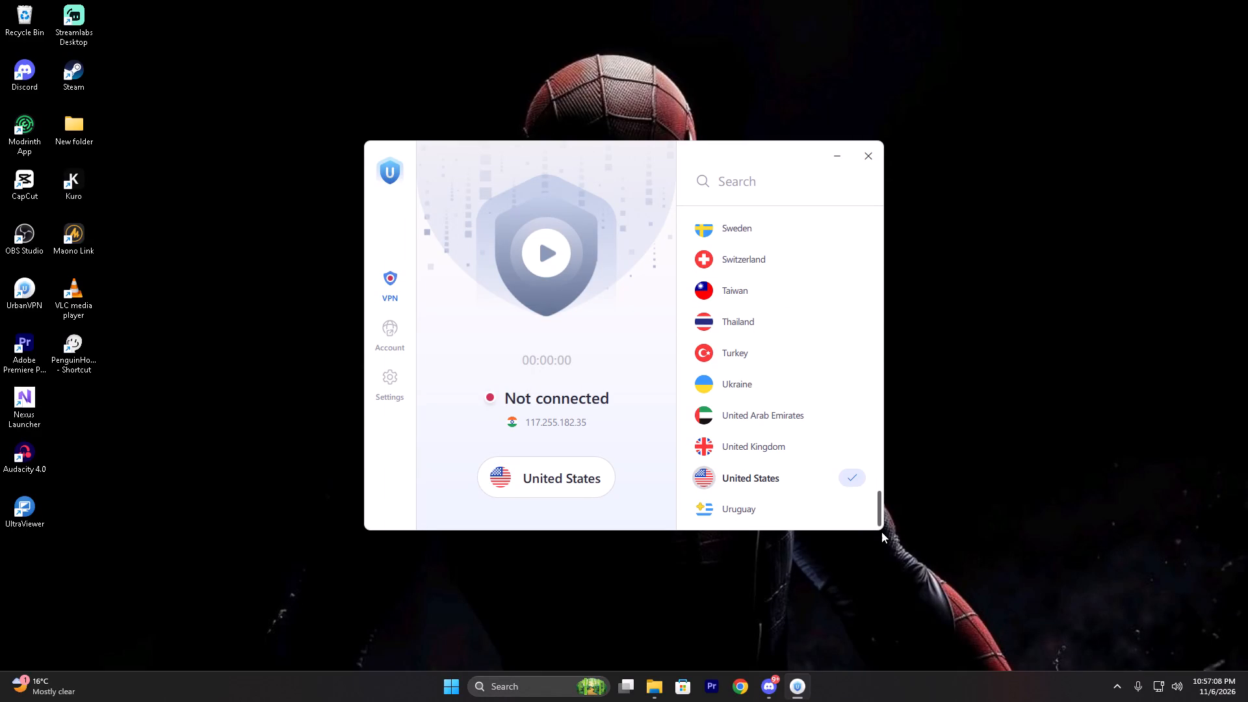
pyautogui.click(824, 459)
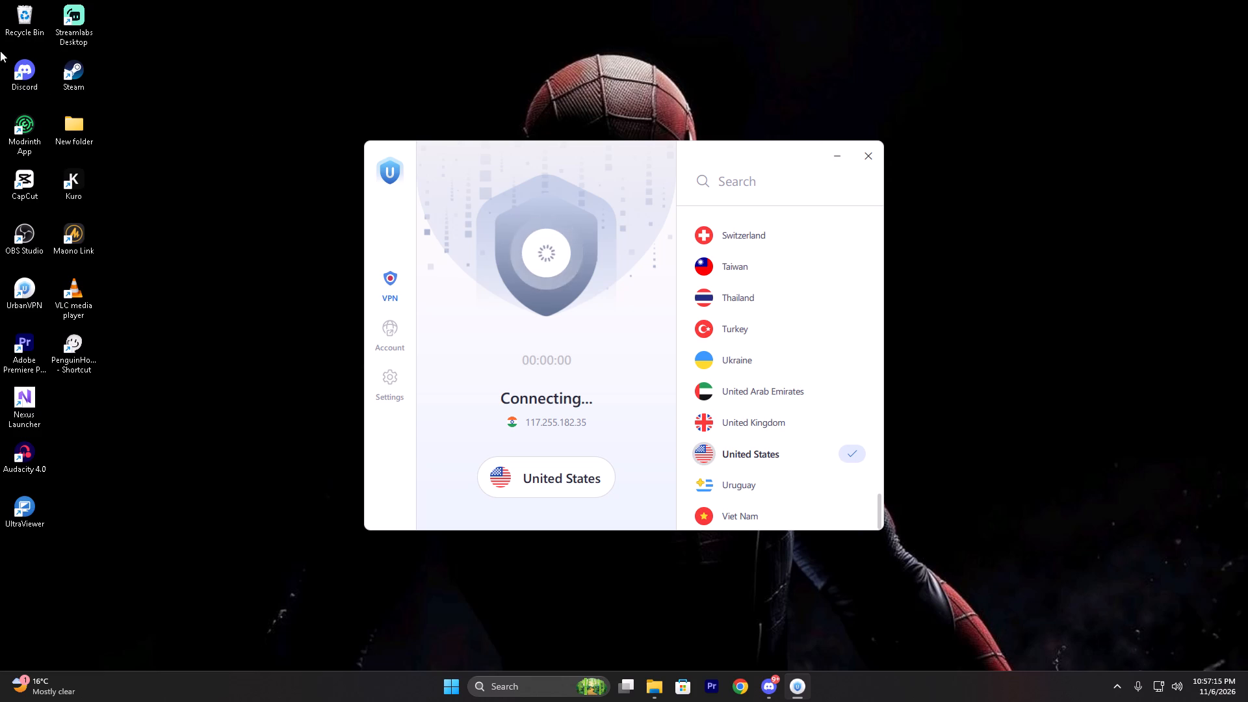
# Launch CapCut from the desktop.
pyautogui.doubleClick(14, 181)
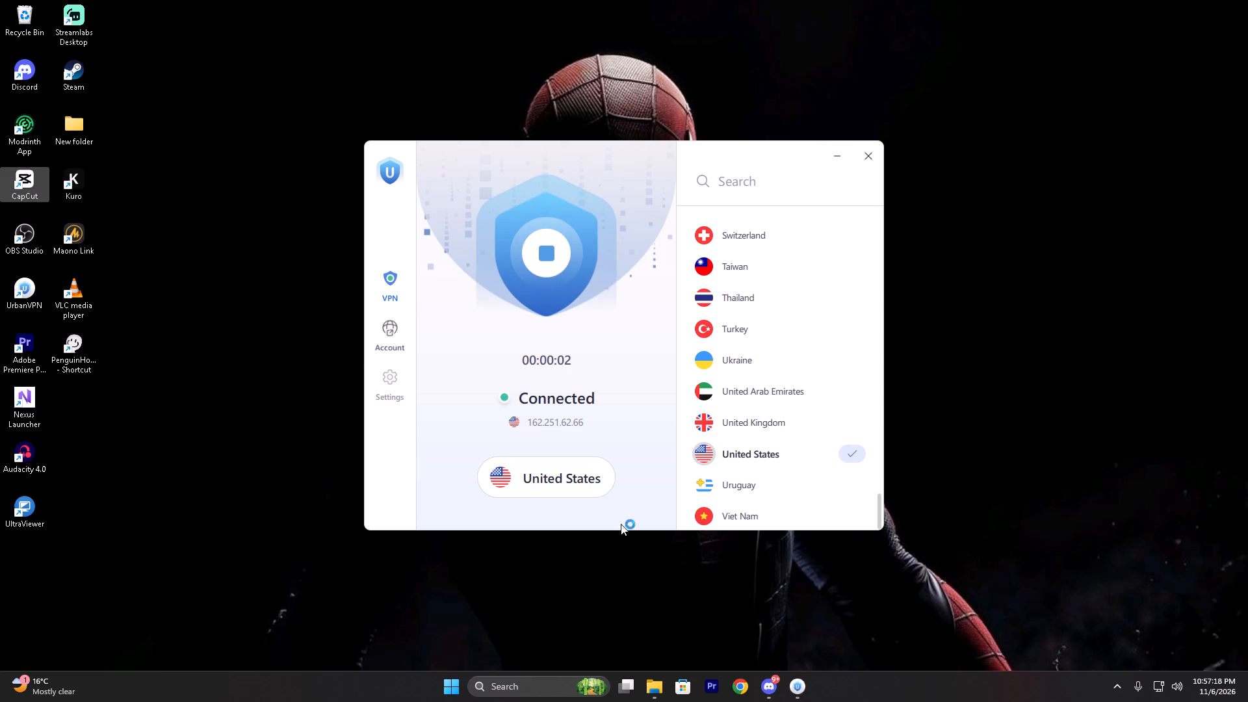
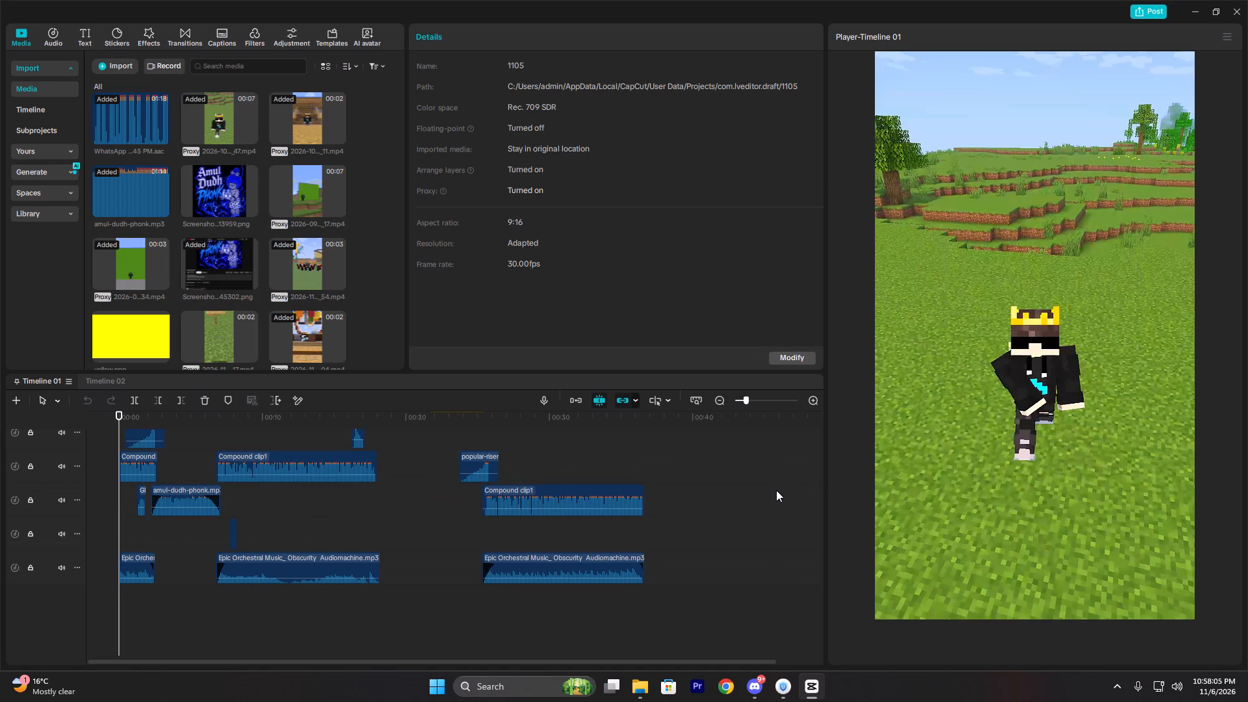
# Search the fonts for Hey Comic and apply it to all main captions, starting from the first caption, "Toh".
pyautogui.scroll(20, 435, 563)
pyautogui.scroll(8, 435, 563)
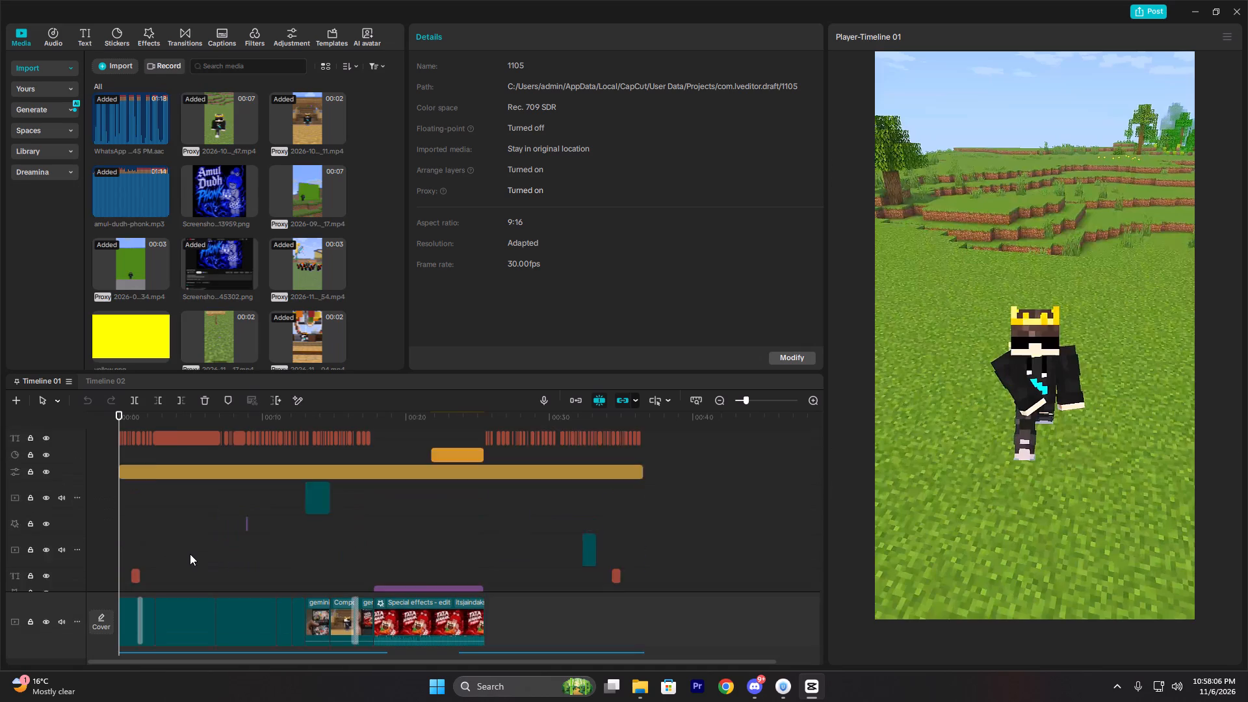
pyautogui.scroll(2, 190, 554)
pyautogui.scroll(20, 182, 553)
pyautogui.scroll(5, 182, 553)
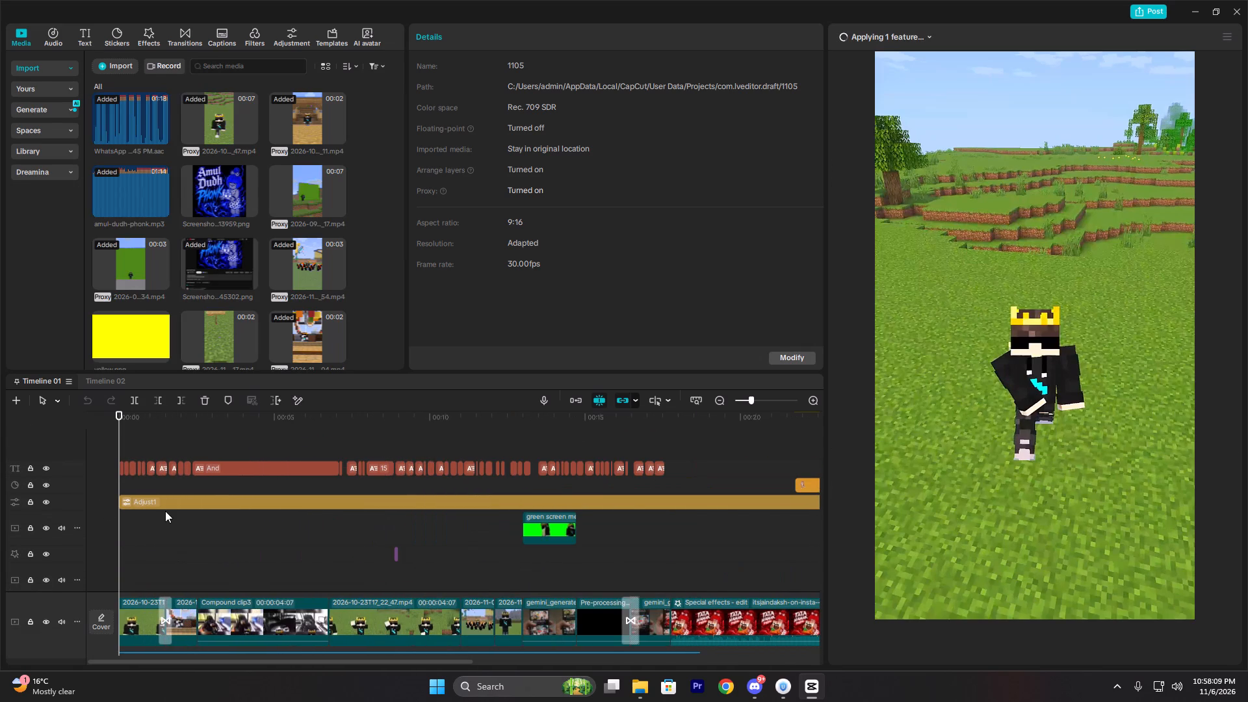
pyautogui.keyDown('ctrl'); pyautogui.scroll(9, 165, 511); pyautogui.keyUp('ctrl')
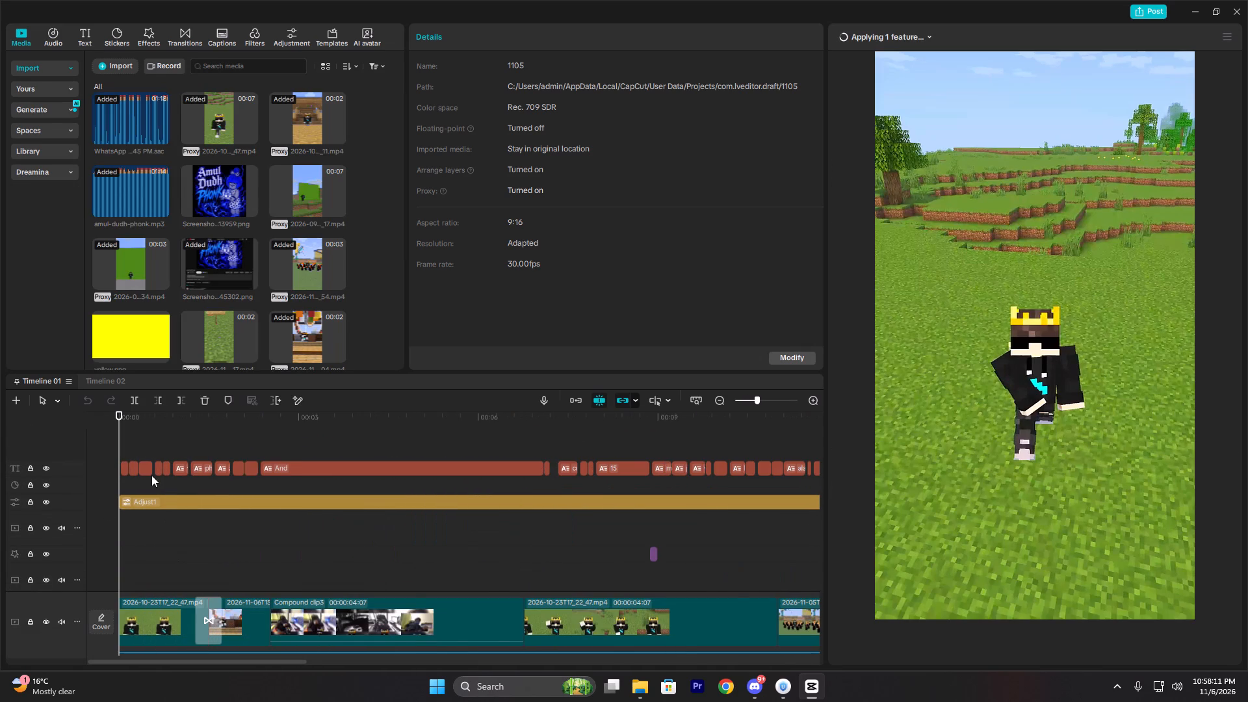
pyautogui.click(128, 468)
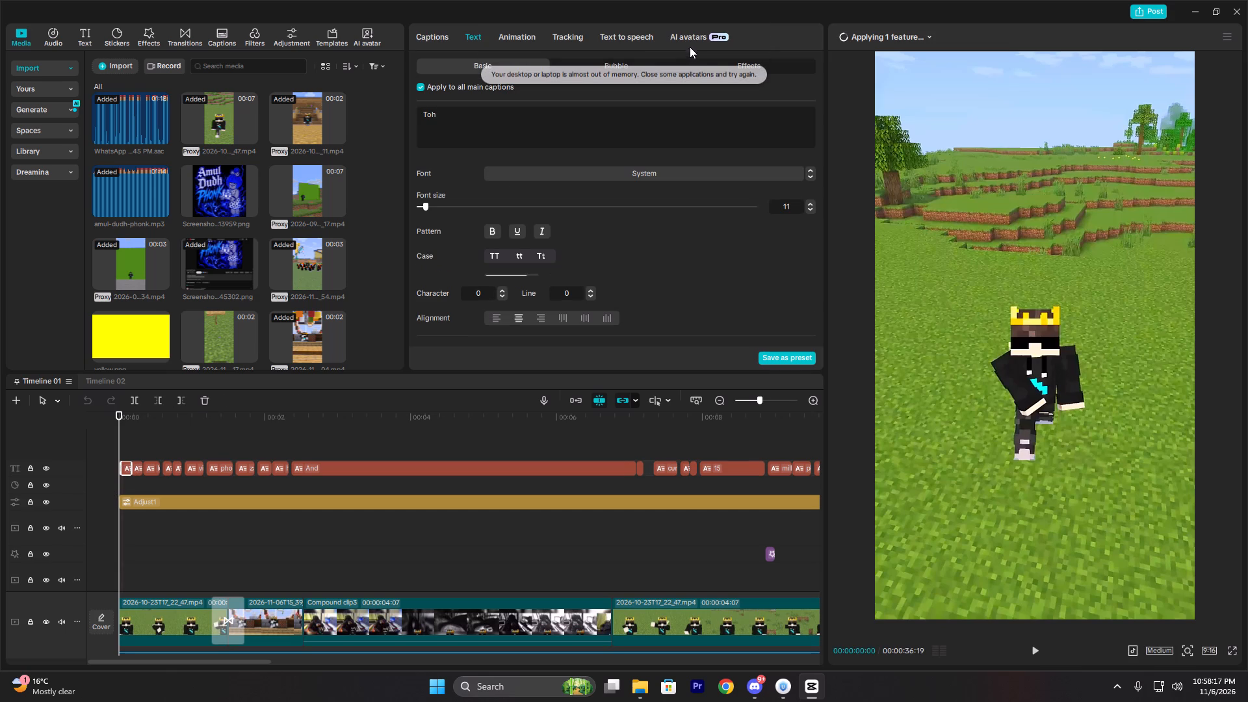
pyautogui.click(608, 177)
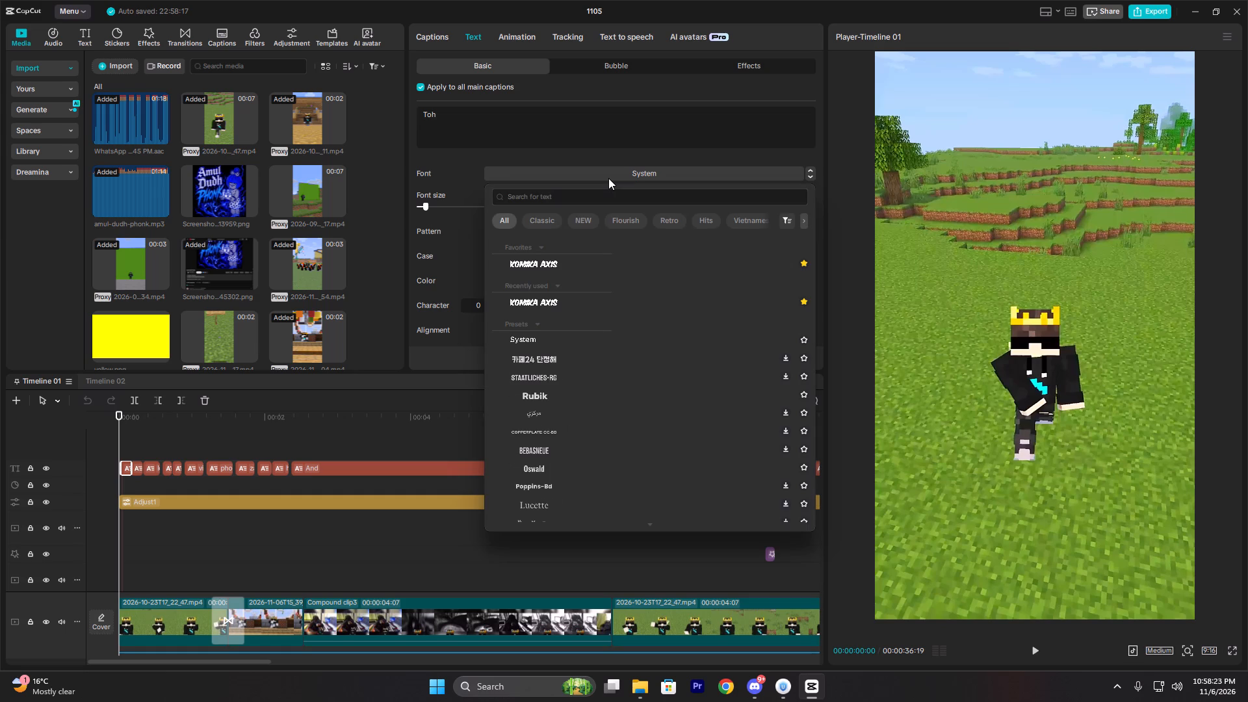
pyautogui.click(564, 192)
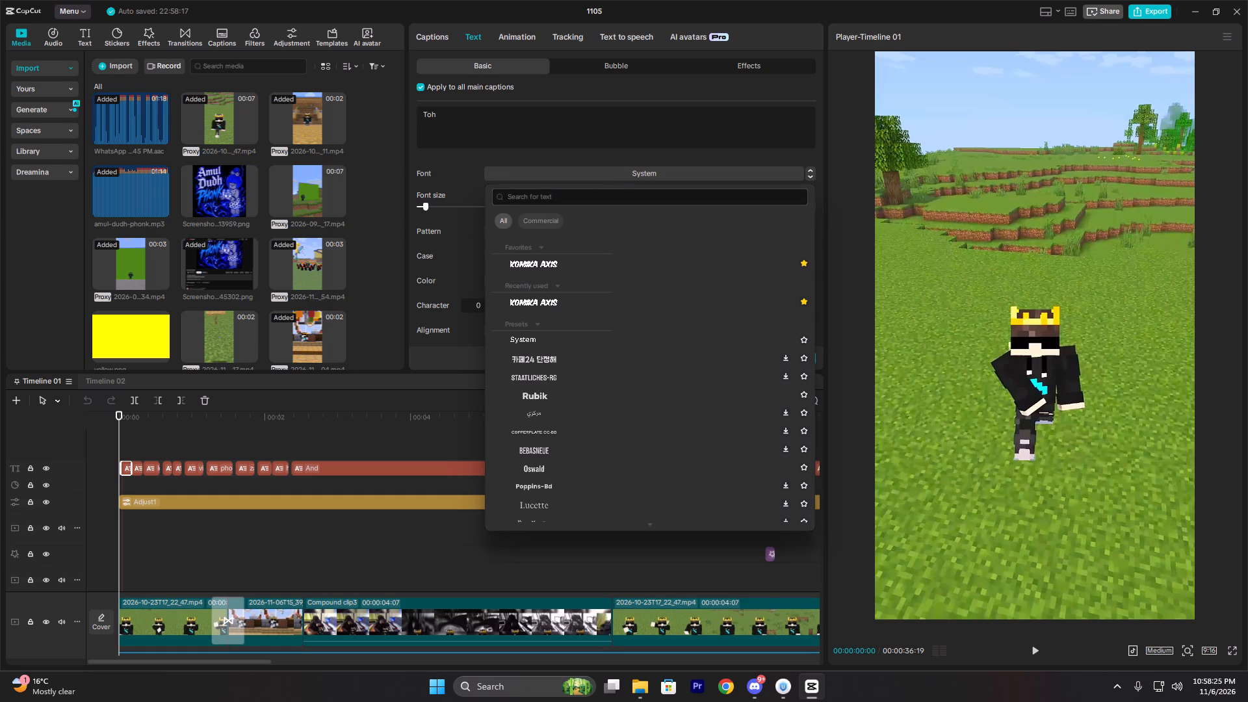
pyautogui.write('hwy')
pyautogui.press('BackSpace')
pyautogui.press('BackSpace')
pyautogui.write('ey comic')
pyautogui.press('Return')
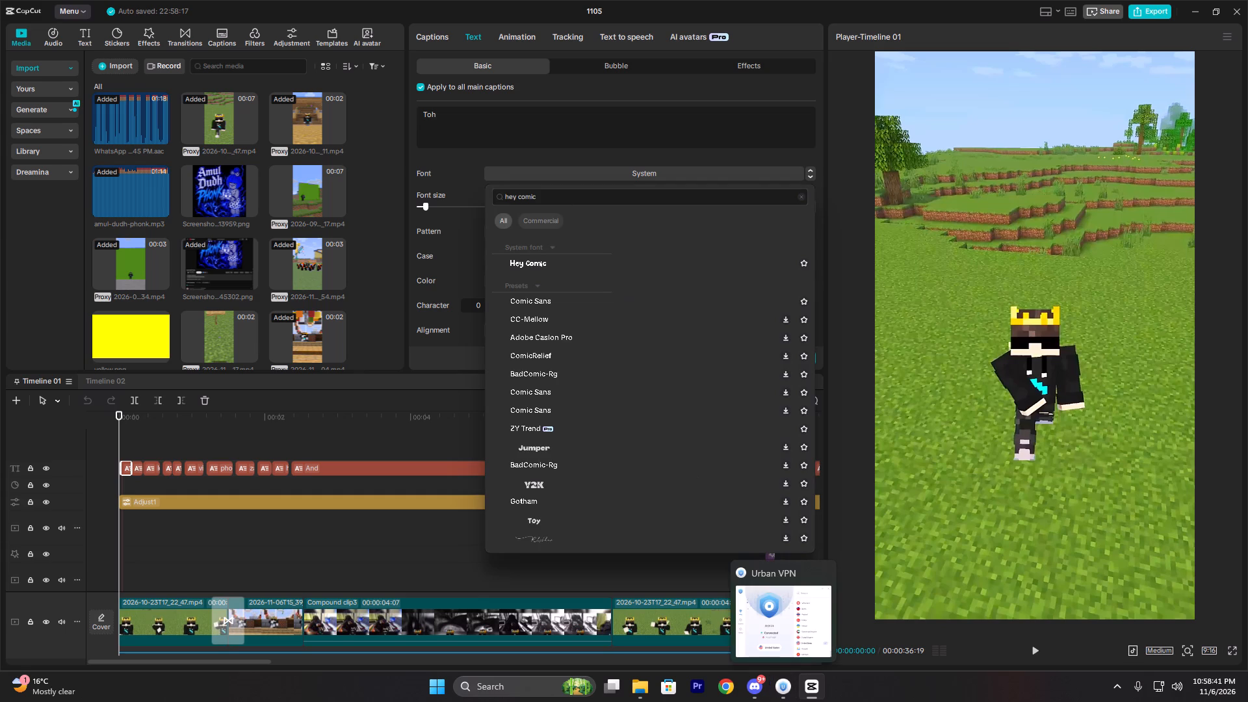
pyautogui.click(805, 263)
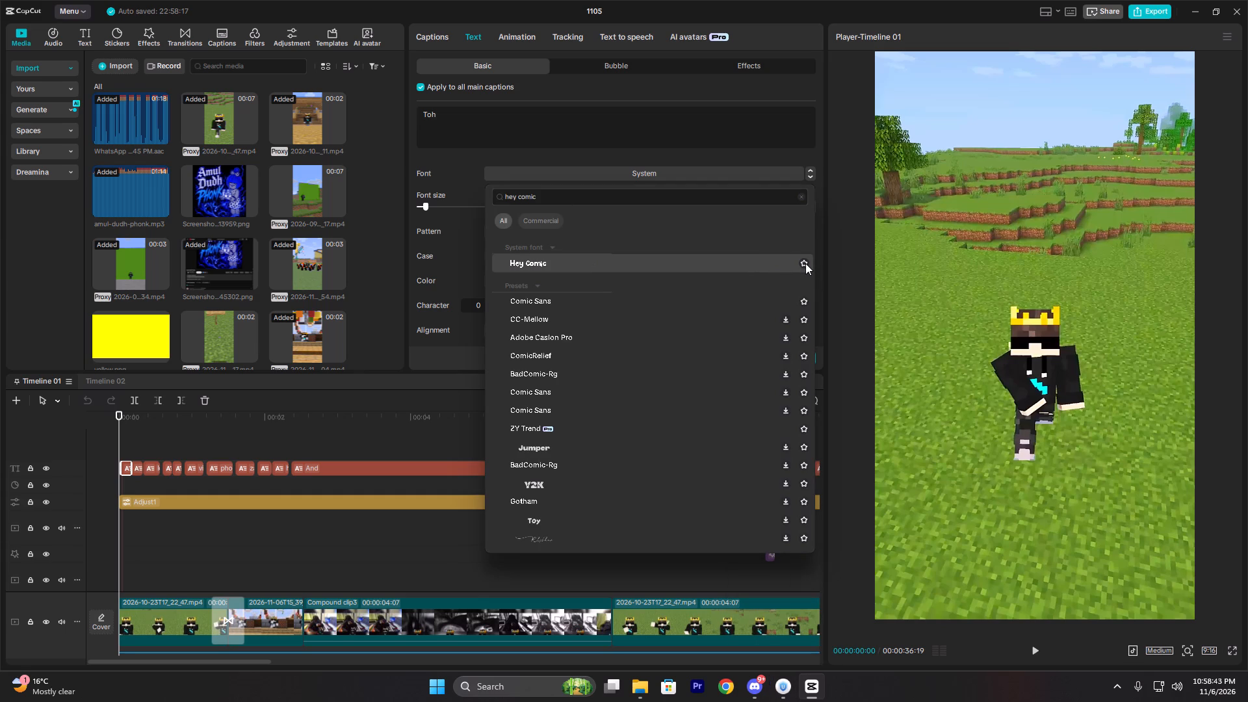
pyautogui.click(740, 263)
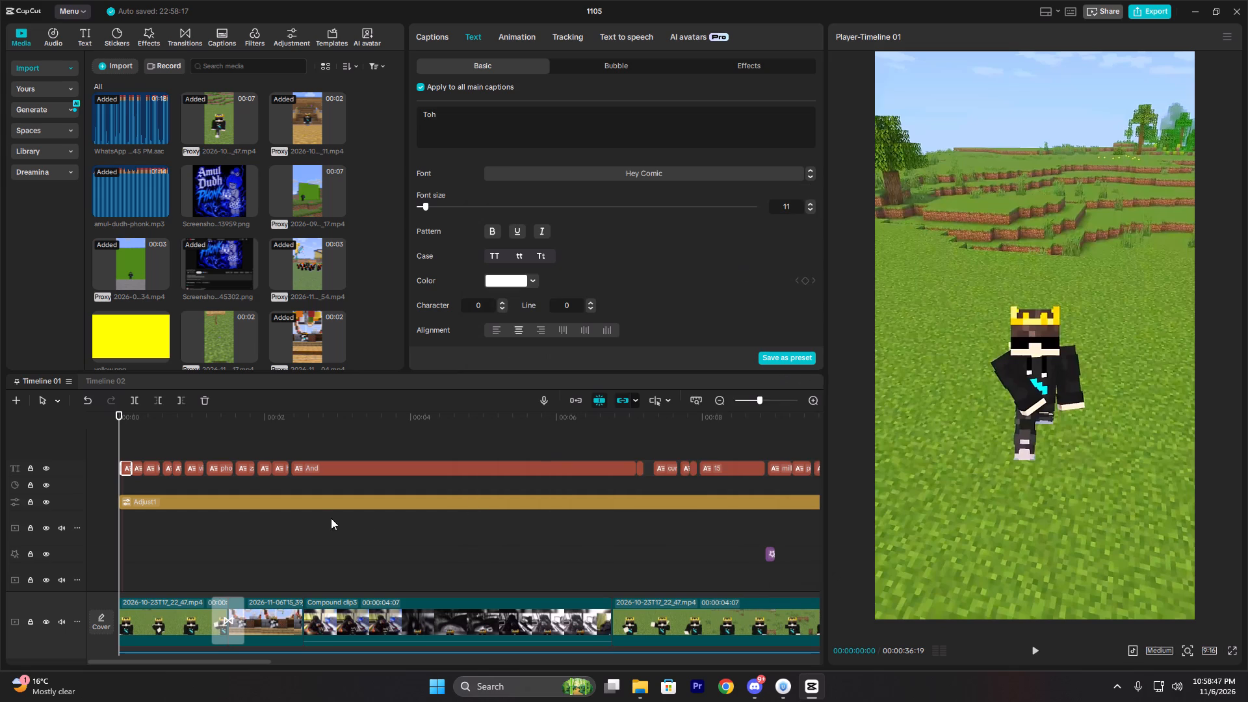
# Play the video from the start and examine the captions' look and timing up to the long "And" caption.
pyautogui.click(120, 434)
pyautogui.press('space')
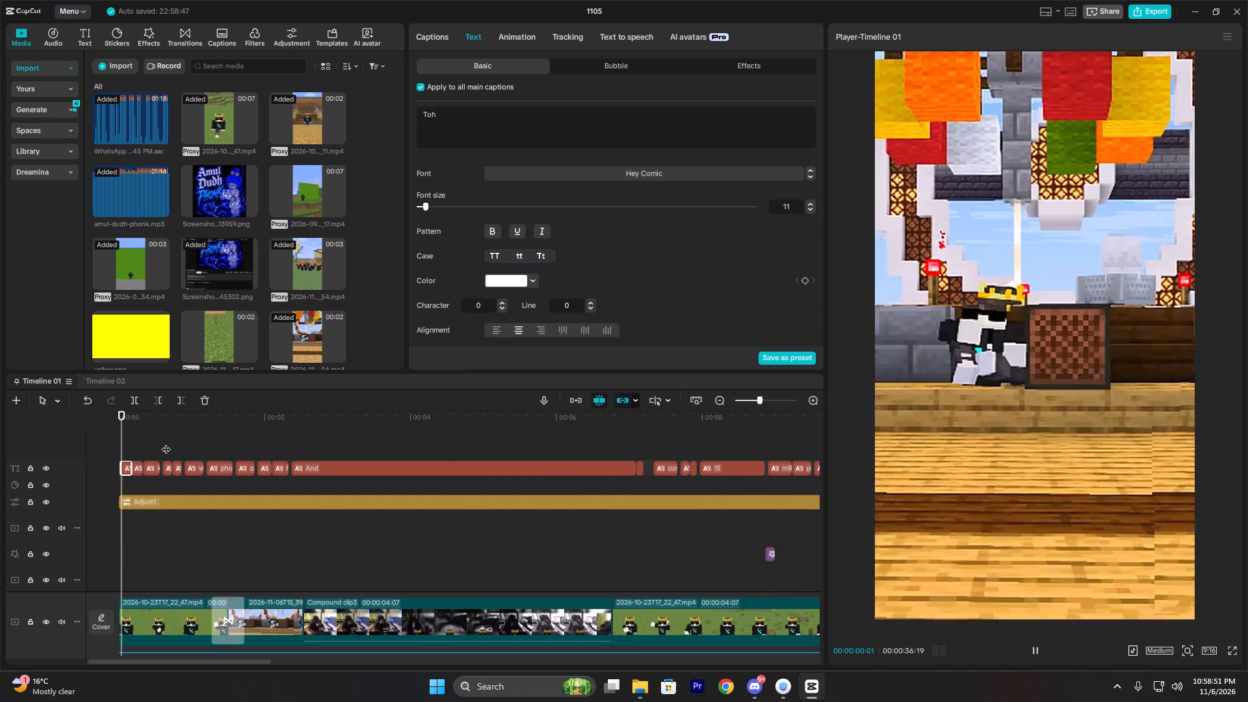
pyautogui.press('space')
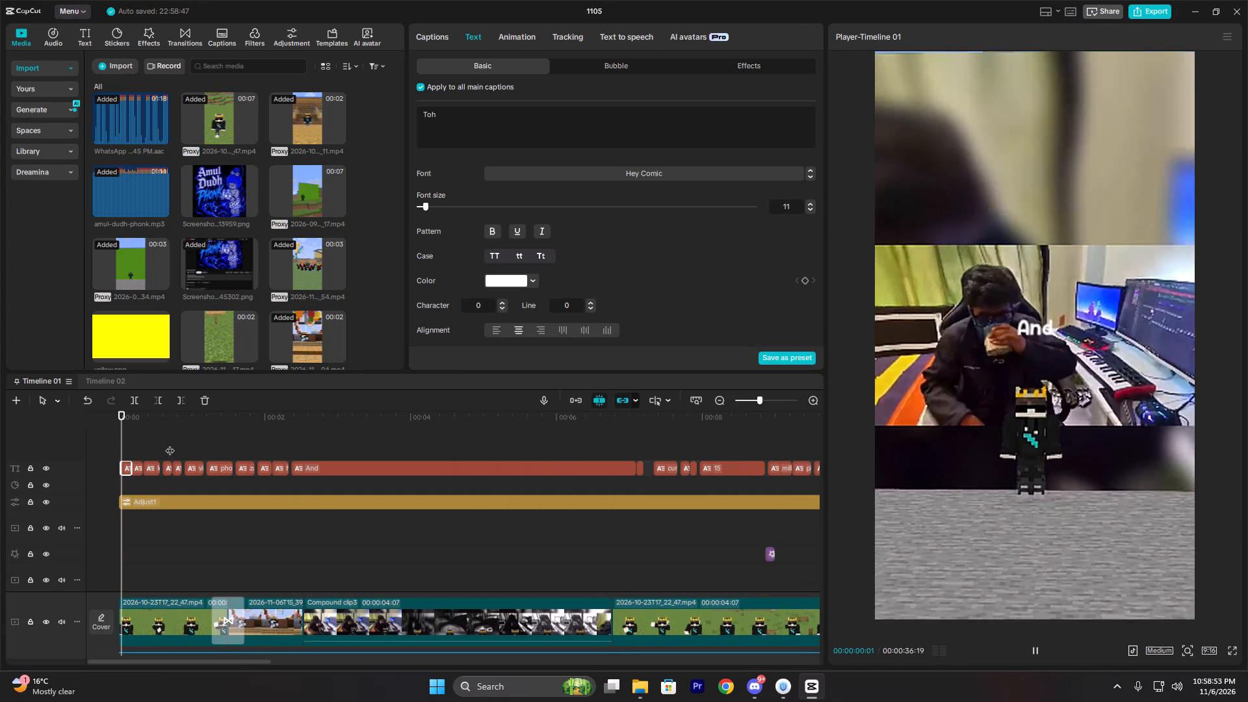
pyautogui.click(173, 443)
pyautogui.click(177, 437)
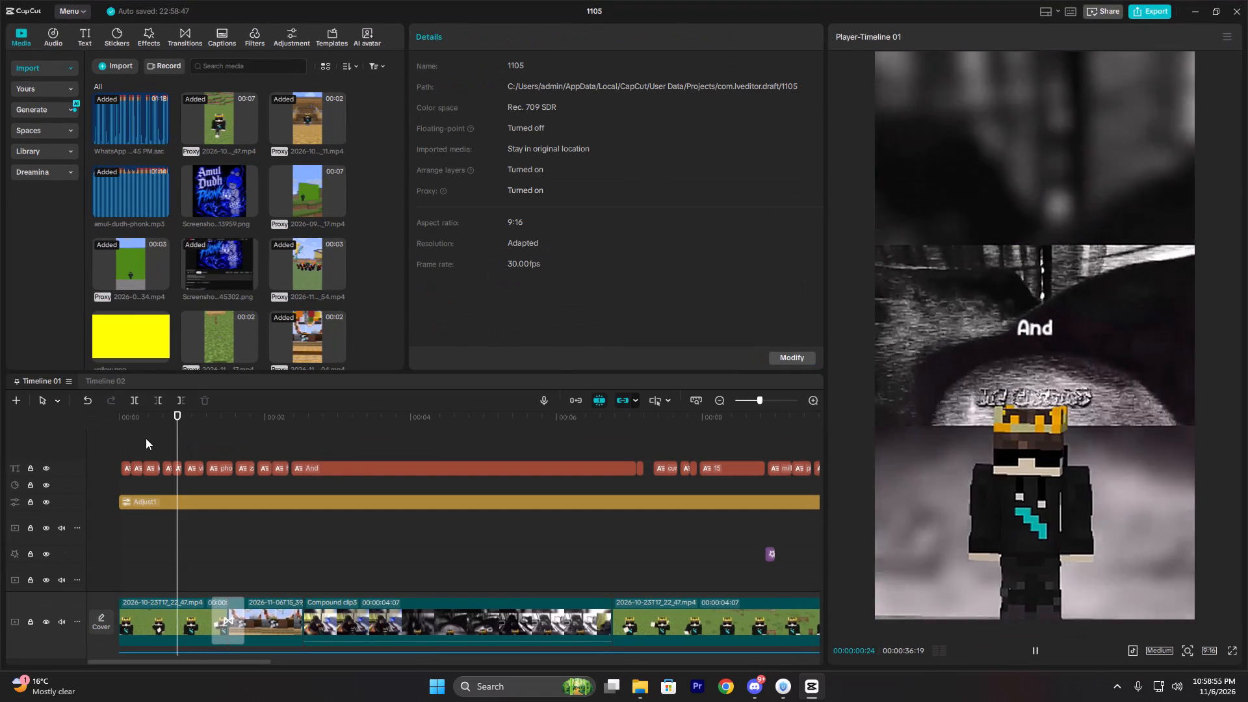
pyautogui.click(146, 438)
pyautogui.moveTo(146, 438); pyautogui.dragTo(115, 437)
pyautogui.click(125, 437)
pyautogui.moveTo(125, 437); pyautogui.dragTo(108, 438)
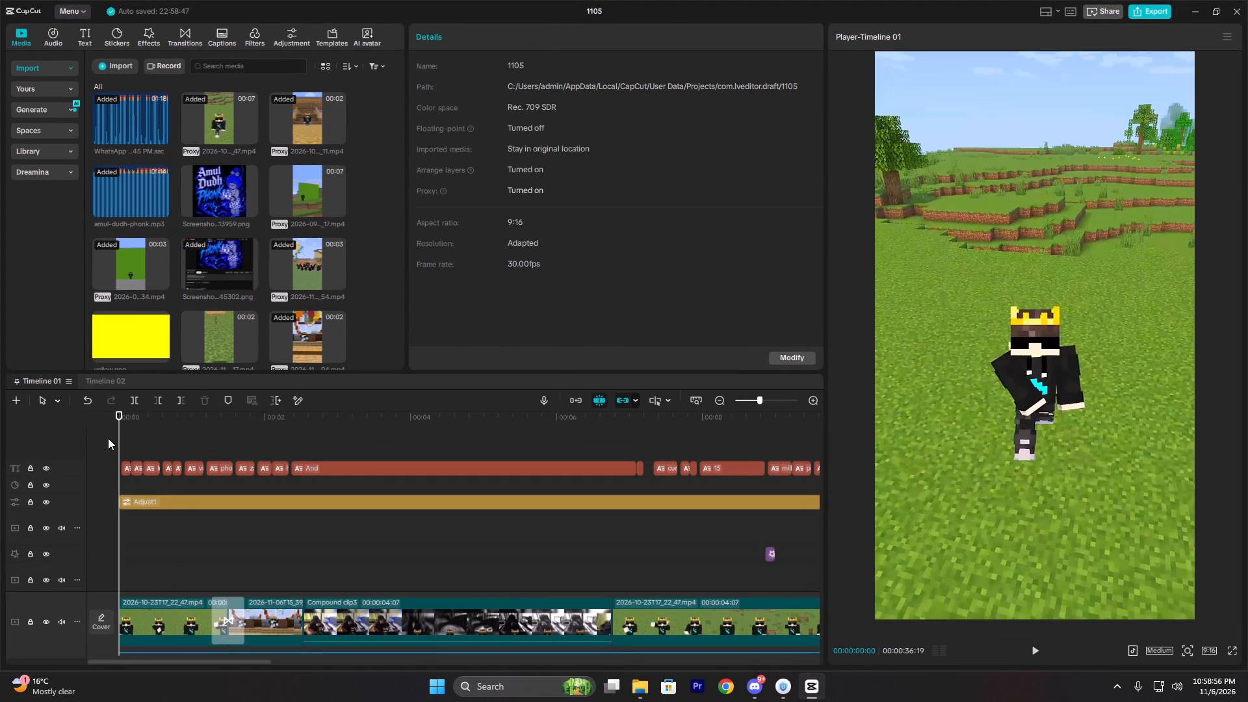
pyautogui.press('space')
pyautogui.scroll(14, 166, 443)
pyautogui.keyDown('ctrl'); pyautogui.scroll(4, 163, 471); pyautogui.keyUp('ctrl')
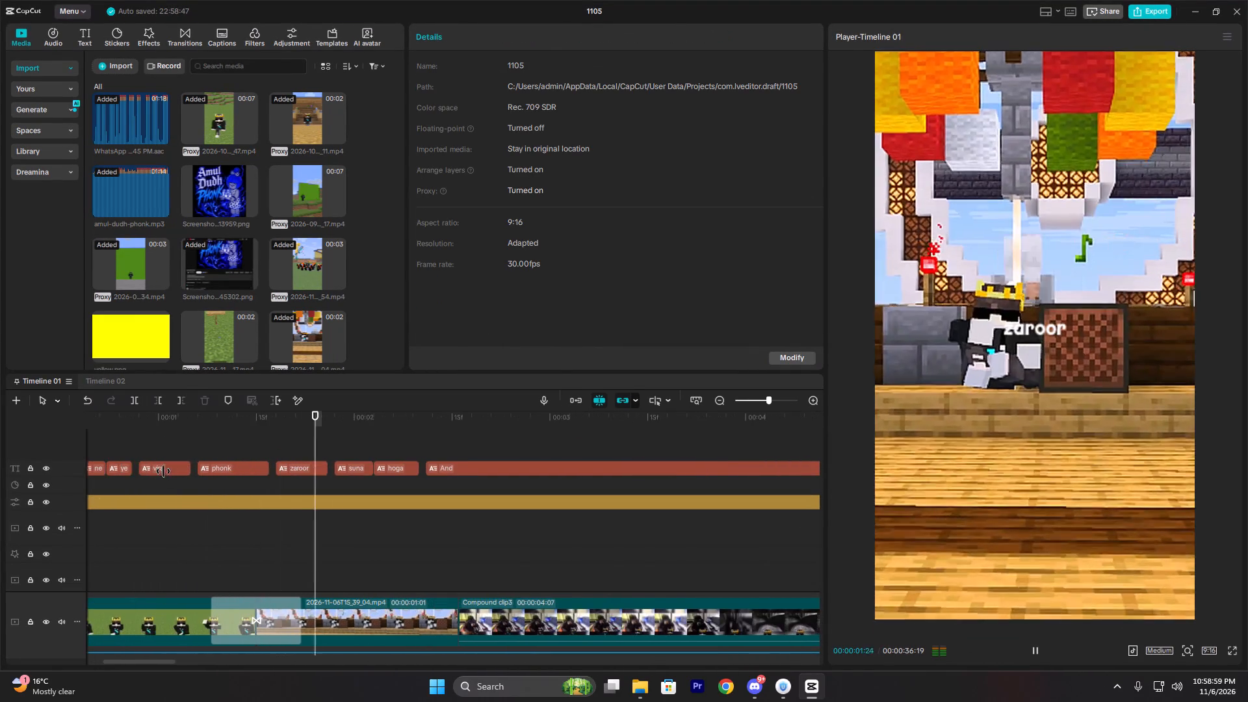
pyautogui.keyDown('ctrl'); pyautogui.scroll(4, 166, 471); pyautogui.keyUp('ctrl')
pyautogui.press('space')
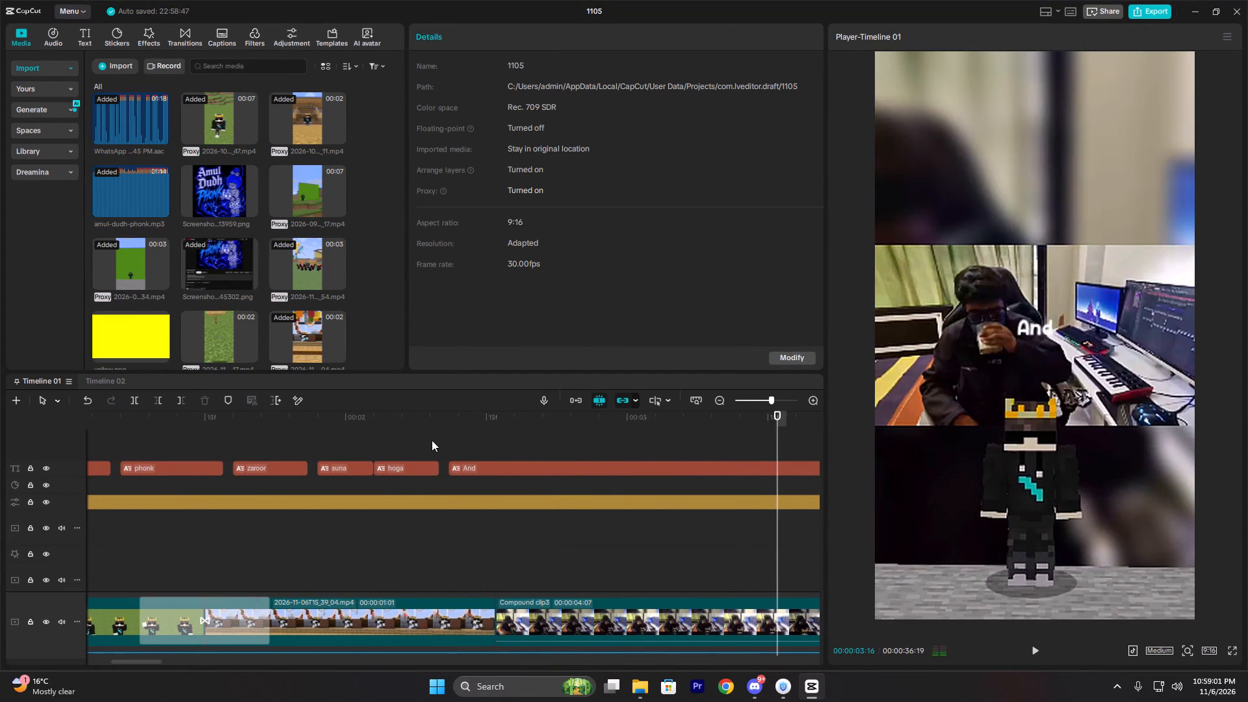
# Play from the start of the long "And" caption to check where that word belongs in the footage.
pyautogui.click(432, 439)
pyautogui.moveTo(432, 439); pyautogui.dragTo(451, 439)
pyautogui.press('space')
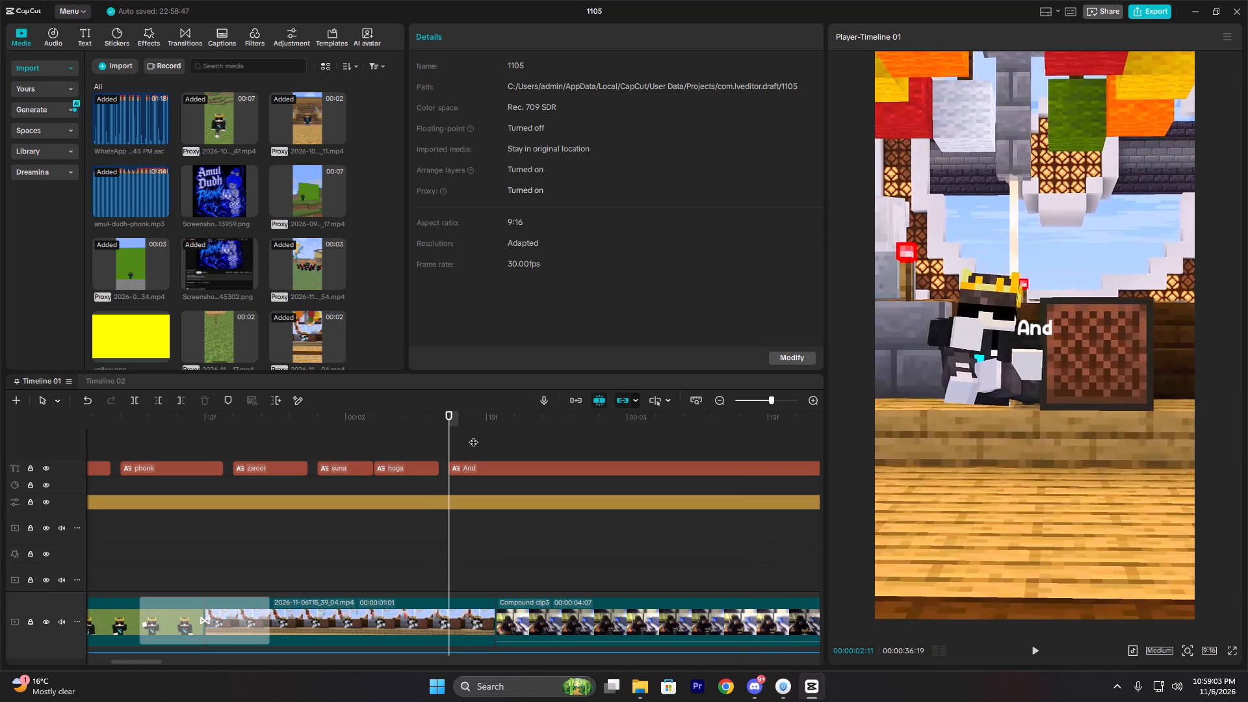
pyautogui.click(473, 435)
pyautogui.press('space')
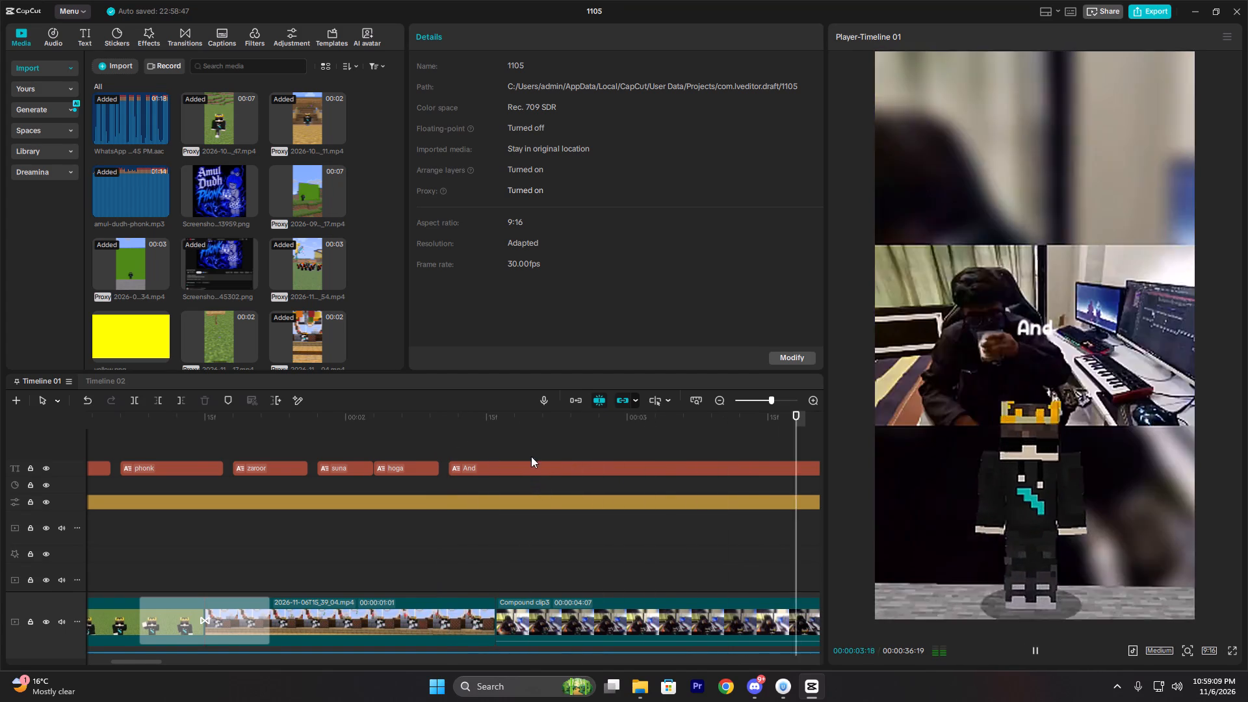
pyautogui.press('space')
pyautogui.press('space')
pyautogui.keyDown('ctrl'); pyautogui.scroll(-8, 463, 491); pyautogui.keyUp('ctrl')
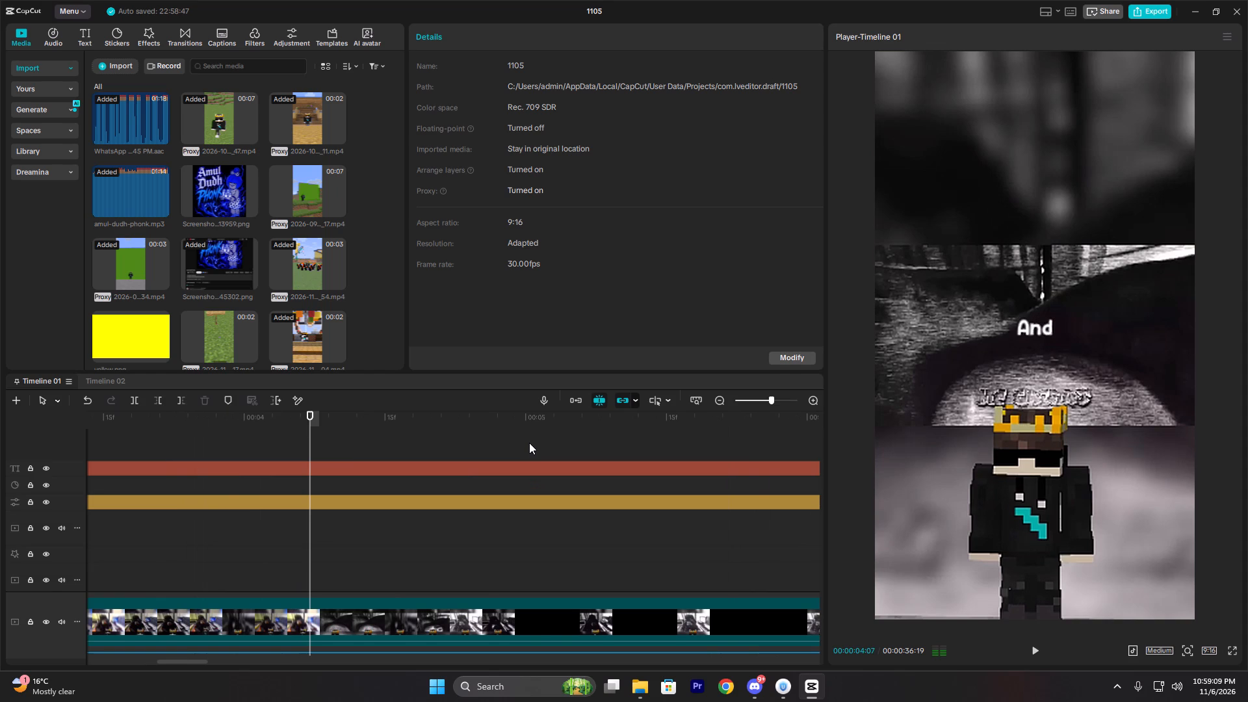
pyautogui.keyDown('ctrl'); pyautogui.scroll(-10, 529, 443); pyautogui.keyUp('ctrl')
pyautogui.press('space')
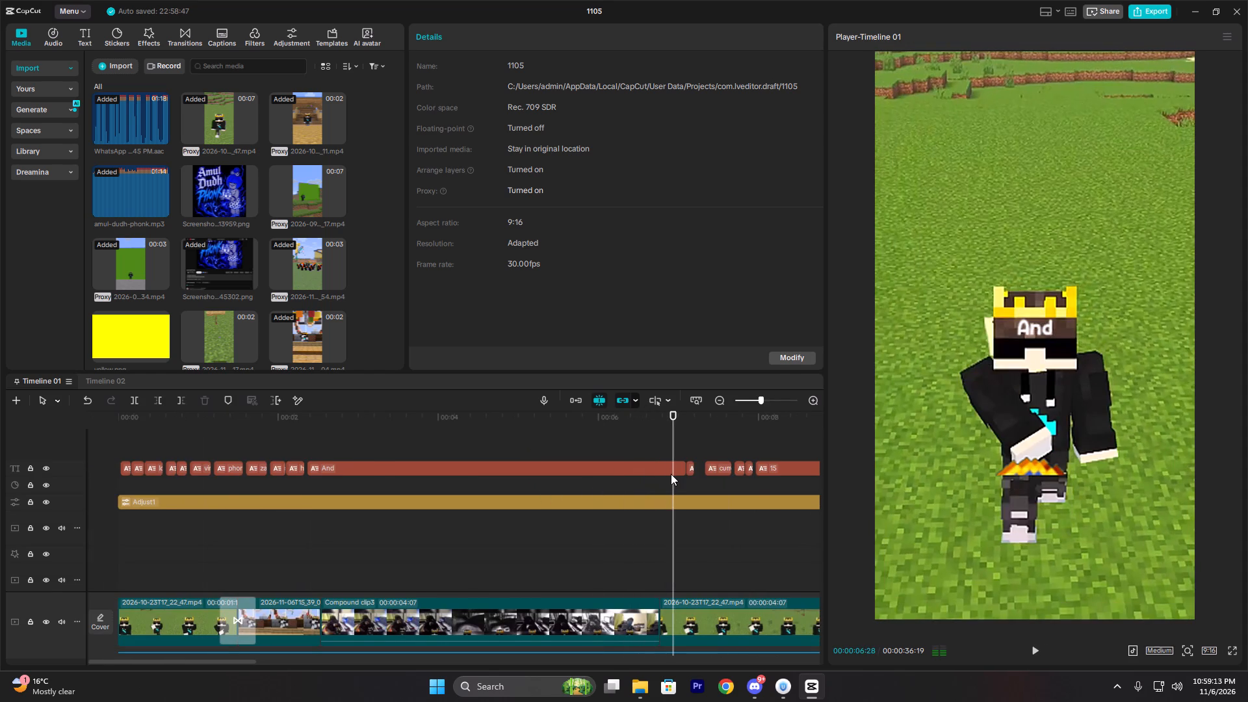
# Trim the start of the long "And" caption to 00:00:06:26, just after the Minecraft character clip begins.
pyautogui.scroll(12, 671, 474)
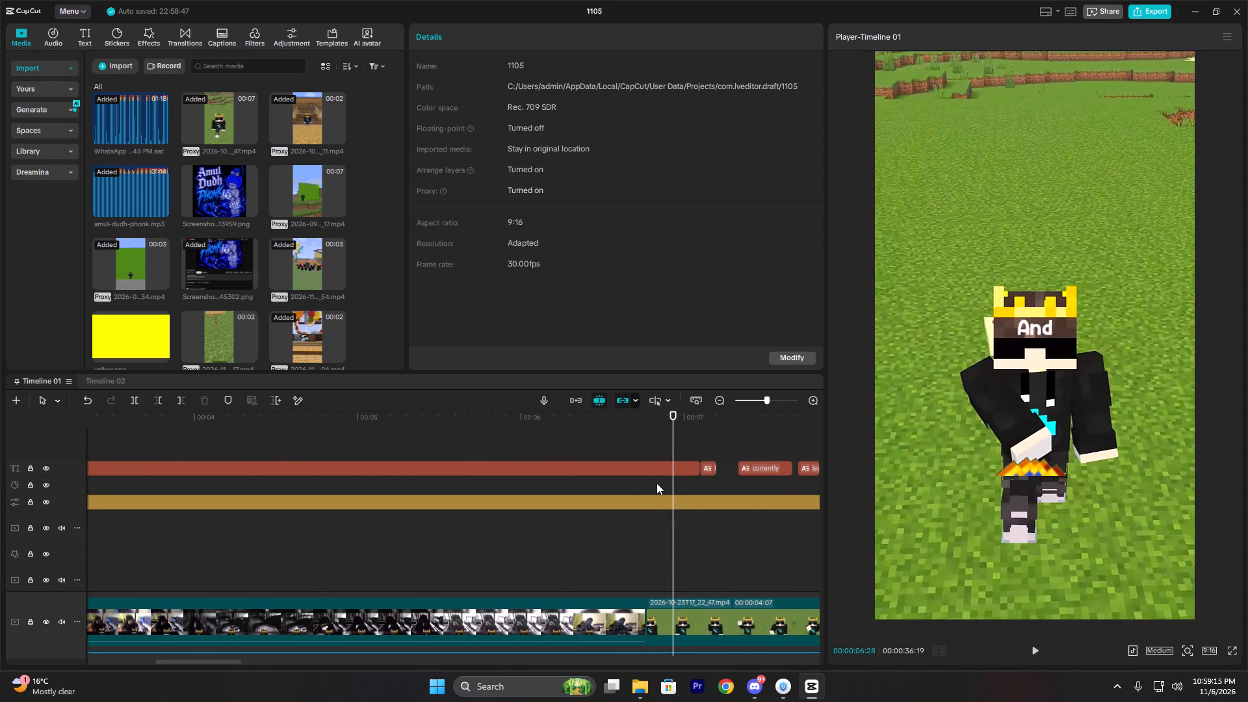
pyautogui.scroll(-18, 658, 528)
pyautogui.click(660, 550)
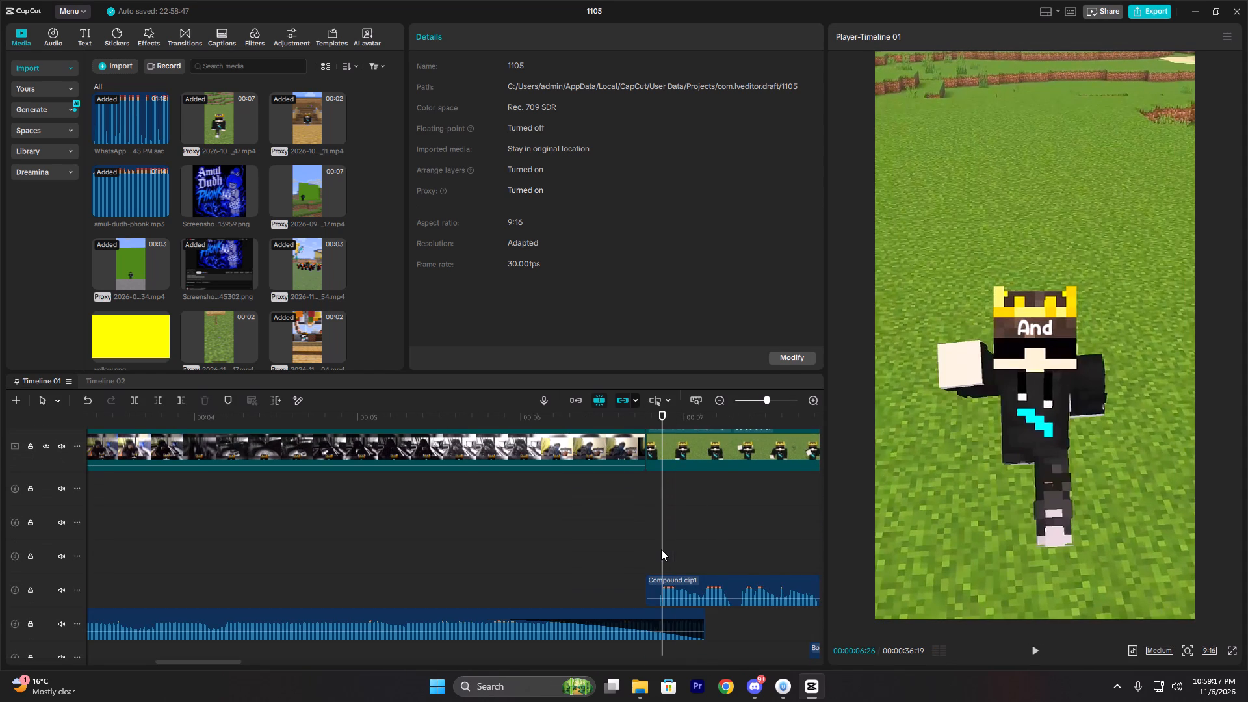
pyautogui.scroll(20, 661, 549)
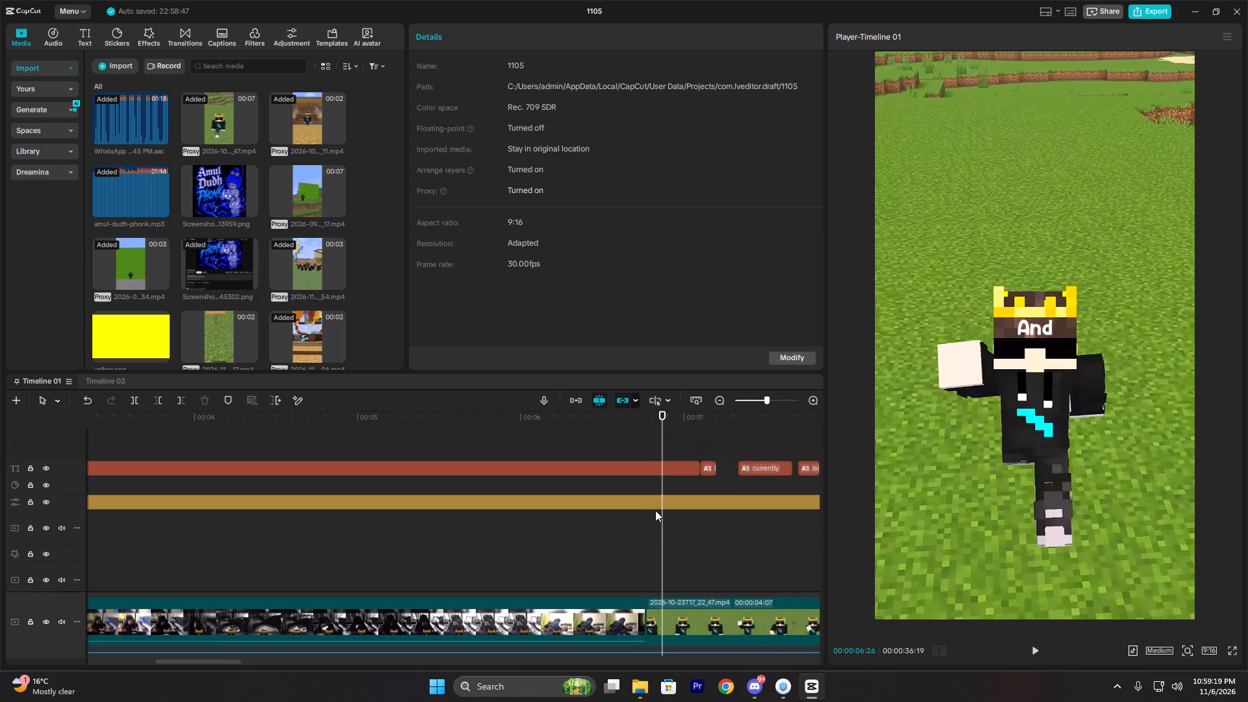
pyautogui.click(656, 464)
pyautogui.press('q')
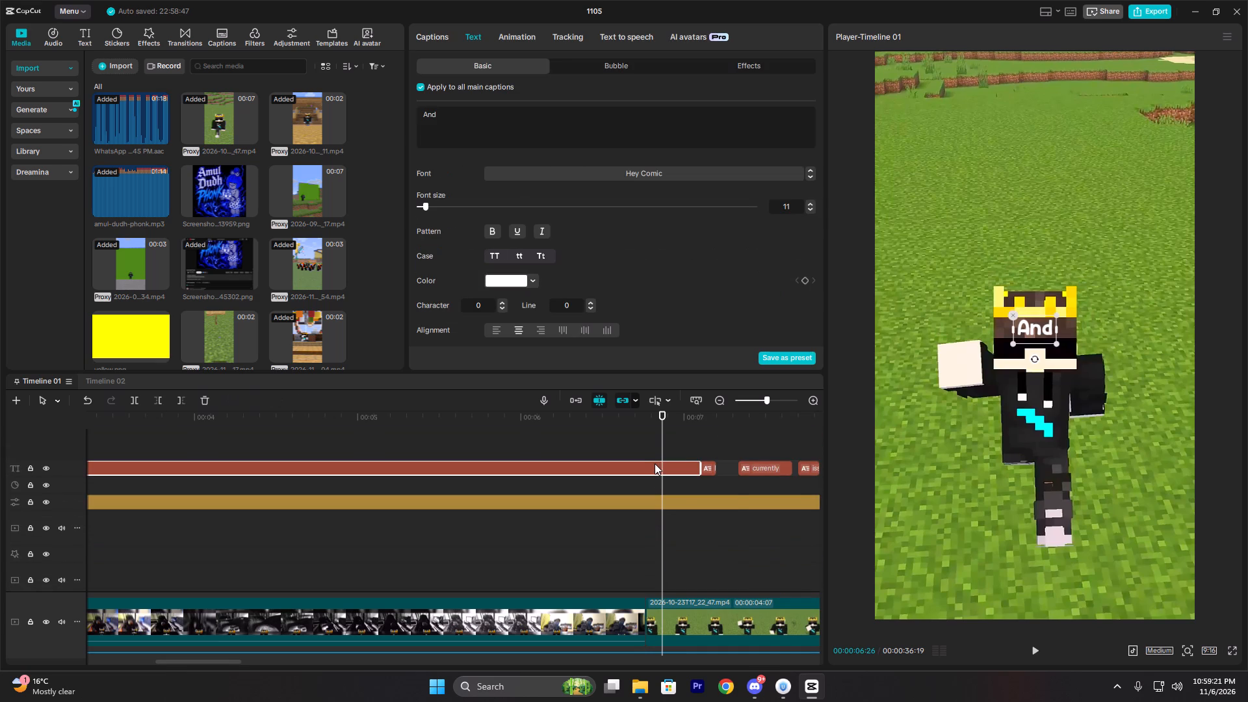
# Play on through the view-count section and correct the "15" caption before "million" so it reads "1.5".
pyautogui.press('space')
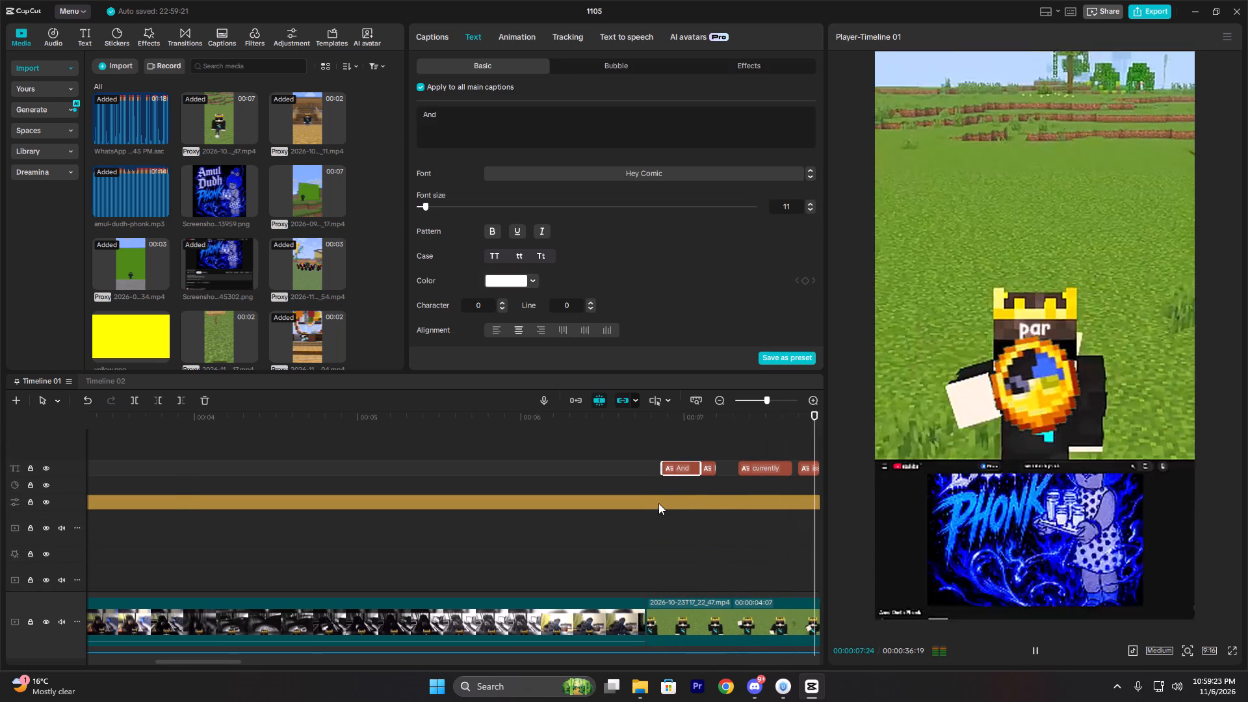
pyautogui.keyDown('ctrl'); pyautogui.scroll(-20, 608, 554); pyautogui.keyUp('ctrl')
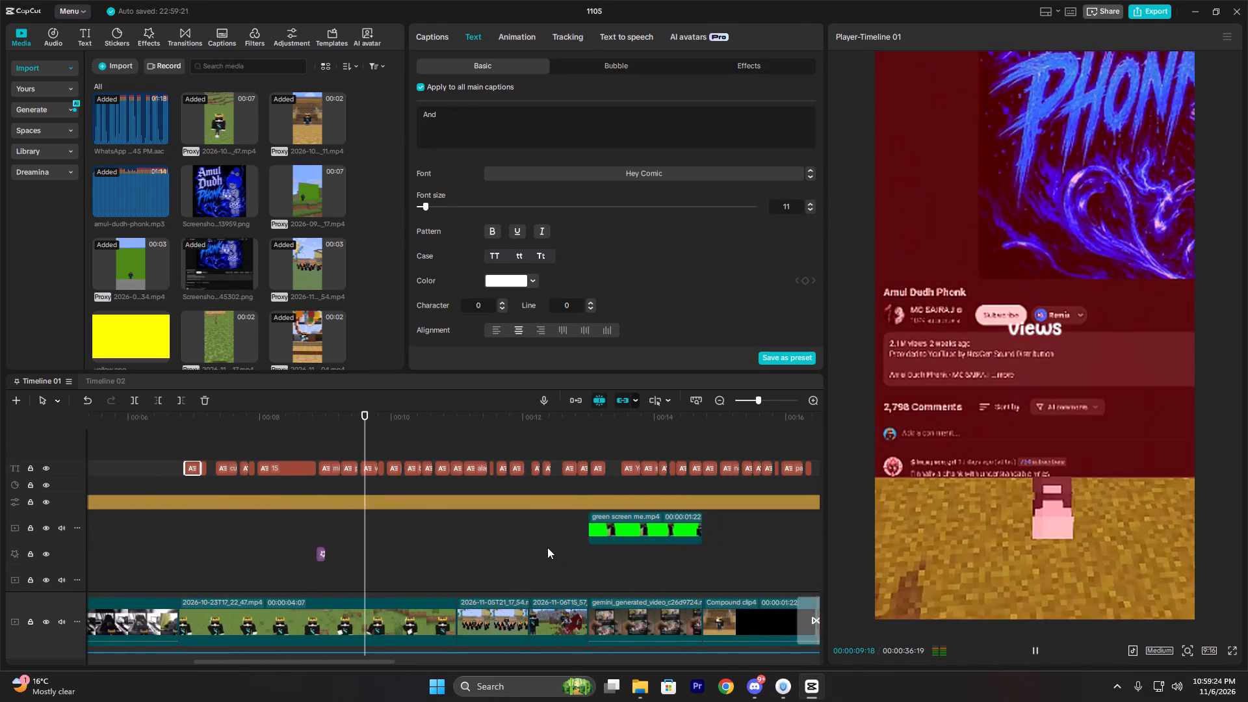
pyautogui.keyDown('ctrl'); pyautogui.scroll(14, 450, 537); pyautogui.keyUp('ctrl')
pyautogui.click(289, 448)
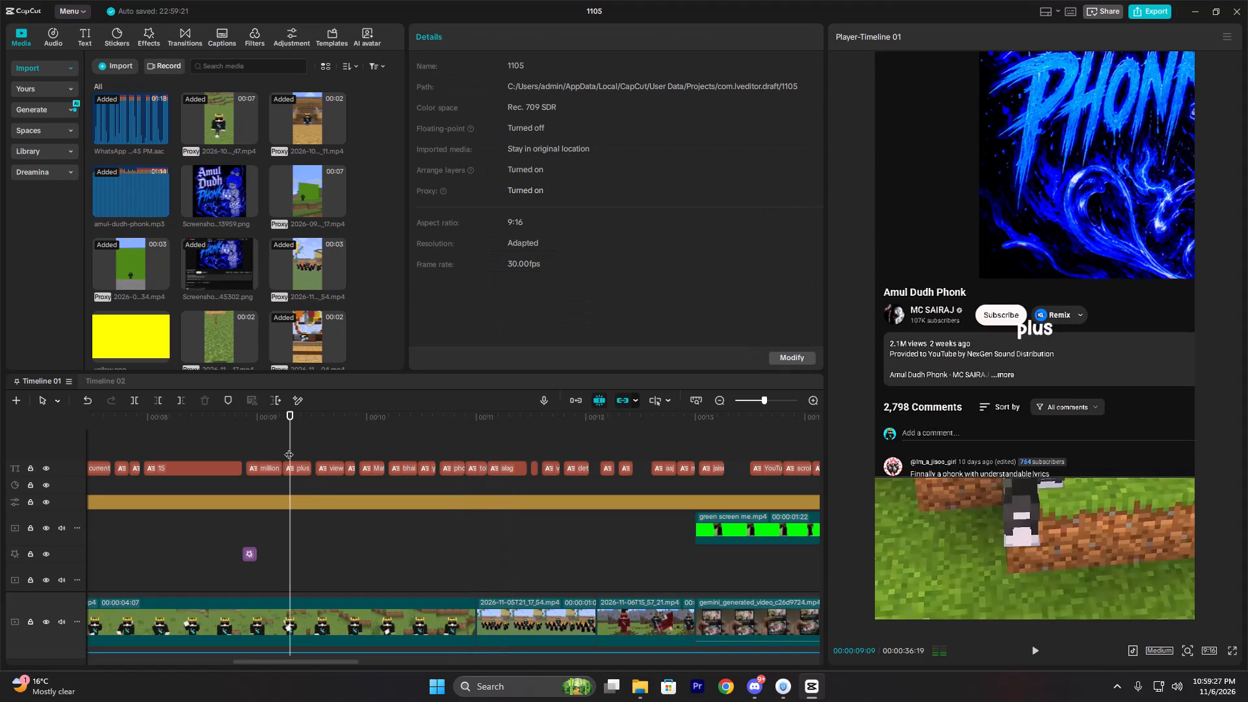
pyautogui.press('space')
pyautogui.press('space')
pyautogui.click(294, 458)
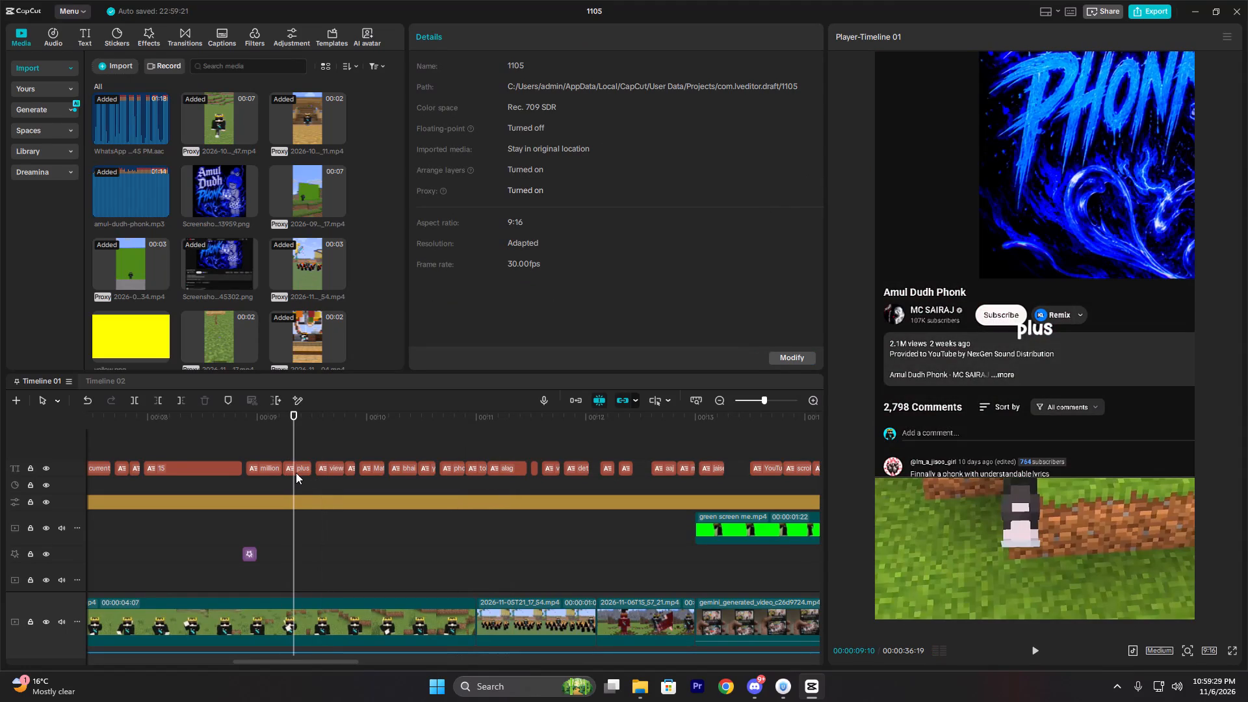
pyautogui.click(296, 473)
pyautogui.click(263, 456)
pyautogui.click(264, 473)
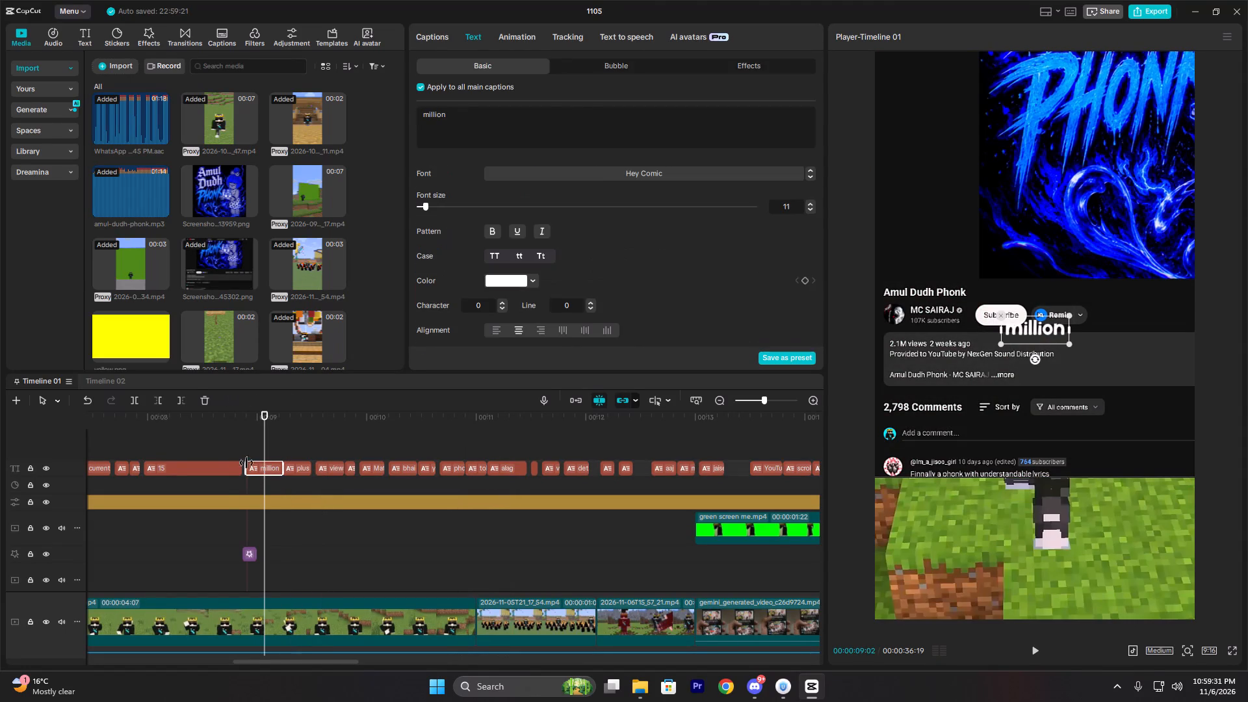
pyautogui.click(226, 453)
pyautogui.click(225, 471)
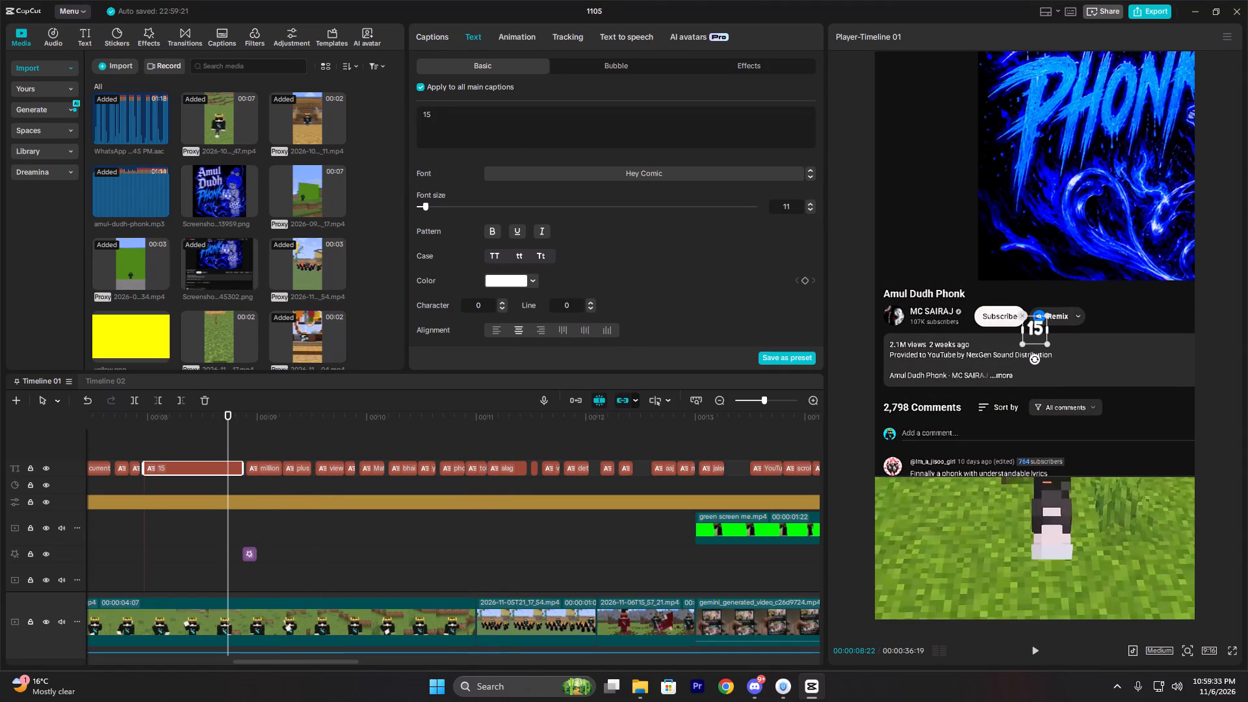
pyautogui.click(427, 113)
pyautogui.press('.')
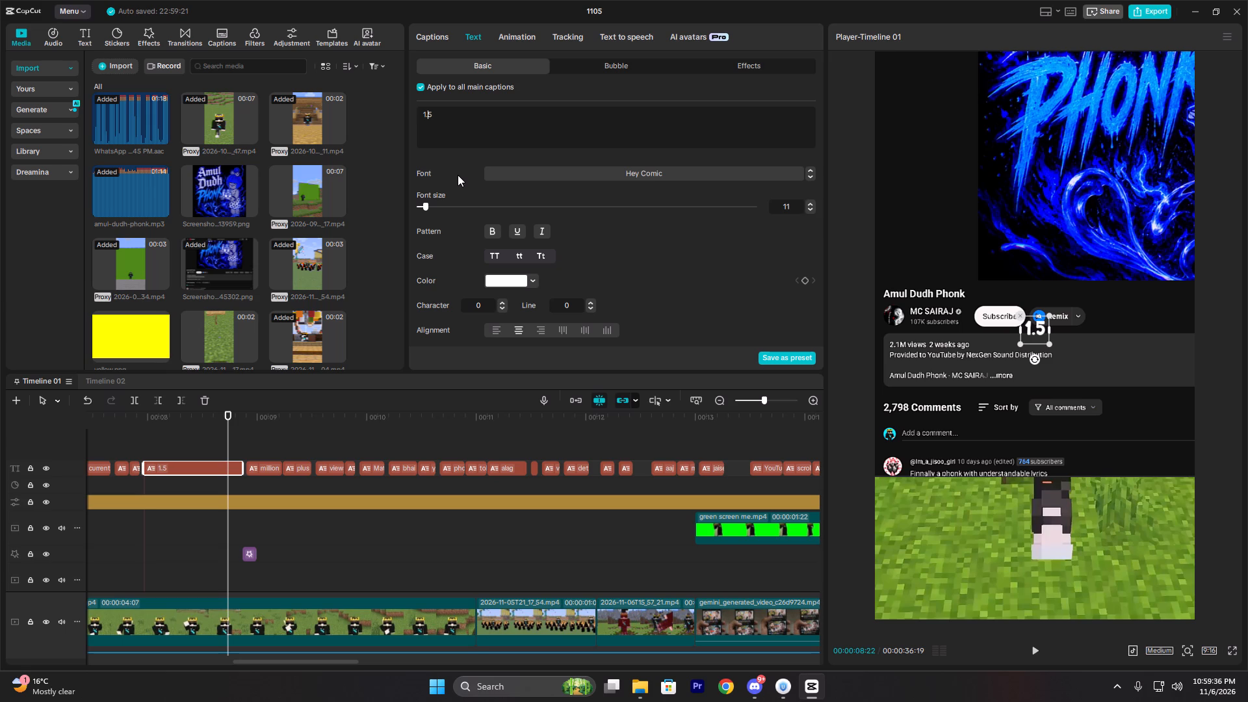
# Scale all main captions up to 131%, working from the "logon" caption, and play the opening to check their size.
pyautogui.click(184, 445)
pyautogui.moveTo(184, 445); pyautogui.dragTo(0, 461)
pyautogui.press('space')
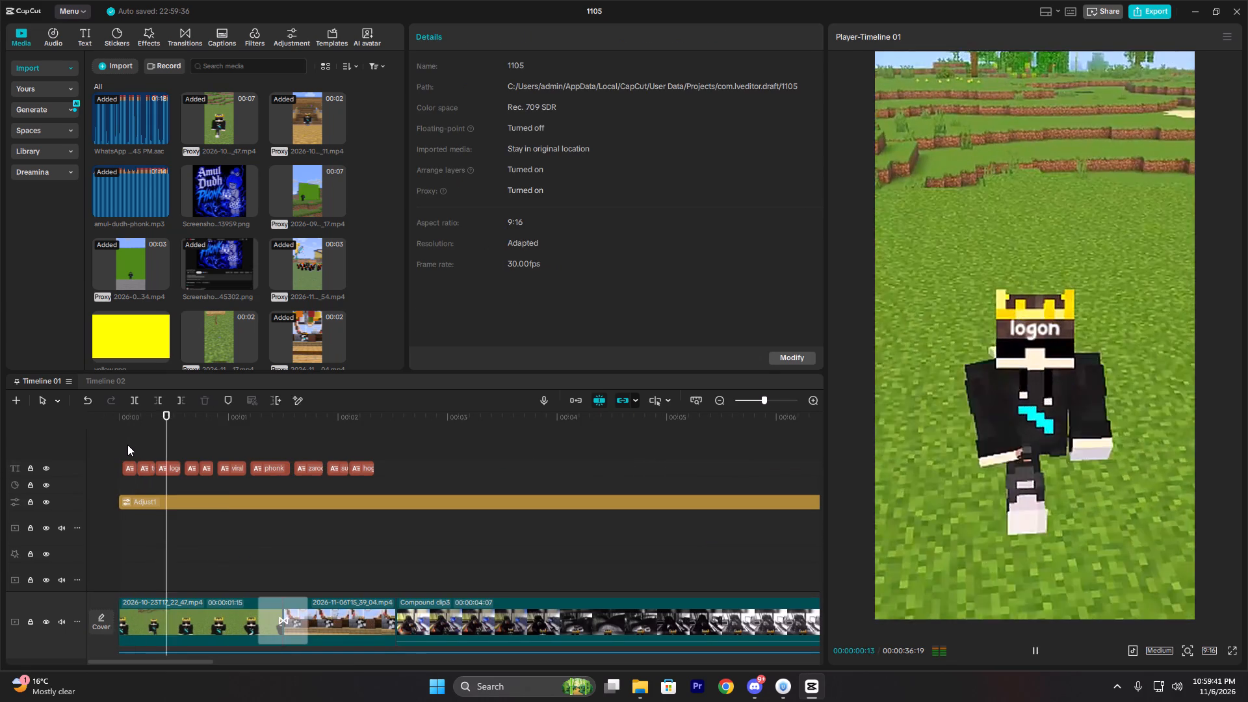
pyautogui.press('space')
pyautogui.click(163, 449)
pyautogui.click(172, 468)
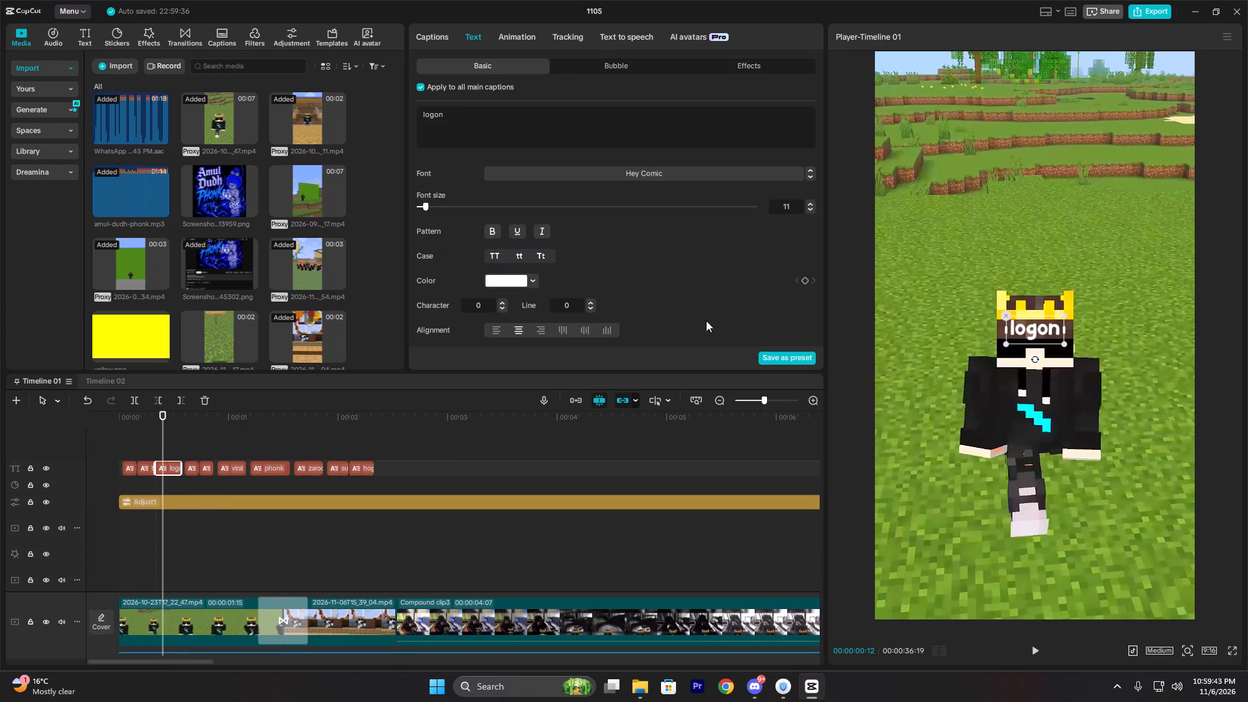
pyautogui.scroll(-4, 535, 296)
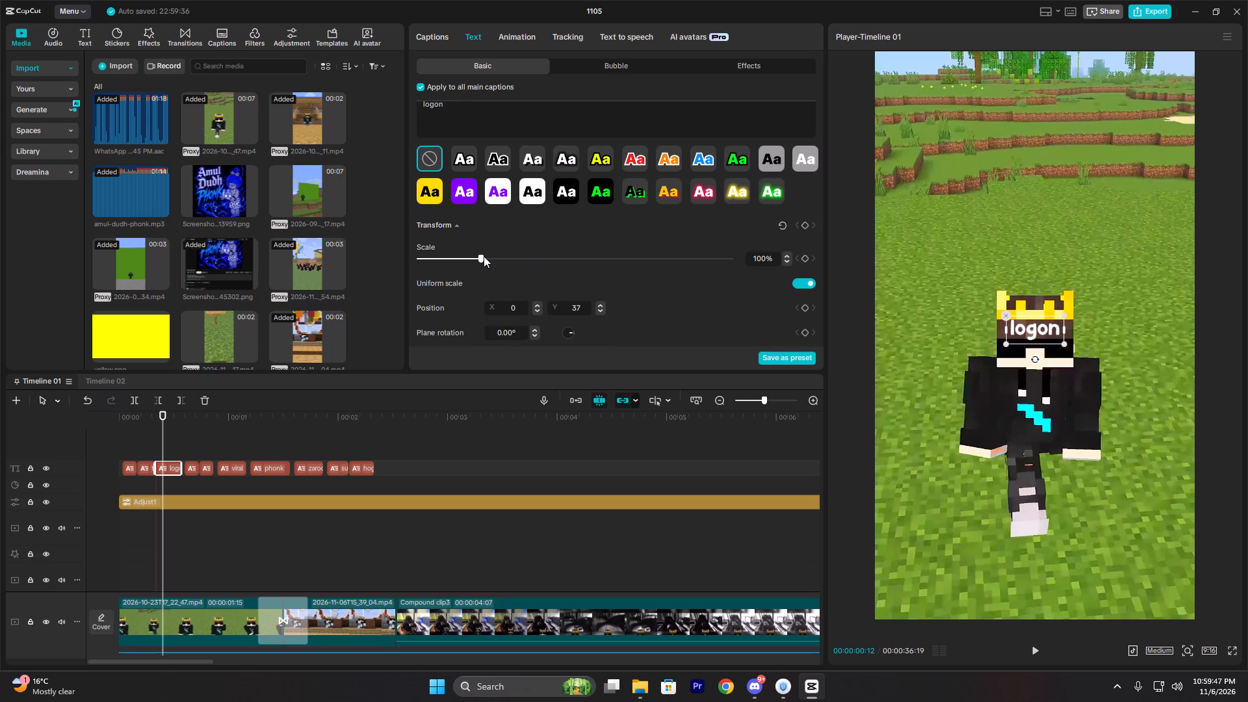
pyautogui.moveTo(484, 256); pyautogui.dragTo(496, 259)
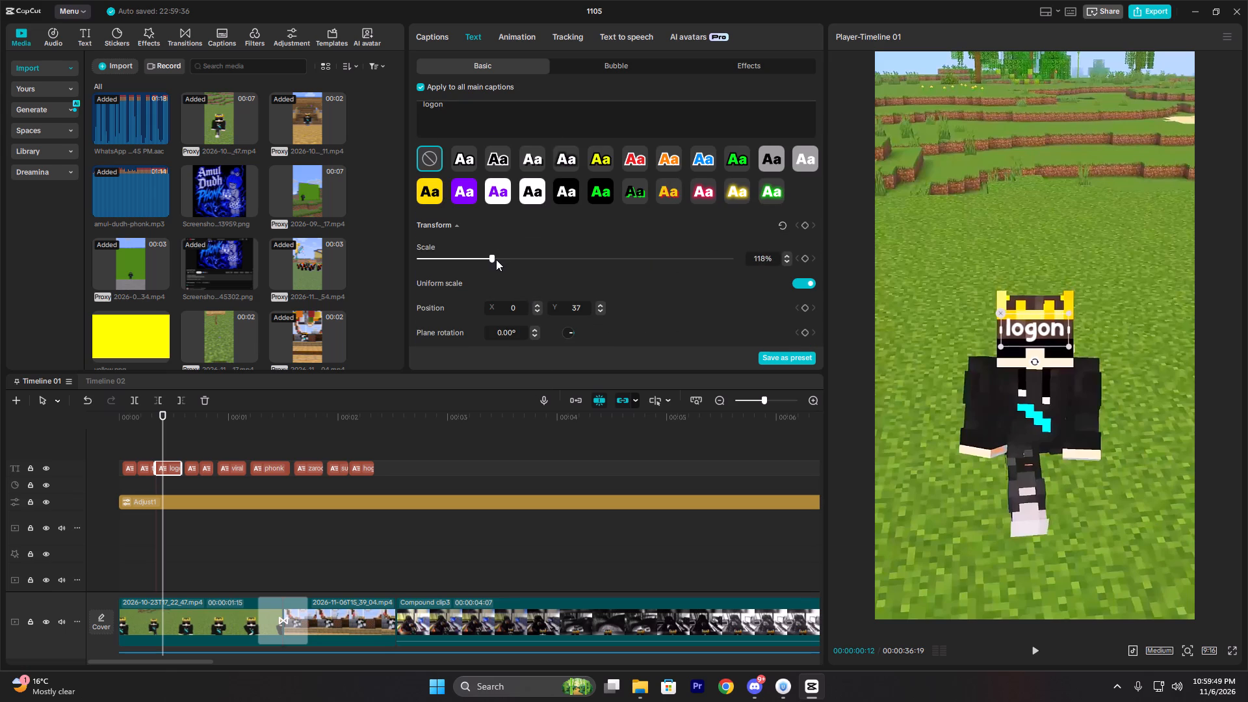
pyautogui.moveTo(496, 259); pyautogui.dragTo(503, 262)
pyautogui.press('space')
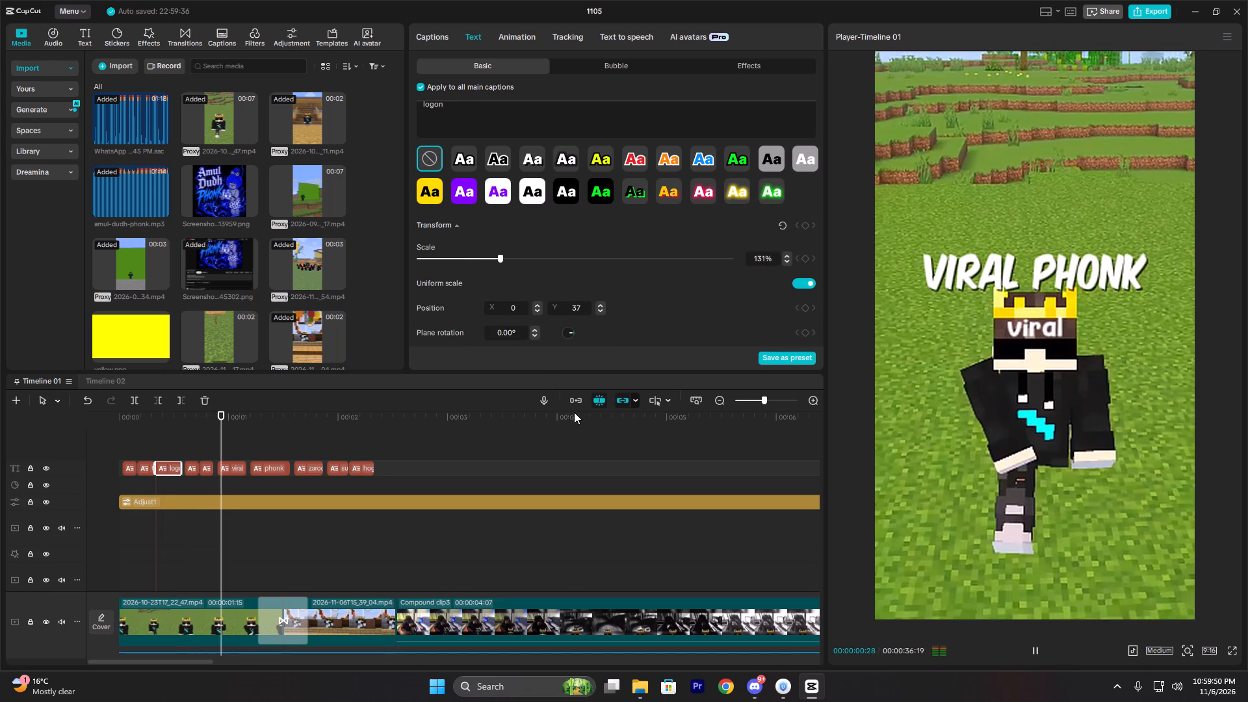
pyautogui.press('space')
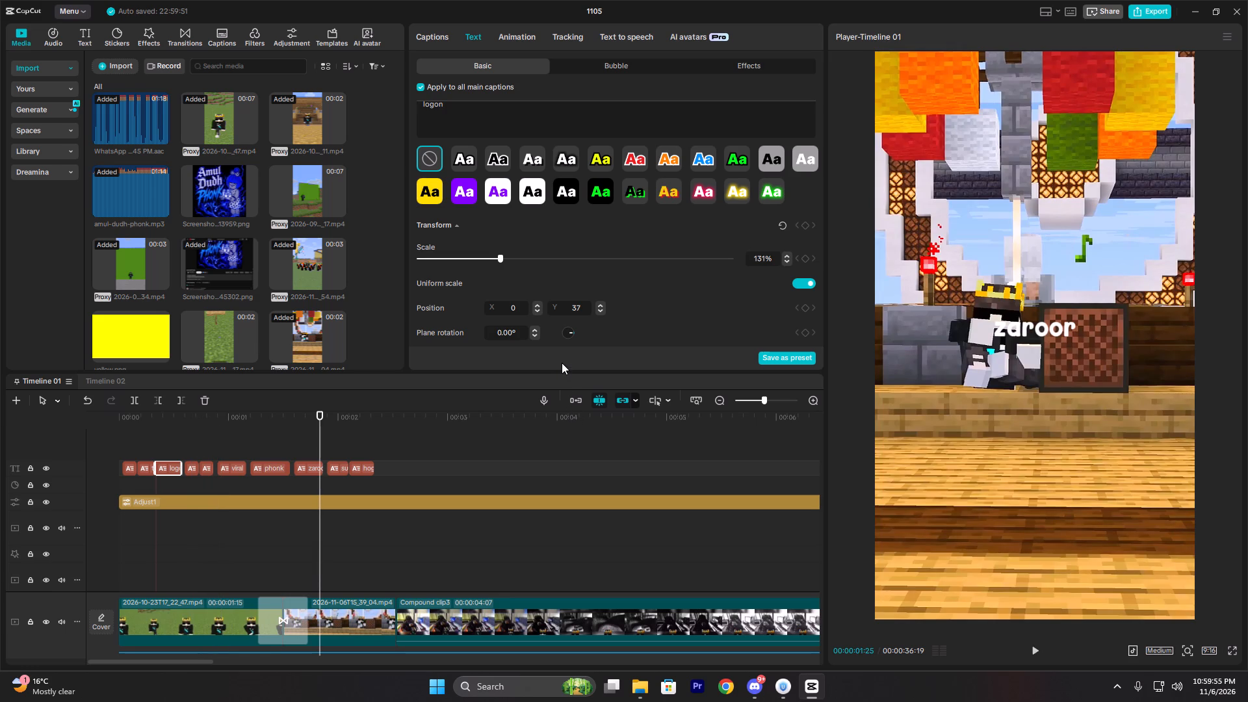
pyautogui.press('space')
pyautogui.press('space')
pyautogui.press('space')
pyautogui.press('space')
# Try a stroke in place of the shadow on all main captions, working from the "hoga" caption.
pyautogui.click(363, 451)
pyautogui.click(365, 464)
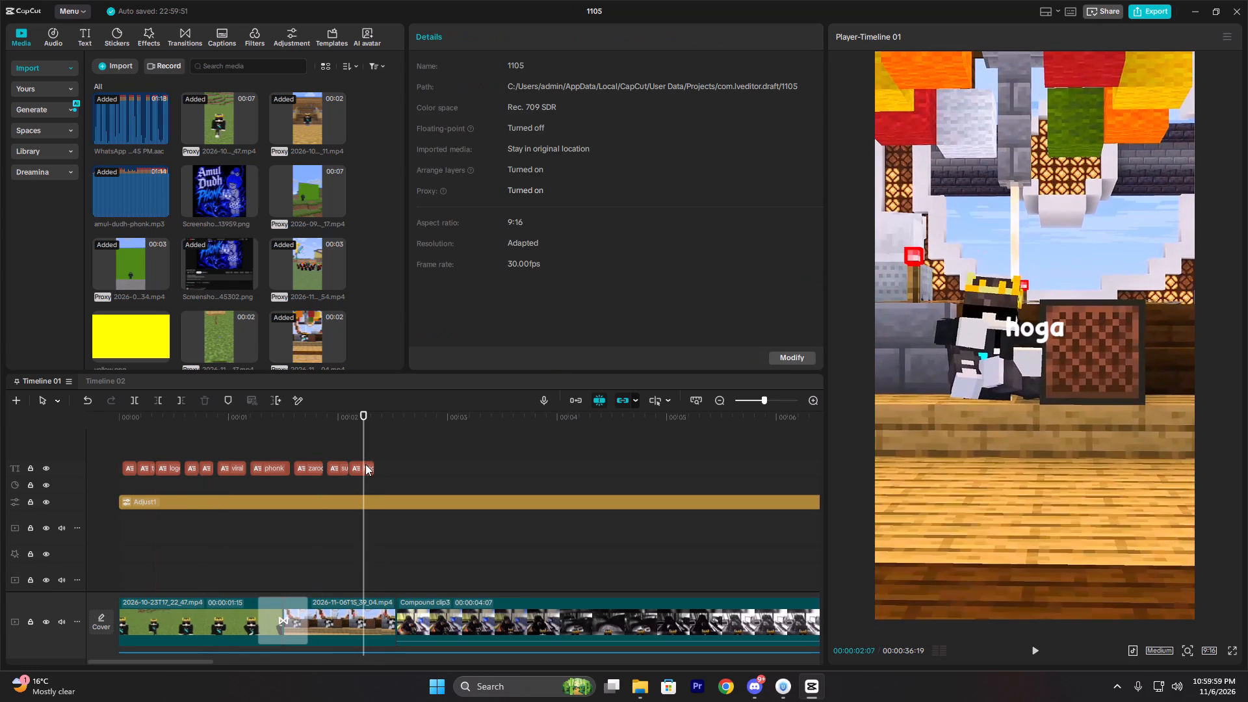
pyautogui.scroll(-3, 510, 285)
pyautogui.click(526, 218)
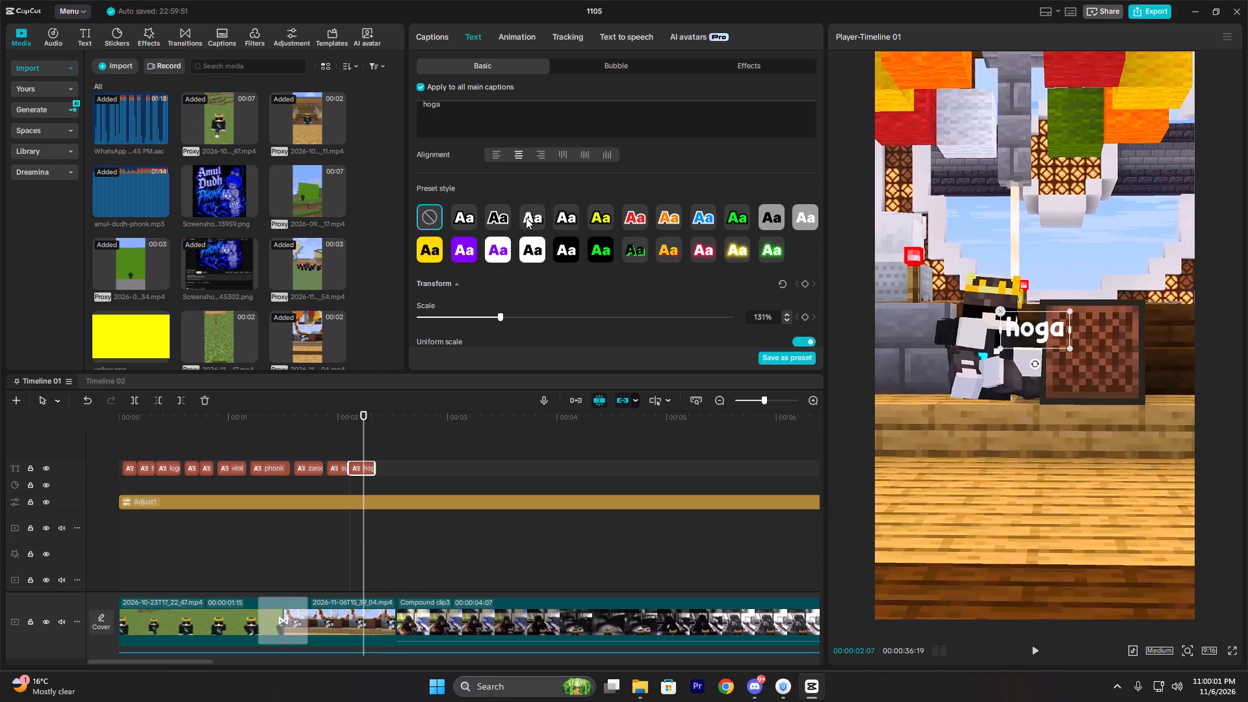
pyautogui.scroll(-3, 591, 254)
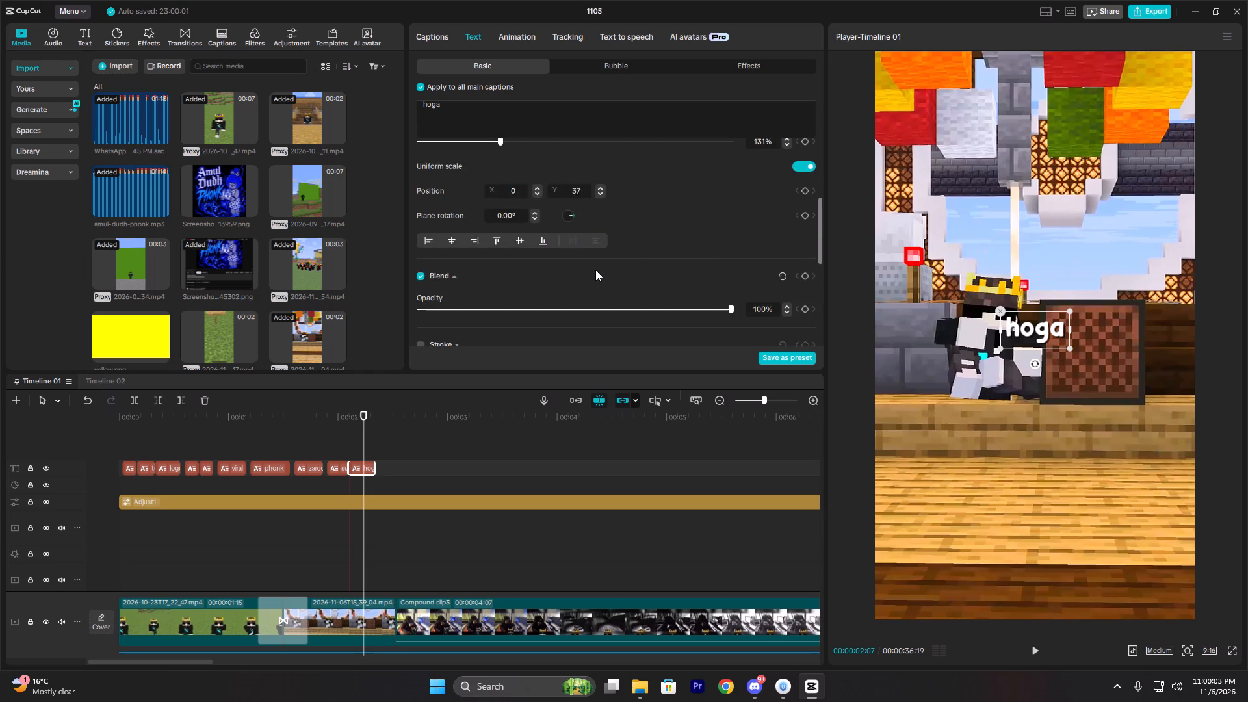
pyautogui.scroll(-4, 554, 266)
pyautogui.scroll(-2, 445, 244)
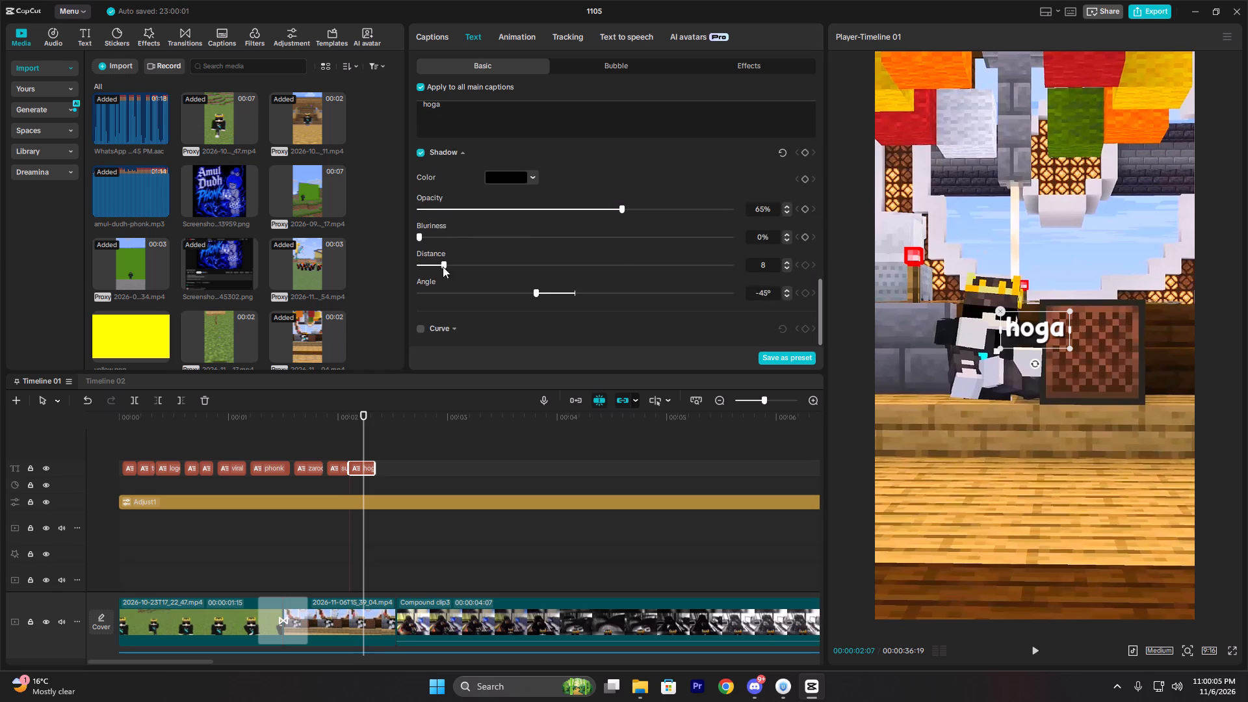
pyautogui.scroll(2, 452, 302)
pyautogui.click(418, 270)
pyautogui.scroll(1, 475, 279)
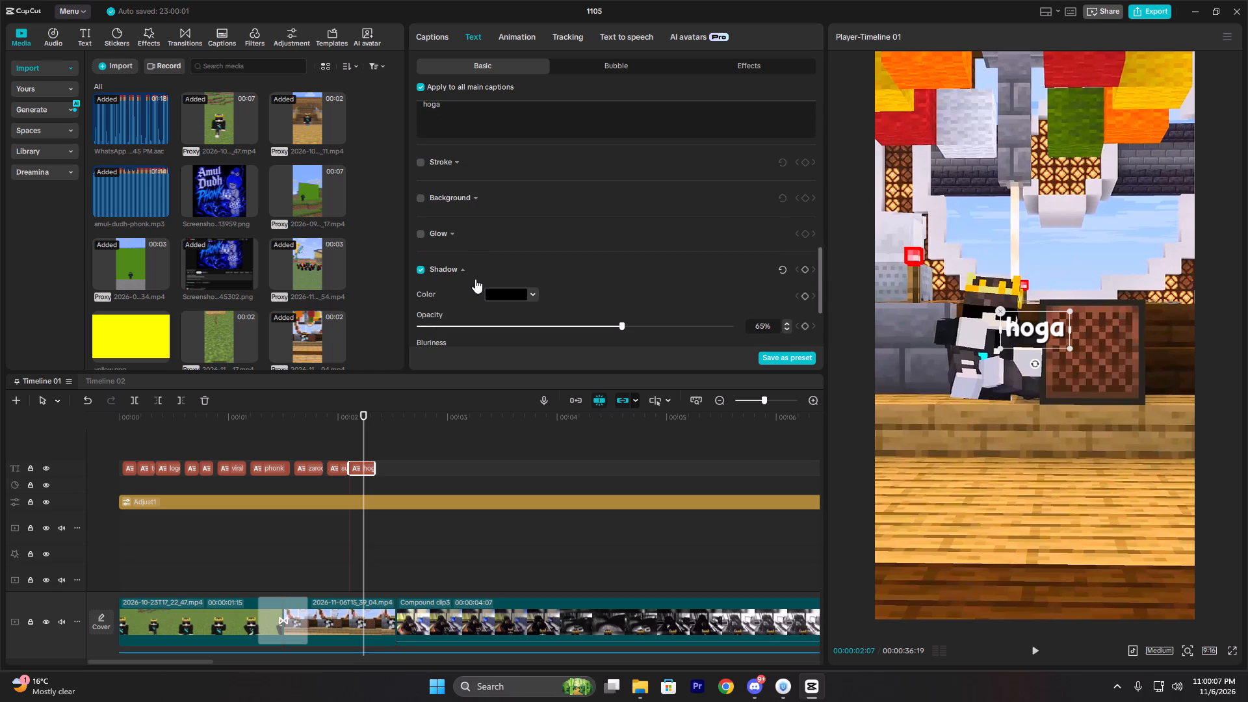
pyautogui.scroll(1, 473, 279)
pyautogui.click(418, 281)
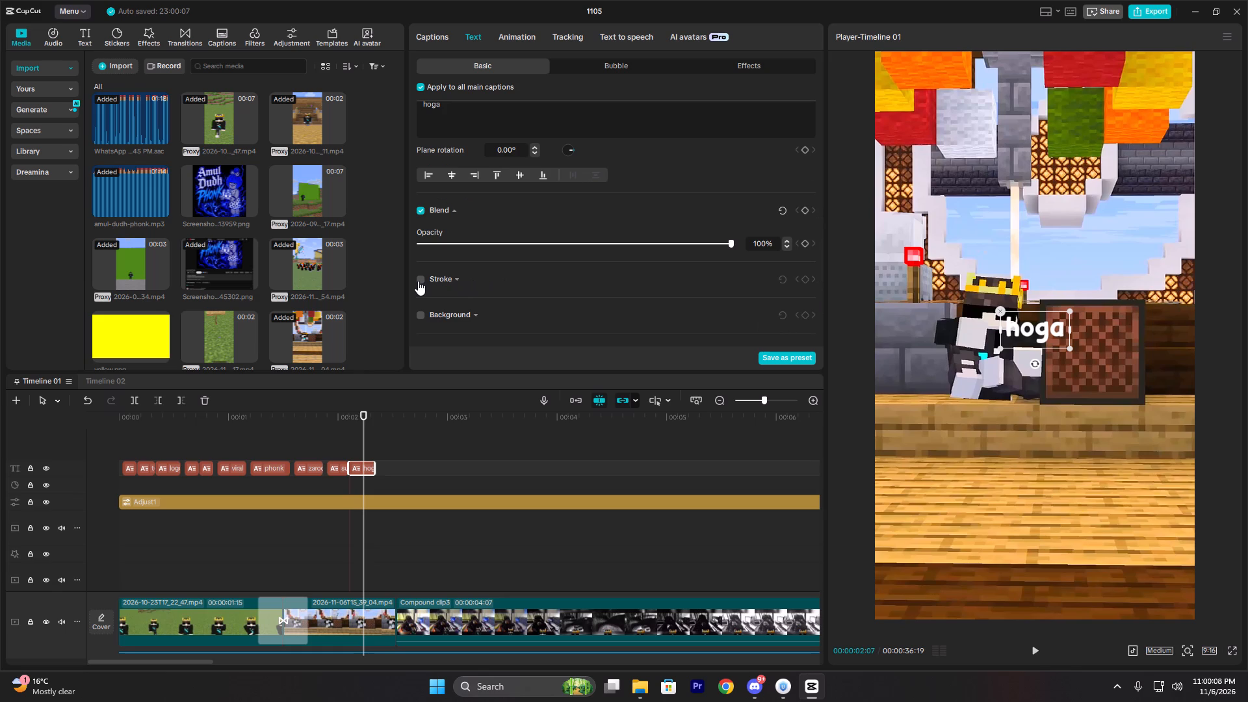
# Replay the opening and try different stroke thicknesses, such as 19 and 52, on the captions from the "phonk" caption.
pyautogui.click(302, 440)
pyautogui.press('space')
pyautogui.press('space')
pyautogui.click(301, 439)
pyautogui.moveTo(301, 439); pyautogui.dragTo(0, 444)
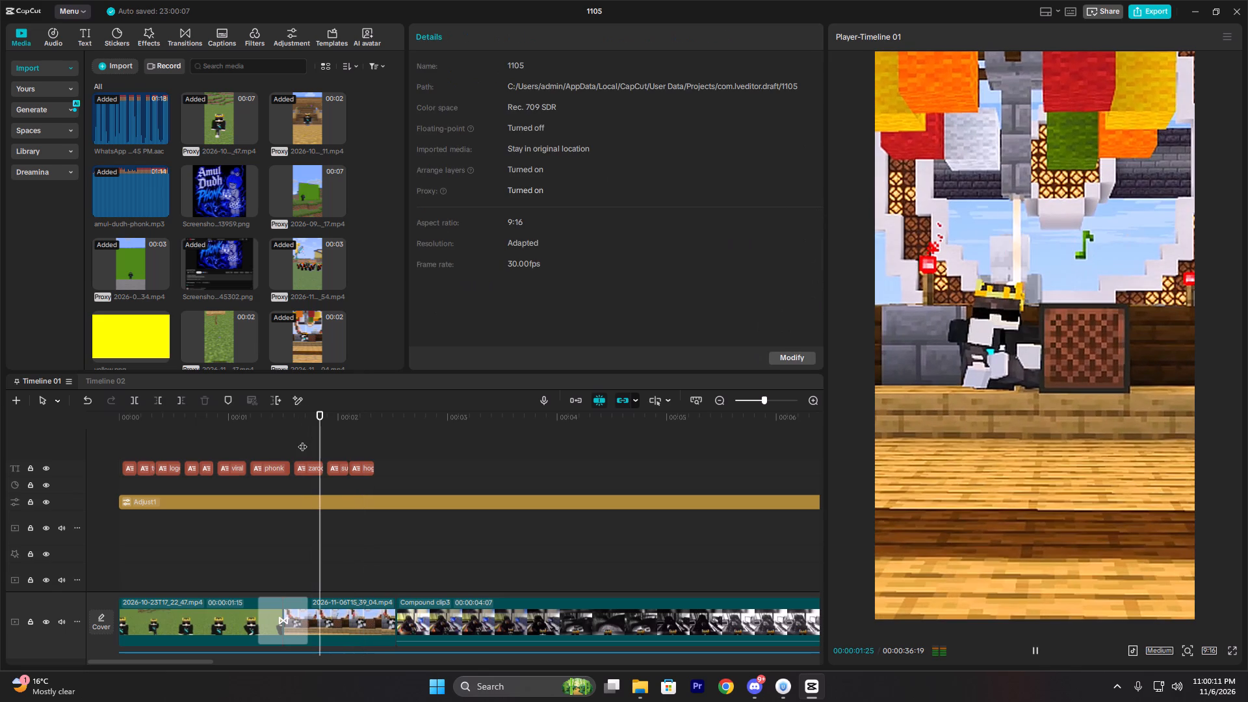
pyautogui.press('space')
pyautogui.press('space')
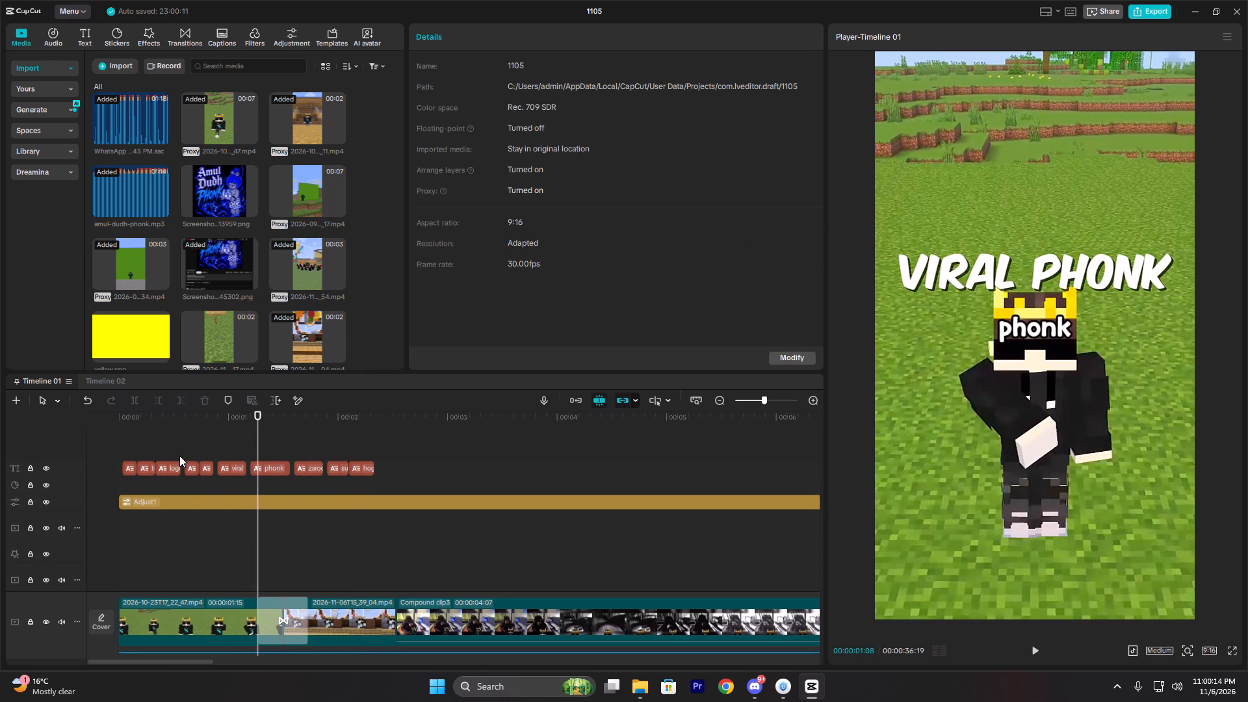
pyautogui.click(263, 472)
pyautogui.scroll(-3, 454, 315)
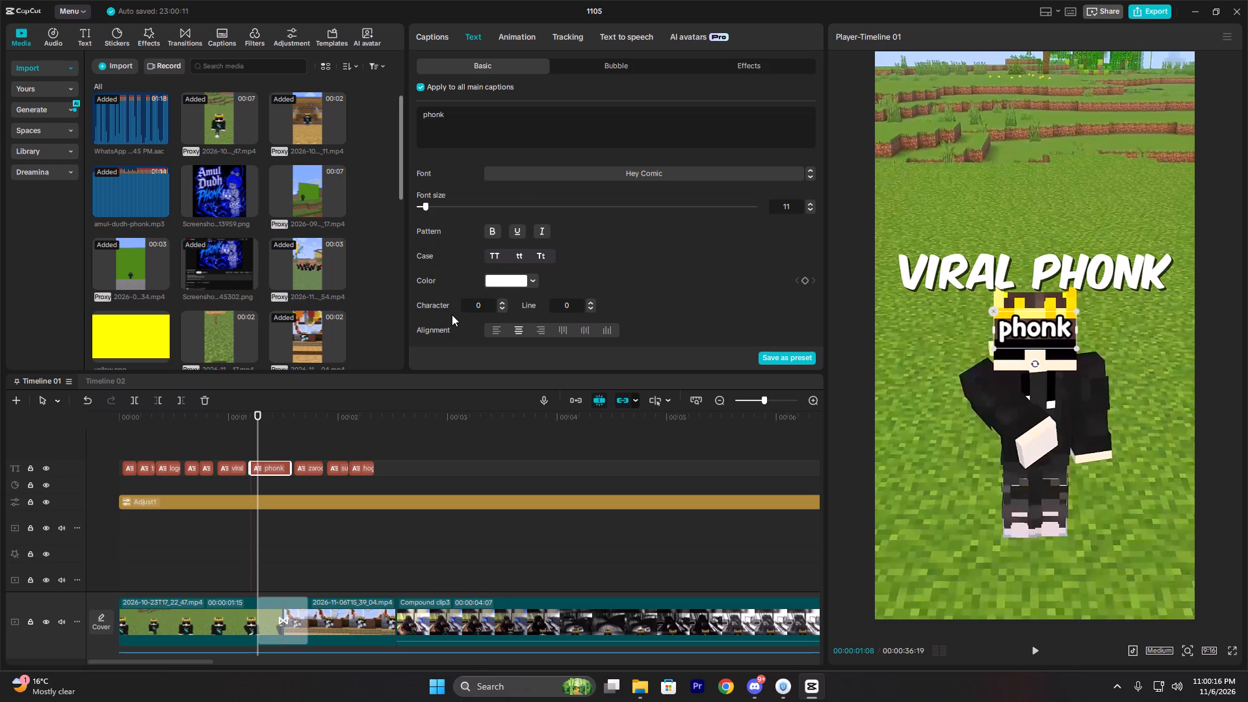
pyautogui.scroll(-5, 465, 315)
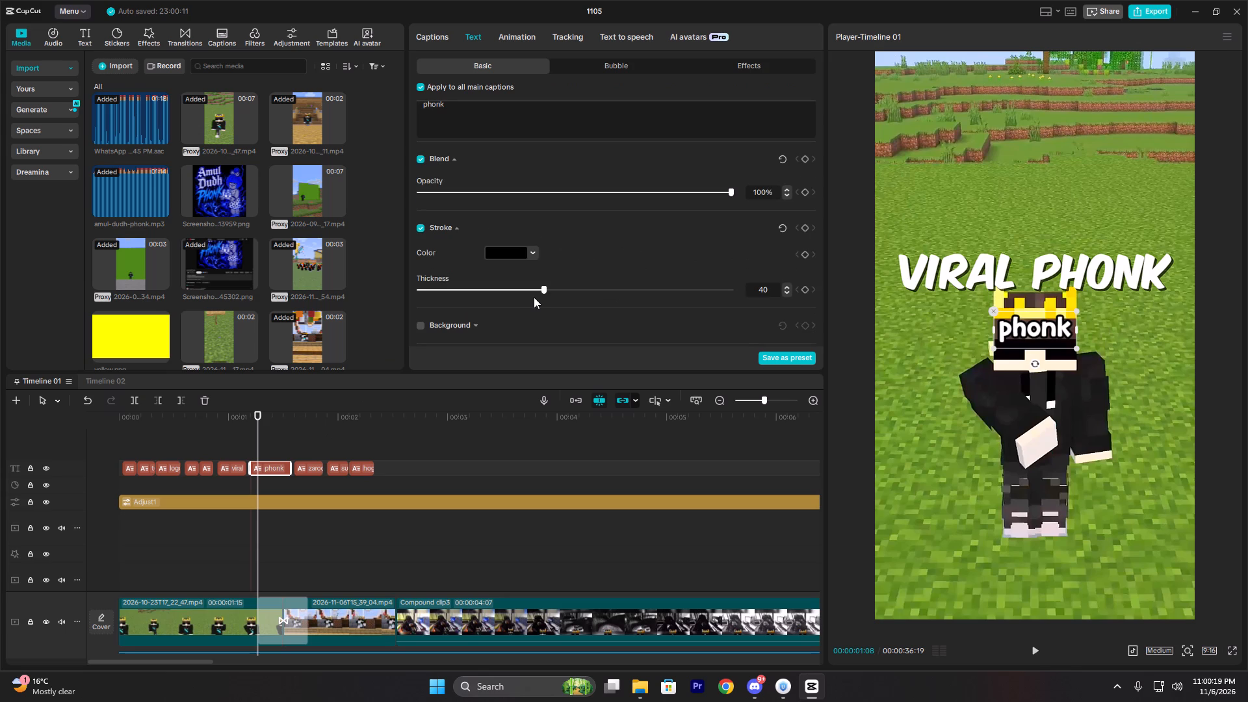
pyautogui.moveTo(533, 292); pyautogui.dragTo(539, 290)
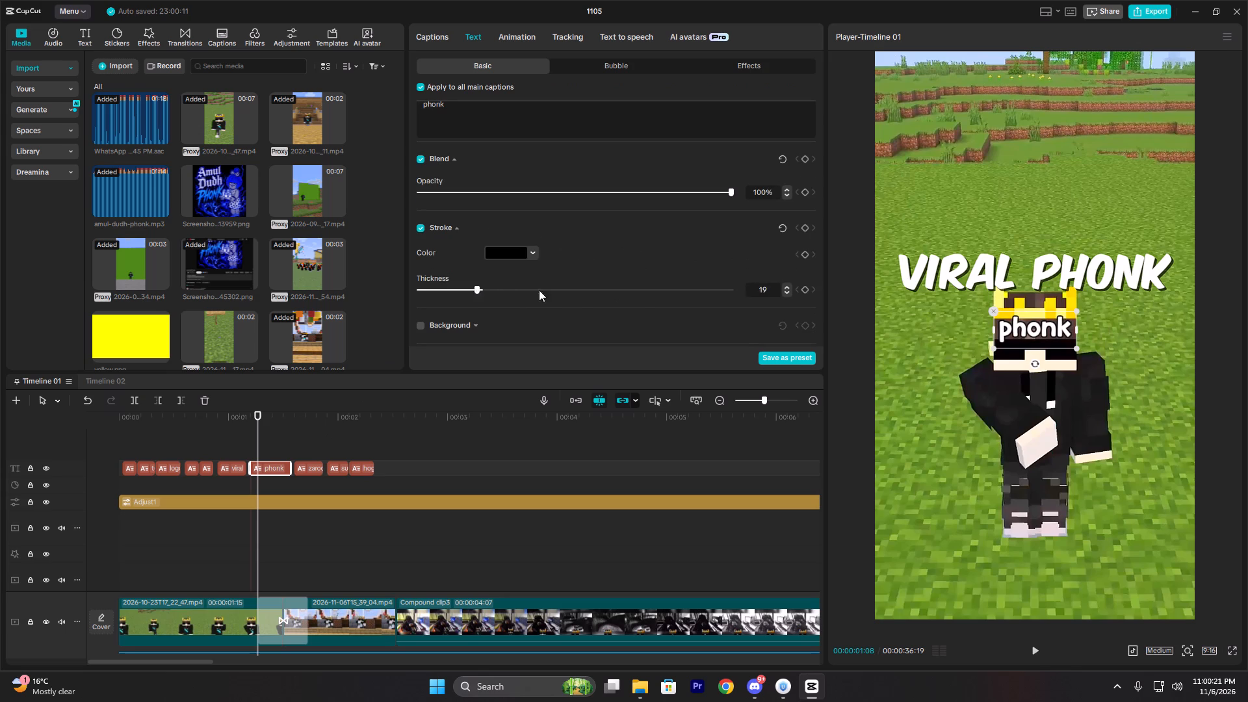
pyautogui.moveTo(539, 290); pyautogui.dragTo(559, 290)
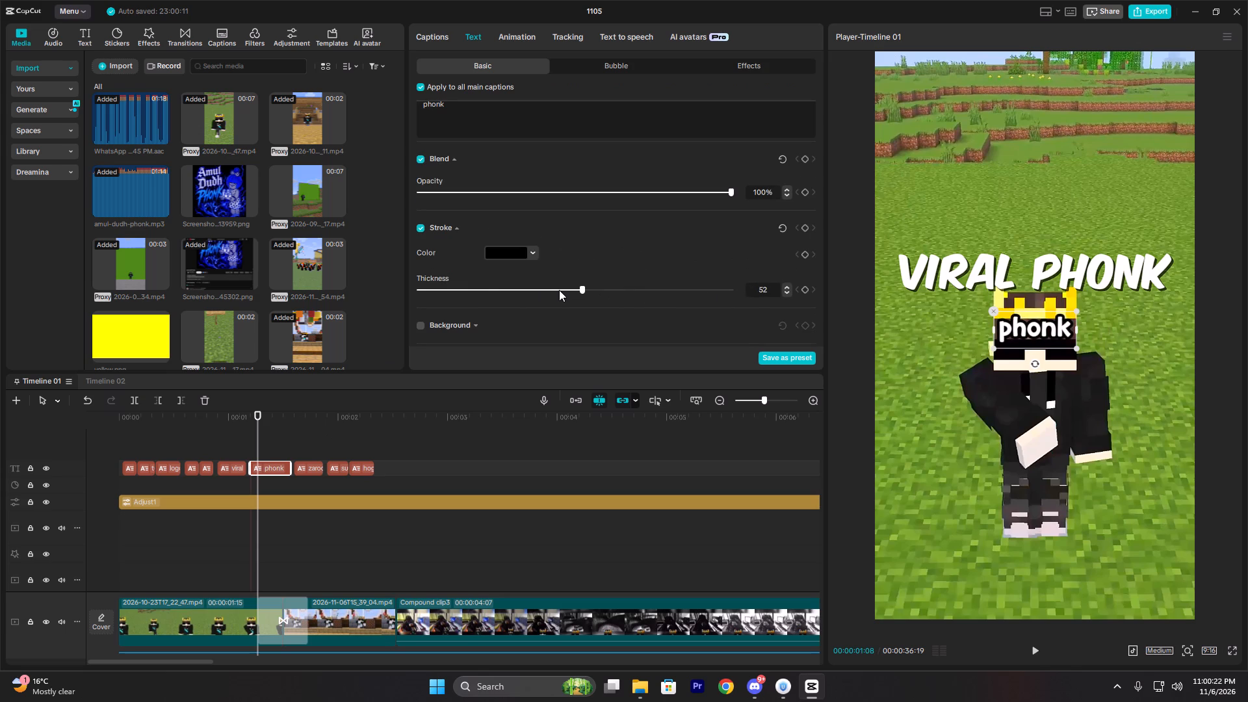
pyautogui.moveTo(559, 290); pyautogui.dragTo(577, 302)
# Turn off the captions' stroke, try the fourth white preset style, and apply the third white one instead.
pyautogui.click(419, 231)
pyautogui.scroll(1, 530, 289)
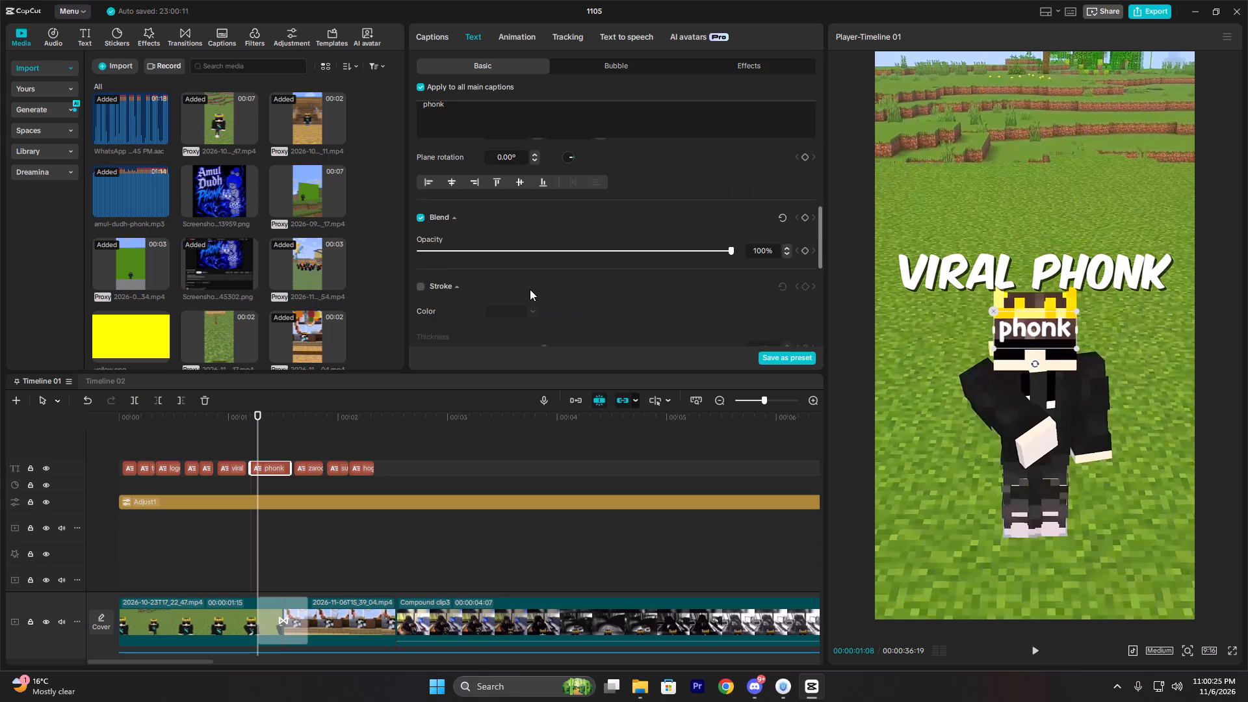
pyautogui.scroll(5, 530, 289)
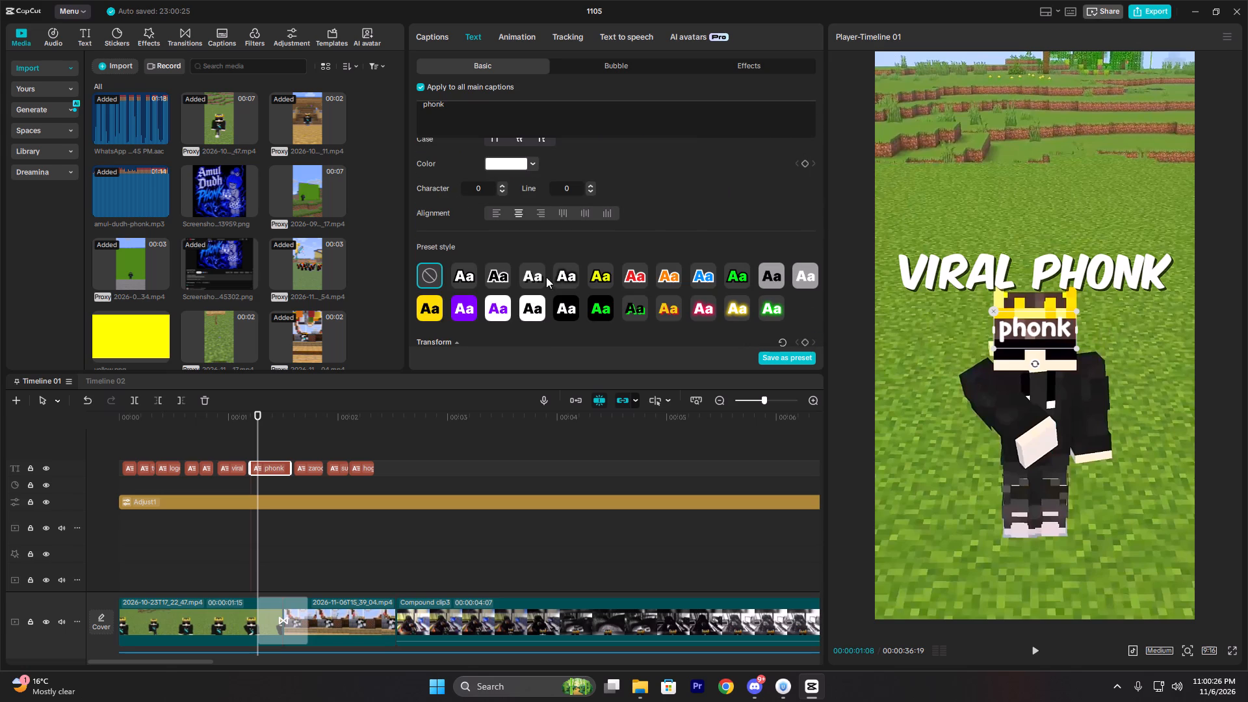
pyautogui.click(568, 274)
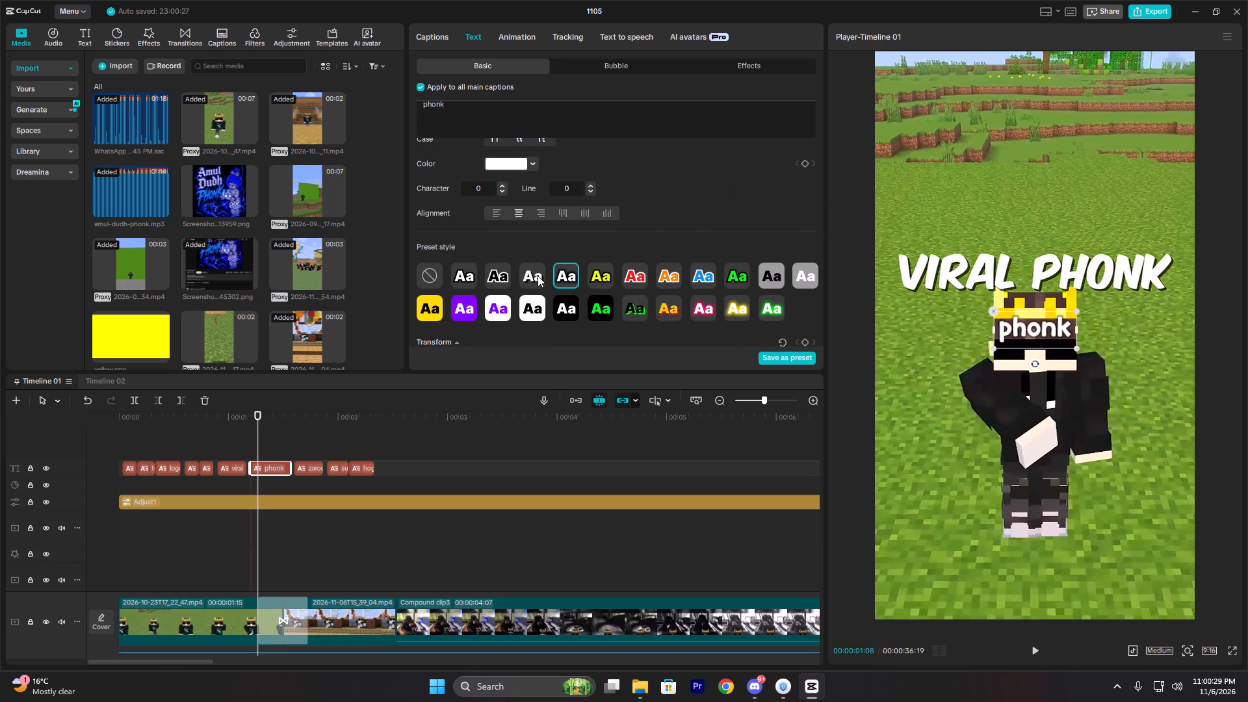
pyautogui.click(538, 276)
# Play from the "phonk" caption through the view-count and crowd scenes to examine the restyled captions and their wording.
pyautogui.press('space')
pyautogui.press('space')
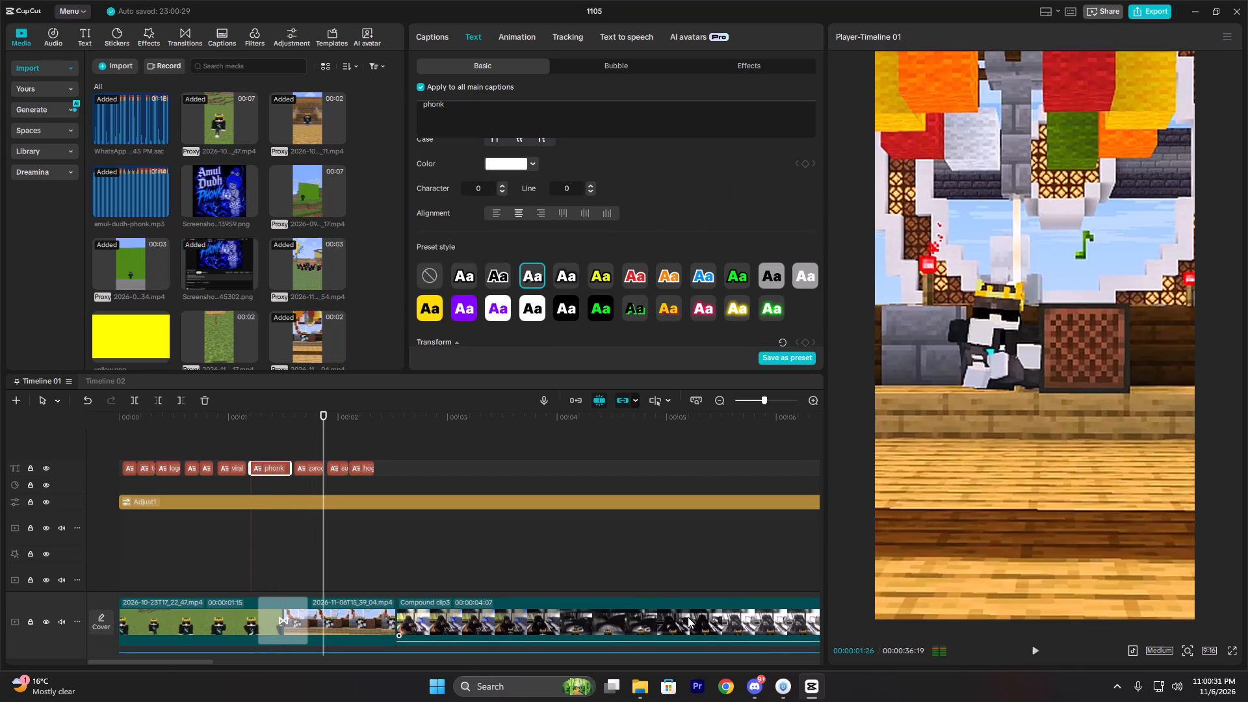
pyautogui.press('space')
pyautogui.scroll(-5, 629, 588)
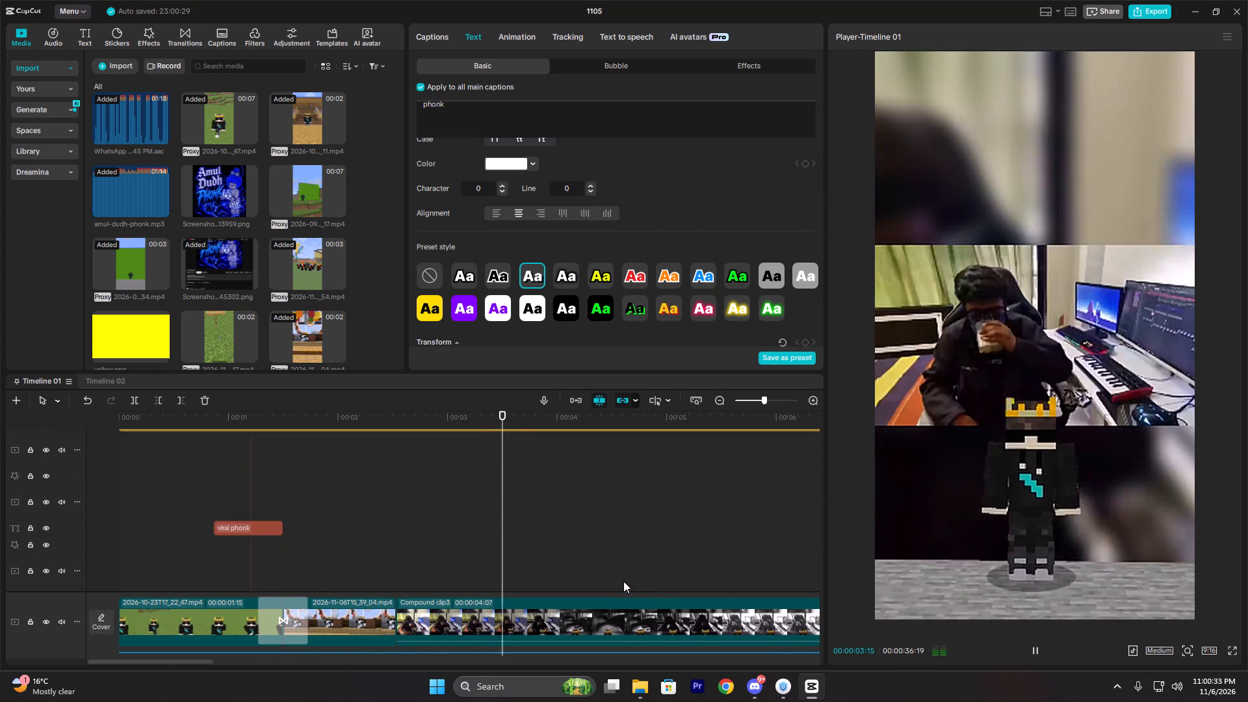
pyautogui.scroll(-15, 623, 581)
pyautogui.keyDown('ctrl'); pyautogui.scroll(-13, 675, 505); pyautogui.keyUp('ctrl')
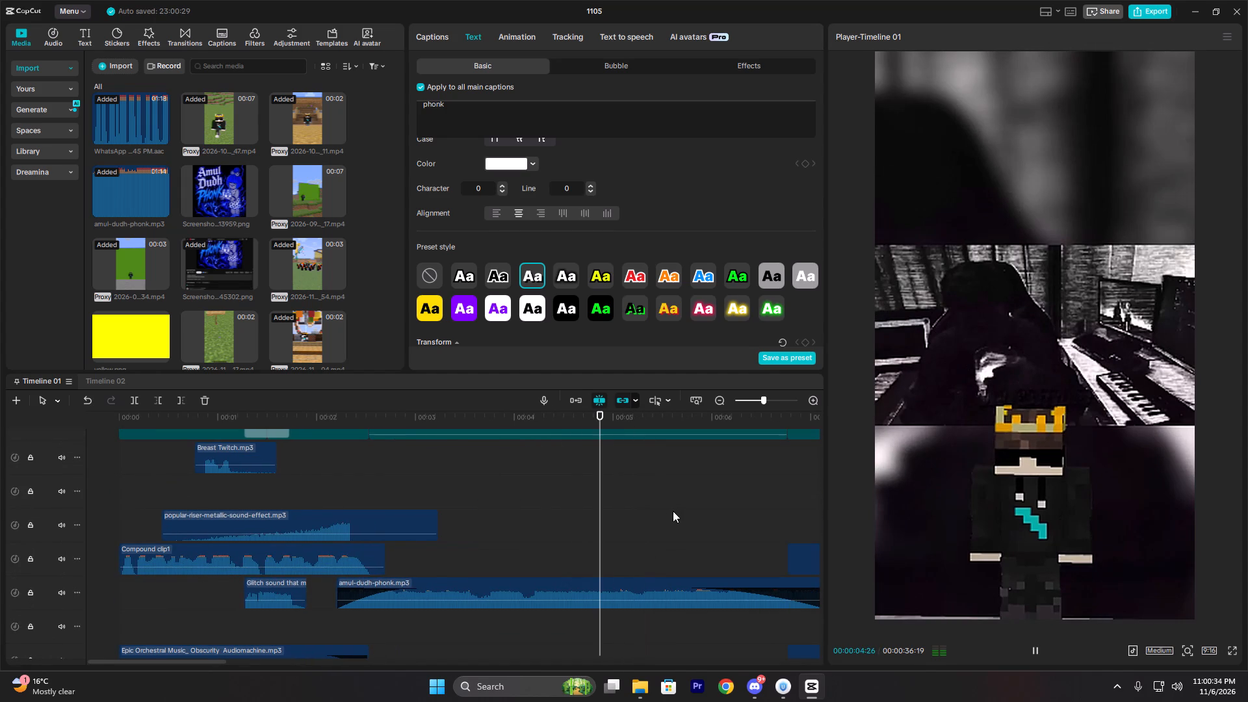
pyautogui.keyDown('ctrl'); pyautogui.scroll(17, 668, 526); pyautogui.keyUp('ctrl')
pyautogui.scroll(5, 683, 537)
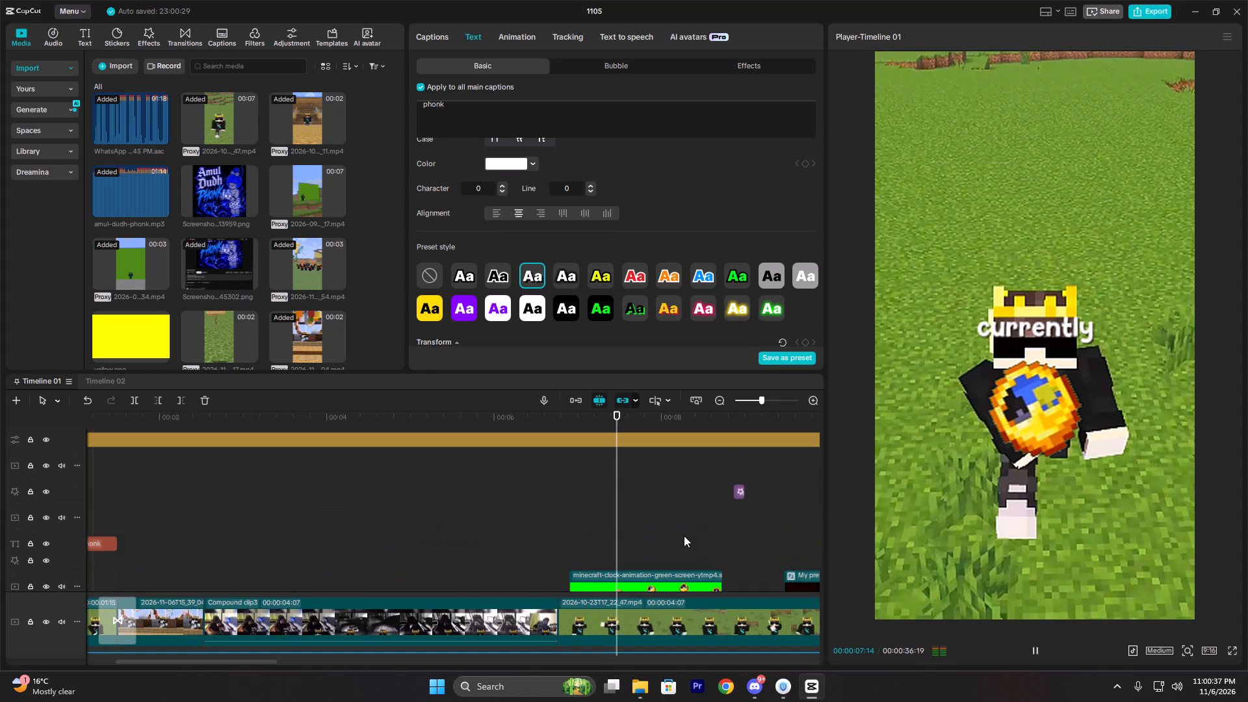
pyautogui.keyDown('ctrl'); pyautogui.scroll(-7, 684, 536); pyautogui.keyUp('ctrl')
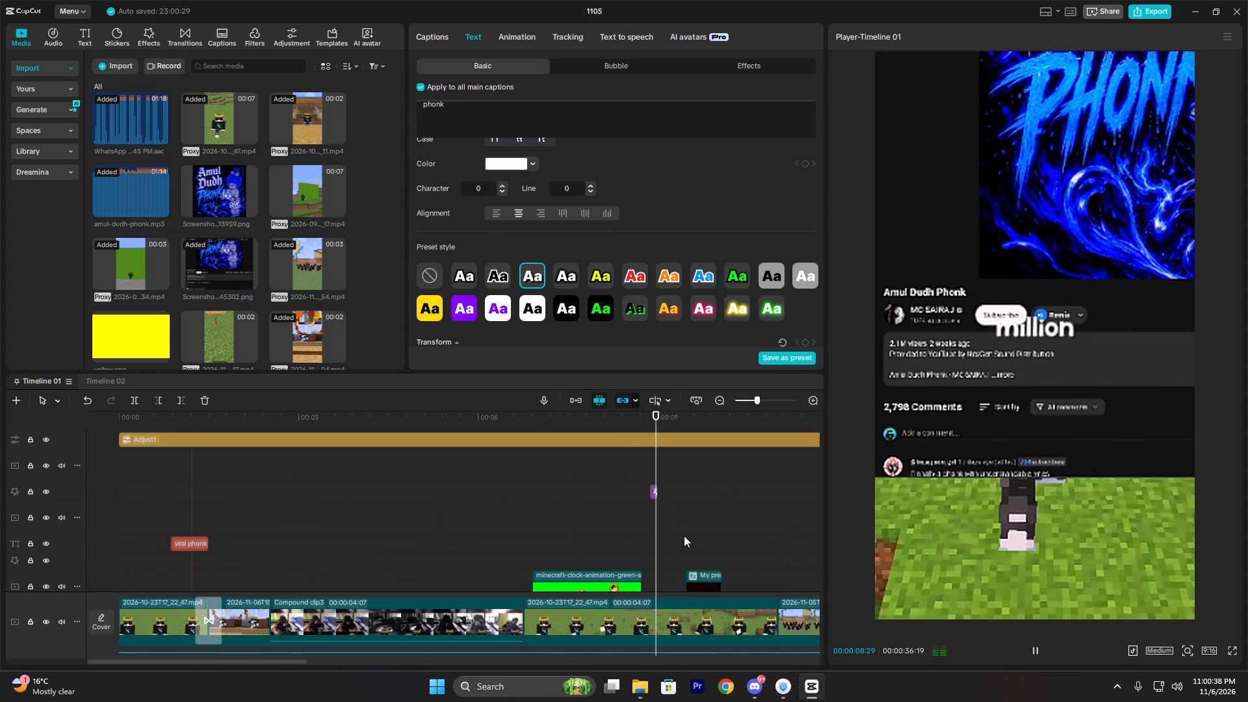
pyautogui.keyDown('ctrl'); pyautogui.scroll(-9, 684, 536); pyautogui.keyUp('ctrl')
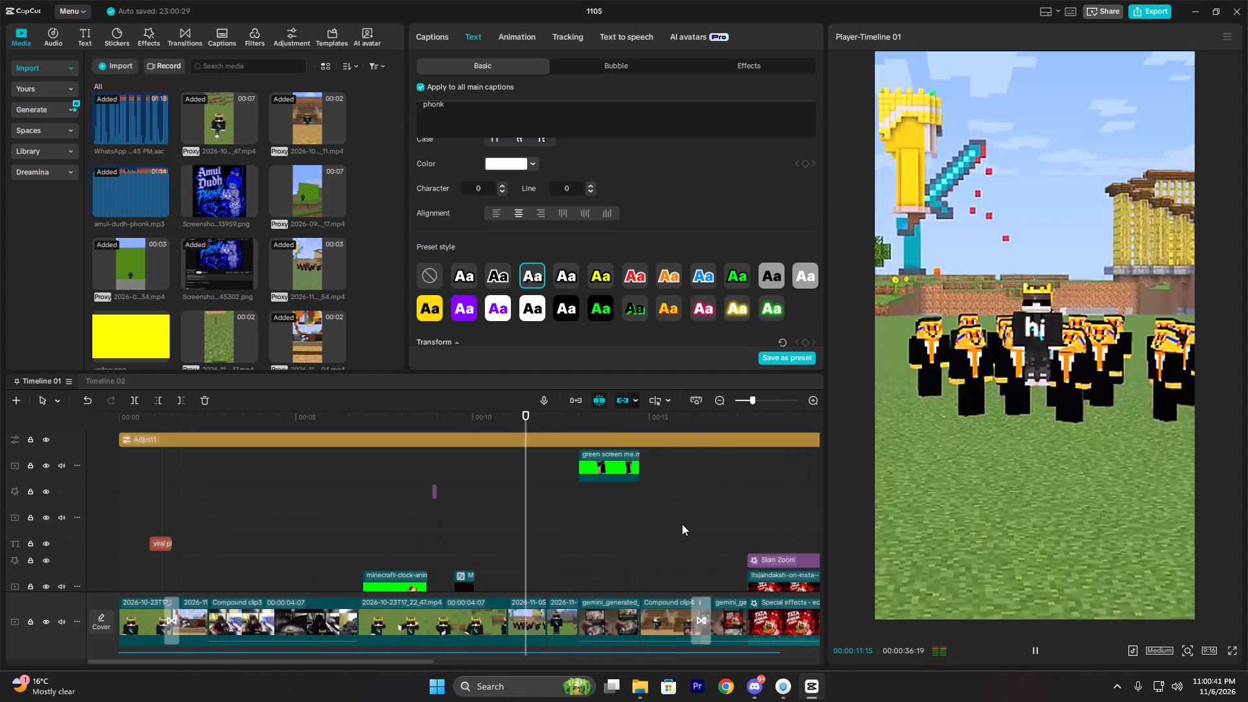
pyautogui.scroll(8, 666, 519)
pyautogui.press('space')
# Replay the section before the crowd scene and correct the "phone" caption to "phonk".
pyautogui.click(515, 449)
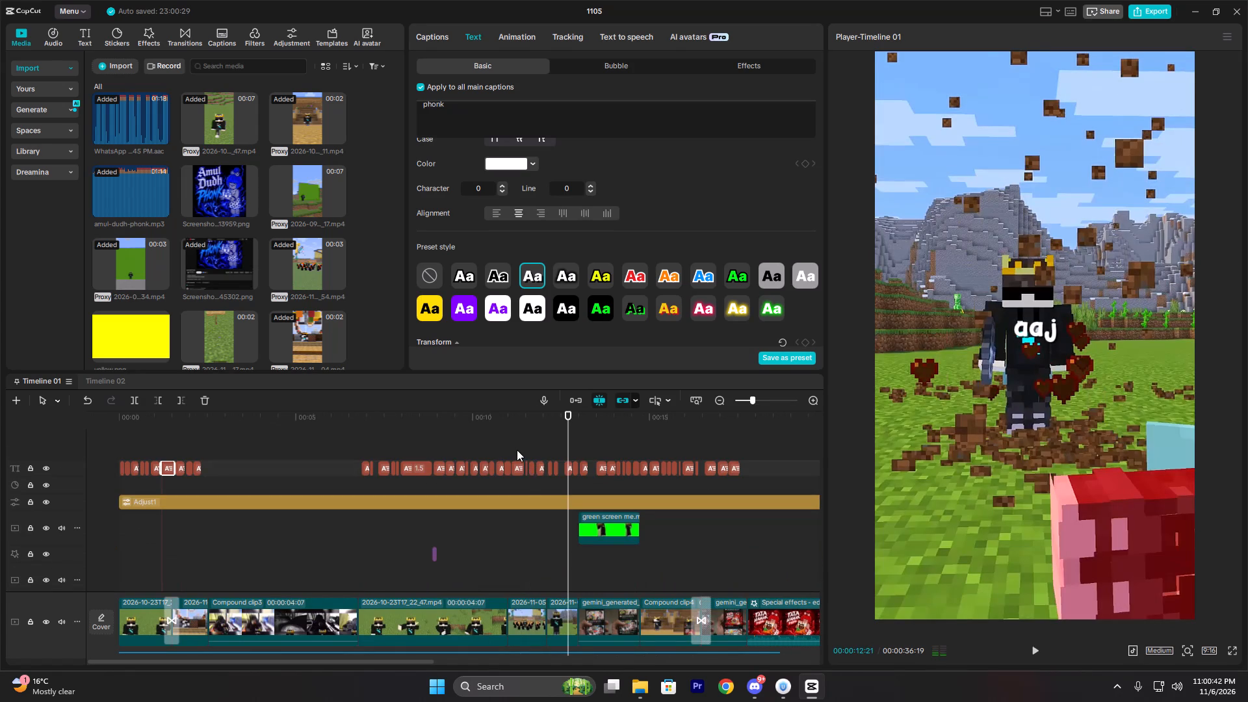
pyautogui.press('space')
pyautogui.press('space')
pyautogui.keyDown('ctrl'); pyautogui.scroll(10, 520, 461); pyautogui.keyUp('ctrl')
pyautogui.click(439, 450)
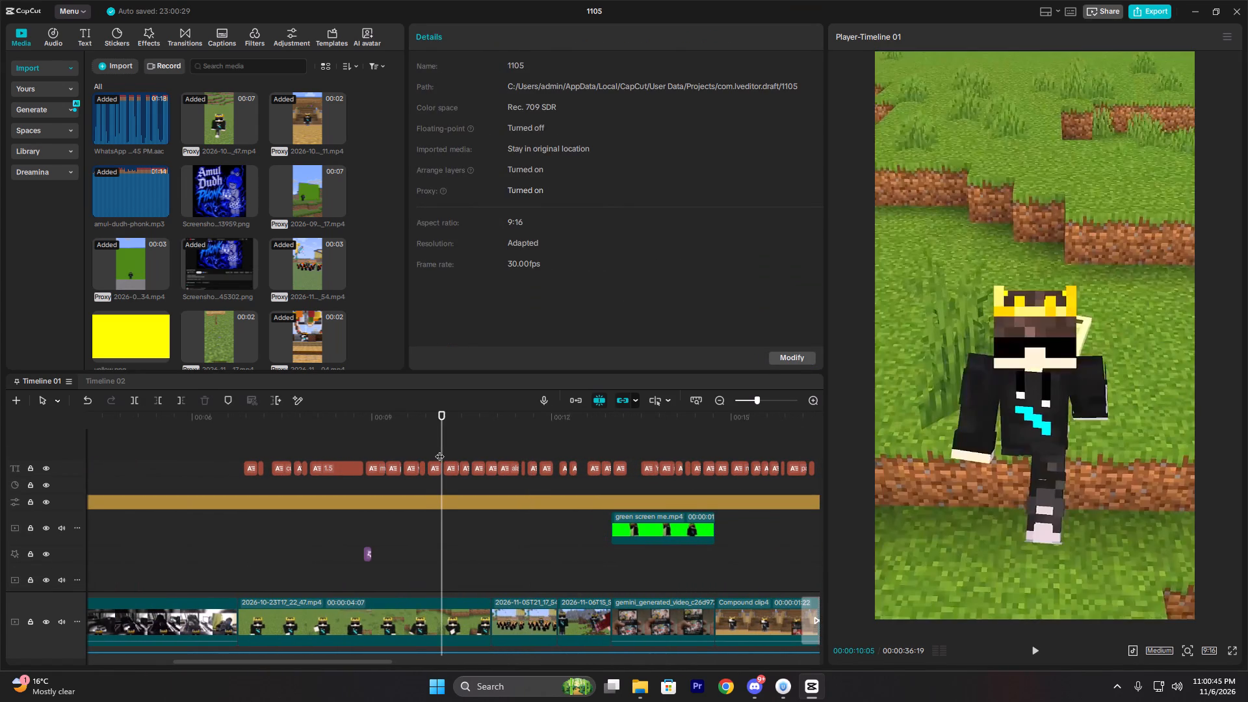
pyautogui.press('space')
pyautogui.keyDown('ctrl'); pyautogui.scroll(3, 469, 451); pyautogui.keyUp('ctrl')
pyautogui.press('space')
pyautogui.click(465, 438)
pyautogui.press('space')
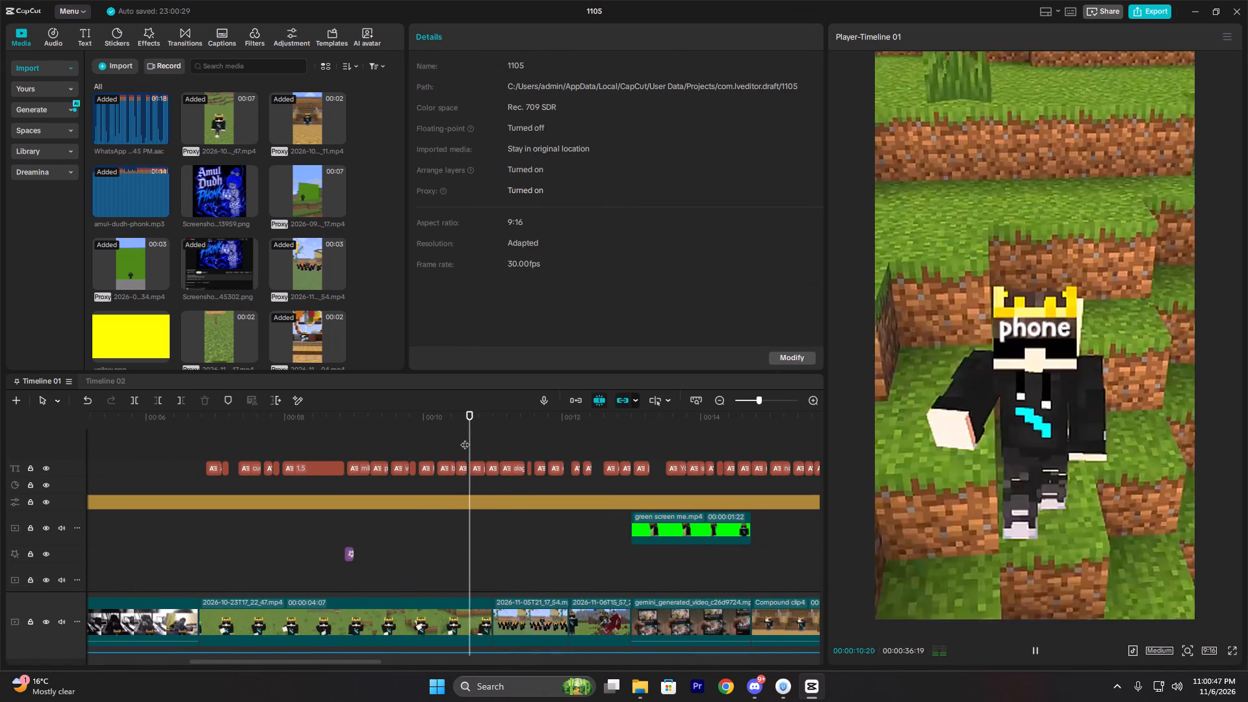
pyautogui.press('space')
pyautogui.keyDown('ctrl'); pyautogui.scroll(12, 463, 440); pyautogui.keyUp('ctrl')
pyautogui.click(473, 468)
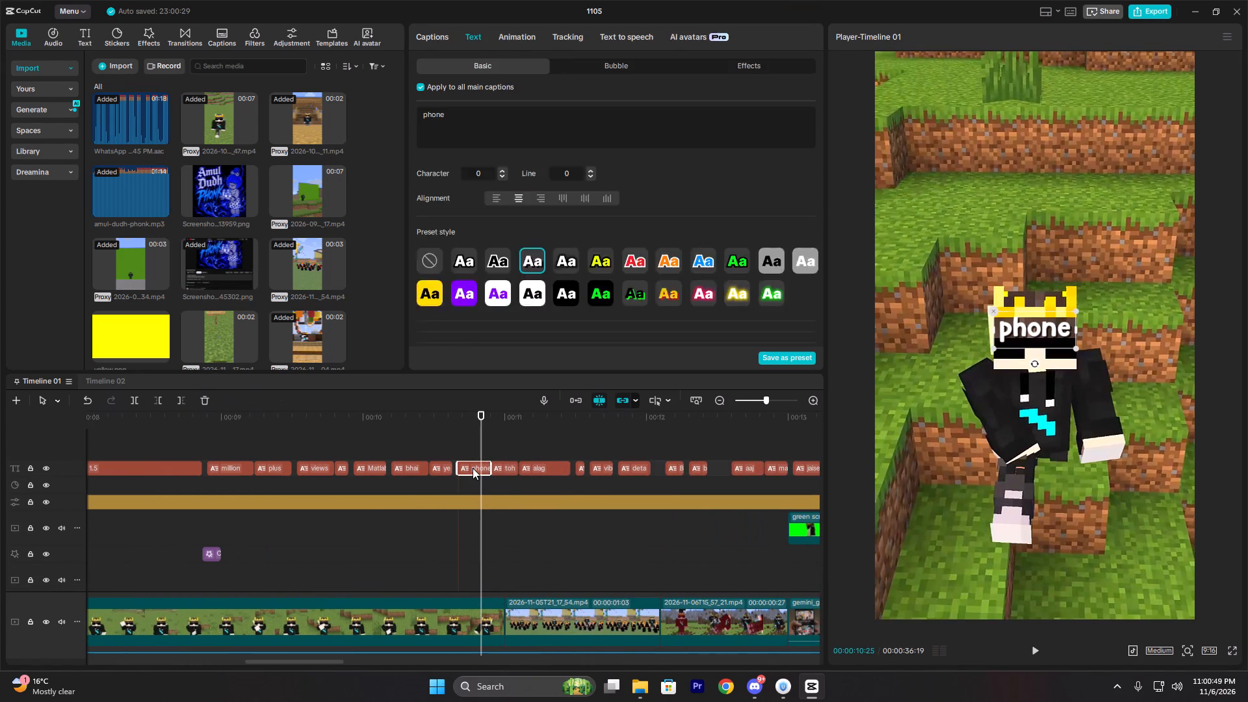
pyautogui.click(447, 115)
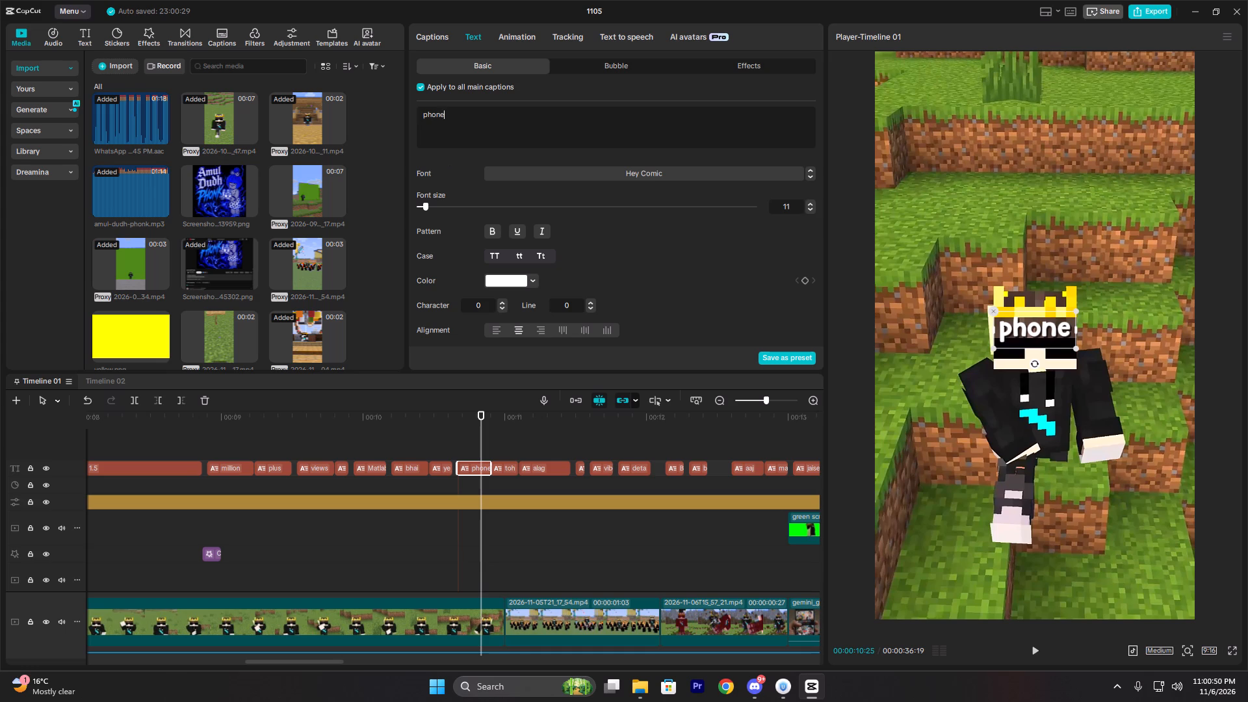
pyautogui.press('BackSpace')
pyautogui.press('k')
pyautogui.press('space')
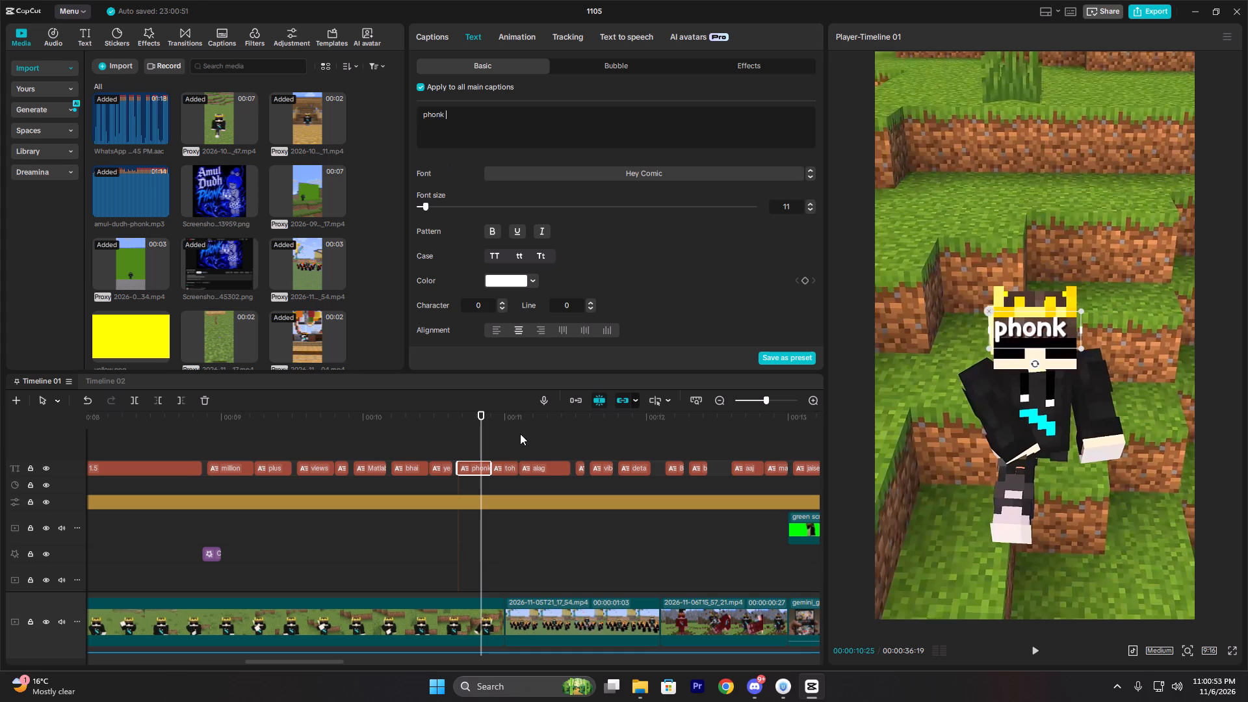
# Remove the stray trailing space from the "phonk" caption before the crowd scene.
pyautogui.press('BackSpace')
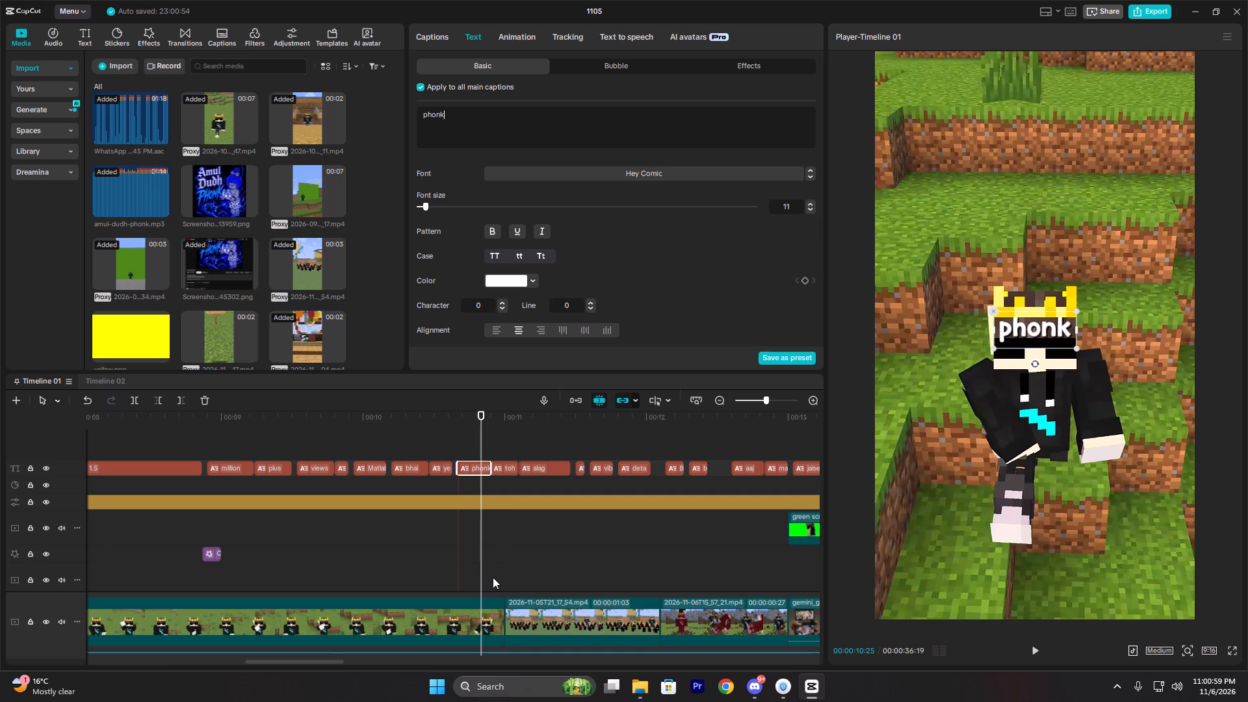
pyautogui.press('space')
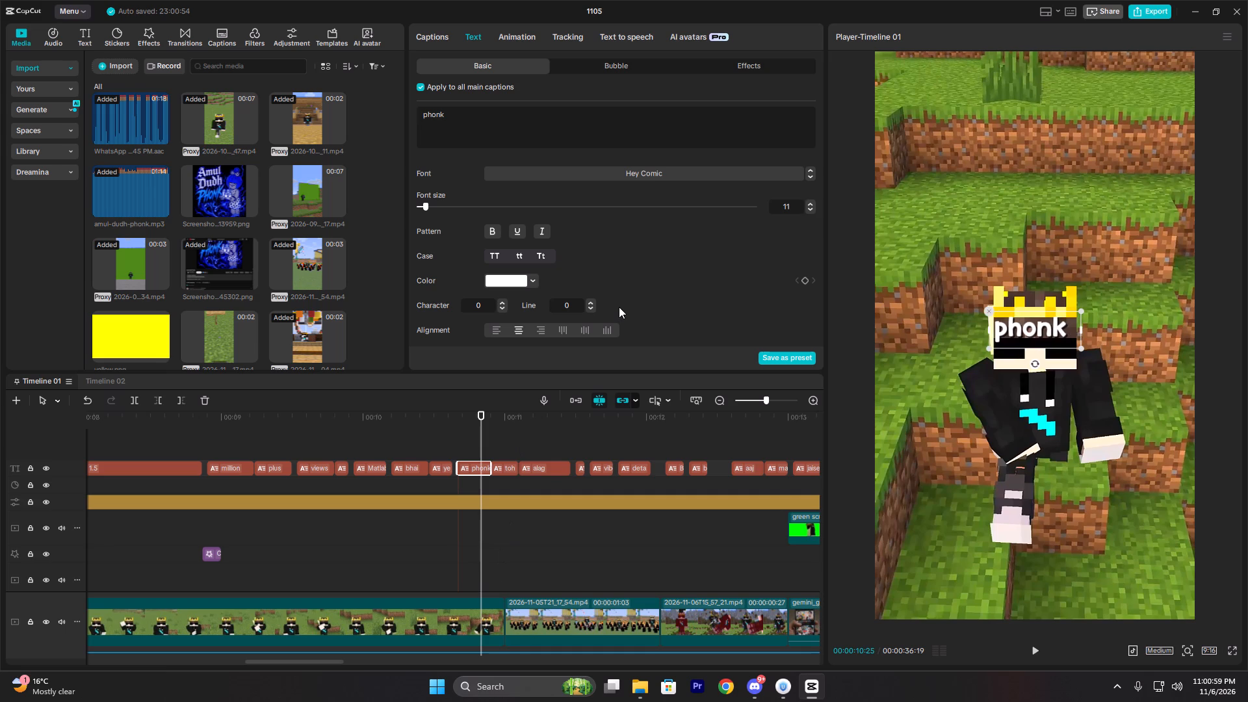
pyautogui.press('BackSpace')
# Play from the corrected "phonk" caption through the phone, Tata Namak and black-and-white scenes to examine captions and sound.
pyautogui.click(495, 432)
pyautogui.press('space')
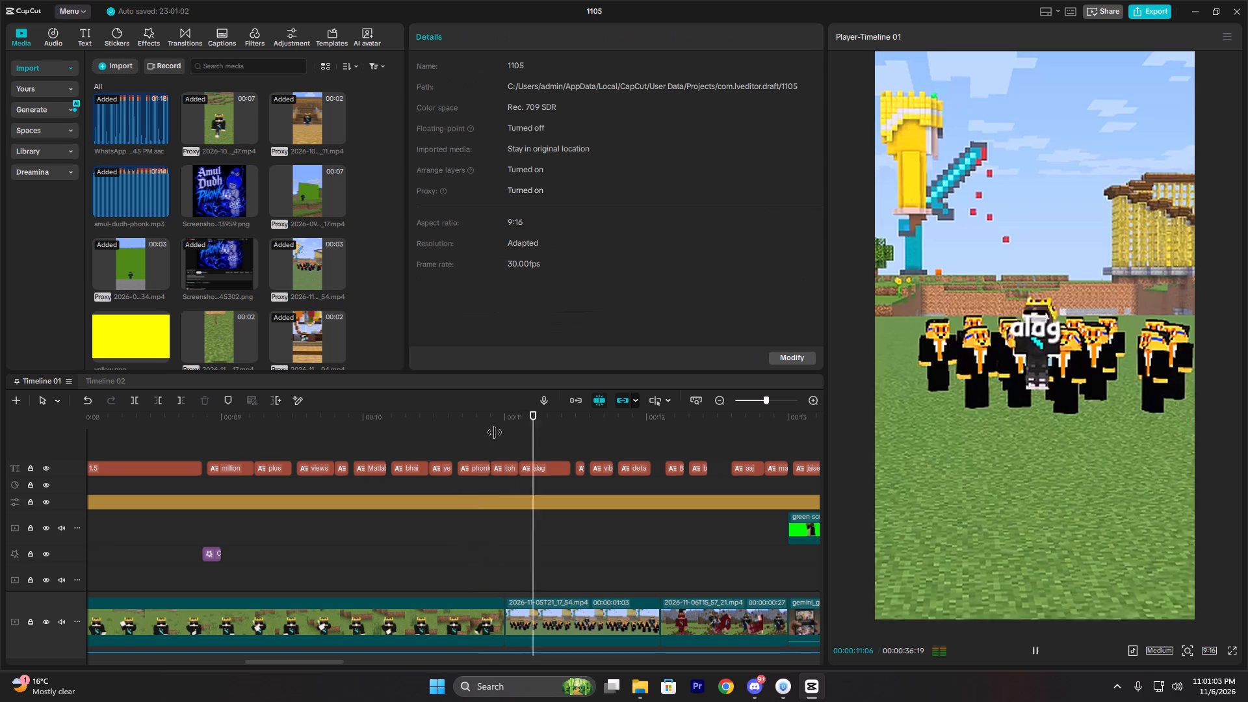
pyautogui.keyDown('ctrl'); pyautogui.scroll(-8, 511, 466); pyautogui.keyUp('ctrl')
pyautogui.keyDown('ctrl'); pyautogui.scroll(-1, 598, 456); pyautogui.keyUp('ctrl')
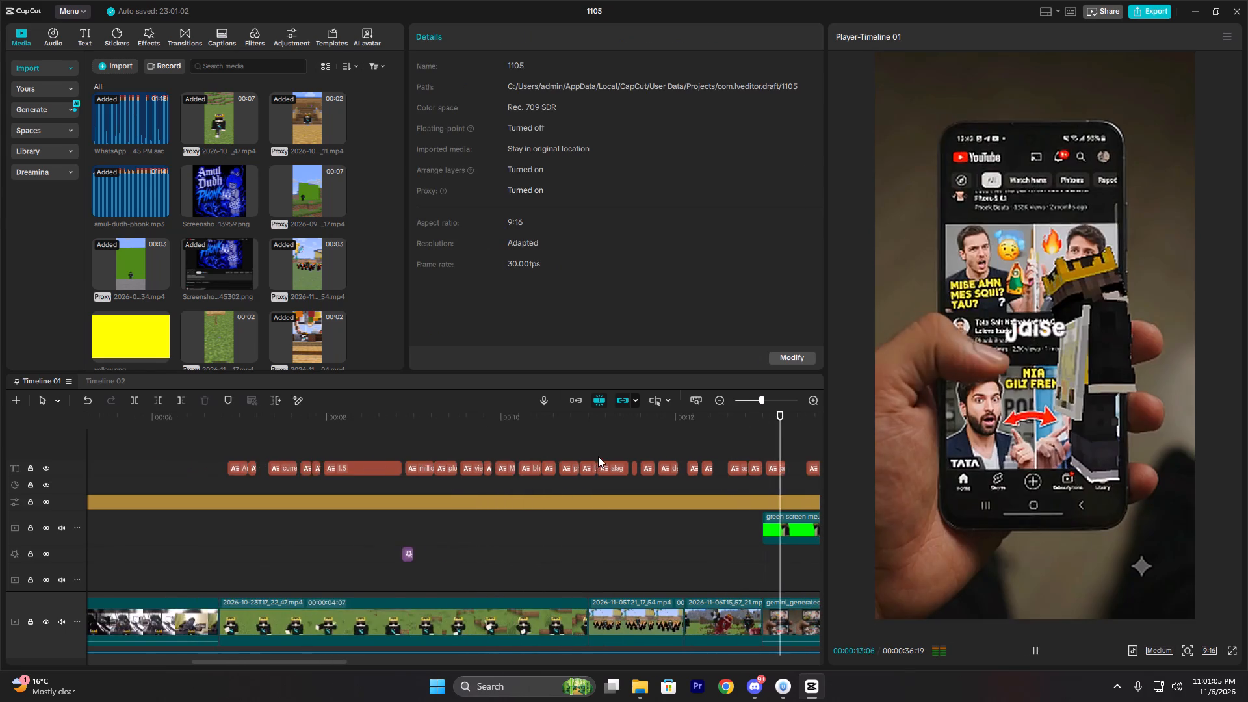
pyautogui.keyDown('ctrl'); pyautogui.scroll(-12, 598, 456); pyautogui.keyUp('ctrl')
pyautogui.keyDown('ctrl'); pyautogui.scroll(3, 567, 447); pyautogui.keyUp('ctrl')
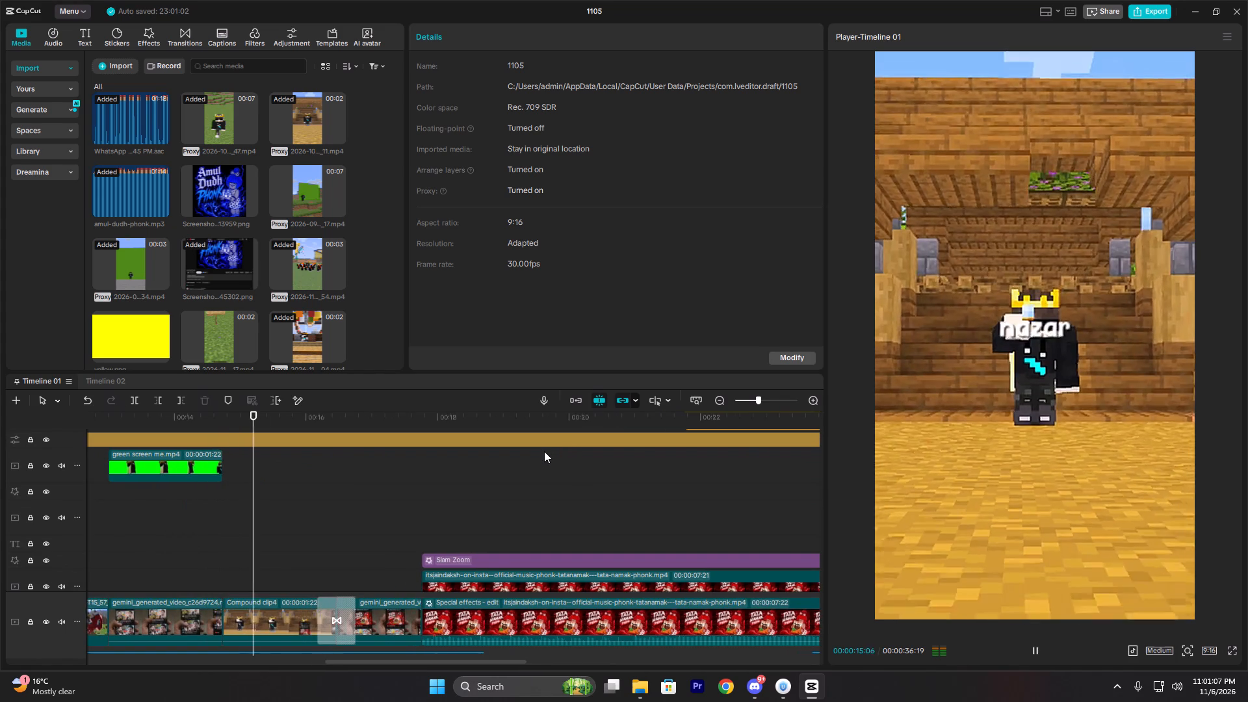
pyautogui.keyDown('ctrl'); pyautogui.scroll(3, 537, 454); pyautogui.keyUp('ctrl')
pyautogui.keyDown('ctrl'); pyautogui.scroll(5, 476, 473); pyautogui.keyUp('ctrl')
pyautogui.keyDown('ctrl'); pyautogui.scroll(-20, 471, 485); pyautogui.keyUp('ctrl')
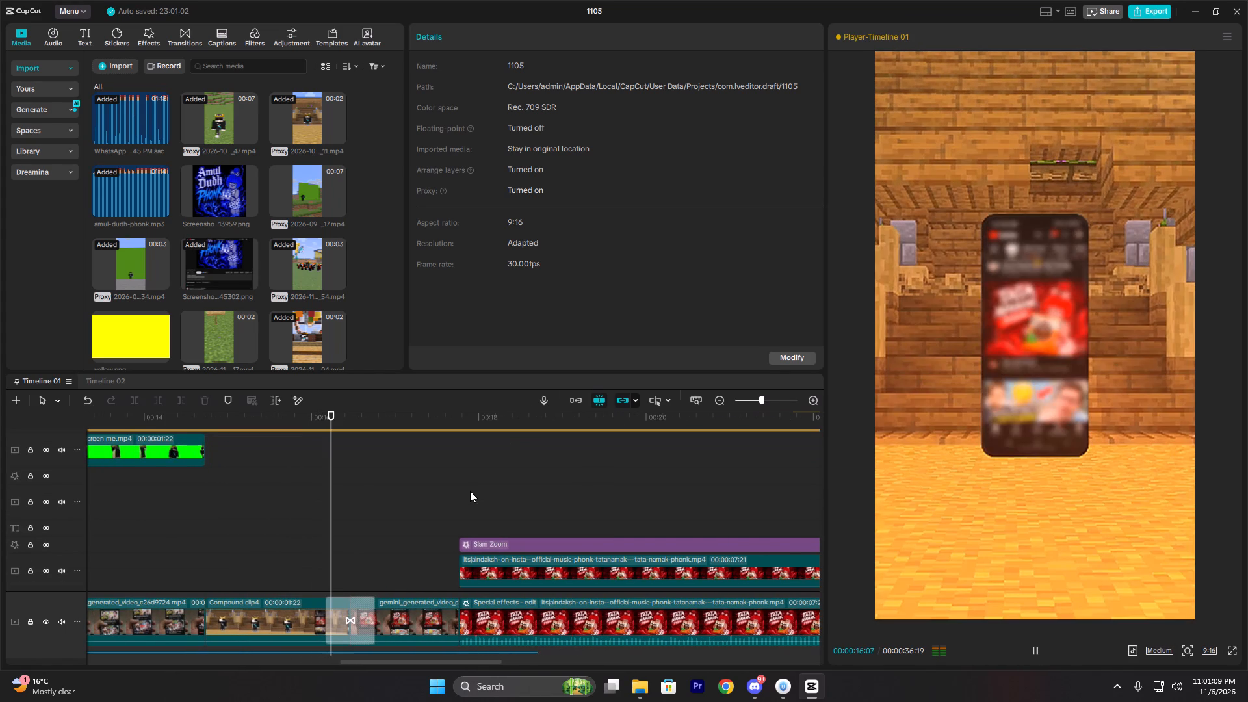
pyautogui.keyDown('ctrl'); pyautogui.scroll(-7, 470, 491); pyautogui.keyUp('ctrl')
pyautogui.scroll(9, 516, 483)
pyautogui.scroll(4, 651, 490)
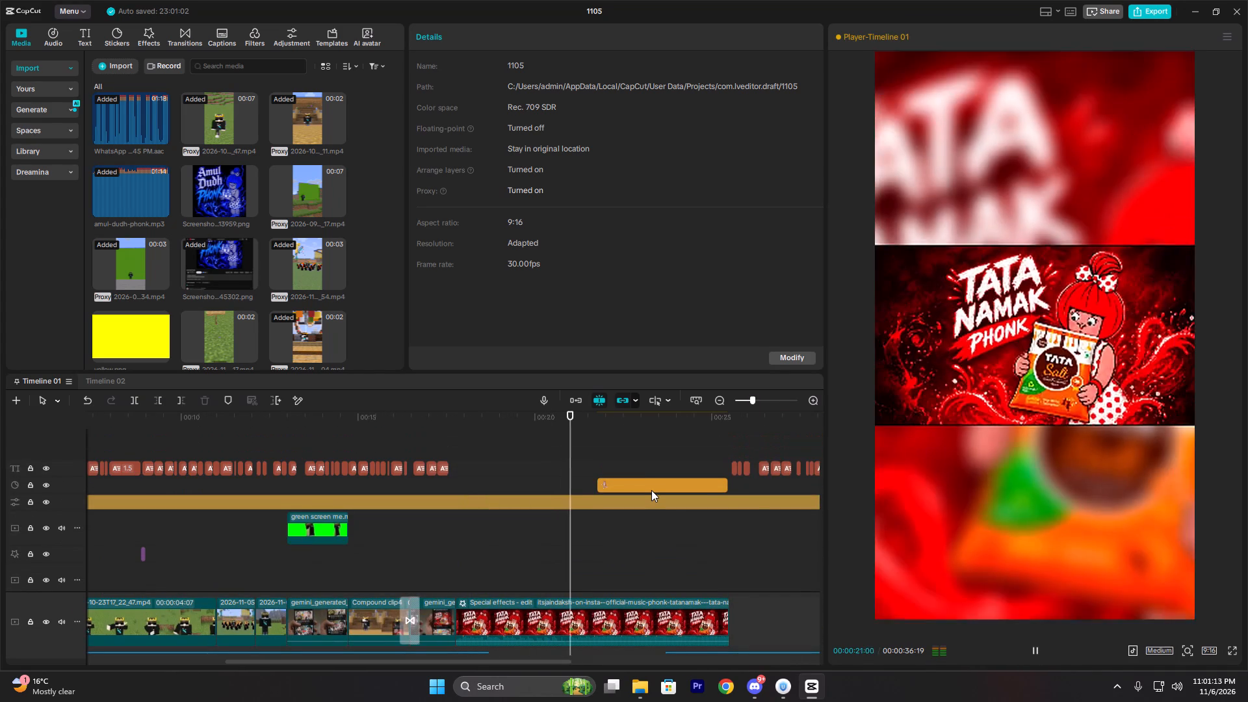
pyautogui.scroll(3, 651, 490)
pyautogui.keyDown('ctrl'); pyautogui.scroll(-15, 651, 490); pyautogui.keyUp('ctrl')
pyautogui.keyDown('ctrl'); pyautogui.scroll(3, 653, 490); pyautogui.keyUp('ctrl')
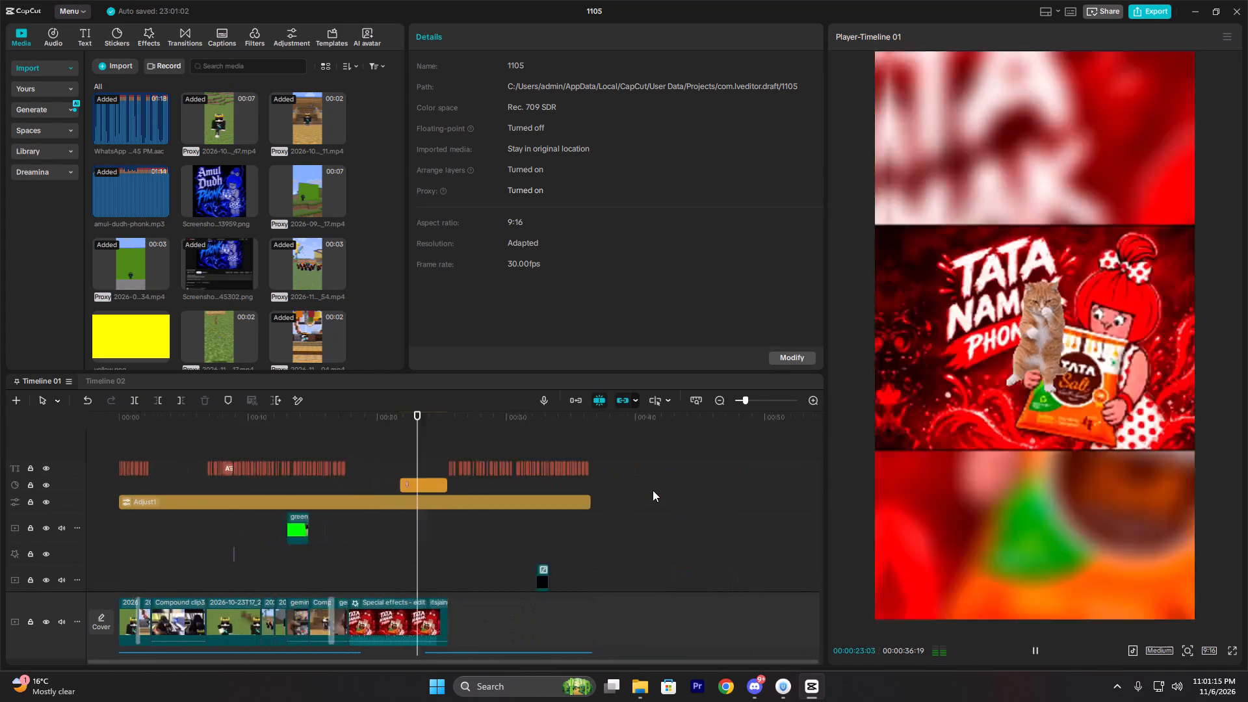
pyautogui.keyDown('ctrl'); pyautogui.scroll(9, 653, 490); pyautogui.keyUp('ctrl')
pyautogui.press('space')
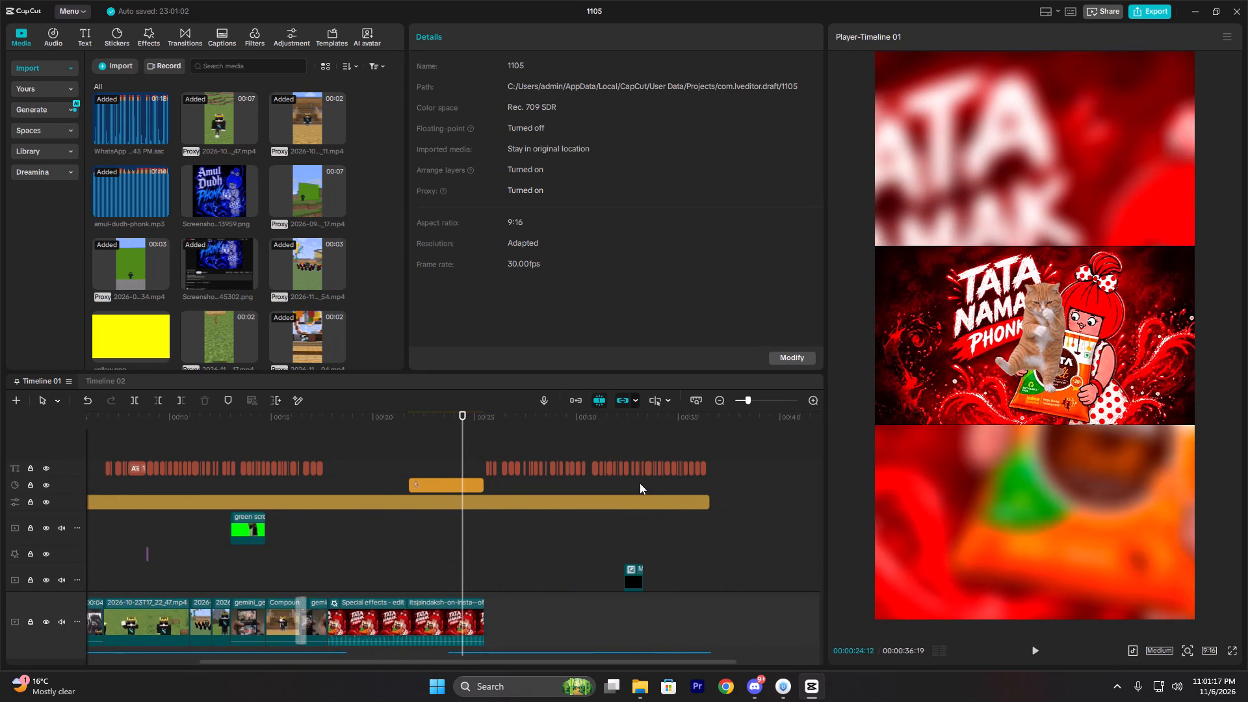
pyautogui.press('space')
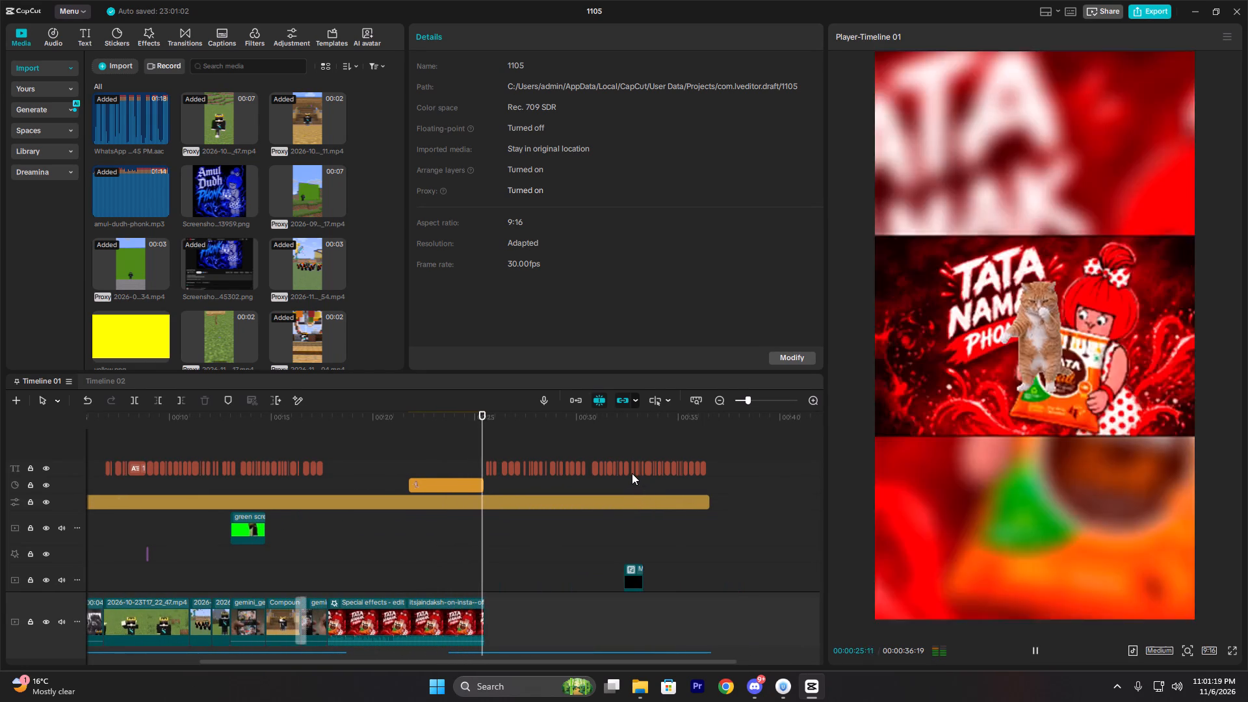
pyautogui.keyDown('ctrl'); pyautogui.scroll(2, 652, 446); pyautogui.keyUp('ctrl')
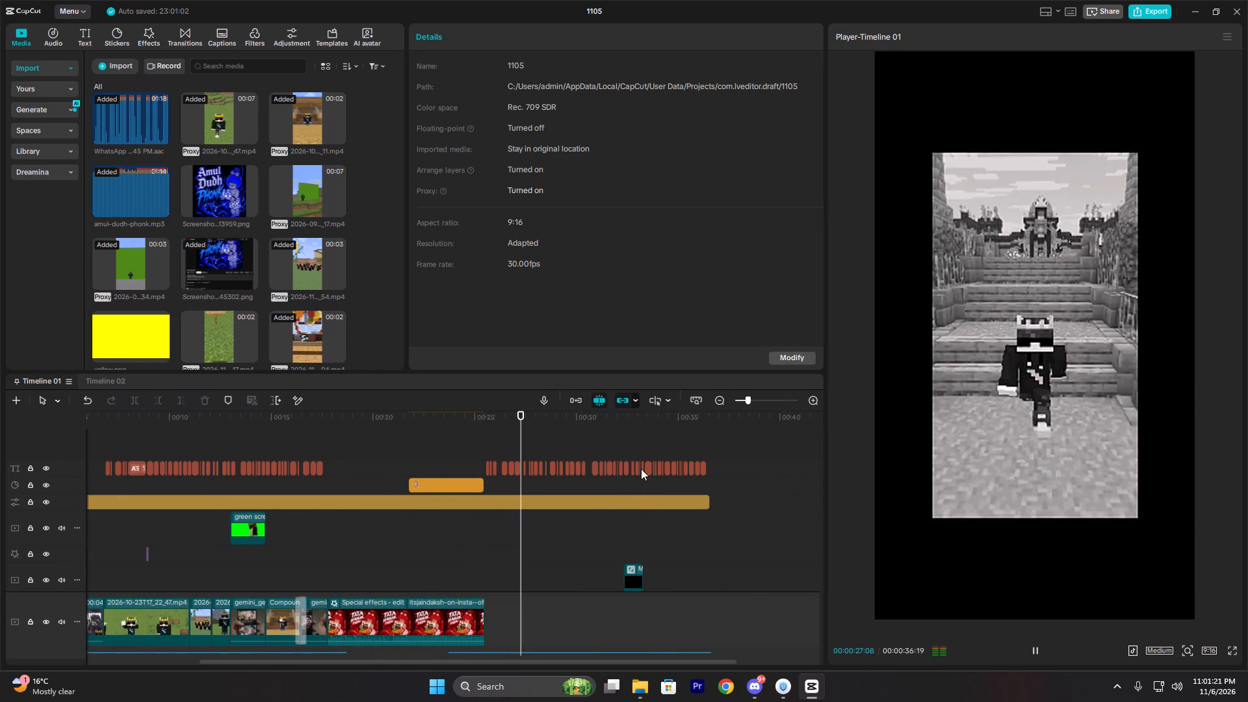
pyautogui.keyDown('ctrl'); pyautogui.scroll(3, 641, 469); pyautogui.keyUp('ctrl')
pyautogui.scroll(-12, 556, 519)
# Set the volume of the vine-boom sound effect in the black-and-white scene to -8.5 dB.
pyautogui.click(504, 539)
pyautogui.click(502, 577)
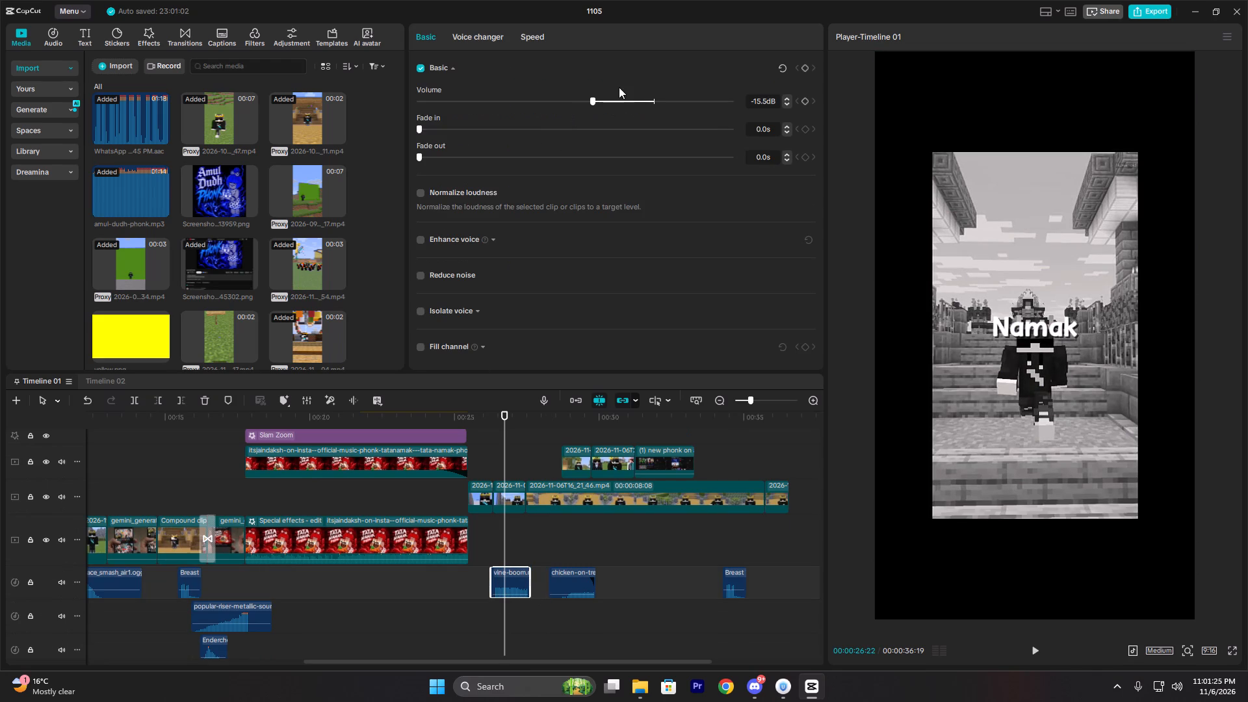
pyautogui.click(617, 96)
# Play from the vine-boom sound through the closing scenes to examine the sound level and remaining captions.
pyautogui.click(500, 549)
pyautogui.click(490, 549)
pyautogui.press('space')
pyautogui.keyDown('ctrl'); pyautogui.scroll(4, 608, 547); pyautogui.keyUp('ctrl')
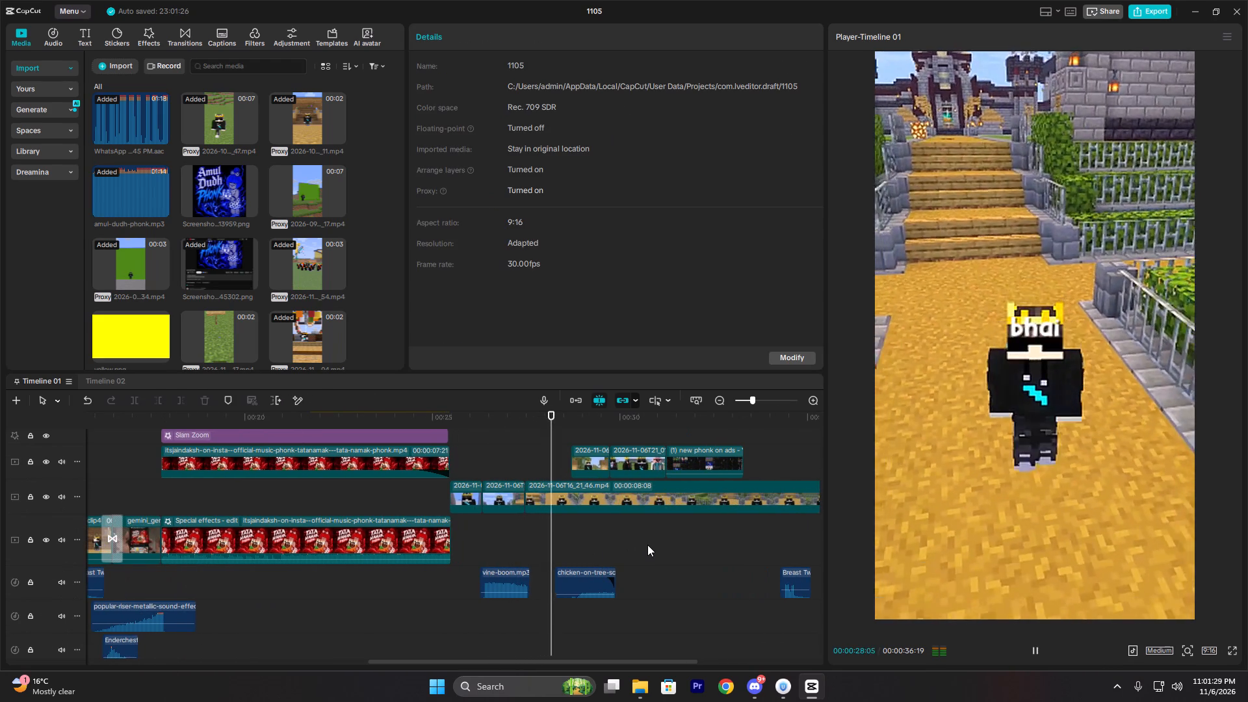
pyautogui.keyDown('ctrl'); pyautogui.scroll(3, 632, 564); pyautogui.keyUp('ctrl')
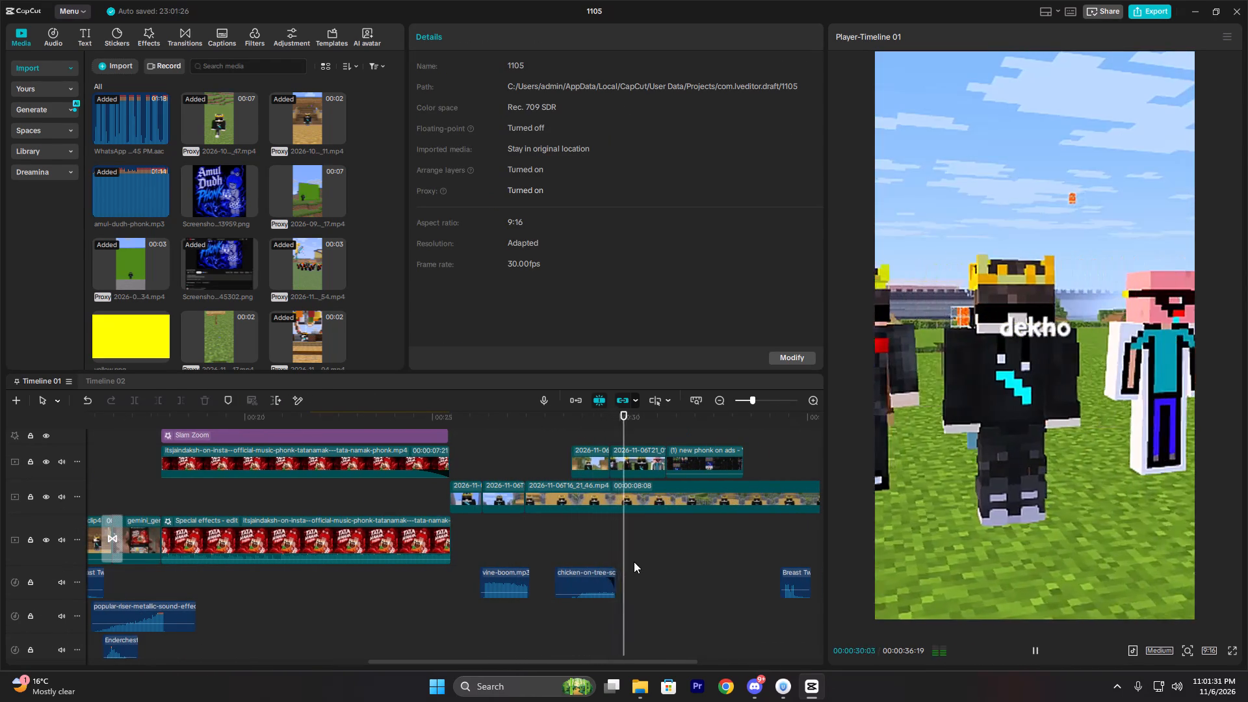
pyautogui.keyDown('ctrl'); pyautogui.scroll(3, 634, 562); pyautogui.keyUp('ctrl')
pyautogui.keyDown('ctrl'); pyautogui.scroll(-20, 646, 549); pyautogui.keyUp('ctrl')
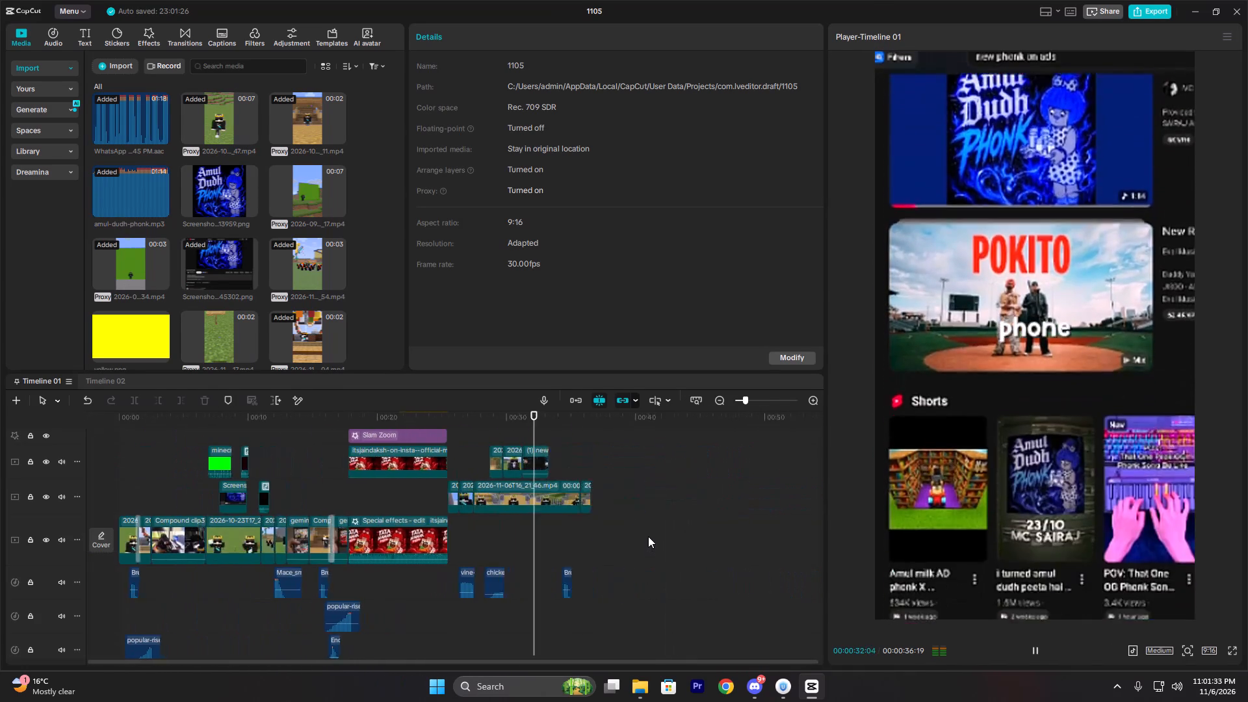
pyautogui.keyDown('ctrl'); pyautogui.scroll(-5, 648, 536); pyautogui.keyUp('ctrl')
pyautogui.keyDown('ctrl'); pyautogui.scroll(3, 648, 536); pyautogui.keyUp('ctrl')
pyautogui.keyDown('ctrl'); pyautogui.scroll(12, 489, 519); pyautogui.keyUp('ctrl')
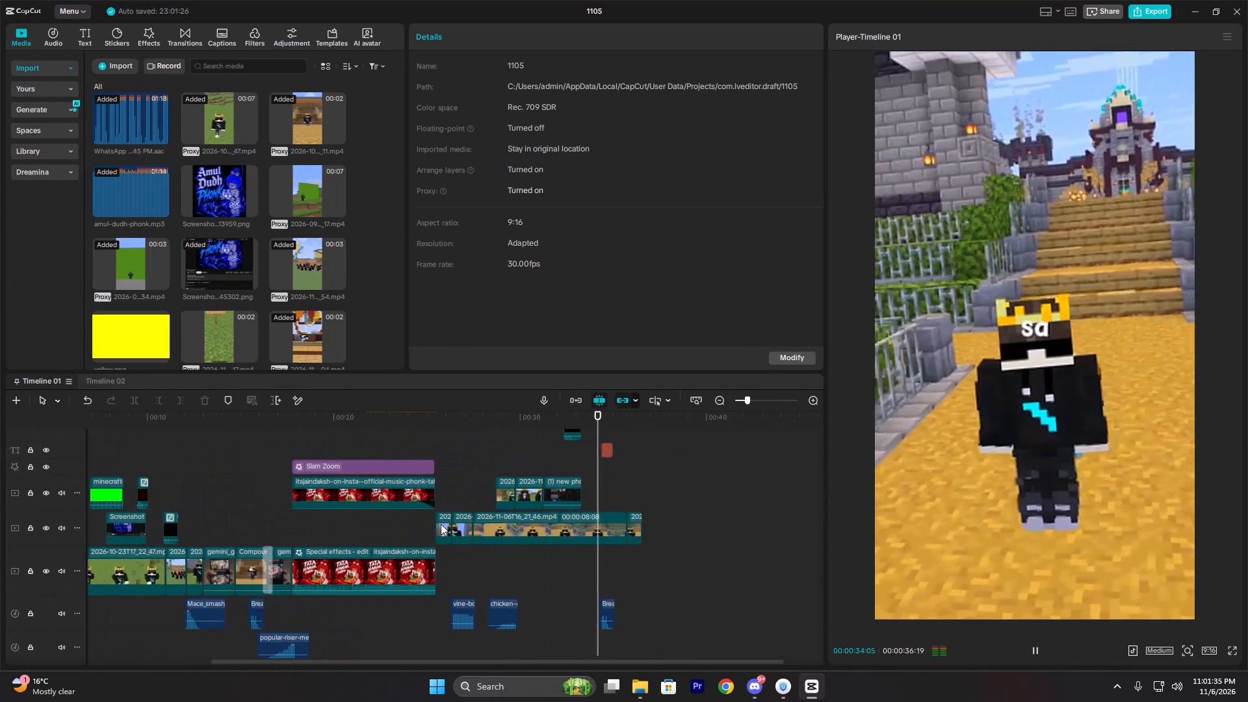
pyautogui.keyDown('ctrl'); pyautogui.scroll(9, 441, 524); pyautogui.keyUp('ctrl')
# Replay the "new phonk on ads" search scene and correct its "phone" caption at about 32 s to "phonk".
pyautogui.click(473, 466)
pyautogui.scroll(2, 454, 459)
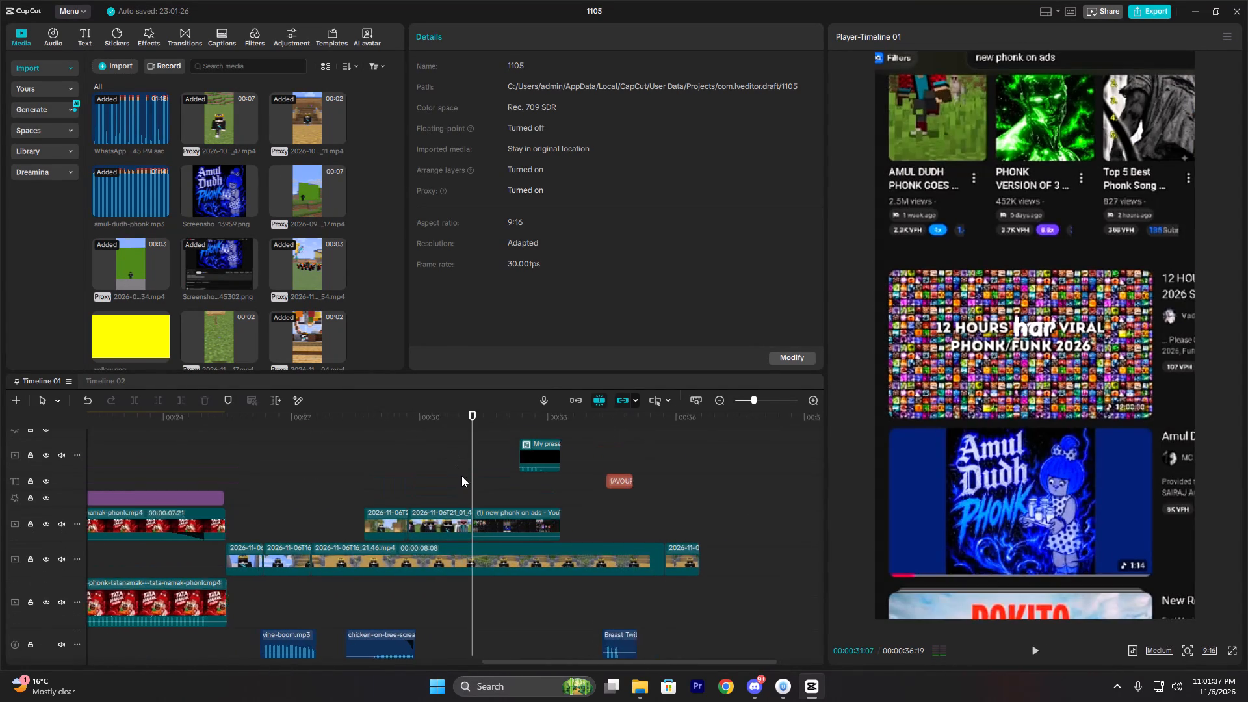
pyautogui.scroll(20, 461, 476)
pyautogui.scroll(9, 461, 476)
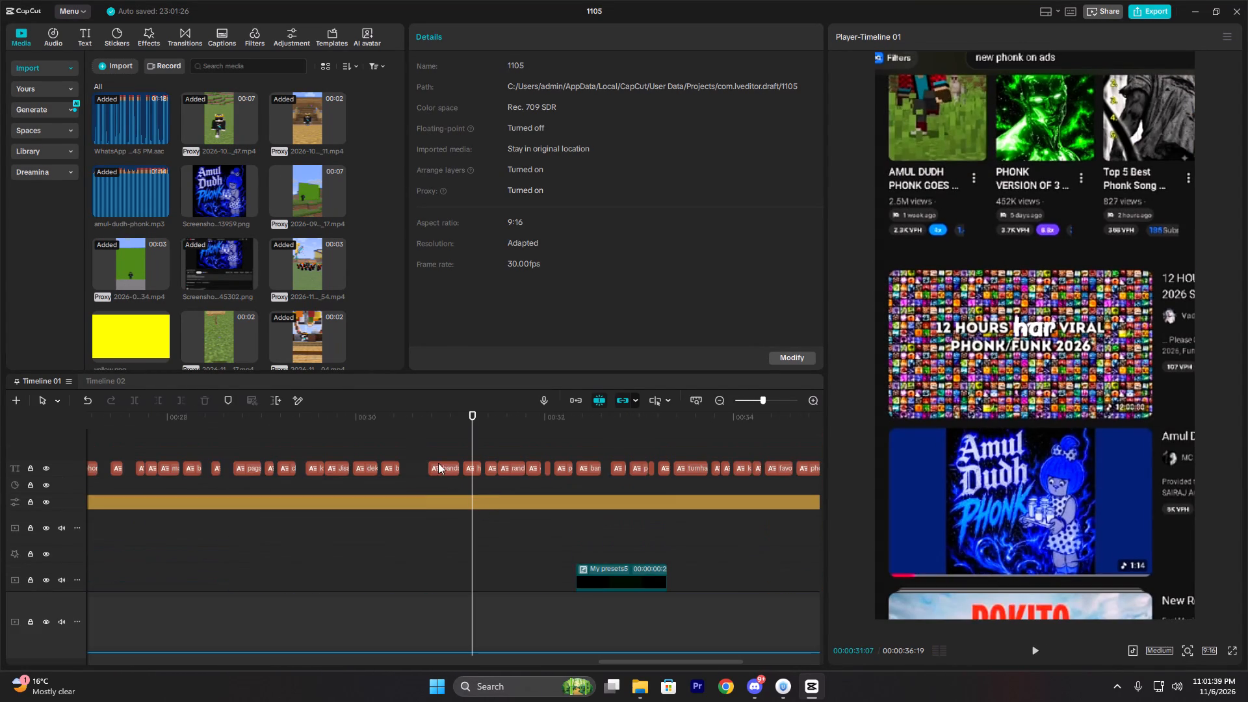
pyautogui.click(428, 446)
pyautogui.press('space')
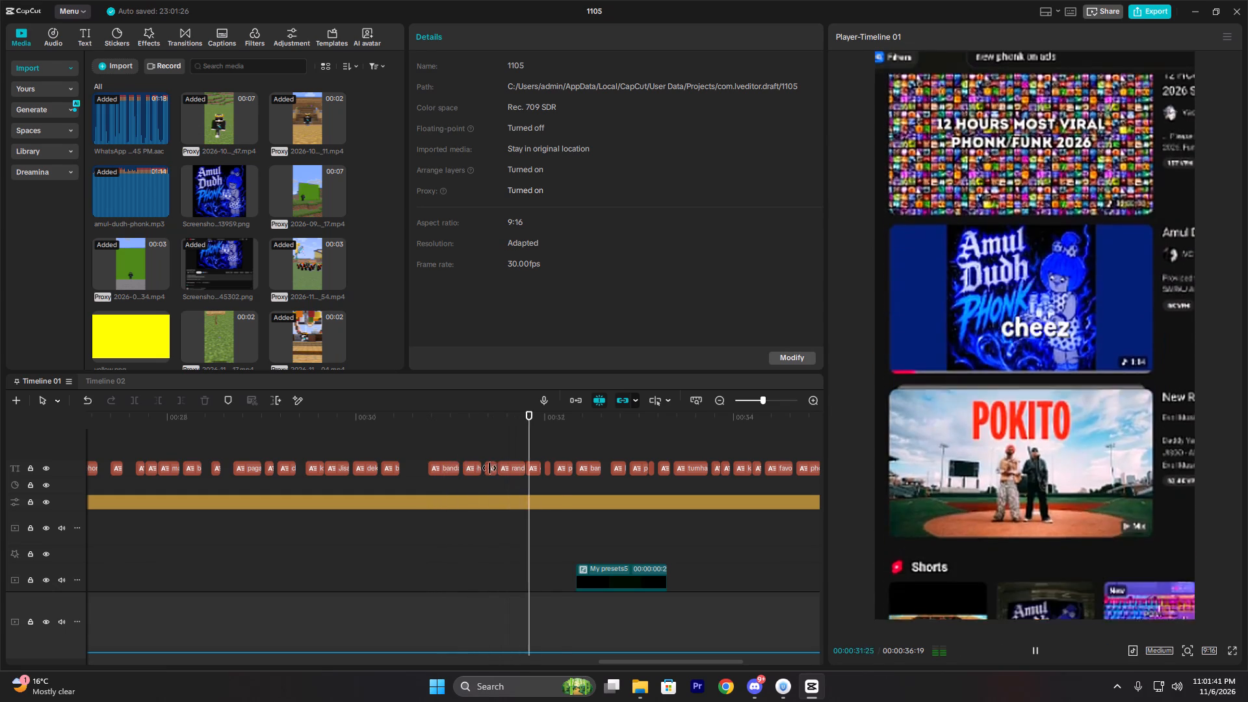
pyautogui.press('space')
pyautogui.click(566, 467)
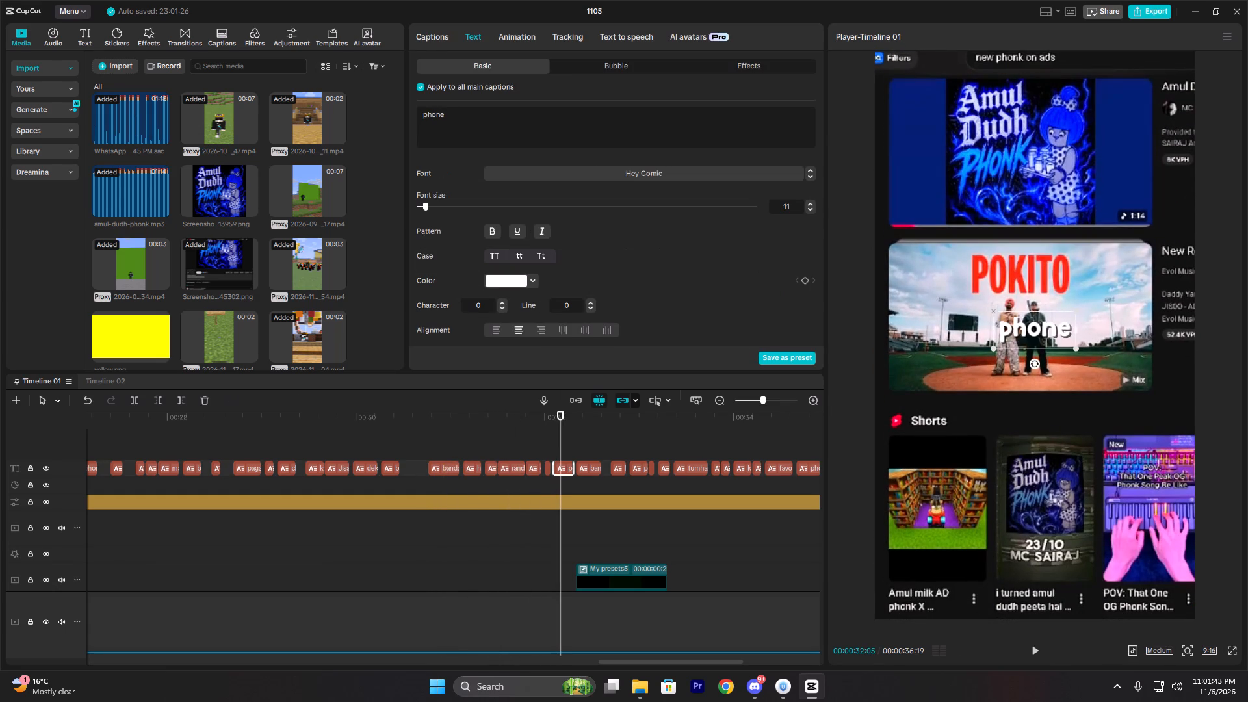
pyautogui.click(500, 124)
pyautogui.press('BackSpace')
pyautogui.press('k')
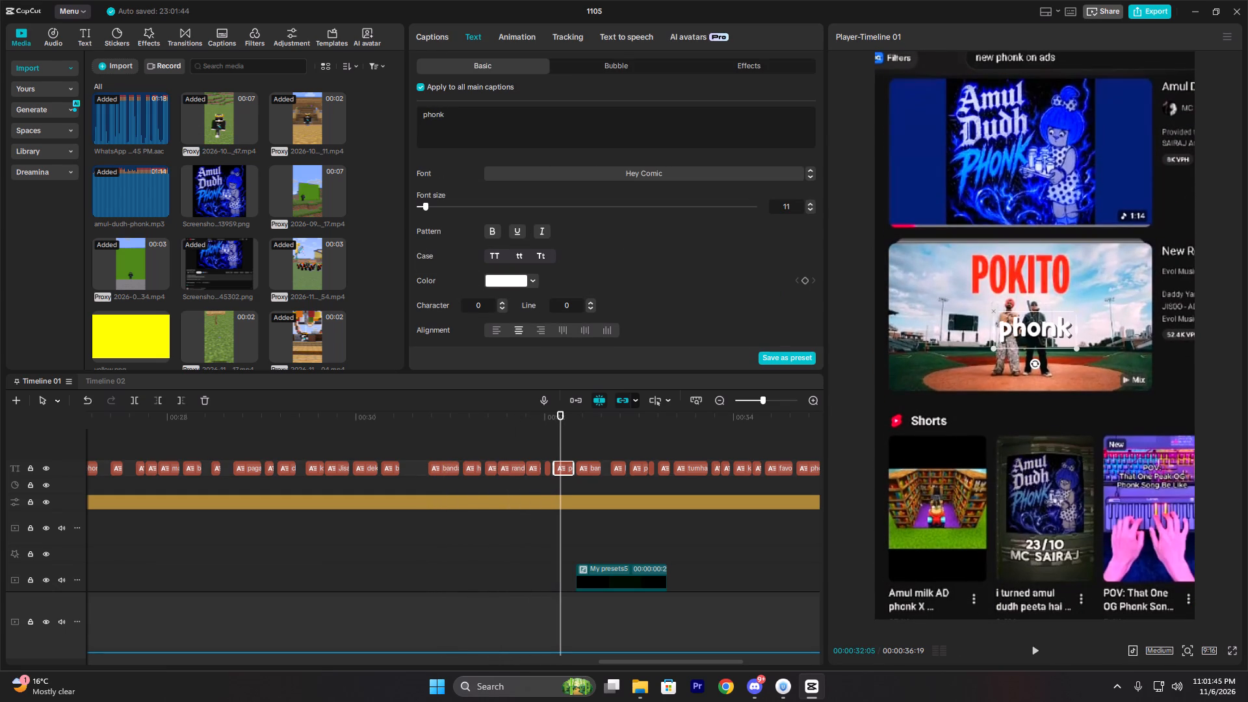
# Correct the "phone" caption shortly after 34 s, near the end of the video, to "phonk".
pyautogui.click(805, 465)
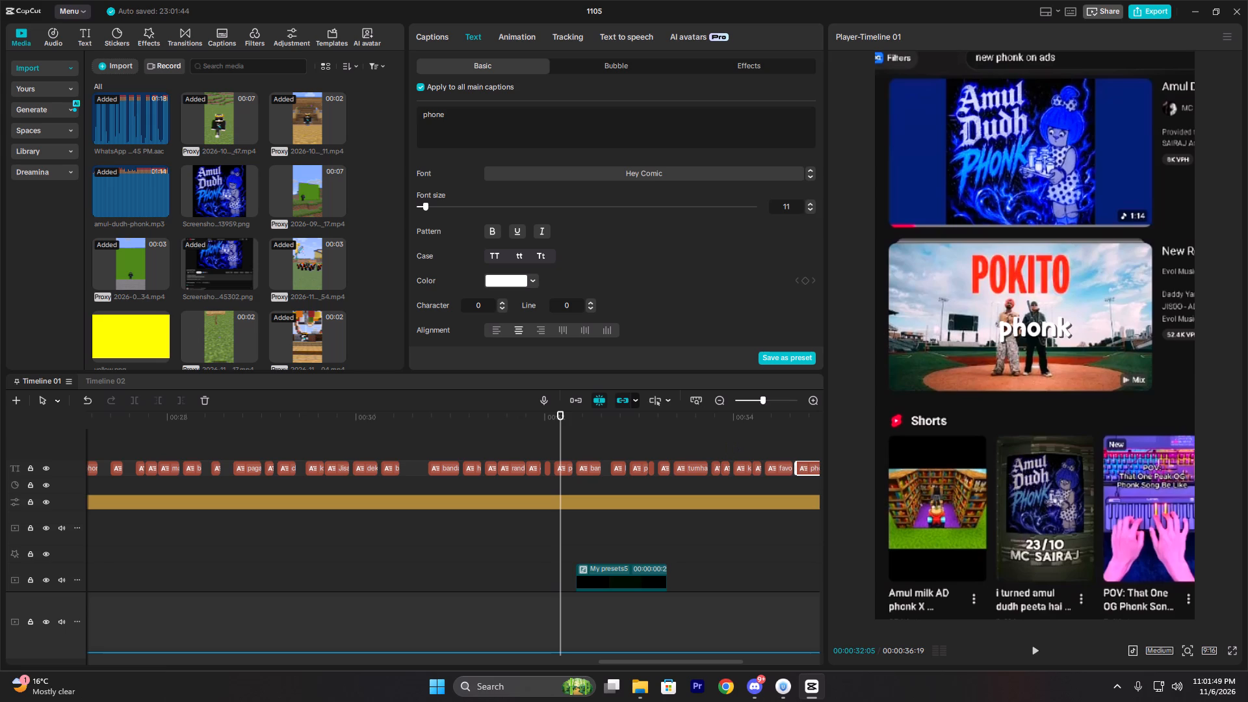
pyautogui.click(477, 120)
pyautogui.press('BackSpace')
pyautogui.press('k')
# Check the "pada" caption's wording and replay the first second of the video from the start.
pyautogui.click(639, 473)
pyautogui.click(431, 428)
pyautogui.moveTo(431, 428); pyautogui.dragTo(221, 422)
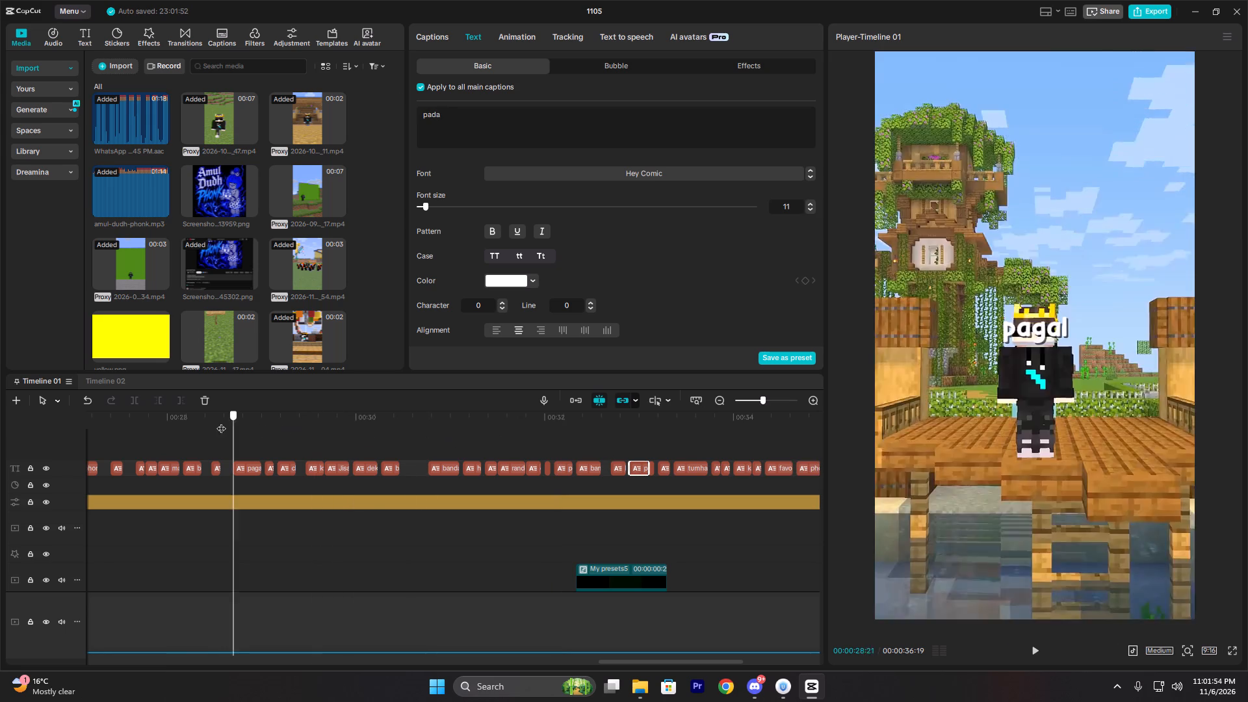
pyautogui.moveTo(221, 422); pyautogui.dragTo(0, 447)
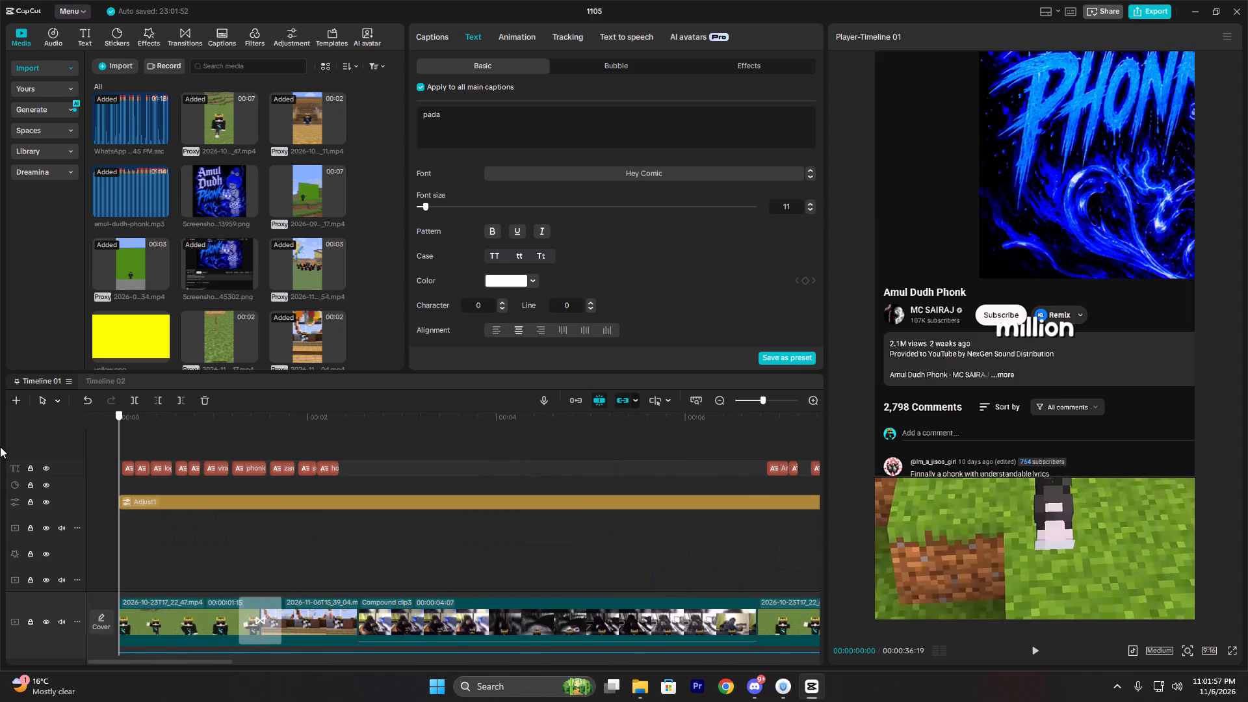
pyautogui.moveTo(0, 447); pyautogui.dragTo(0, 450)
pyautogui.press('space')
pyautogui.press('space')
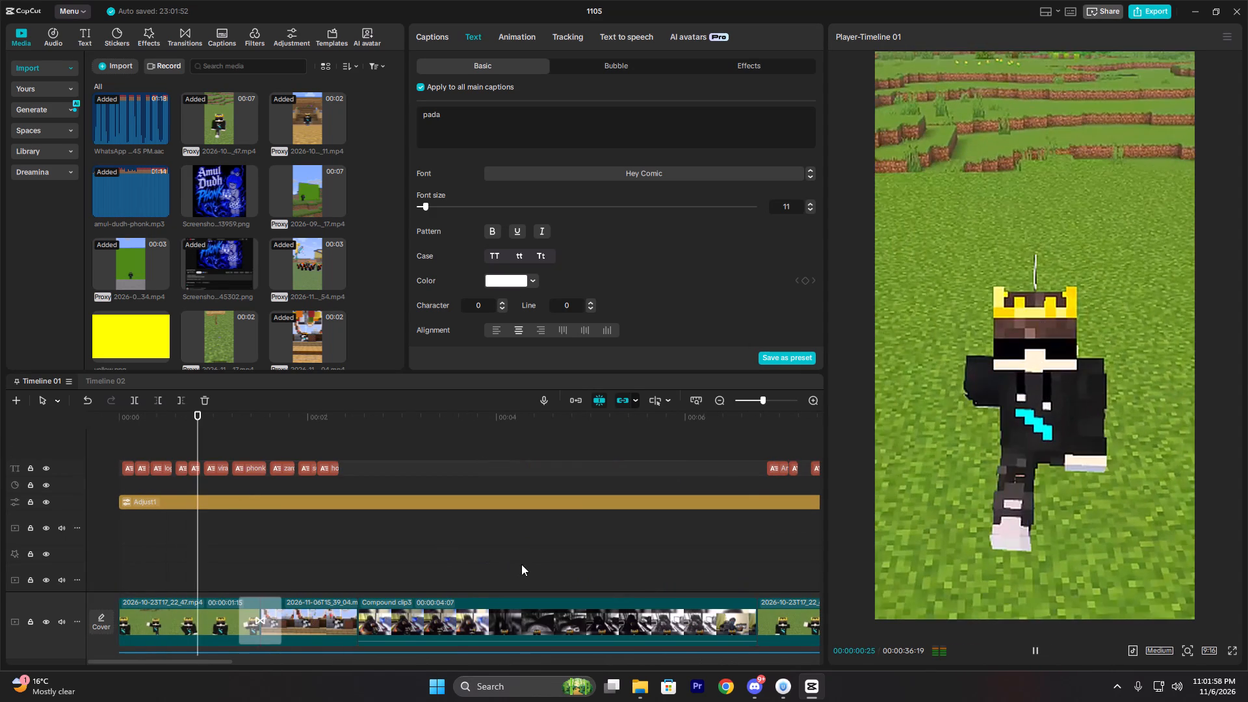
# Switch to the Chrome browser.
pyautogui.click(728, 691)
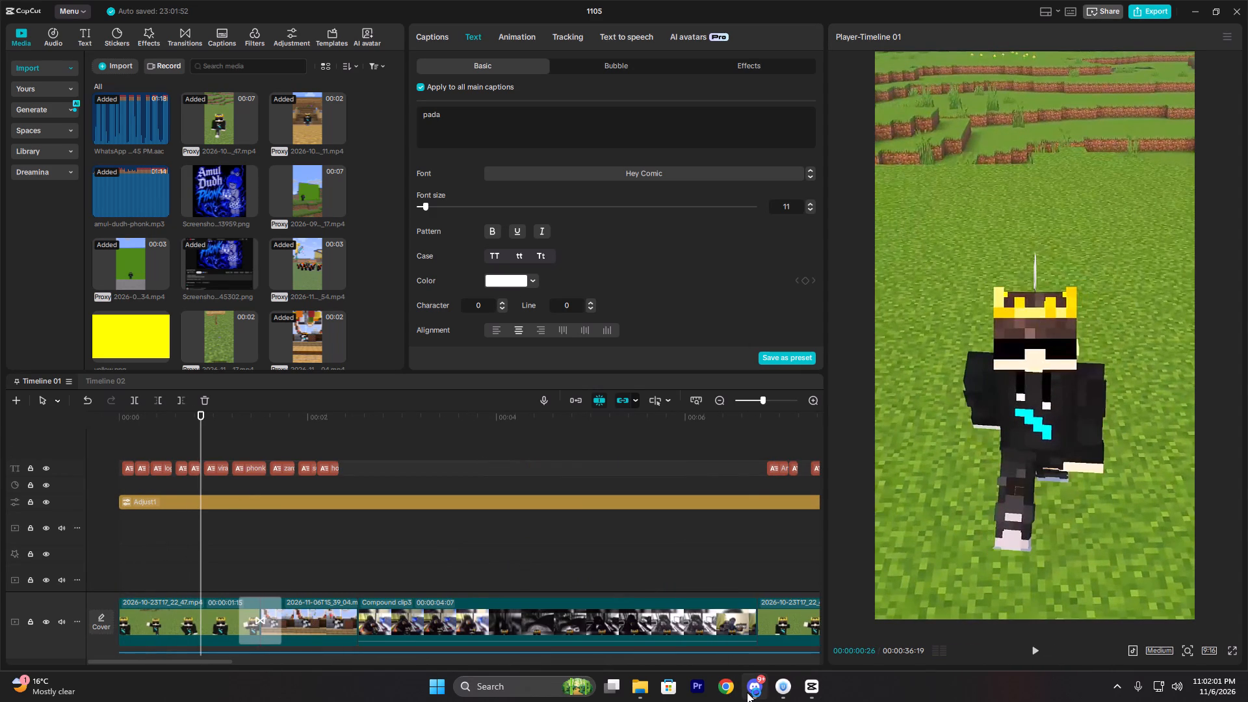
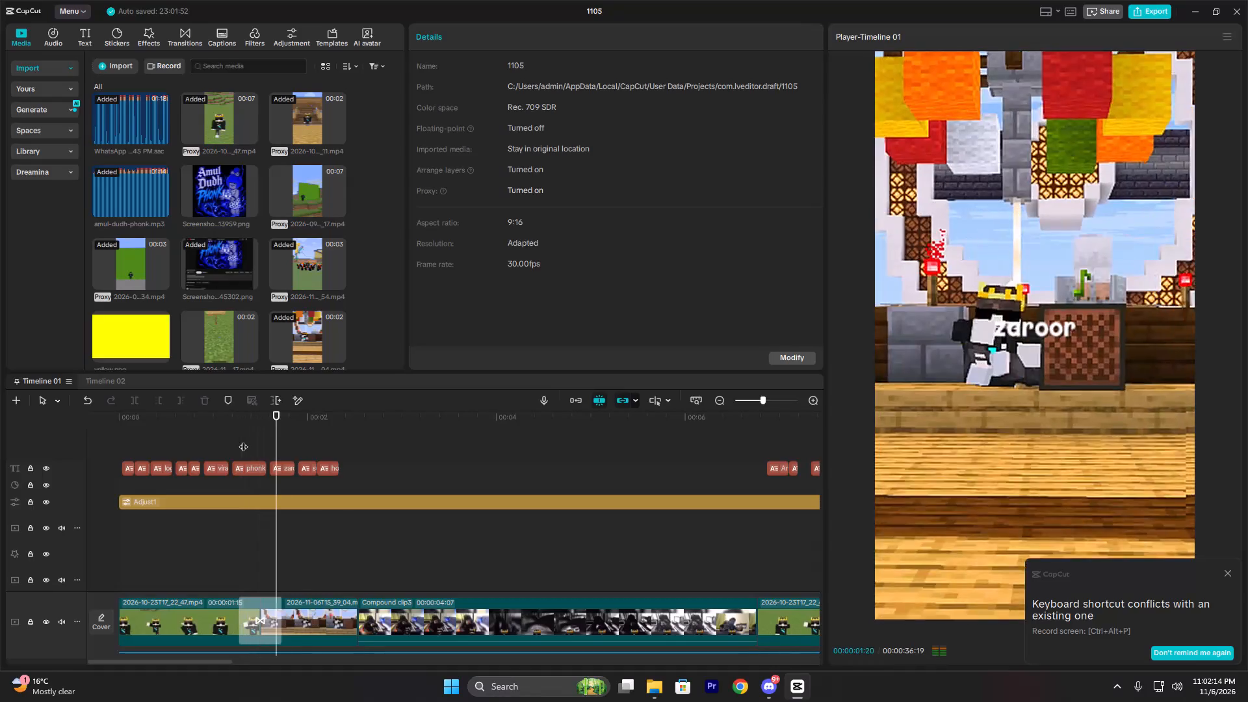
# Replay the opening second of the video from the start to check its captions.
pyautogui.doubleClick(224, 438)
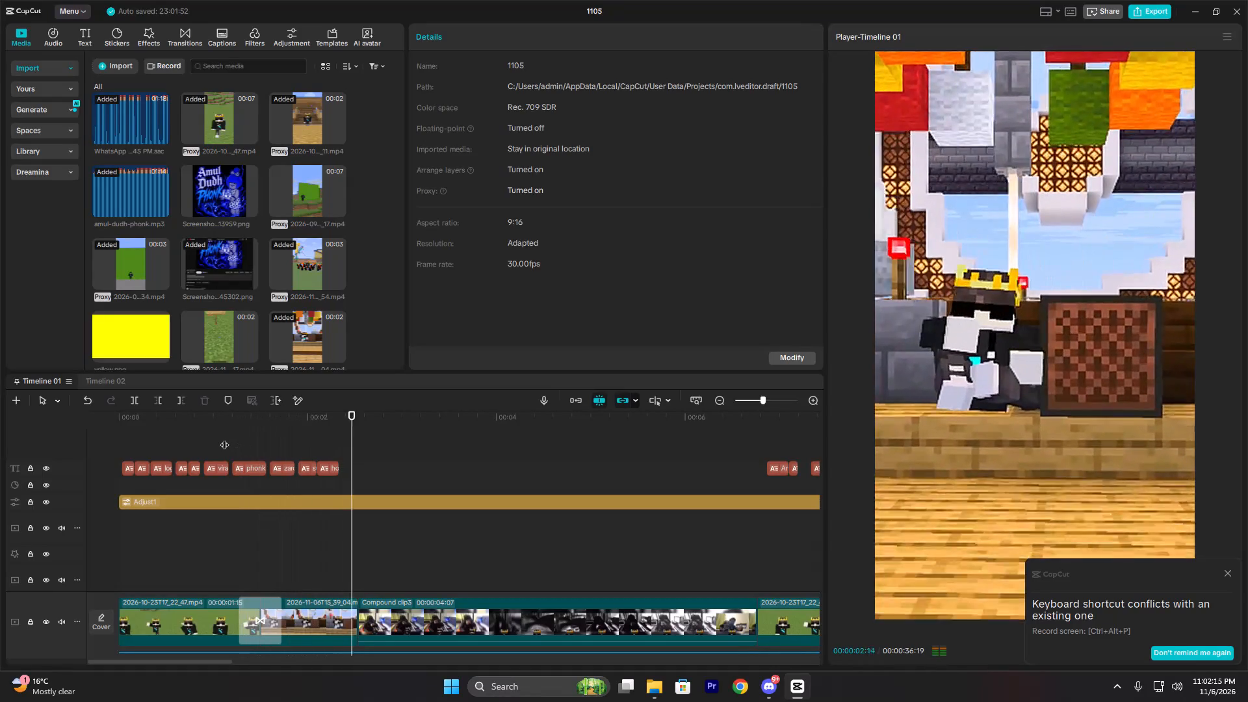
pyautogui.moveTo(224, 438); pyautogui.dragTo(127, 447)
pyautogui.press('space')
pyautogui.press('space')
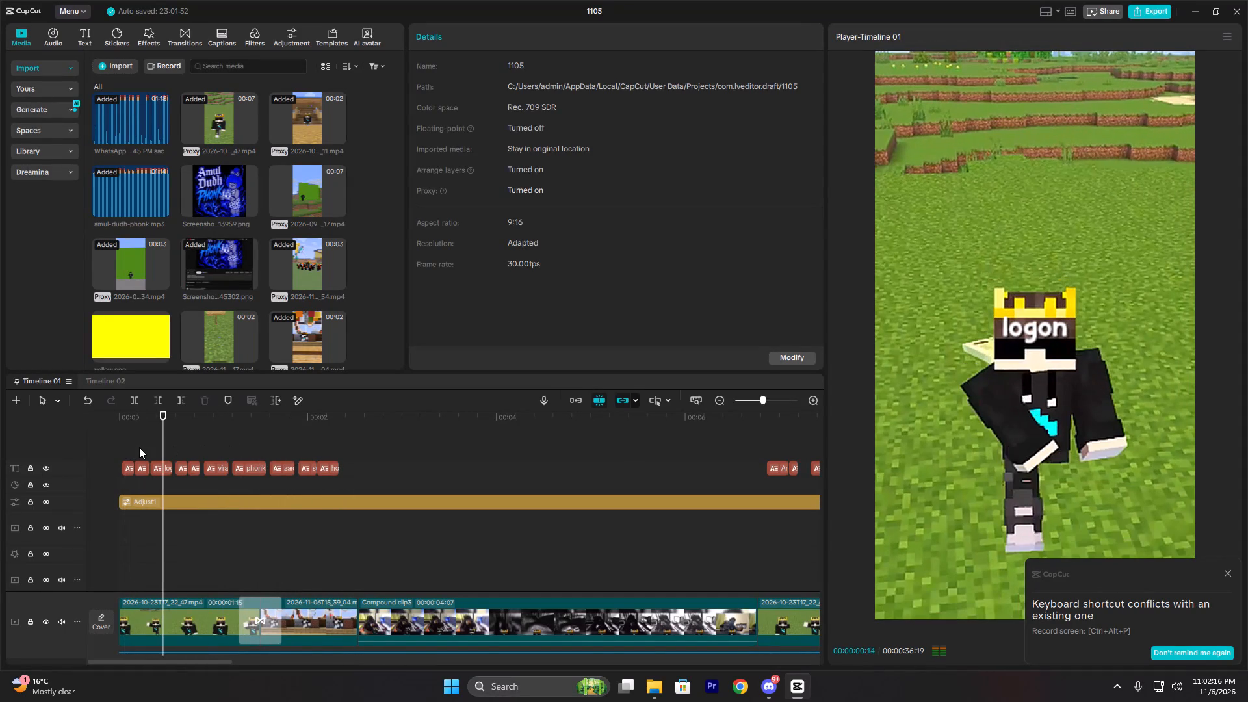
pyautogui.press('space')
pyautogui.press('space')
pyautogui.click(174, 450)
pyautogui.click(157, 450)
pyautogui.moveTo(152, 450); pyautogui.dragTo(151, 450)
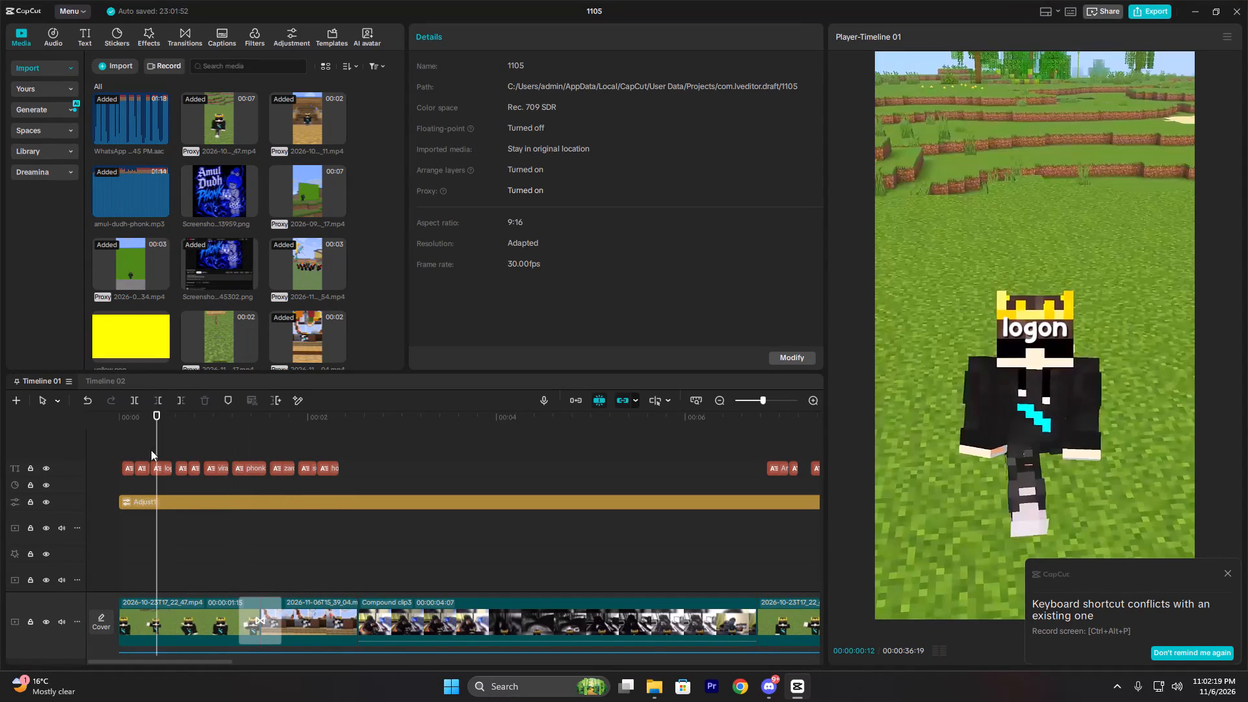
pyautogui.moveTo(151, 450); pyautogui.dragTo(107, 451)
pyautogui.press('space')
pyautogui.press('space')
pyautogui.press('space')
pyautogui.press('space')
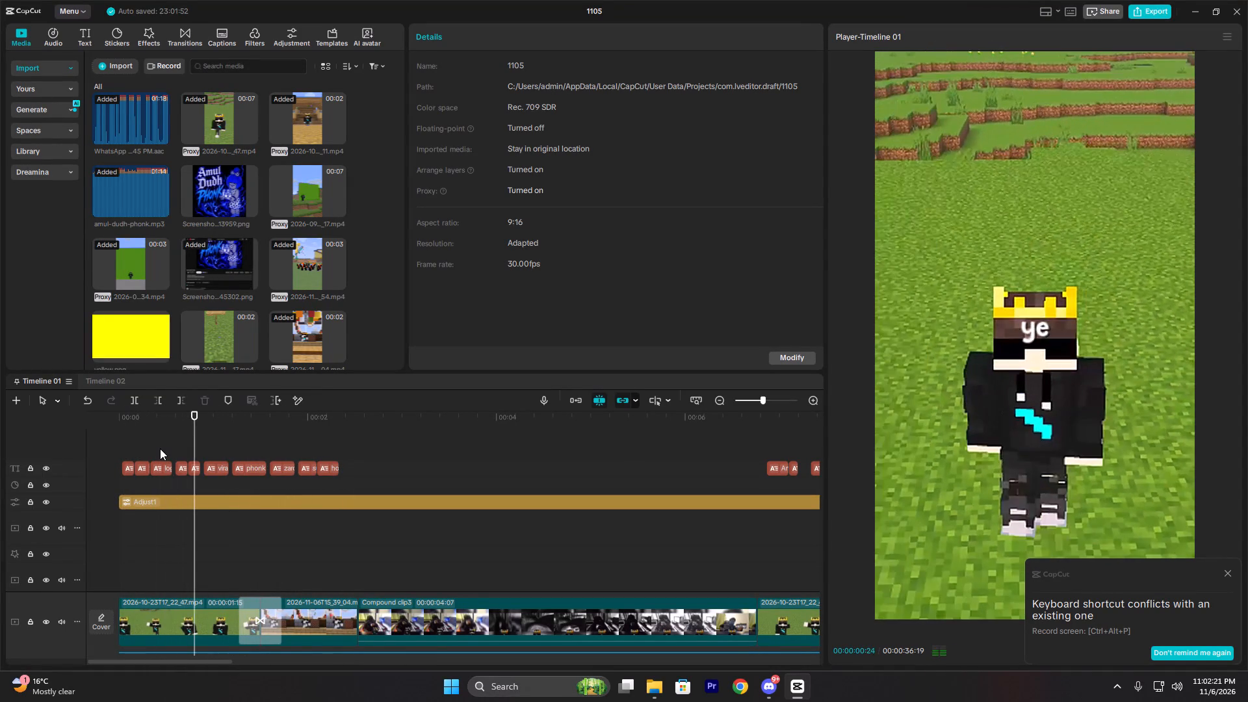
# Delete the small "viral" and "phonk" captions at about 1 s, where the large VIRAL PHONK title shows.
pyautogui.press('space')
pyautogui.press('space')
pyautogui.keyDown('ctrl'); pyautogui.scroll(9, 168, 463); pyautogui.keyUp('ctrl')
pyautogui.click(213, 463)
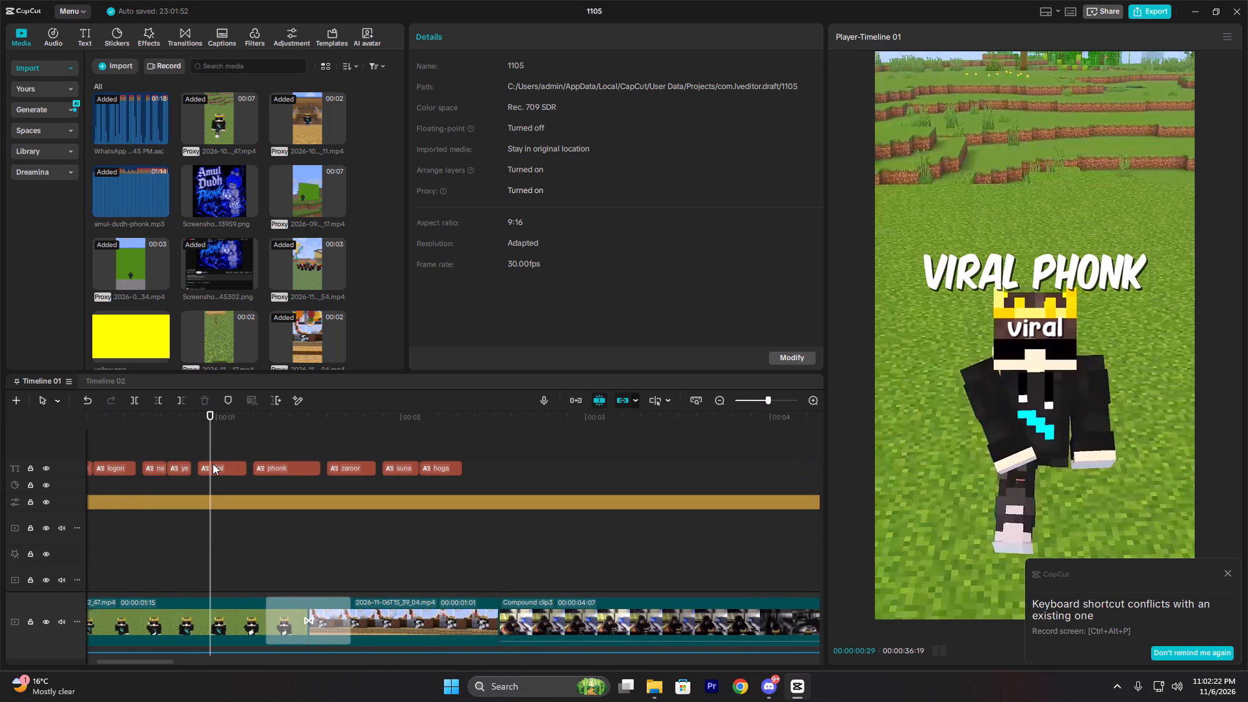
pyautogui.press('BackSpace')
pyautogui.click(283, 465)
pyautogui.press('BackSpace')
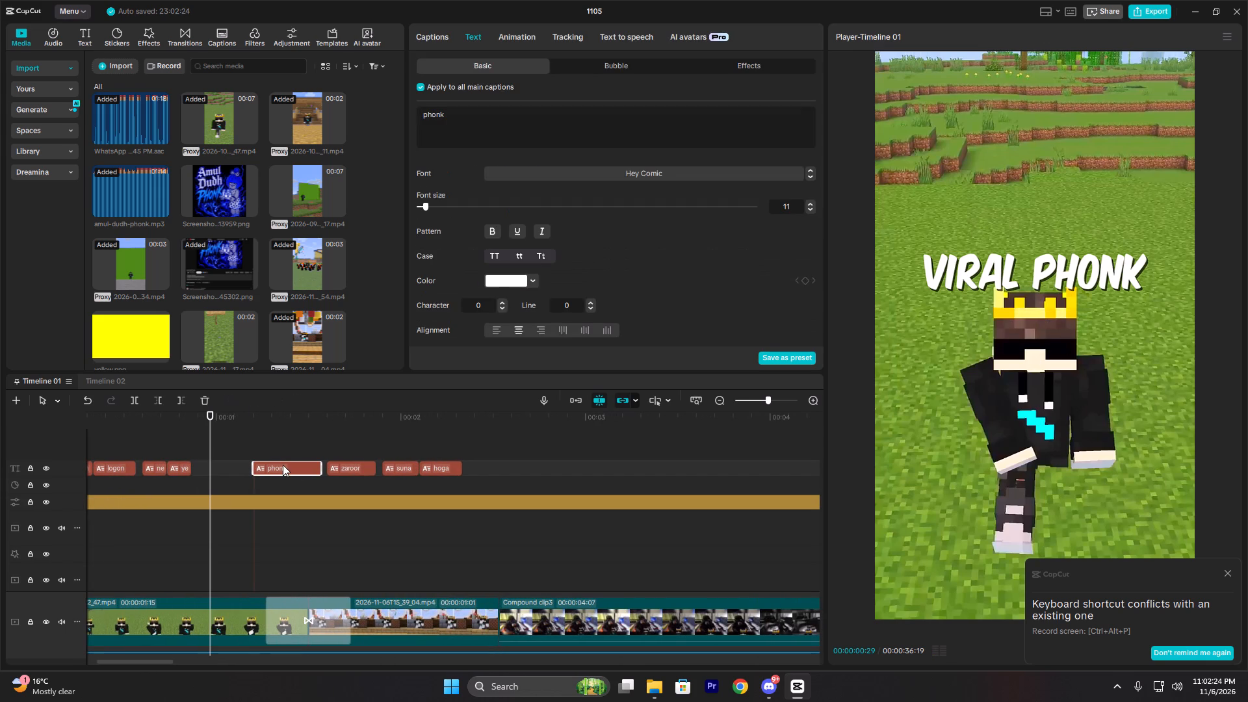
# Resume playback past the opening title and dismiss the keyboard shortcut conflict notification.
pyautogui.press('space')
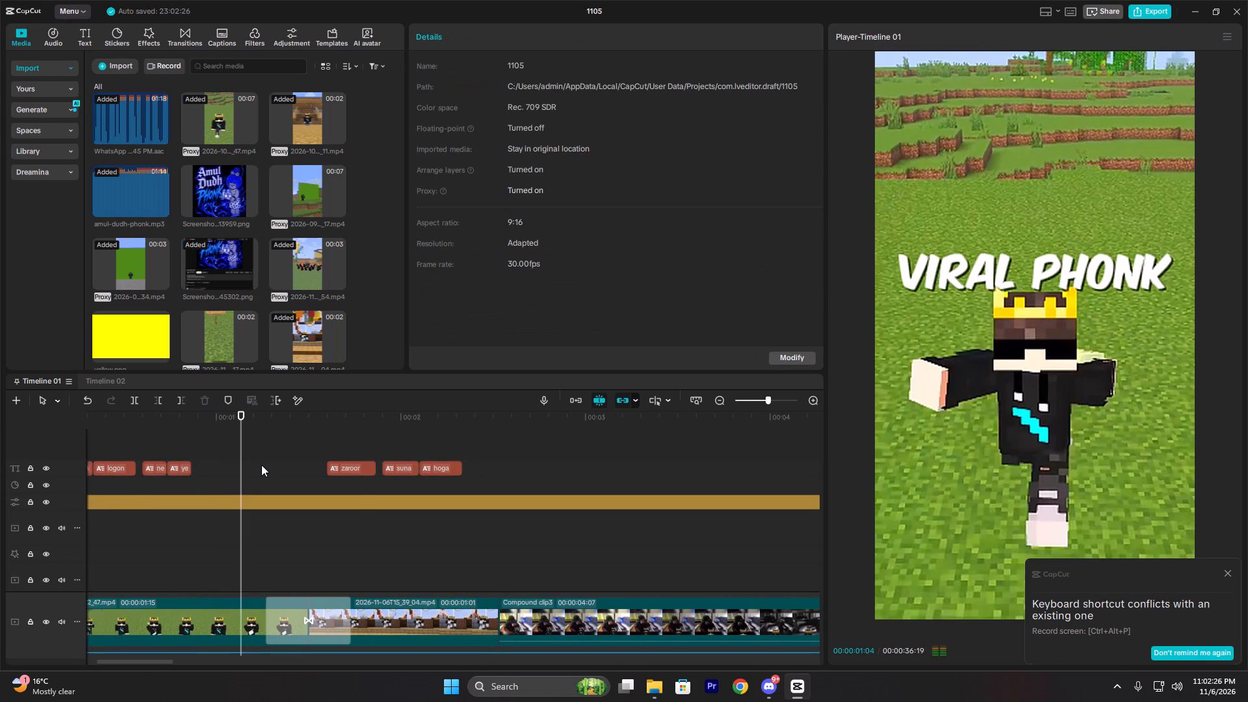
pyautogui.keyDown('ctrl'); pyautogui.scroll(-20, 480, 515); pyautogui.keyUp('ctrl')
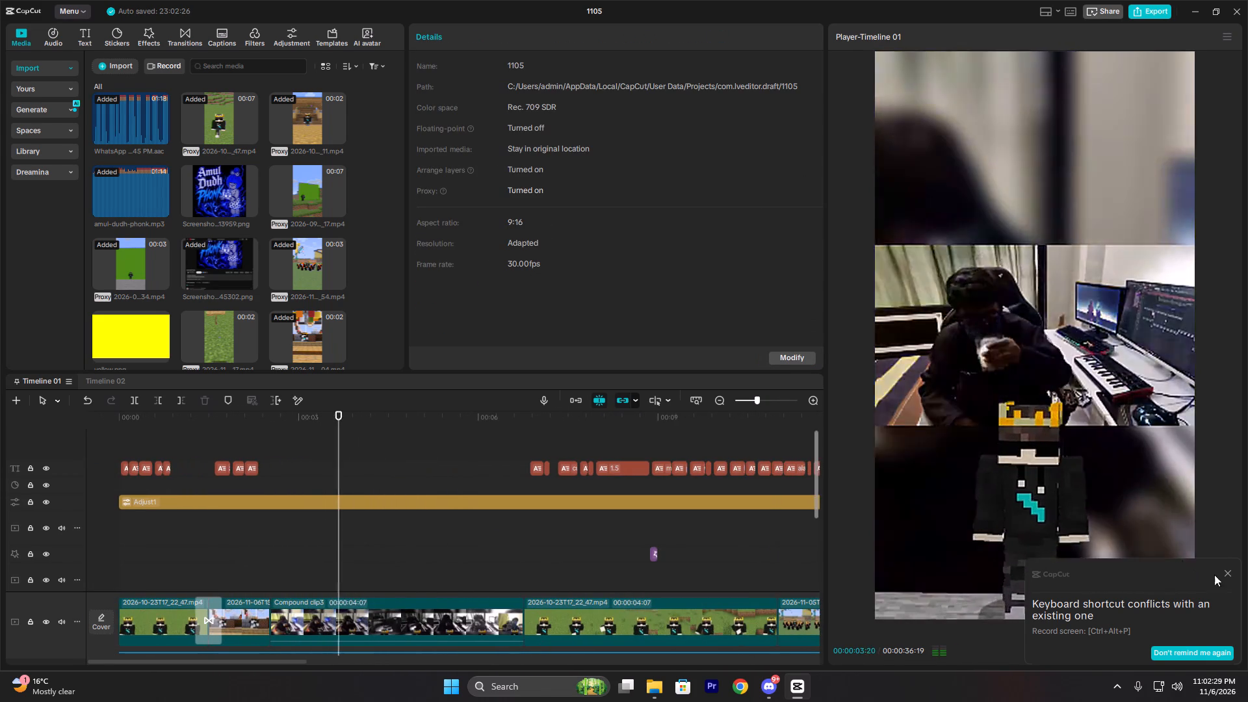
pyautogui.click(1232, 572)
pyautogui.click(1227, 572)
# Play the video through to about 28 s, reviewing captions, overlays and scene changes.
pyautogui.keyDown('ctrl'); pyautogui.scroll(-7, 711, 515); pyautogui.keyUp('ctrl')
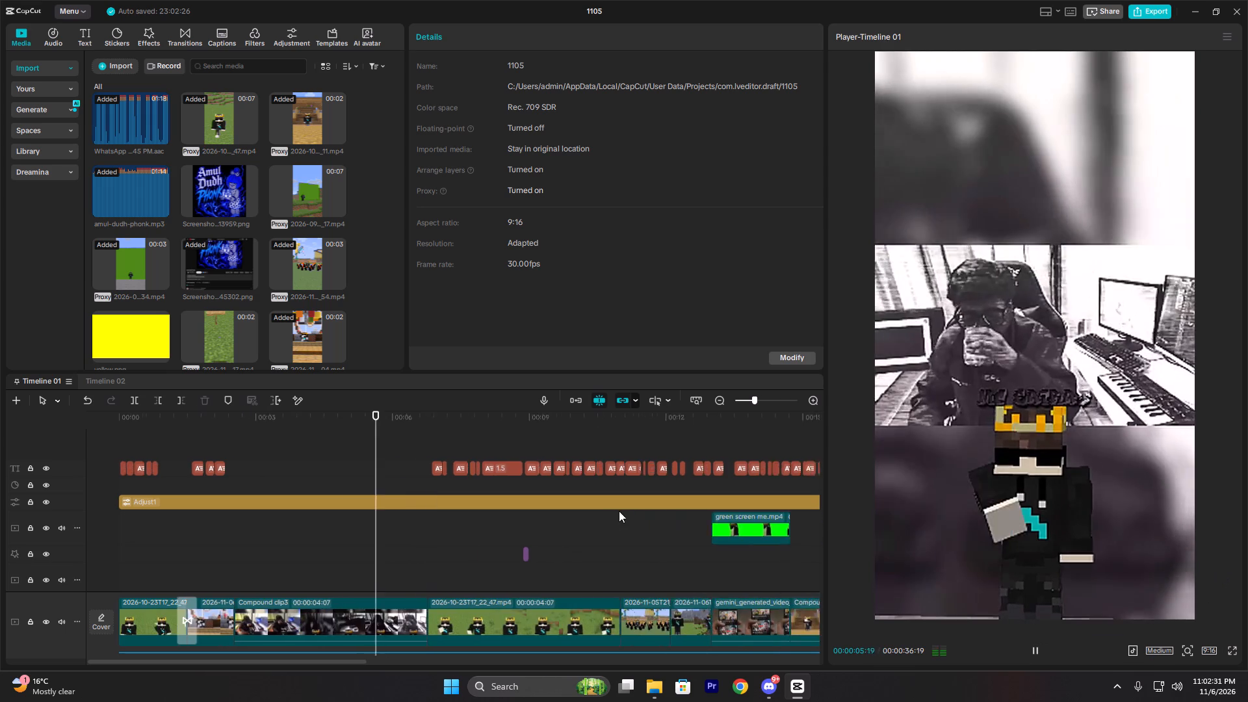
pyautogui.keyDown('ctrl'); pyautogui.scroll(-5, 619, 511); pyautogui.keyUp('ctrl')
pyautogui.keyDown('ctrl'); pyautogui.scroll(10, 588, 506); pyautogui.keyUp('ctrl')
pyautogui.keyDown('ctrl'); pyautogui.scroll(-7, 580, 504); pyautogui.keyUp('ctrl')
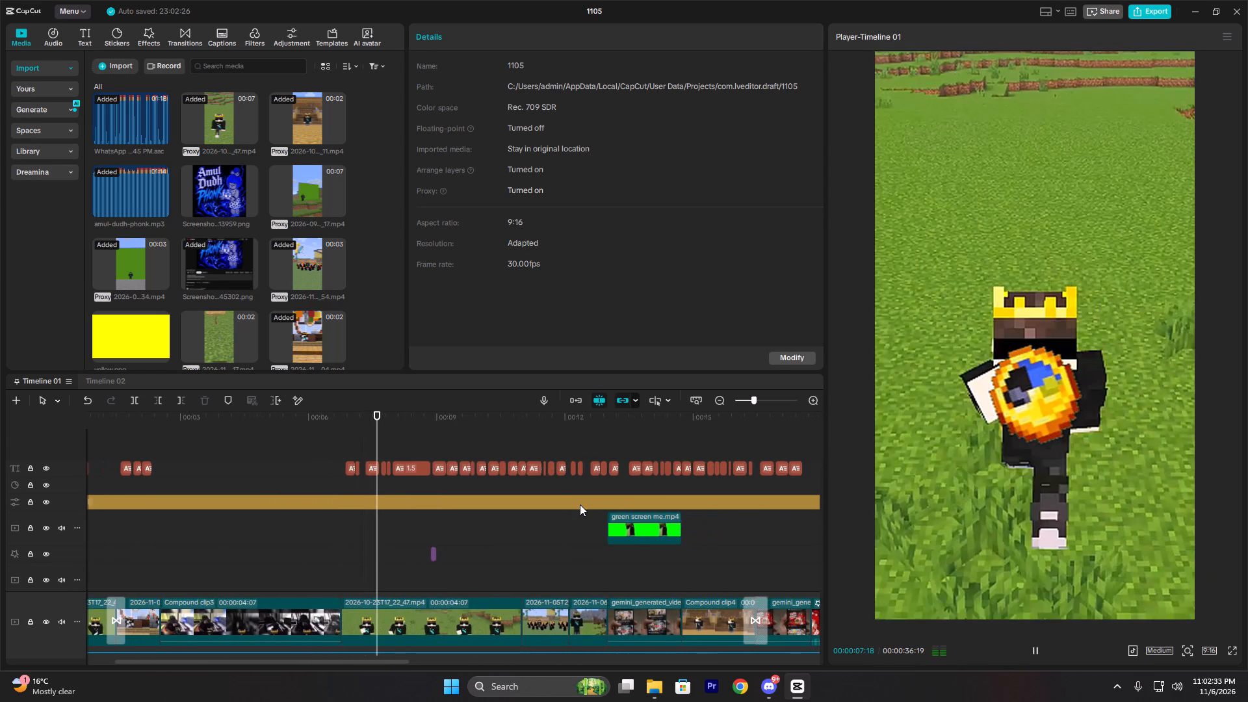
pyautogui.keyDown('ctrl'); pyautogui.scroll(-18, 580, 504); pyautogui.keyUp('ctrl')
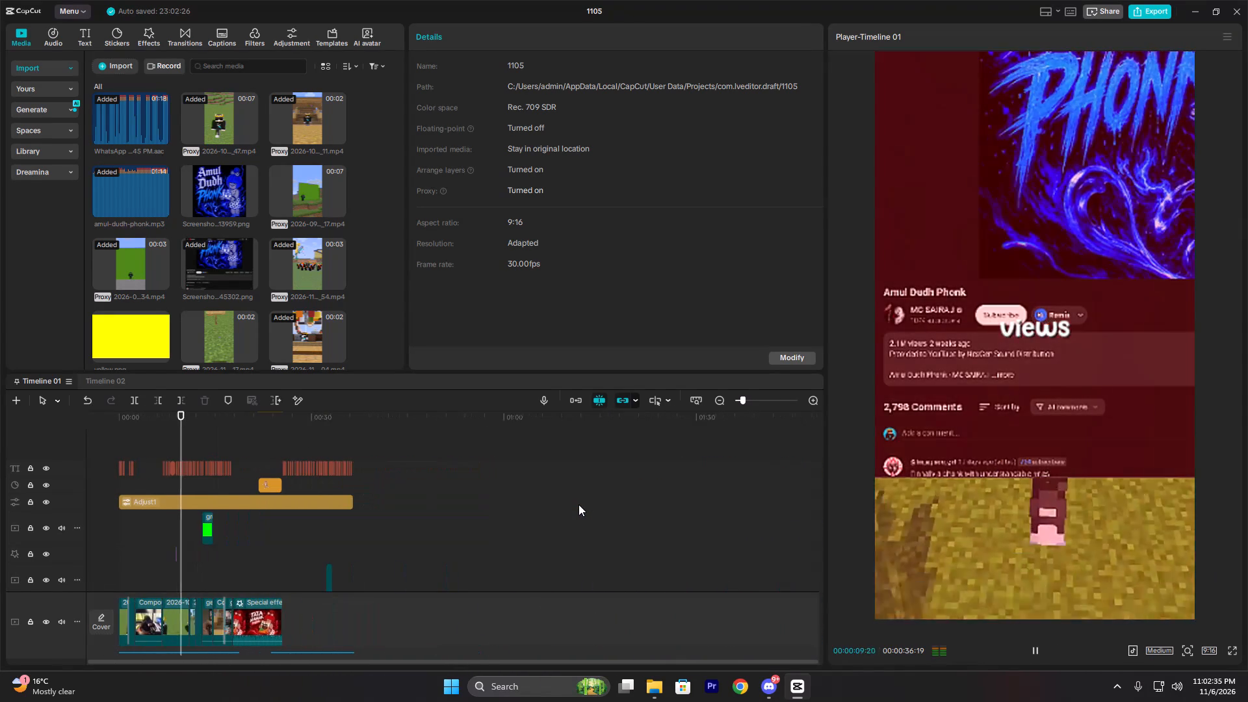
pyautogui.keyDown('ctrl'); pyautogui.scroll(-7, 581, 501); pyautogui.keyUp('ctrl')
pyautogui.keyDown('ctrl'); pyautogui.scroll(8, 568, 498); pyautogui.keyUp('ctrl')
pyautogui.keyDown('ctrl'); pyautogui.scroll(3, 500, 500); pyautogui.keyUp('ctrl')
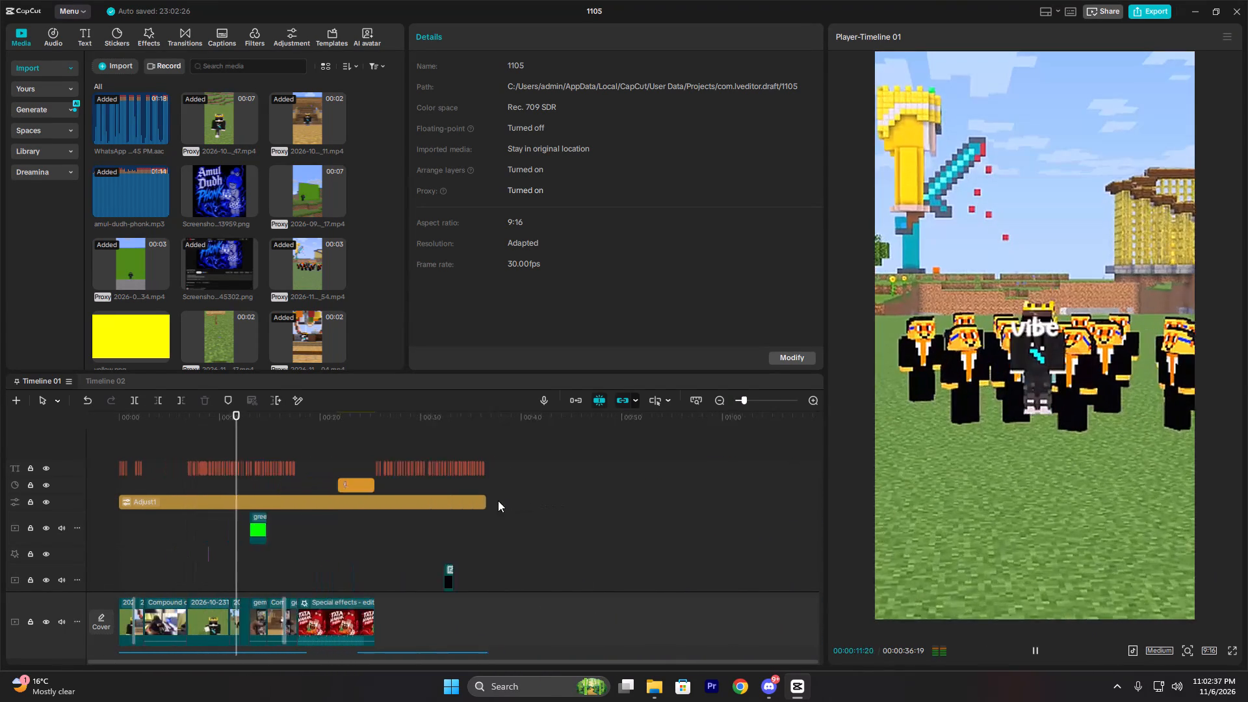
pyautogui.keyDown('ctrl'); pyautogui.scroll(5, 498, 500); pyautogui.keyUp('ctrl')
pyautogui.keyDown('ctrl'); pyautogui.scroll(-6, 502, 499); pyautogui.keyUp('ctrl')
pyautogui.keyDown('ctrl'); pyautogui.scroll(4, 508, 499); pyautogui.keyUp('ctrl')
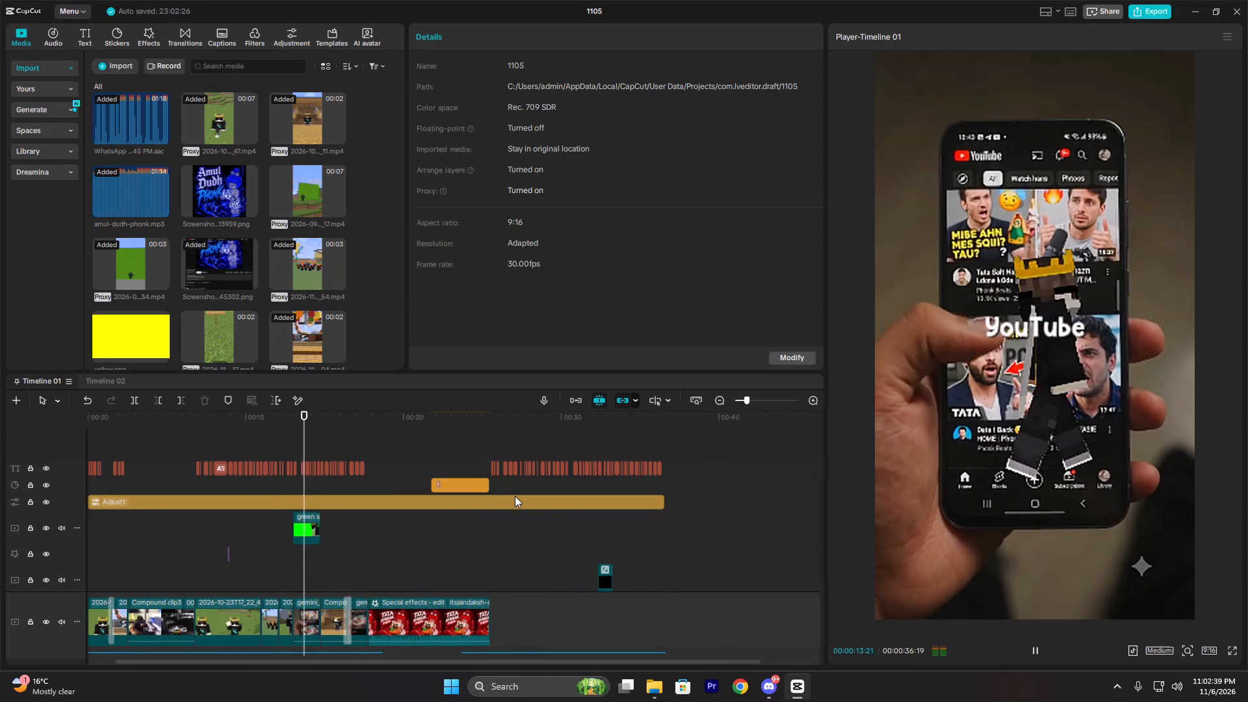
pyautogui.keyDown('ctrl'); pyautogui.scroll(9, 524, 491); pyautogui.keyUp('ctrl')
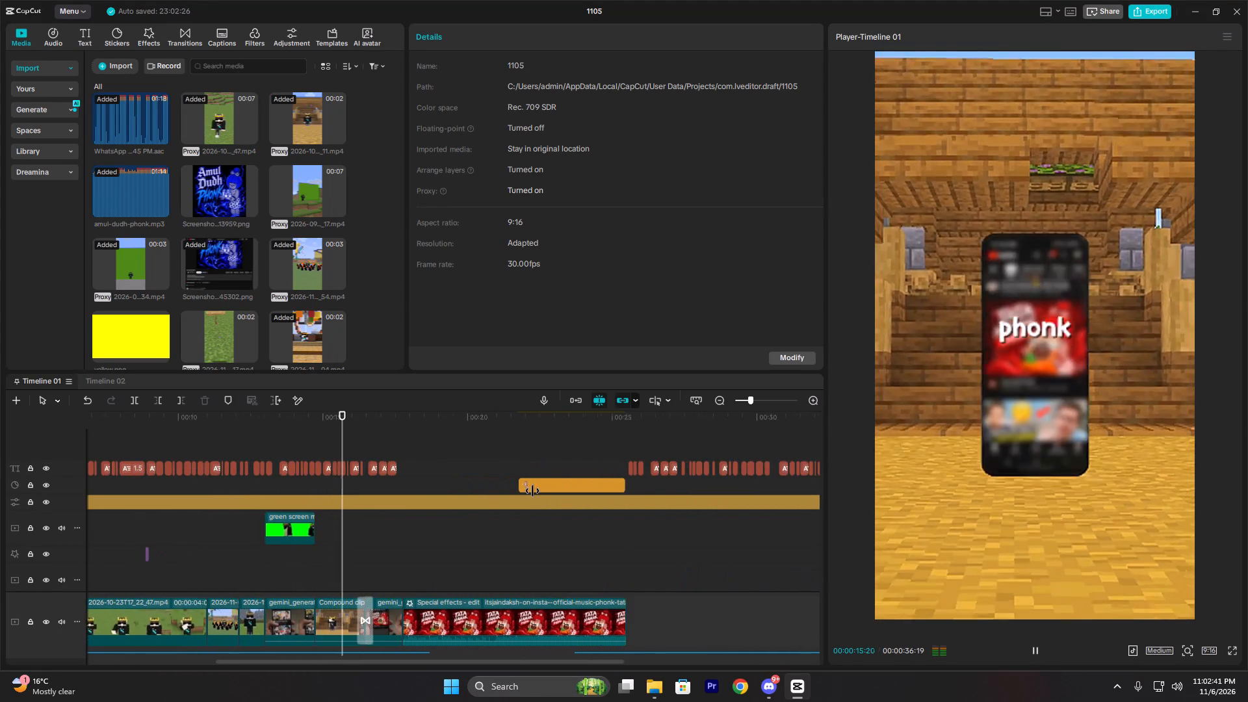
pyautogui.keyDown('ctrl'); pyautogui.scroll(4, 532, 491); pyautogui.keyUp('ctrl')
pyautogui.keyDown('ctrl'); pyautogui.scroll(-2, 532, 491); pyautogui.keyUp('ctrl')
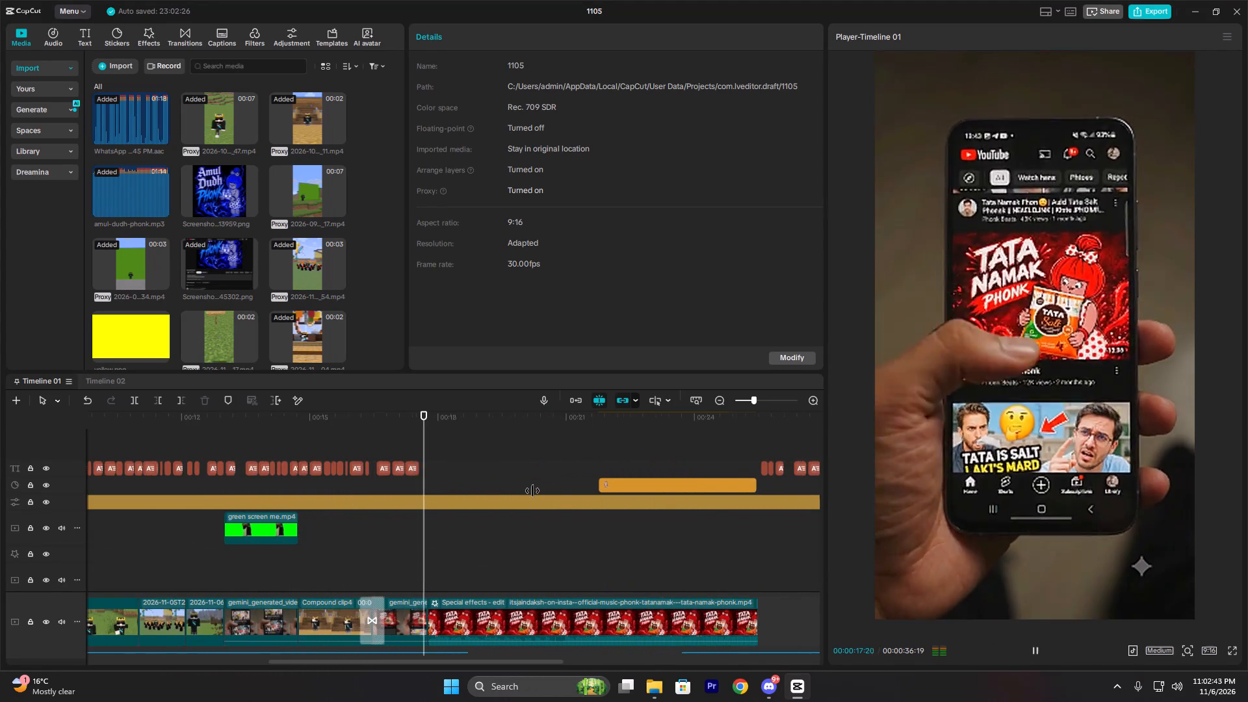
pyautogui.keyDown('ctrl'); pyautogui.scroll(-5, 532, 491); pyautogui.keyUp('ctrl')
pyautogui.keyDown('ctrl'); pyautogui.scroll(3, 532, 491); pyautogui.keyUp('ctrl')
pyautogui.keyDown('ctrl'); pyautogui.scroll(-3, 532, 491); pyautogui.keyUp('ctrl')
pyautogui.keyDown('ctrl'); pyautogui.scroll(1, 532, 491); pyautogui.keyUp('ctrl')
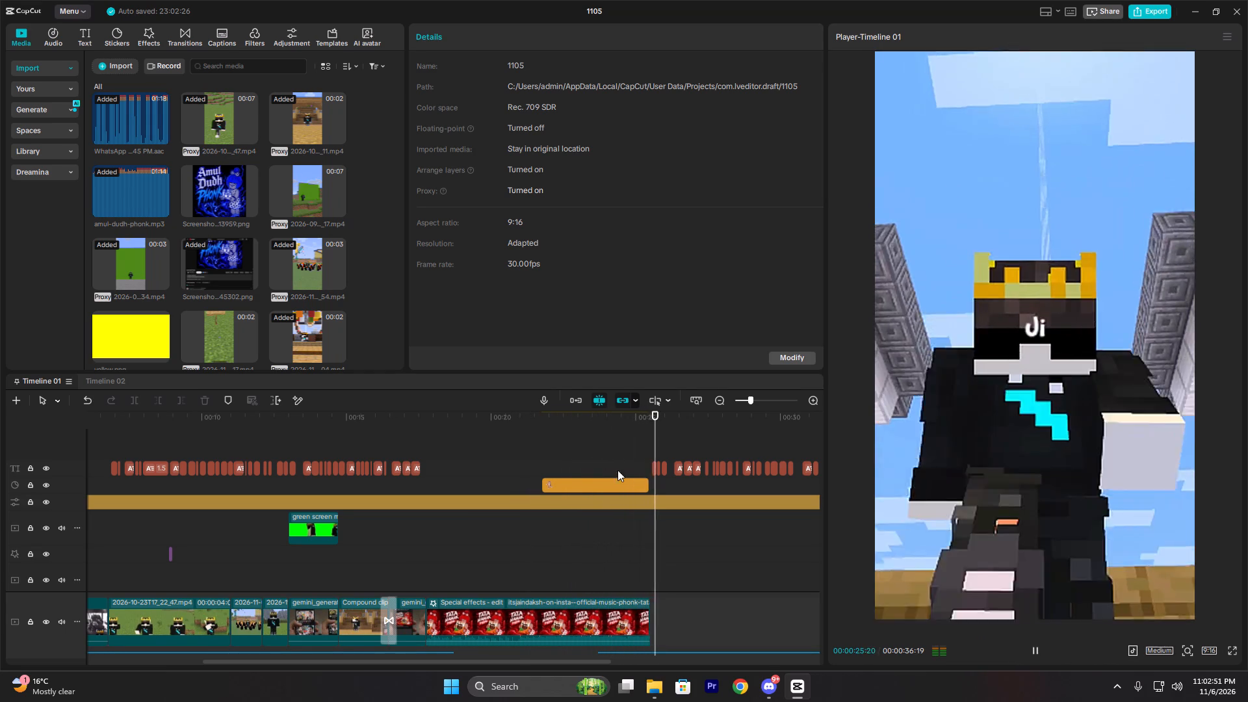
pyautogui.keyDown('ctrl'); pyautogui.scroll(-8, 646, 478); pyautogui.keyUp('ctrl')
pyautogui.keyDown('ctrl'); pyautogui.scroll(5, 649, 488); pyautogui.keyUp('ctrl')
pyautogui.keyDown('ctrl'); pyautogui.scroll(-7, 649, 488); pyautogui.keyUp('ctrl')
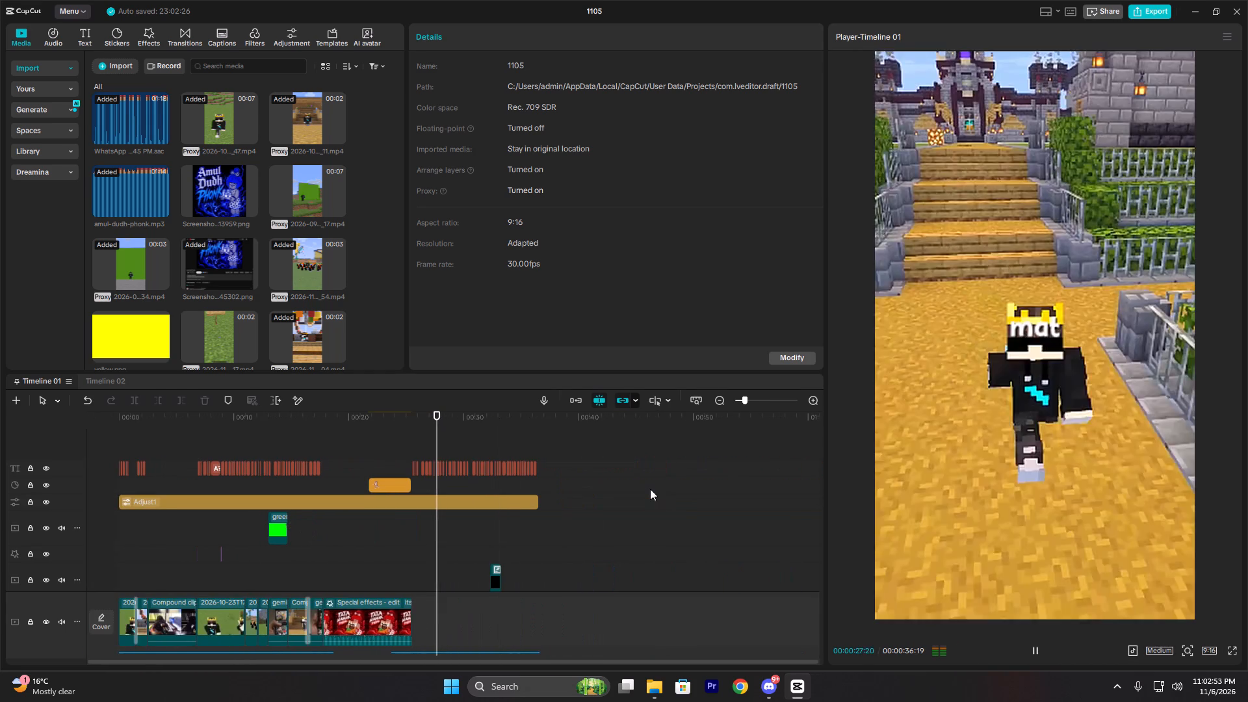
pyautogui.keyDown('ctrl'); pyautogui.scroll(4, 581, 489); pyautogui.keyUp('ctrl')
# Replay the scene at about 26 to 27 s, just after the Tata Namak phonk clip, to check its captions.
pyautogui.keyDown('ctrl'); pyautogui.click(480, 448); pyautogui.keyUp('ctrl')
pyautogui.keyDown('ctrl'); pyautogui.click(466, 445); pyautogui.keyUp('ctrl')
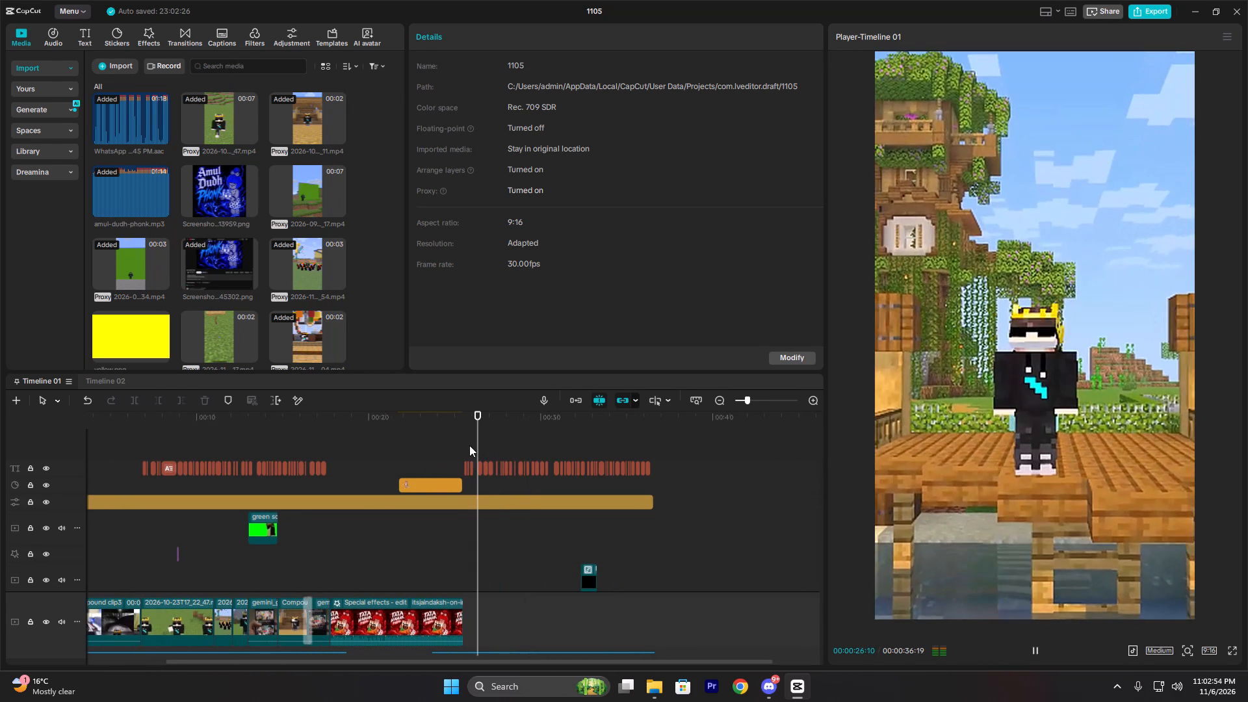
pyautogui.press('space')
pyautogui.keyDown('ctrl'); pyautogui.scroll(14, 481, 452); pyautogui.keyUp('ctrl')
pyautogui.press('space')
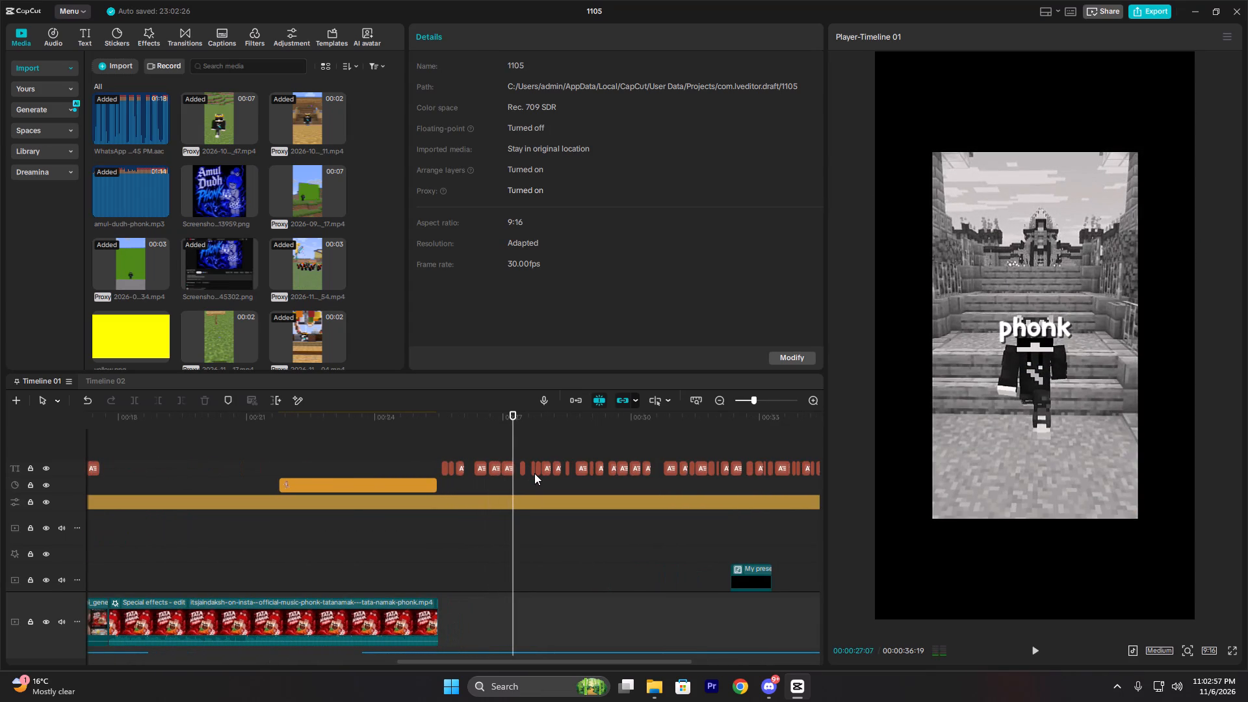
pyautogui.scroll(1, 534, 473)
pyautogui.press('space')
# Delete the small "favorite" caption at about 34 s, where the large FAVOURITE title shows.
pyautogui.scroll(-4, 606, 476)
pyautogui.keyDown('ctrl'); pyautogui.scroll(-7, 645, 481); pyautogui.keyUp('ctrl')
pyautogui.doubleClick(720, 488)
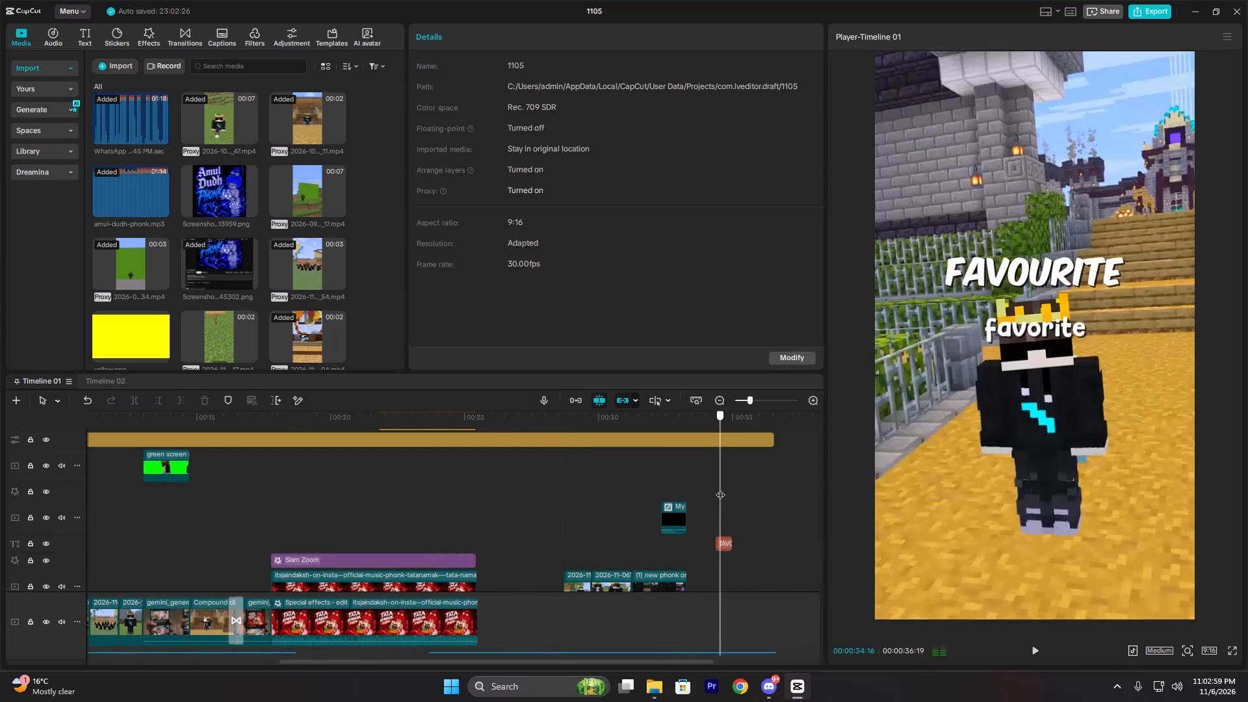
pyautogui.keyDown('ctrl'); pyautogui.scroll(20, 718, 489); pyautogui.keyUp('ctrl')
pyautogui.keyDown('ctrl'); pyautogui.scroll(5, 718, 489); pyautogui.keyUp('ctrl')
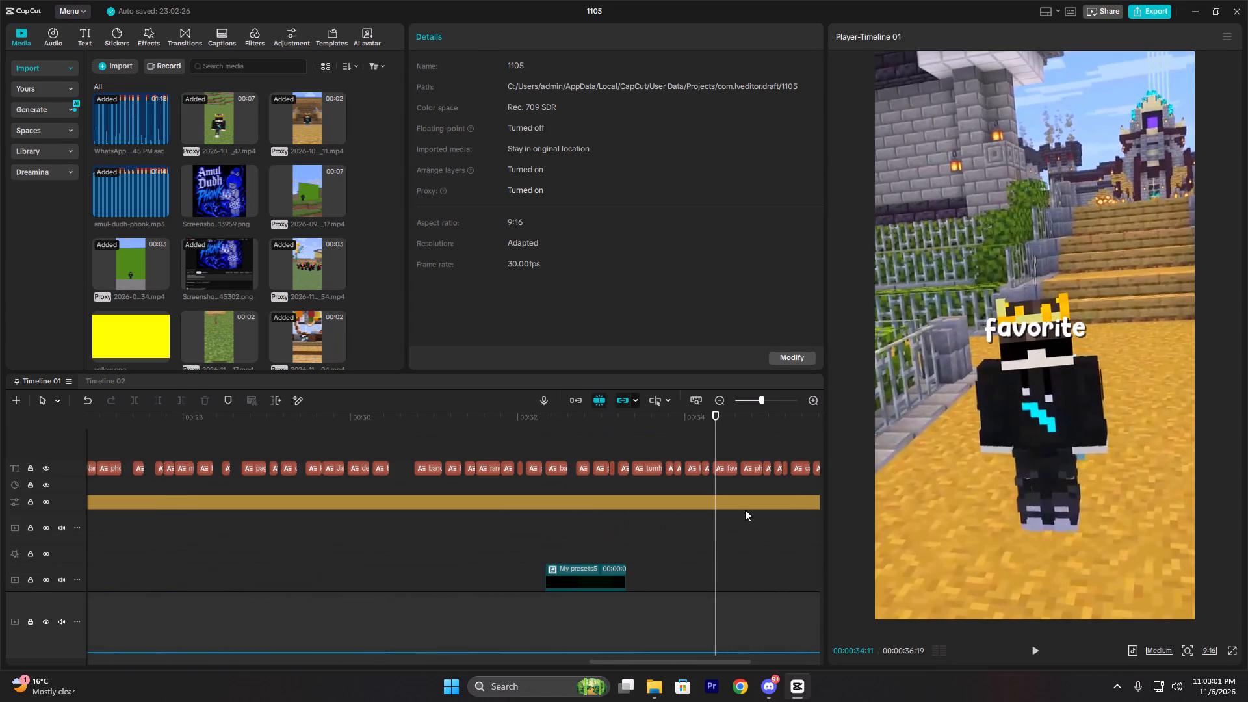
pyautogui.scroll(5, 745, 509)
pyautogui.click(726, 464)
pyautogui.press('BackSpace')
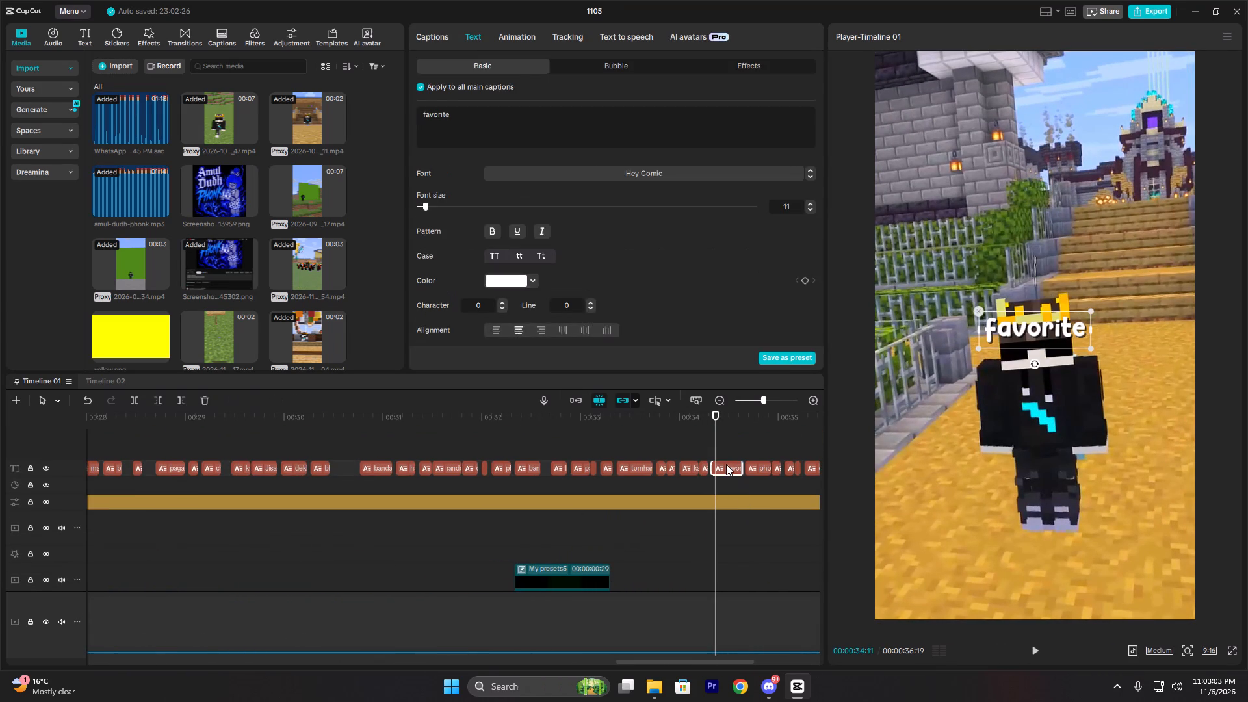
# Play the remaining seconds of the video to check the closing captions.
pyautogui.press('space')
pyautogui.keyDown('ctrl'); pyautogui.scroll(4, 763, 487); pyautogui.keyUp('ctrl')
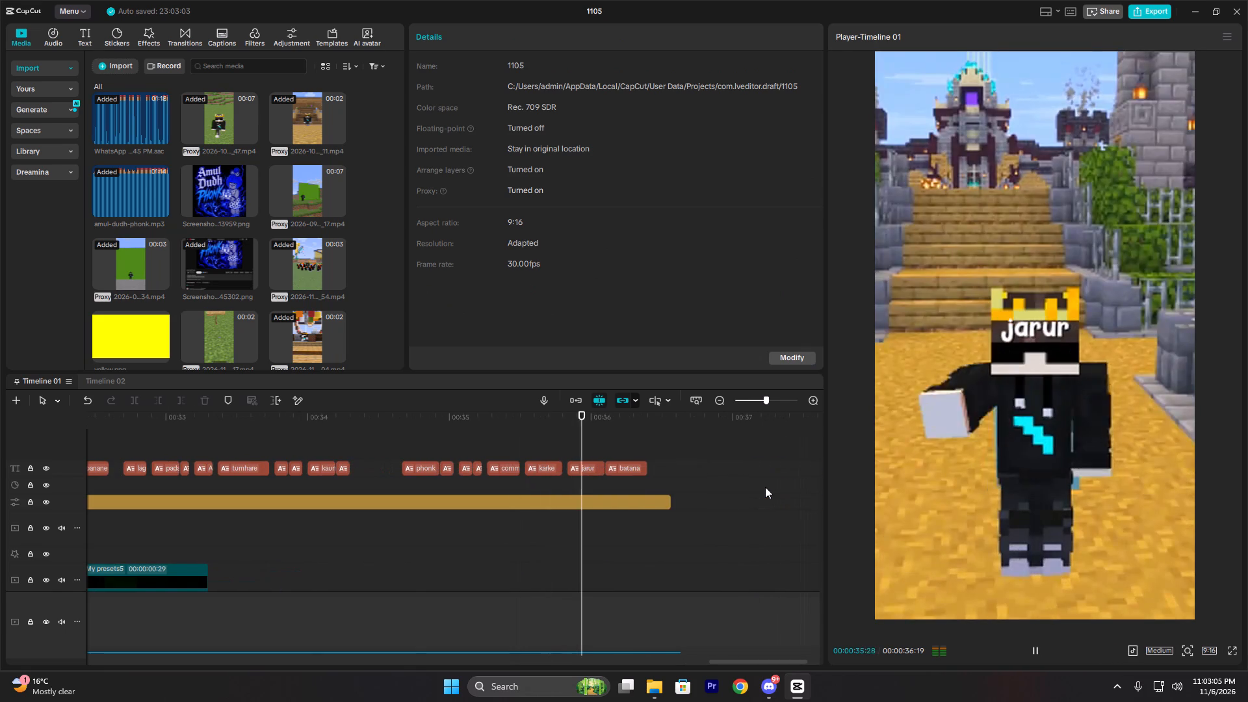
# Open the export settings and set the resolution to 1080P and the frame rate to 60fps.
pyautogui.click(1155, 10)
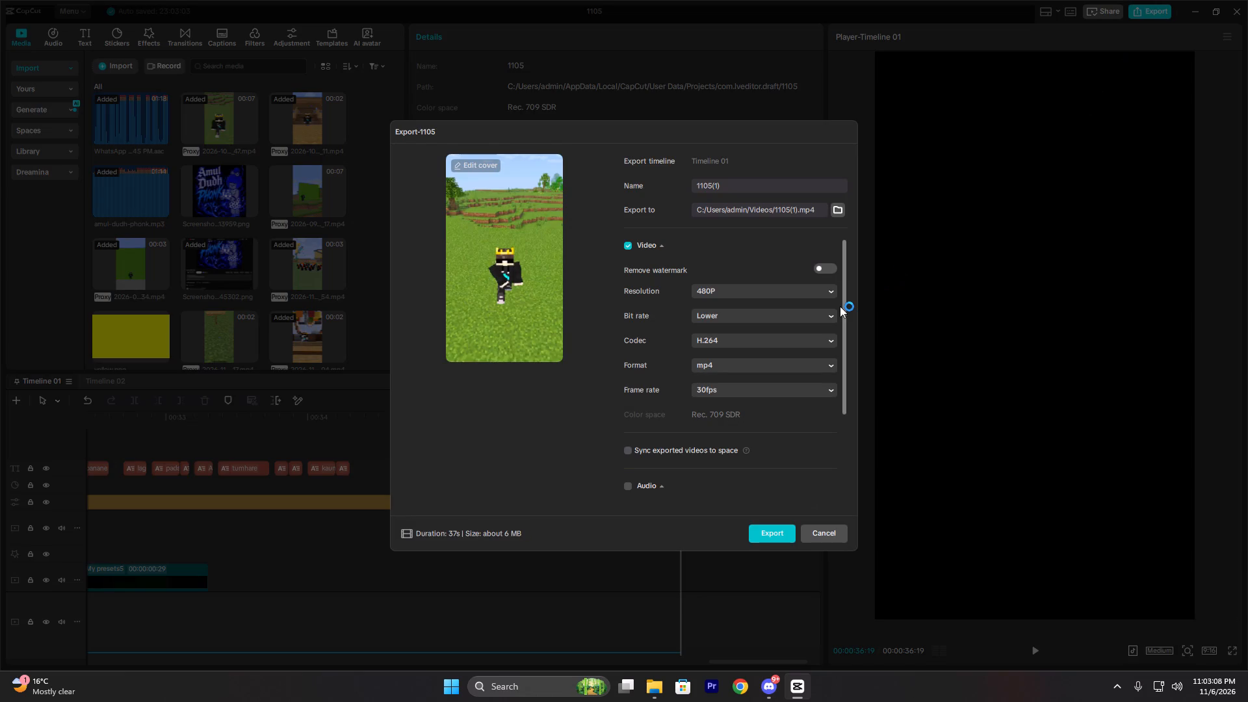
pyautogui.click(701, 291)
pyautogui.click(736, 356)
pyautogui.click(725, 385)
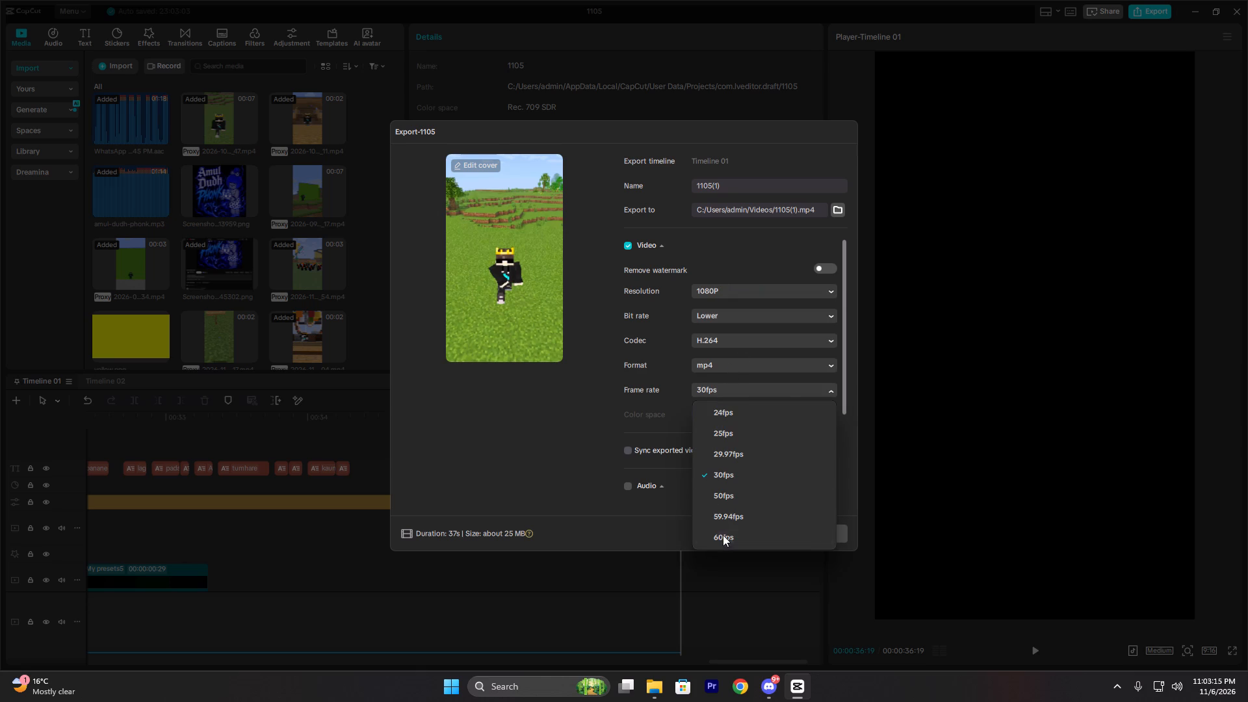
pyautogui.click(723, 538)
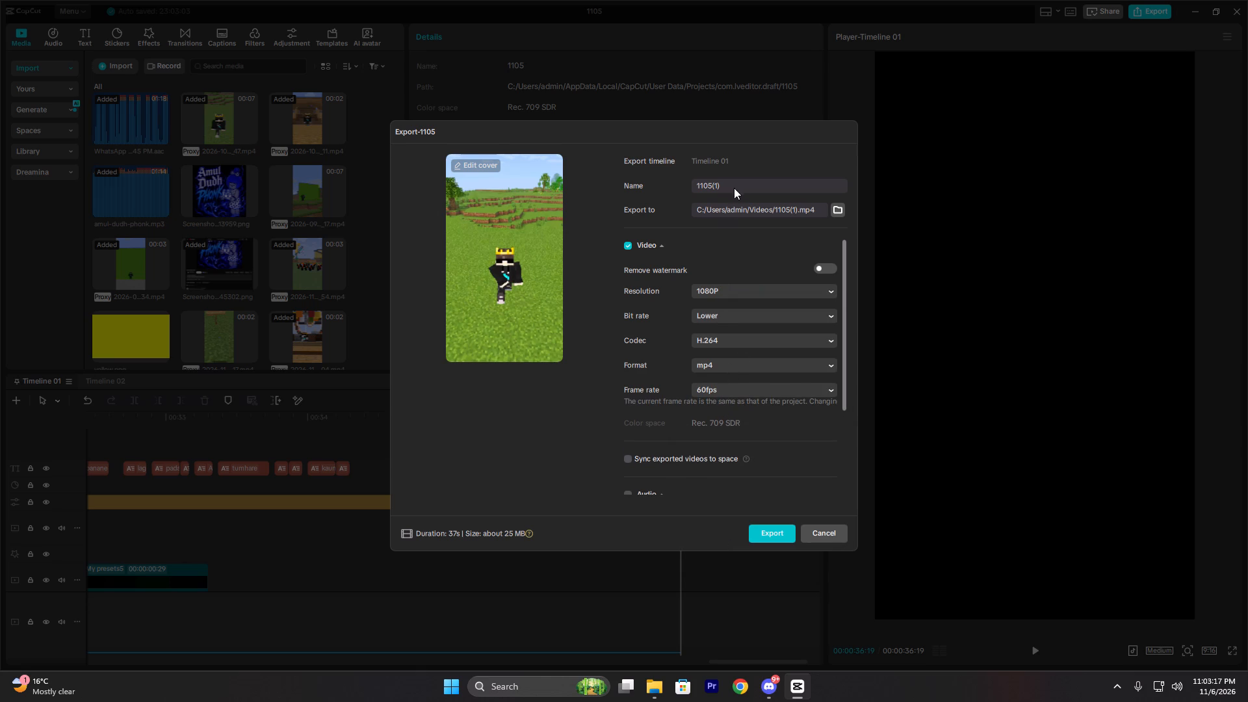
# Name the exported video "phomllls" and start the export.
pyautogui.moveTo(734, 186); pyautogui.dragTo(666, 183)
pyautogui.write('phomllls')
pyautogui.click(752, 529)
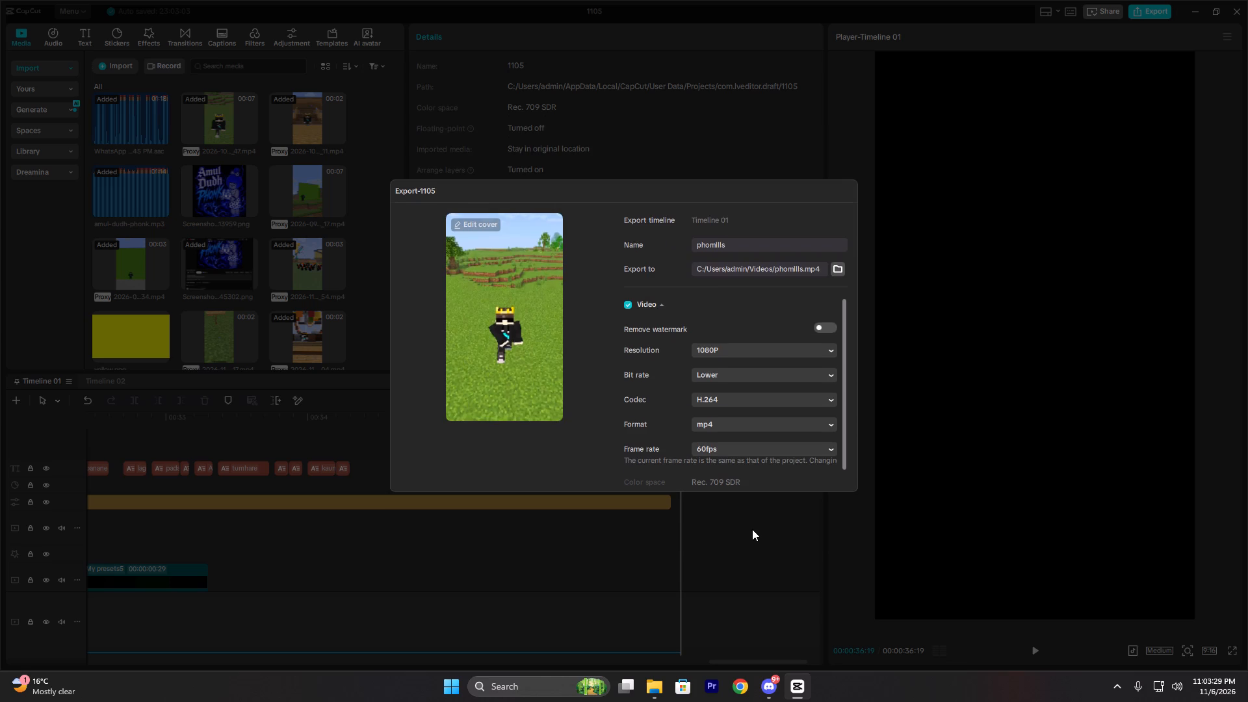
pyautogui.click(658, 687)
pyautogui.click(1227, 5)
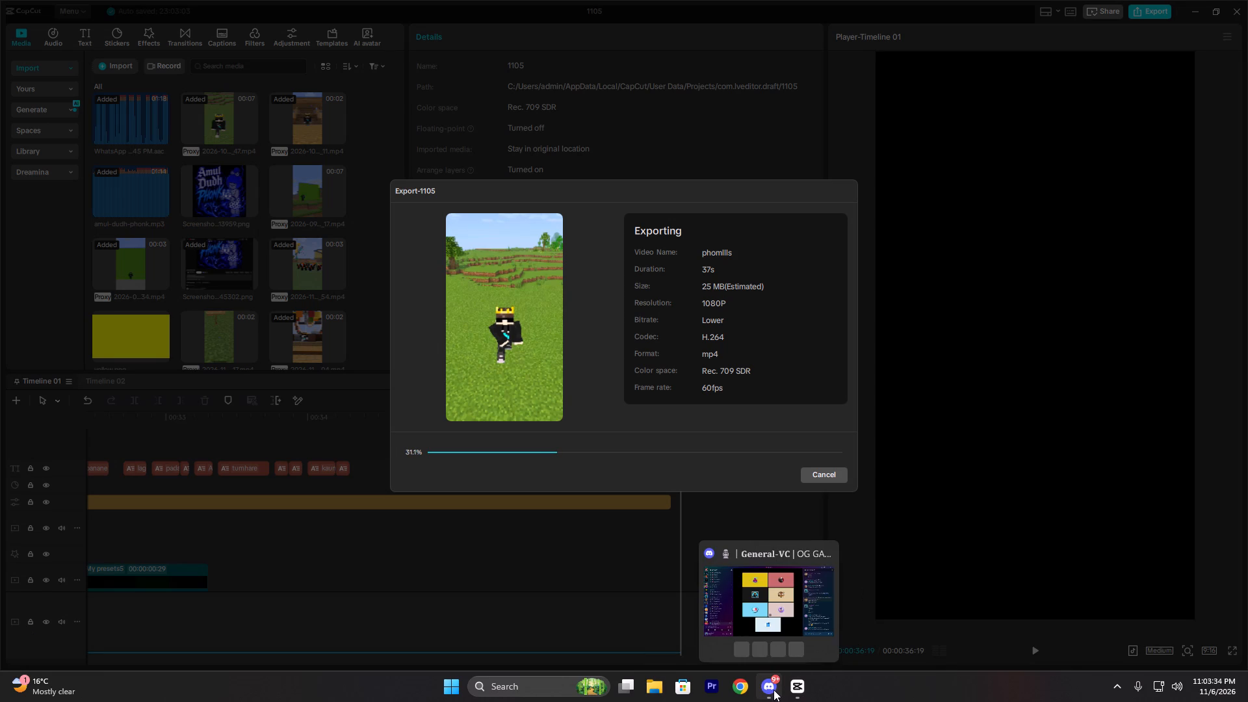
# Switch to Google Chrome, choose a browser profile and open Instagram while the video export runs.
pyautogui.click(738, 699)
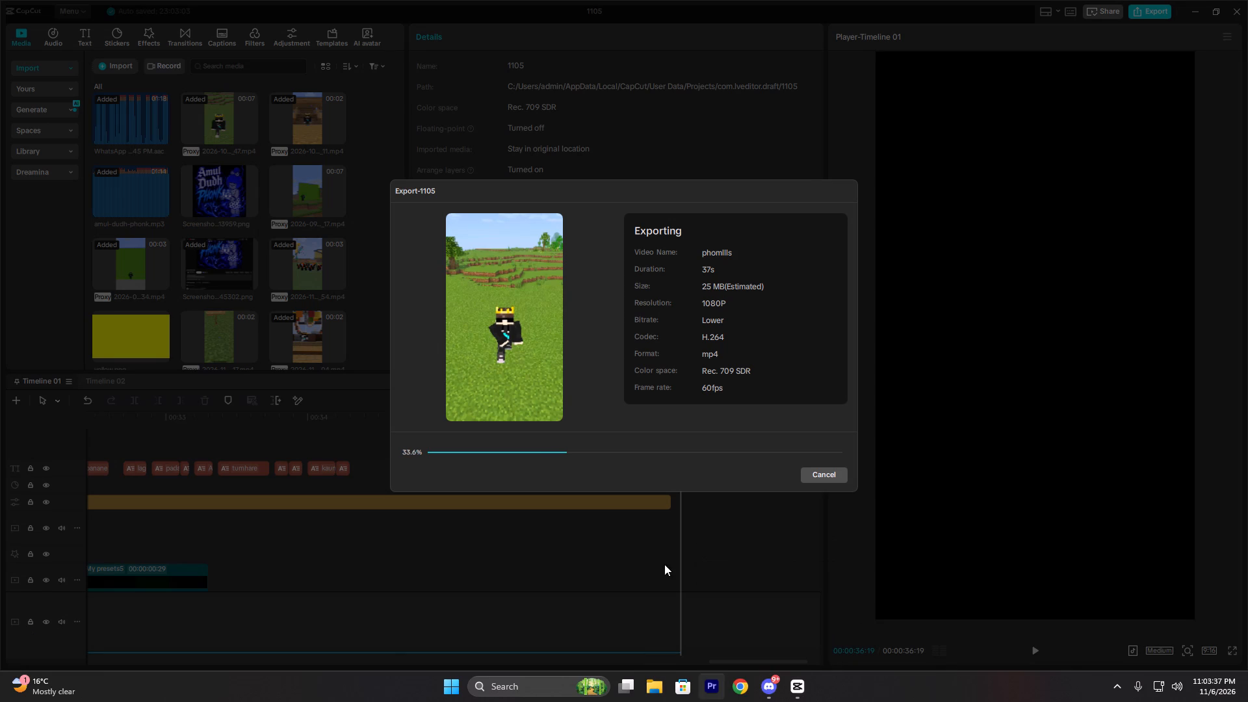
pyautogui.click(617, 358)
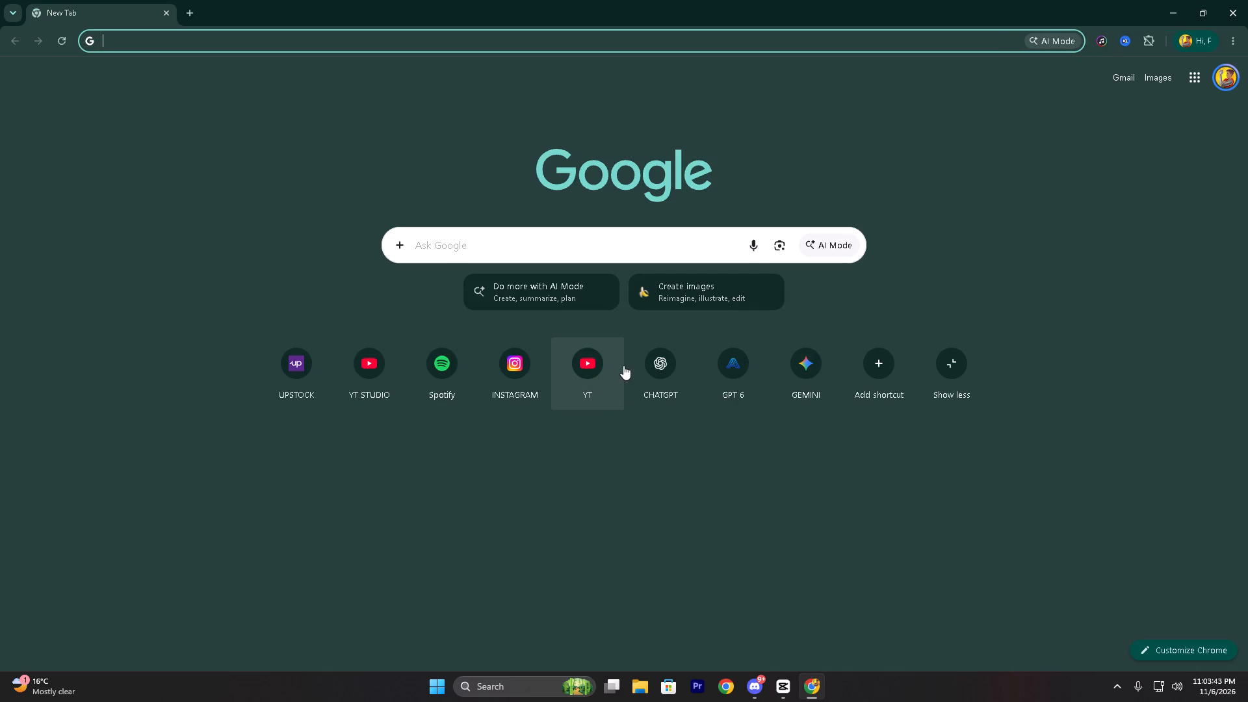
pyautogui.click(524, 370)
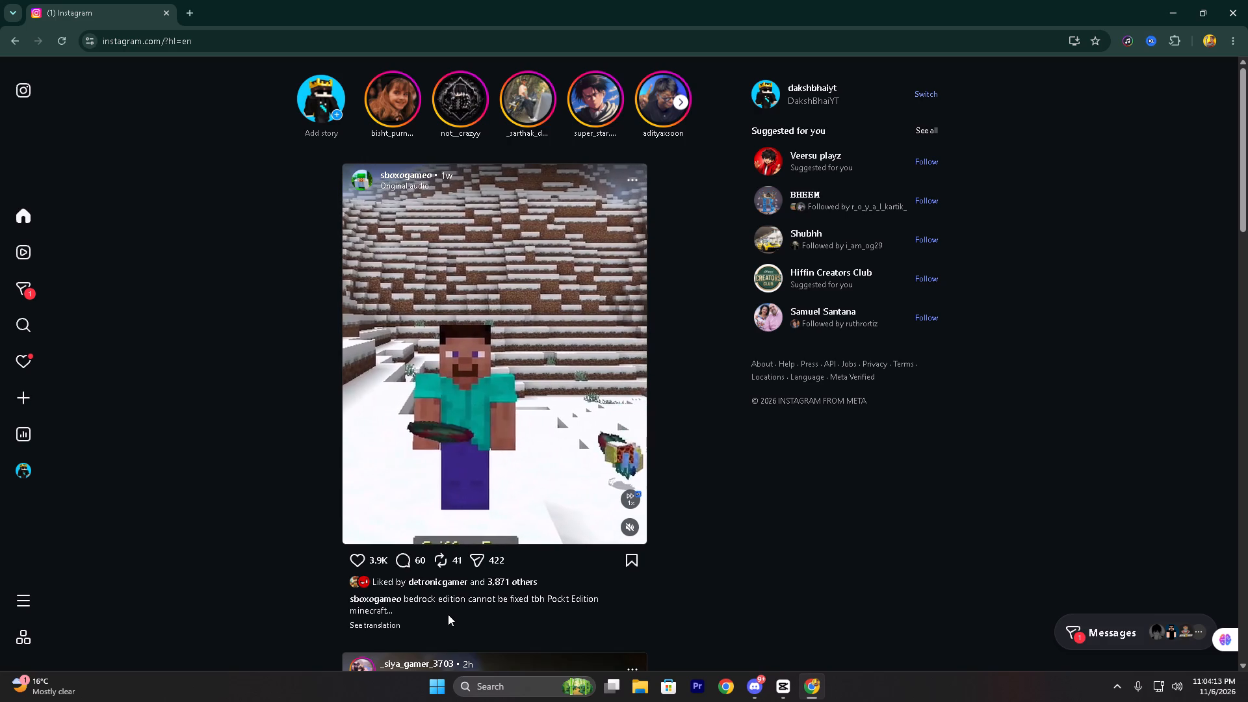
# Watch the first Minecraft reel in the Instagram feed with its sound turned on, and move on to the following reel.
pyautogui.click(614, 371)
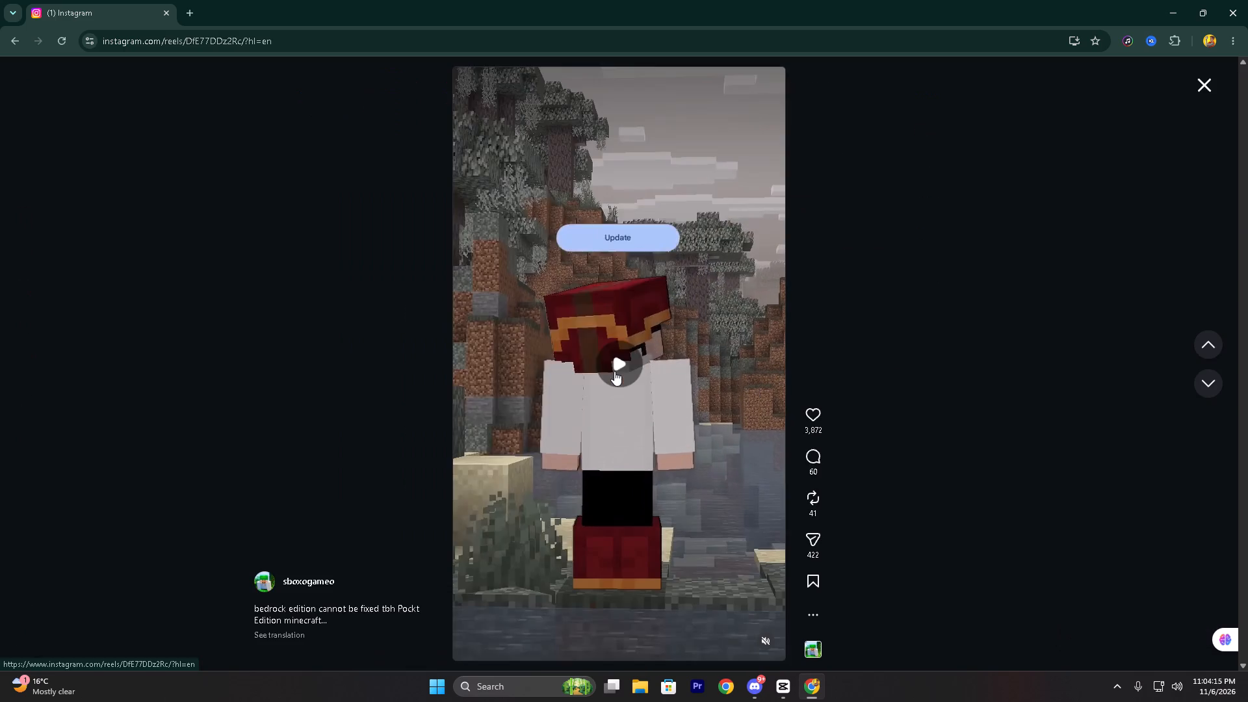
pyautogui.click(770, 635)
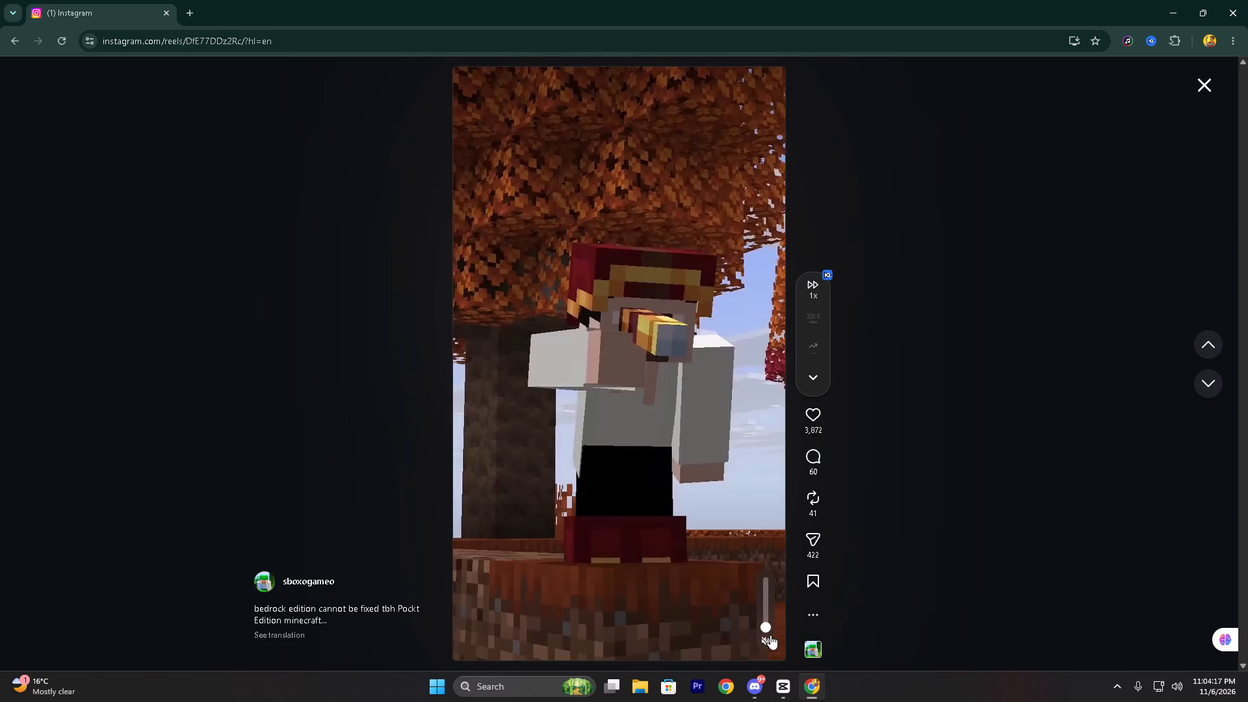
pyautogui.click(765, 642)
pyautogui.click(765, 642)
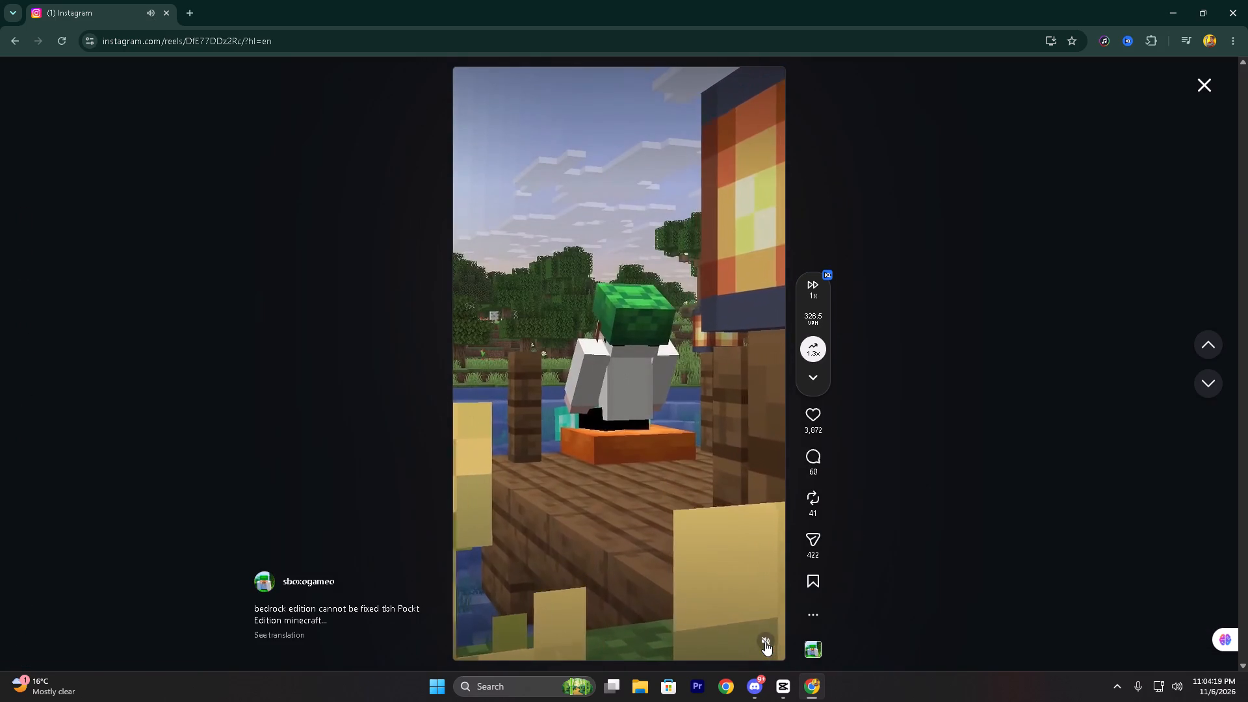
pyautogui.click(765, 642)
pyautogui.click(1213, 376)
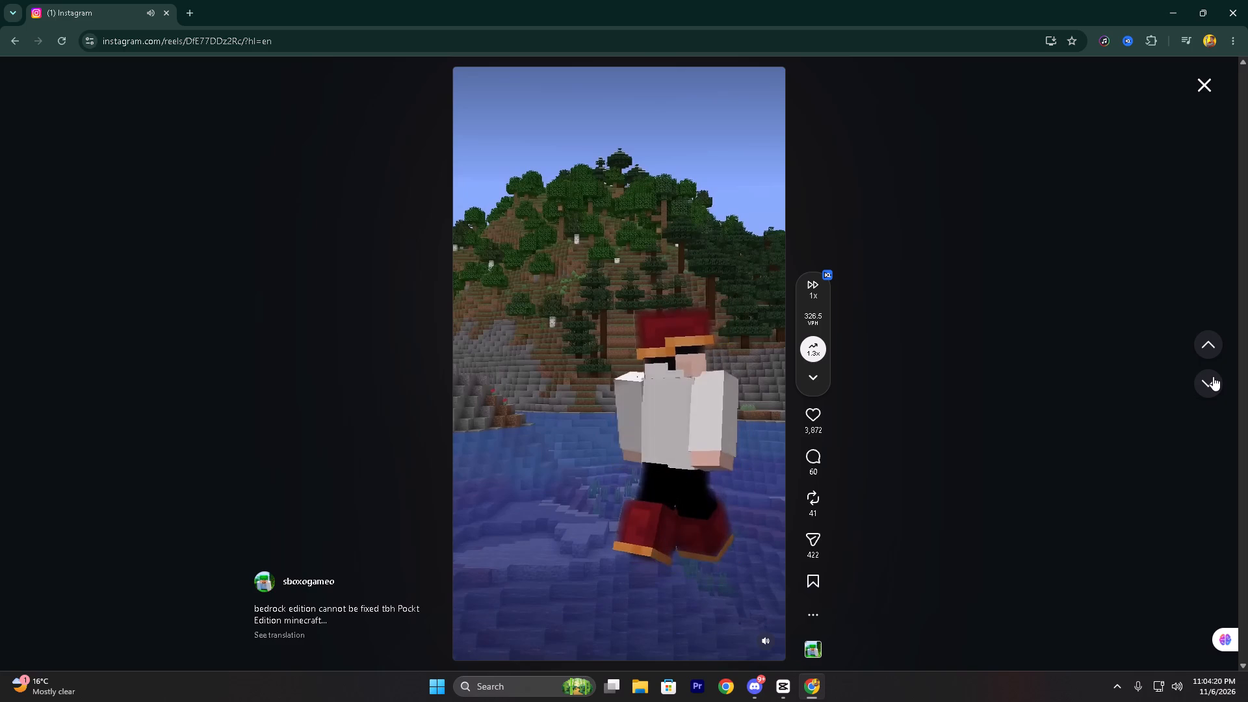
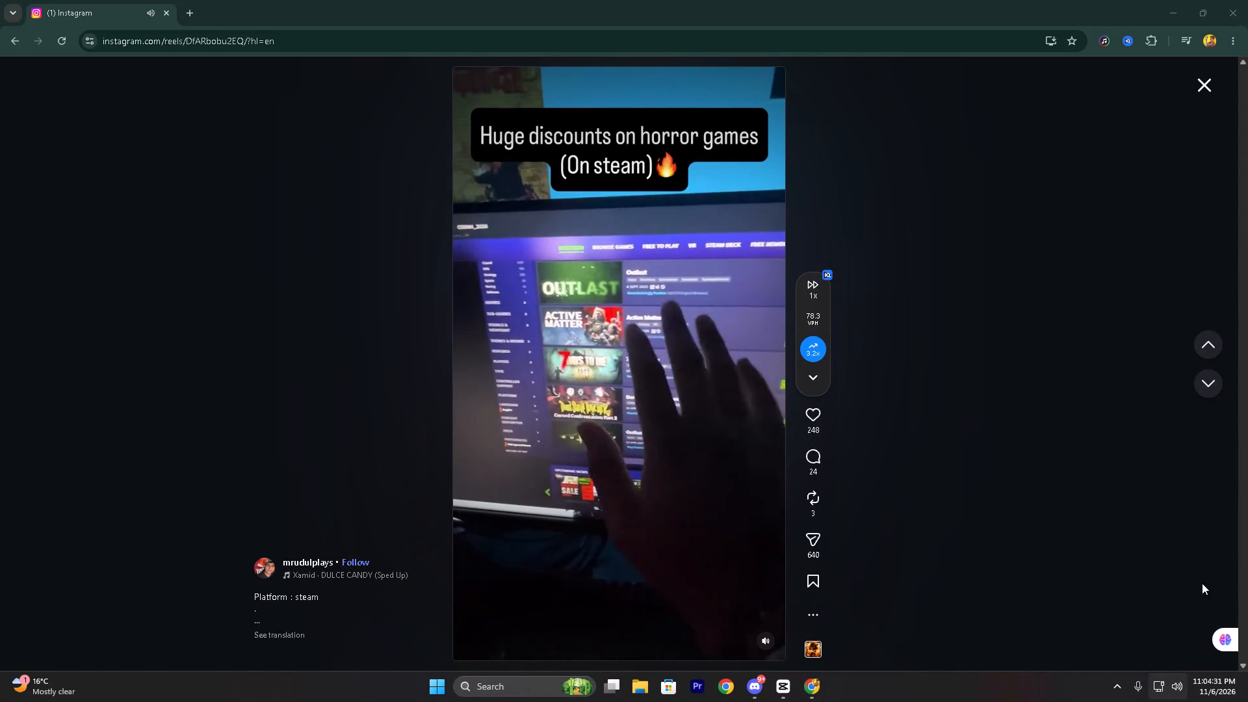
# In the Windows volume mixer, raise Chrome's volume to maximum and lower Discord's volume slightly.
pyautogui.click(1218, 609)
pyautogui.scroll(-5, 1166, 578)
pyautogui.scroll(-2, 1125, 541)
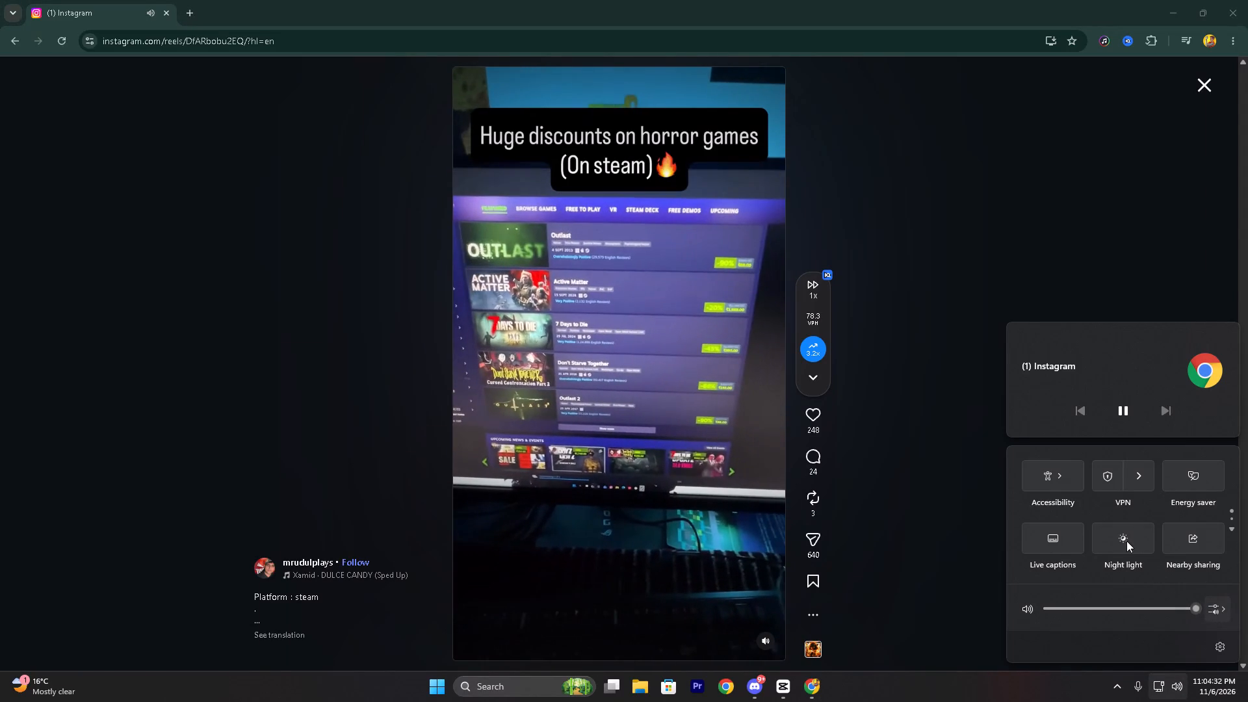
pyautogui.scroll(-13, 1126, 541)
pyautogui.moveTo(1071, 611); pyautogui.dragTo(1114, 613)
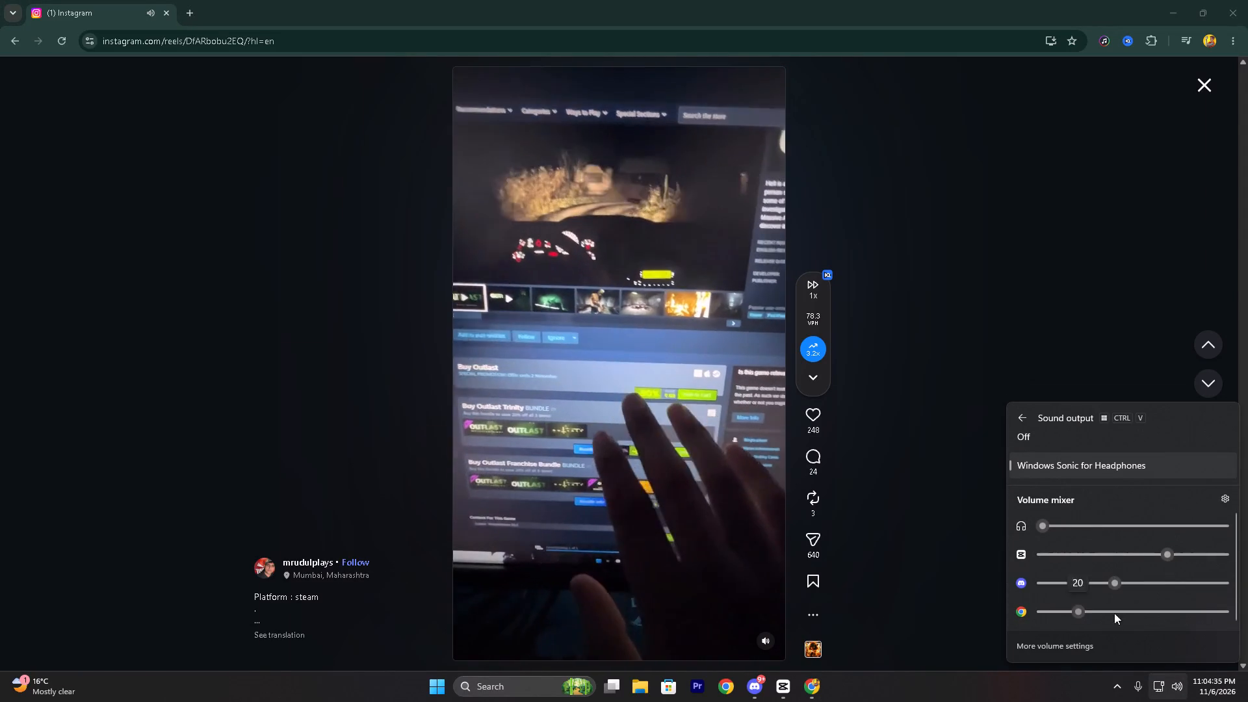
pyautogui.moveTo(1114, 613); pyautogui.dragTo(1247, 609)
pyautogui.moveTo(1108, 584); pyautogui.dragTo(1095, 585)
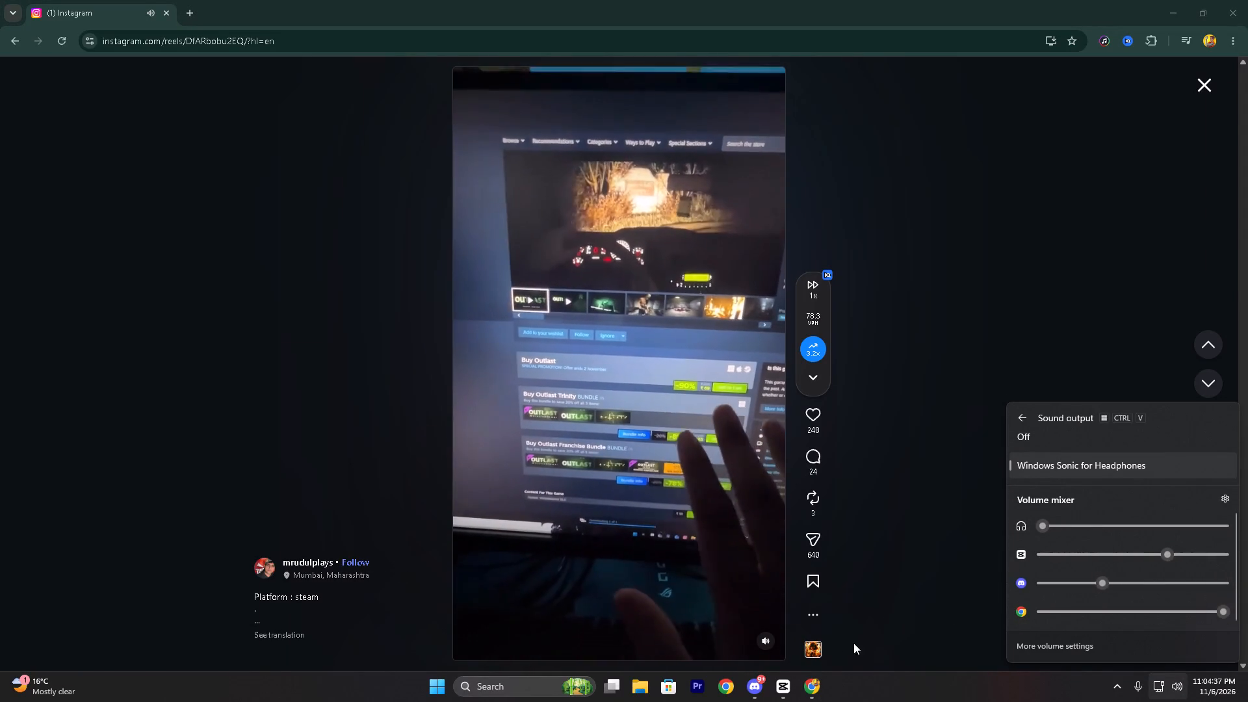
pyautogui.click(766, 651)
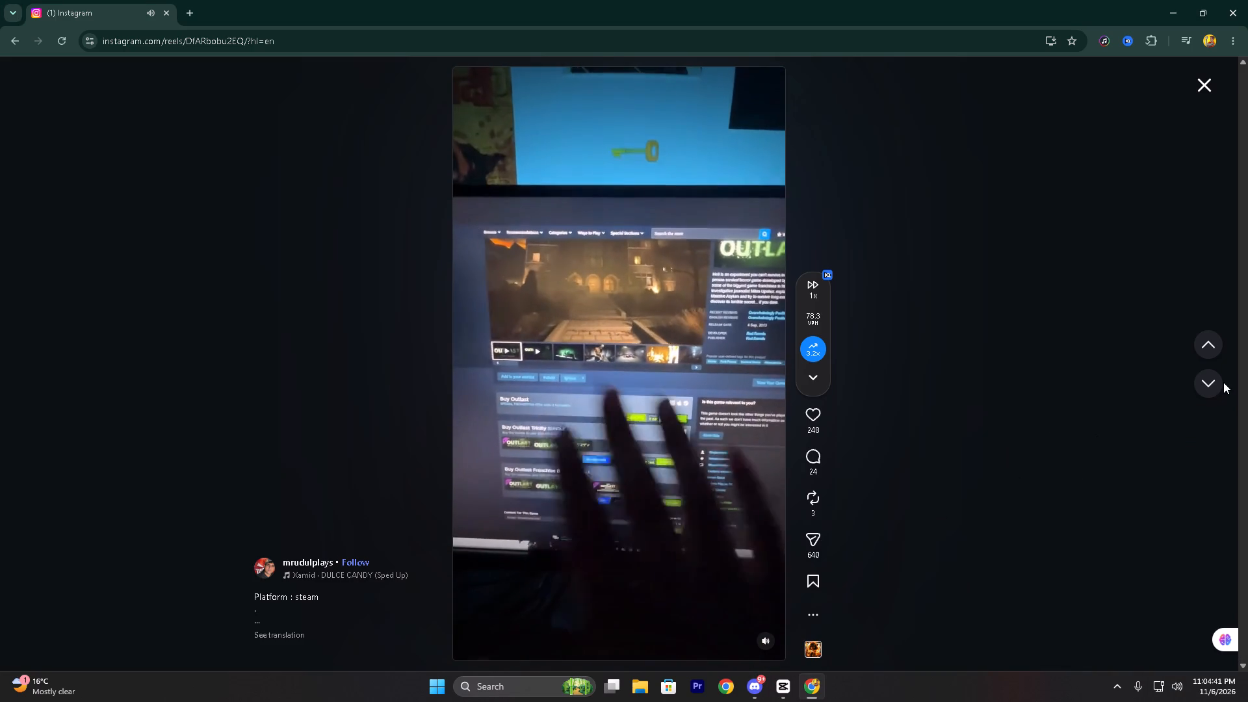
# Browse through the next several Instagram reels while the video export runs.
pyautogui.click(1214, 386)
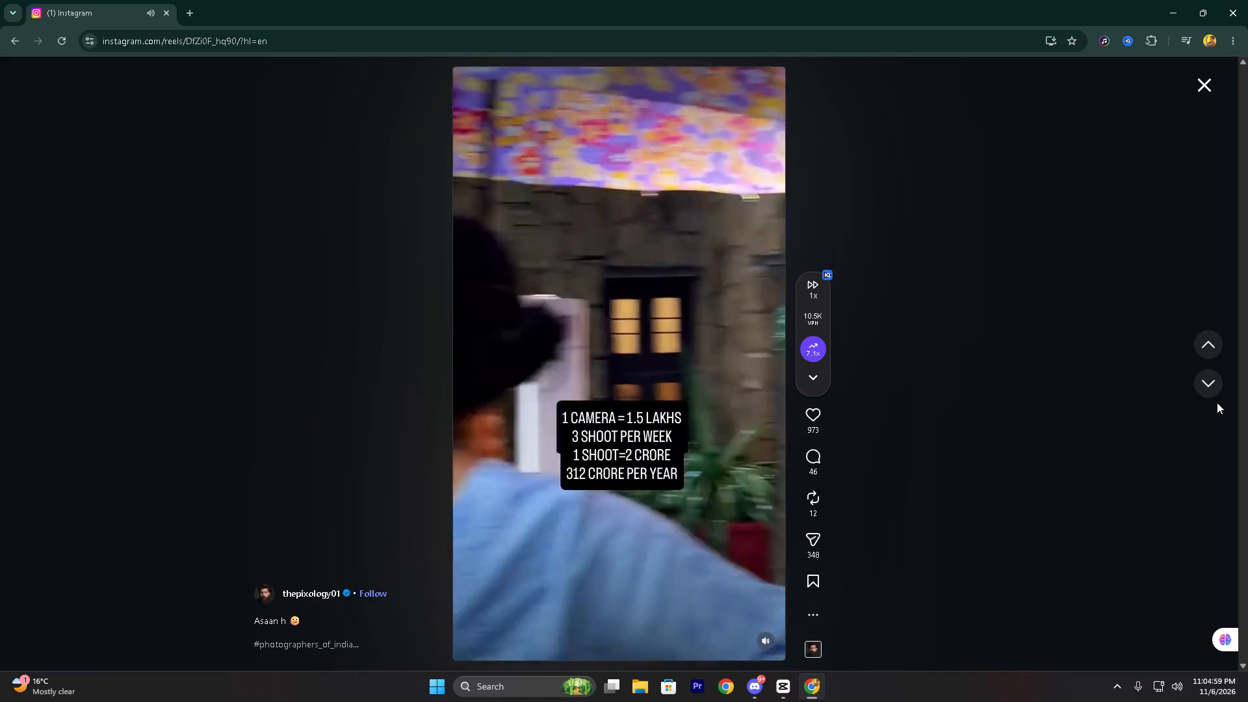
pyautogui.press('Down')
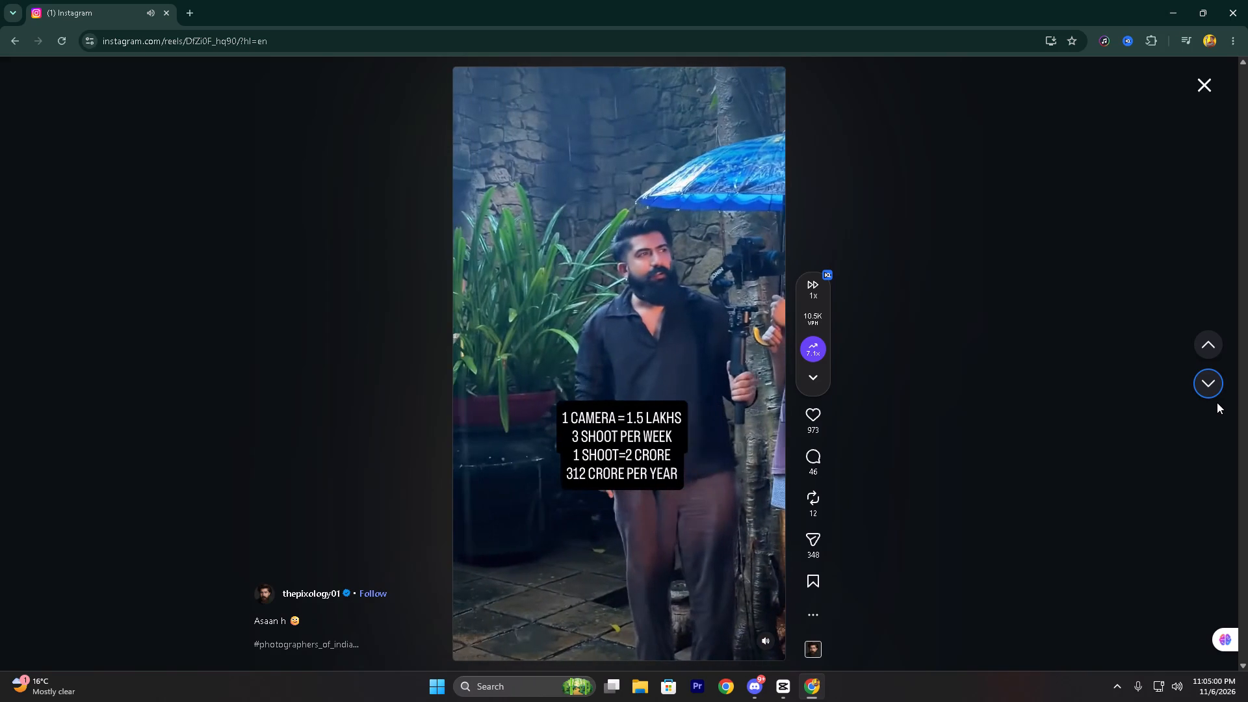
pyautogui.click(1217, 390)
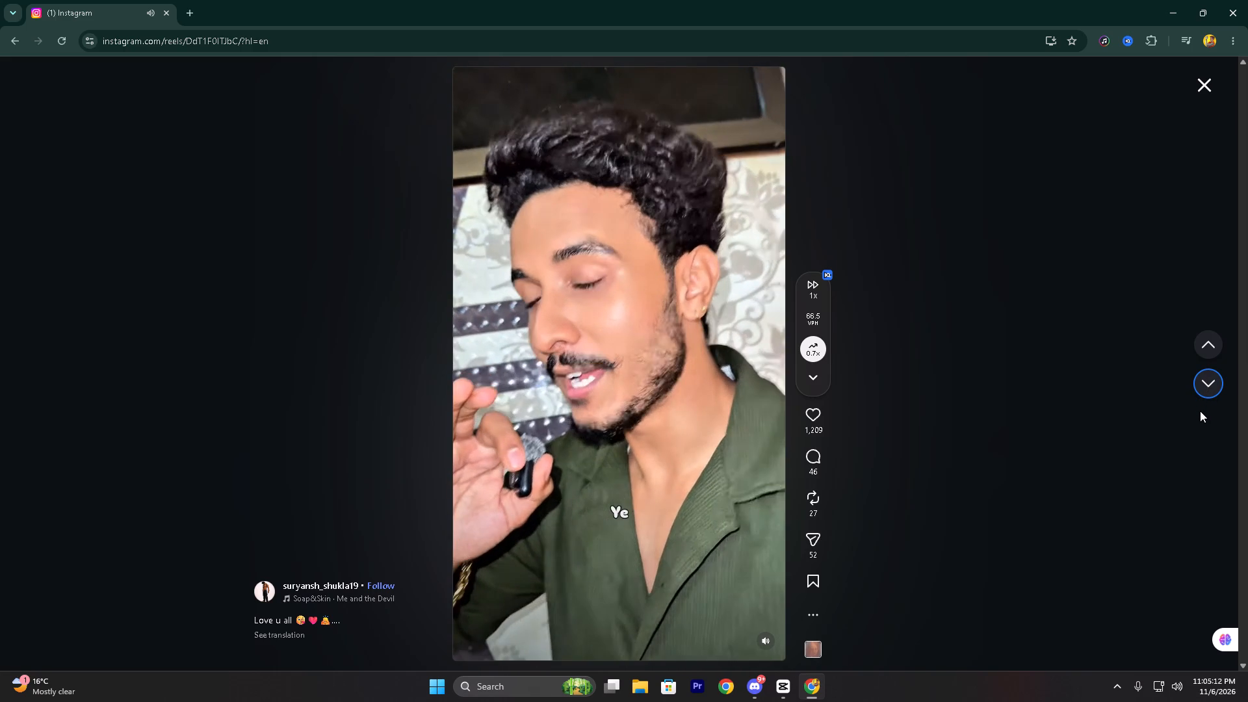
pyautogui.click(1204, 387)
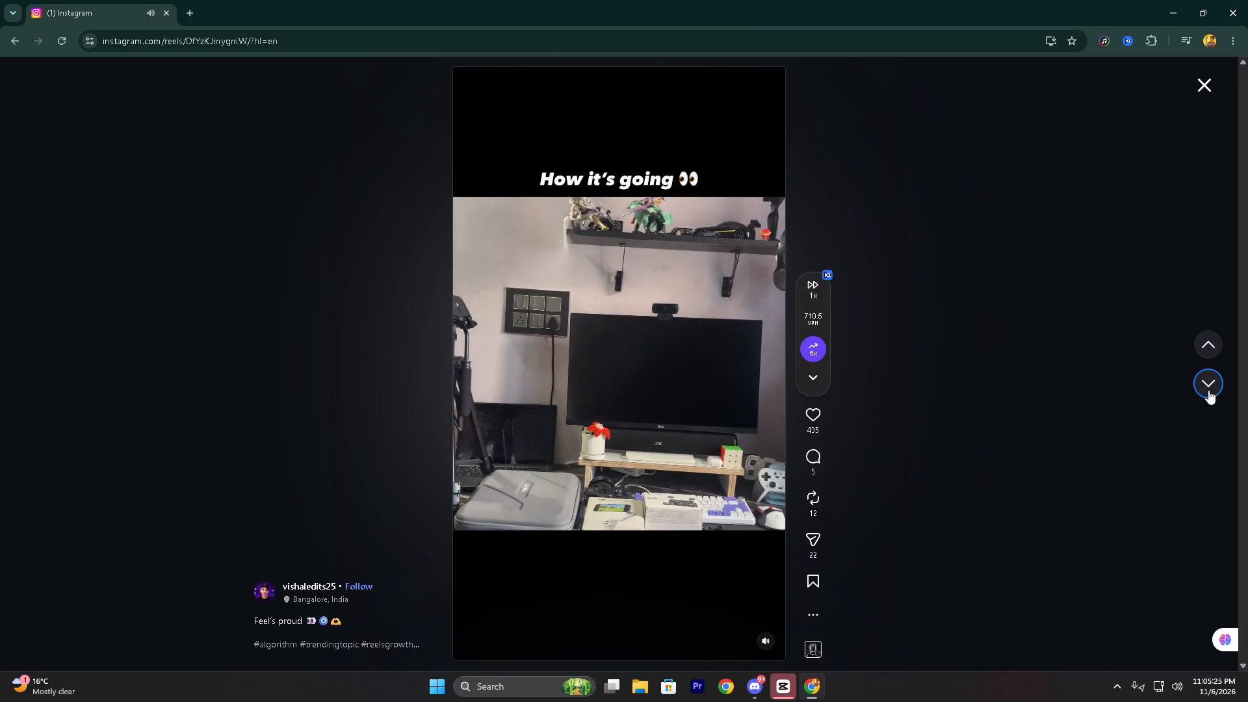
pyautogui.click(1208, 390)
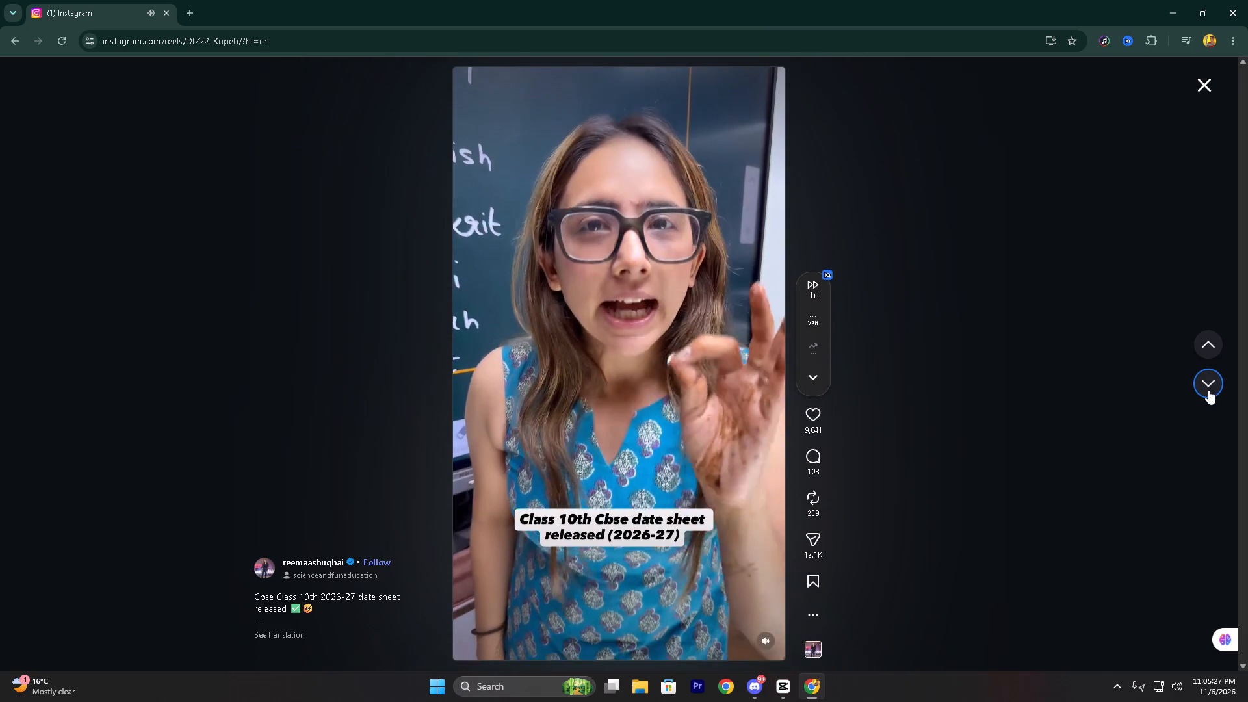
pyautogui.click(1208, 390)
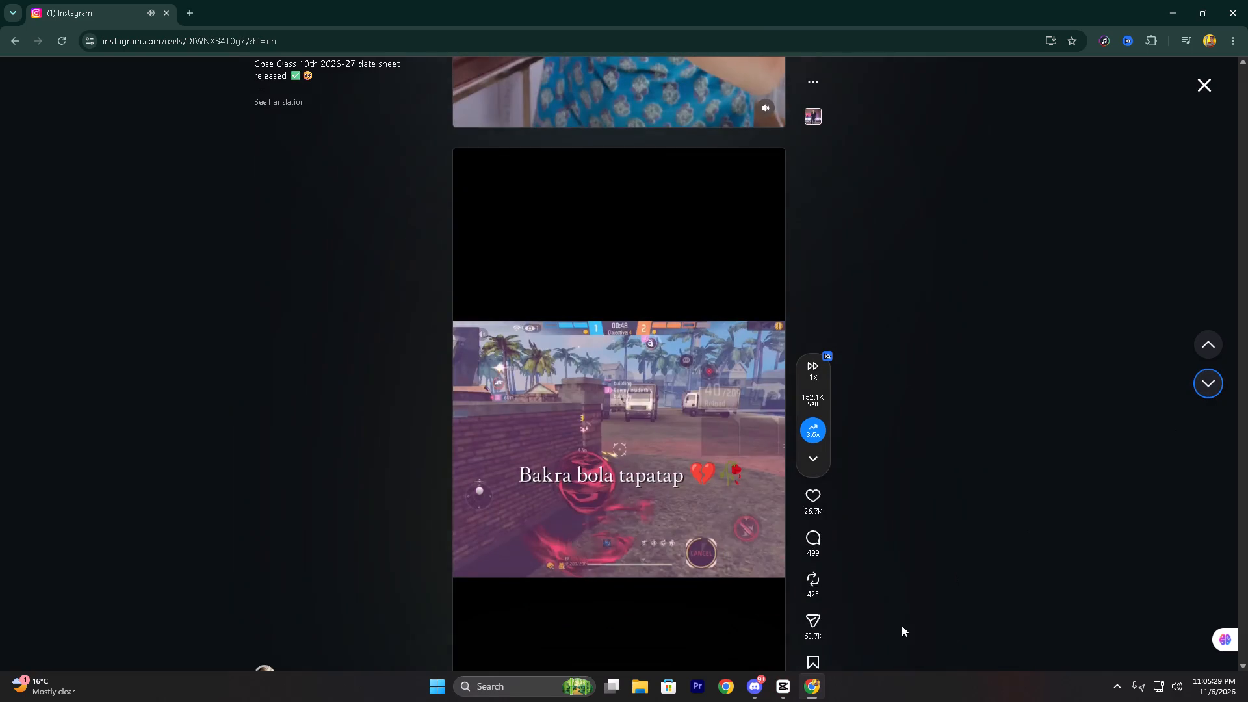
# Switch to CapCut and close the export dialog without sharing the video.
pyautogui.click(777, 691)
pyautogui.click(822, 516)
pyautogui.click(822, 522)
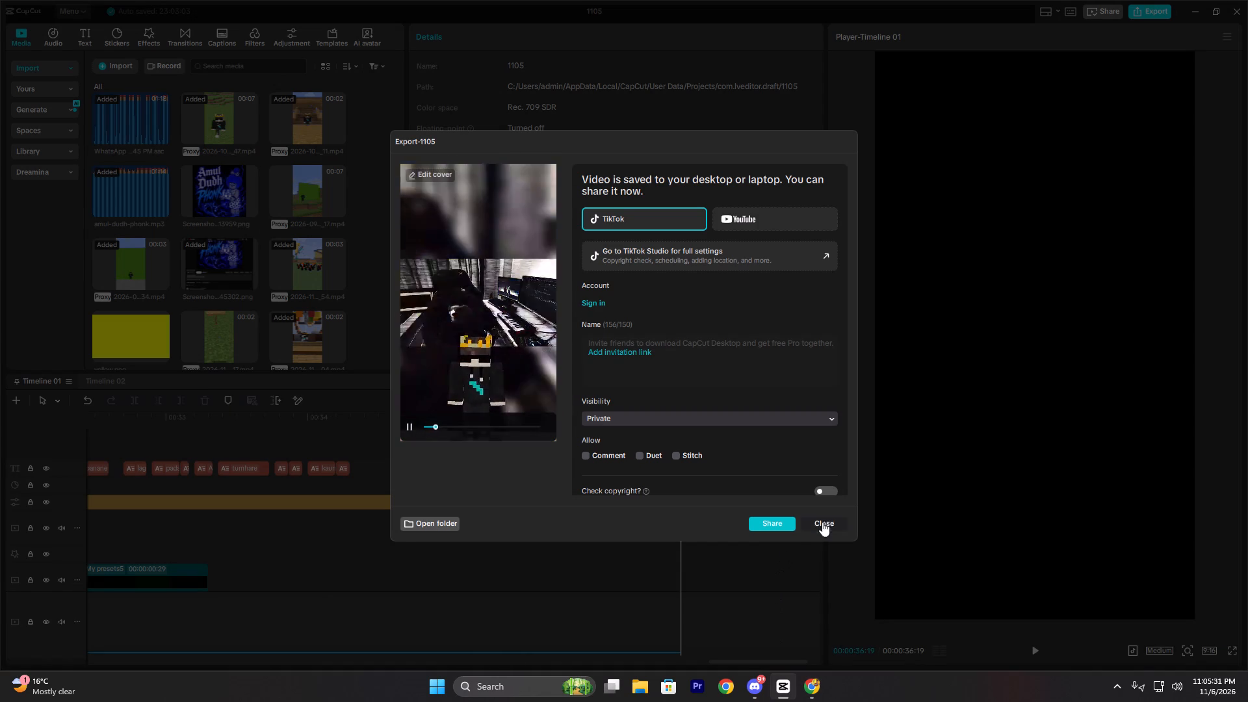
# Close the 1105 project editor.
pyautogui.click(1229, 6)
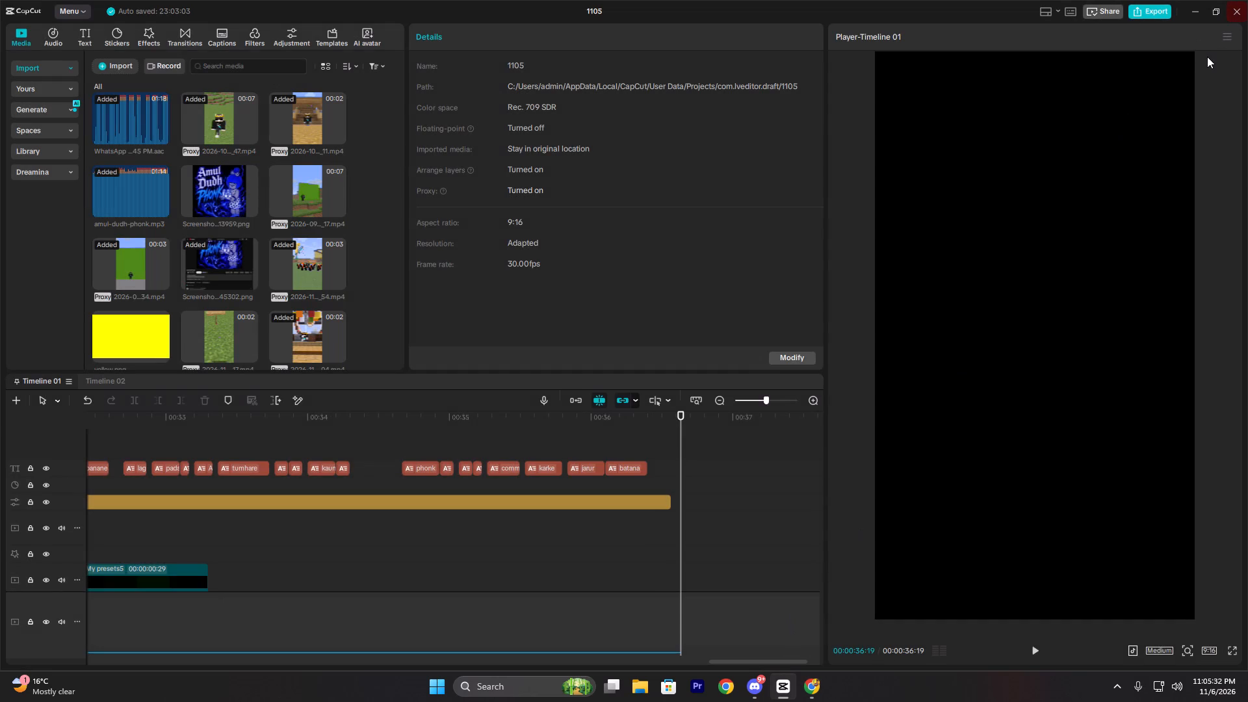
pyautogui.click(816, 684)
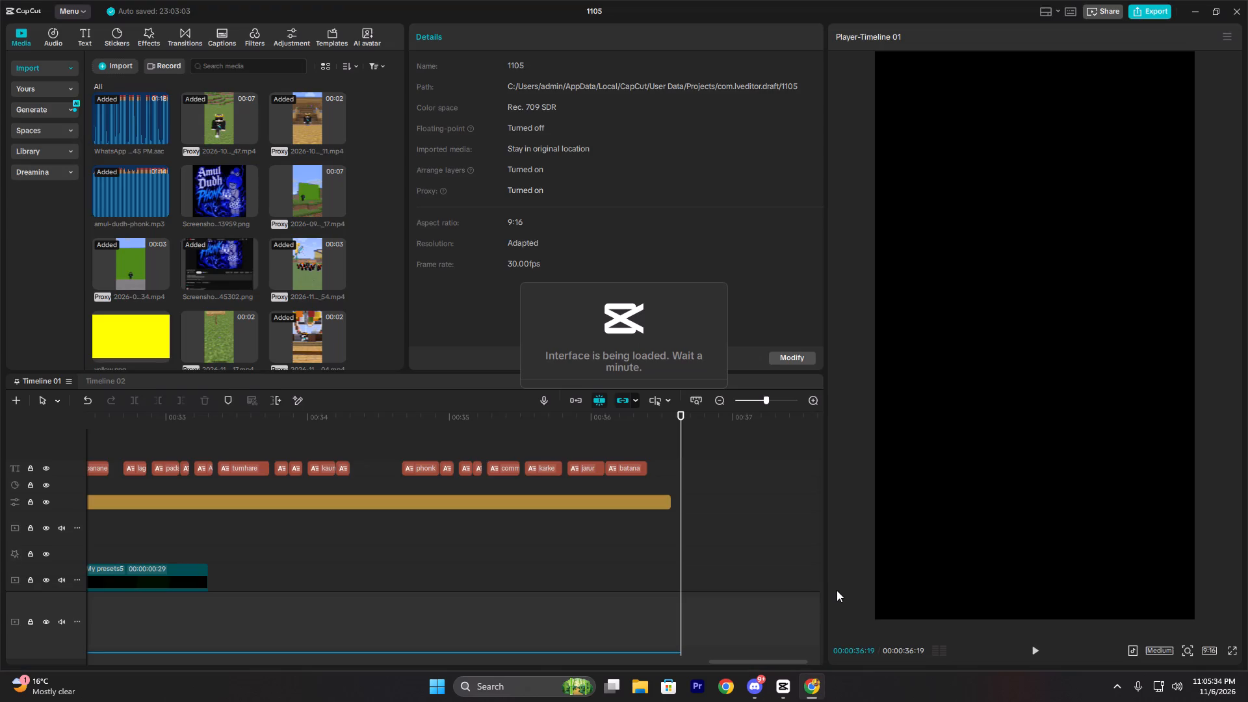
pyautogui.click(779, 690)
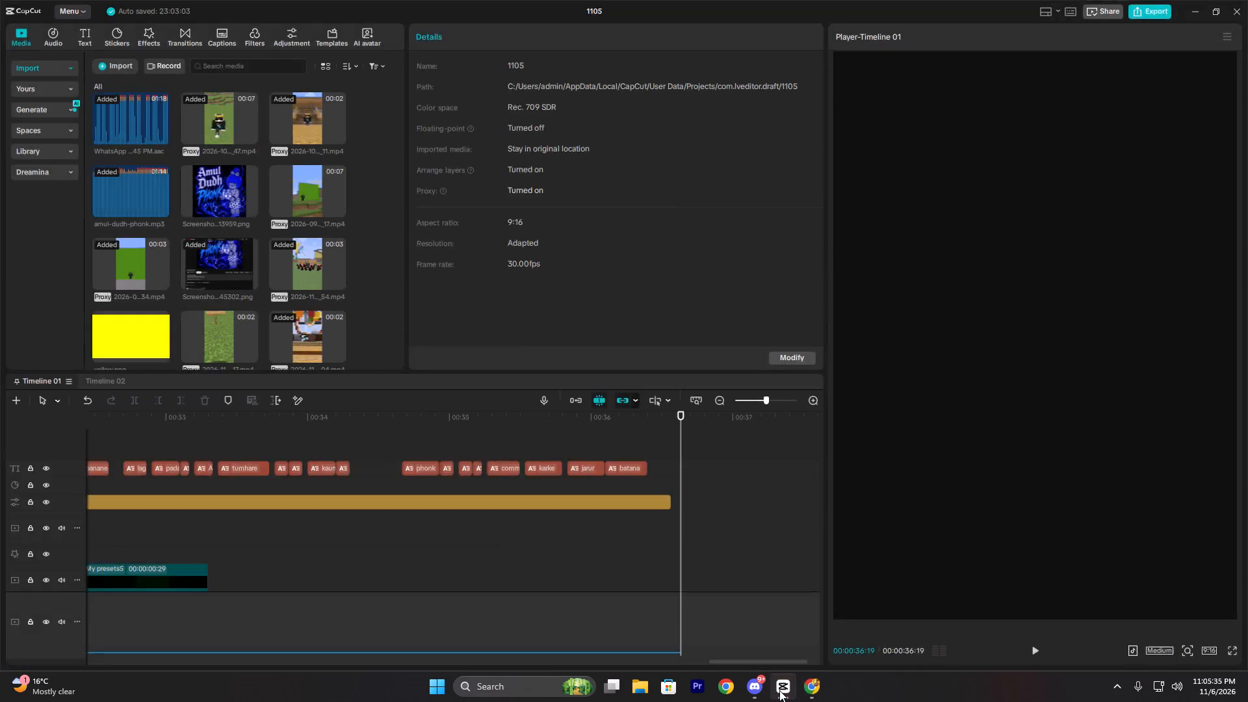
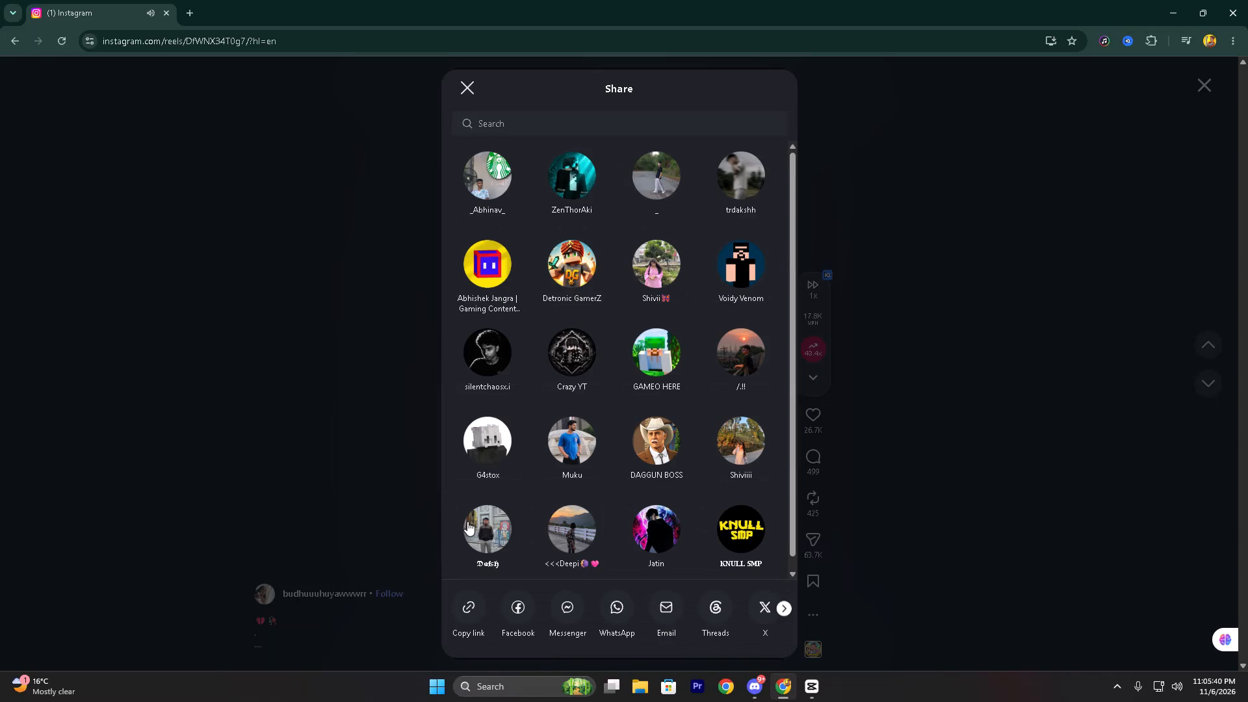
# Copy the link to the open Instagram reel from its share options.
pyautogui.click(469, 618)
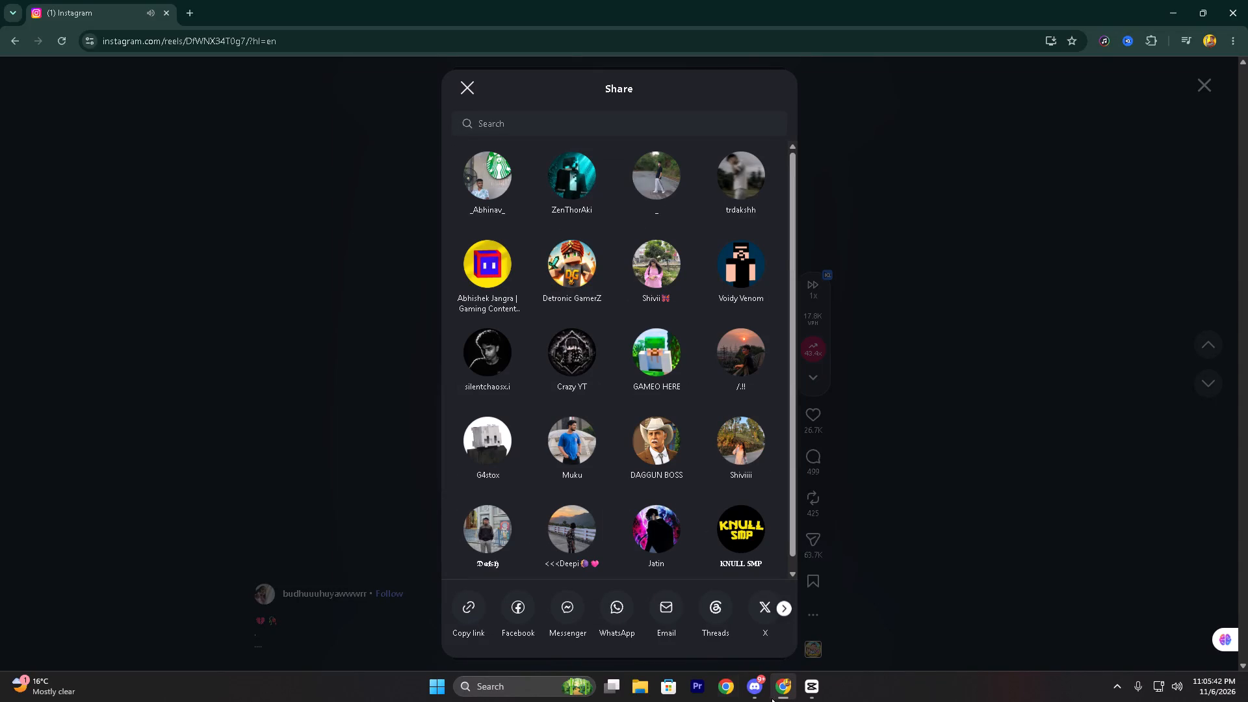
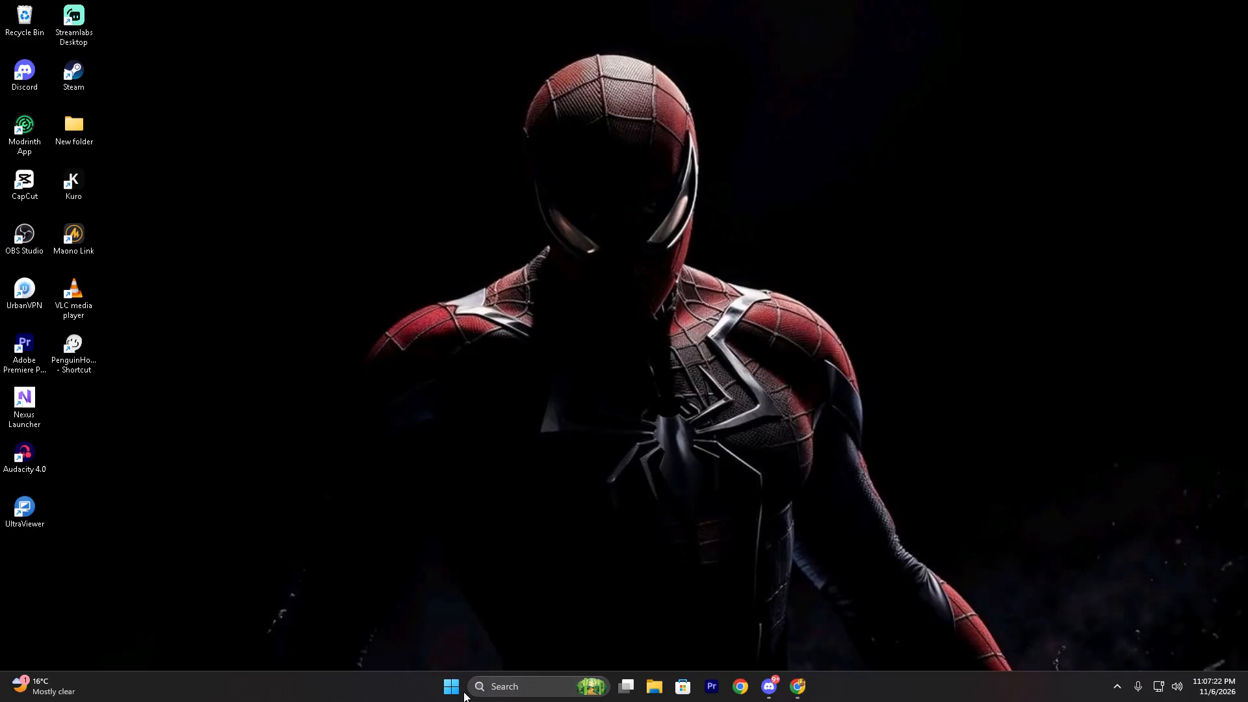
# Search the computer for "among" and launch Among Us.exe.
pyautogui.click(463, 692)
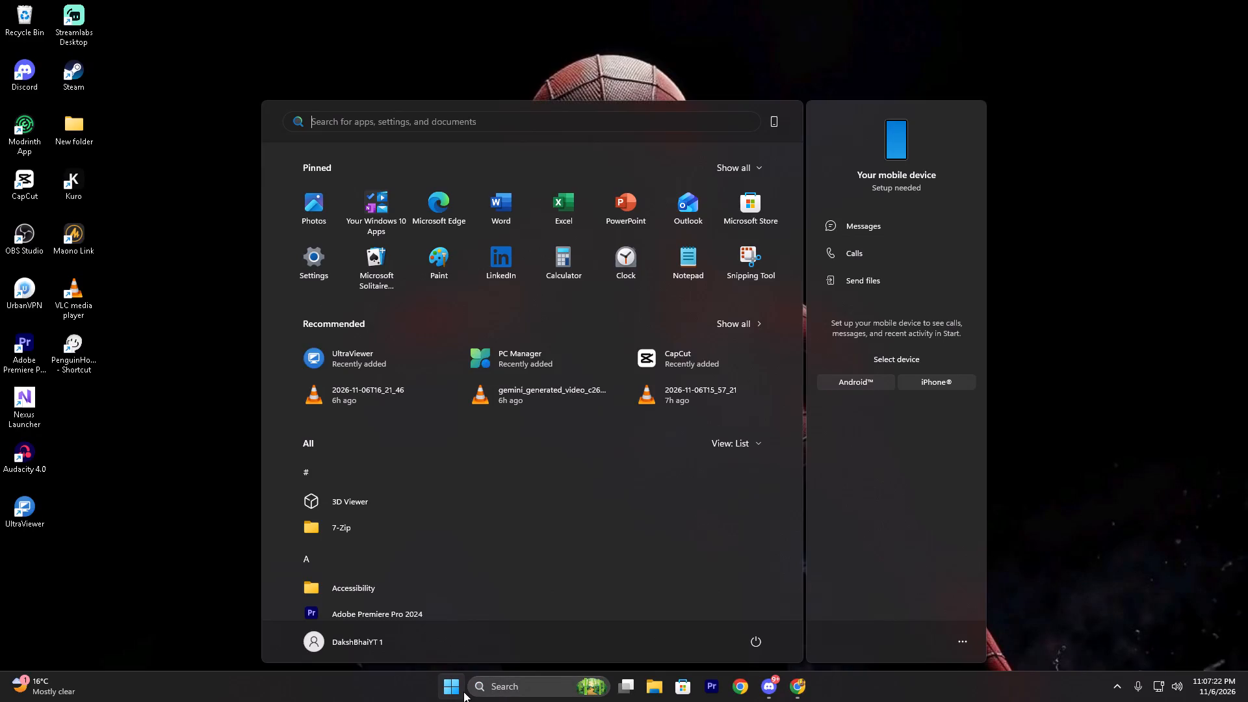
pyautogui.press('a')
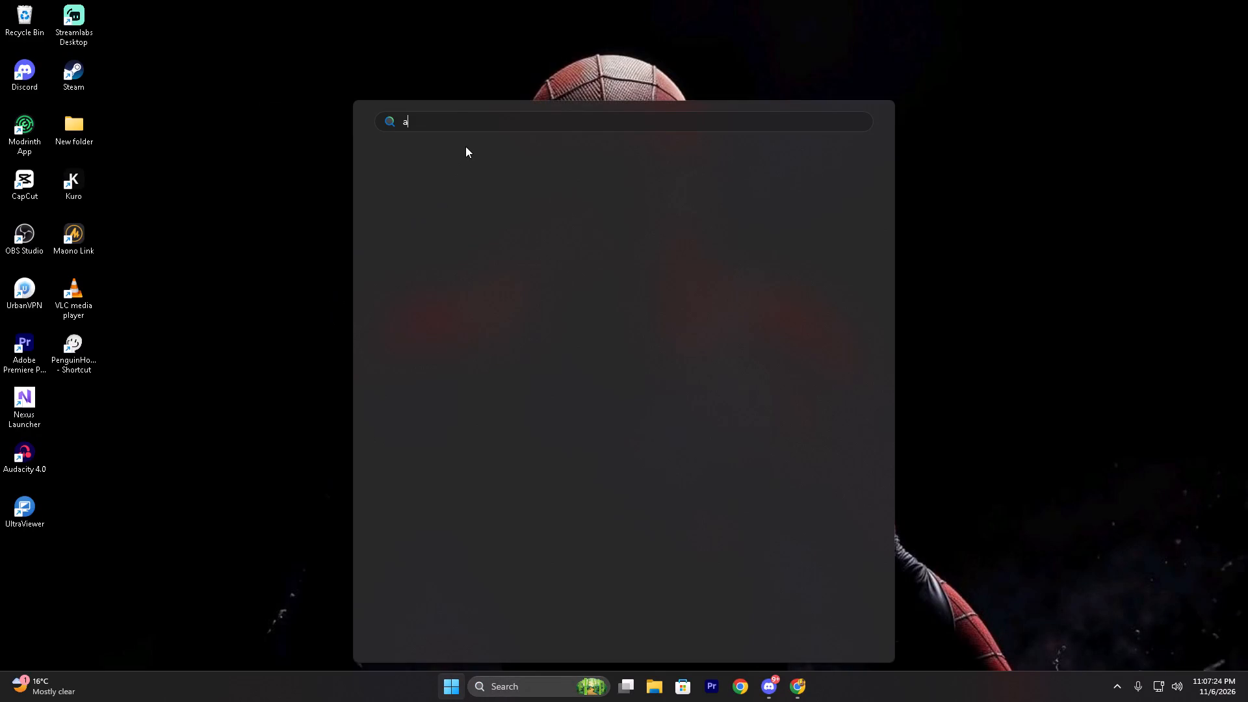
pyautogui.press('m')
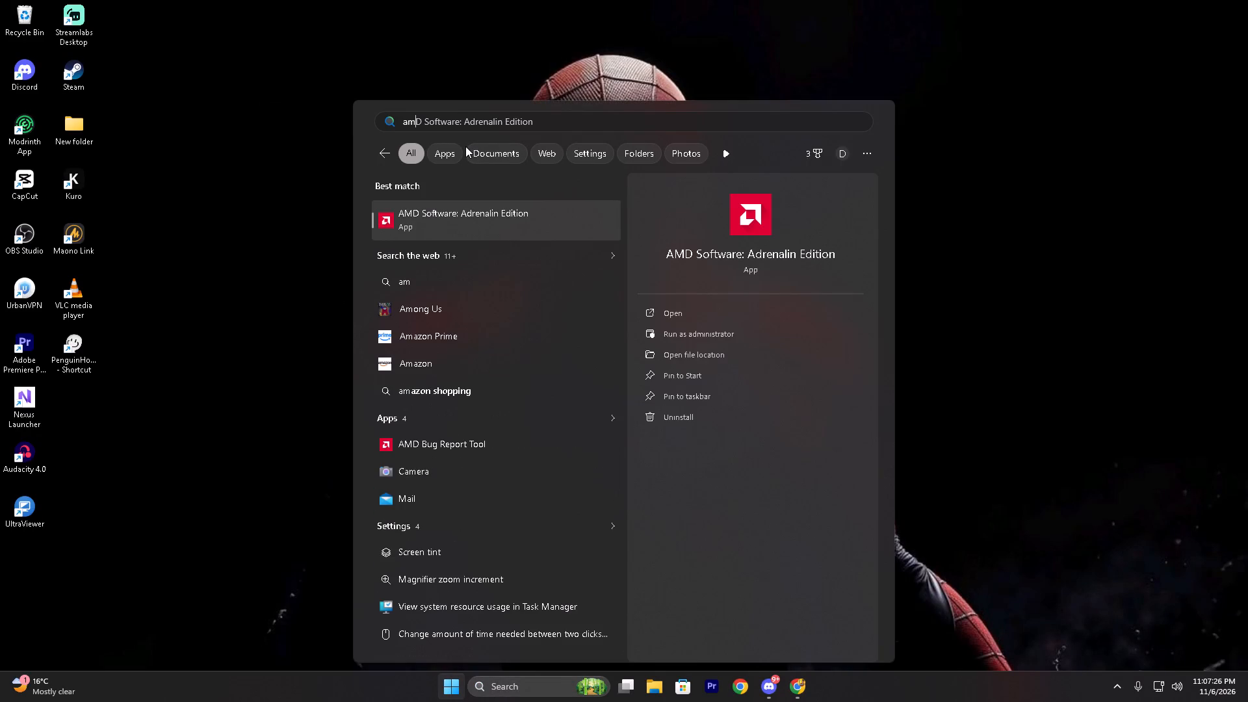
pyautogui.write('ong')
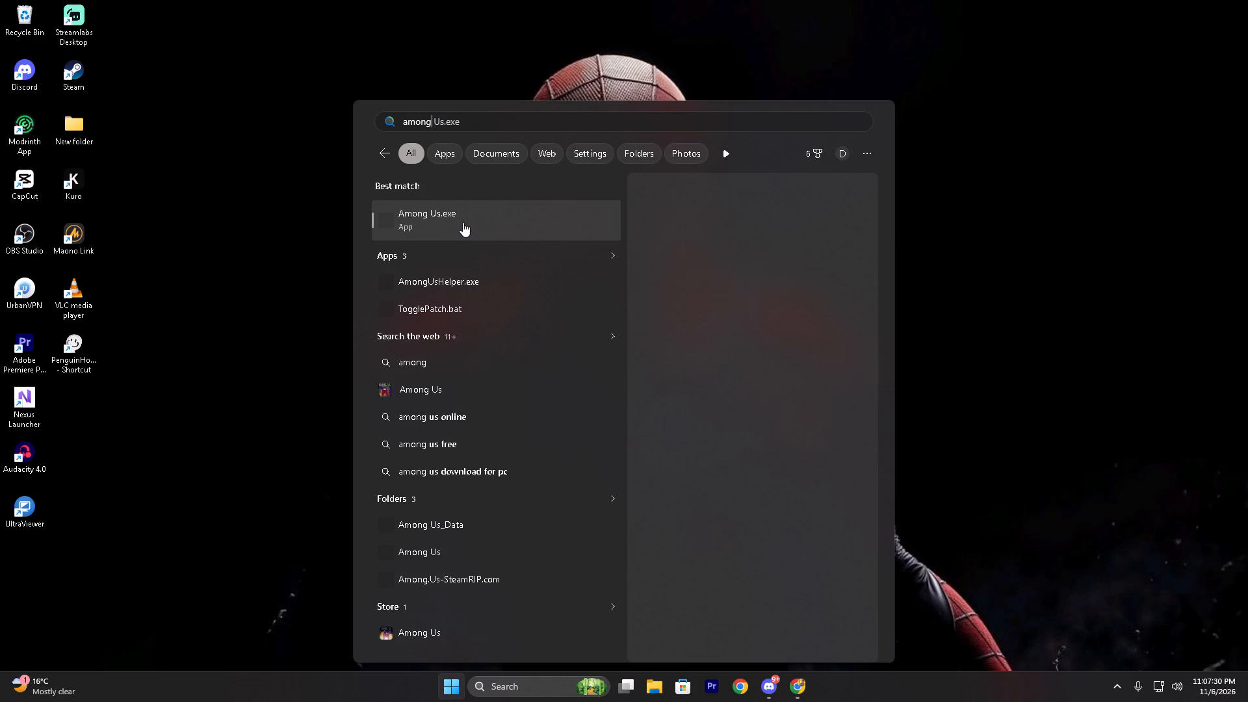
pyautogui.click(463, 222)
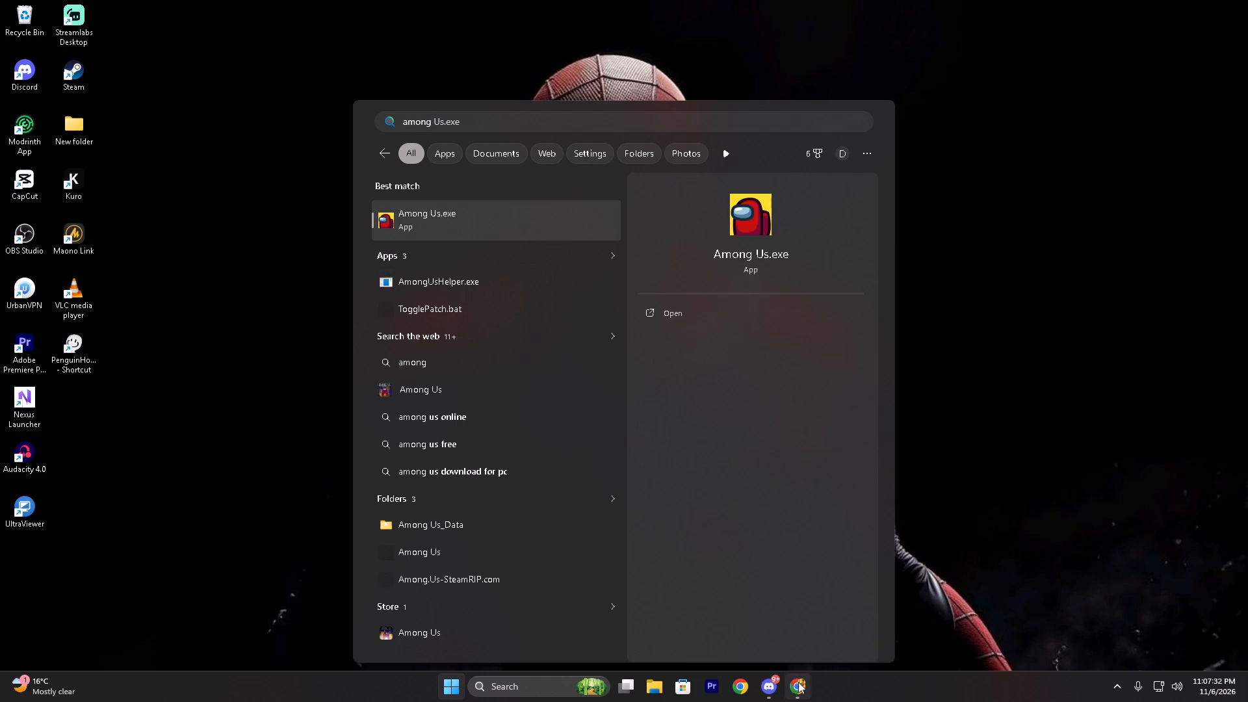
# Switch to Instagram in Chrome, start a new post, and add the "phomllls" video from the Videos folder.
pyautogui.click(799, 684)
pyautogui.click(22, 403)
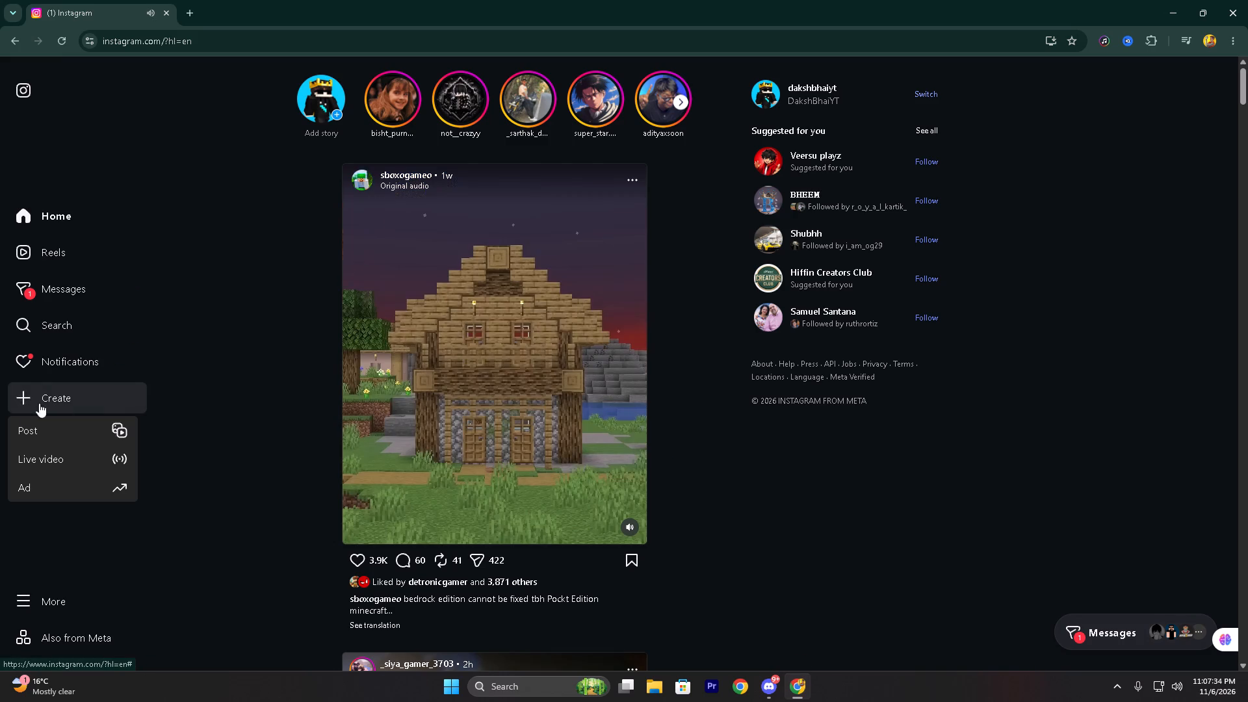
pyautogui.click(112, 426)
pyautogui.click(646, 686)
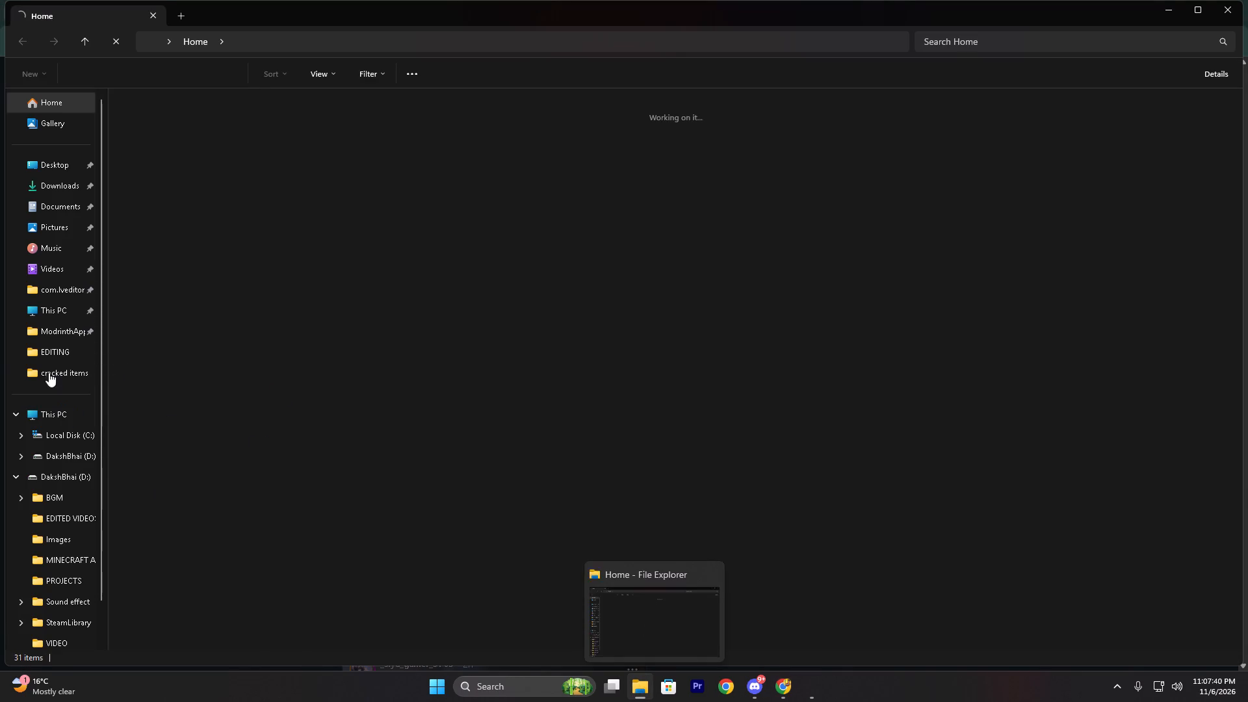
pyautogui.click(56, 263)
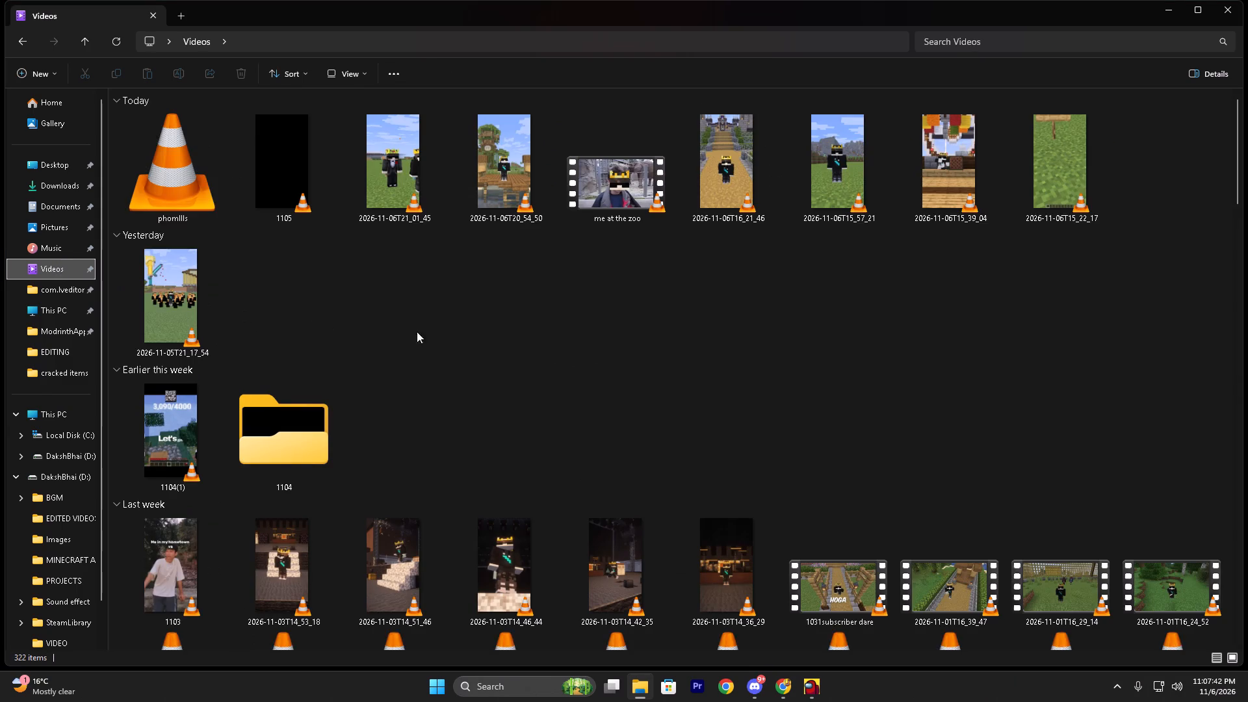
pyautogui.moveTo(159, 179); pyautogui.dragTo(772, 677, button='right')
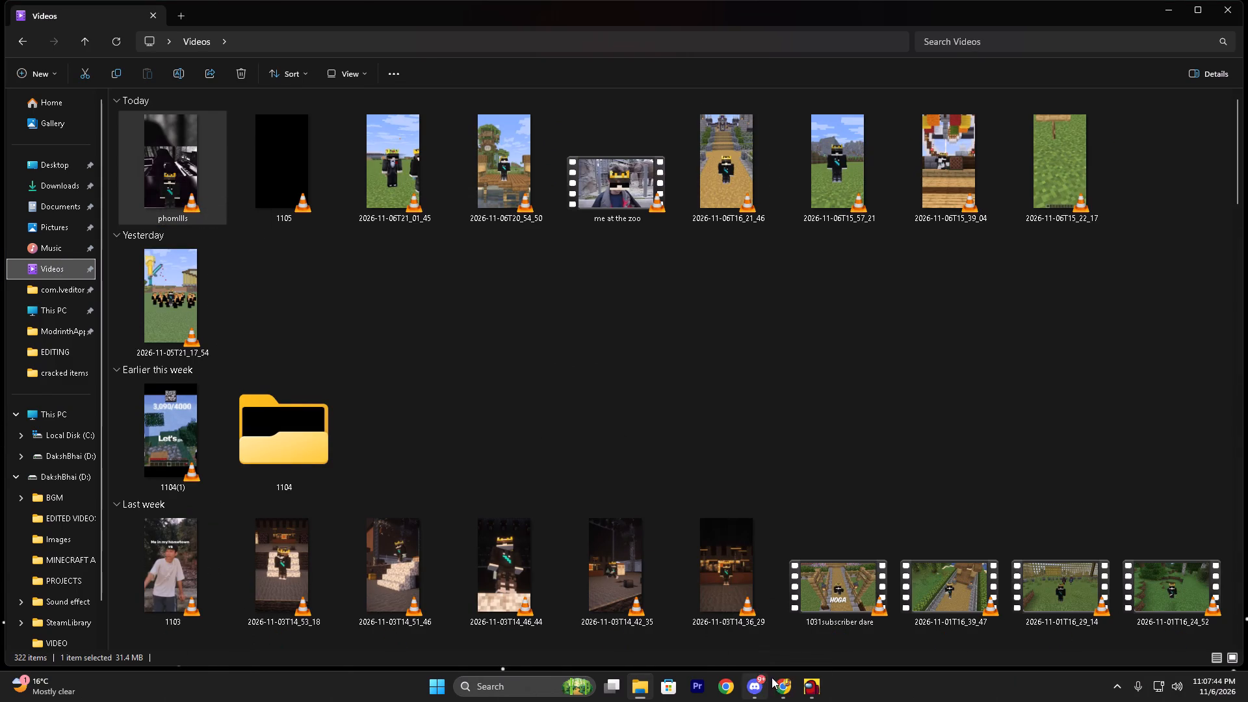
pyautogui.moveTo(772, 677); pyautogui.dragTo(656, 513, button='right')
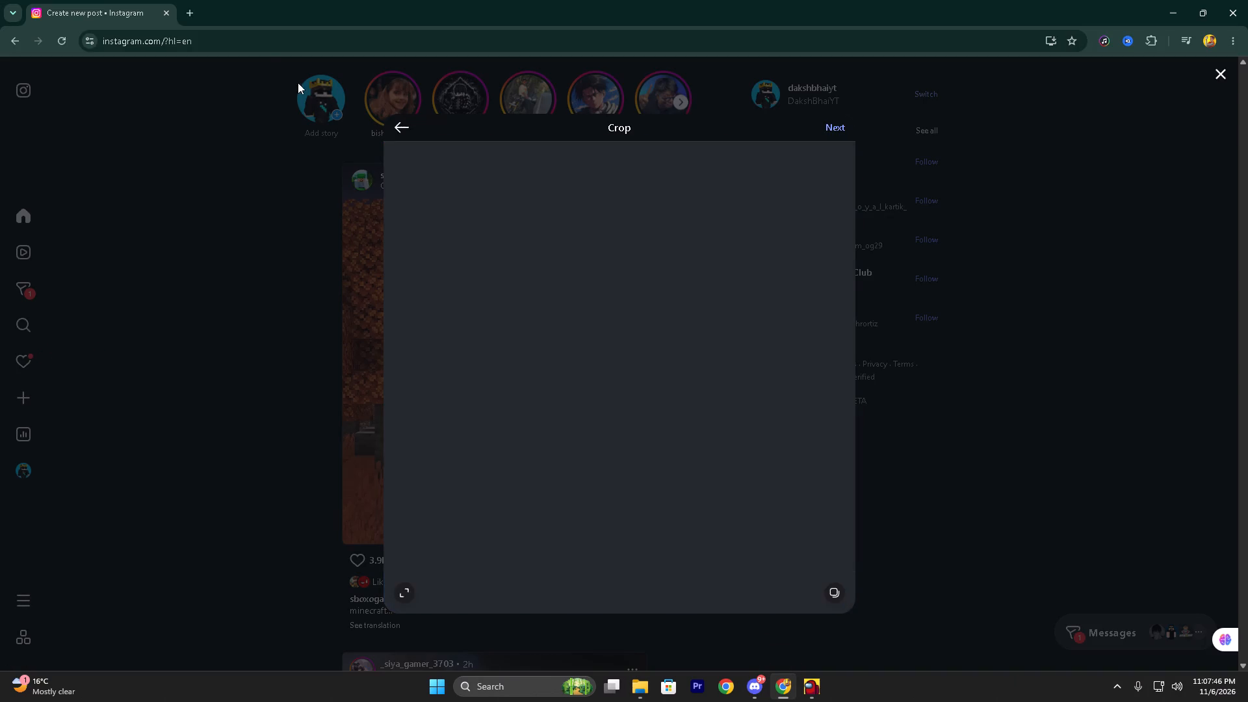
# Set the video's crop to the Original aspect ratio and proceed to the New reel details.
pyautogui.click(409, 595)
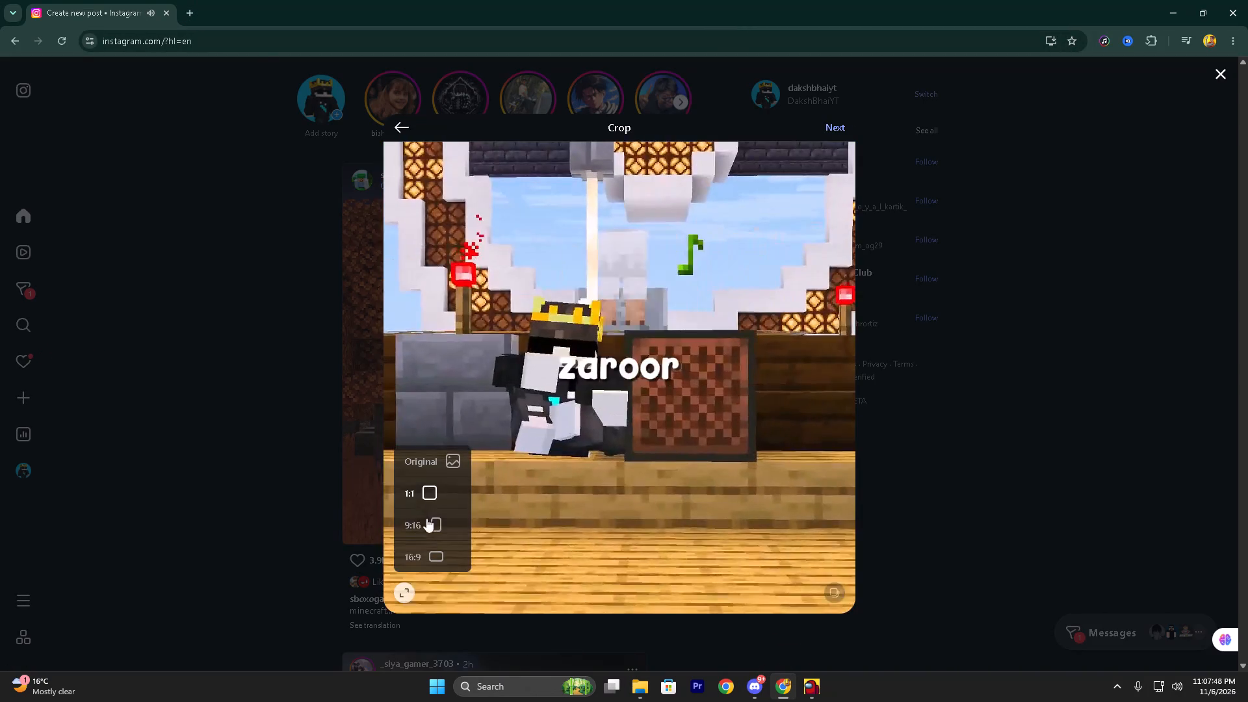
pyautogui.click(439, 464)
pyautogui.click(842, 123)
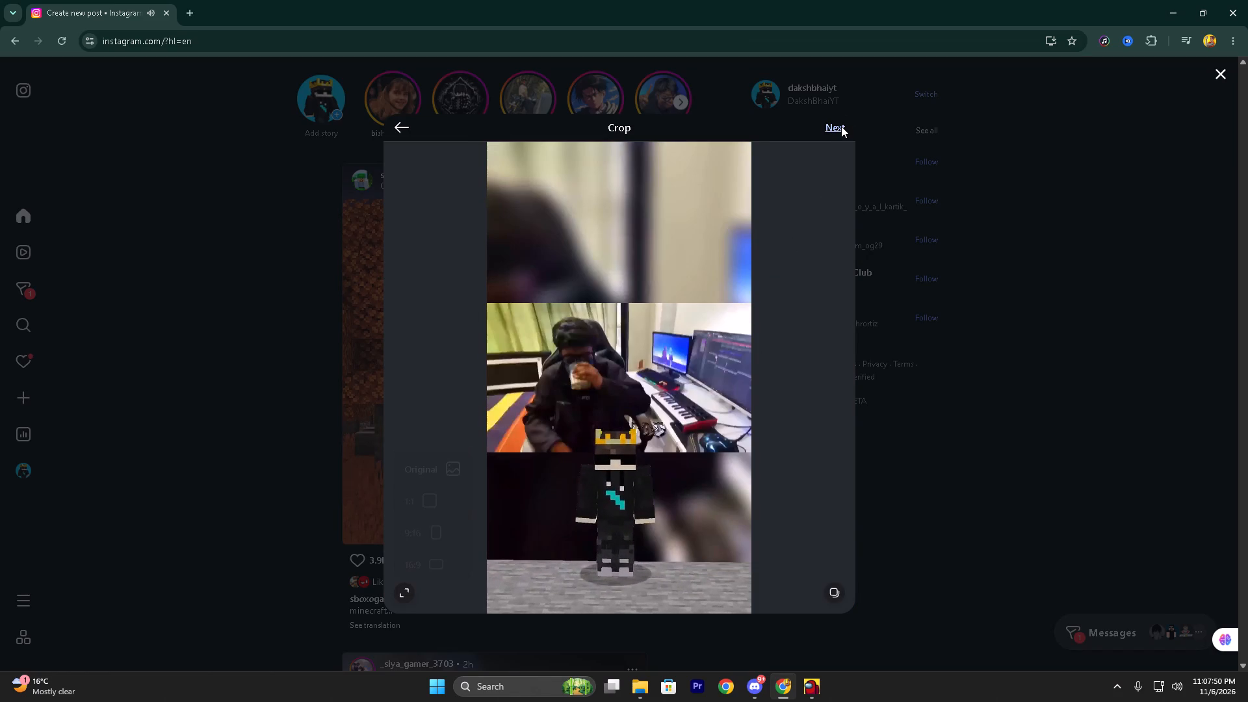
pyautogui.click(948, 127)
# Open the caption of the new reel for editing.
pyautogui.click(872, 187)
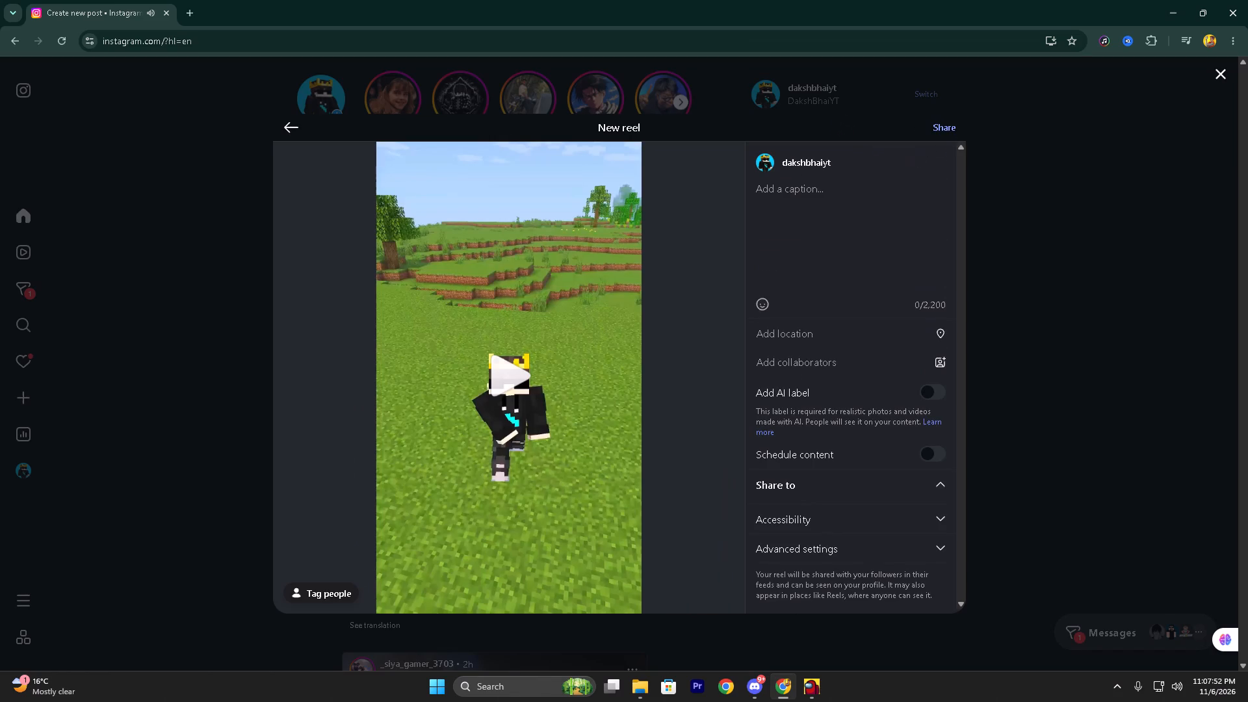
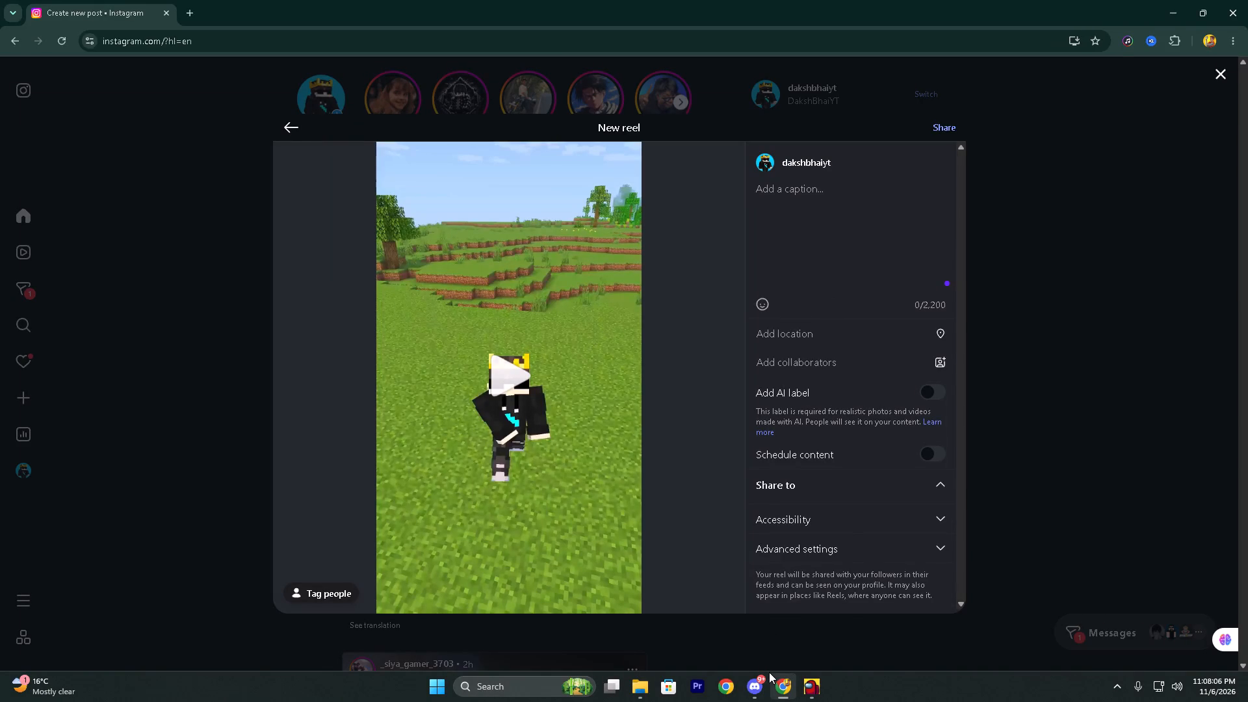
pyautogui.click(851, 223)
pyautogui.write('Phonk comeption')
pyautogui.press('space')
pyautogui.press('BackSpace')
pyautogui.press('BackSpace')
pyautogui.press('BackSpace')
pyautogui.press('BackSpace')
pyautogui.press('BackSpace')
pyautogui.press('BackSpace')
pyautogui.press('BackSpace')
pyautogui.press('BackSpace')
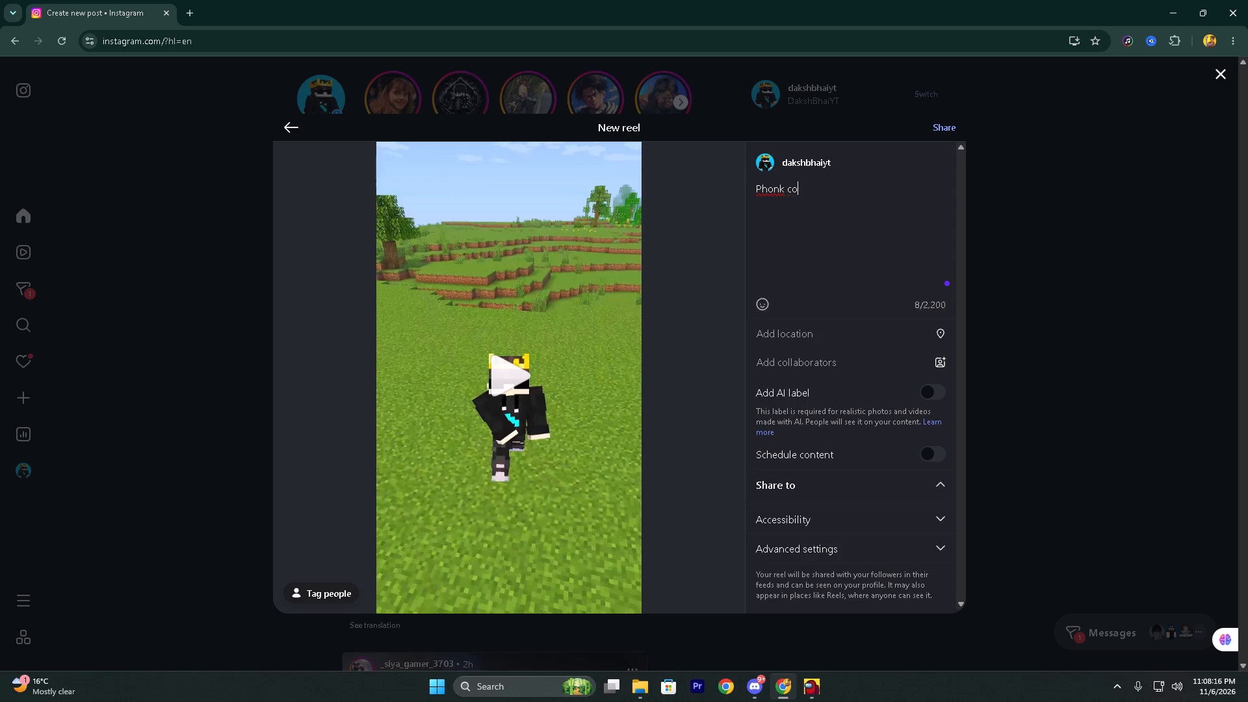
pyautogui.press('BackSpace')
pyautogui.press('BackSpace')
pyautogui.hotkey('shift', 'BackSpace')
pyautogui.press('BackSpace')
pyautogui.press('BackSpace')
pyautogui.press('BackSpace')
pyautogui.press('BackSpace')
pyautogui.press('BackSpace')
# Enter "Amul Dudh phonk" as the caption of the new reel.
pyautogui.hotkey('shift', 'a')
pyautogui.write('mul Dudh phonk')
# Set the reel's advanced settings to hide like and view counts on this post.
pyautogui.click(878, 549)
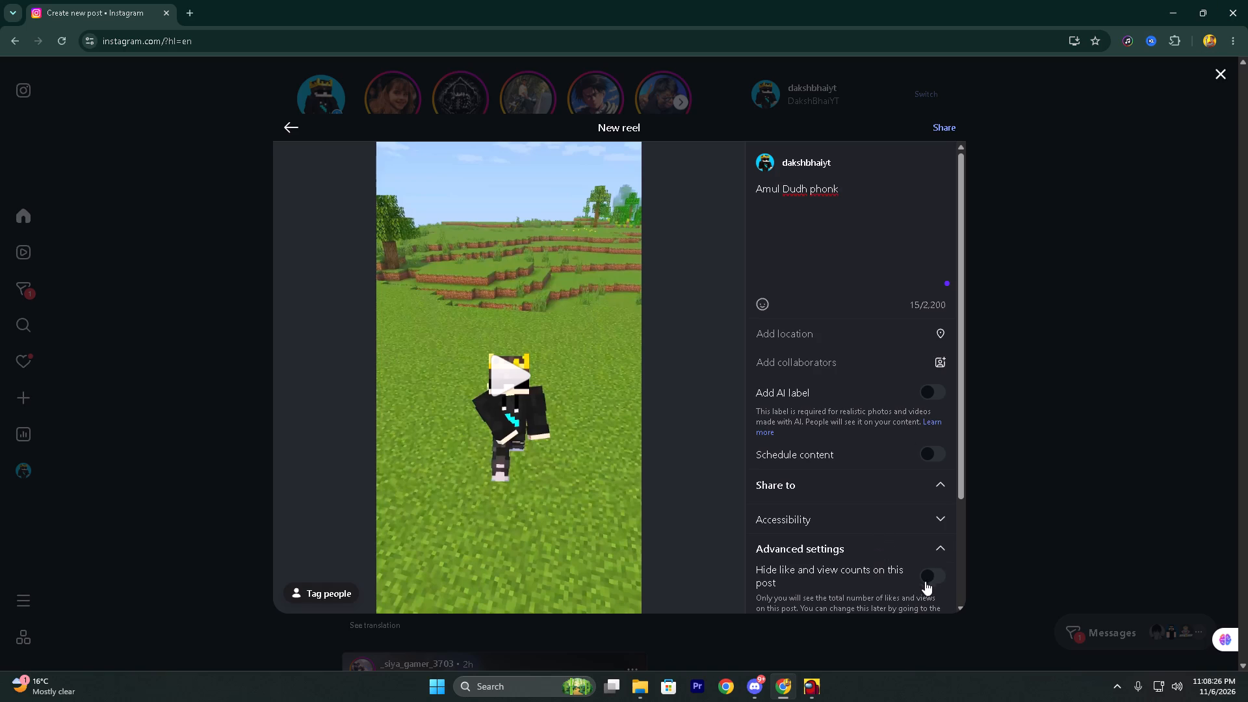
pyautogui.click(935, 573)
# Share the reel.
pyautogui.click(950, 127)
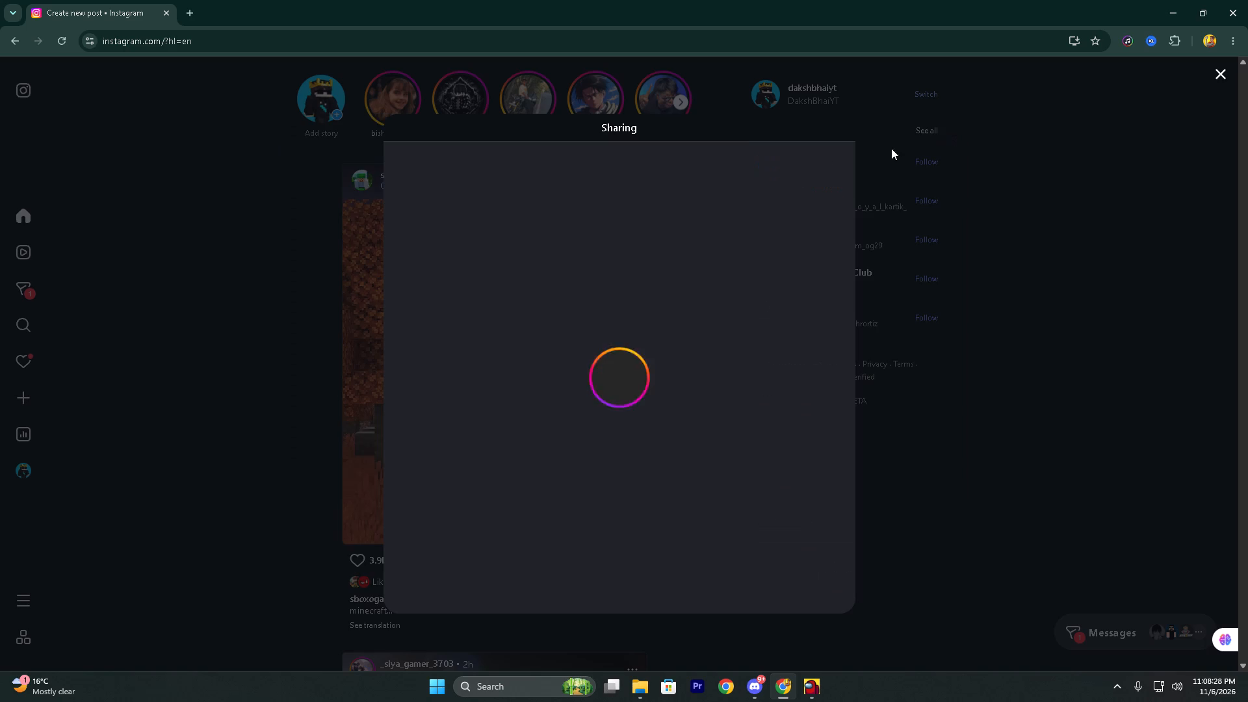
# Open YouTube Studio in a new browser tab.
pyautogui.click(192, 8)
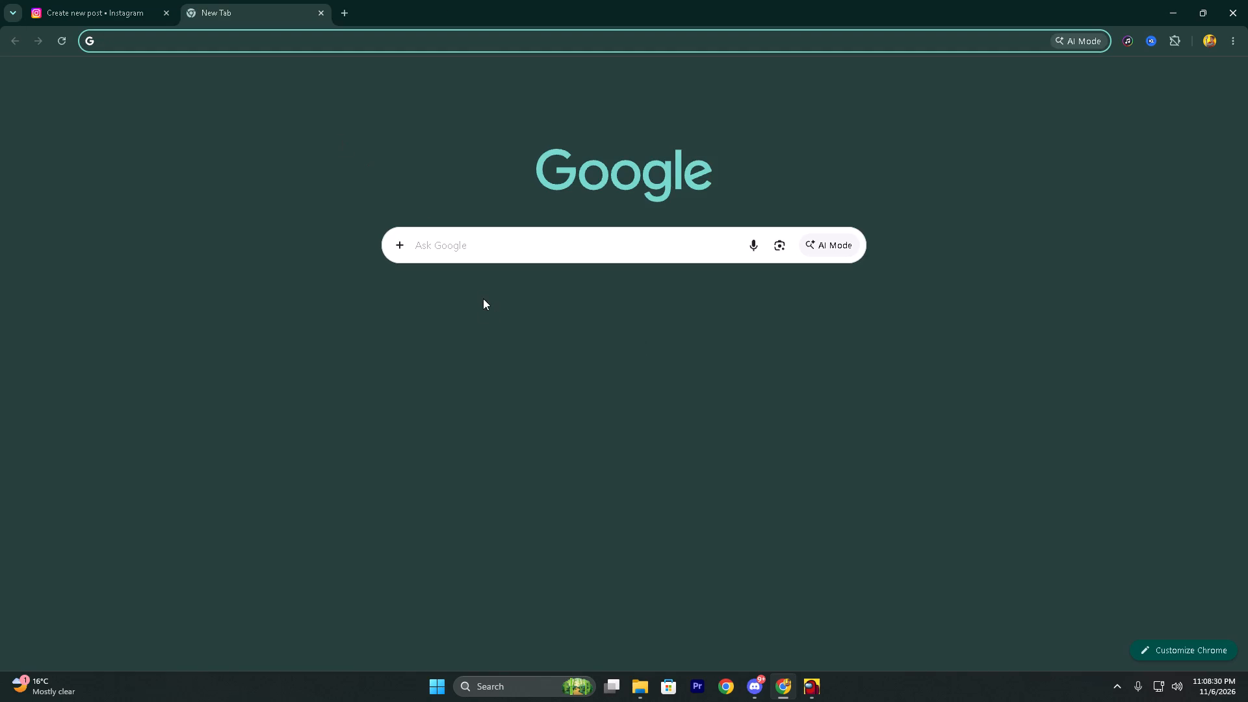
pyautogui.click(359, 357)
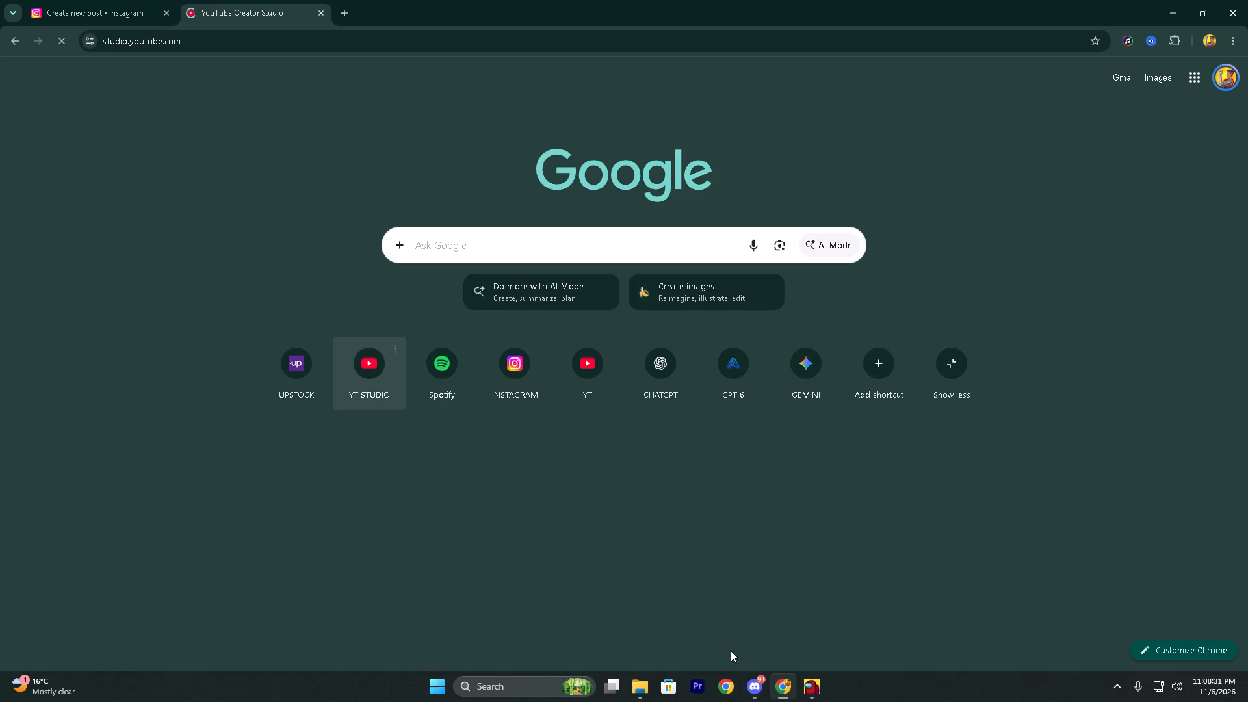
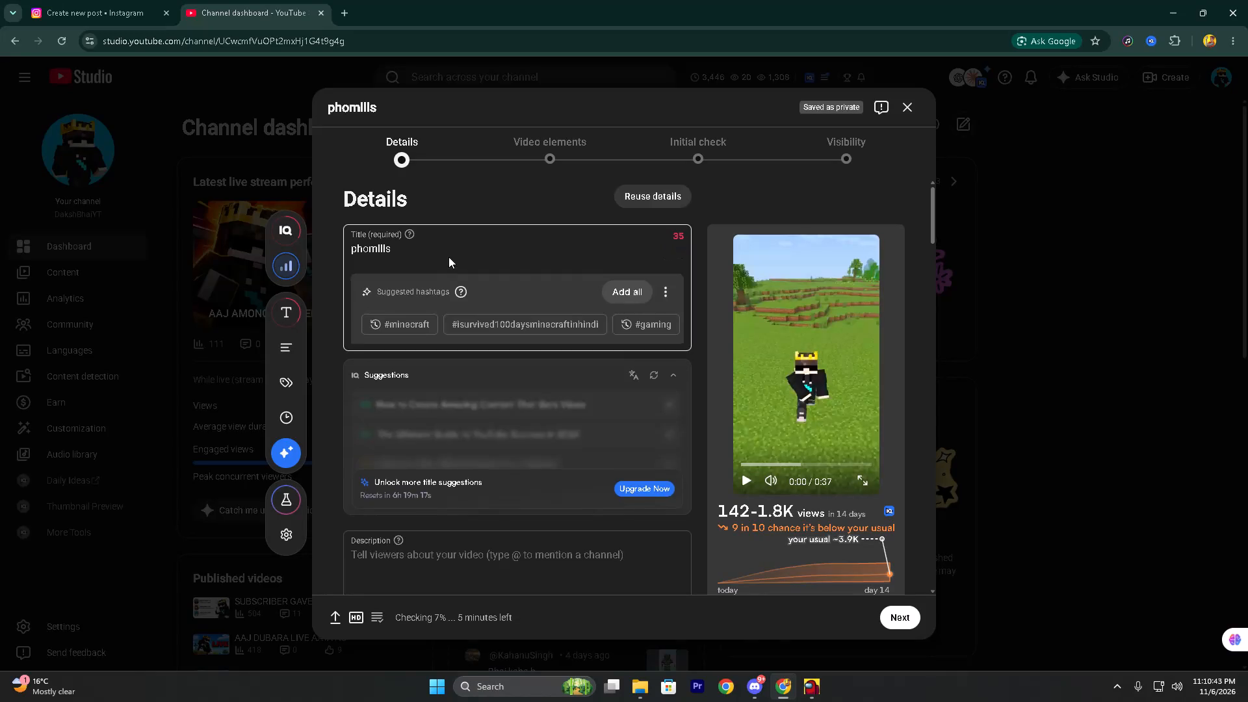
# Clear the uploaded video's file-name title and start entering a new title, beginning with "Amoo".
pyautogui.click(451, 248)
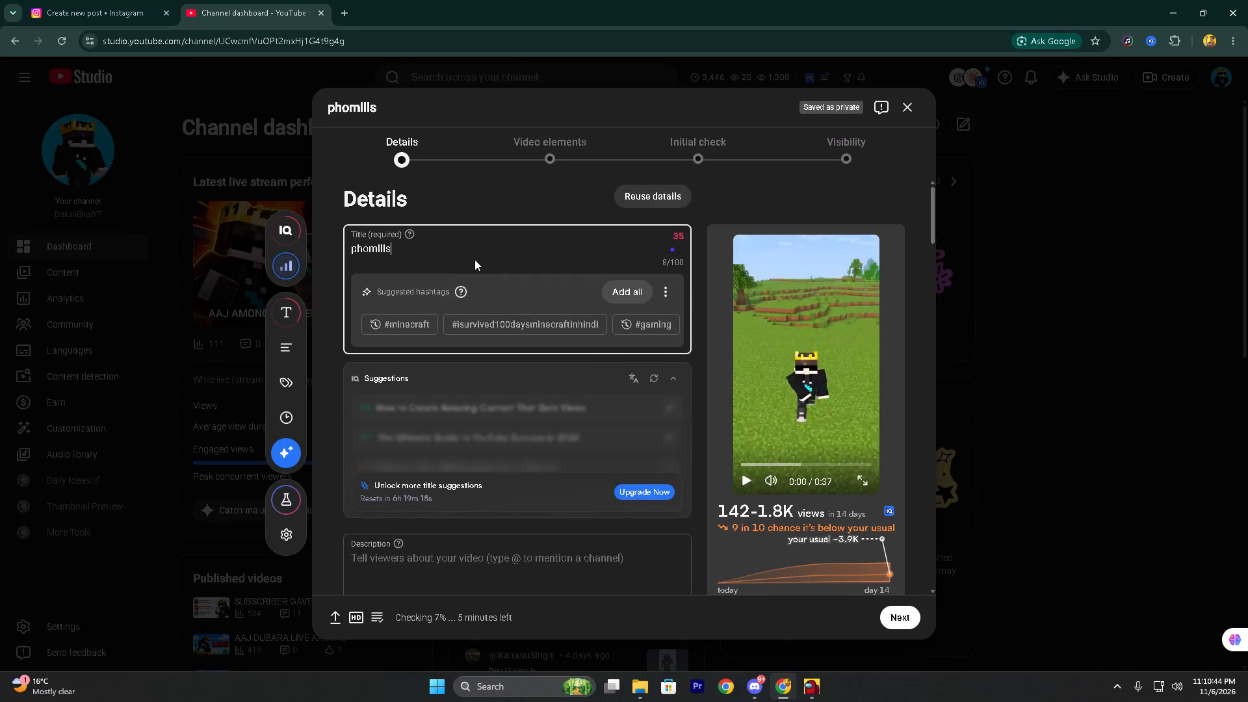
pyautogui.press('BackSpace')
pyautogui.press('BackSpace')
pyautogui.press('BackSpace')
pyautogui.press('BackSpace')
pyautogui.press('BackSpace')
pyautogui.press('BackSpace')
pyautogui.press('BackSpace')
pyautogui.press('BackSpace')
pyautogui.press('BackSpace')
pyautogui.press('BackSpace')
pyautogui.press('BackSpace')
pyautogui.press('BackSpace')
pyautogui.press('BackSpace')
pyautogui.press('BackSpace')
pyautogui.press('BackSpace')
pyautogui.press('BackSpace')
pyautogui.press('BackSpace')
pyautogui.press('BackSpace')
pyautogui.press('BackSpace')
pyautogui.press('BackSpace')
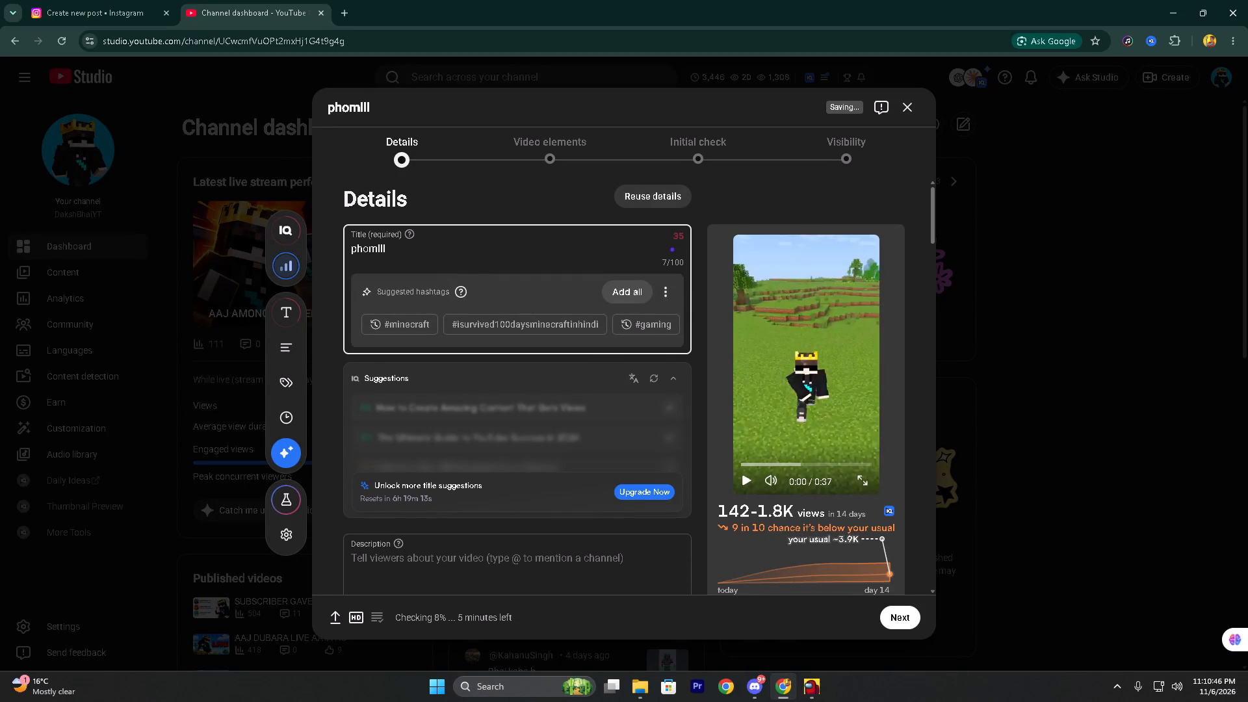
pyautogui.press('BackSpace')
pyautogui.press('BackSpace')
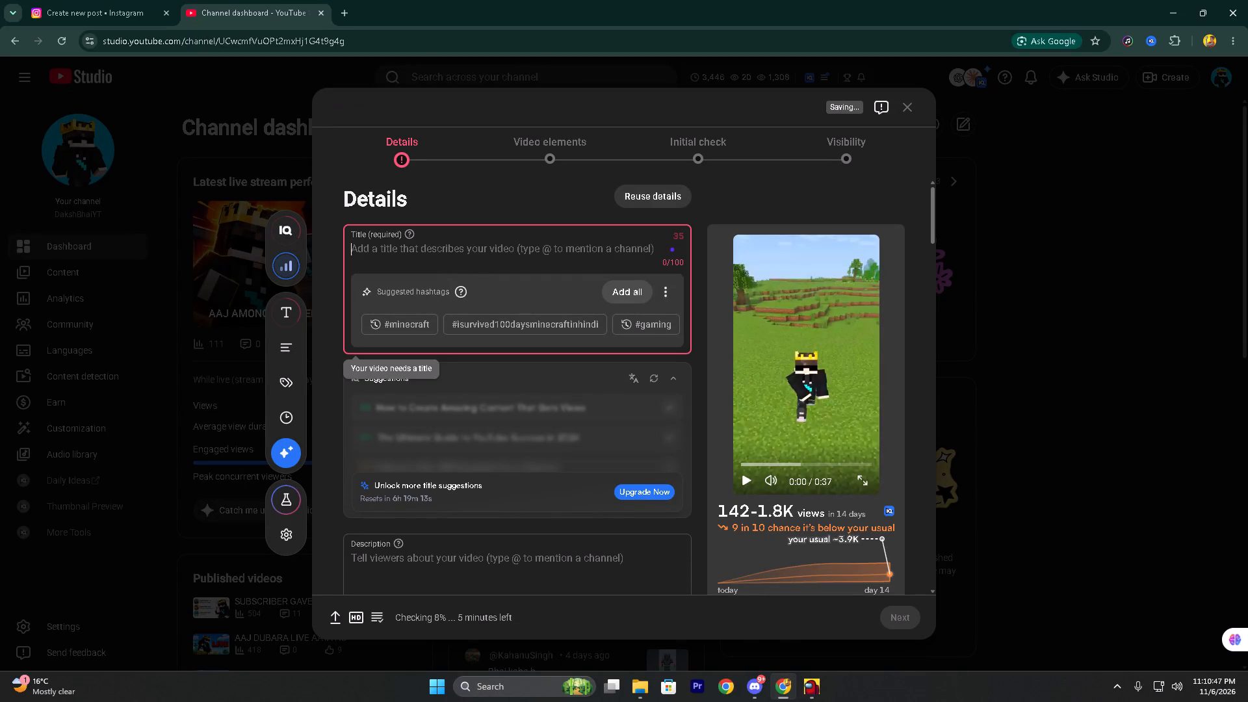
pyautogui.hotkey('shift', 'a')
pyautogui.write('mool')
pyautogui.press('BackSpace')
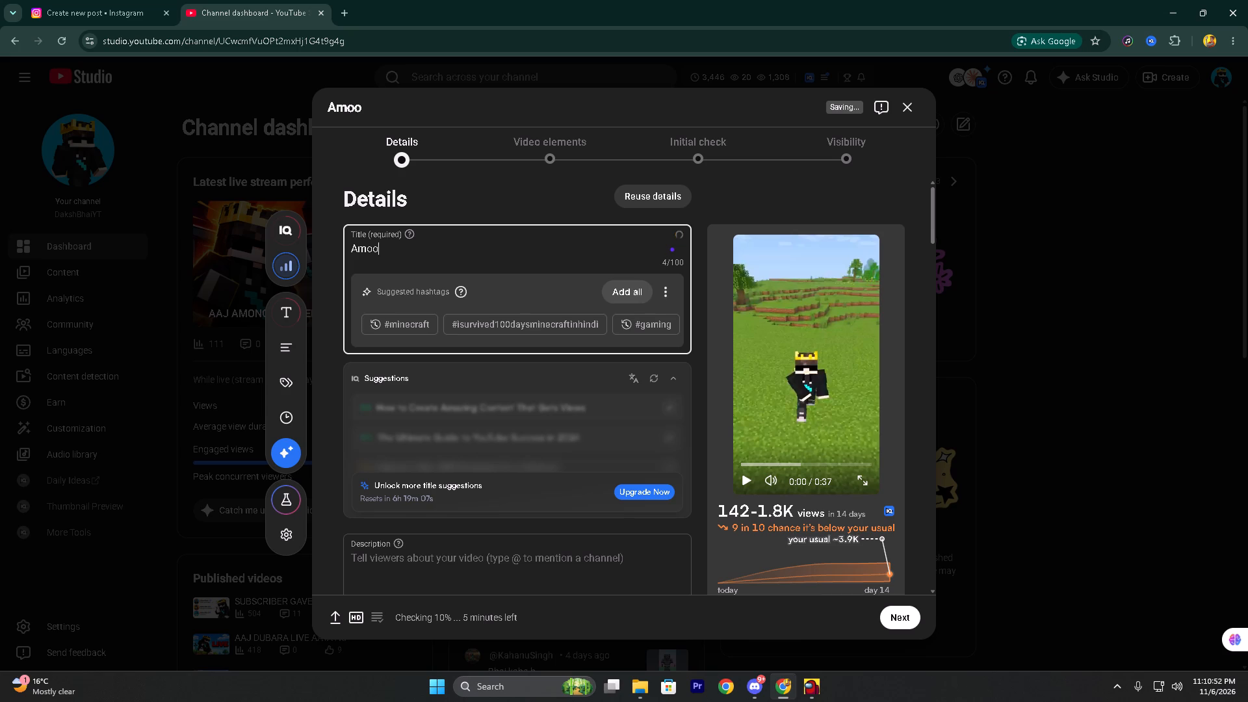
# Correct the YouTube video's title to read "Amul Dudh phonk".
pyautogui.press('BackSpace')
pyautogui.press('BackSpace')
pyautogui.write('ul Dush')
pyautogui.press('BackSpace')
pyautogui.press('BackSpace')
pyautogui.write('dh phonk')
pyautogui.press('space')
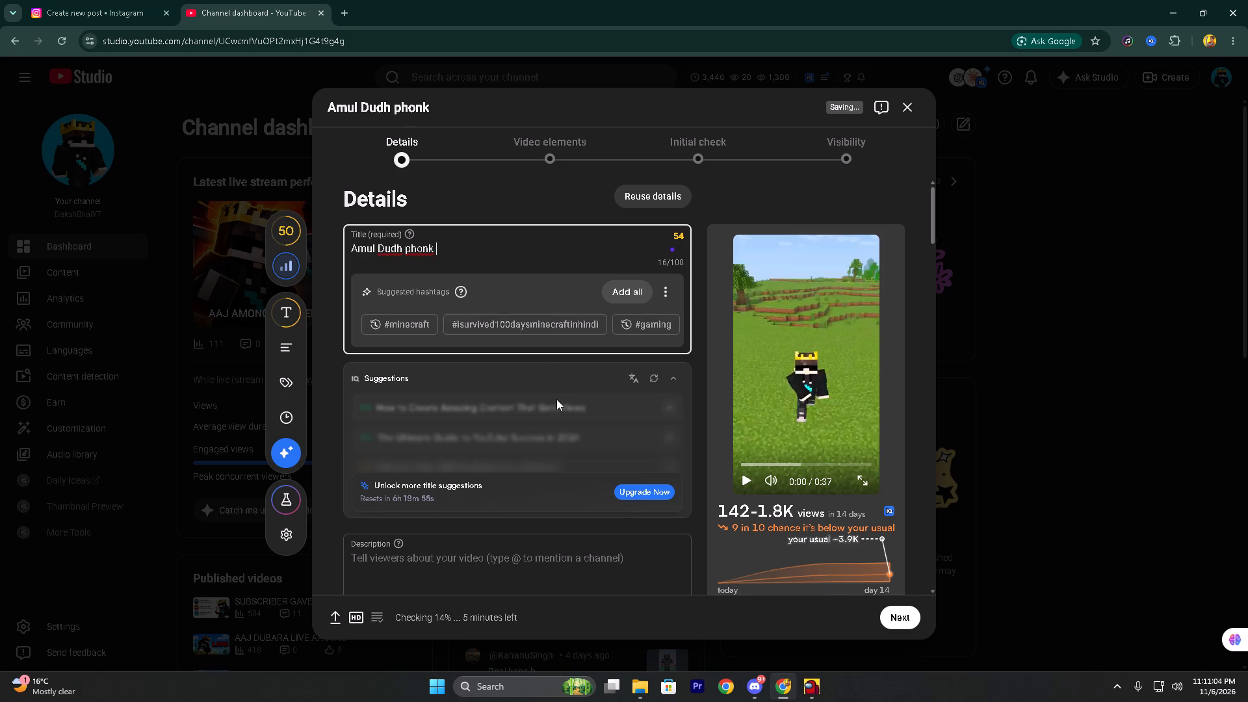
# Add the suggested tag "amul doodh phonk" to the video.
pyautogui.scroll(-4, 556, 399)
pyautogui.scroll(-1, 484, 410)
pyautogui.scroll(-2, 424, 466)
pyautogui.scroll(-1, 363, 499)
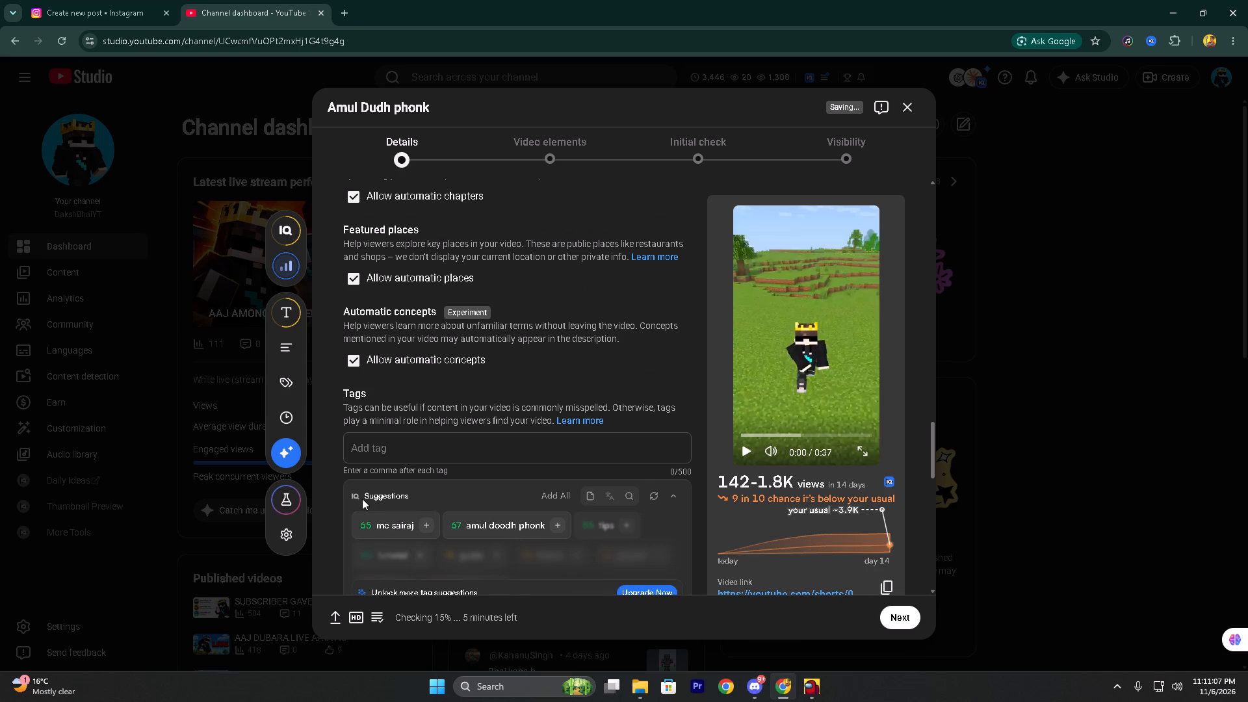
pyautogui.click(554, 519)
# Turn off showing how many viewers like this video.
pyautogui.scroll(-5, 497, 530)
pyautogui.scroll(-1, 443, 540)
pyautogui.click(359, 553)
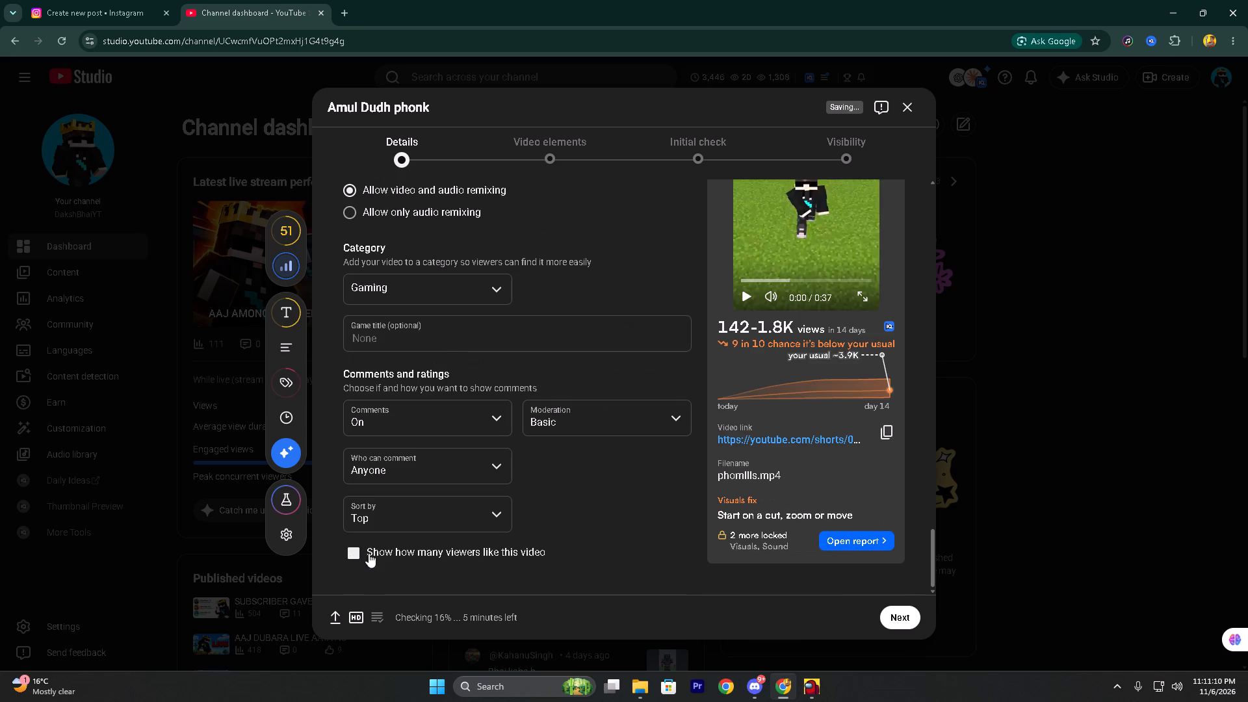
pyautogui.scroll(-1, 721, 563)
# Skip the video elements and initial check stages and set the video's visibility to Public.
pyautogui.click(902, 623)
pyautogui.click(902, 623)
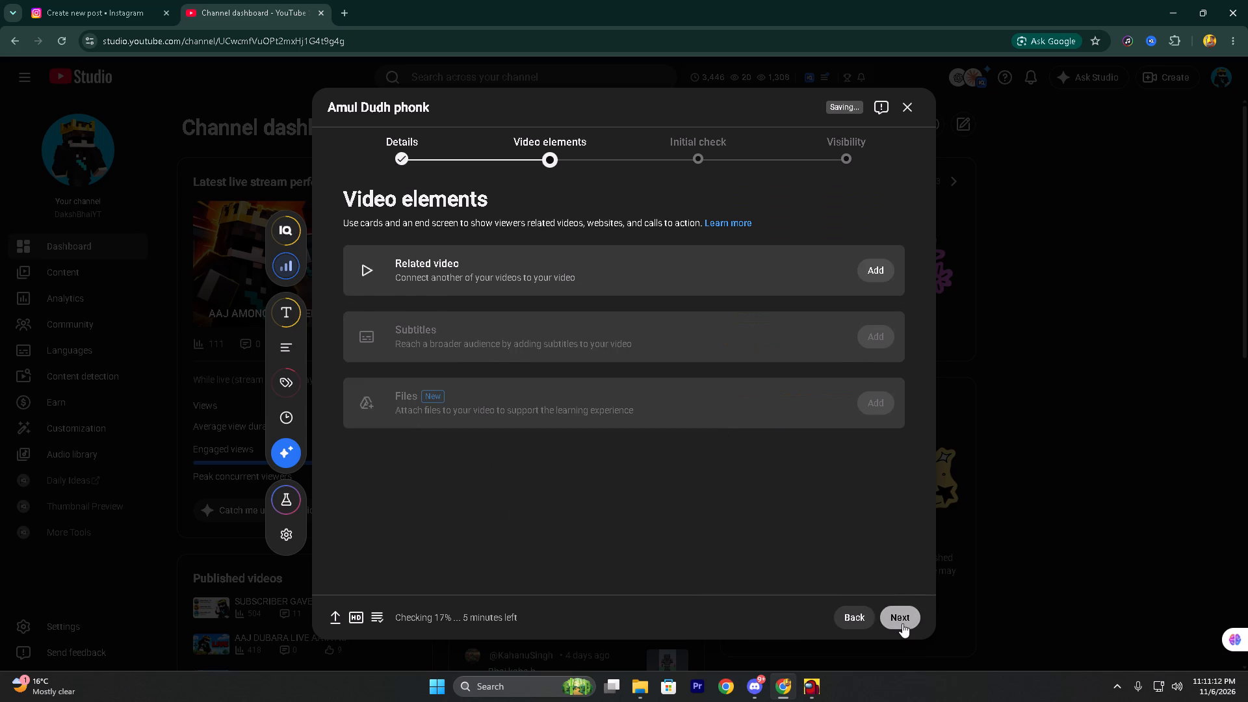
pyautogui.click(902, 623)
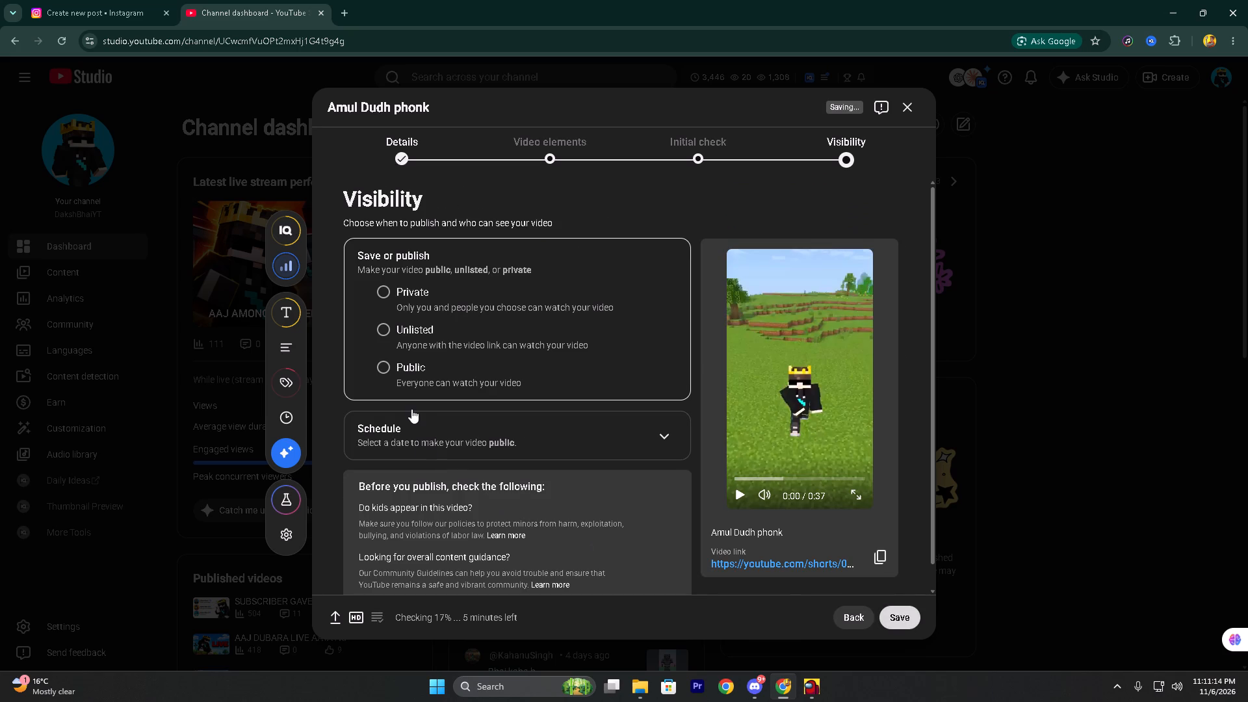
pyautogui.click(396, 374)
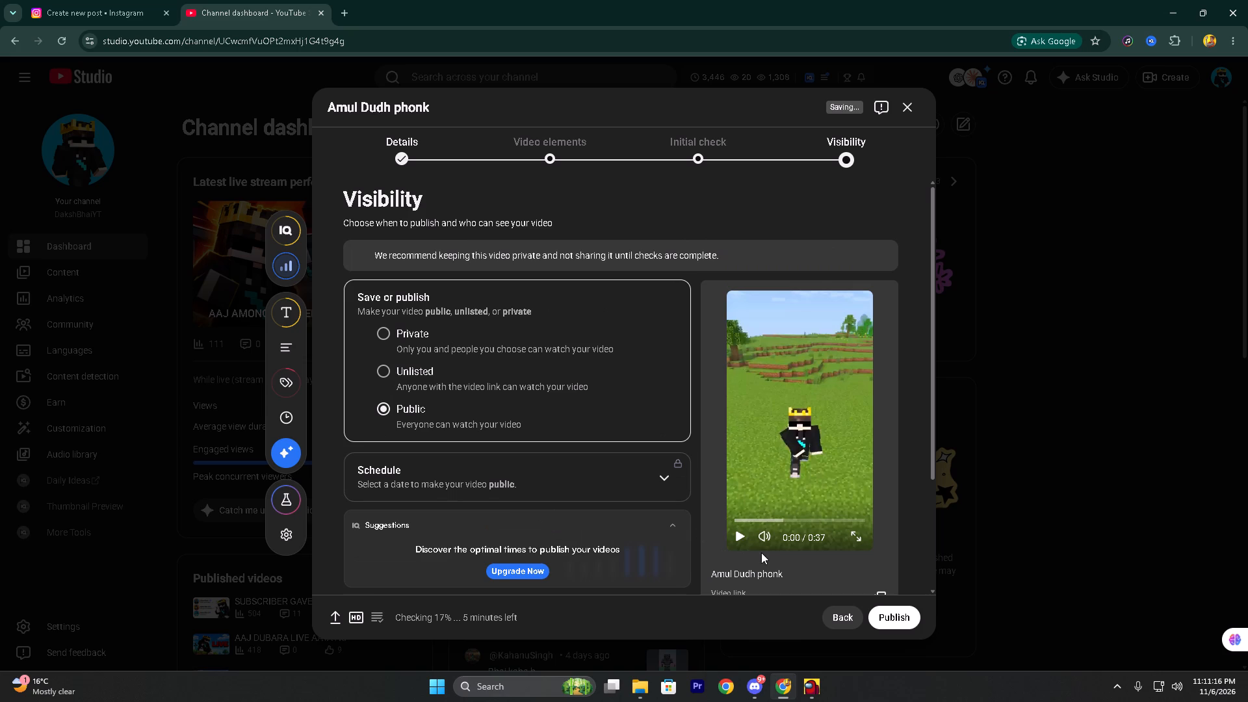
# Publish the video without waiting for the content checks, glancing at the Instagram reel's sharing status in between.
pyautogui.click(901, 614)
pyautogui.click(74, 2)
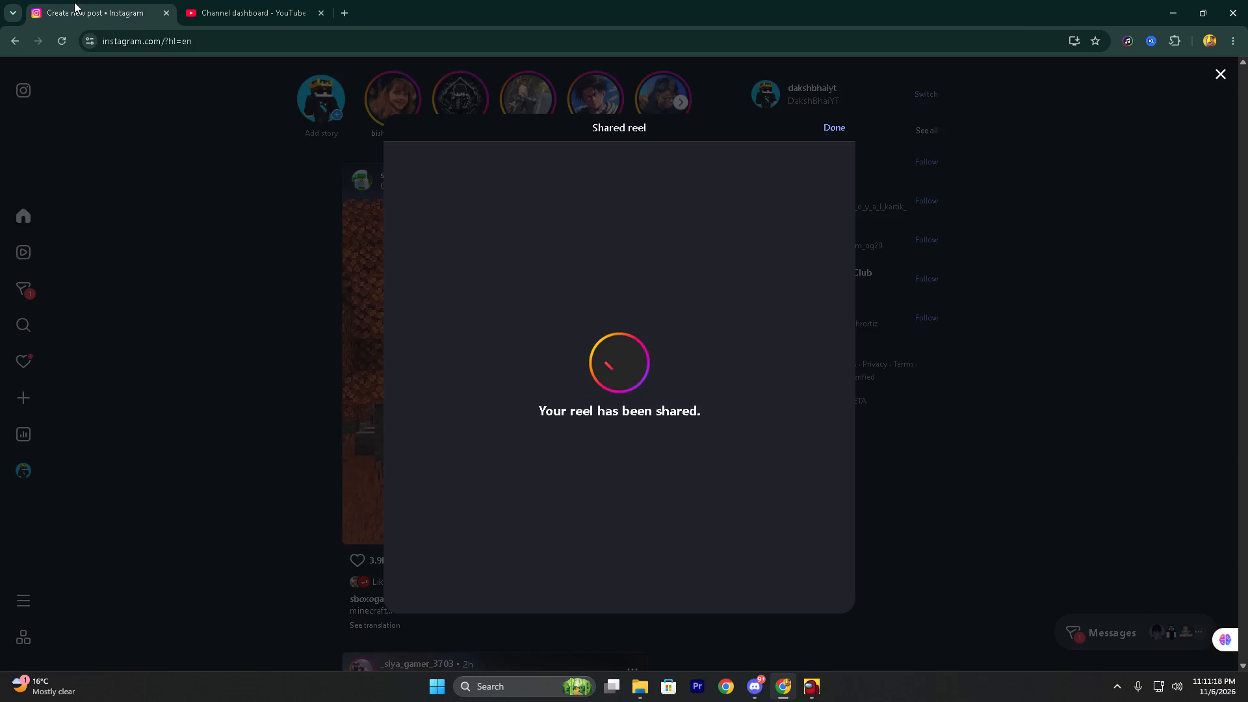
pyautogui.click(257, 16)
pyautogui.click(654, 421)
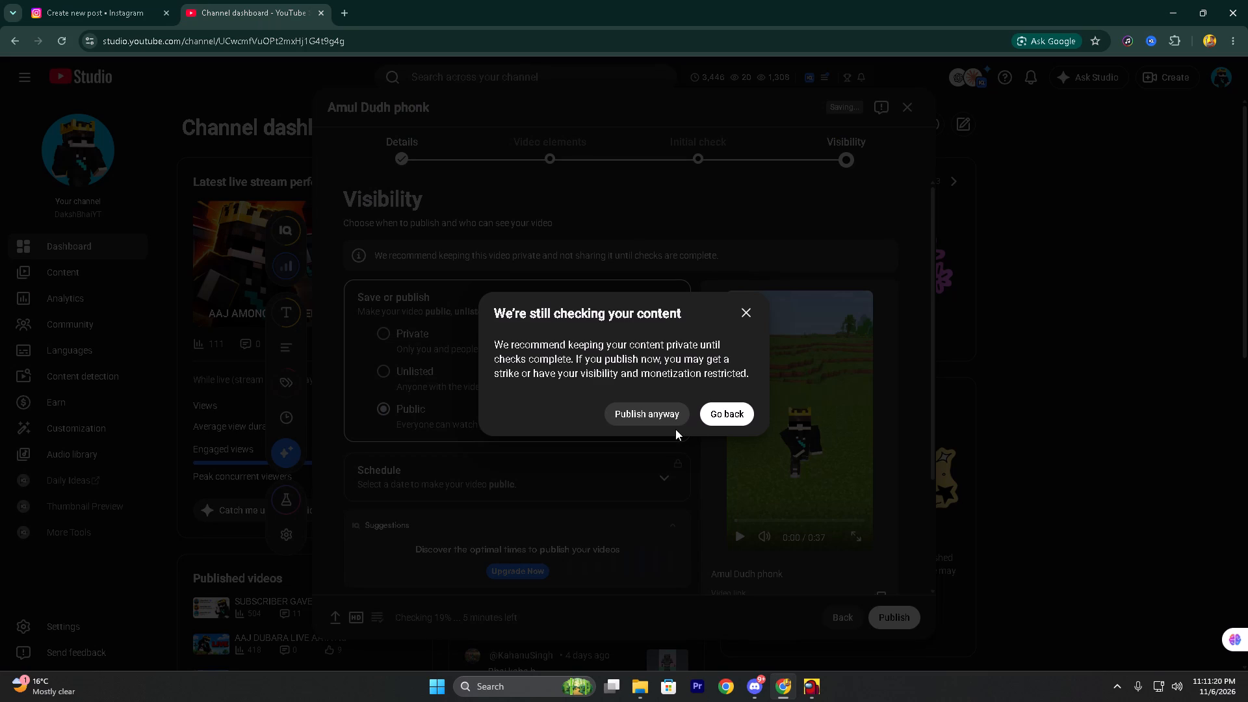